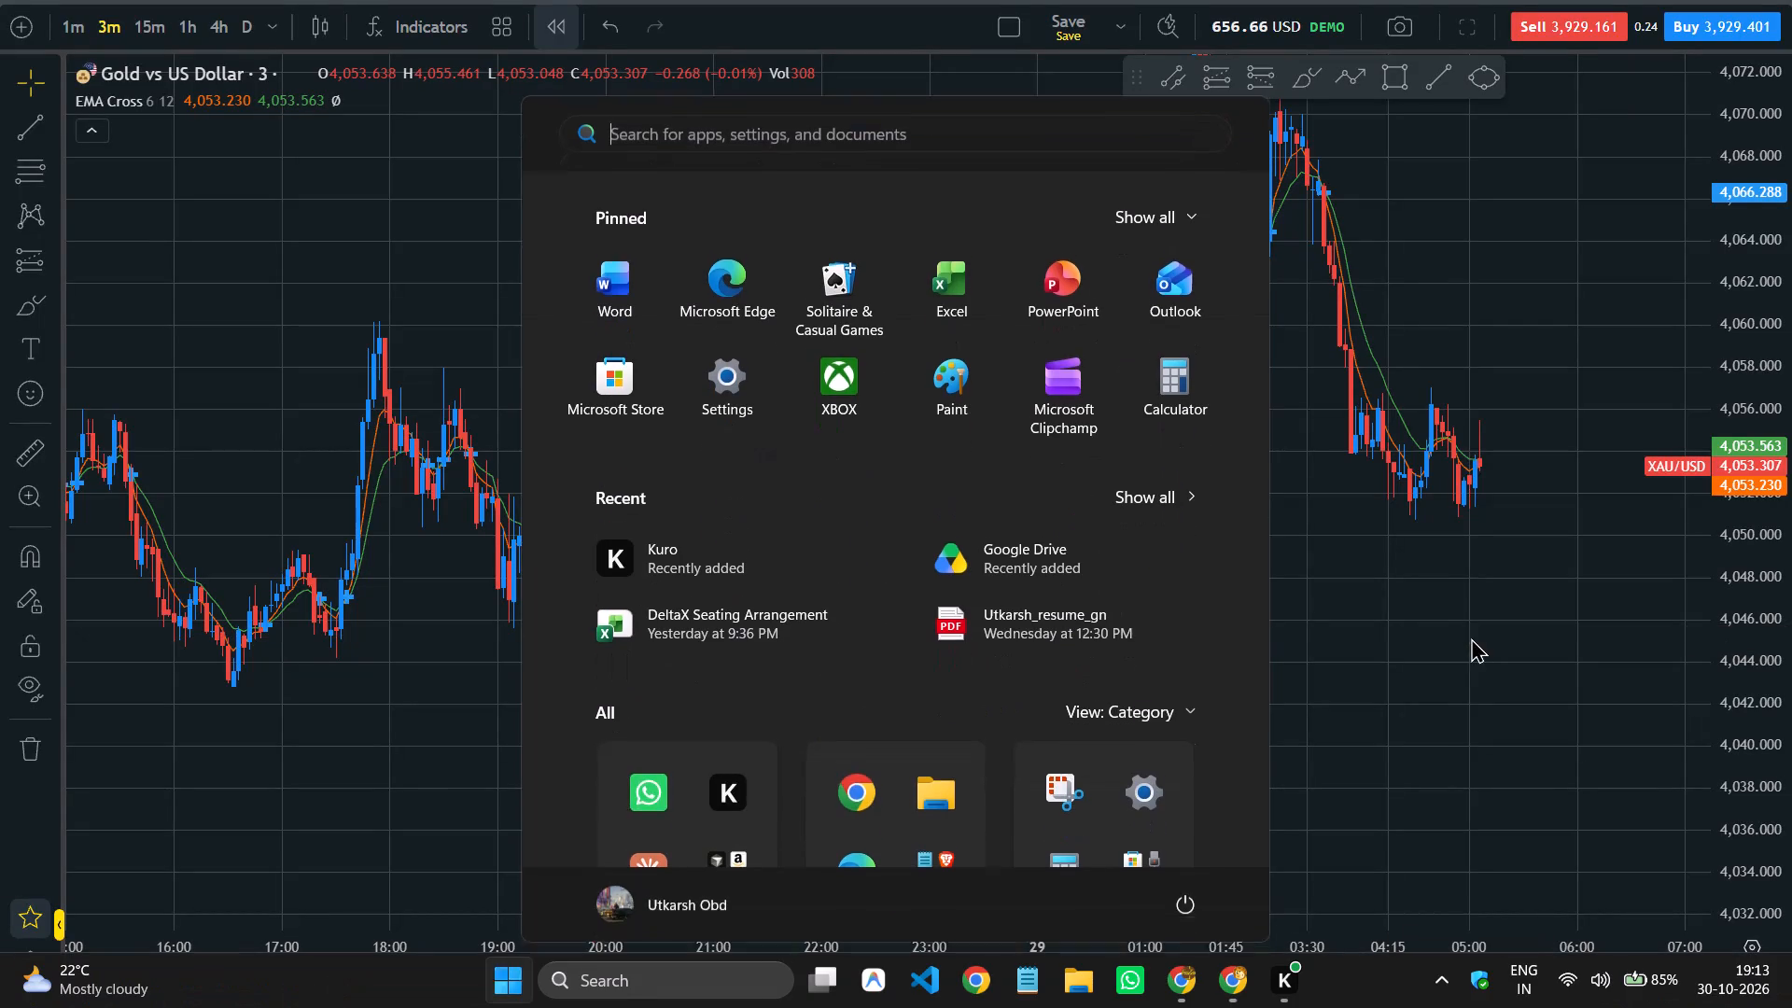
Examine the recent XAU/USD price swings on the 3-minute chart at wide and close range to find zones price reacts from.
{"action": "scroll", "coordinate": [1298, 709], "scroll_direction": "down", "scroll_amount": 4}
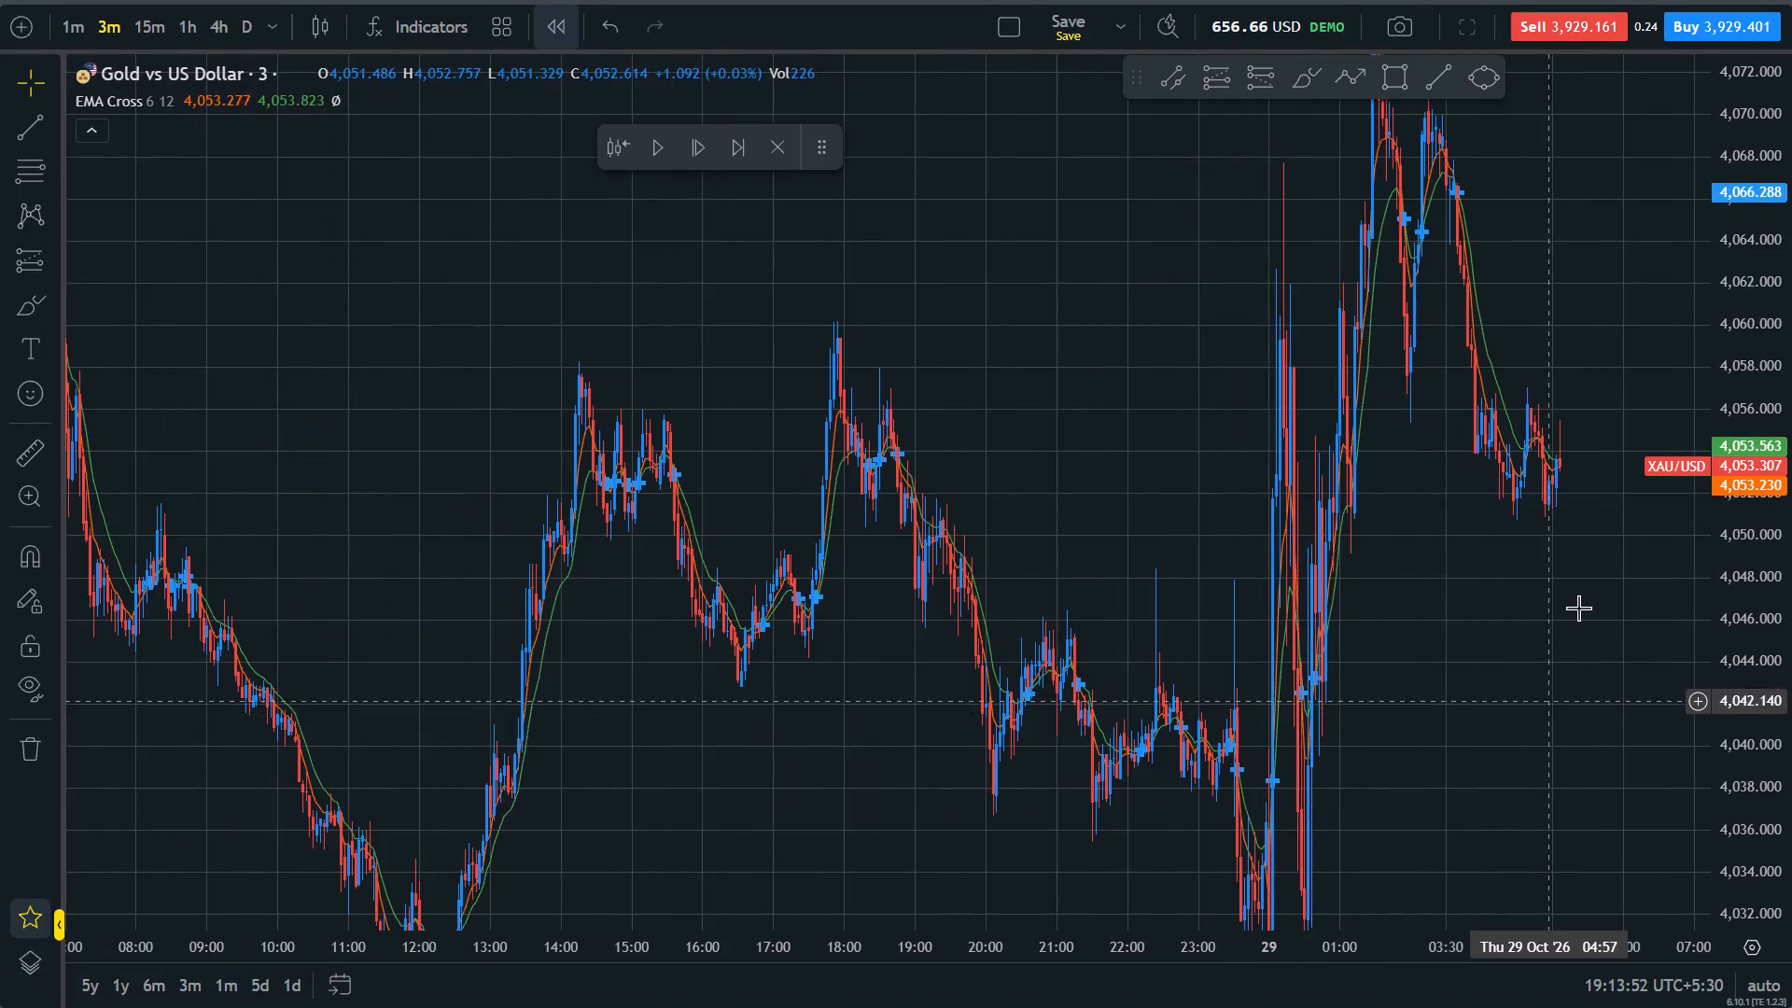
{"action": "left_click_drag", "start_coordinate": [1557, 550], "coordinate": [1290, 596]}
{"action": "scroll", "coordinate": [1311, 589], "scroll_direction": "up", "scroll_amount": 4}
{"action": "scroll", "coordinate": [0, 1007], "scroll_direction": "up", "scroll_amount": 2}
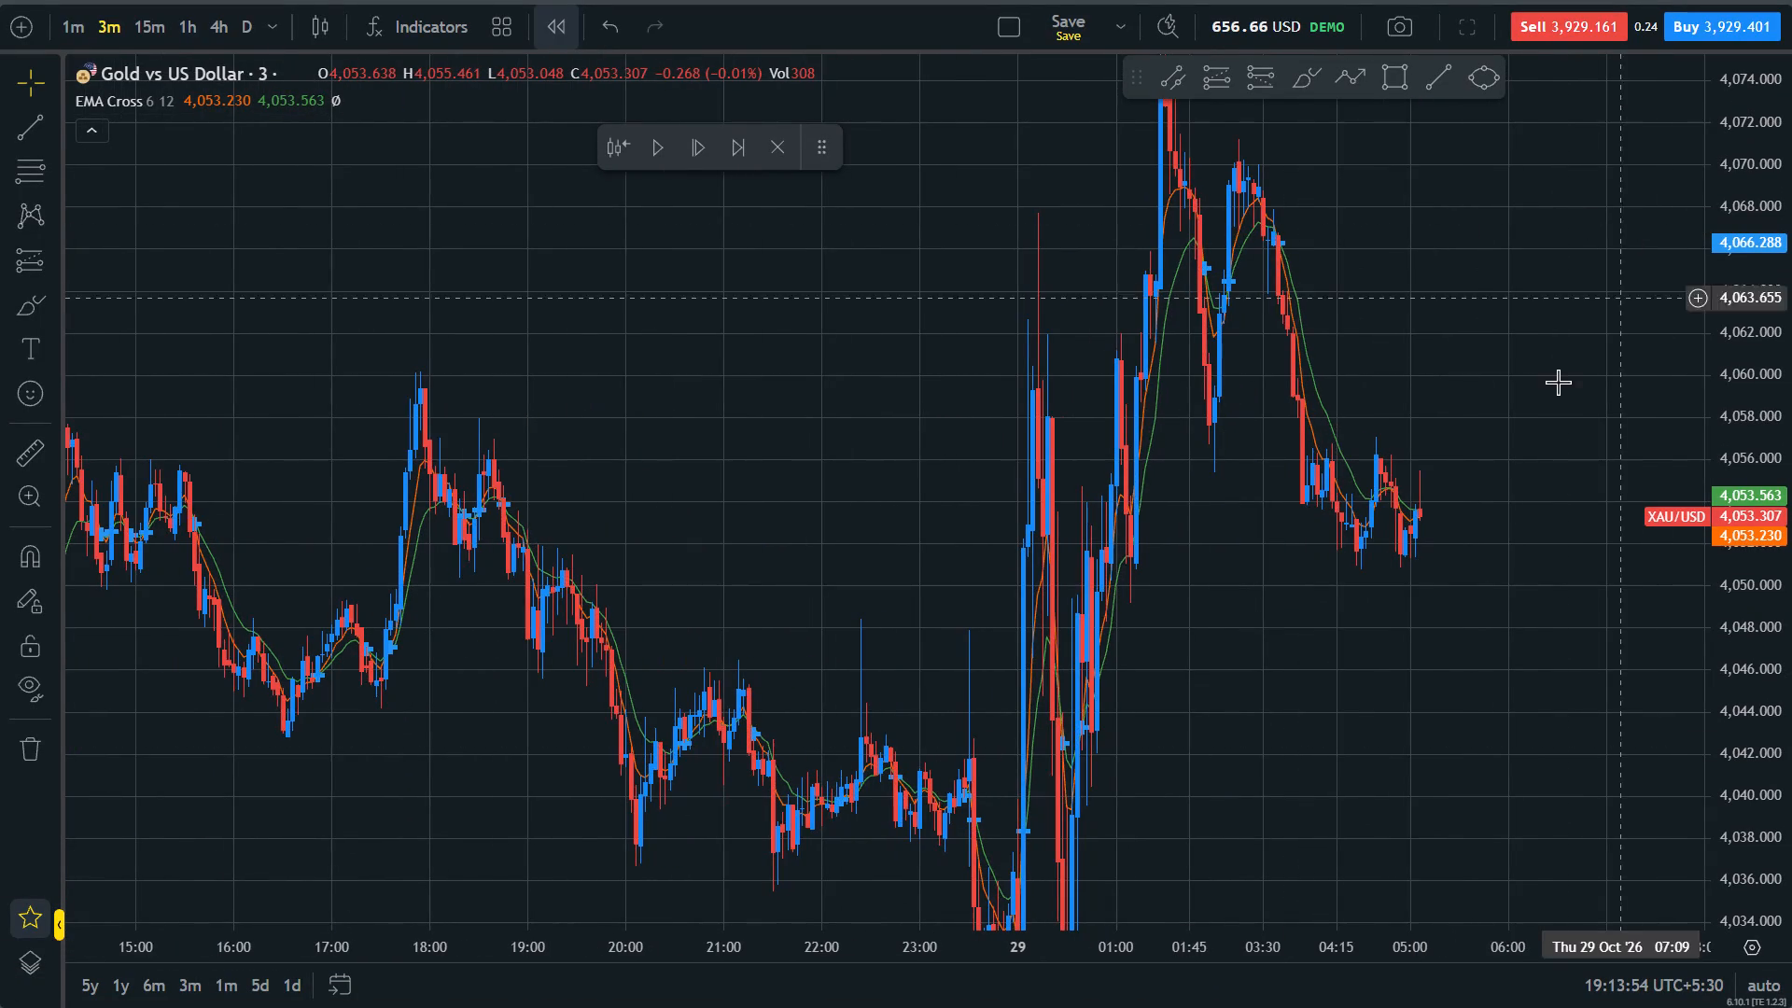
{"action": "scroll", "coordinate": [1505, 420], "scroll_direction": "up", "scroll_amount": 2}
{"action": "left_click_drag", "start_coordinate": [1791, 573], "coordinate": [1747, 245]}
{"action": "left_click_drag", "start_coordinate": [1663, 398], "coordinate": [1544, 396]}
{"action": "scroll", "coordinate": [1544, 396], "scroll_direction": "down", "scroll_amount": 3}
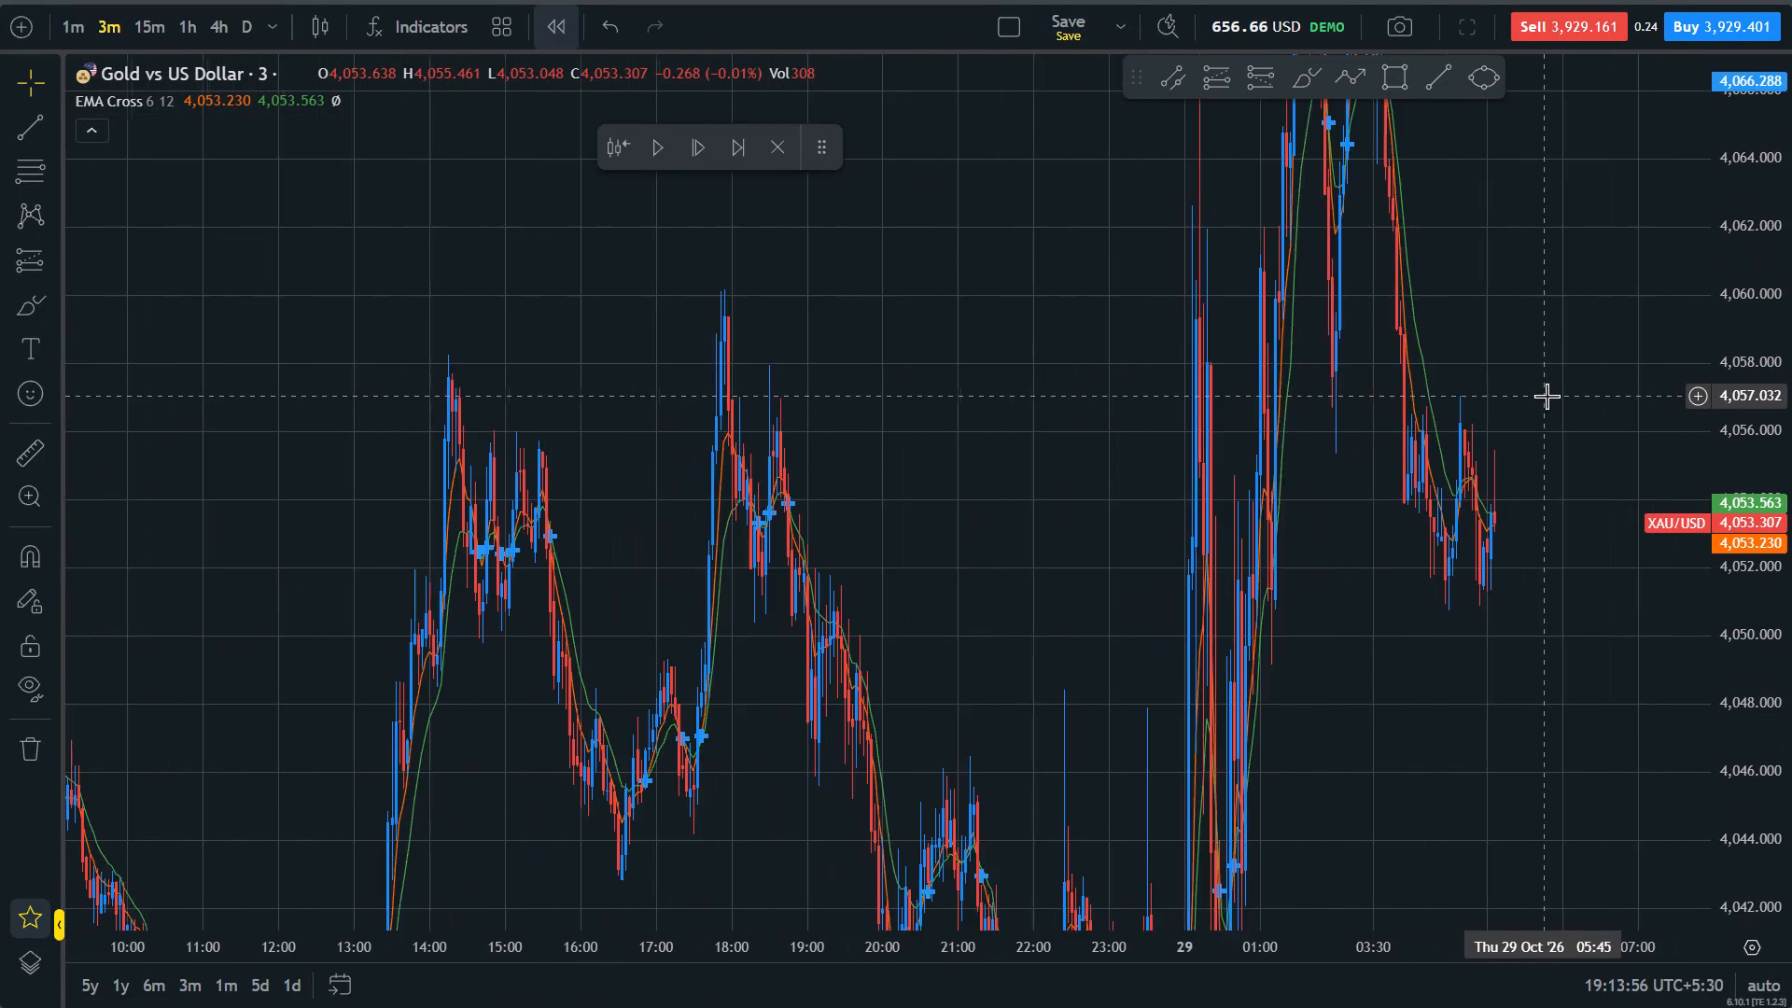
{"action": "left_click_drag", "start_coordinate": [1791, 256], "coordinate": [1791, 609]}
{"action": "scroll", "coordinate": [1659, 531], "scroll_direction": "down", "scroll_amount": 3}
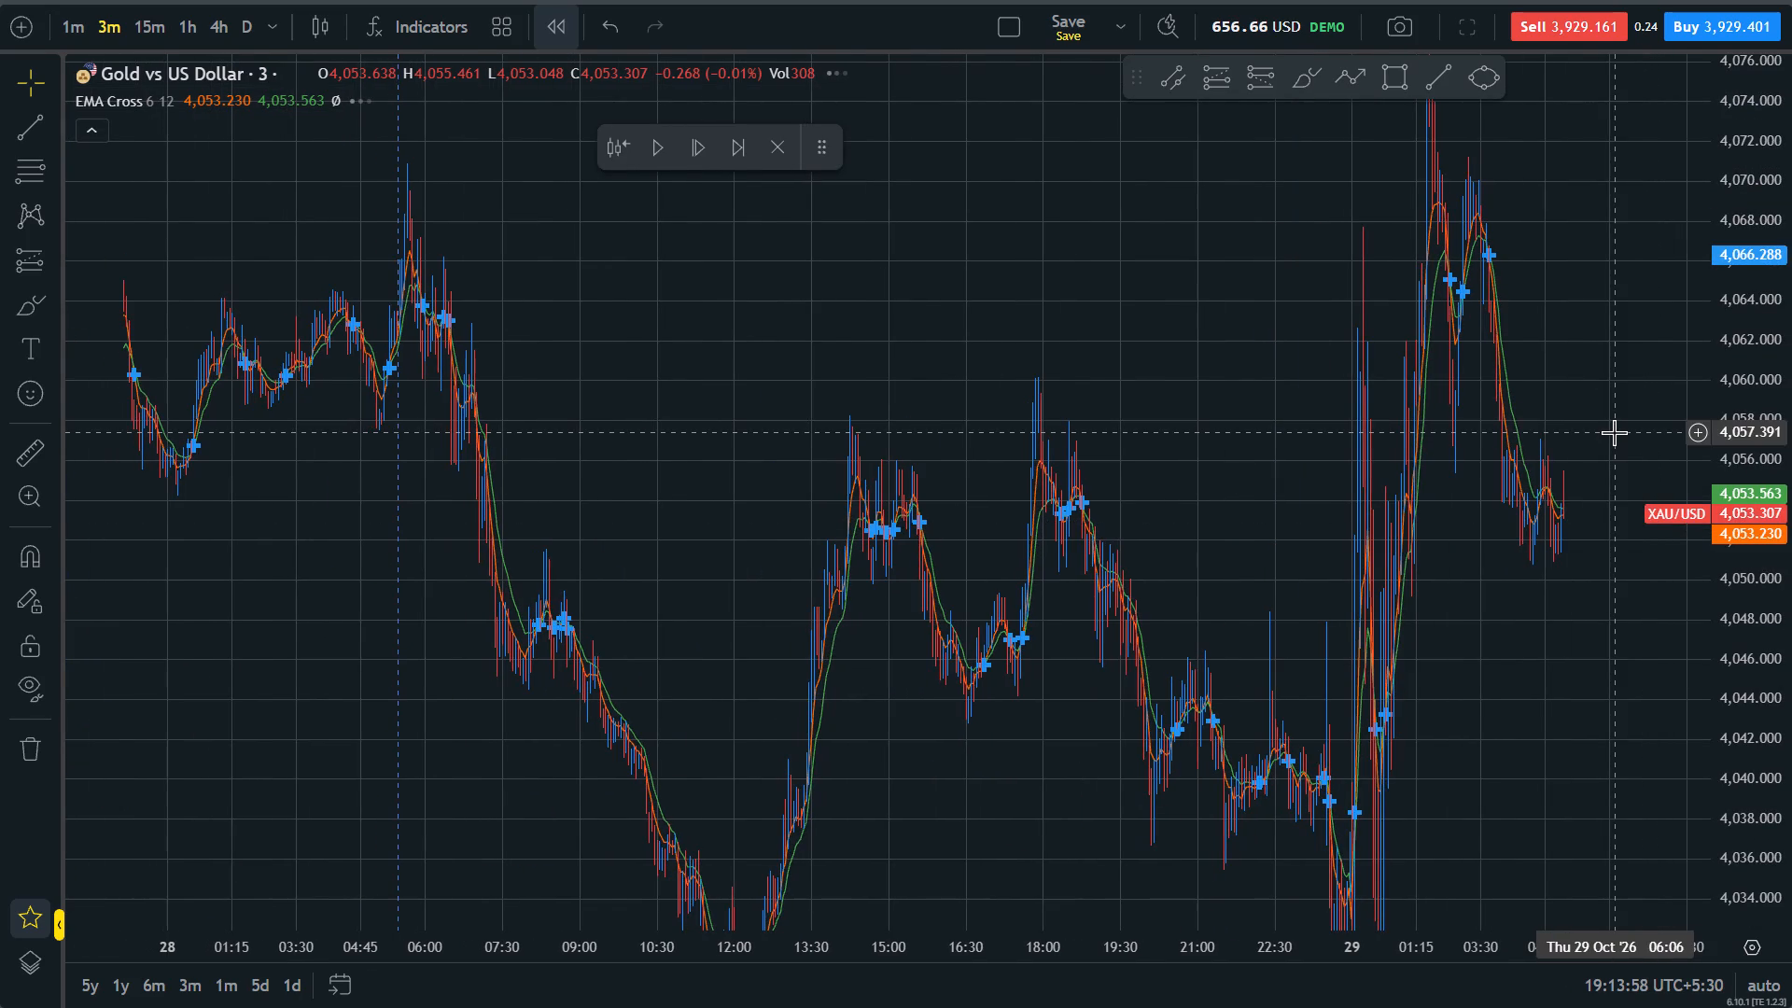
{"action": "scroll", "coordinate": [1612, 453], "scroll_direction": "up", "scroll_amount": 5}
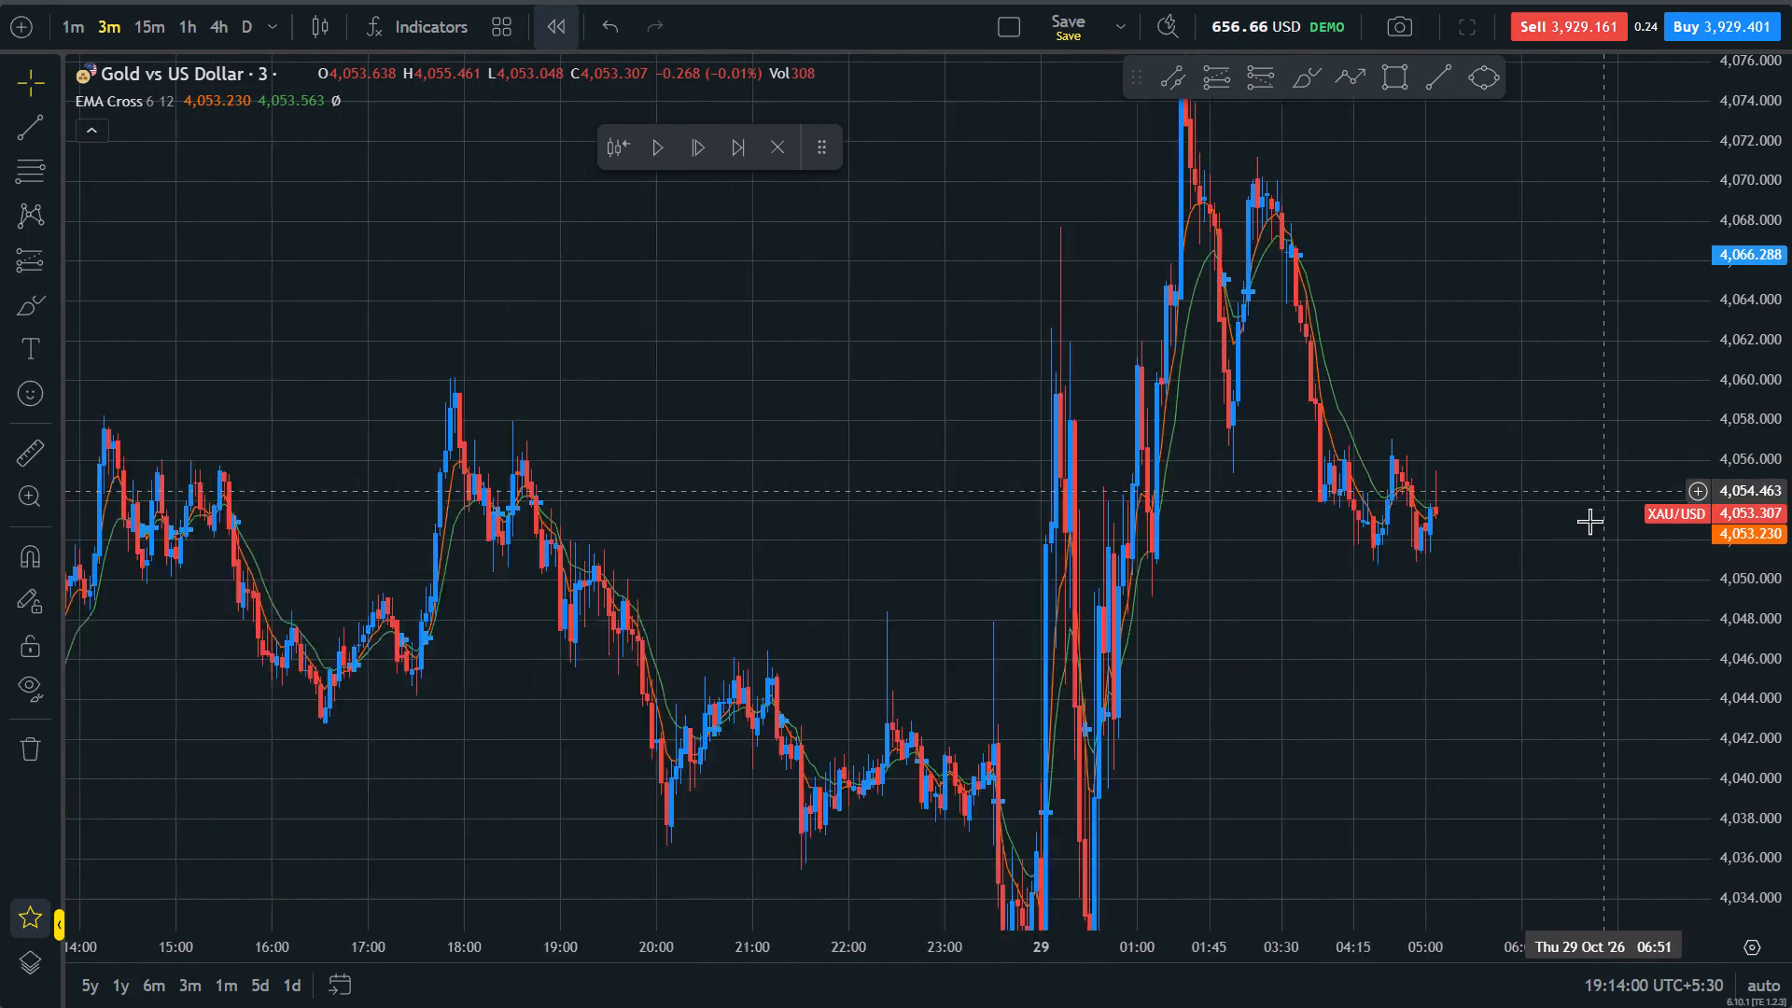
{"action": "scroll", "coordinate": [1589, 521], "scroll_direction": "up", "scroll_amount": 3}
{"action": "left_click_drag", "start_coordinate": [1791, 643], "coordinate": [1789, 439]}
{"action": "scroll", "coordinate": [1561, 602], "scroll_direction": "up", "scroll_amount": 2}
{"action": "left_click_drag", "start_coordinate": [1452, 550], "coordinate": [1457, 525]}
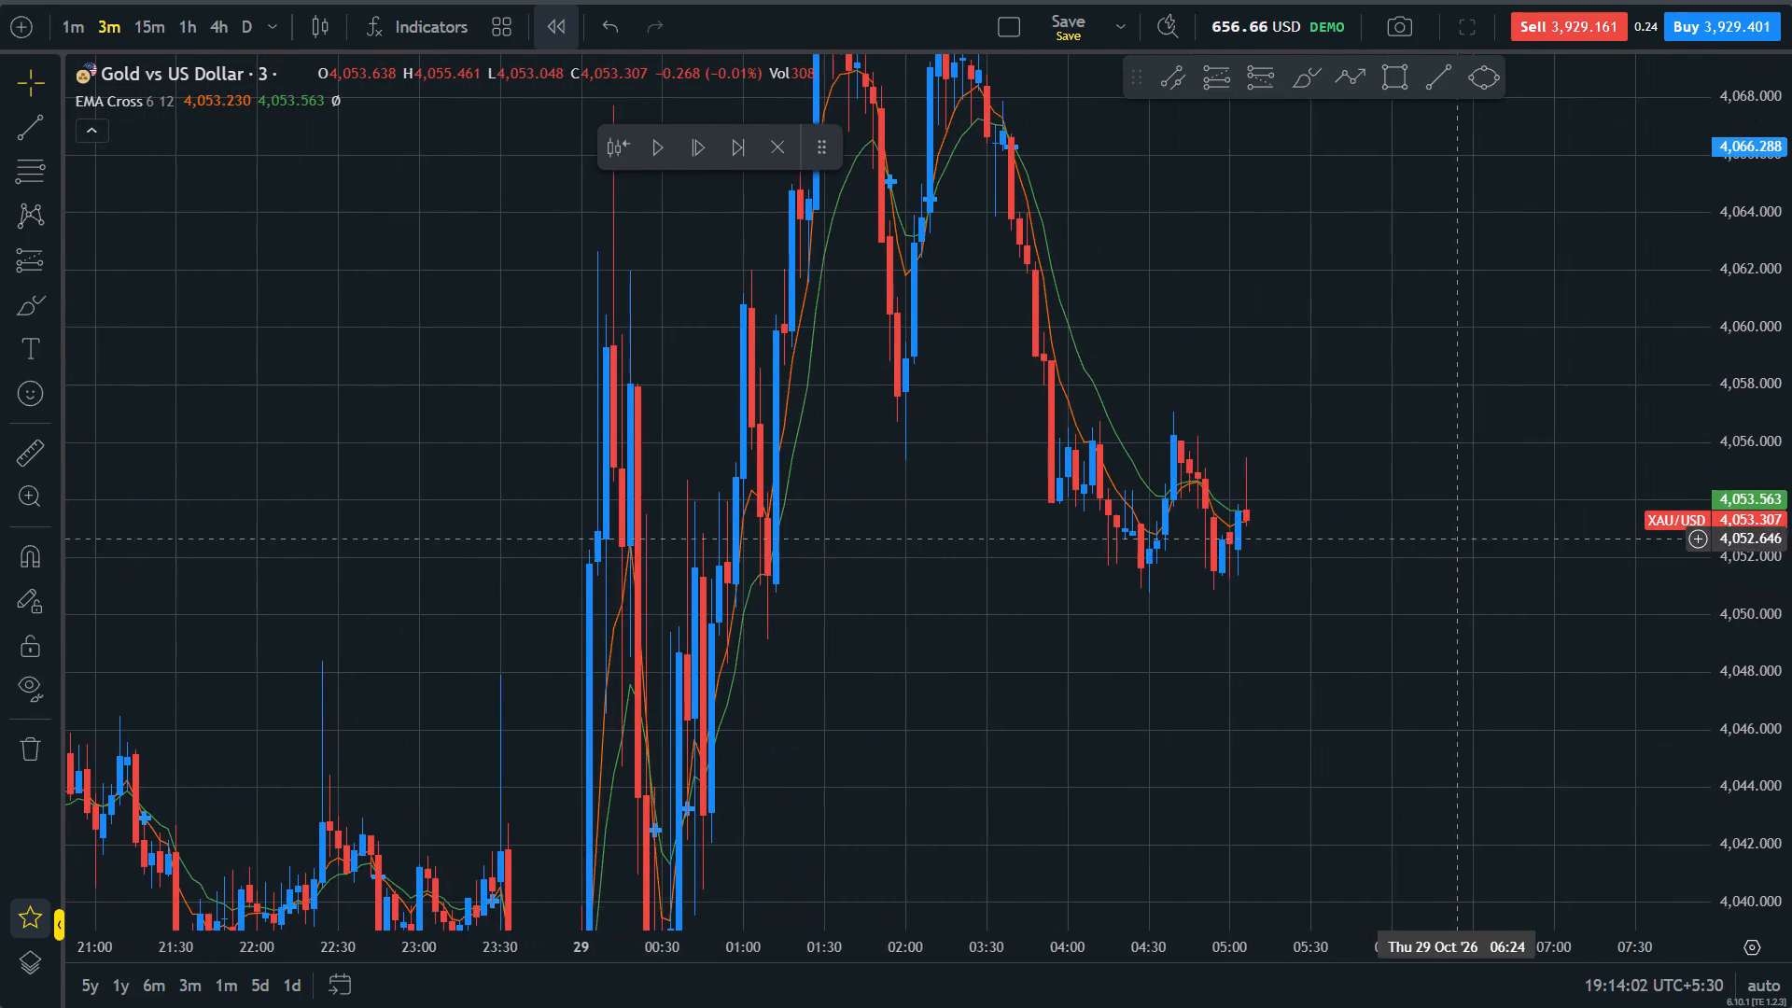
{"action": "left_click_drag", "start_coordinate": [1457, 525], "coordinate": [1480, 497]}
{"action": "left_click_drag", "start_coordinate": [1791, 416], "coordinate": [1791, 604]}
{"action": "scroll", "coordinate": [1483, 651], "scroll_direction": "down", "scroll_amount": 4}
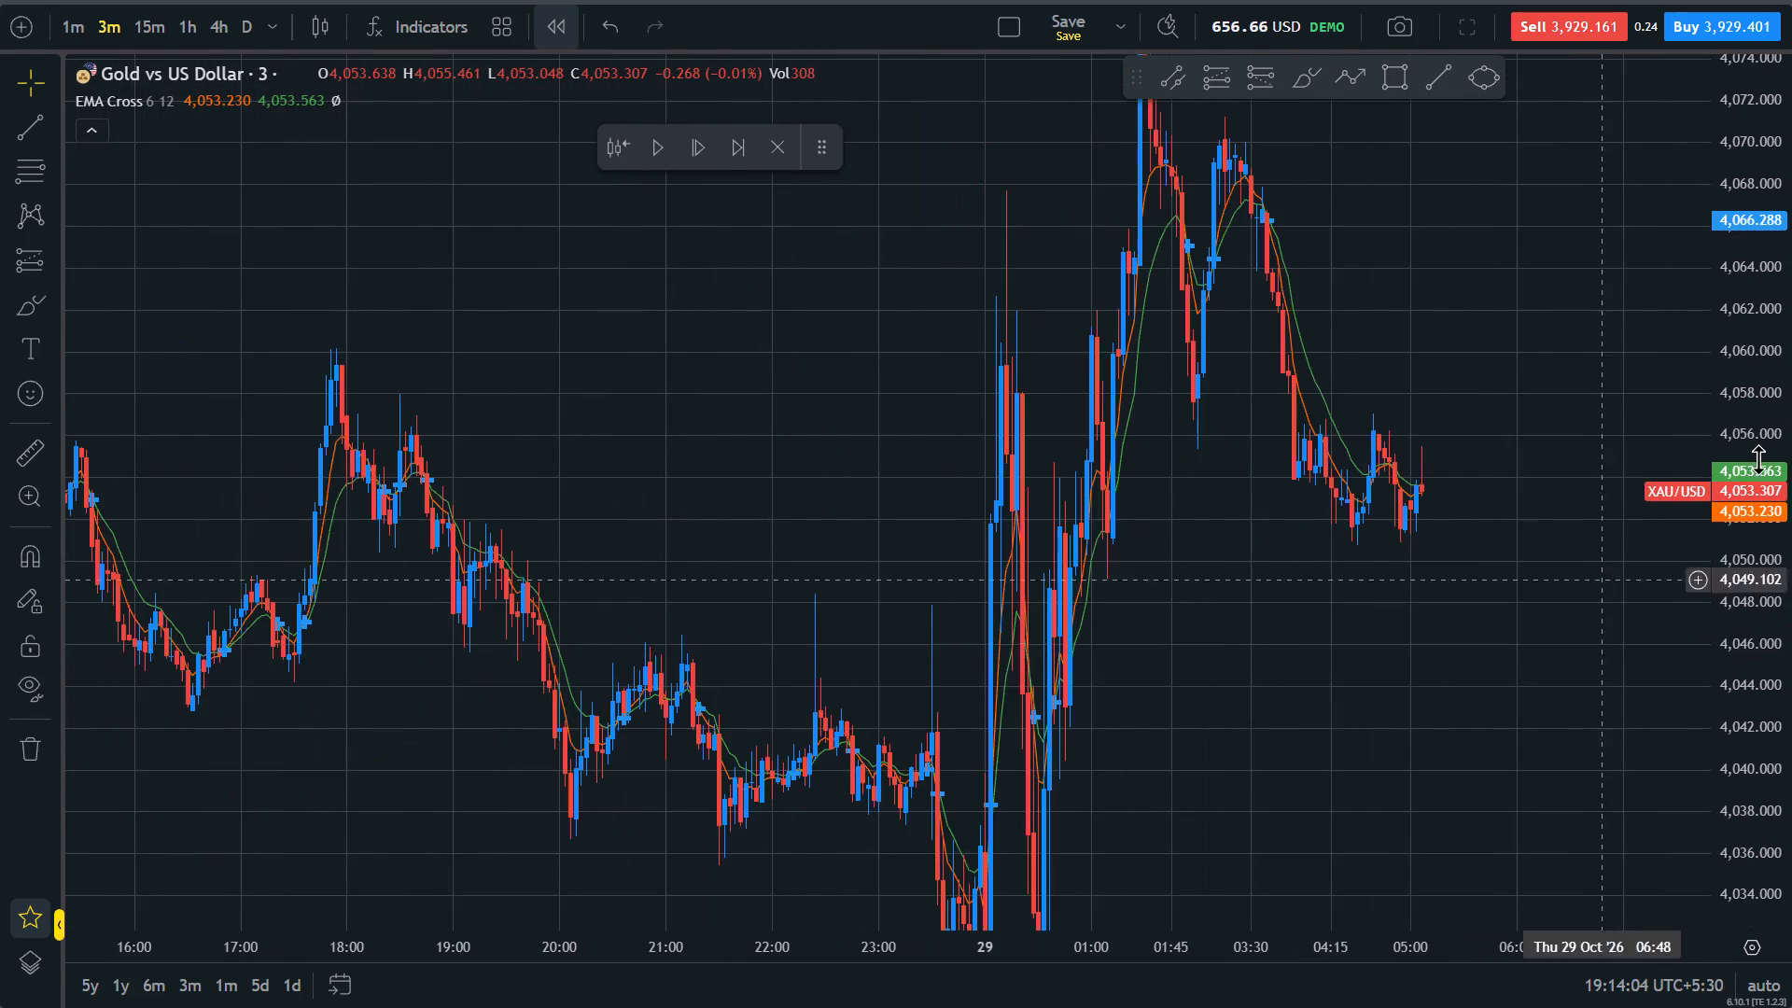
{"action": "left_click_drag", "start_coordinate": [1791, 372], "coordinate": [1791, 527]}
{"action": "scroll", "coordinate": [1628, 567], "scroll_direction": "up", "scroll_amount": 4}
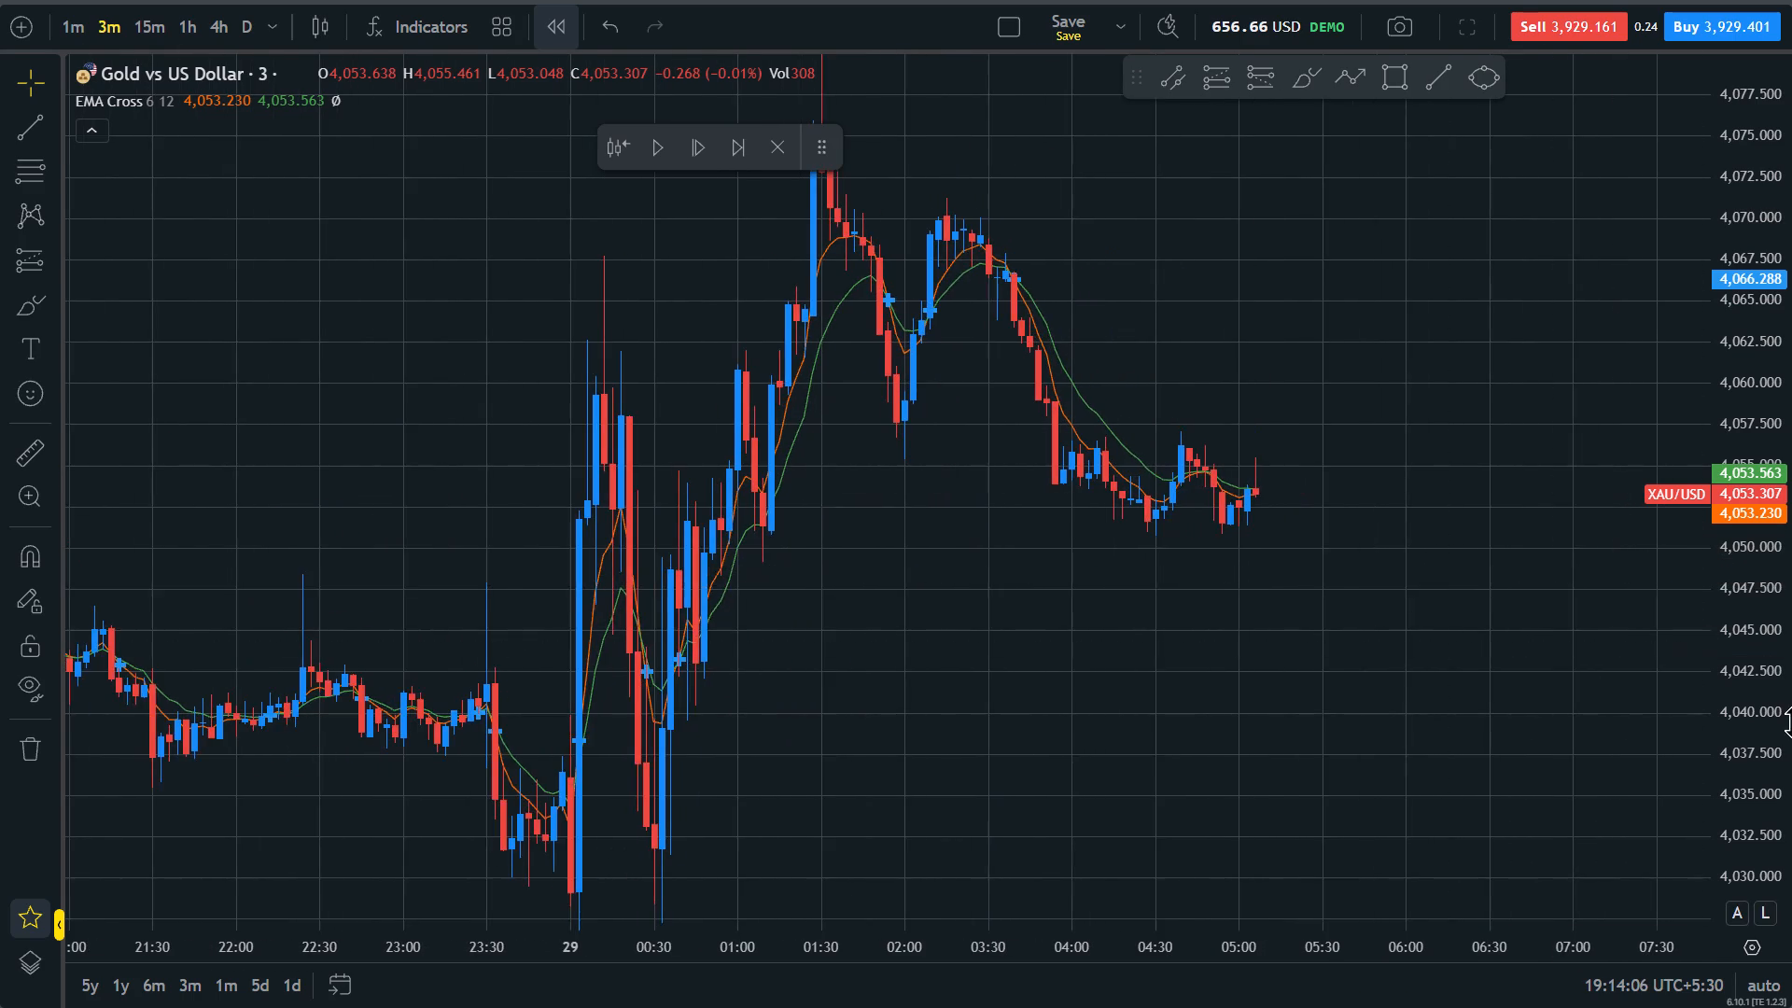
{"action": "left_click_drag", "start_coordinate": [1791, 721], "coordinate": [1716, 343]}
{"action": "left_click_drag", "start_coordinate": [1534, 513], "coordinate": [1511, 666]}
{"action": "scroll", "coordinate": [1507, 679], "scroll_direction": "down", "scroll_amount": 3}
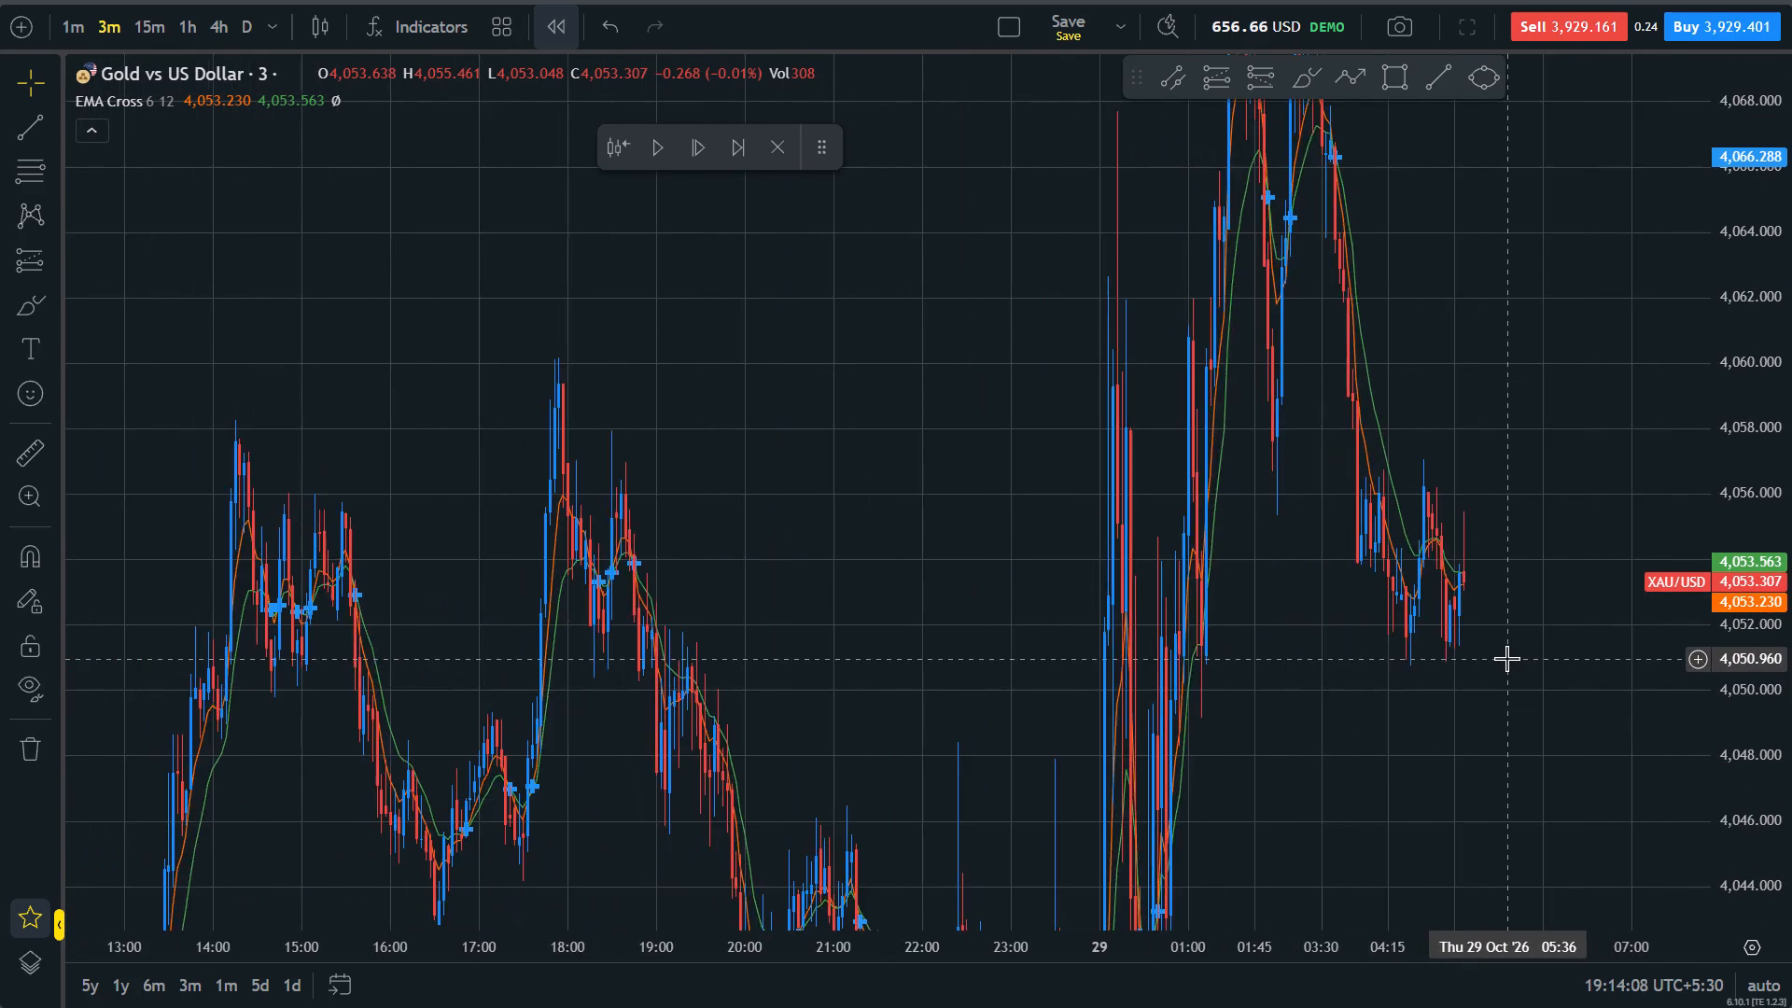
{"action": "scroll", "coordinate": [1506, 658], "scroll_direction": "down", "scroll_amount": 2}
{"action": "left_click_drag", "start_coordinate": [1791, 413], "coordinate": [1791, 680]}
{"action": "scroll", "coordinate": [1594, 671], "scroll_direction": "up", "scroll_amount": 6}
{"action": "scroll", "coordinate": [1567, 600], "scroll_direction": "up", "scroll_amount": 1}
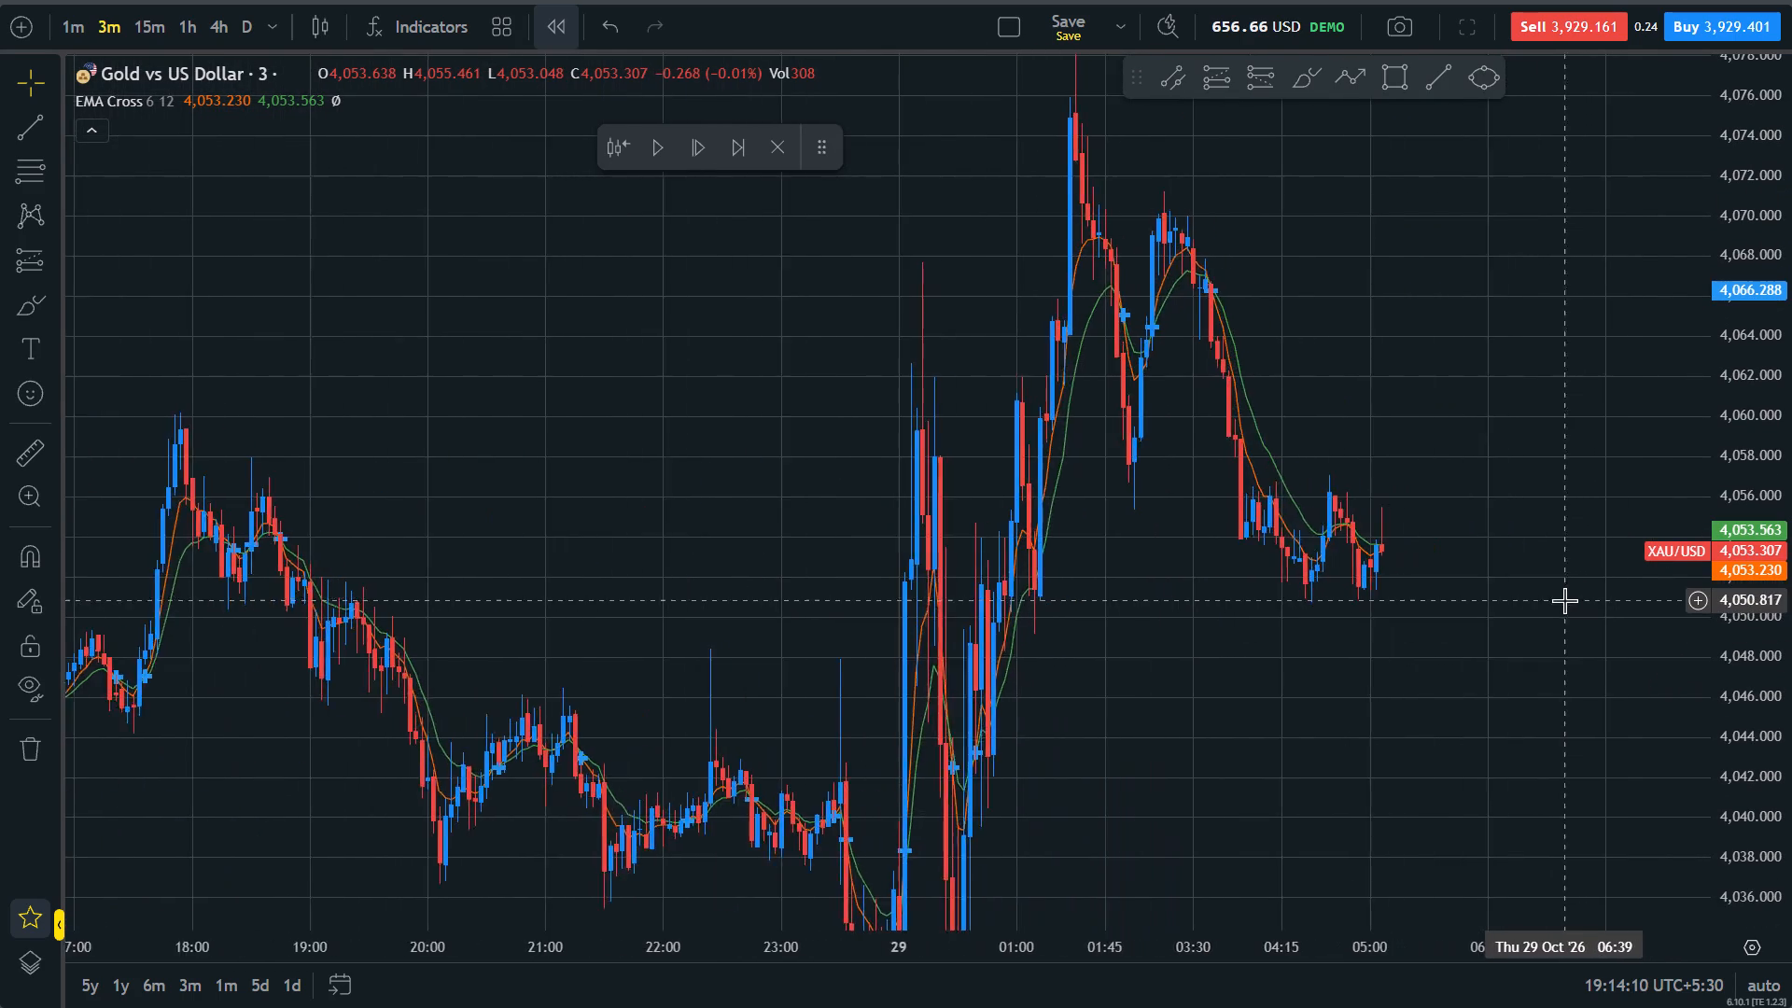
Draw a thin rectangle zone under the latest lows, about 4,051.3 to 4,052.1, from 00:57 on 29 Oct to about 07:00.
{"action": "scroll", "coordinate": [1564, 600], "scroll_direction": "up", "scroll_amount": 1}
{"action": "left_click_drag", "start_coordinate": [1390, 615], "coordinate": [1393, 655]}
{"action": "left_click", "coordinate": [1388, 84]}
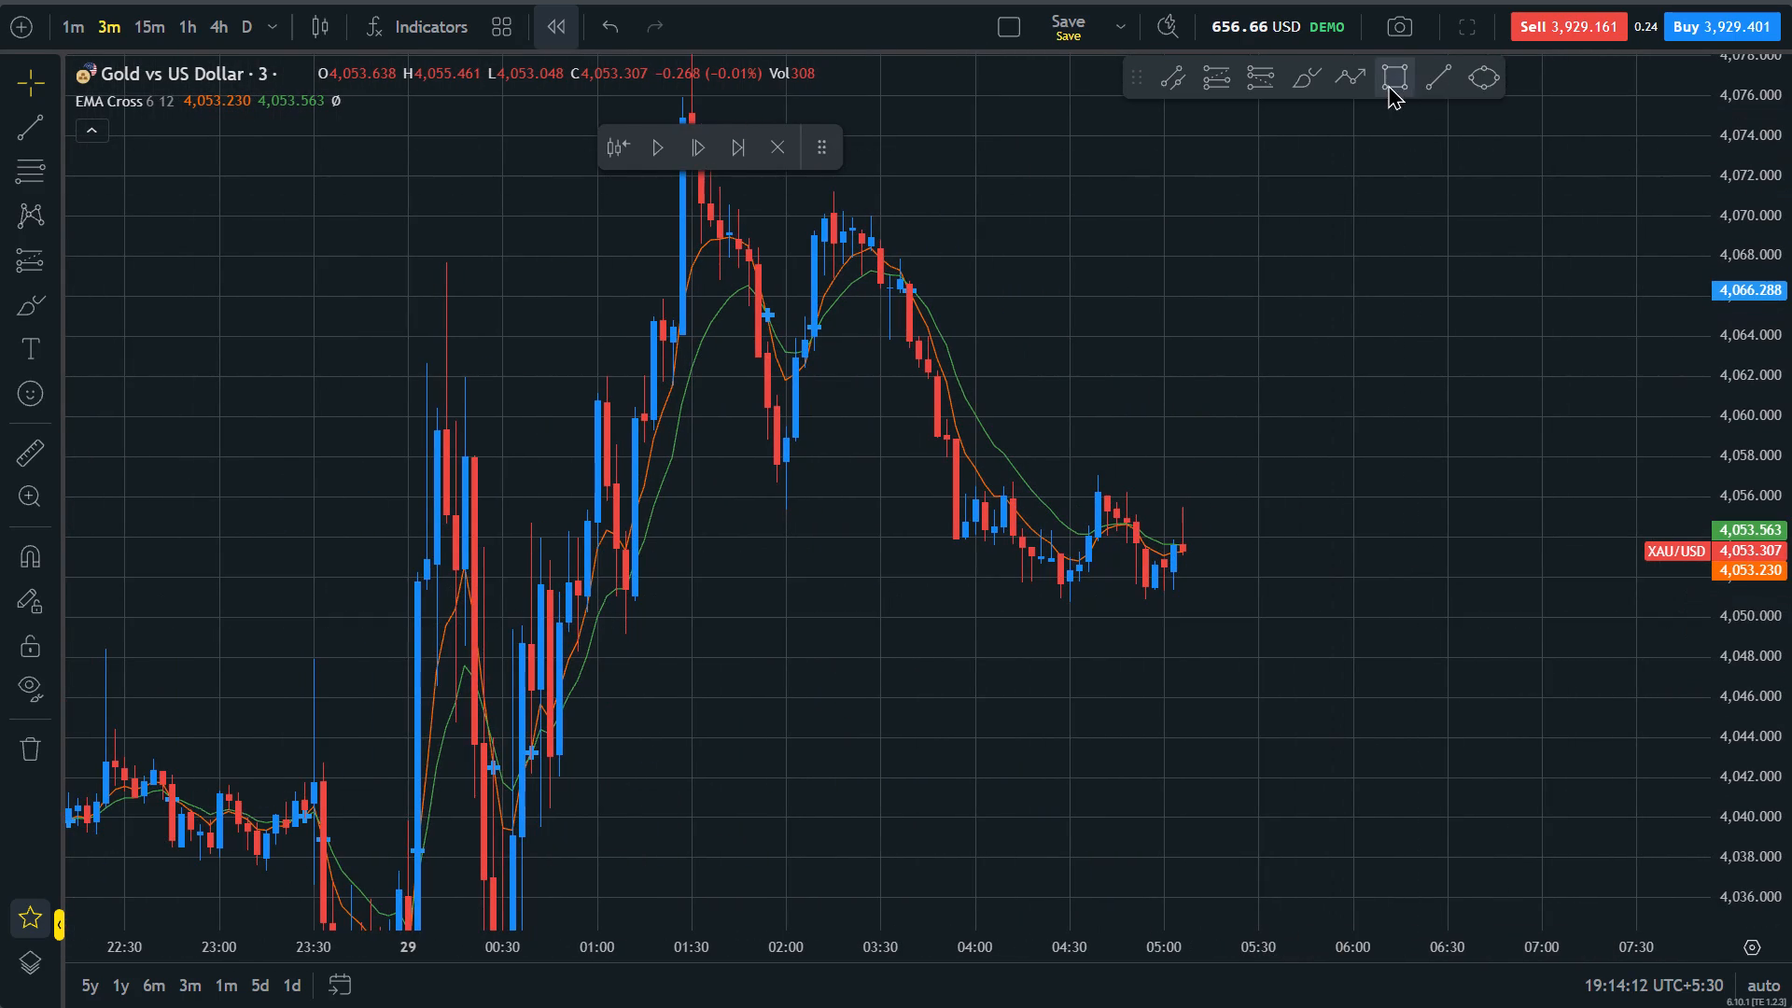
{"action": "left_click", "coordinate": [590, 590]}
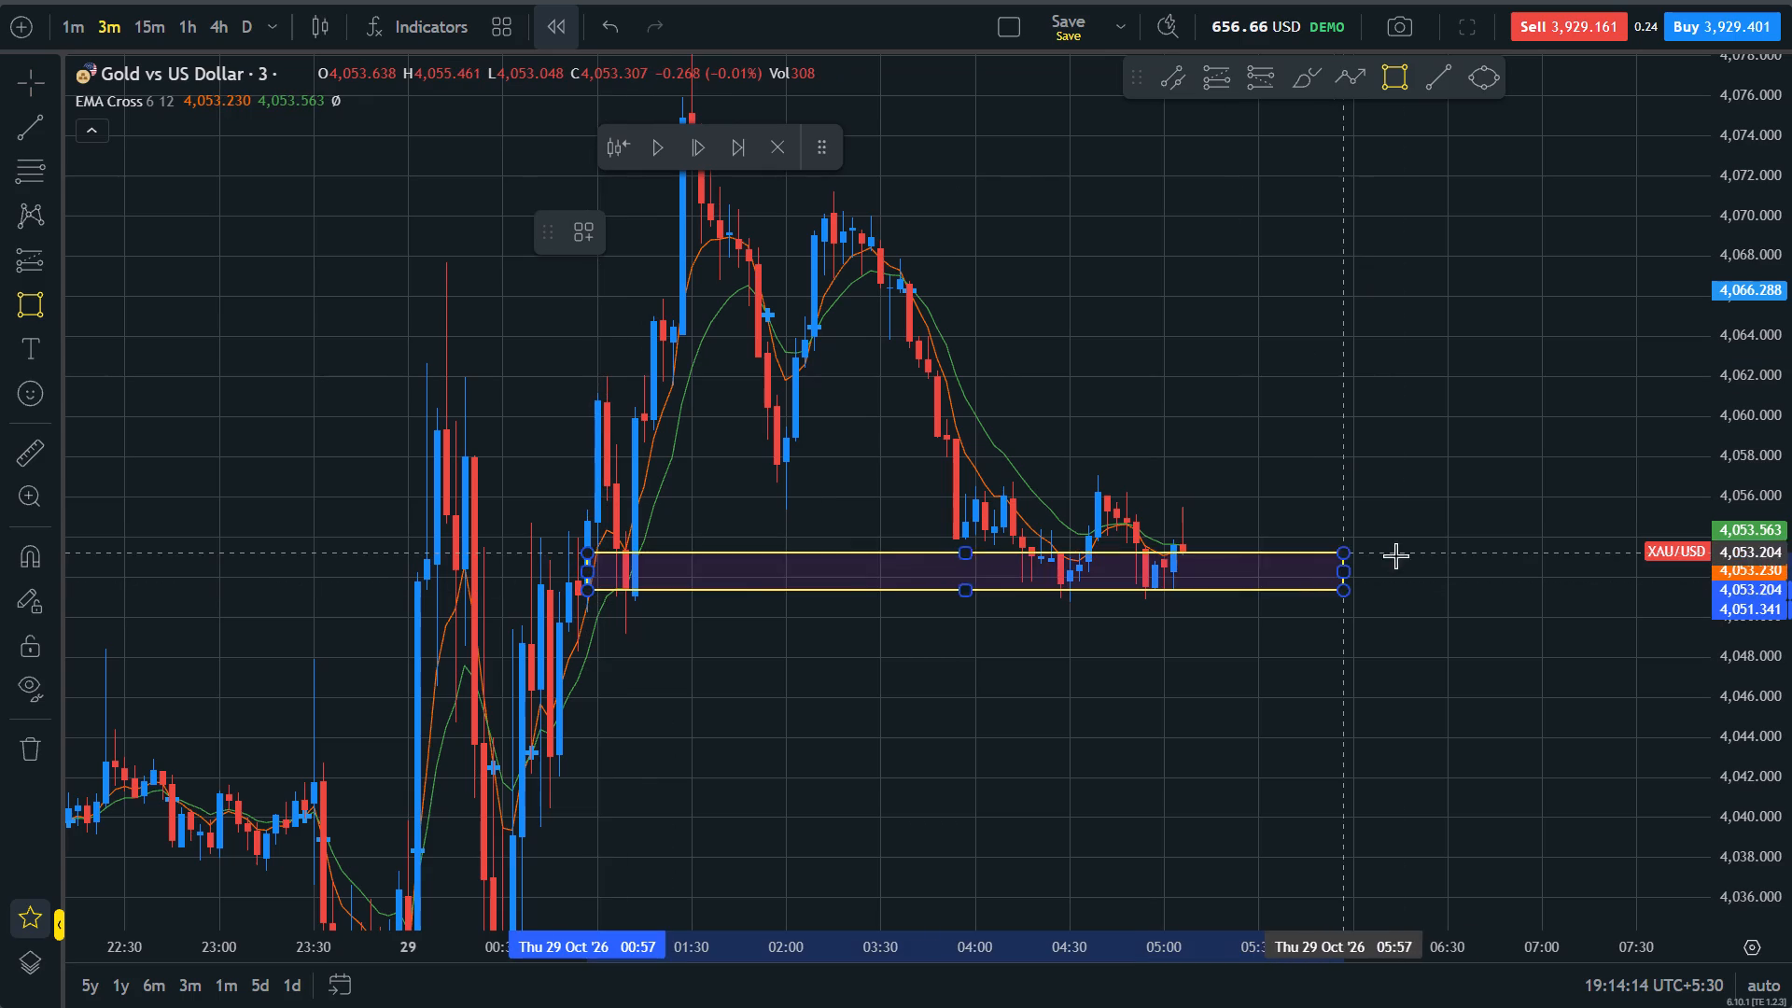
{"action": "left_click", "coordinate": [1548, 574]}
{"action": "left_click", "coordinate": [1430, 658]}
Draw a thin rectangle zone across the upper swing highs, about 4,069.5 to 4,070.4, from 01:24 on 29 Oct past 08:00.
{"action": "scroll", "coordinate": [1473, 706], "scroll_direction": "down", "scroll_amount": 2}
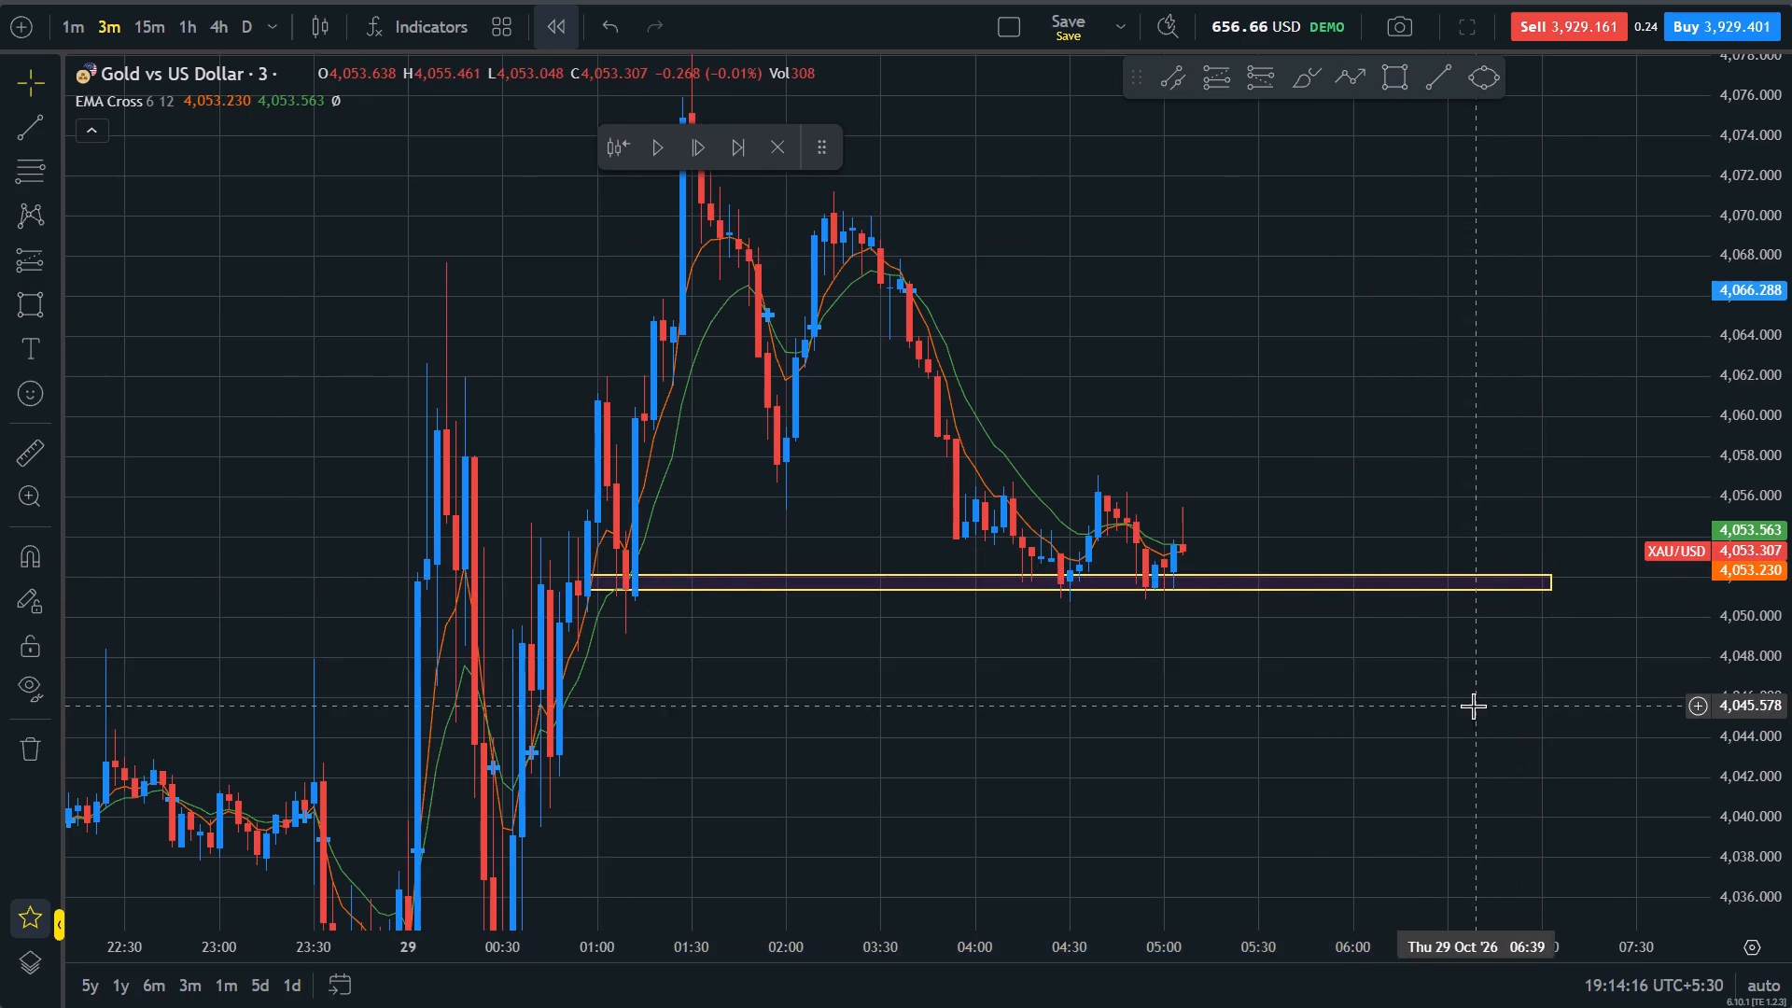
{"action": "scroll", "coordinate": [1473, 706], "scroll_direction": "down", "scroll_amount": 3}
{"action": "left_click_drag", "start_coordinate": [1791, 343], "coordinate": [1791, 525]}
{"action": "scroll", "coordinate": [1379, 651], "scroll_direction": "down", "scroll_amount": 2}
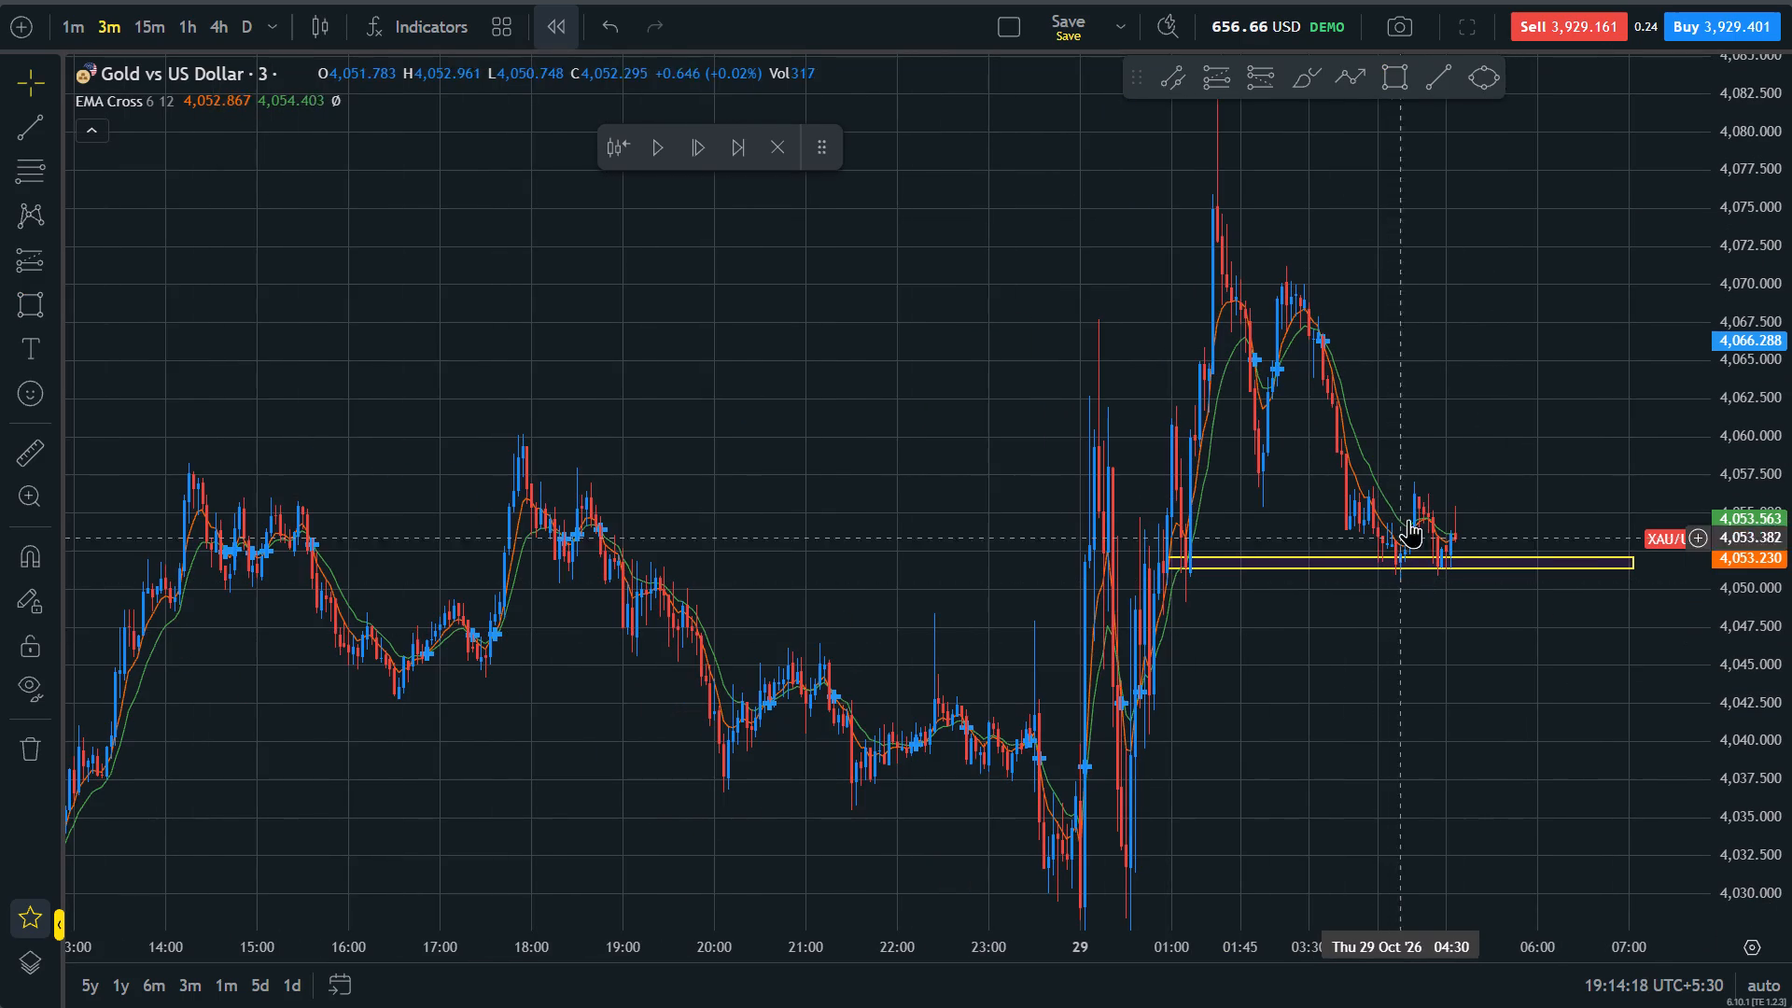
{"action": "scroll", "coordinate": [1486, 325], "scroll_direction": "up", "scroll_amount": 4}
{"action": "left_click_drag", "start_coordinate": [1487, 287], "coordinate": [1398, 405]}
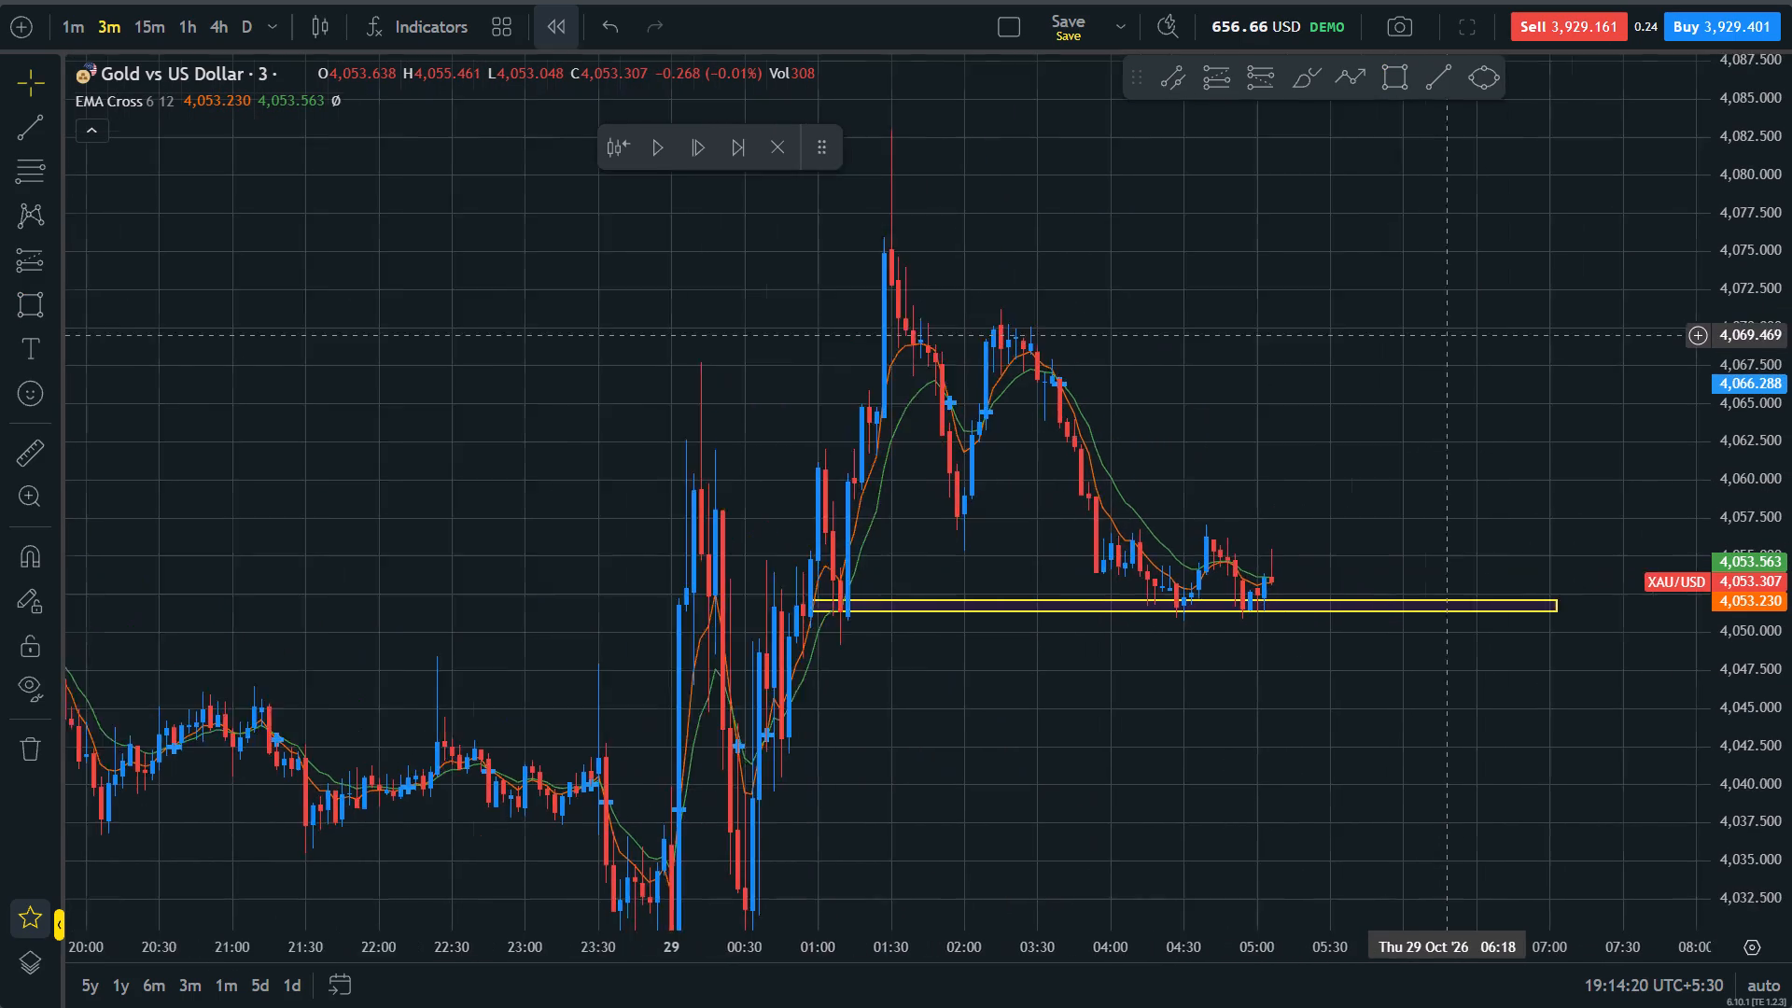
{"action": "left_click_drag", "start_coordinate": [1398, 405], "coordinate": [1390, 416]}
{"action": "left_click", "coordinate": [1401, 86]}
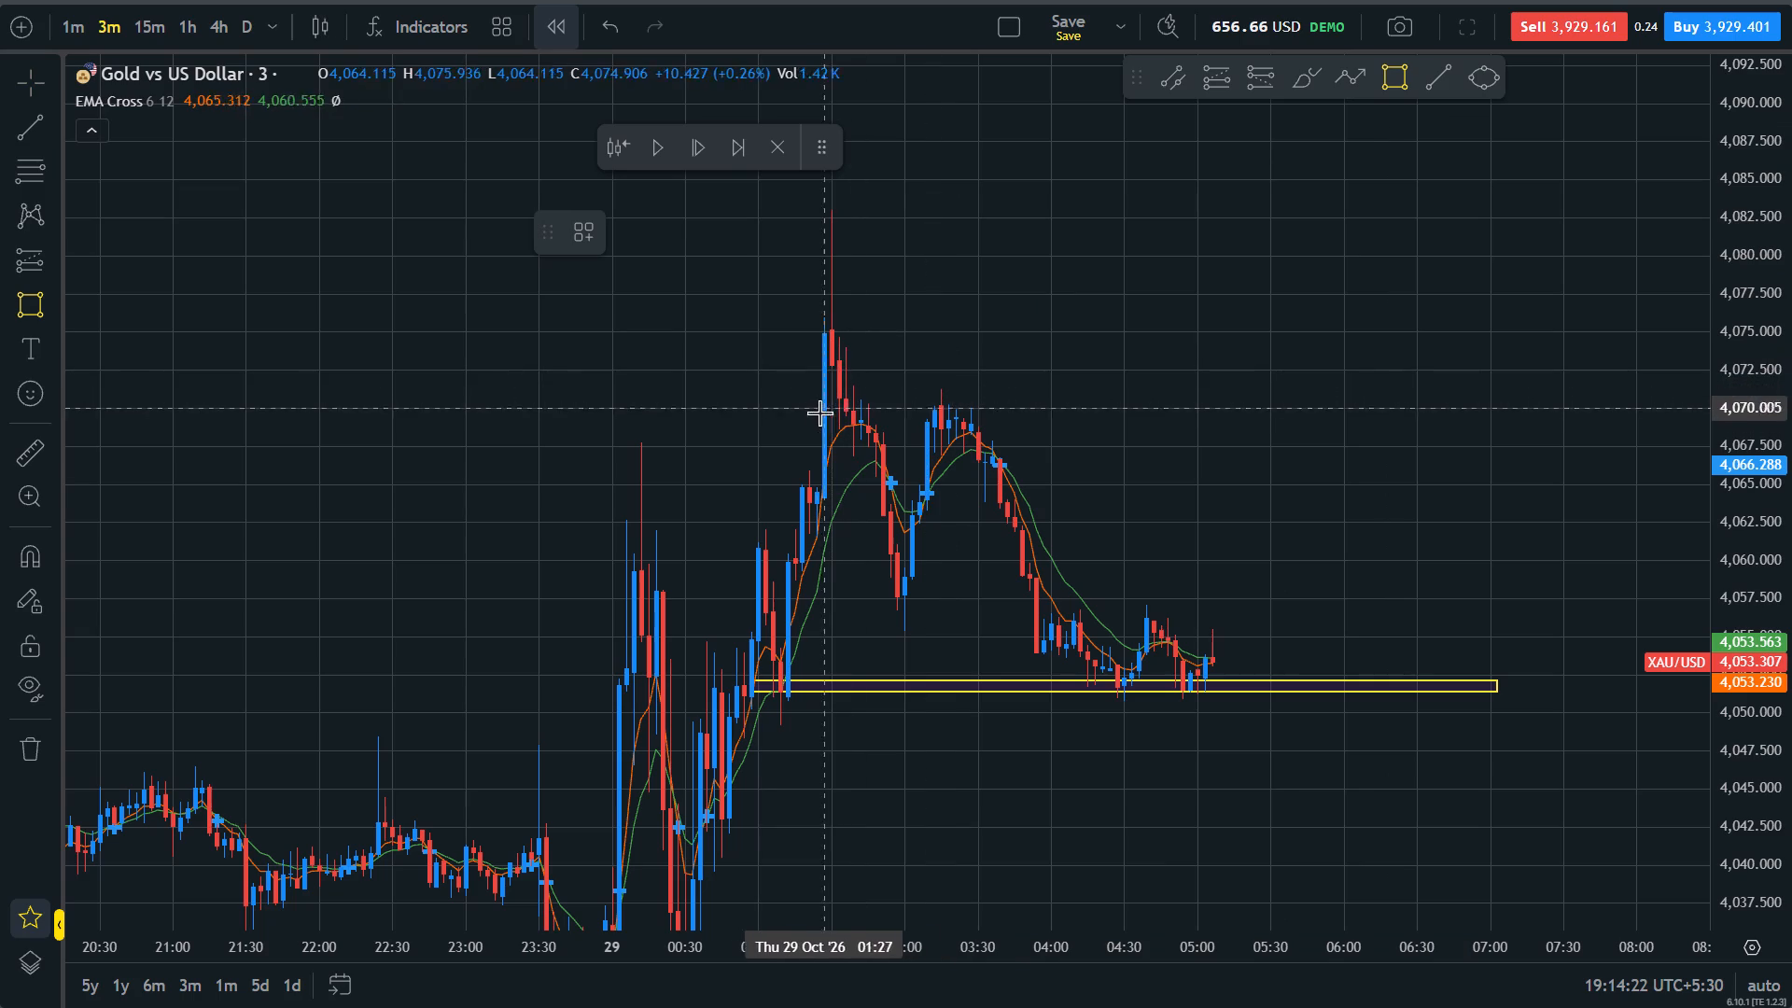
{"action": "left_click", "coordinate": [817, 414]}
{"action": "left_click", "coordinate": [1691, 401]}
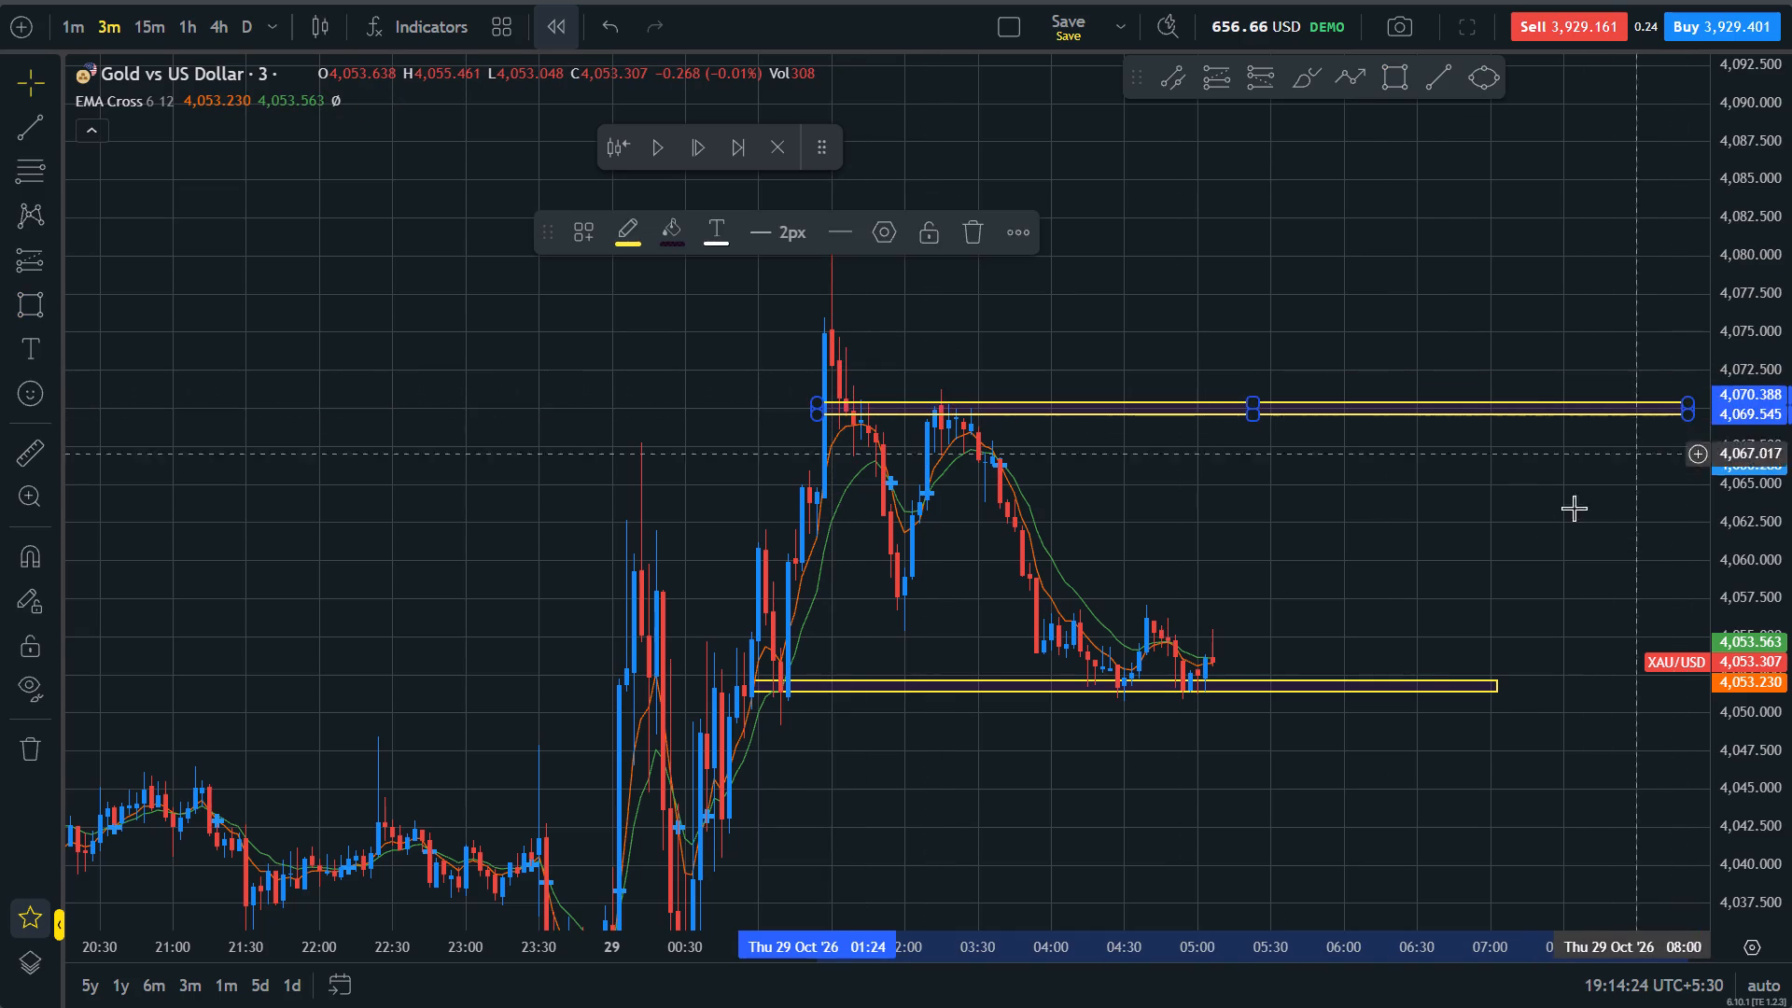
Draw a thin rectangle zone along the lowest lows, about 4,028.1 to 4,028.6, from 28 Oct 11:27 to 29 Oct 07:39.
{"action": "left_click_drag", "start_coordinate": [1448, 579], "coordinate": [1500, 358]}
{"action": "left_click_drag", "start_coordinate": [1791, 696], "coordinate": [1749, 388]}
{"action": "scroll", "coordinate": [1540, 668], "scroll_direction": "down", "scroll_amount": 5}
{"action": "left_click_drag", "start_coordinate": [1514, 746], "coordinate": [1506, 704]}
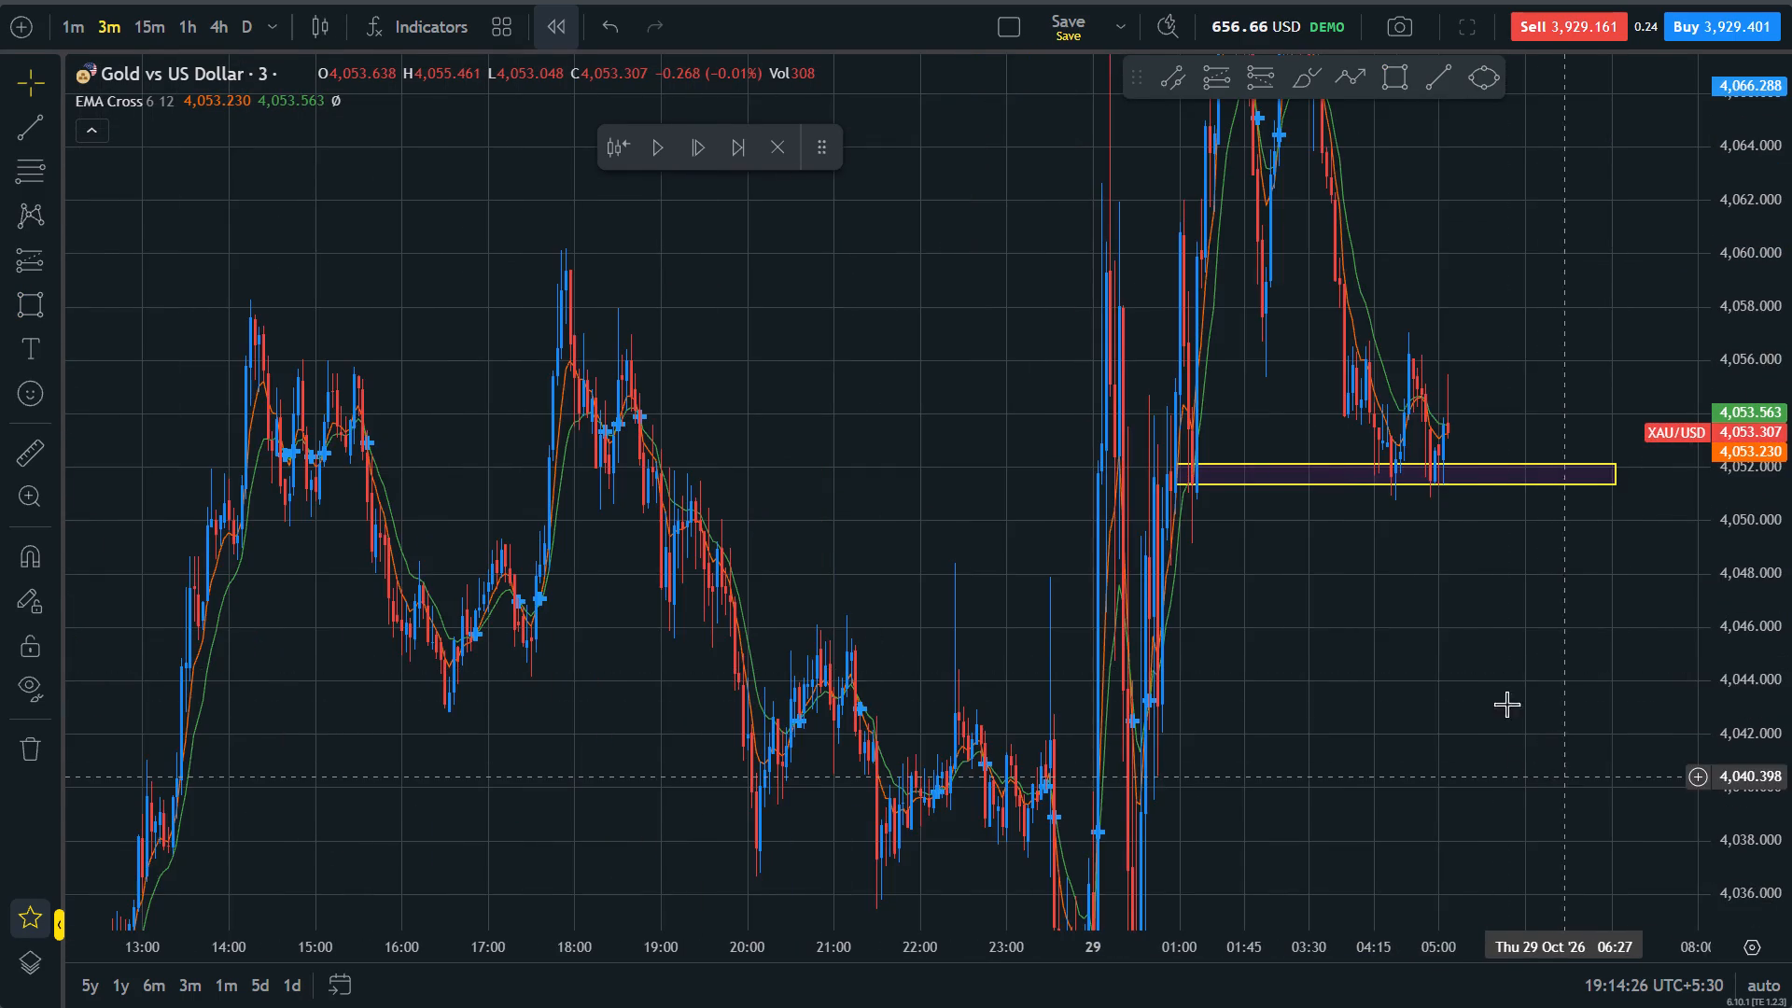
{"action": "left_click_drag", "start_coordinate": [1506, 704], "coordinate": [1501, 381]}
{"action": "left_click_drag", "start_coordinate": [1791, 281], "coordinate": [1791, 528]}
{"action": "scroll", "coordinate": [1462, 665], "scroll_direction": "down", "scroll_amount": 4}
{"action": "scroll", "coordinate": [1526, 723], "scroll_direction": "up", "scroll_amount": 1}
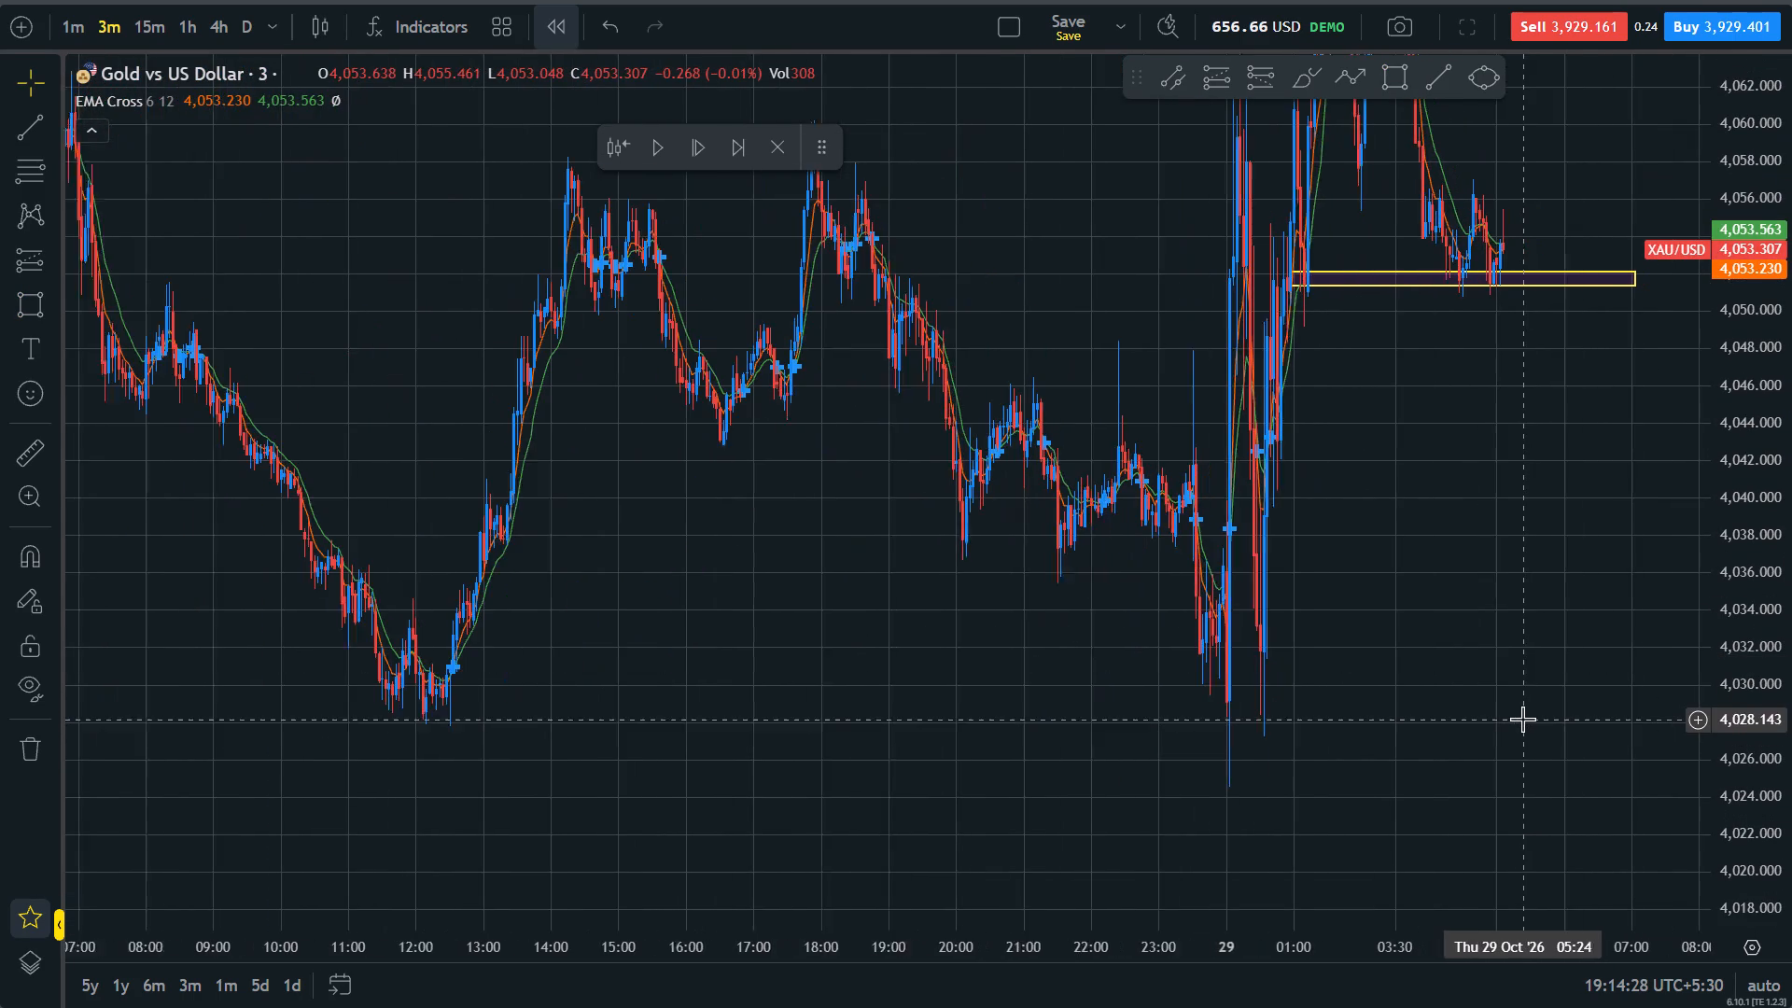
{"action": "scroll", "coordinate": [1522, 719], "scroll_direction": "up", "scroll_amount": 1}
{"action": "left_click_drag", "start_coordinate": [1522, 719], "coordinate": [1520, 652]}
{"action": "left_click", "coordinate": [1395, 70]}
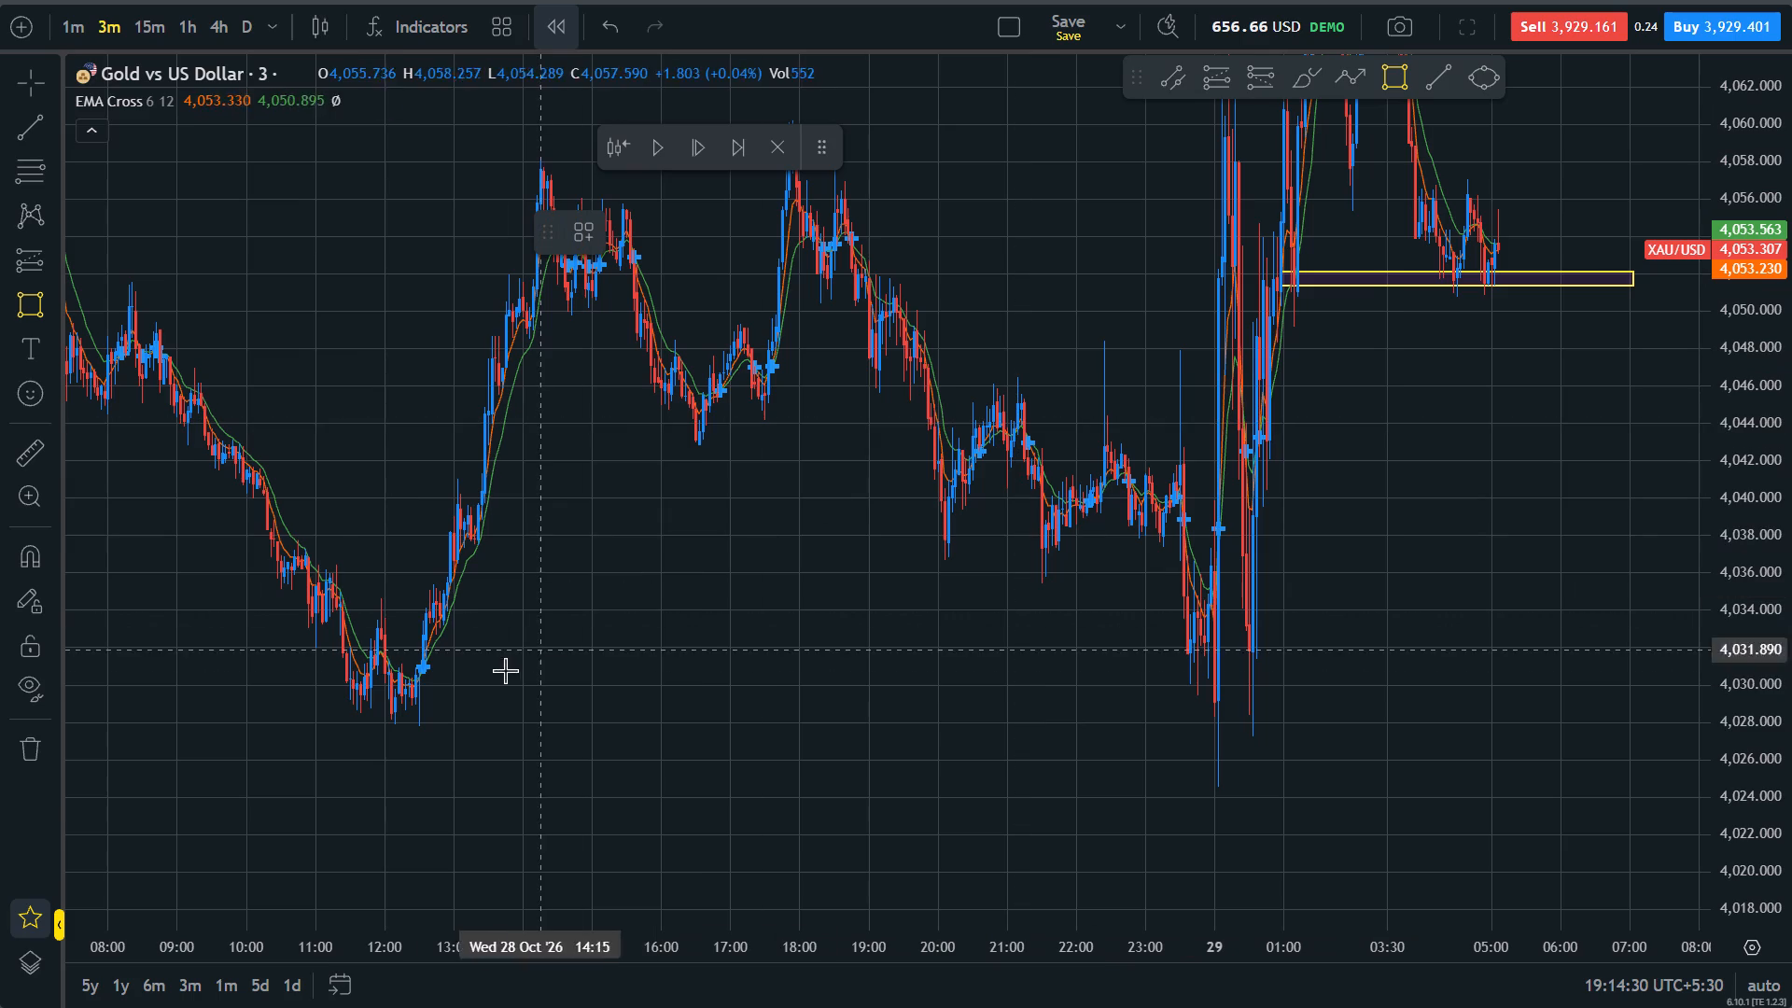
{"action": "left_click", "coordinate": [347, 720]}
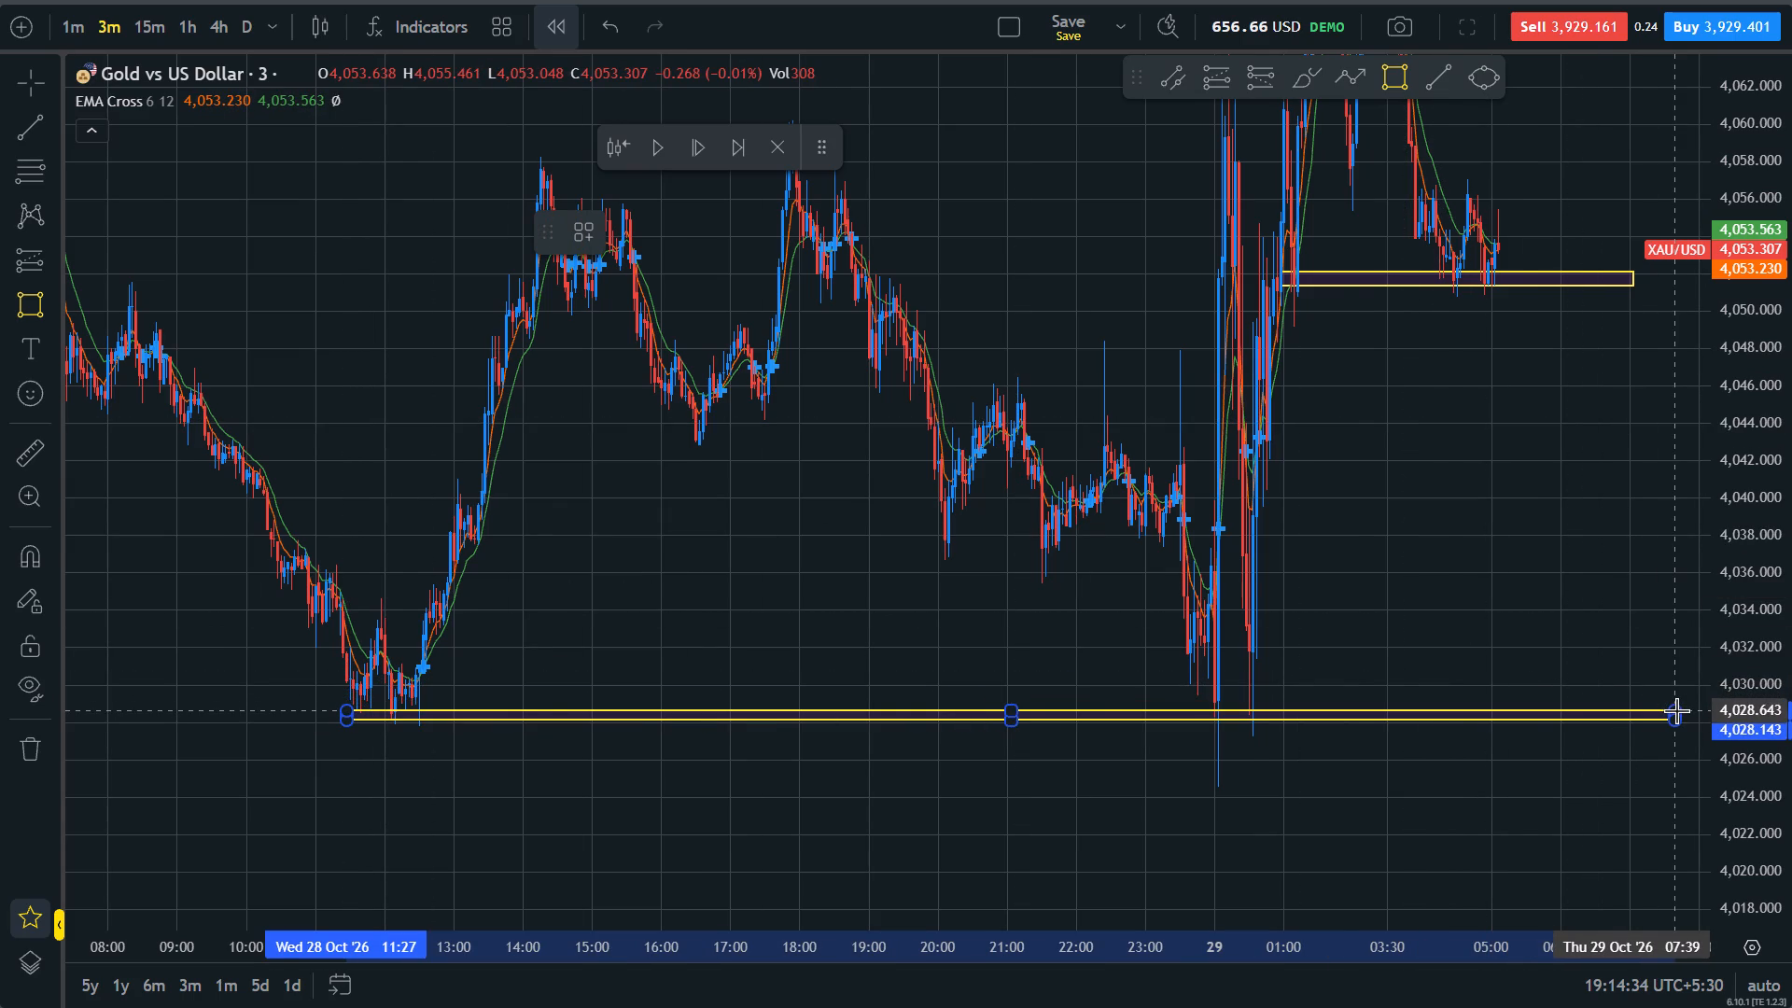
{"action": "left_click", "coordinate": [1676, 710]}
{"action": "left_click", "coordinate": [1599, 574]}
Examine how the latest candles behave at the middle zone near 4,052 and within the wider range between the marked zones.
{"action": "scroll", "coordinate": [1598, 574], "scroll_direction": "up", "scroll_amount": 8}
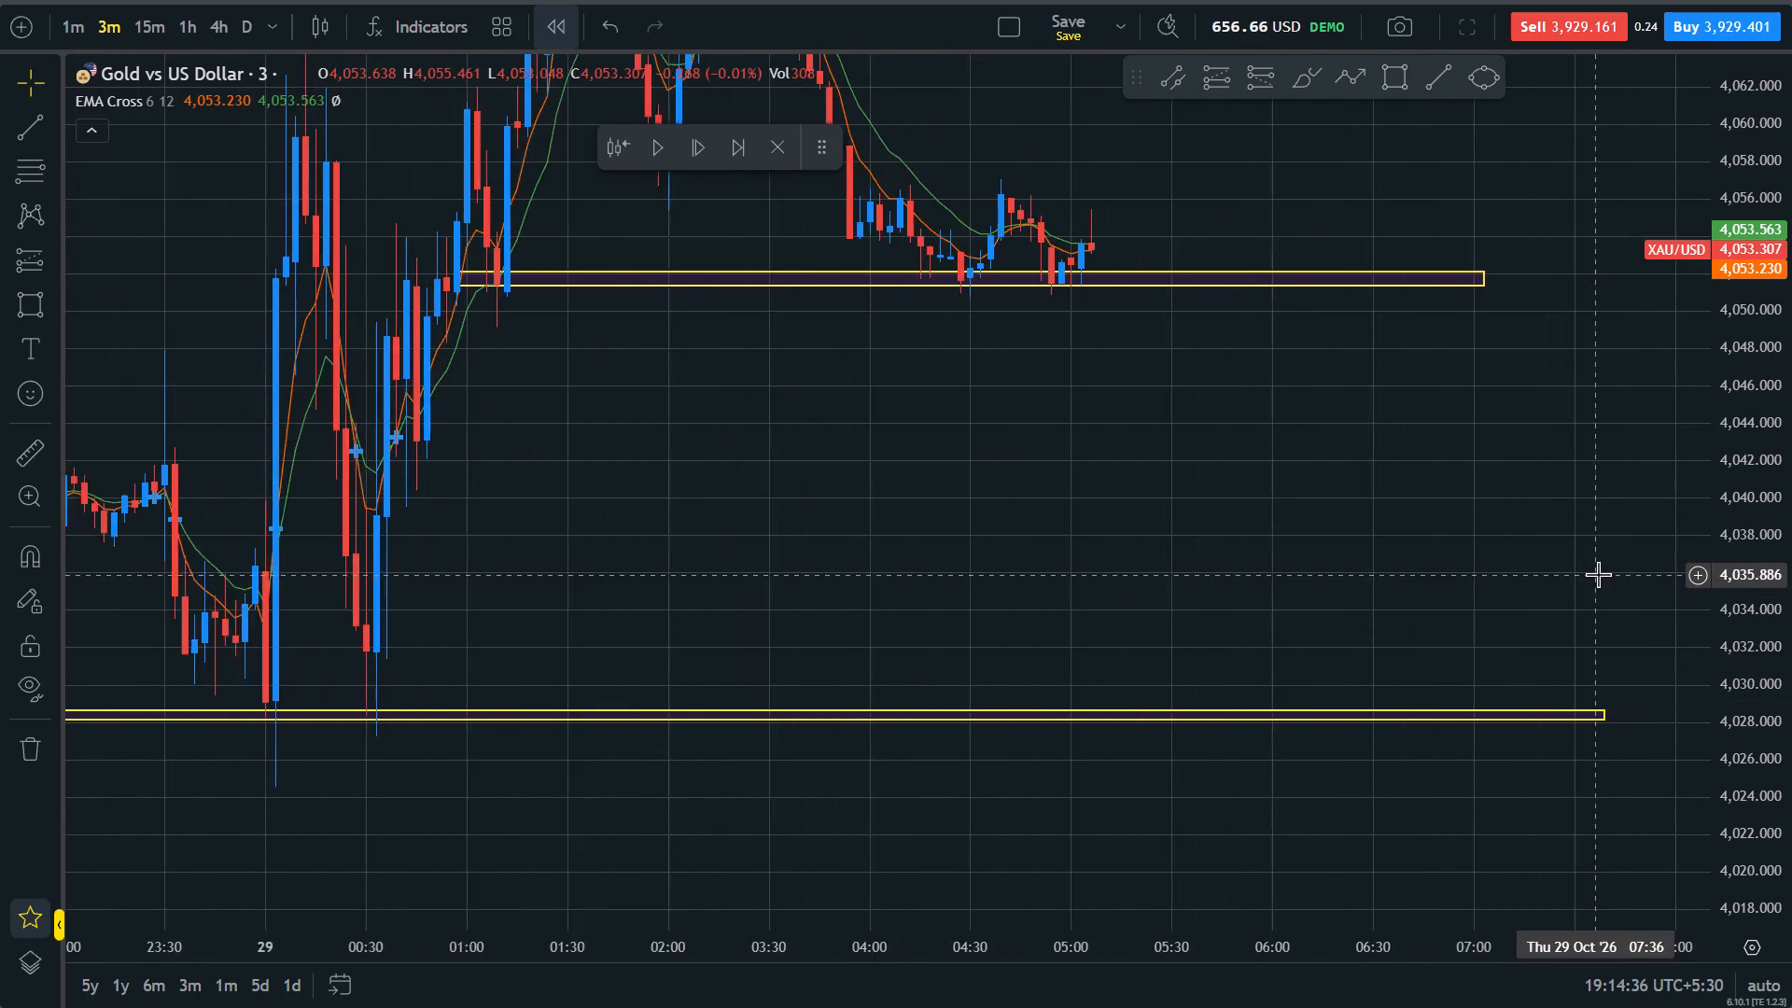
{"action": "scroll", "coordinate": [1598, 574], "scroll_direction": "up", "scroll_amount": 2}
{"action": "left_click_drag", "start_coordinate": [1097, 499], "coordinate": [1337, 642]}
{"action": "left_click_drag", "start_coordinate": [1791, 697], "coordinate": [1718, 279]}
{"action": "left_click_drag", "start_coordinate": [1378, 466], "coordinate": [1391, 822]}
{"action": "left_click_drag", "start_coordinate": [1379, 434], "coordinate": [1379, 499]}
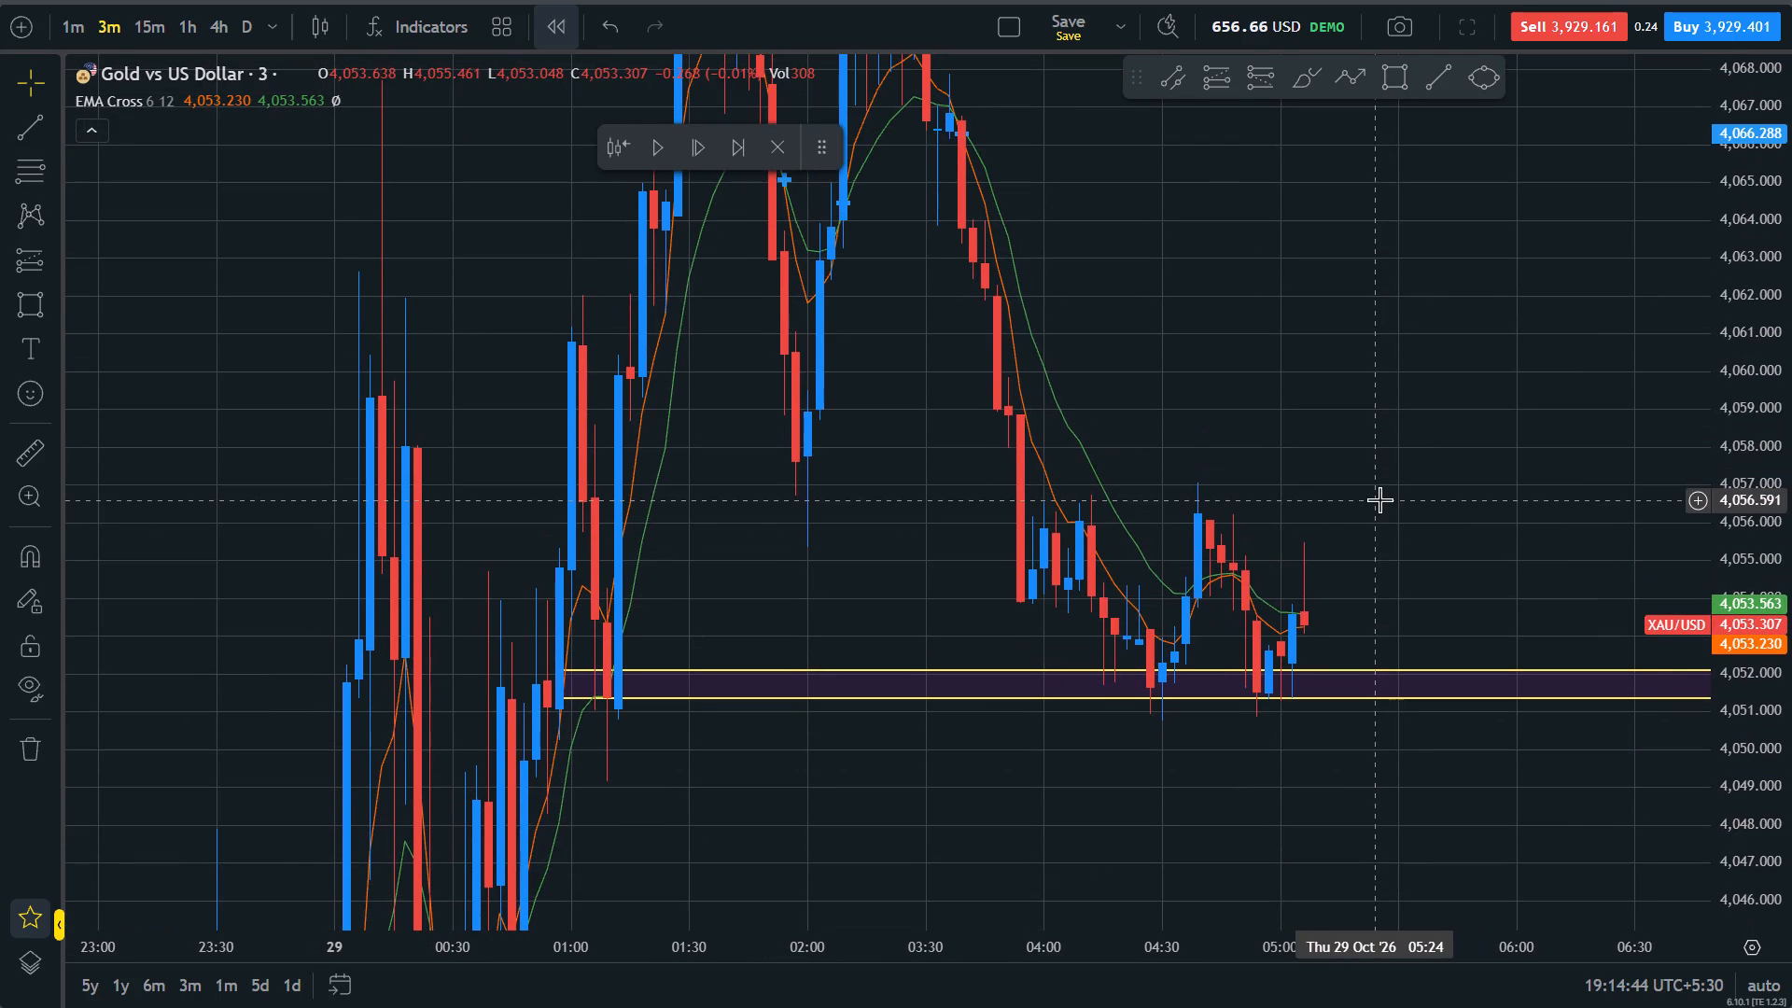
{"action": "scroll", "coordinate": [1379, 499], "scroll_direction": "down", "scroll_amount": 3}
{"action": "left_click_drag", "start_coordinate": [1791, 334], "coordinate": [1791, 825]}
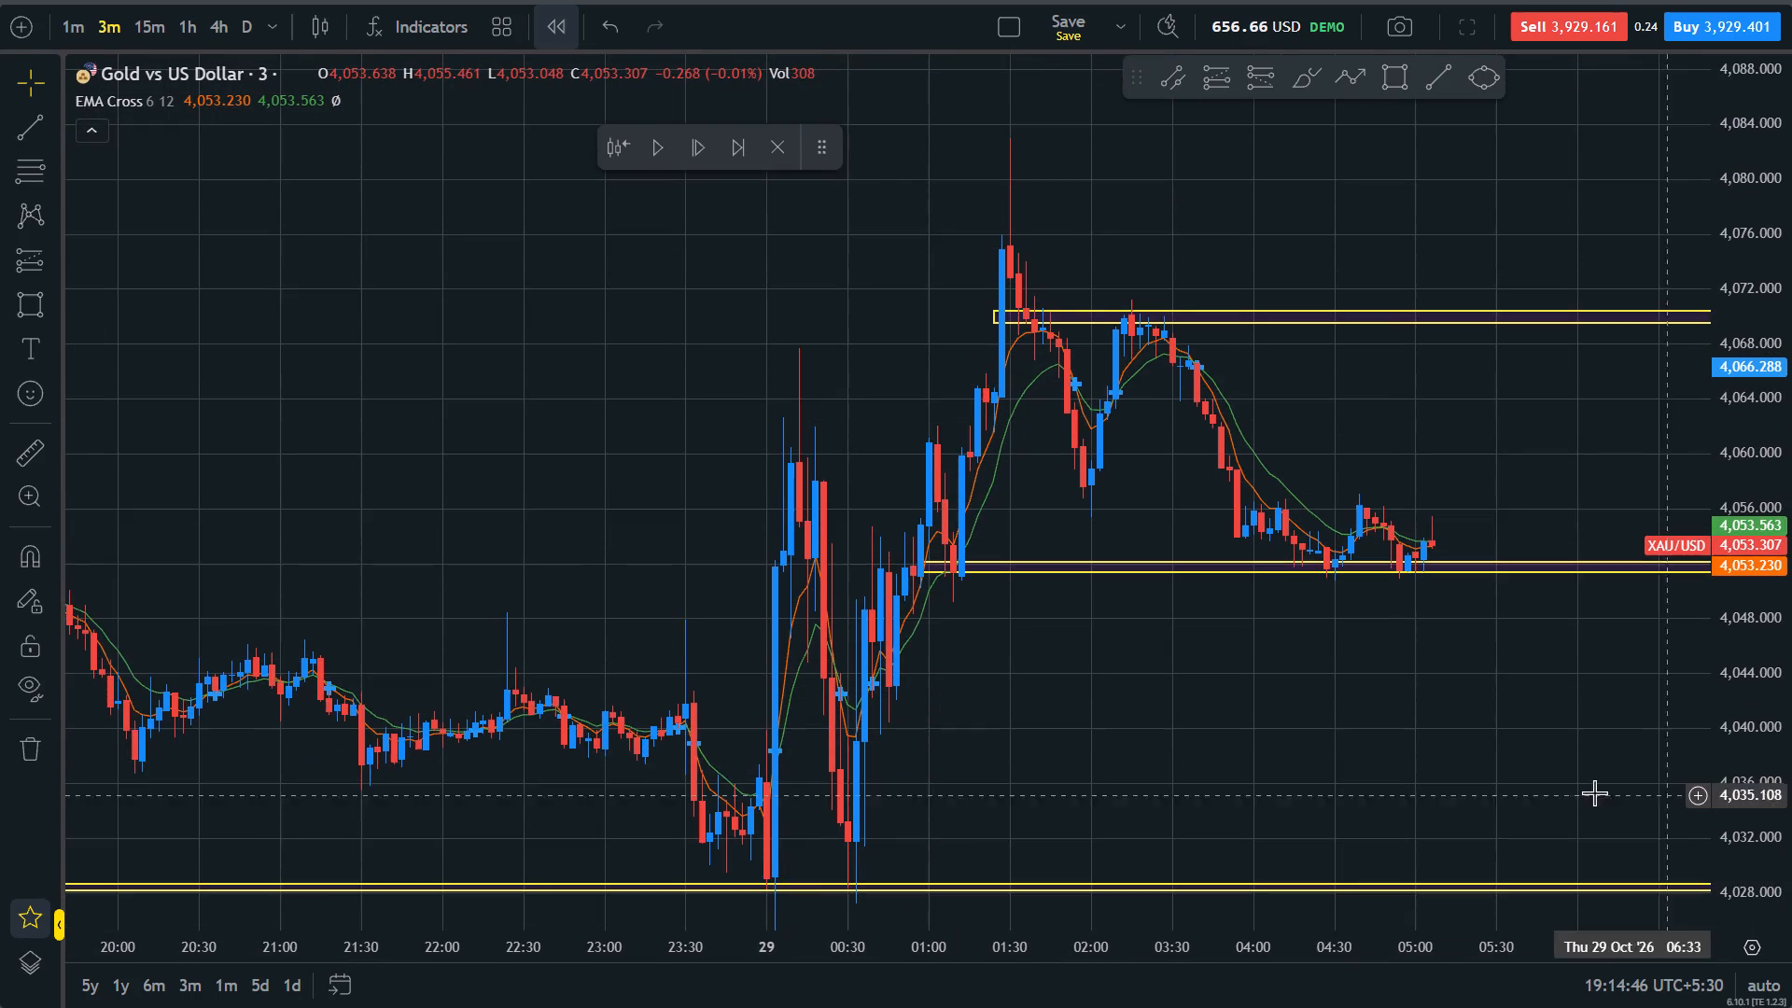
{"action": "left_click_drag", "start_coordinate": [1516, 740], "coordinate": [1489, 719]}
{"action": "scroll", "coordinate": [1489, 719], "scroll_direction": "up", "scroll_amount": 3}
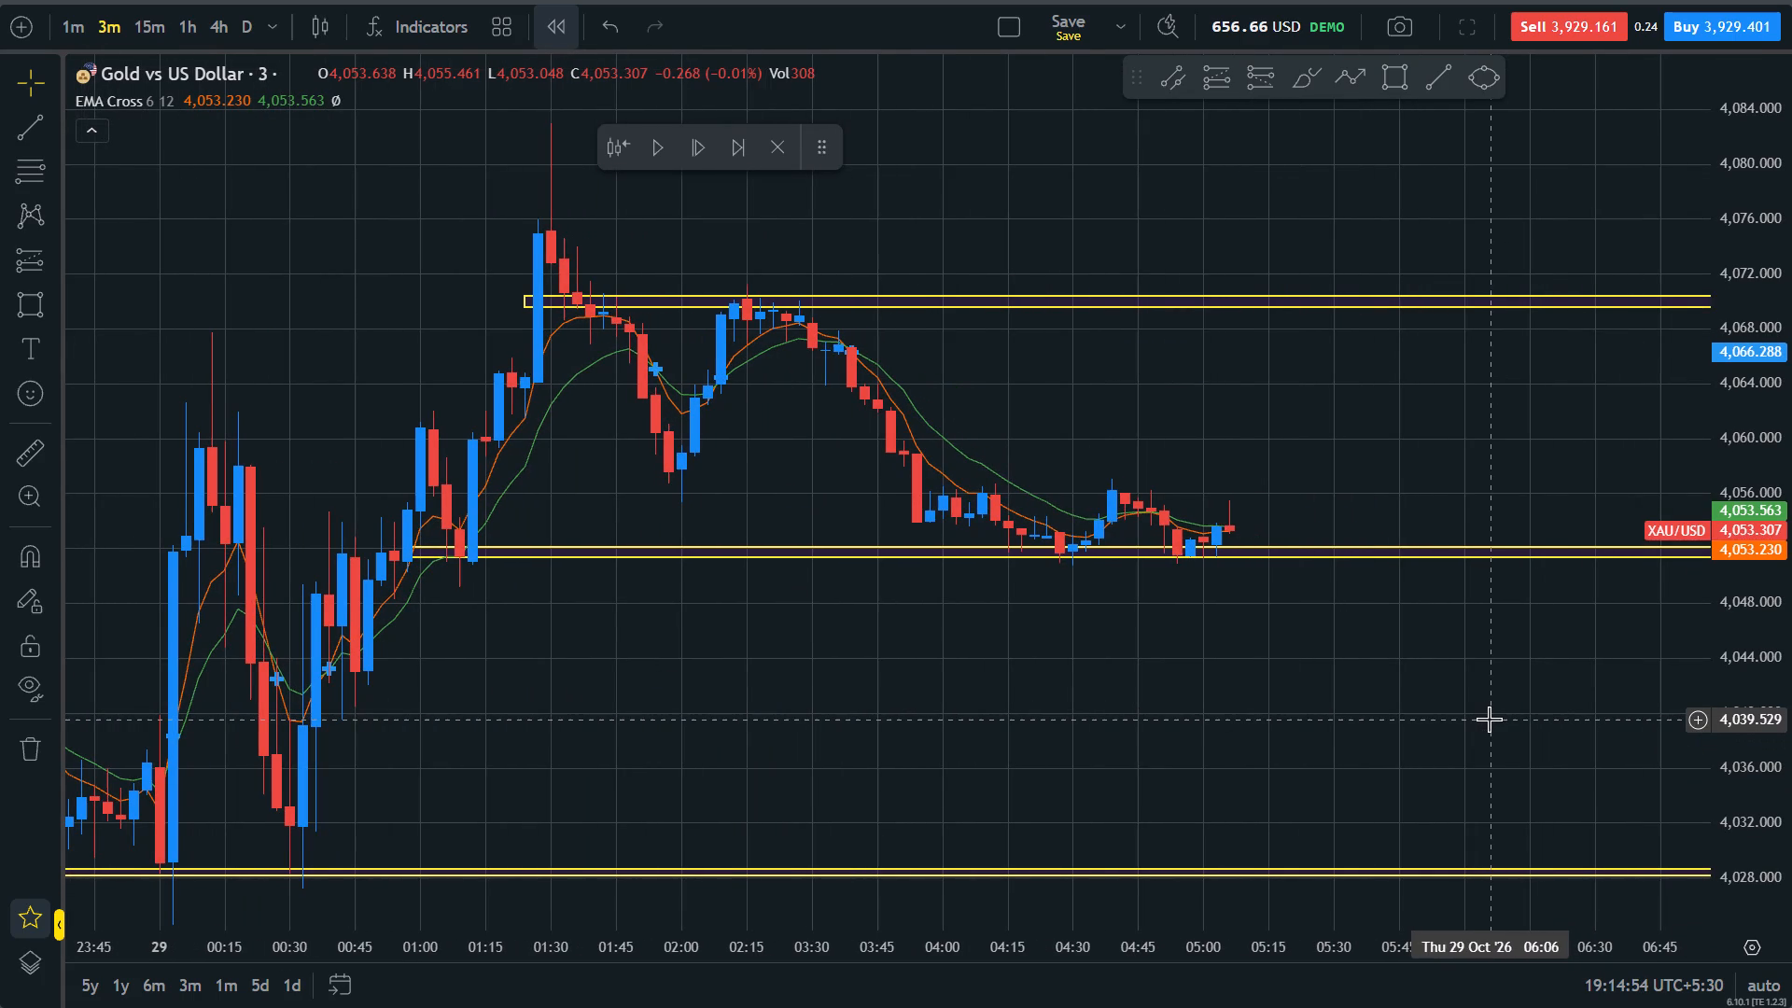
{"action": "scroll", "coordinate": [1489, 719], "scroll_direction": "up", "scroll_amount": 1}
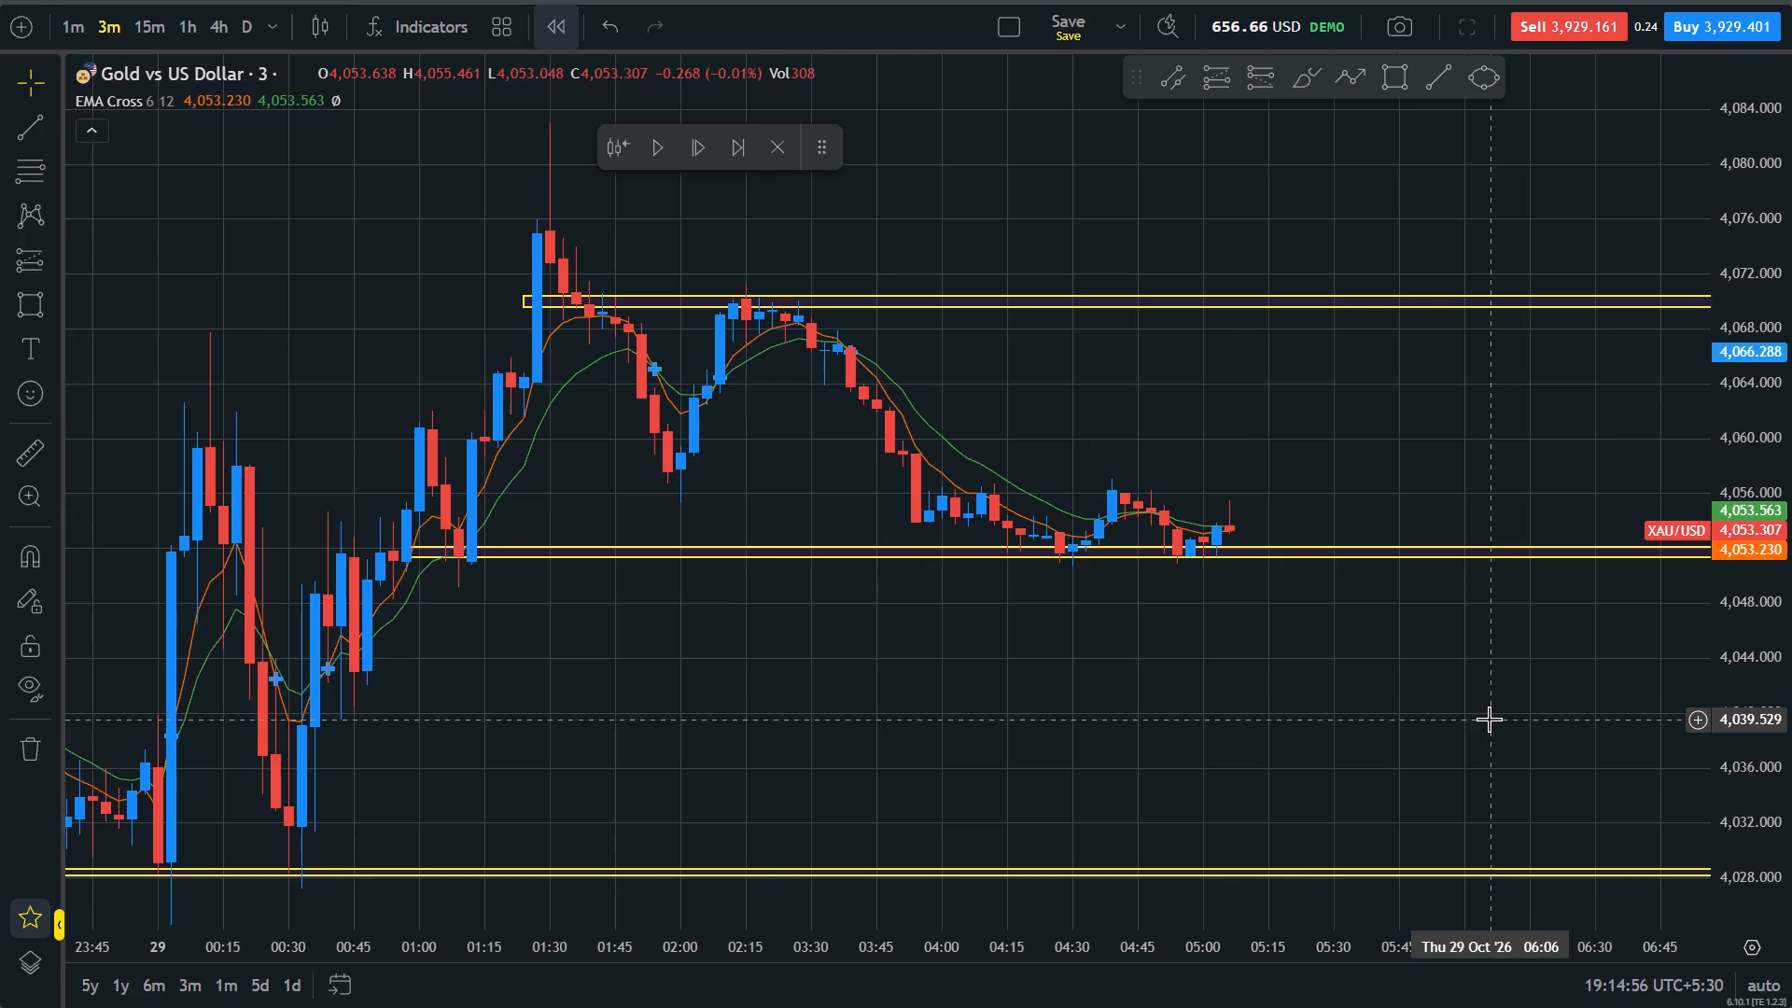
{"action": "scroll", "coordinate": [1489, 719], "scroll_direction": "up", "scroll_amount": 1}
{"action": "left_click_drag", "start_coordinate": [1791, 796], "coordinate": [1647, 0]}
{"action": "left_click_drag", "start_coordinate": [1425, 611], "coordinate": [1329, 383]}
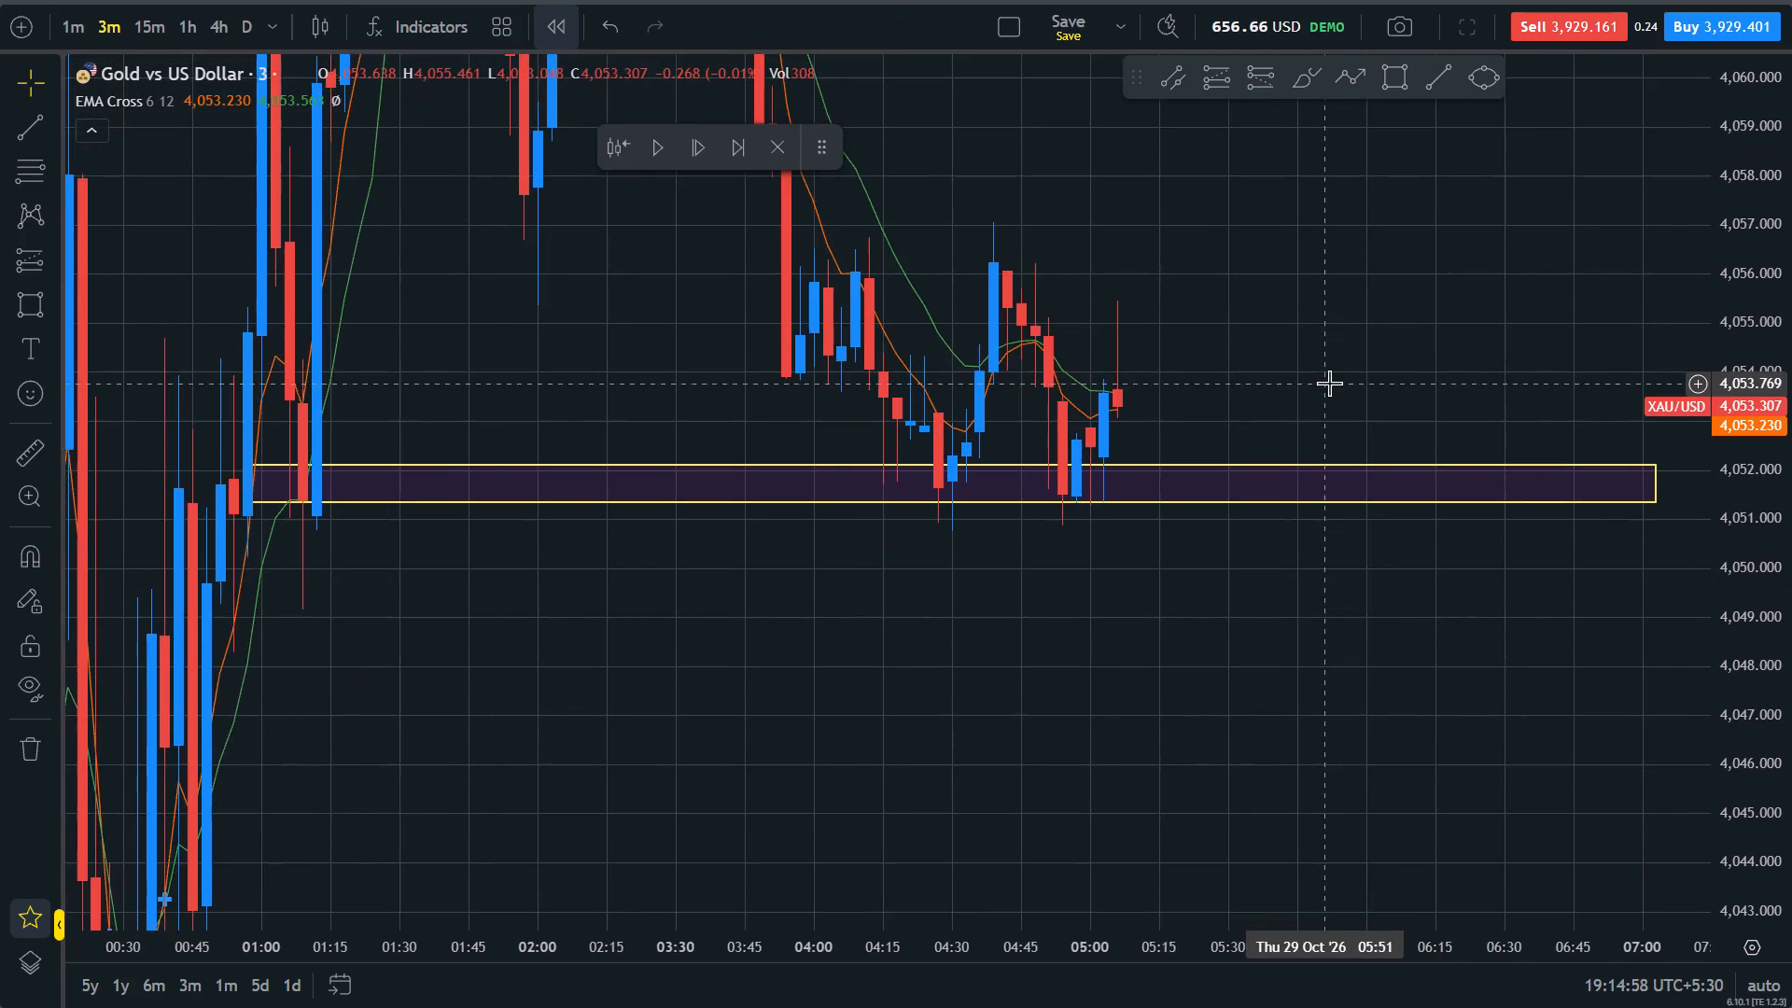
{"action": "scroll", "coordinate": [1329, 383], "scroll_direction": "down", "scroll_amount": 5}
{"action": "left_click_drag", "start_coordinate": [1791, 222], "coordinate": [1791, 825]}
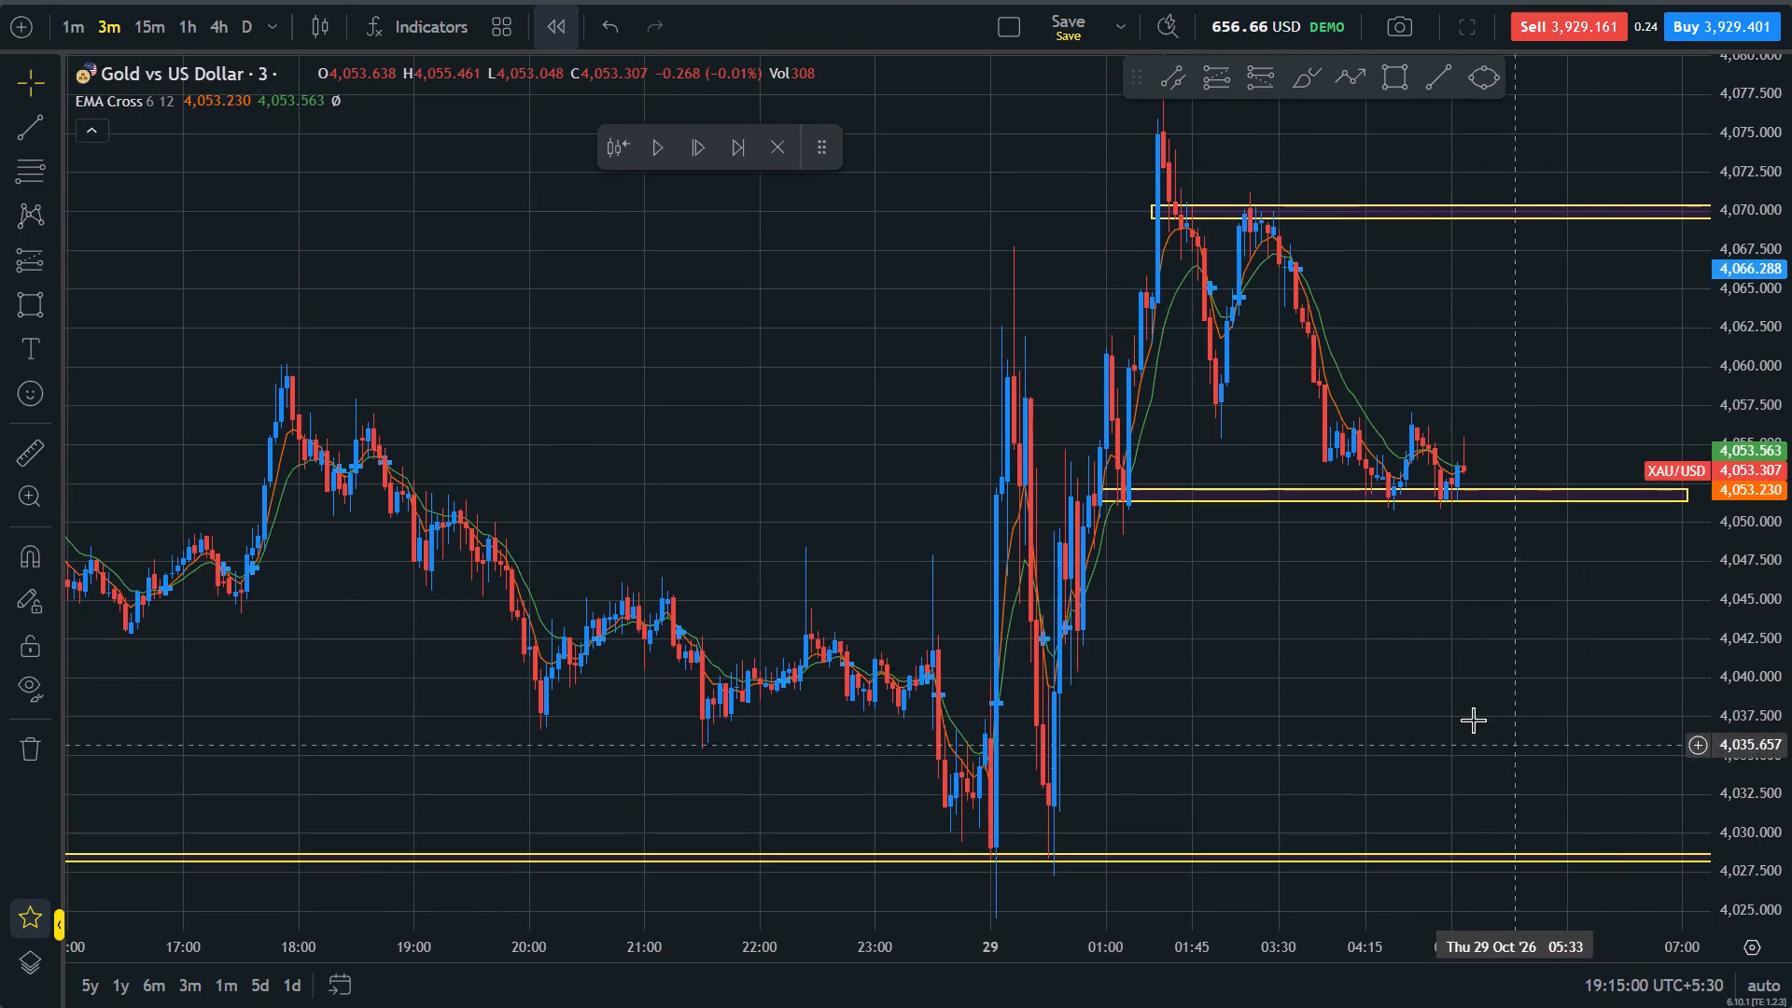
{"action": "scroll", "coordinate": [1463, 696], "scroll_direction": "up", "scroll_amount": 1}
{"action": "scroll", "coordinate": [1463, 696], "scroll_direction": "down", "scroll_amount": 2}
{"action": "scroll", "coordinate": [1463, 696], "scroll_direction": "up", "scroll_amount": 2}
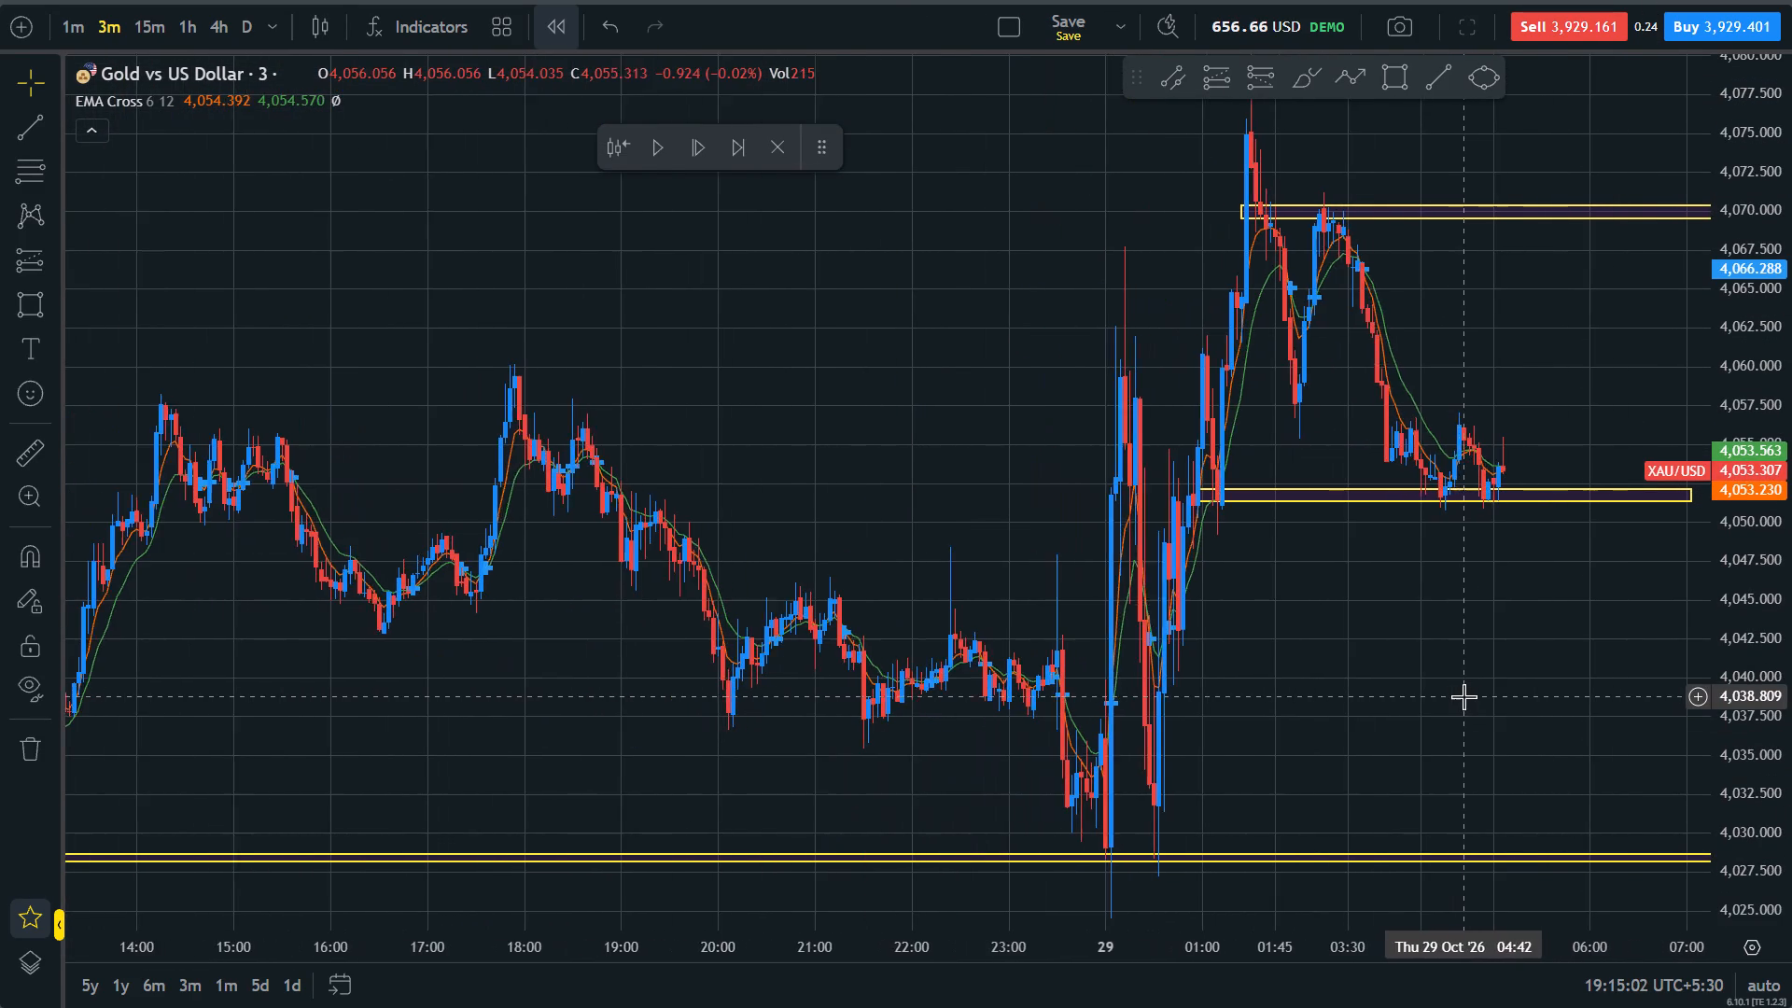
{"action": "scroll", "coordinate": [1463, 696], "scroll_direction": "up", "scroll_amount": 5}
{"action": "left_click_drag", "start_coordinate": [1791, 805], "coordinate": [1655, 56]}
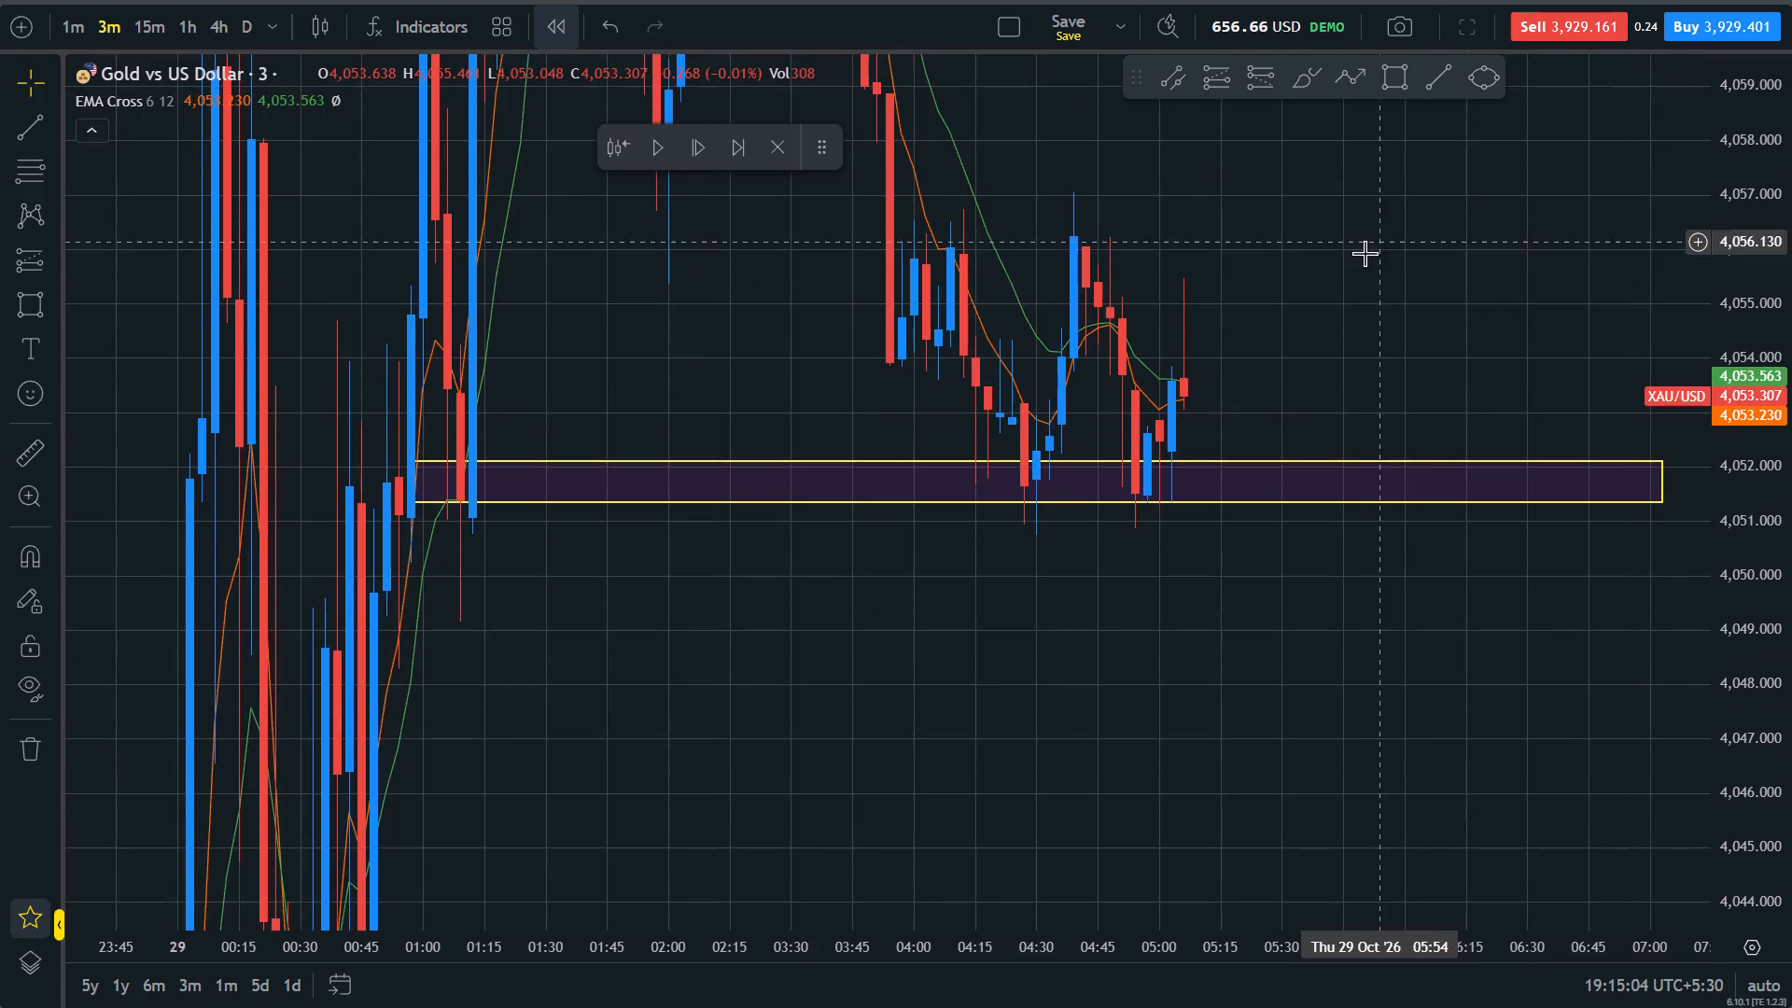
{"action": "left_click_drag", "start_coordinate": [1364, 277], "coordinate": [1337, 586]}
{"action": "scroll", "coordinate": [1337, 586], "scroll_direction": "down", "scroll_amount": 4}
{"action": "left_click_drag", "start_coordinate": [1791, 230], "coordinate": [1791, 713]}
{"action": "scroll", "coordinate": [1502, 516], "scroll_direction": "up", "scroll_amount": 3}
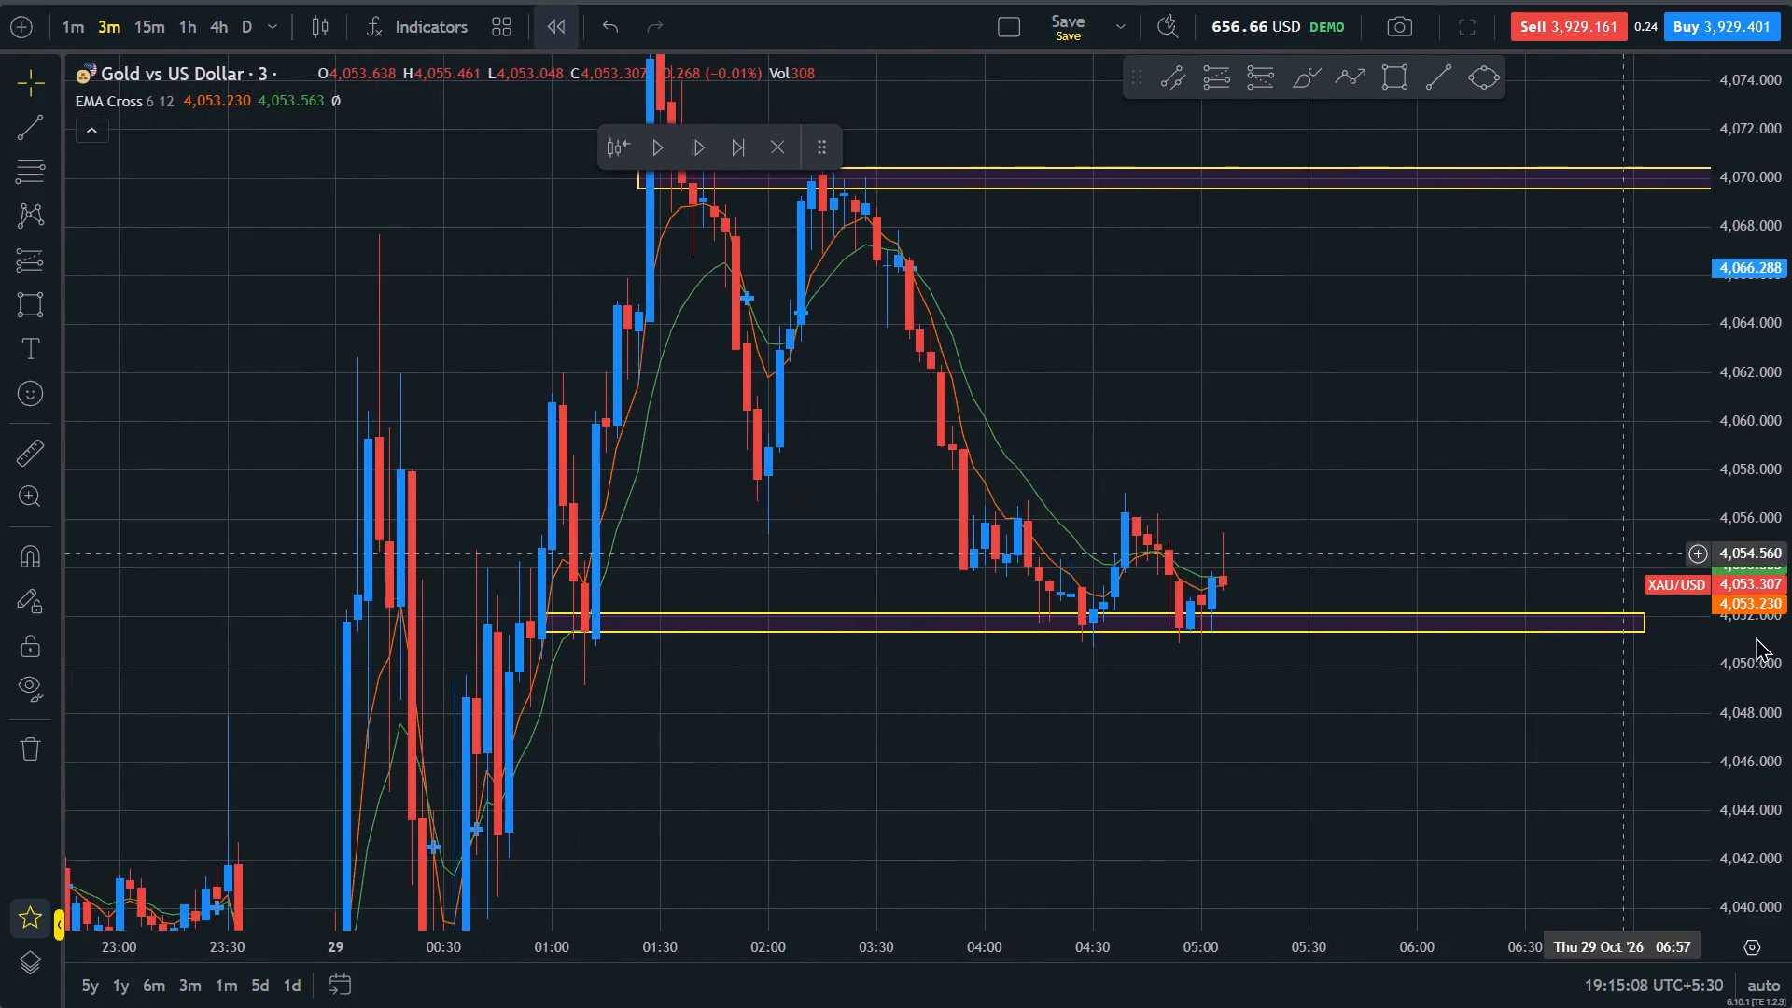
{"action": "left_click_drag", "start_coordinate": [1791, 694], "coordinate": [1682, 221]}
{"action": "left_click_drag", "start_coordinate": [1372, 515], "coordinate": [1195, 310]}
{"action": "scroll", "coordinate": [1195, 310], "scroll_direction": "down", "scroll_amount": 5}
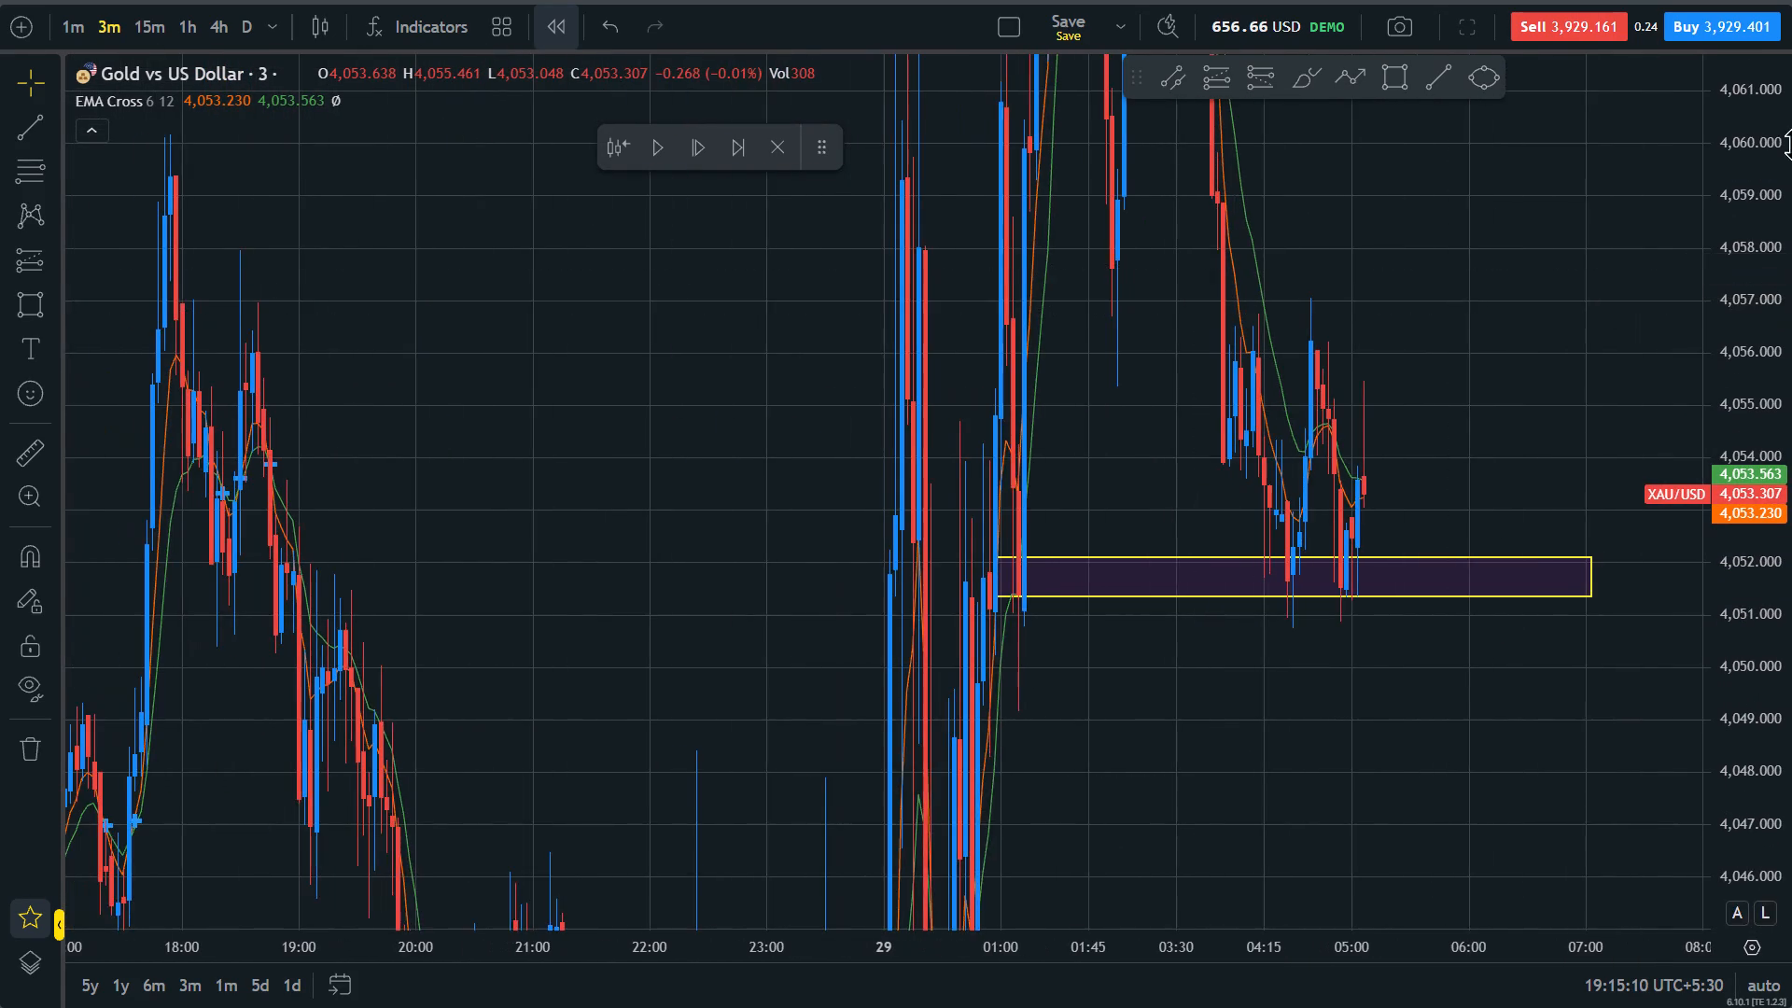
{"action": "left_click_drag", "start_coordinate": [1791, 144], "coordinate": [1791, 648]}
{"action": "scroll", "coordinate": [1491, 448], "scroll_direction": "up", "scroll_amount": 3}
{"action": "left_click_drag", "start_coordinate": [1321, 385], "coordinate": [1313, 415]}
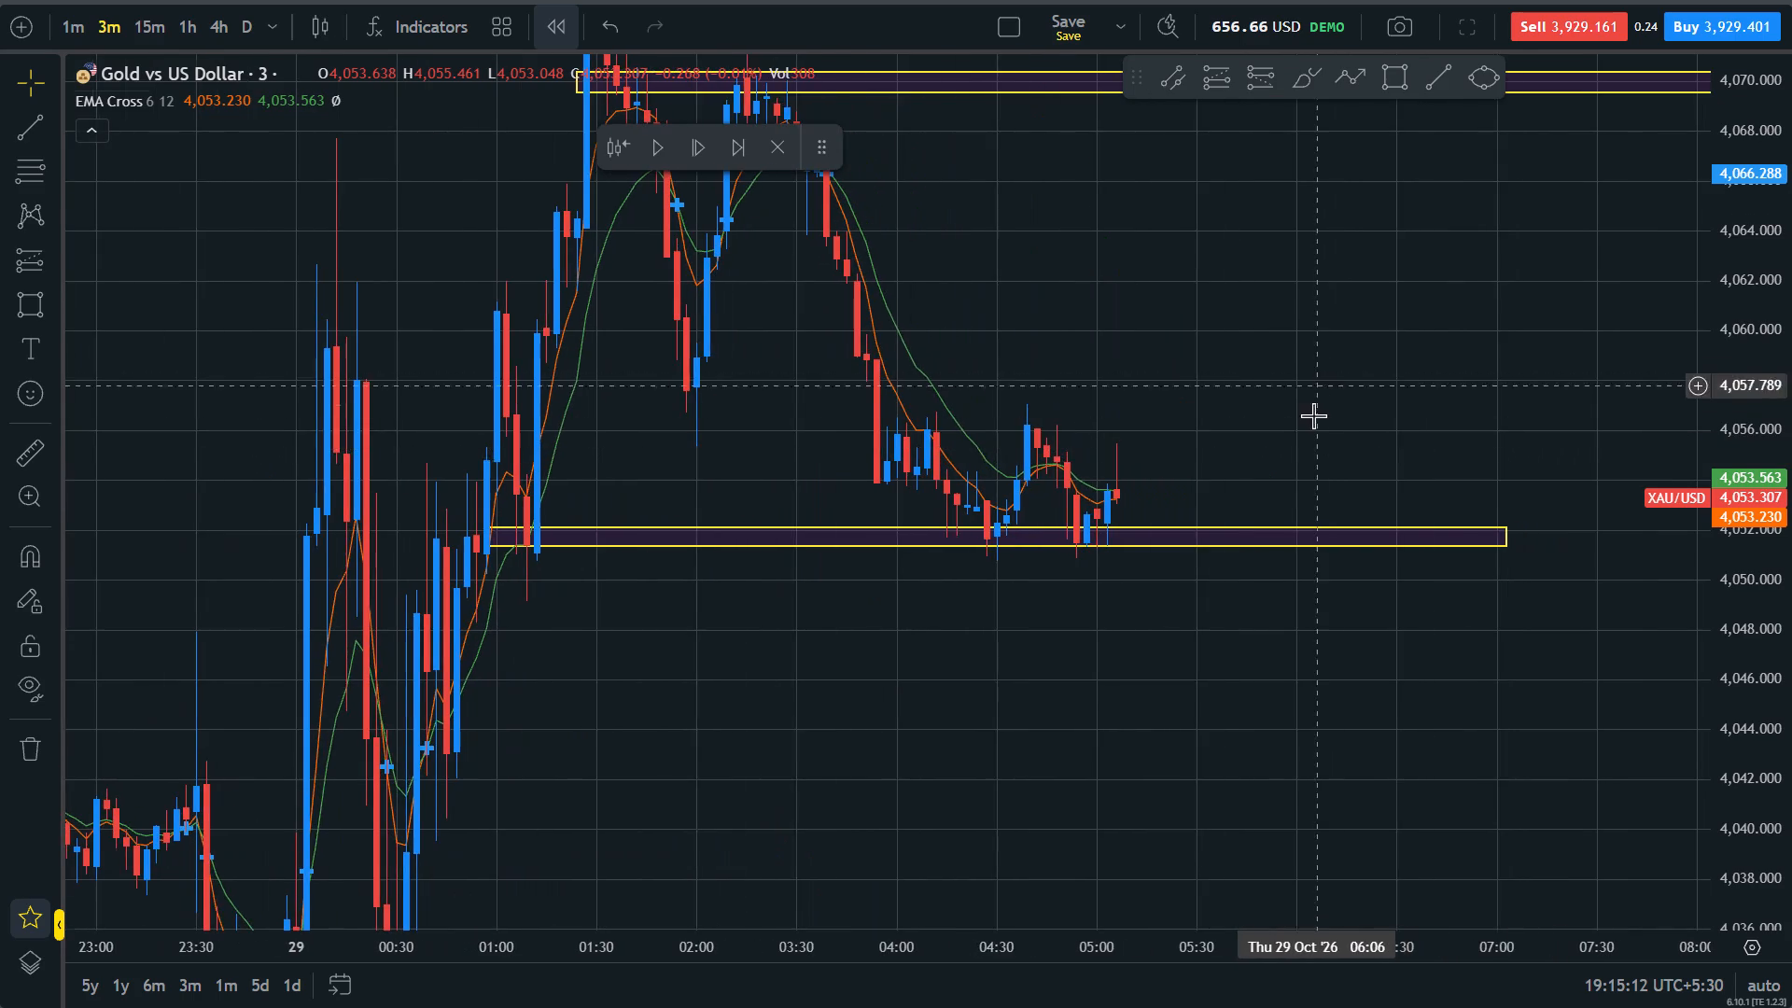
{"action": "left_click_drag", "start_coordinate": [1313, 415], "coordinate": [1246, 552]}
Move the floating replay controls beside the favourite drawing tools, clear of the candles at the upper zone.
{"action": "left_click_drag", "start_coordinate": [822, 144], "coordinate": [1027, 60]}
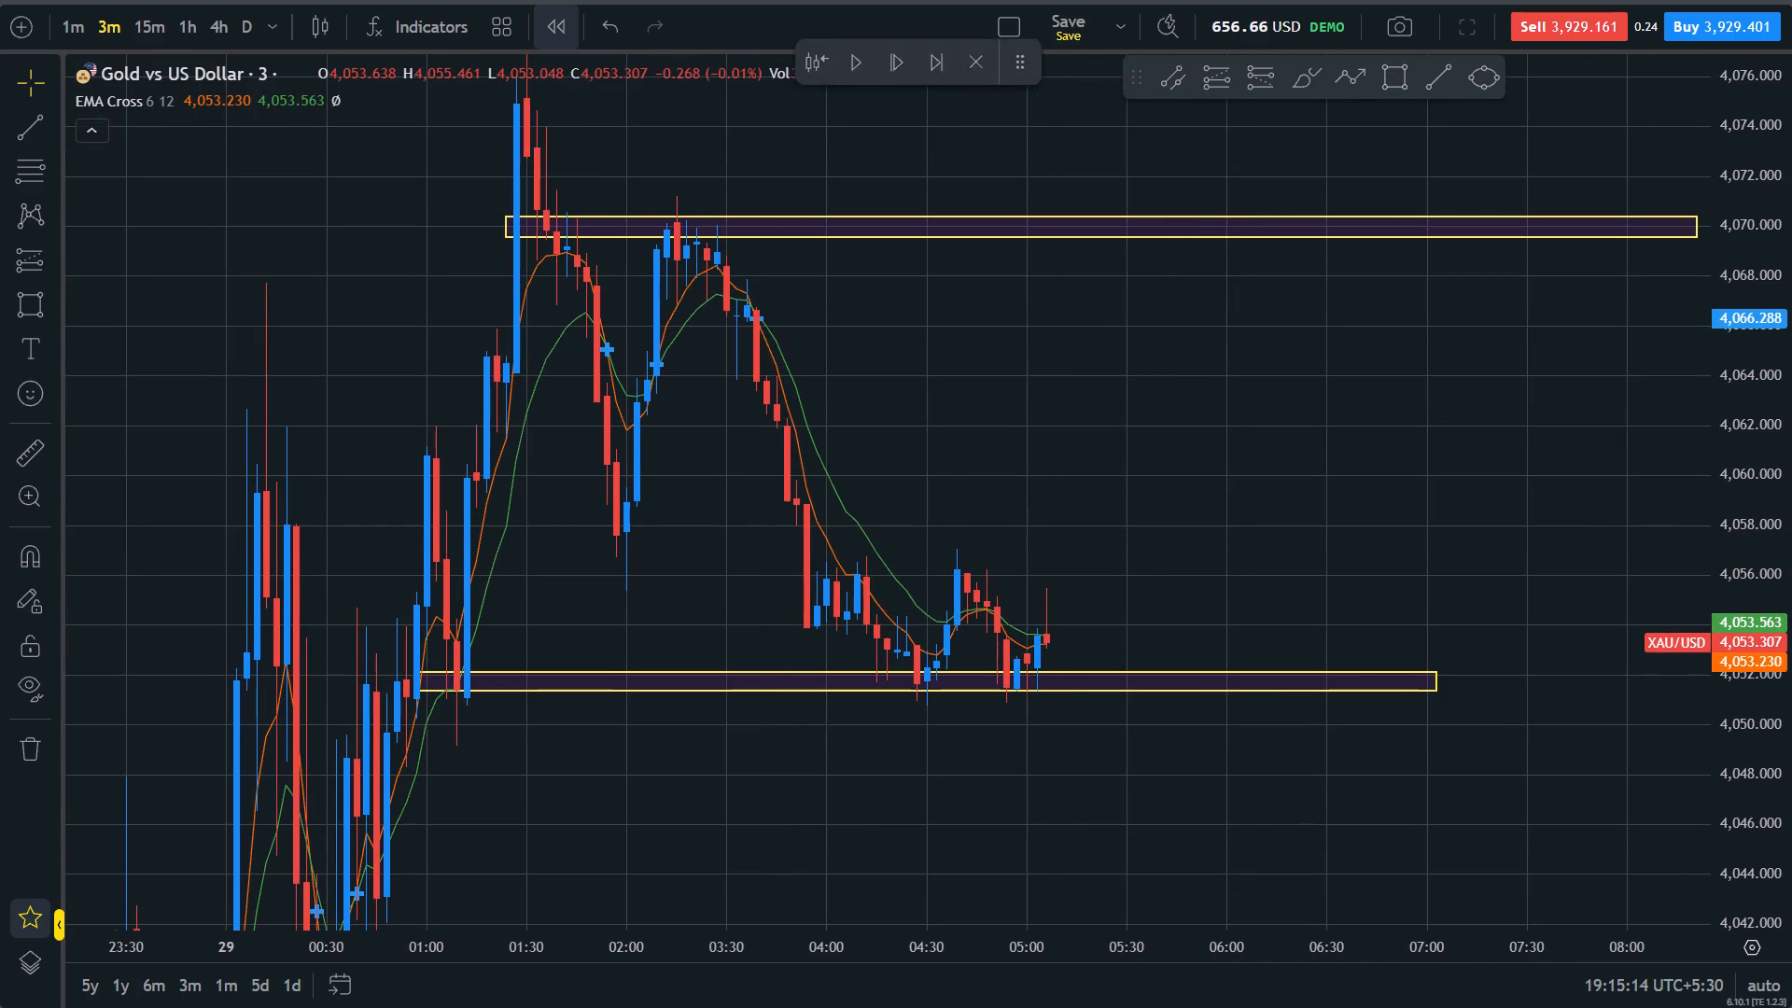
{"action": "left_click_drag", "start_coordinate": [1027, 60], "coordinate": [1065, 91]}
{"action": "scroll", "coordinate": [1275, 504], "scroll_direction": "down", "scroll_amount": 3}
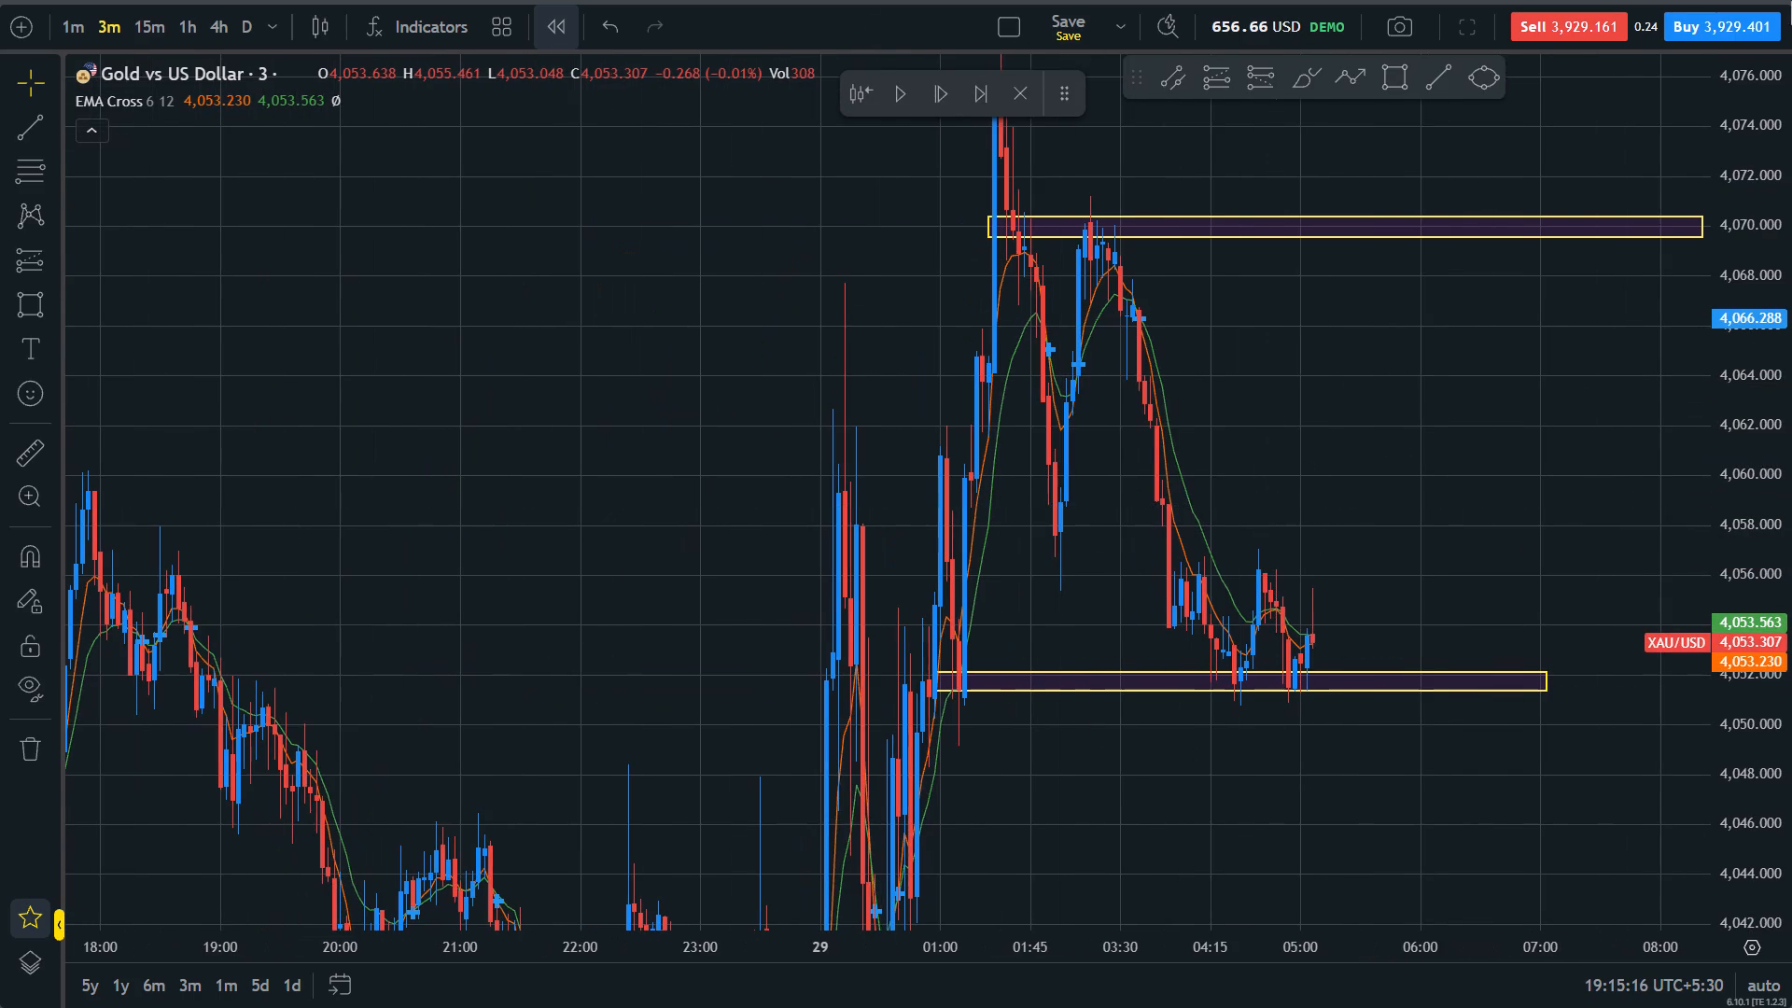
Advance the replay three candles, to the 05:15 bar, to see how price reacts at the middle zone near 4,052.
{"action": "scroll", "coordinate": [1526, 533], "scroll_direction": "down", "scroll_amount": 8}
{"action": "left_click_drag", "start_coordinate": [1791, 262], "coordinate": [1784, 587]}
{"action": "scroll", "coordinate": [1547, 626], "scroll_direction": "up", "scroll_amount": 5}
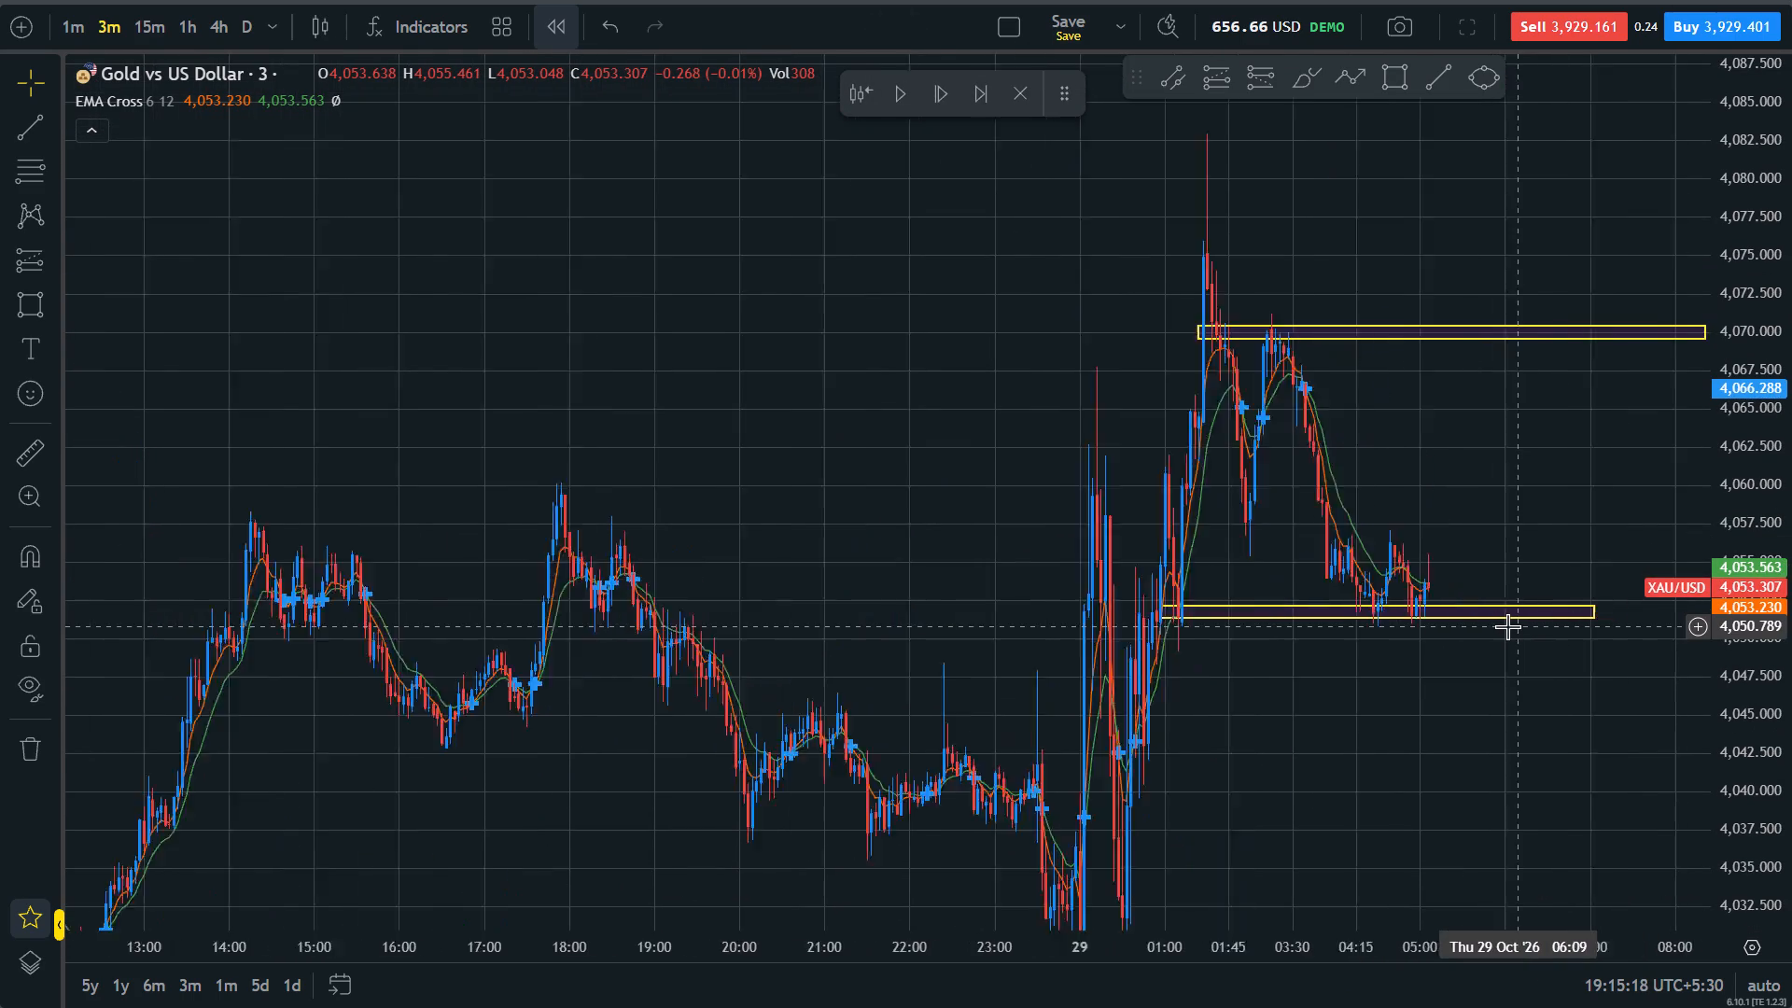
{"action": "scroll", "coordinate": [1507, 626], "scroll_direction": "up", "scroll_amount": 4}
{"action": "left_click_drag", "start_coordinate": [1791, 834], "coordinate": [1673, 251]}
{"action": "left_click_drag", "start_coordinate": [1313, 632], "coordinate": [1294, 331]}
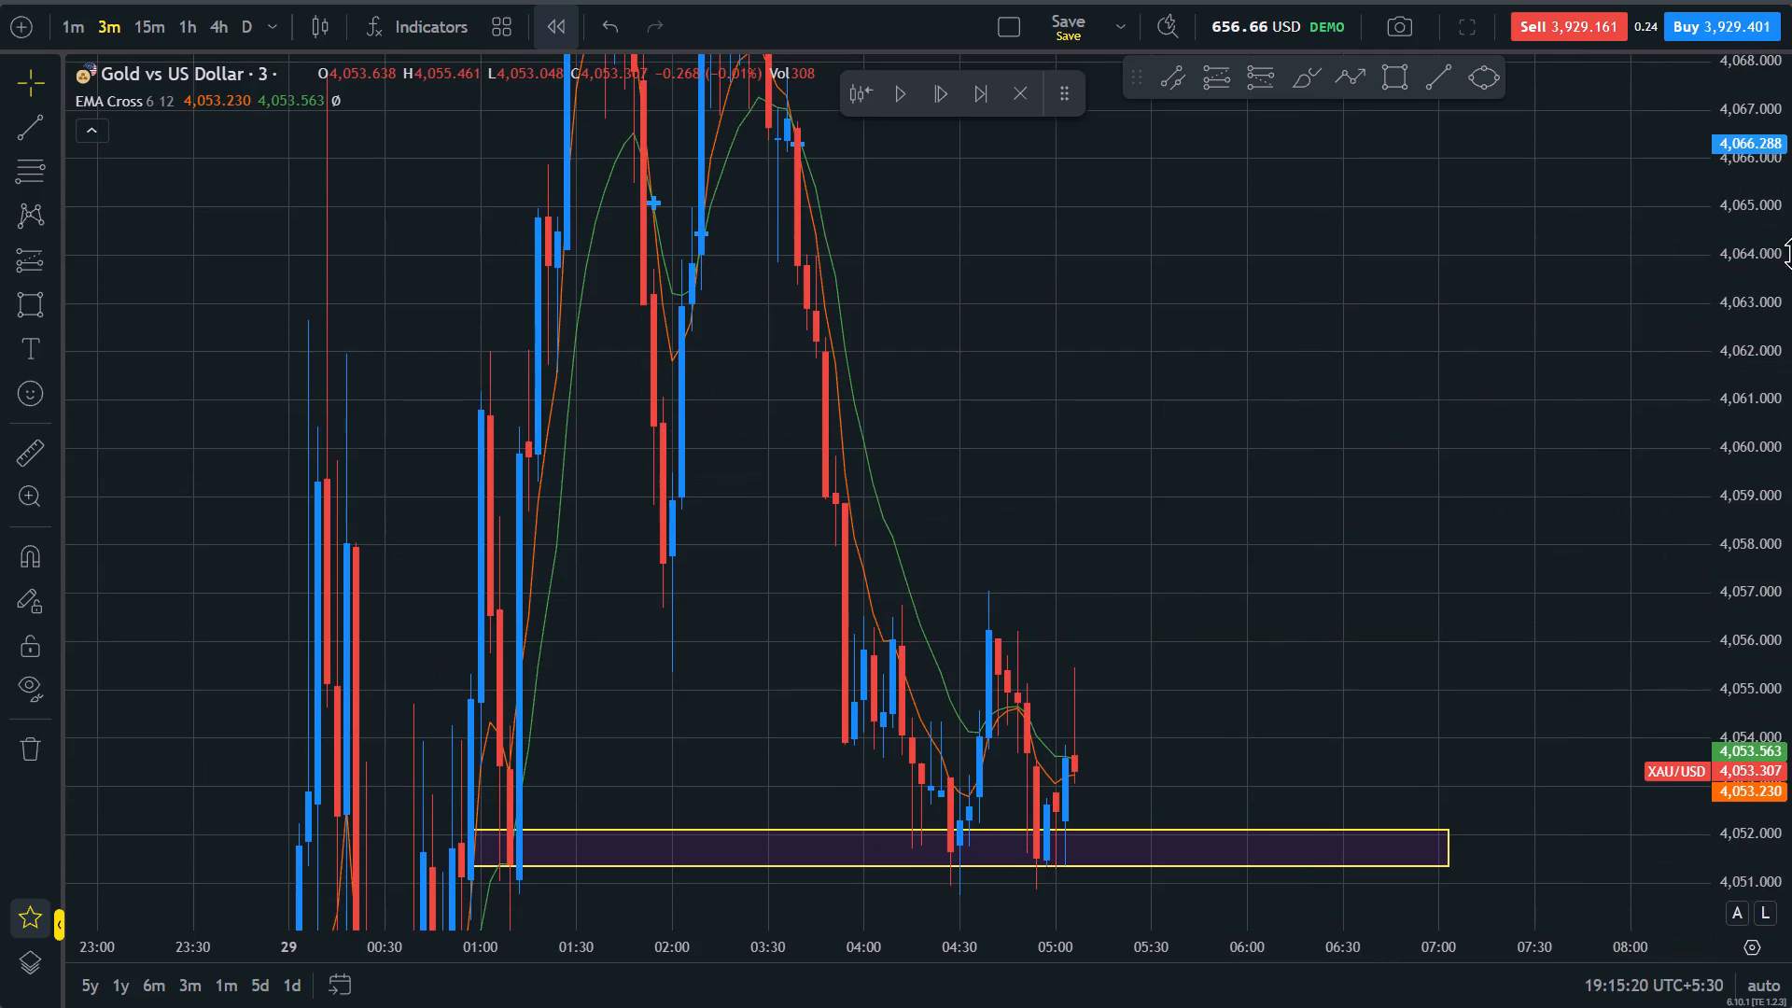
{"action": "left_click_drag", "start_coordinate": [1789, 263], "coordinate": [1791, 611]}
{"action": "left_click_drag", "start_coordinate": [1167, 527], "coordinate": [1169, 427]}
{"action": "left_click_drag", "start_coordinate": [1181, 411], "coordinate": [1185, 528]}
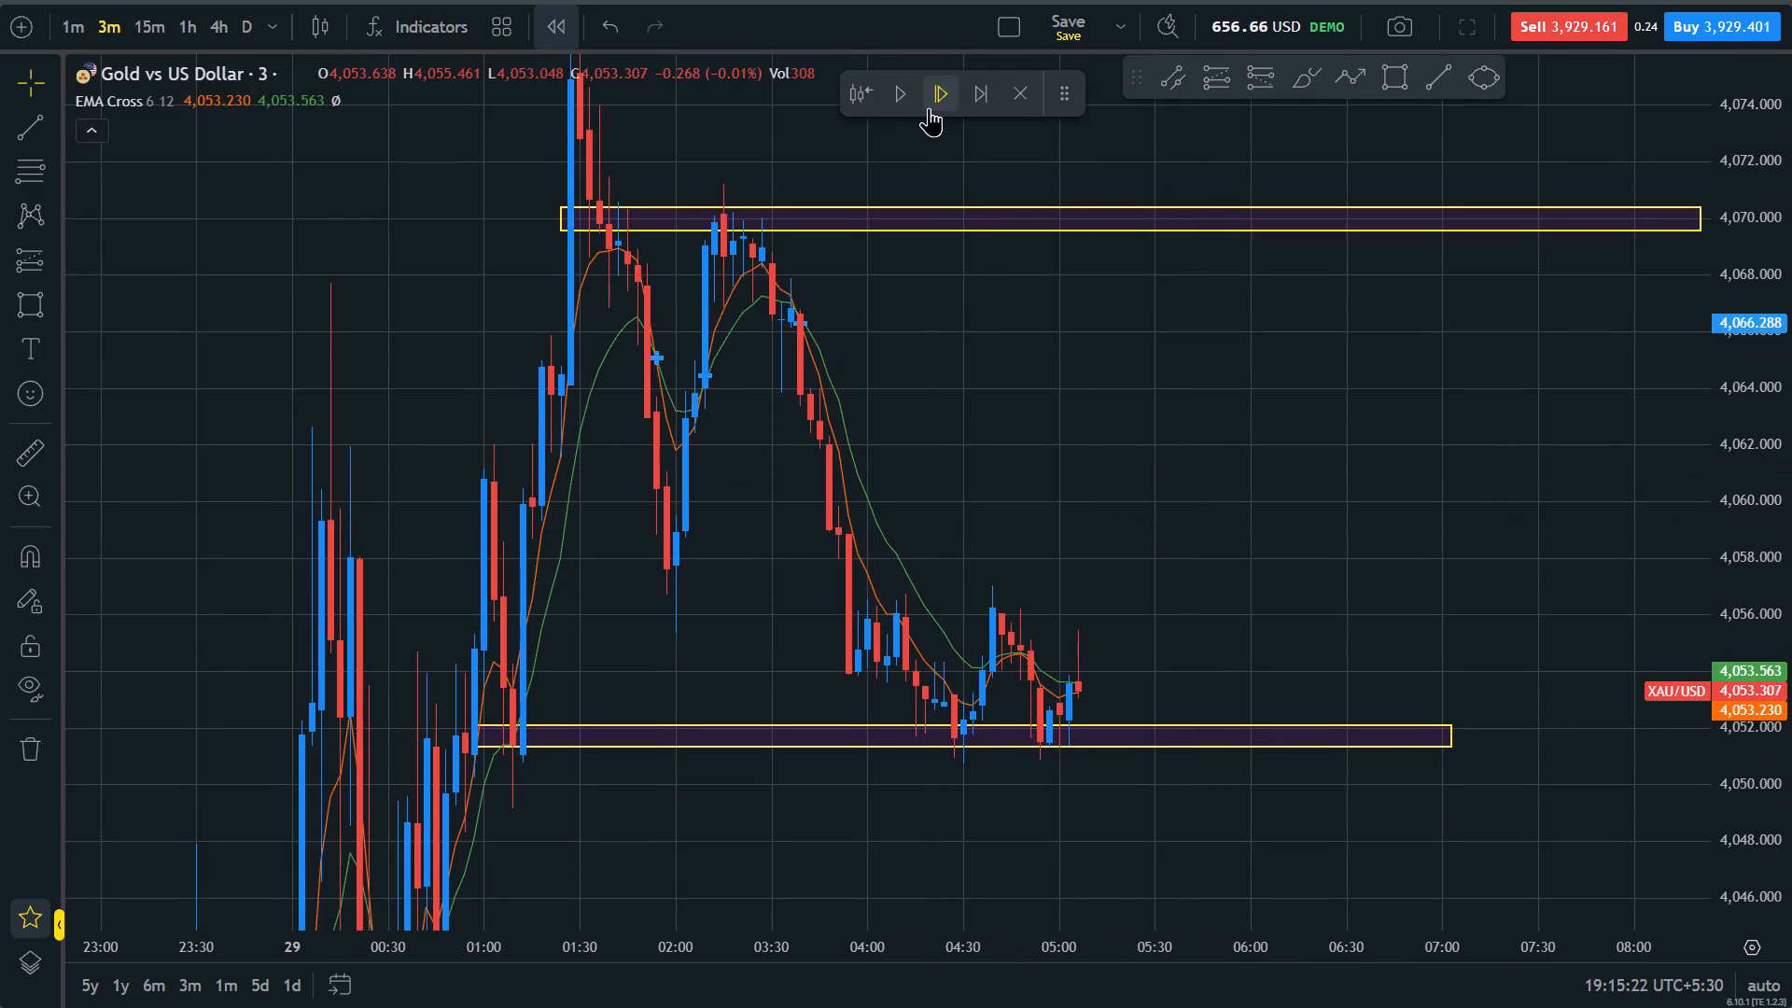
{"action": "left_click", "coordinate": [929, 107]}
{"action": "left_click", "coordinate": [929, 107]}
{"action": "left_click", "coordinate": [929, 107]}
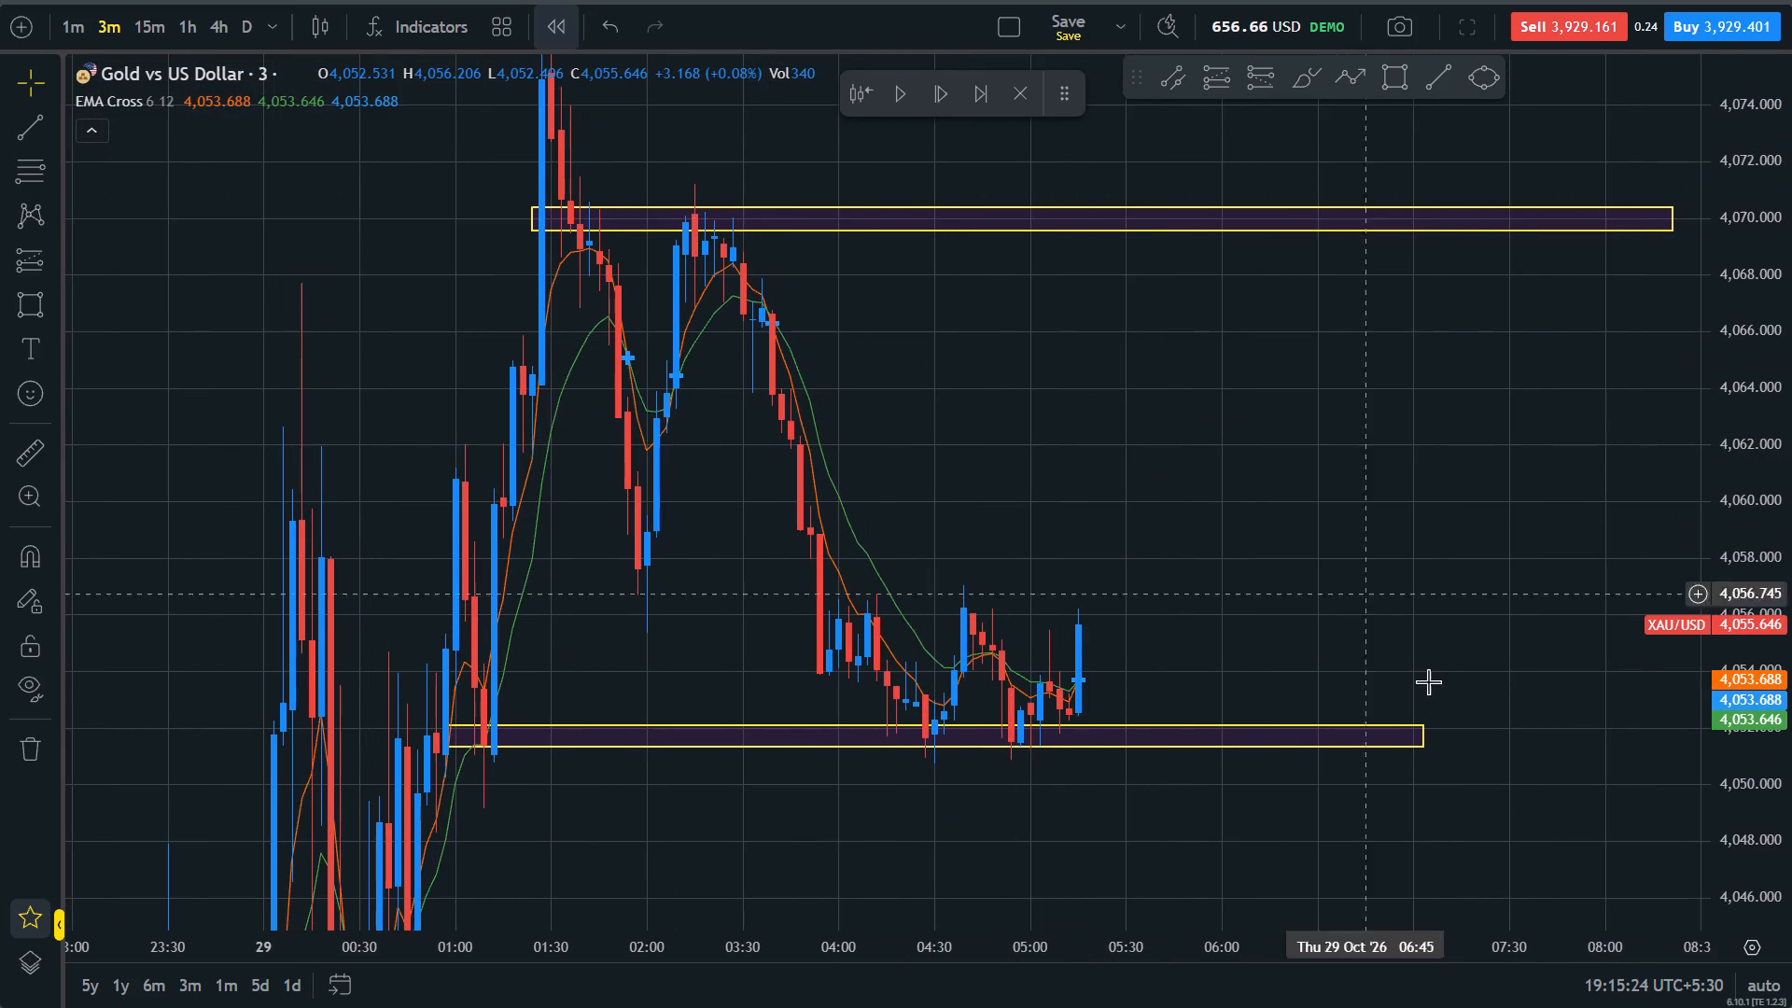
Draw a thin rectangle zone above the latest candles, about 4,056.1 to 4,056.4, from 01:09 to 05:42 on 29 Oct.
{"action": "scroll", "coordinate": [1431, 679], "scroll_direction": "down", "scroll_amount": 7}
{"action": "left_click_drag", "start_coordinate": [1791, 264], "coordinate": [1791, 720]}
{"action": "scroll", "coordinate": [1301, 657], "scroll_direction": "up", "scroll_amount": 4}
{"action": "left_click_drag", "start_coordinate": [1771, 859], "coordinate": [1727, 761]}
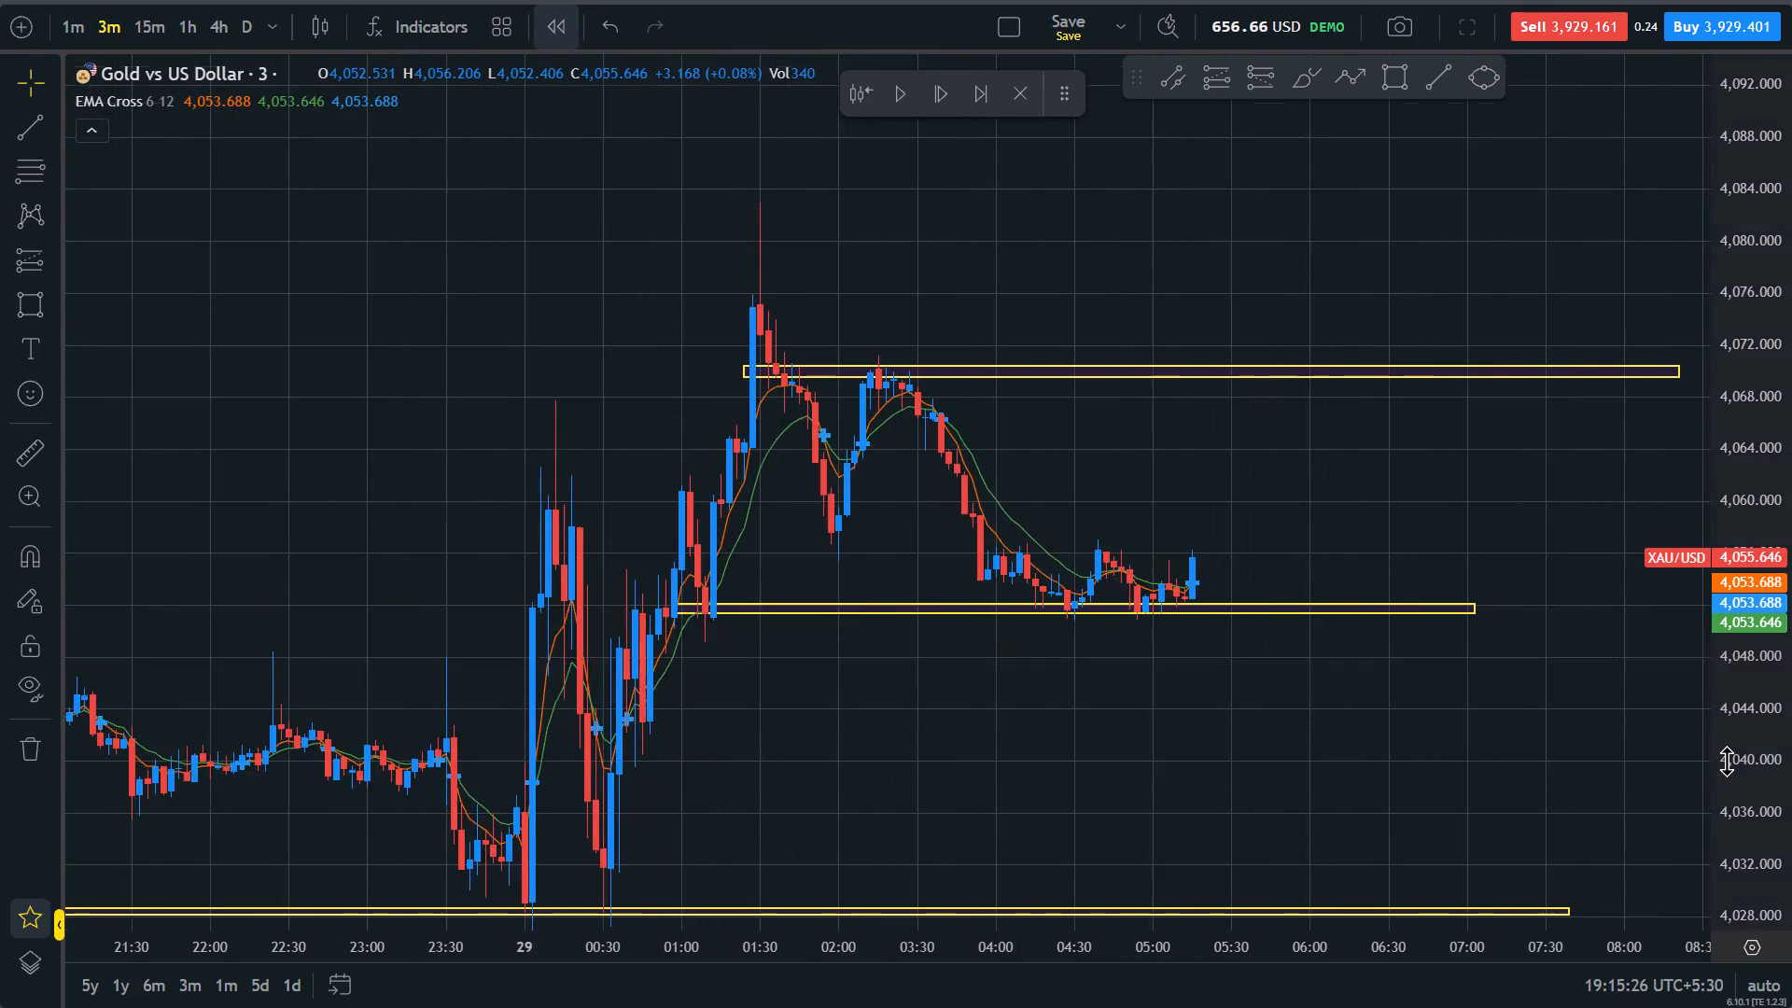
{"action": "left_click_drag", "start_coordinate": [1727, 761], "coordinate": [1539, 159]}
{"action": "left_click_drag", "start_coordinate": [1421, 738], "coordinate": [1379, 362]}
{"action": "left_click_drag", "start_coordinate": [1791, 117], "coordinate": [1791, 531]}
{"action": "left_click", "coordinate": [1354, 463]}
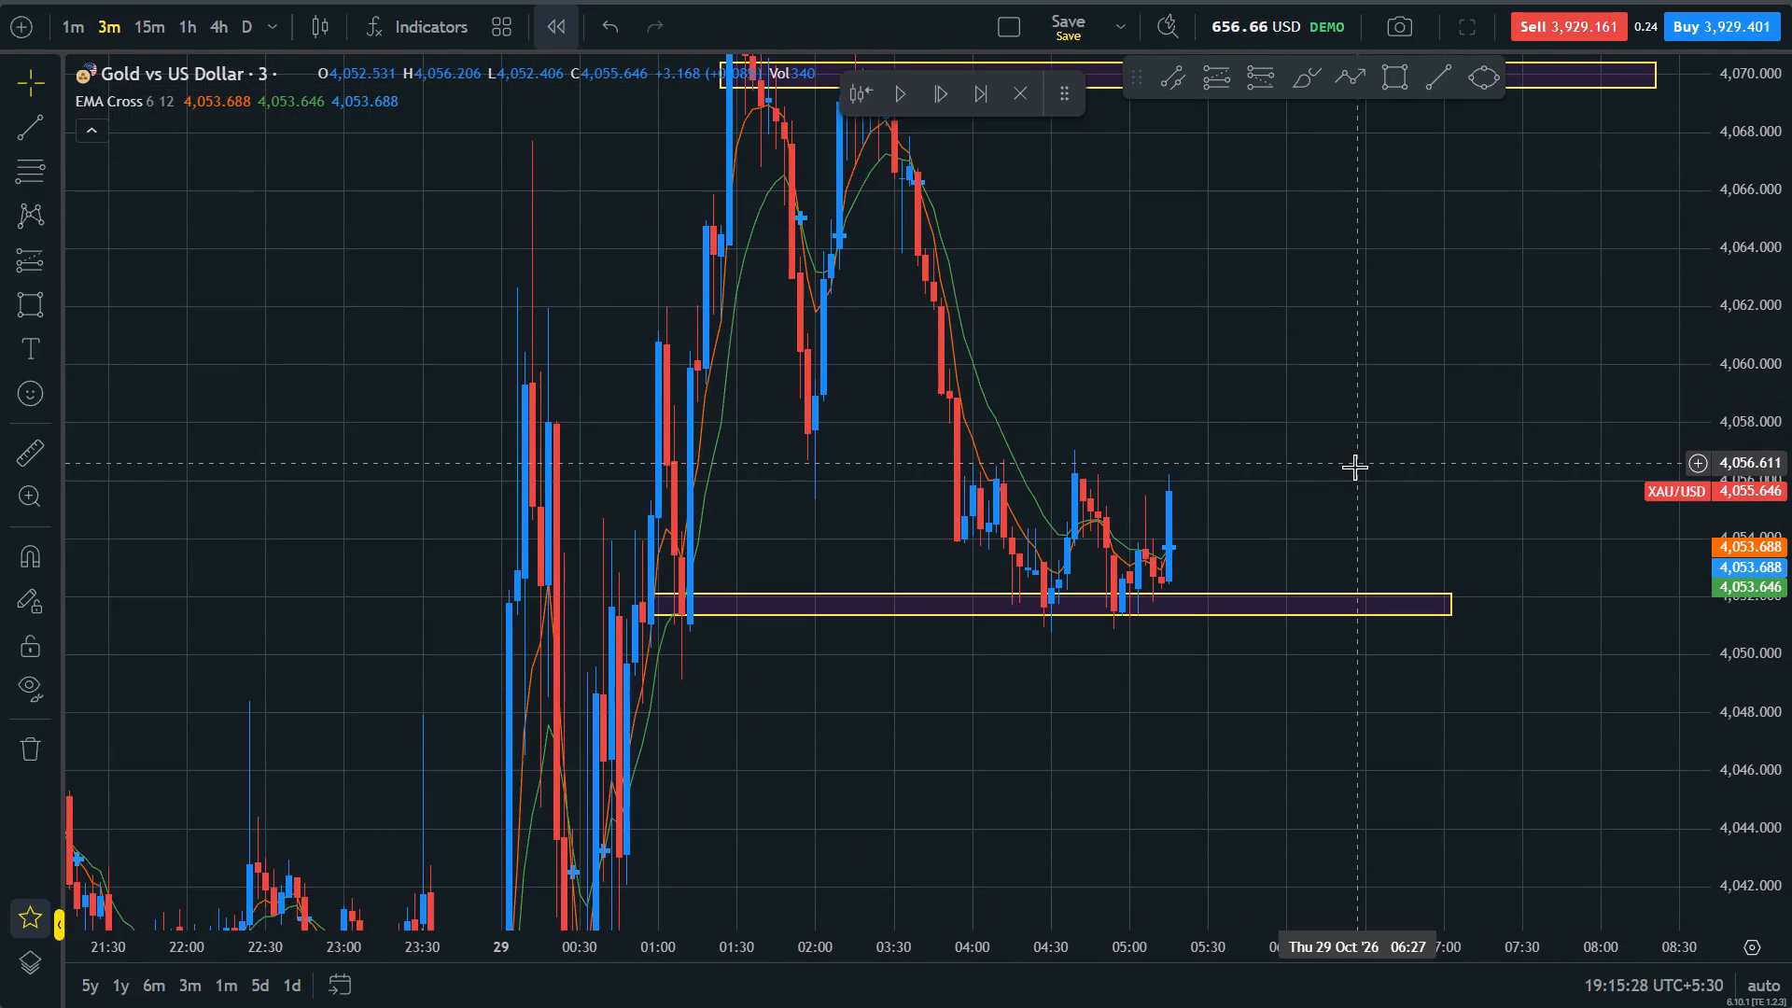
{"action": "left_click_drag", "start_coordinate": [1355, 482], "coordinate": [1351, 549]}
{"action": "left_click", "coordinate": [1380, 73]}
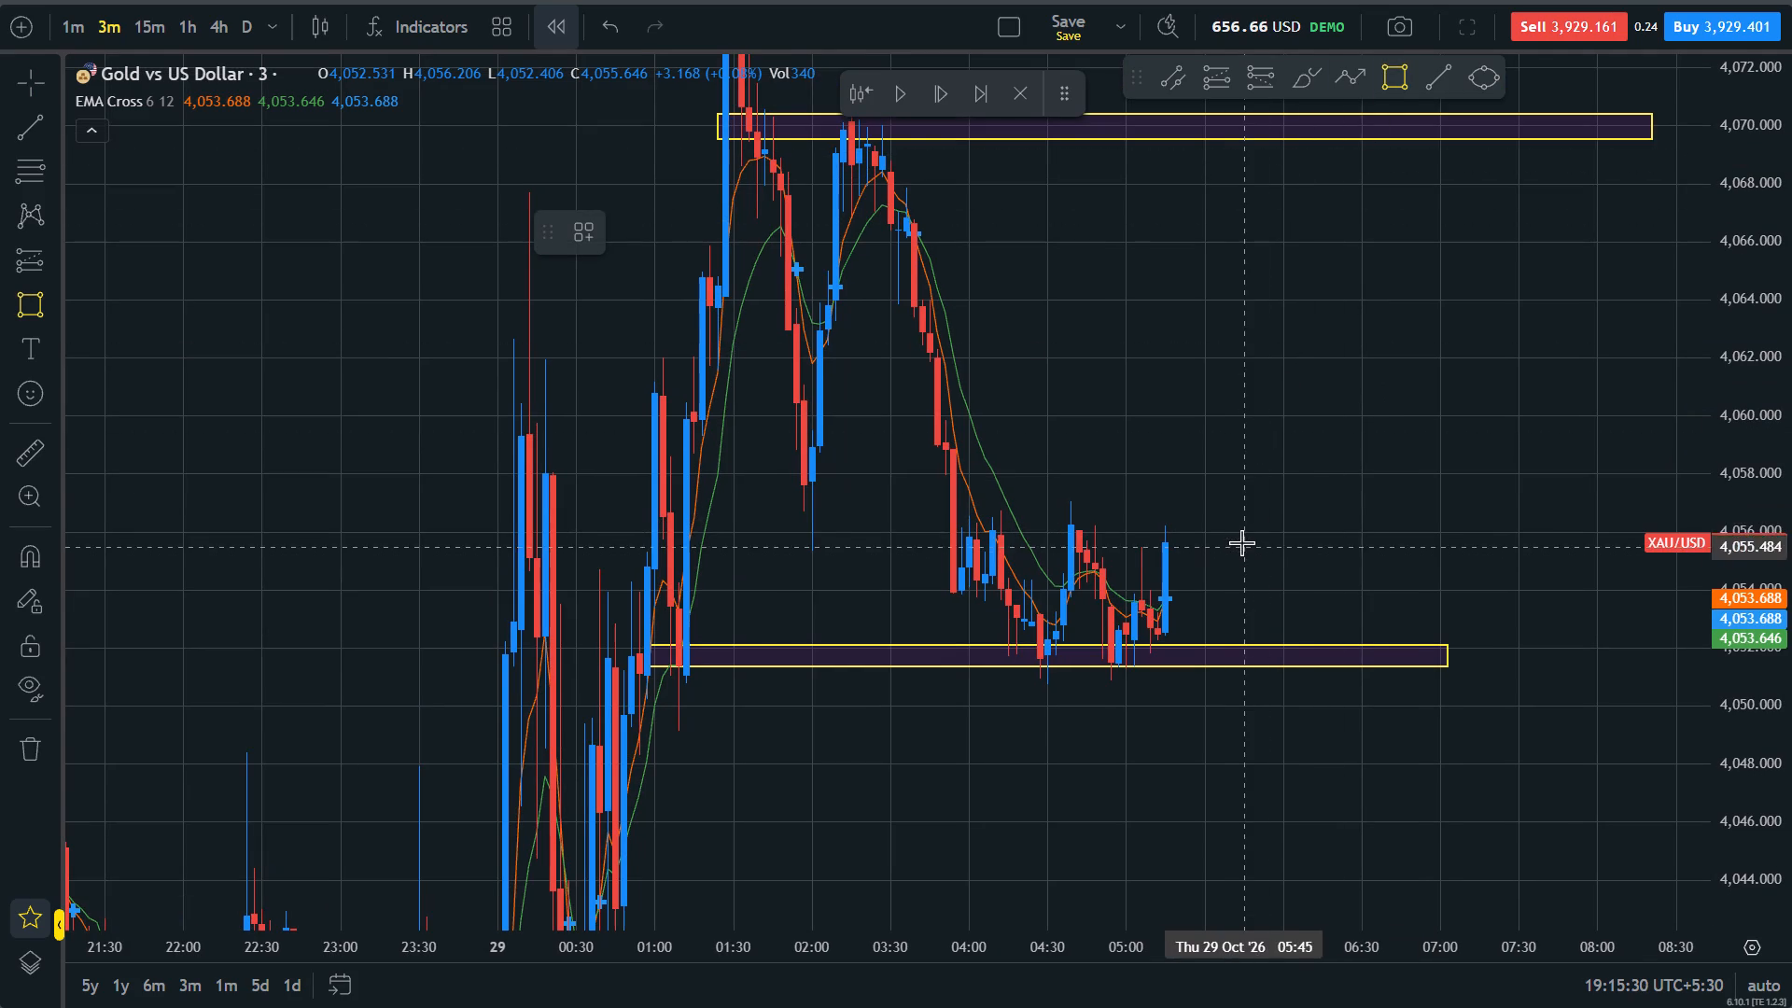
{"action": "left_click", "coordinate": [1238, 528]}
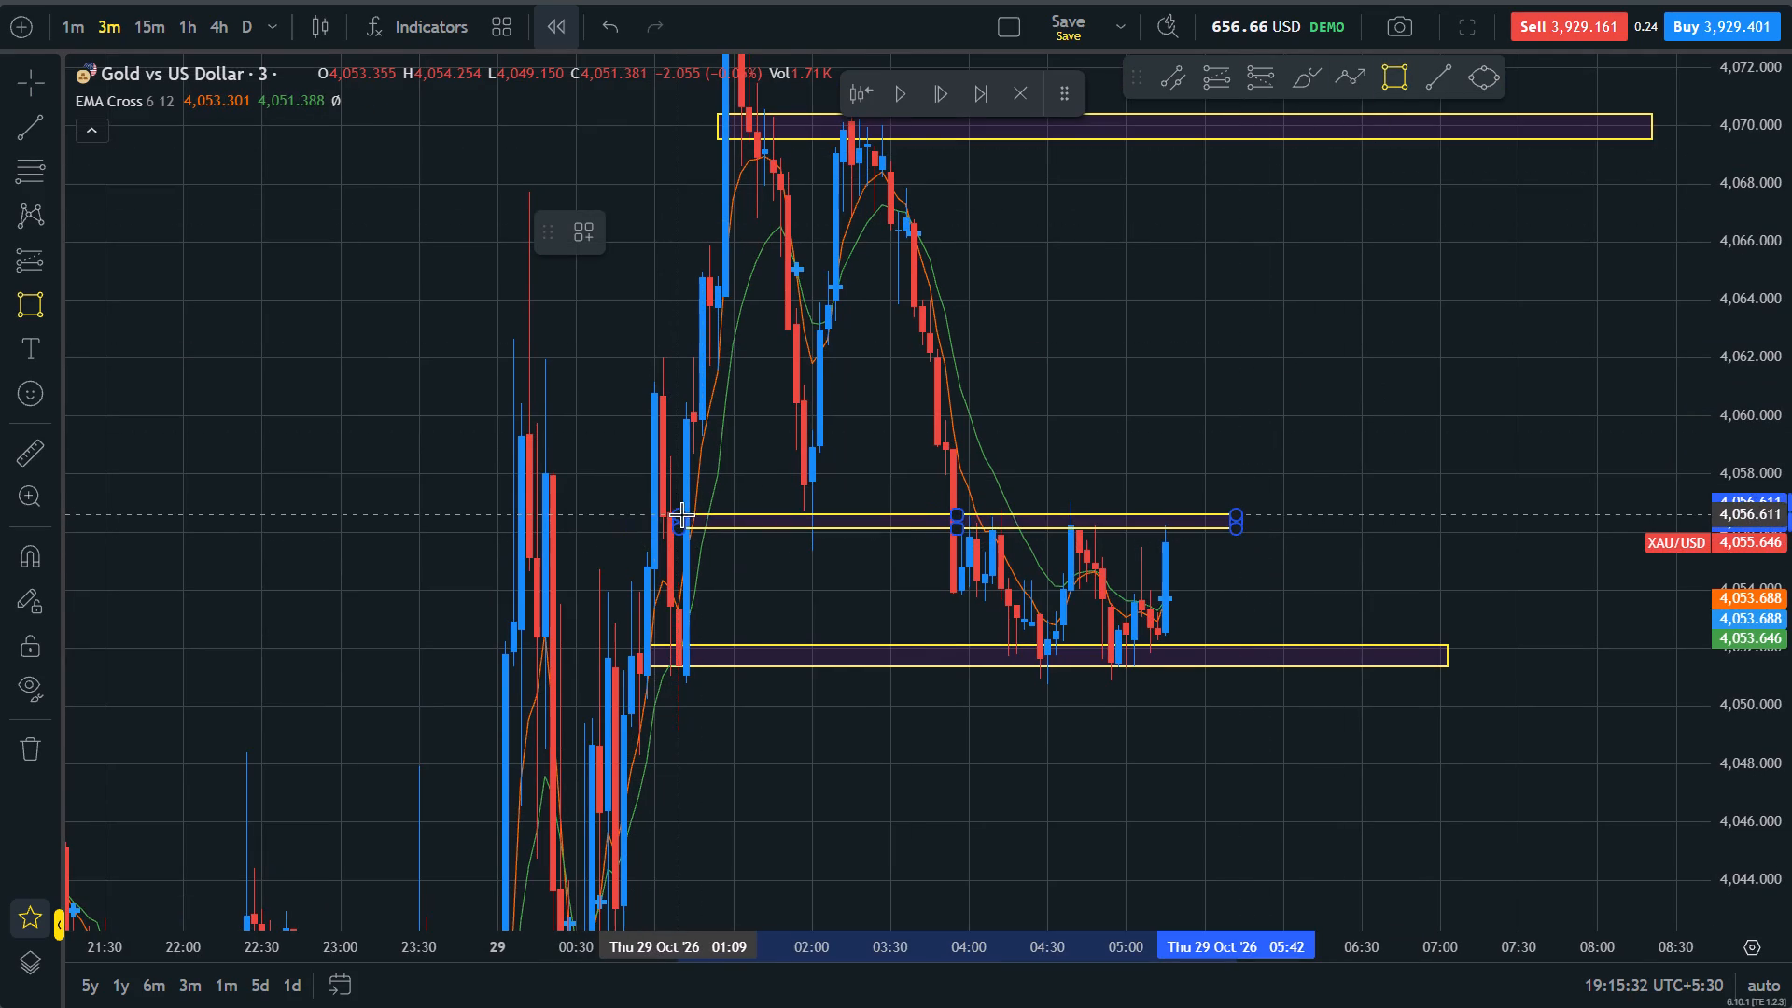
{"action": "left_click", "coordinate": [681, 519]}
{"action": "left_click", "coordinate": [1394, 581]}
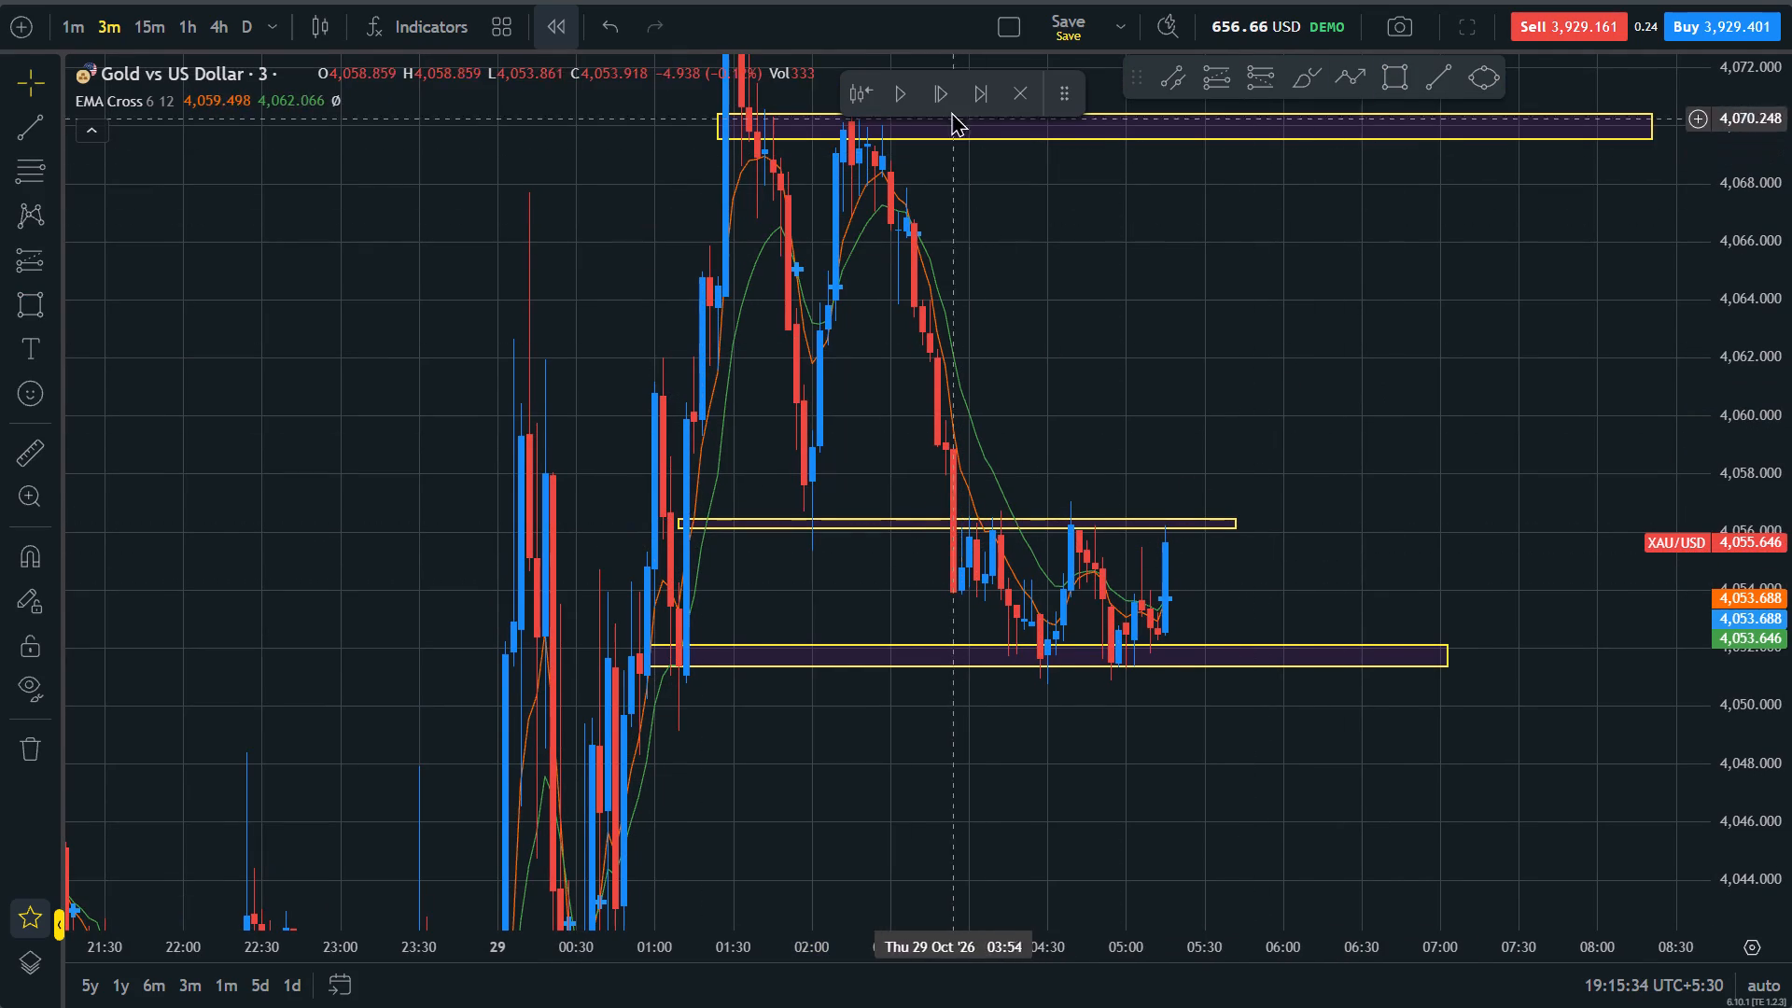
Advance the replay four candles, to the 05:27 bar, to test price against the new zone near 4,056.
{"action": "left_click", "coordinate": [950, 107]}
{"action": "double_click", "coordinate": [950, 103]}
{"action": "left_click", "coordinate": [950, 103]}
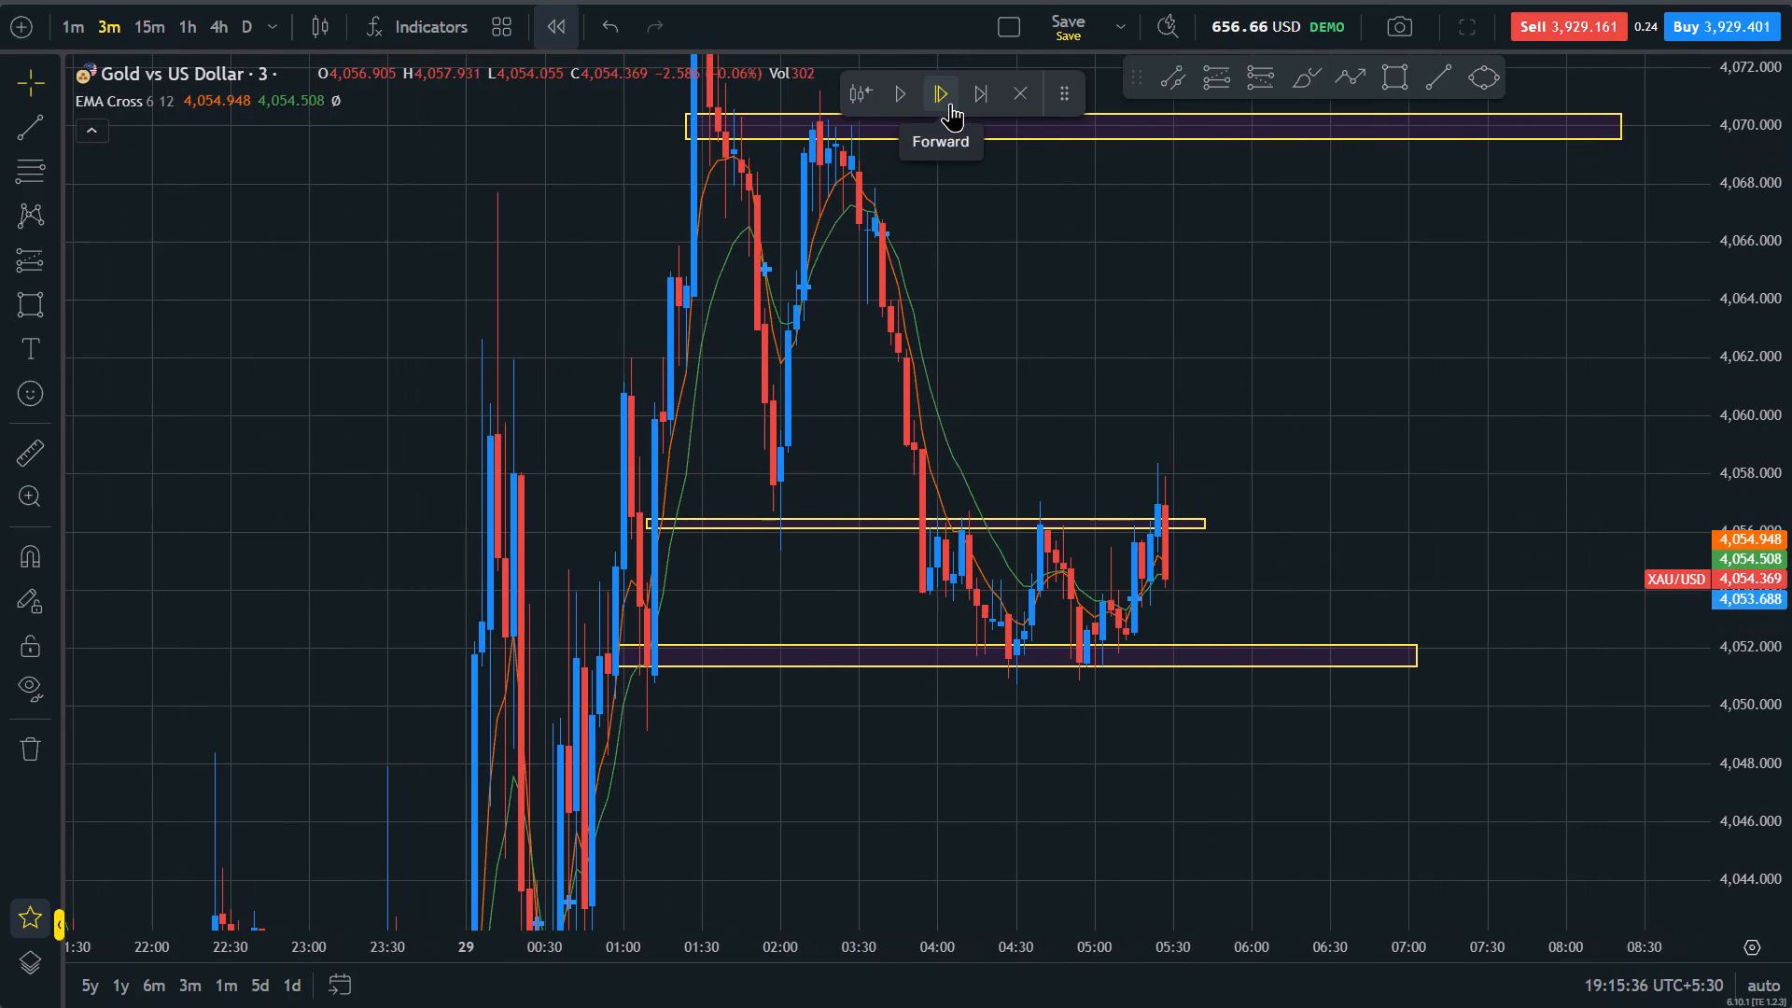
Advance the replay one candle, to the 05:30 bar, with the zones near 4,056 and 4,052 in view.
{"action": "left_click", "coordinate": [1340, 579]}
{"action": "scroll", "coordinate": [1359, 571], "scroll_direction": "down", "scroll_amount": 6}
{"action": "left_click_drag", "start_coordinate": [1788, 653], "coordinate": [1742, 471]}
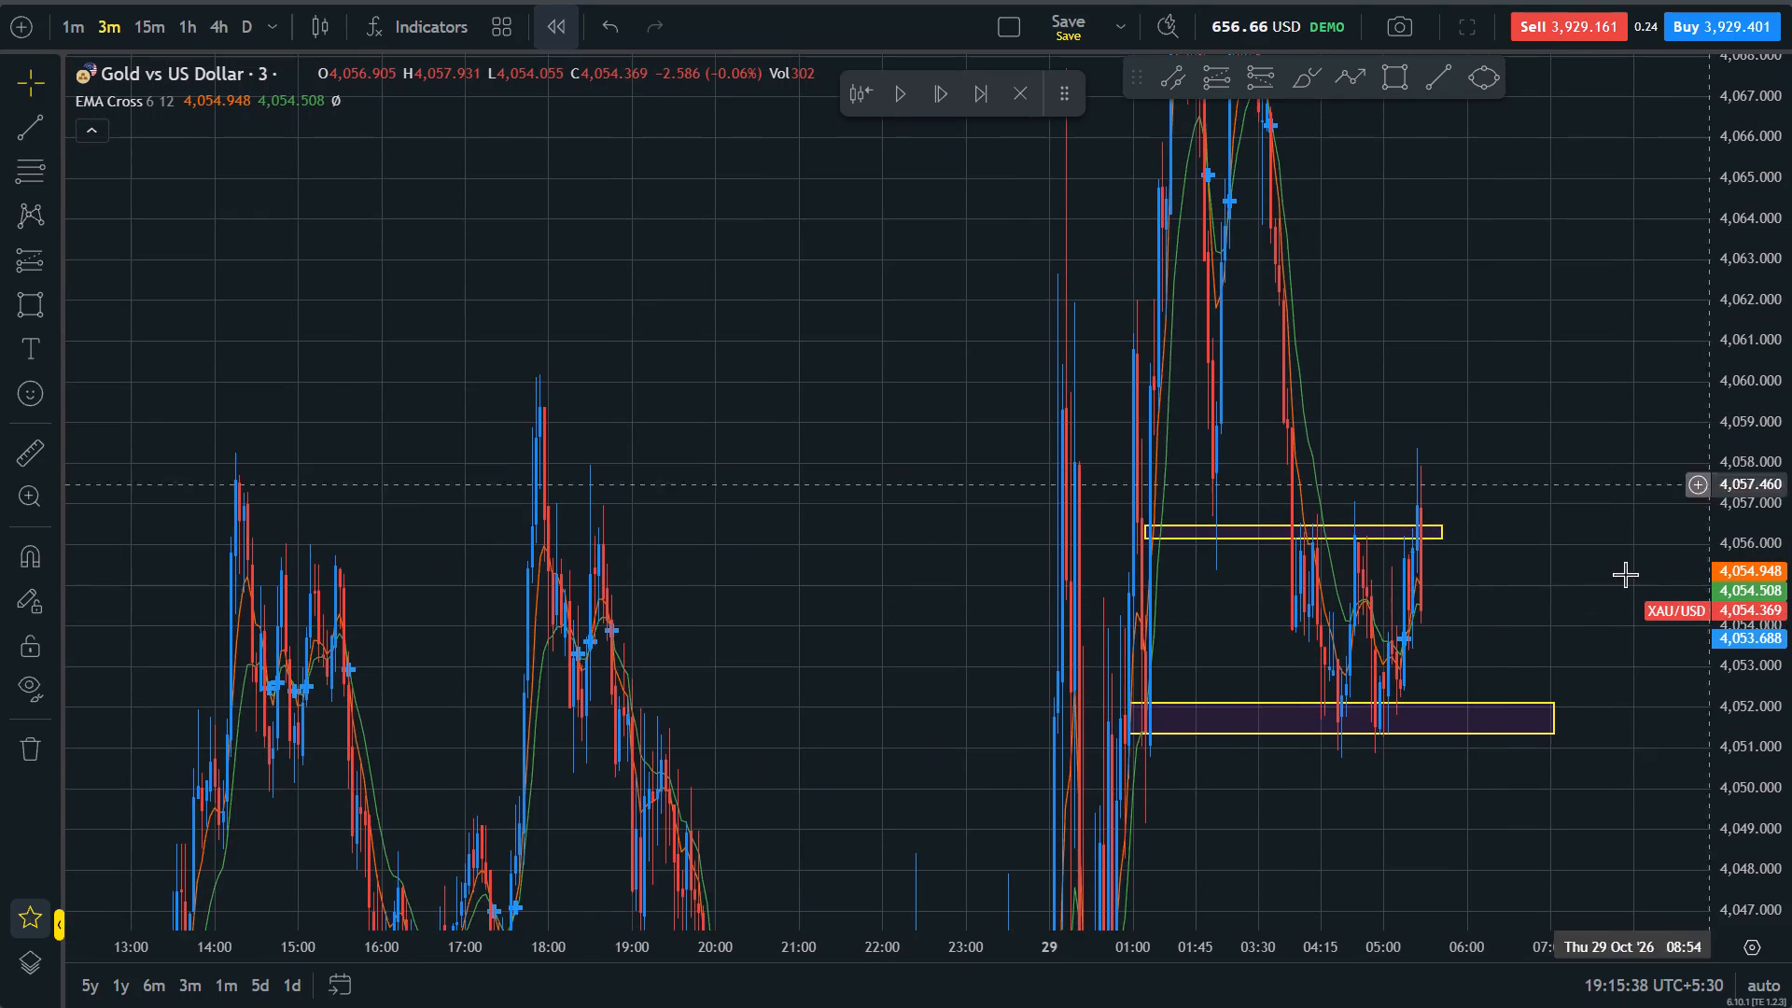
{"action": "scroll", "coordinate": [1589, 594], "scroll_direction": "up", "scroll_amount": 1}
{"action": "scroll", "coordinate": [1364, 626], "scroll_direction": "up", "scroll_amount": 6}
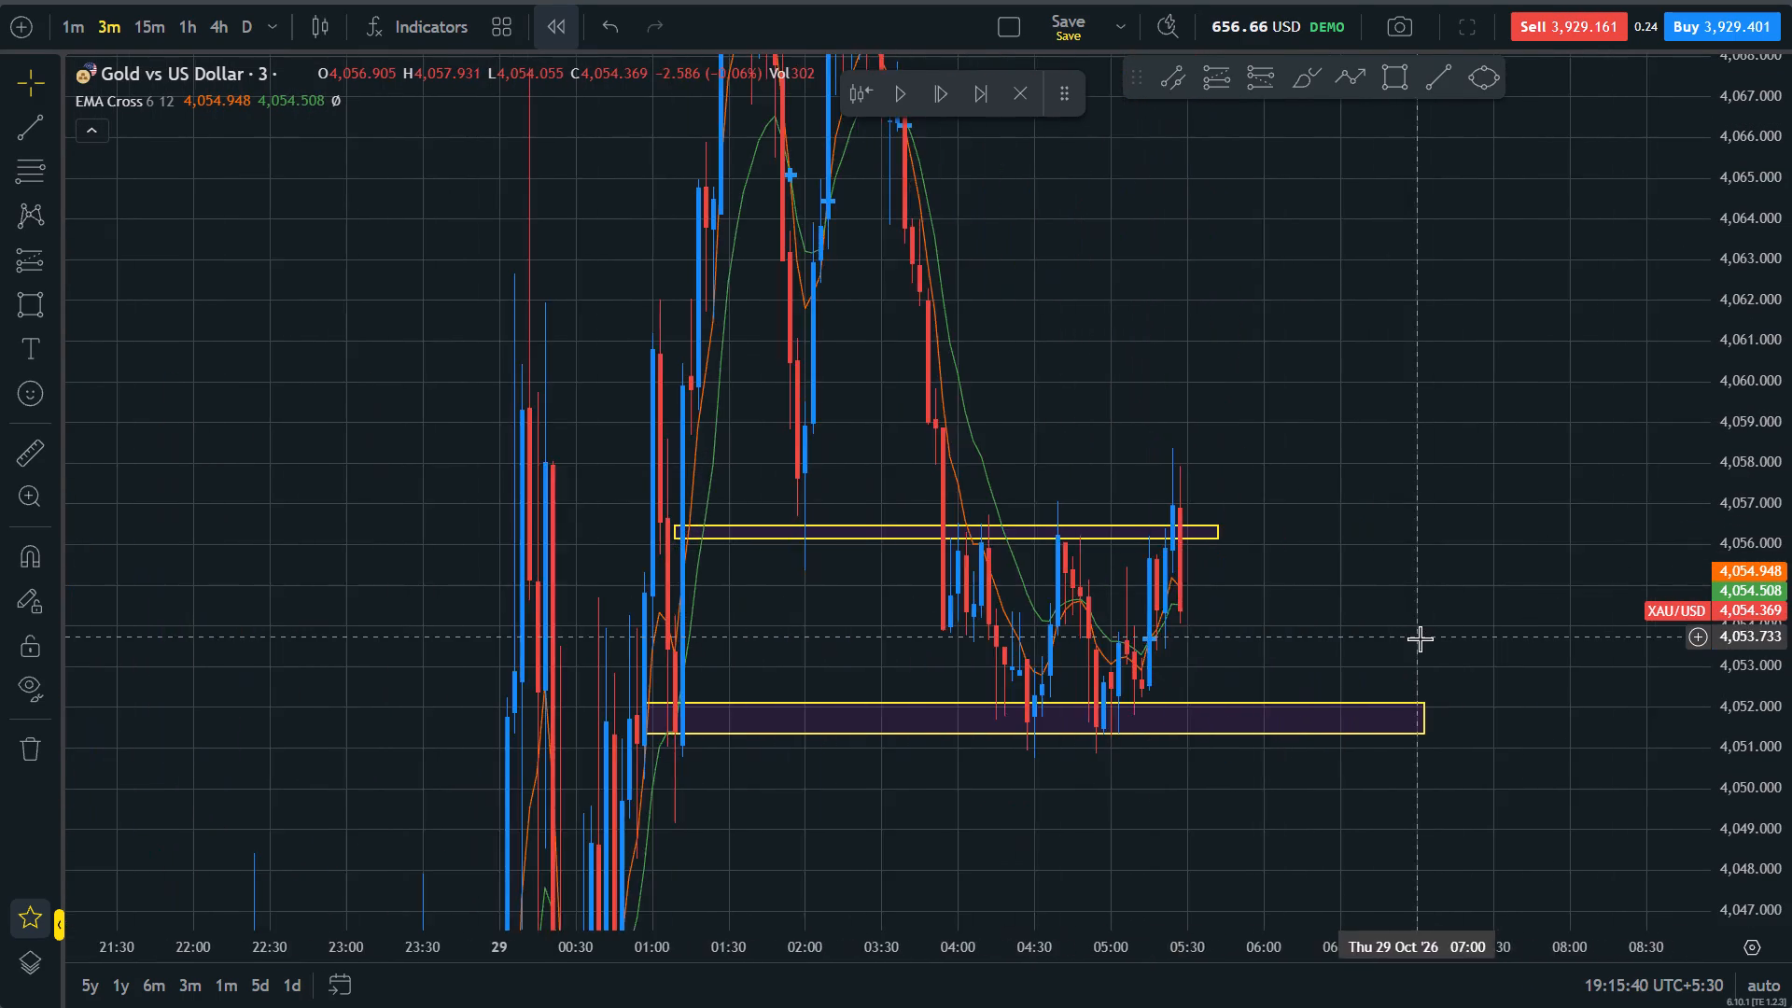
{"action": "scroll", "coordinate": [1285, 637], "scroll_direction": "up", "scroll_amount": 1}
{"action": "left_click_drag", "start_coordinate": [937, 599], "coordinate": [1349, 484]}
{"action": "left_click", "coordinate": [1357, 523]}
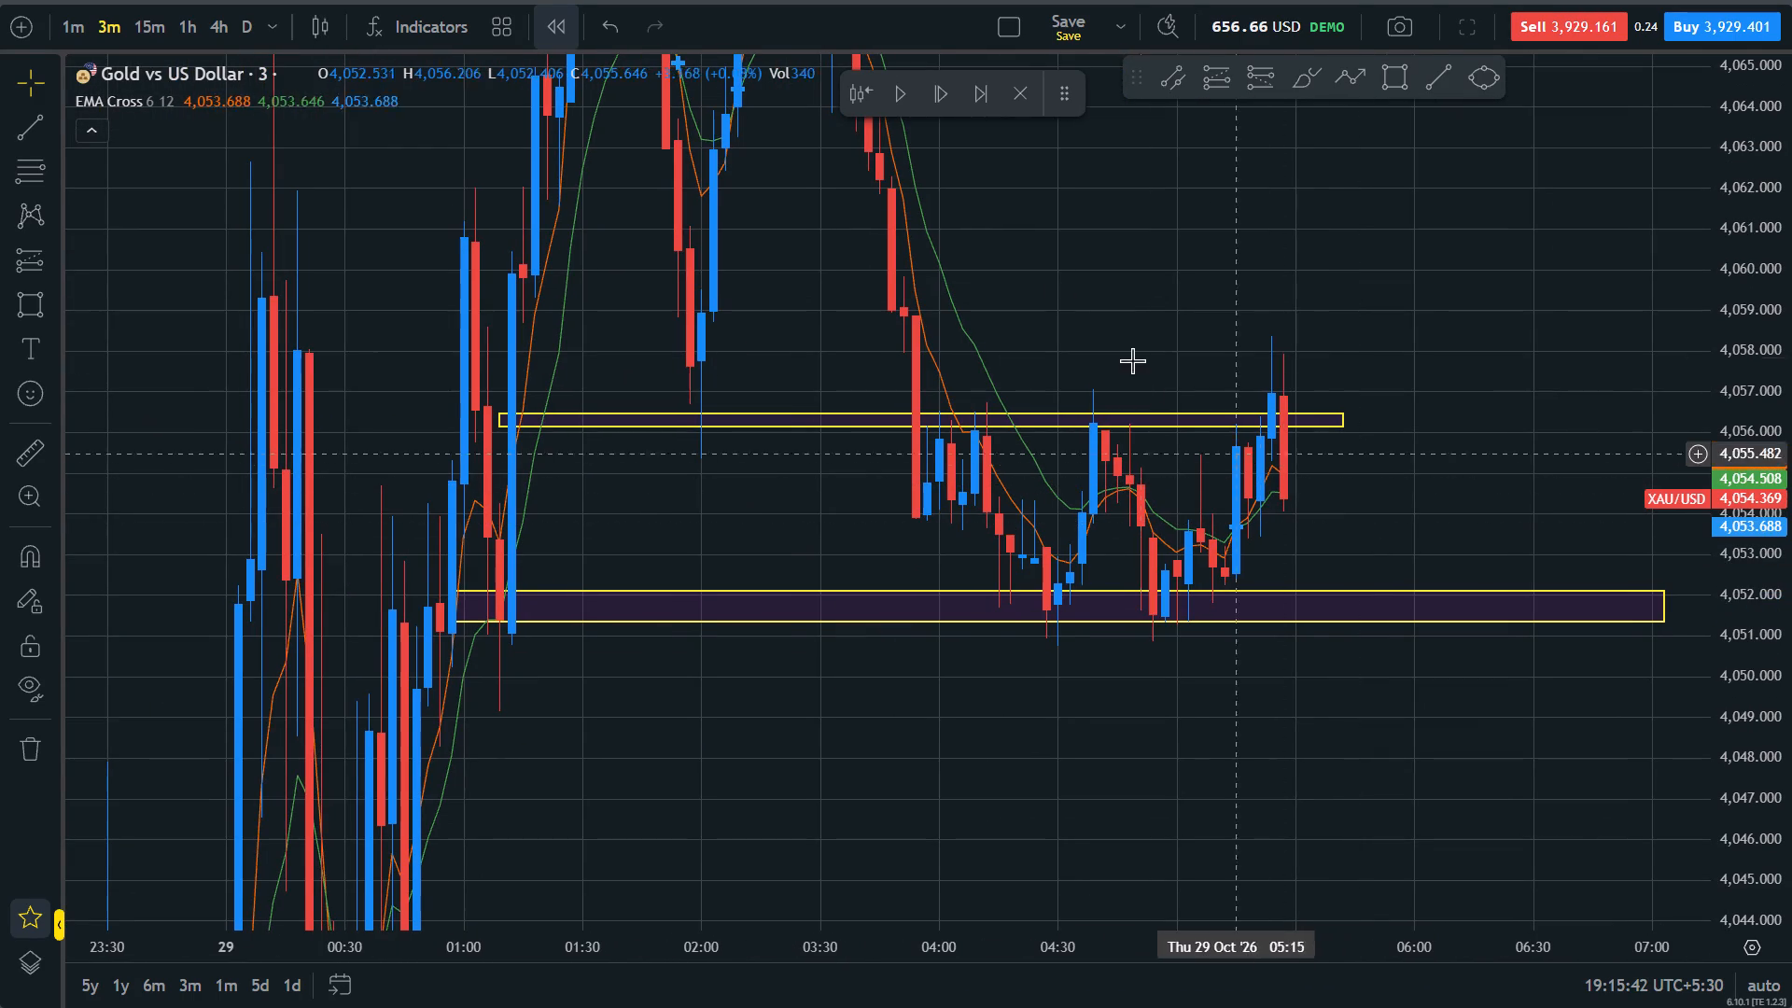
{"action": "left_click", "coordinate": [938, 101]}
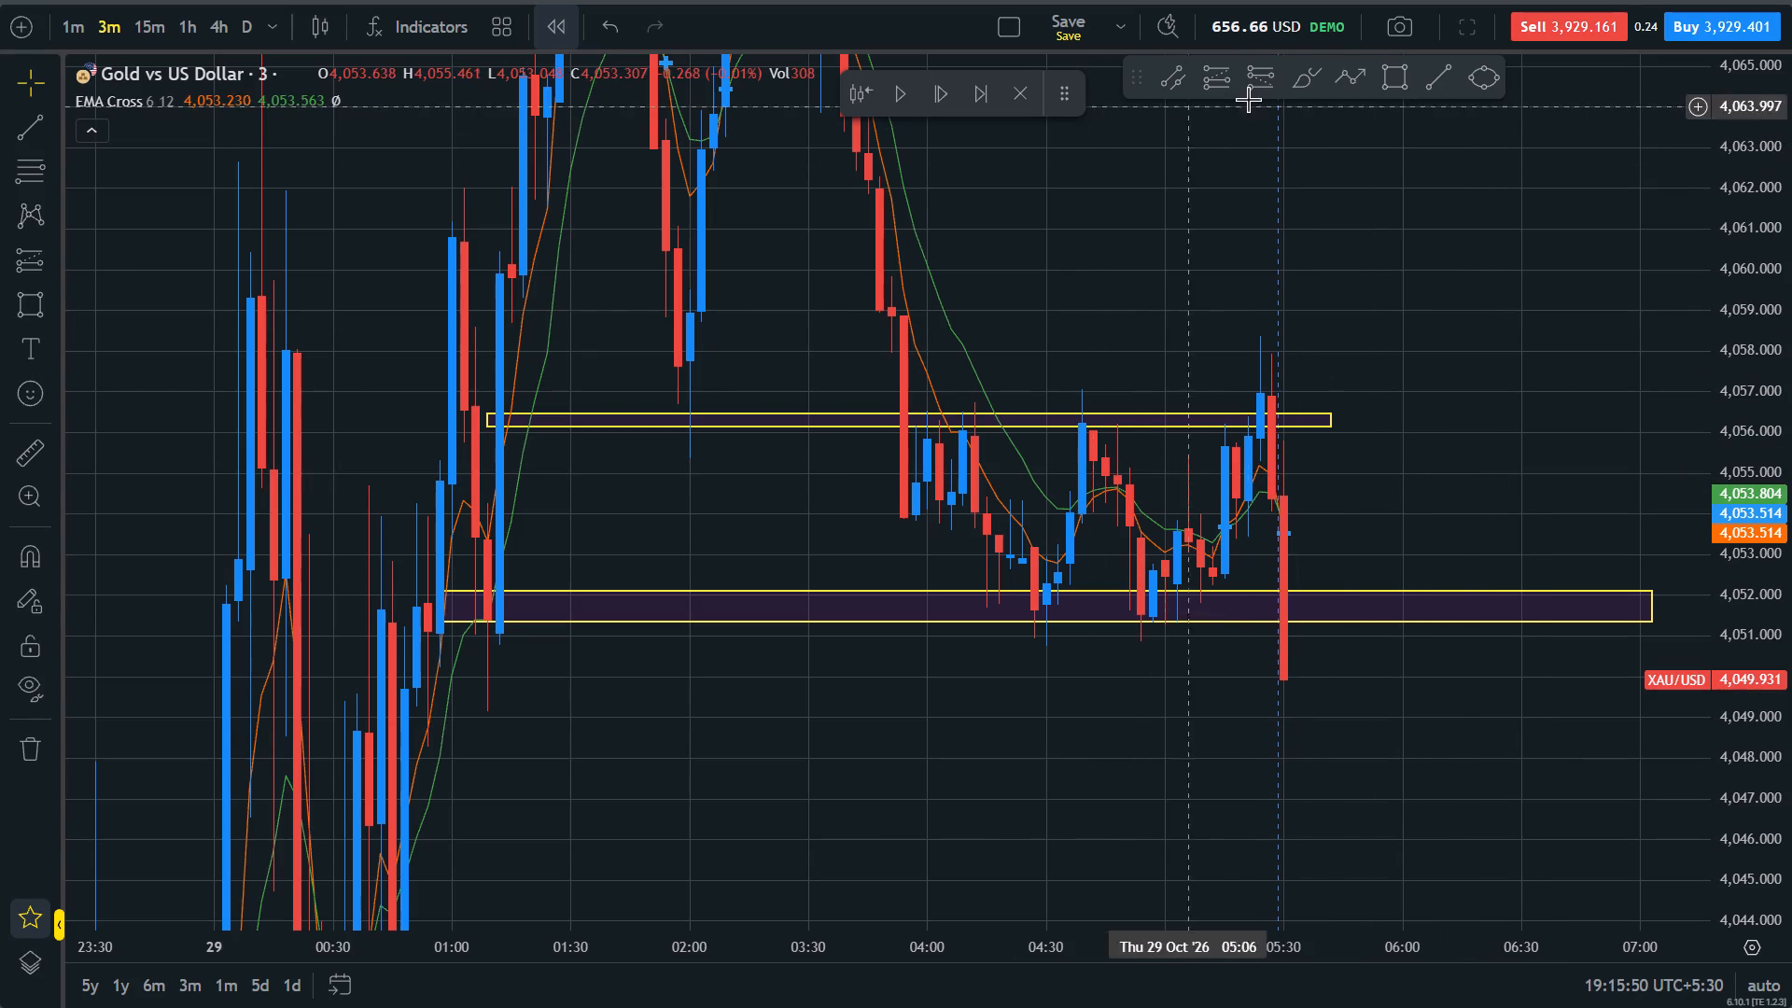
Place a short position at the 05:30 candle with entry about 4,054.39 and its stop tightened to about 4,056.75.
{"action": "left_click", "coordinate": [1262, 97]}
{"action": "left_click", "coordinate": [1285, 497]}
{"action": "left_click_drag", "start_coordinate": [1183, 226], "coordinate": [1156, 436]}
{"action": "left_click_drag", "start_coordinate": [1791, 244], "coordinate": [1790, 470]}
{"action": "left_click_drag", "start_coordinate": [1261, 260], "coordinate": [1257, 256]}
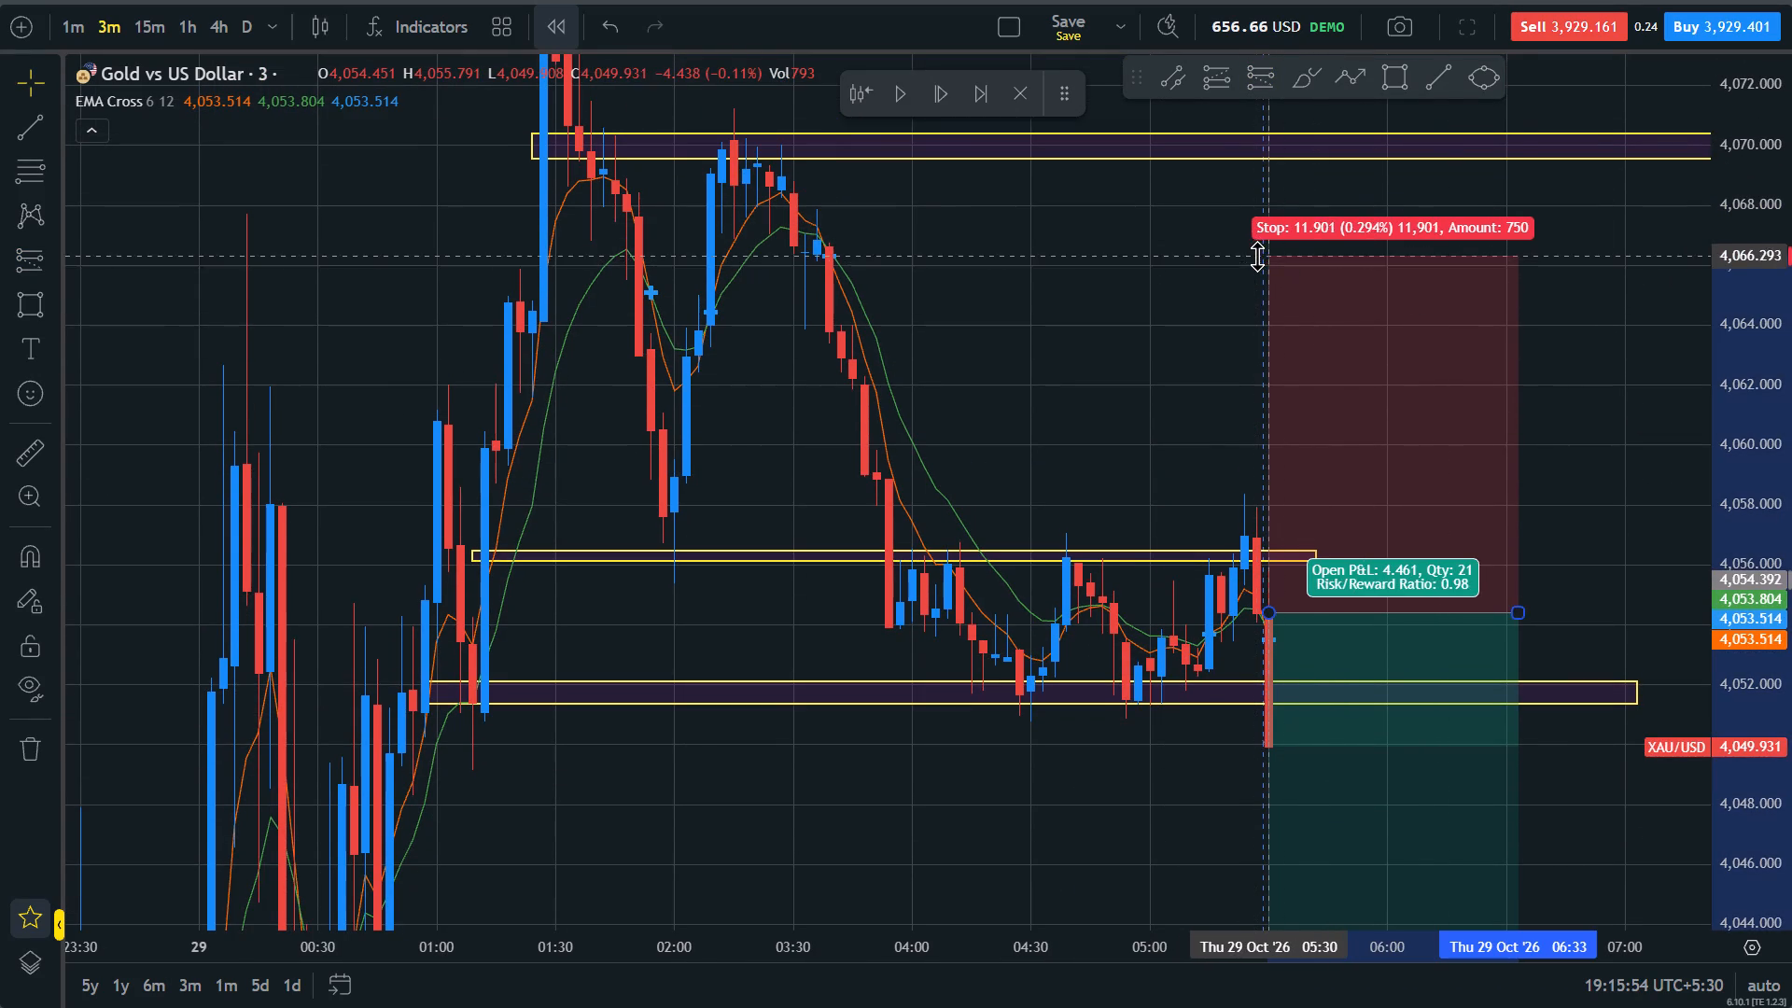
{"action": "left_click_drag", "start_coordinate": [1257, 256], "coordinate": [1276, 542]}
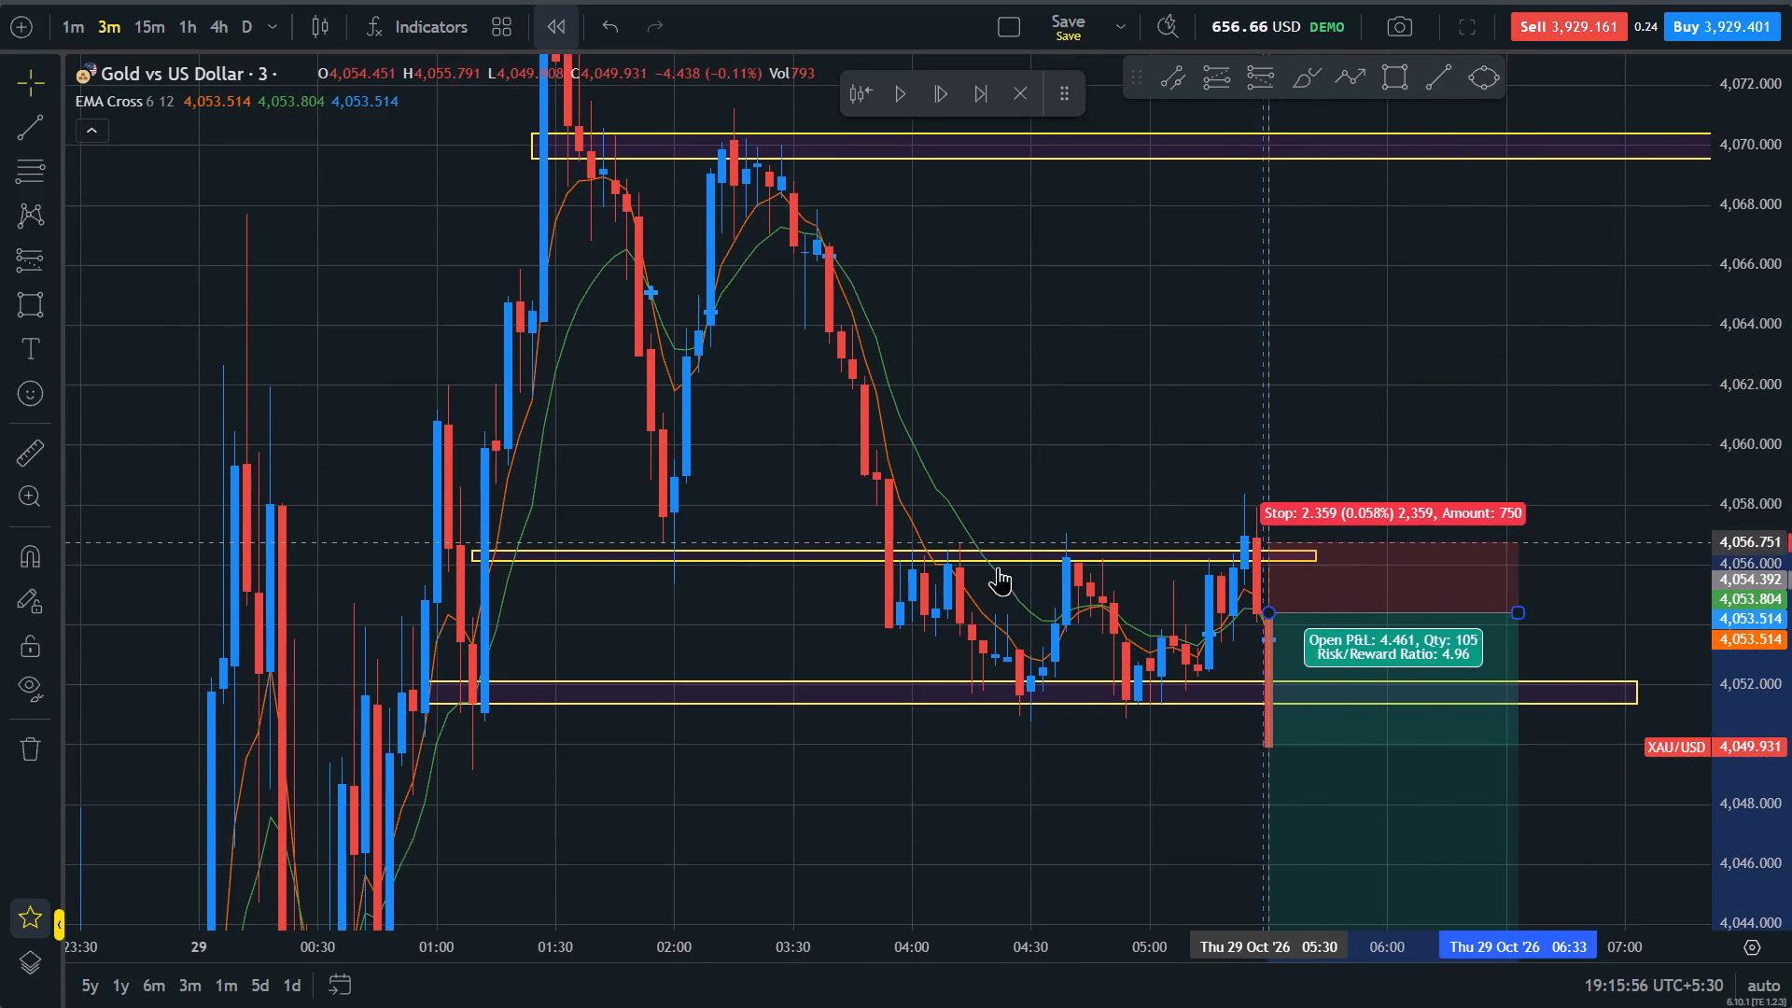
Advance the replay ten candles, to the 06:00 bar, to follow the short trade towards its target.
{"action": "left_click_drag", "start_coordinate": [1125, 429], "coordinate": [1104, 229]}
{"action": "left_click_drag", "start_coordinate": [1088, 812], "coordinate": [1001, 719]}
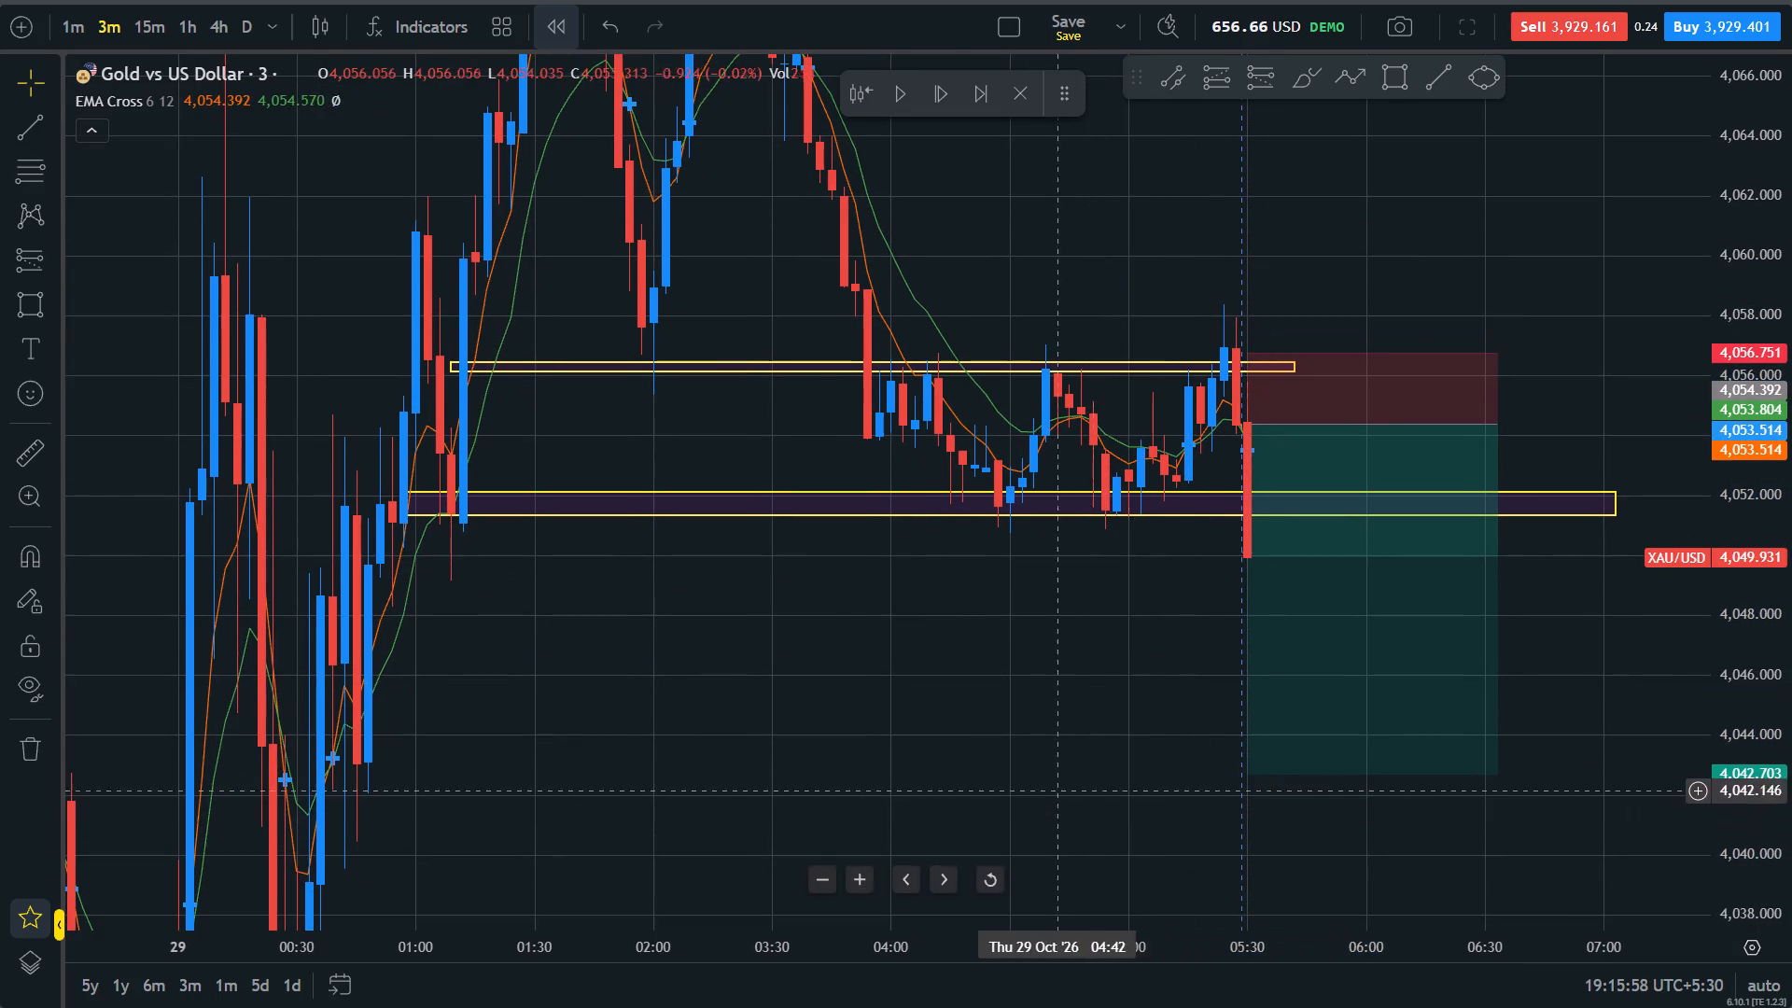
{"action": "left_click_drag", "start_coordinate": [1001, 719], "coordinate": [917, 570]}
{"action": "scroll", "coordinate": [1243, 719], "scroll_direction": "down", "scroll_amount": 6}
{"action": "left_click_drag", "start_coordinate": [1791, 403], "coordinate": [1791, 926]}
{"action": "scroll", "coordinate": [1528, 719], "scroll_direction": "up", "scroll_amount": 4}
{"action": "left_click_drag", "start_coordinate": [1791, 794], "coordinate": [1669, 286]}
{"action": "left_click_drag", "start_coordinate": [1567, 601], "coordinate": [1536, 713]}
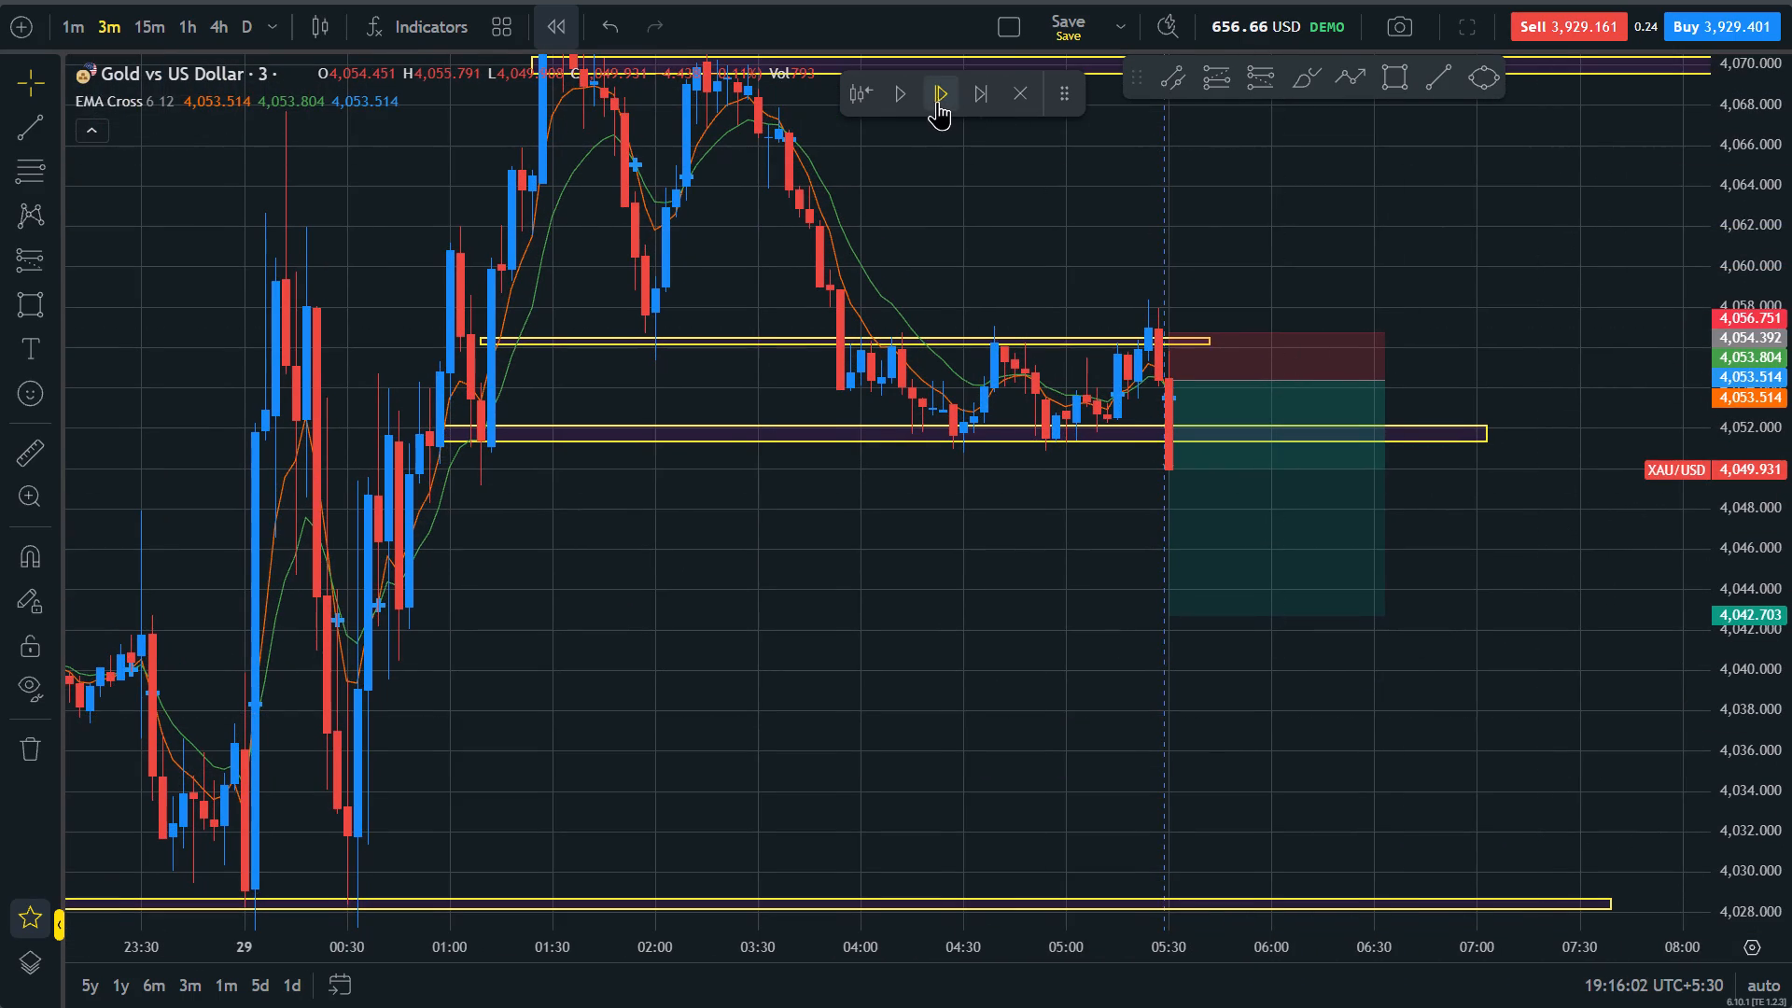
{"action": "triple_click", "coordinate": [936, 101]}
{"action": "triple_click", "coordinate": [936, 101]}
{"action": "triple_click", "coordinate": [936, 101]}
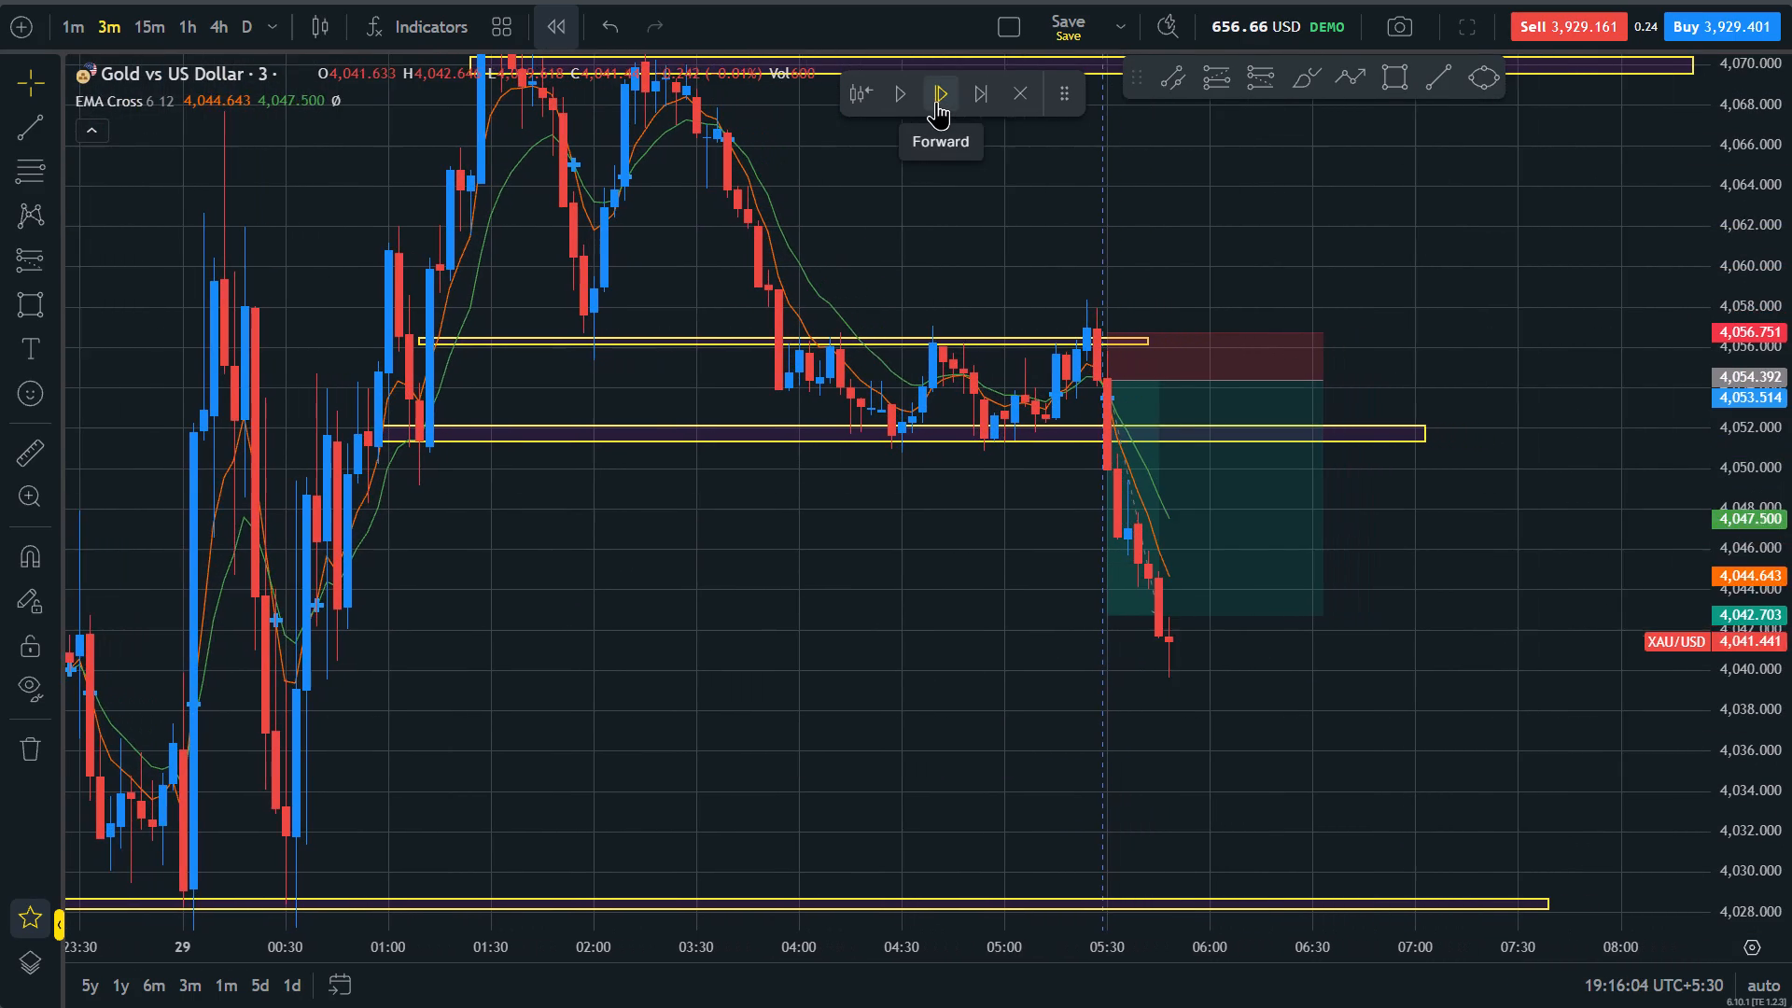
{"action": "left_click", "coordinate": [936, 101]}
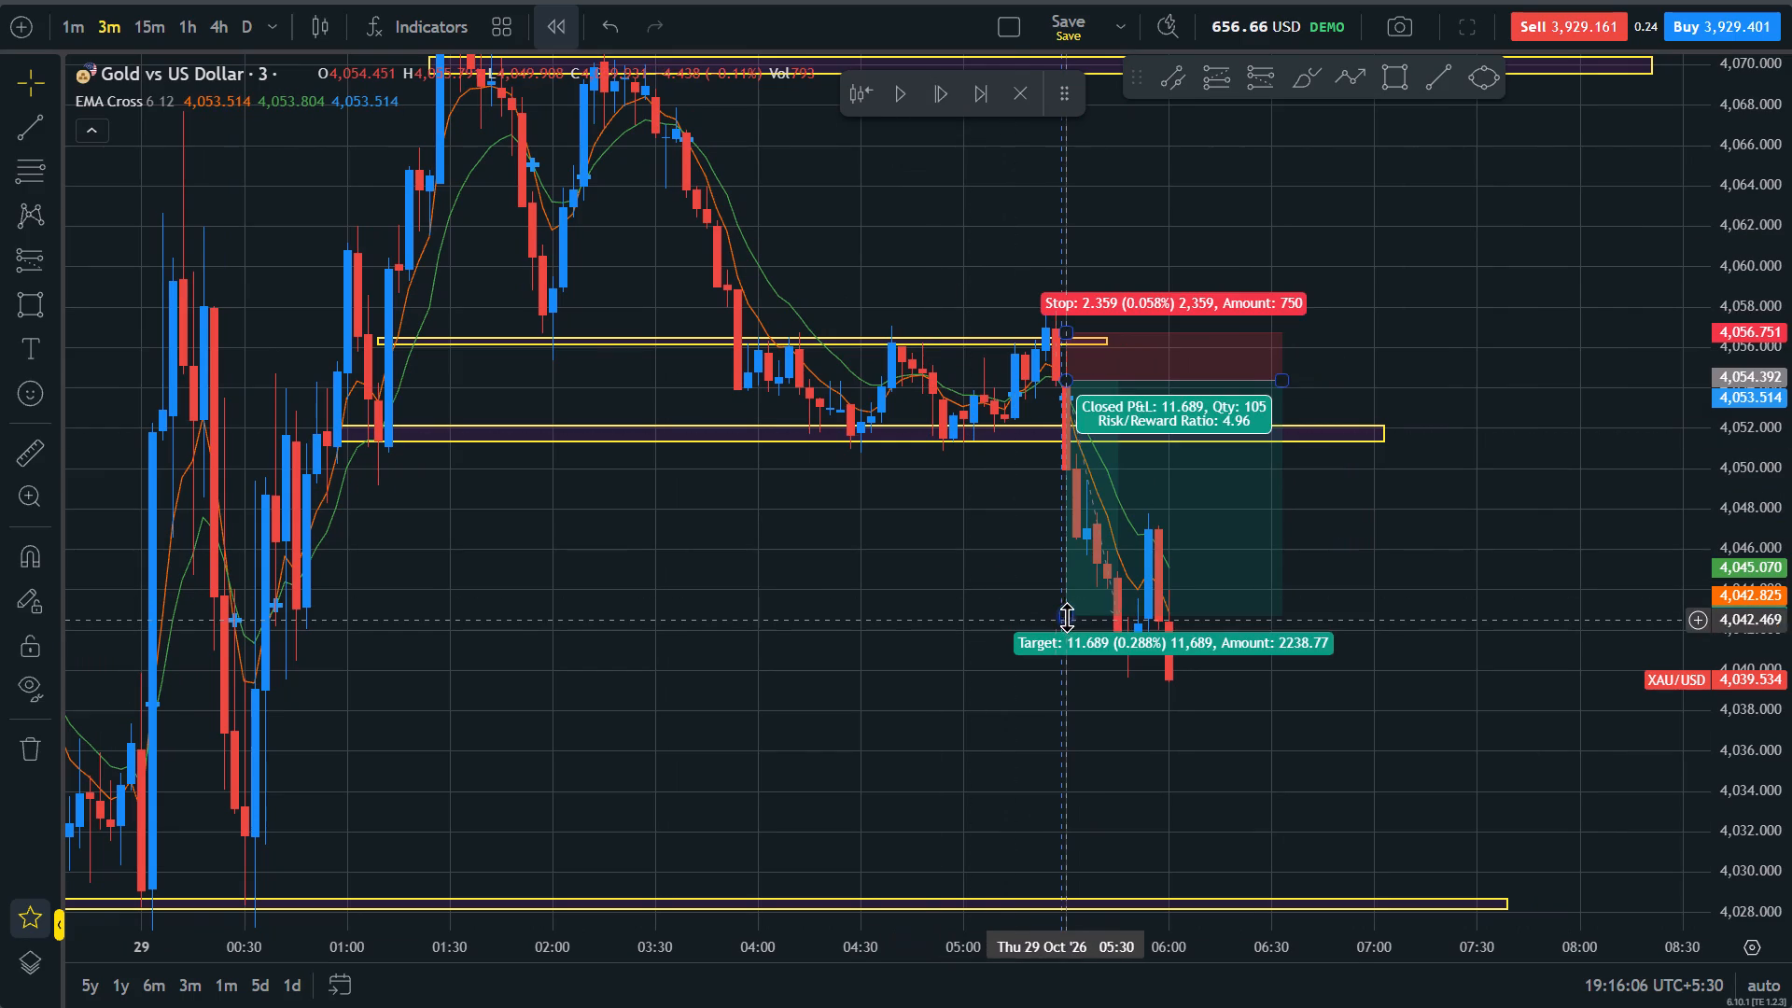
Extend the short position's target down to about 4,039.69 and shorten its time span to end at 06:00.
{"action": "left_click_drag", "start_coordinate": [1067, 617], "coordinate": [1080, 676]}
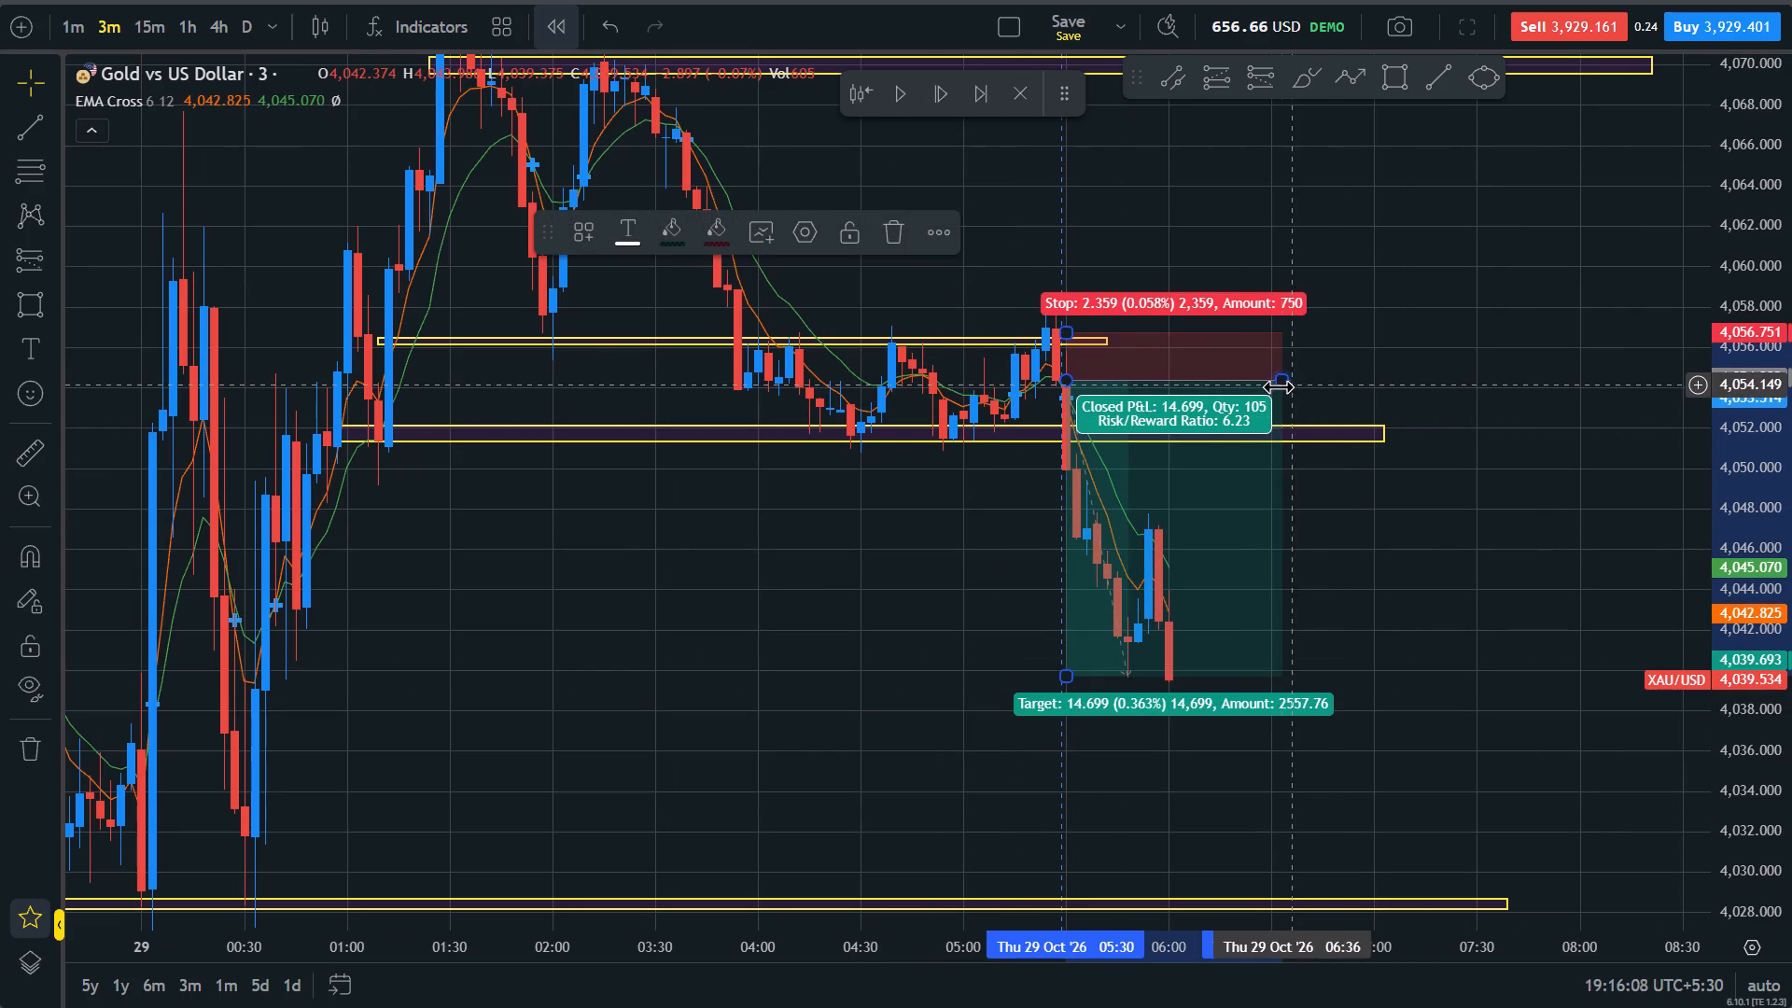
{"action": "left_click_drag", "start_coordinate": [1277, 386], "coordinate": [1165, 386]}
Examine the short trade against the marked zones and earlier price history, down to the lowest zone near 4,028.
{"action": "left_click_drag", "start_coordinate": [1312, 726], "coordinate": [1282, 523]}
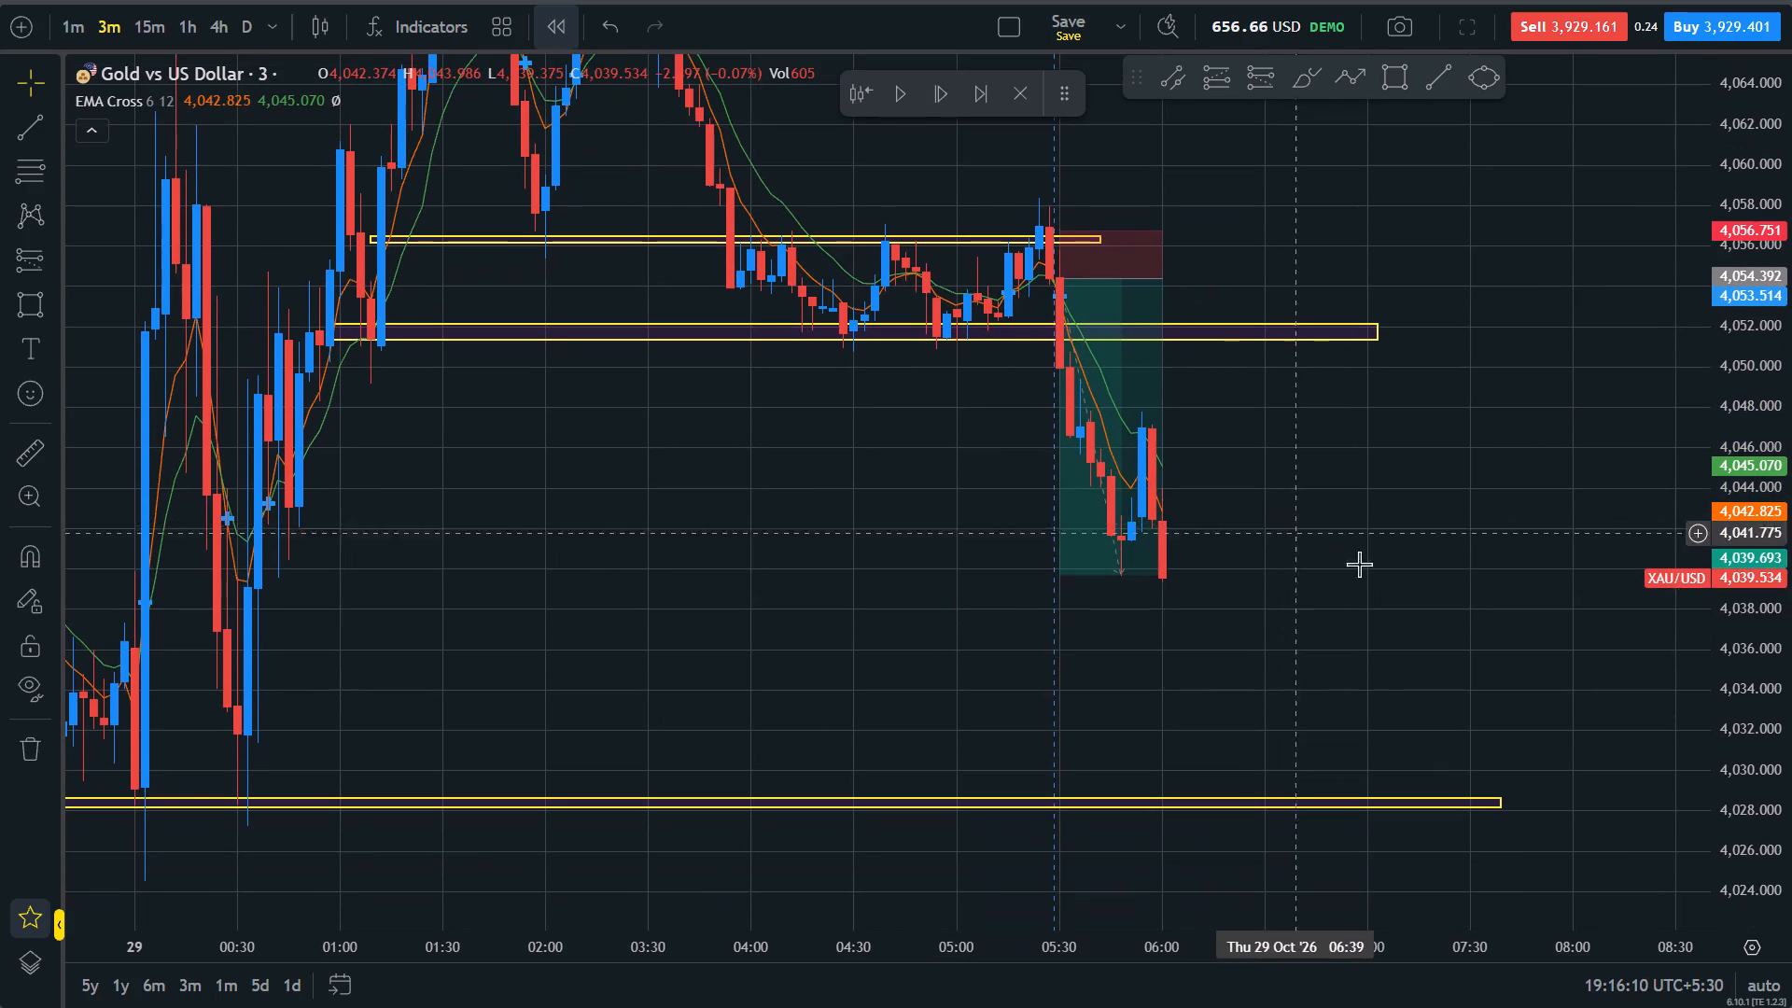
{"action": "scroll", "coordinate": [1404, 607], "scroll_direction": "down", "scroll_amount": 5}
{"action": "left_click_drag", "start_coordinate": [1791, 357], "coordinate": [1791, 620]}
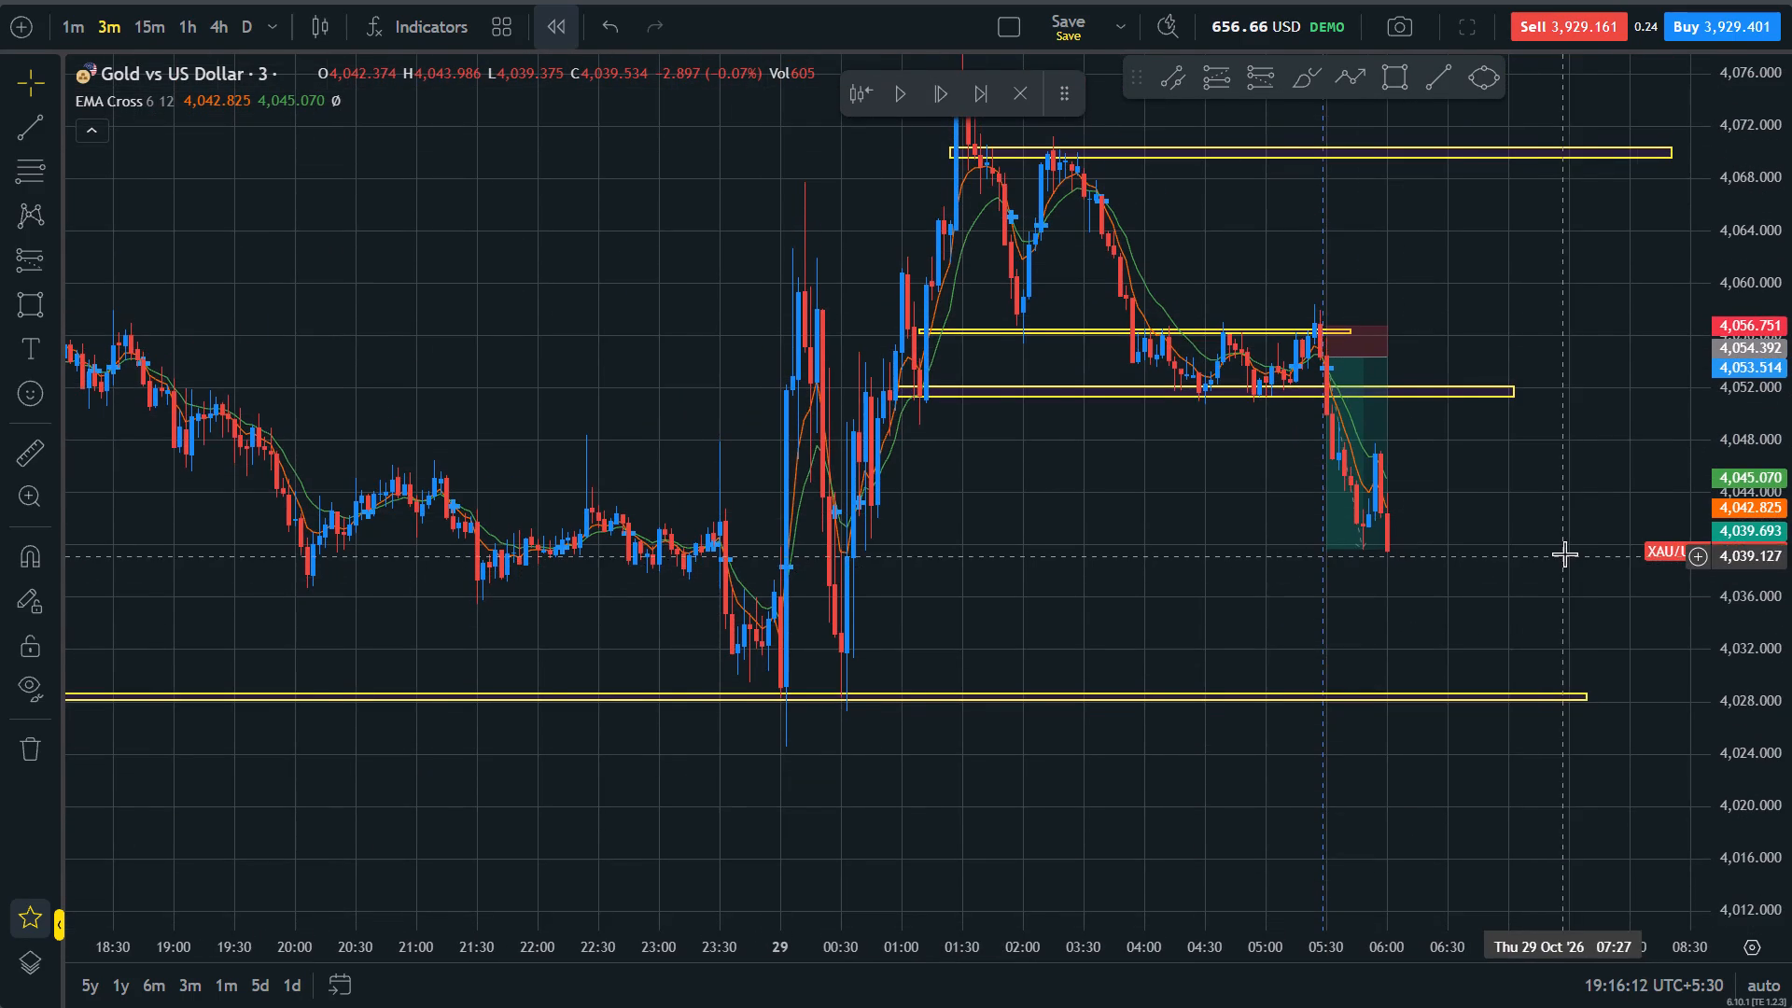
{"action": "scroll", "coordinate": [1564, 553], "scroll_direction": "down", "scroll_amount": 11}
{"action": "scroll", "coordinate": [1623, 560], "scroll_direction": "up", "scroll_amount": 6}
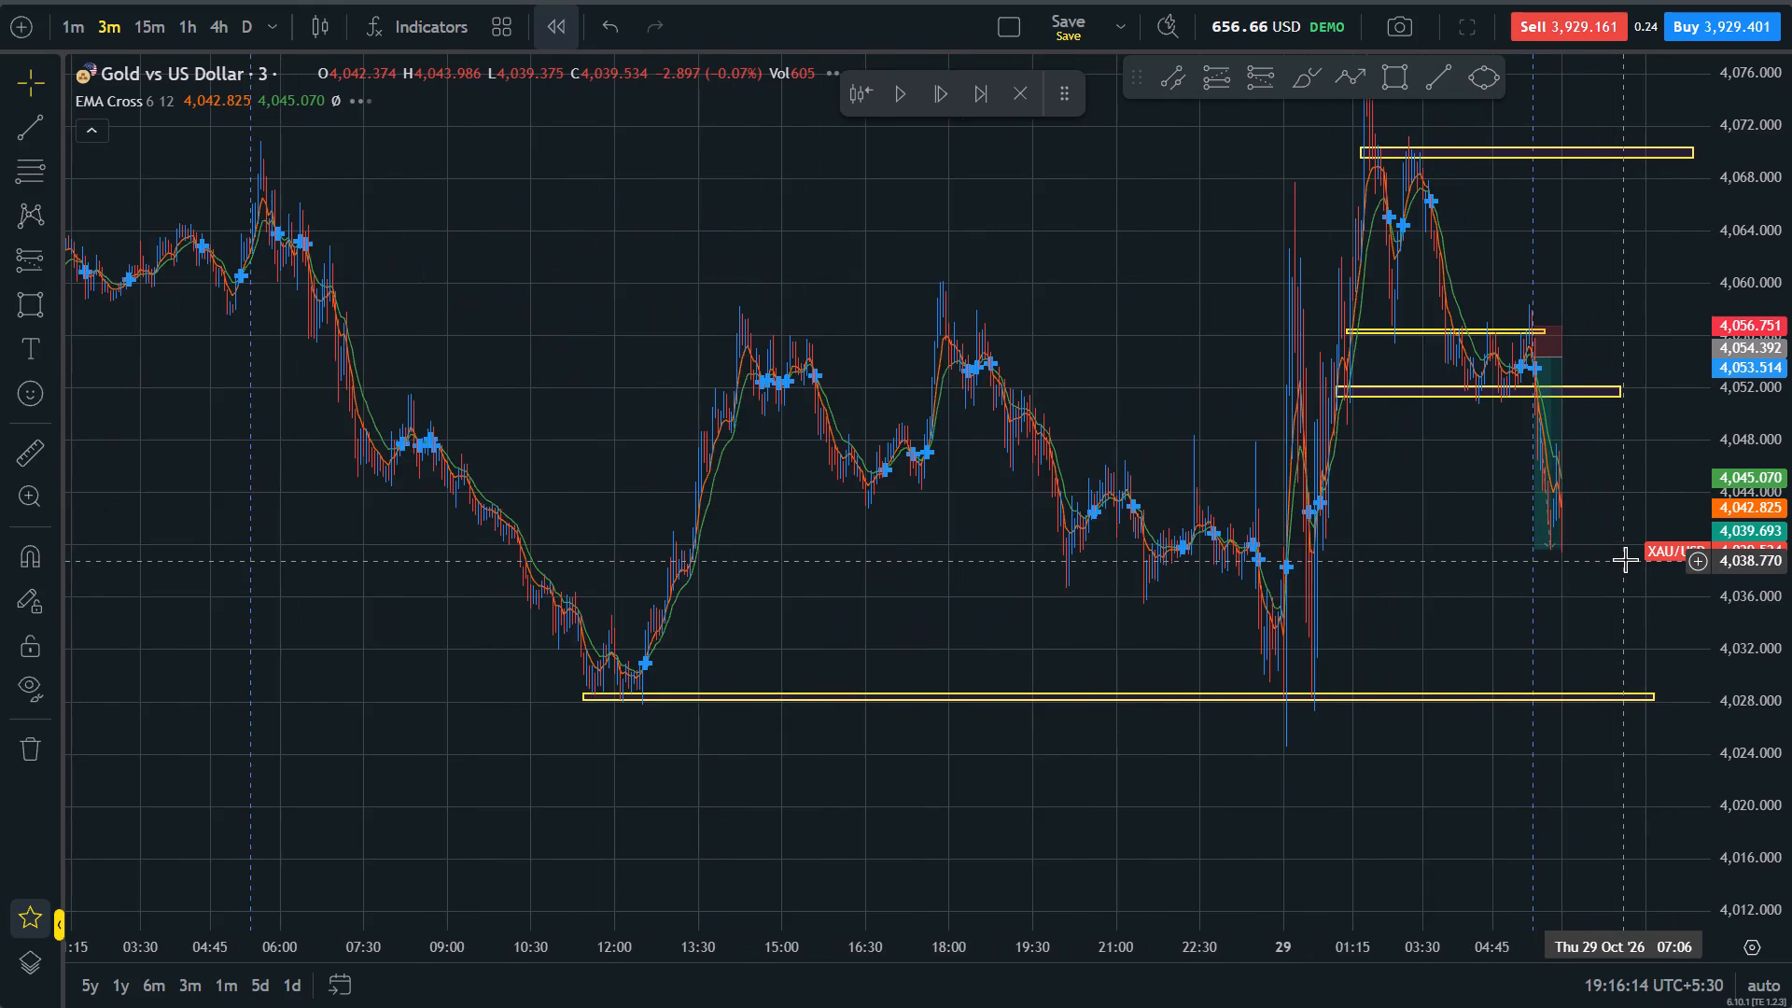
{"action": "scroll", "coordinate": [1625, 559], "scroll_direction": "up", "scroll_amount": 12}
{"action": "left_click_drag", "start_coordinate": [1791, 683], "coordinate": [1718, 471]}
{"action": "scroll", "coordinate": [1588, 552], "scroll_direction": "up", "scroll_amount": 4}
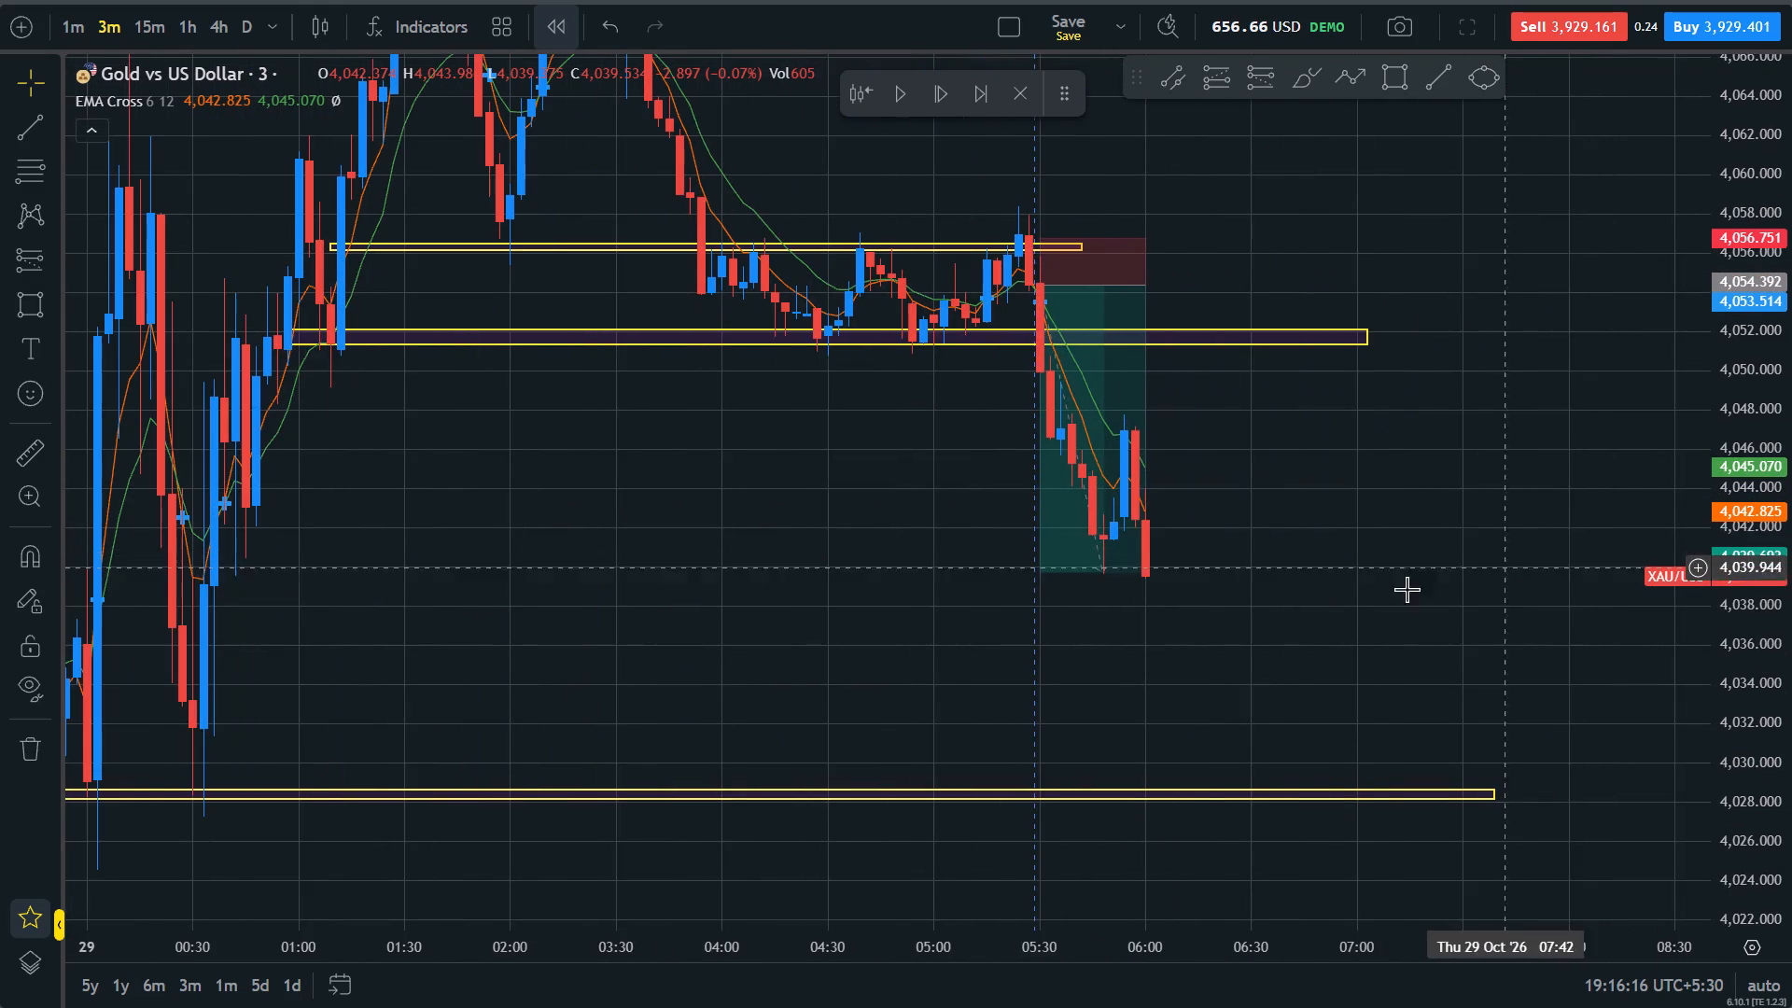
{"action": "left_click_drag", "start_coordinate": [1368, 588], "coordinate": [1511, 609]}
{"action": "left_click_drag", "start_coordinate": [1791, 430], "coordinate": [1791, 538]}
{"action": "left_click", "coordinate": [1516, 614]}
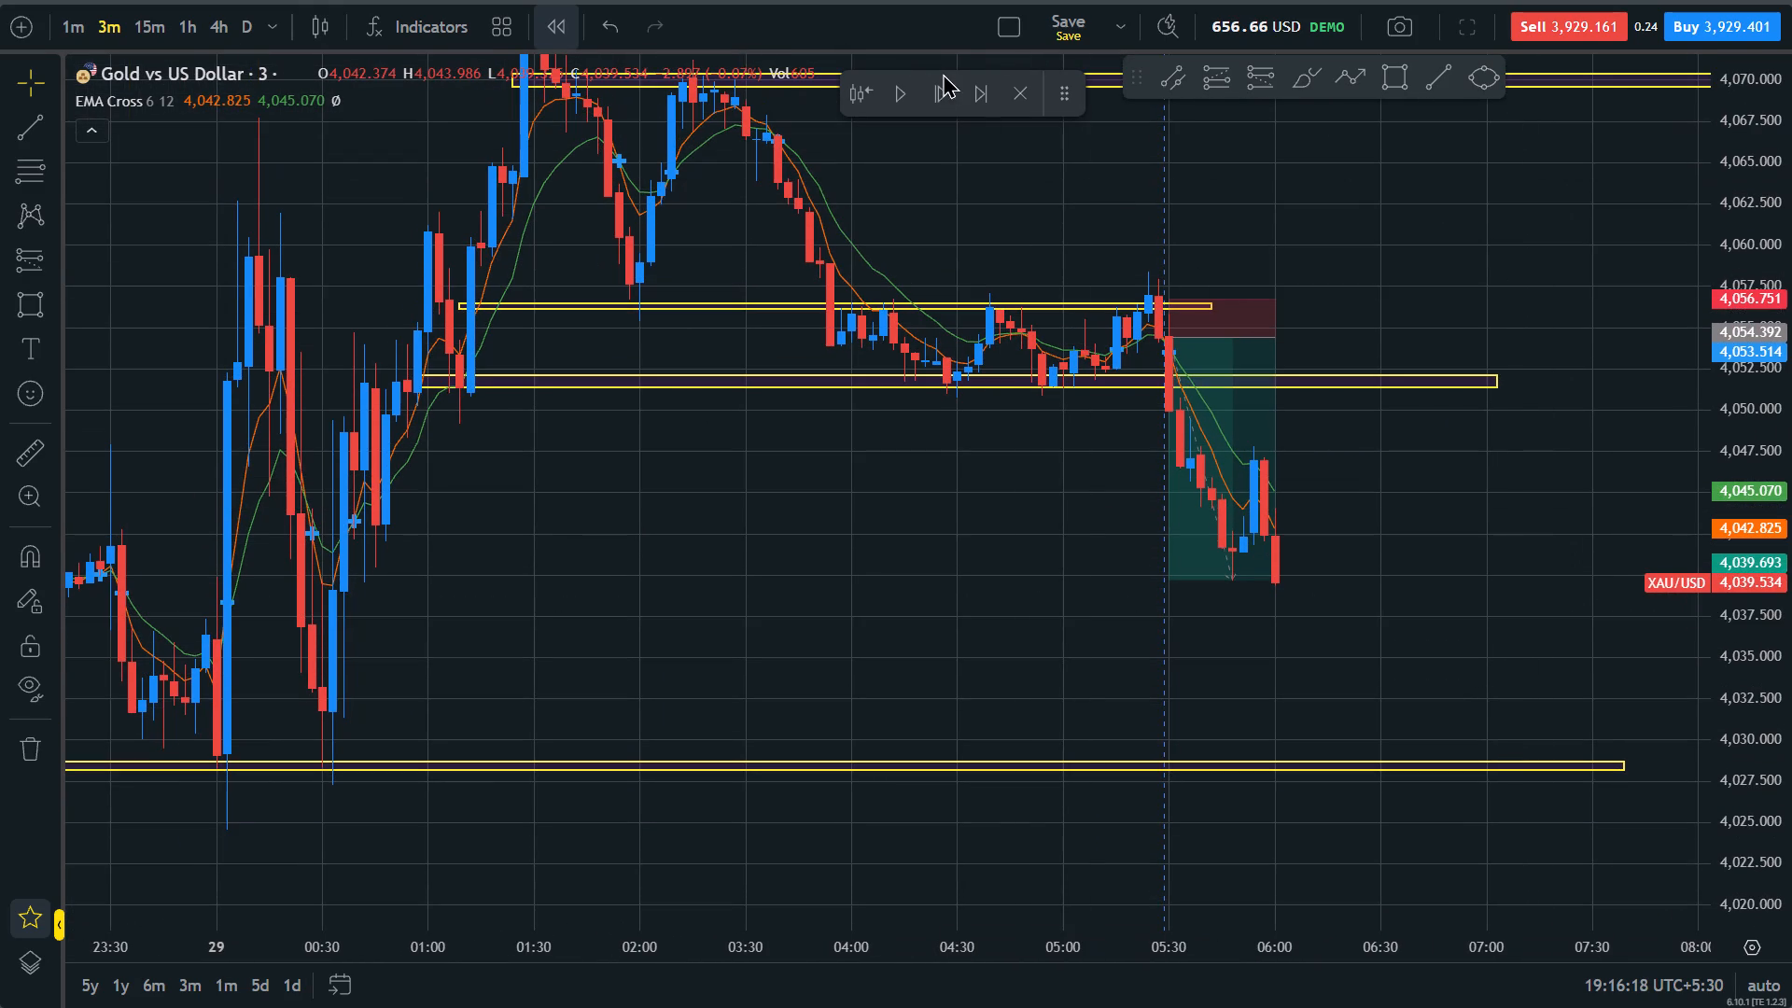
Advance the replay thirteen candles, to the 06:39 bar, to see how price moves after the short trade.
{"action": "left_click", "coordinate": [936, 87]}
{"action": "left_click", "coordinate": [936, 87]}
{"action": "triple_click", "coordinate": [936, 87]}
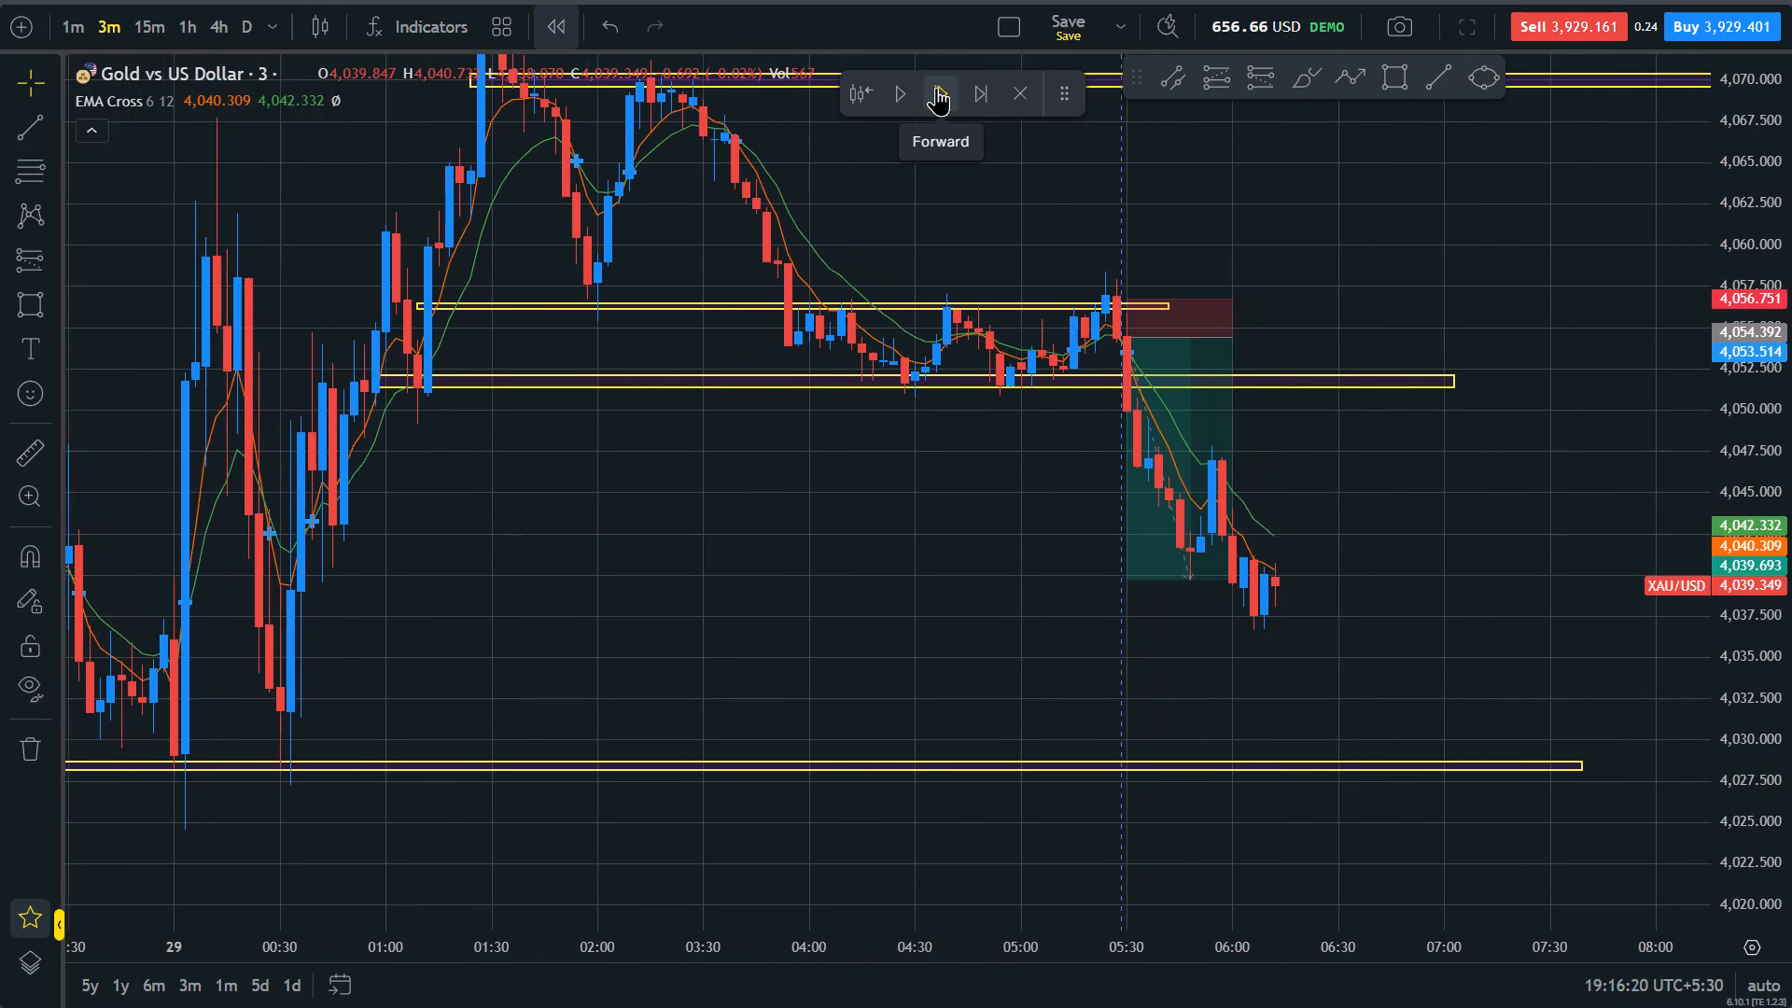
{"action": "triple_click", "coordinate": [936, 87]}
{"action": "triple_click", "coordinate": [936, 87]}
{"action": "left_click", "coordinate": [936, 87]}
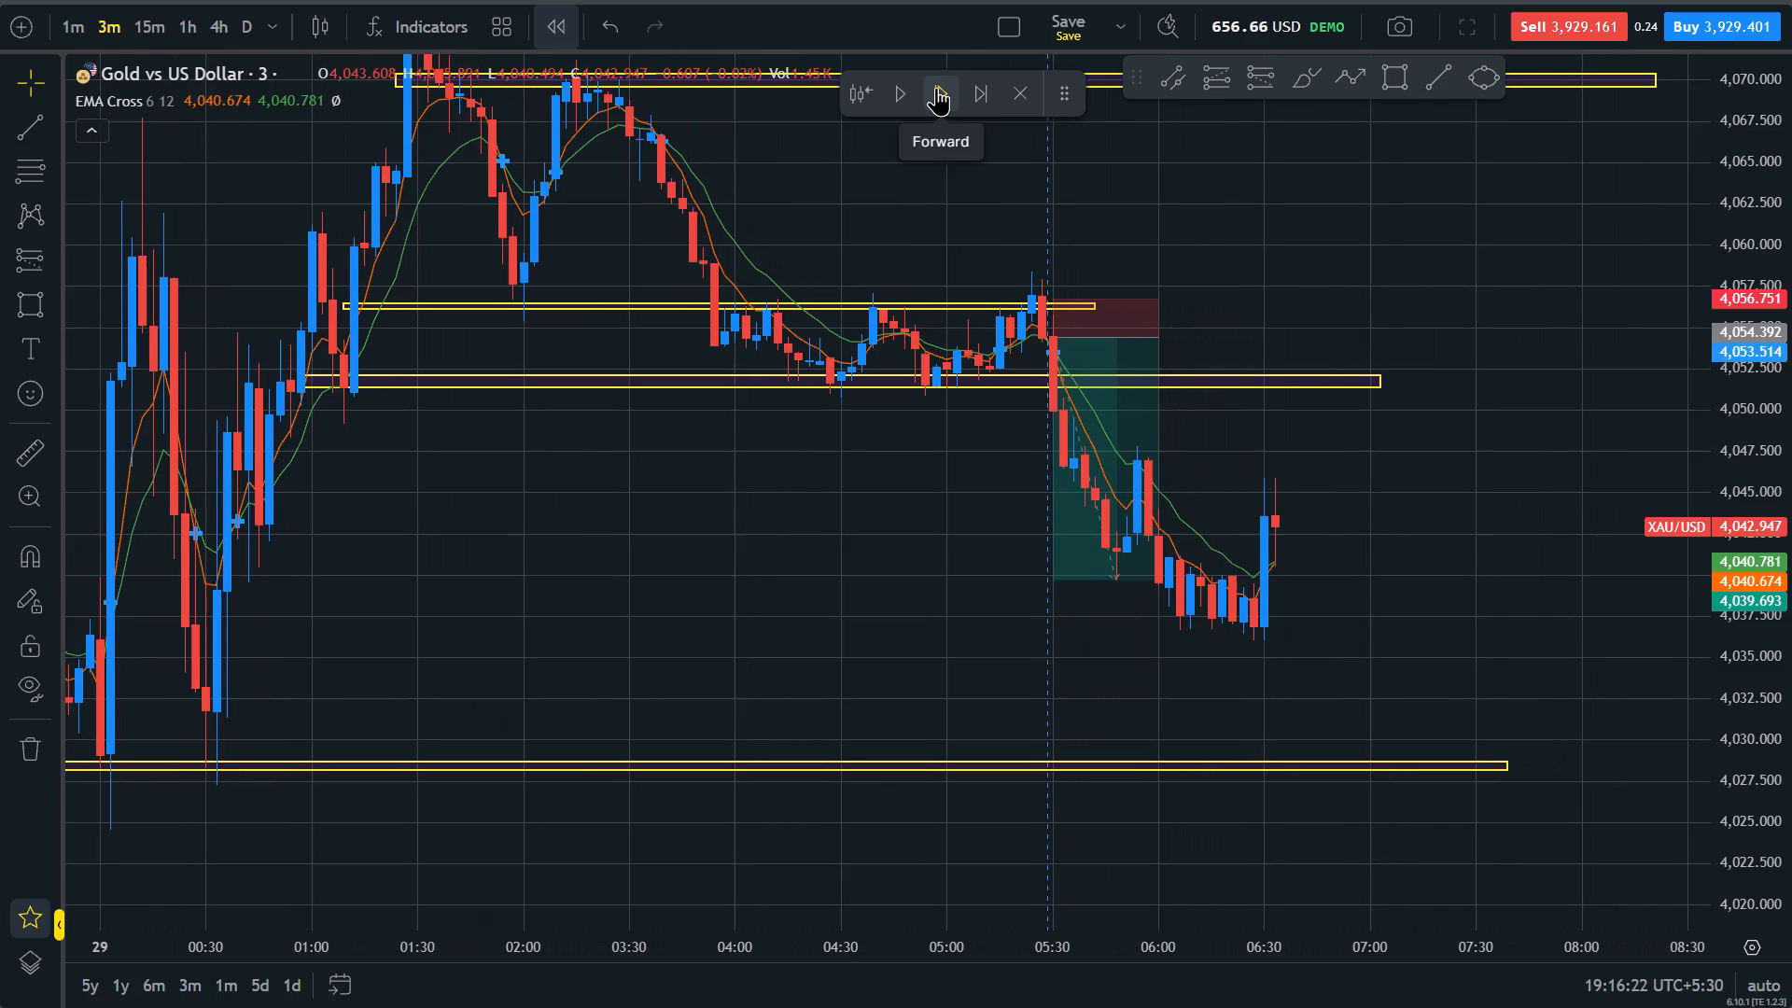
{"action": "left_click", "coordinate": [936, 87]}
Extend the lowest zone's start back to 26 Oct about 18:36 and raise its upper edge to about 4,029.6.
{"action": "scroll", "coordinate": [1571, 551], "scroll_direction": "down", "scroll_amount": 11}
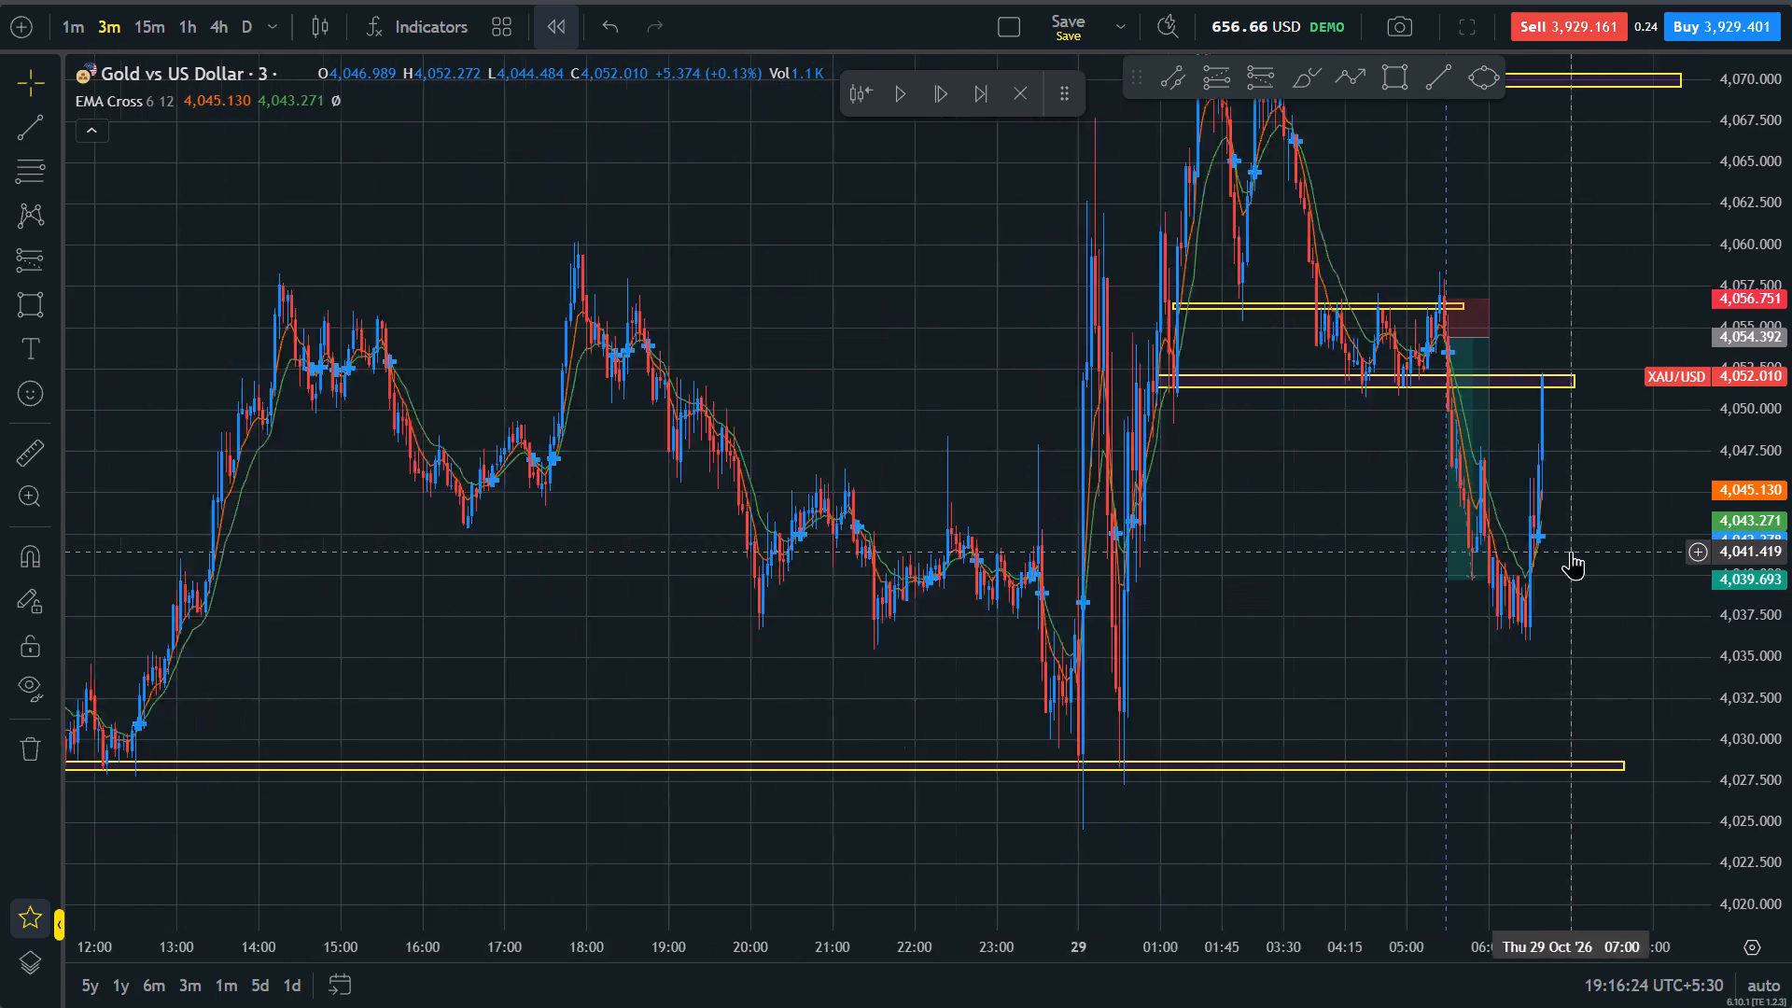
{"action": "left_click_drag", "start_coordinate": [1791, 329], "coordinate": [1791, 575]}
{"action": "scroll", "coordinate": [1427, 743], "scroll_direction": "down", "scroll_amount": 8}
{"action": "scroll", "coordinate": [1504, 743], "scroll_direction": "down", "scroll_amount": 5}
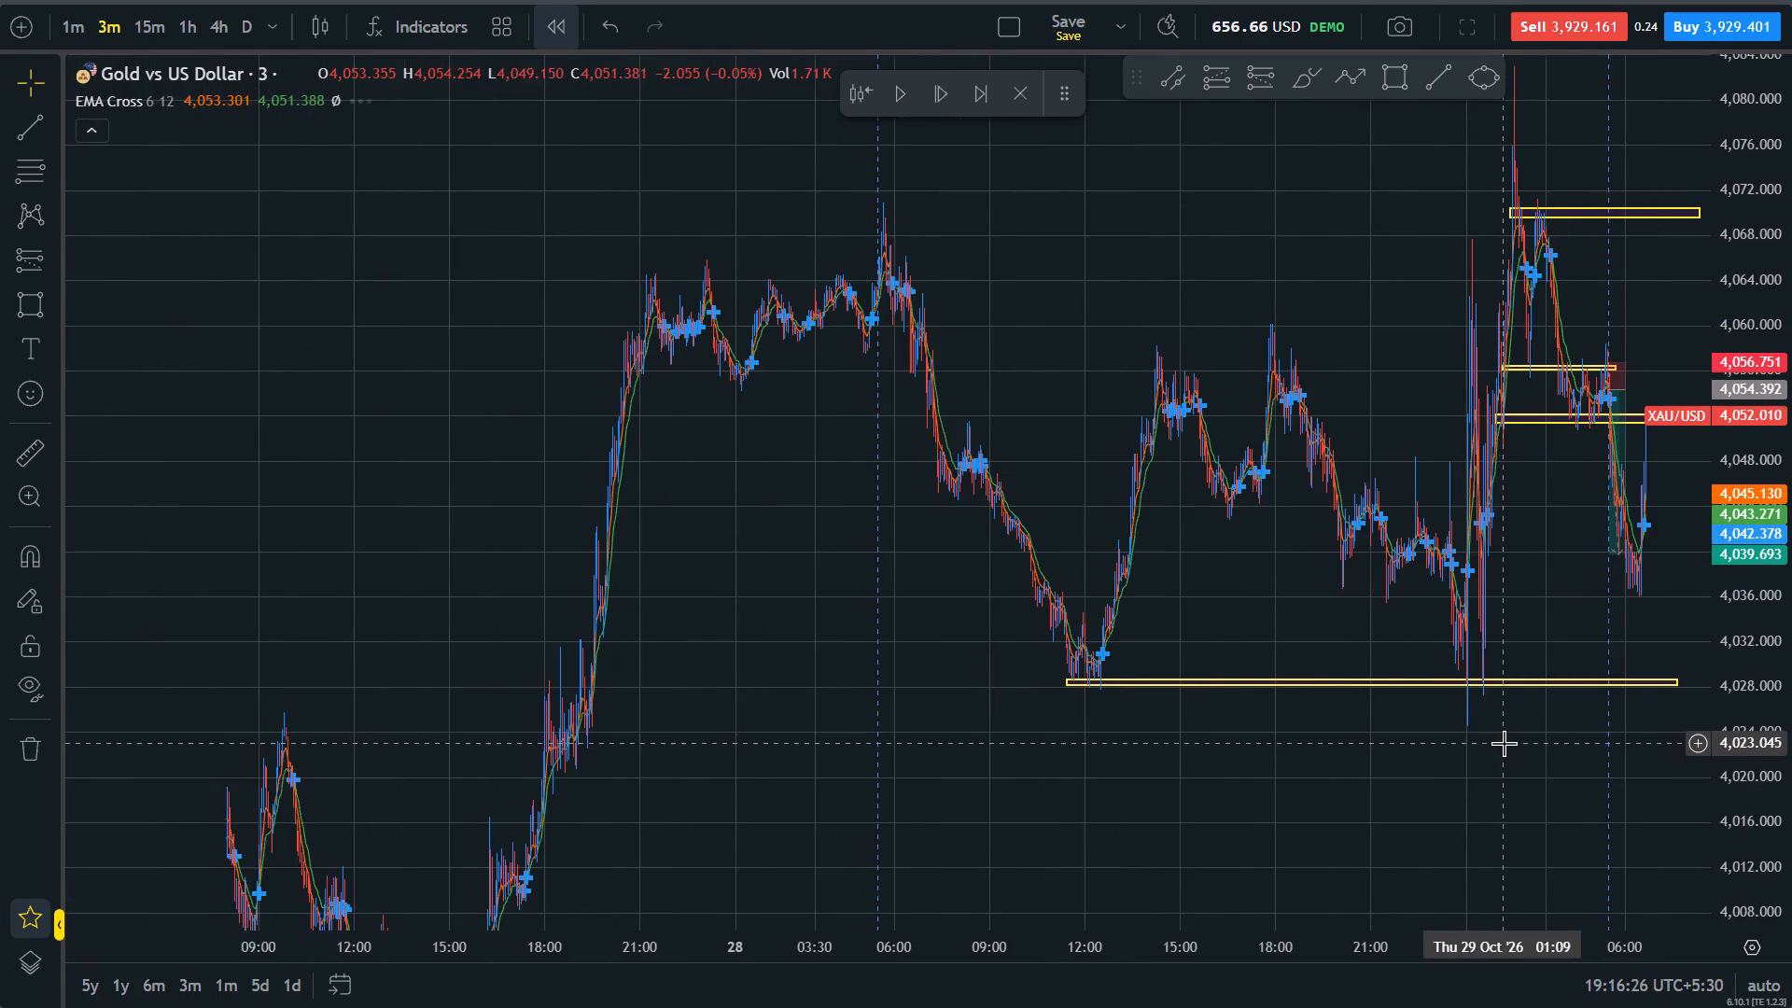
{"action": "scroll", "coordinate": [1504, 743], "scroll_direction": "down", "scroll_amount": 1}
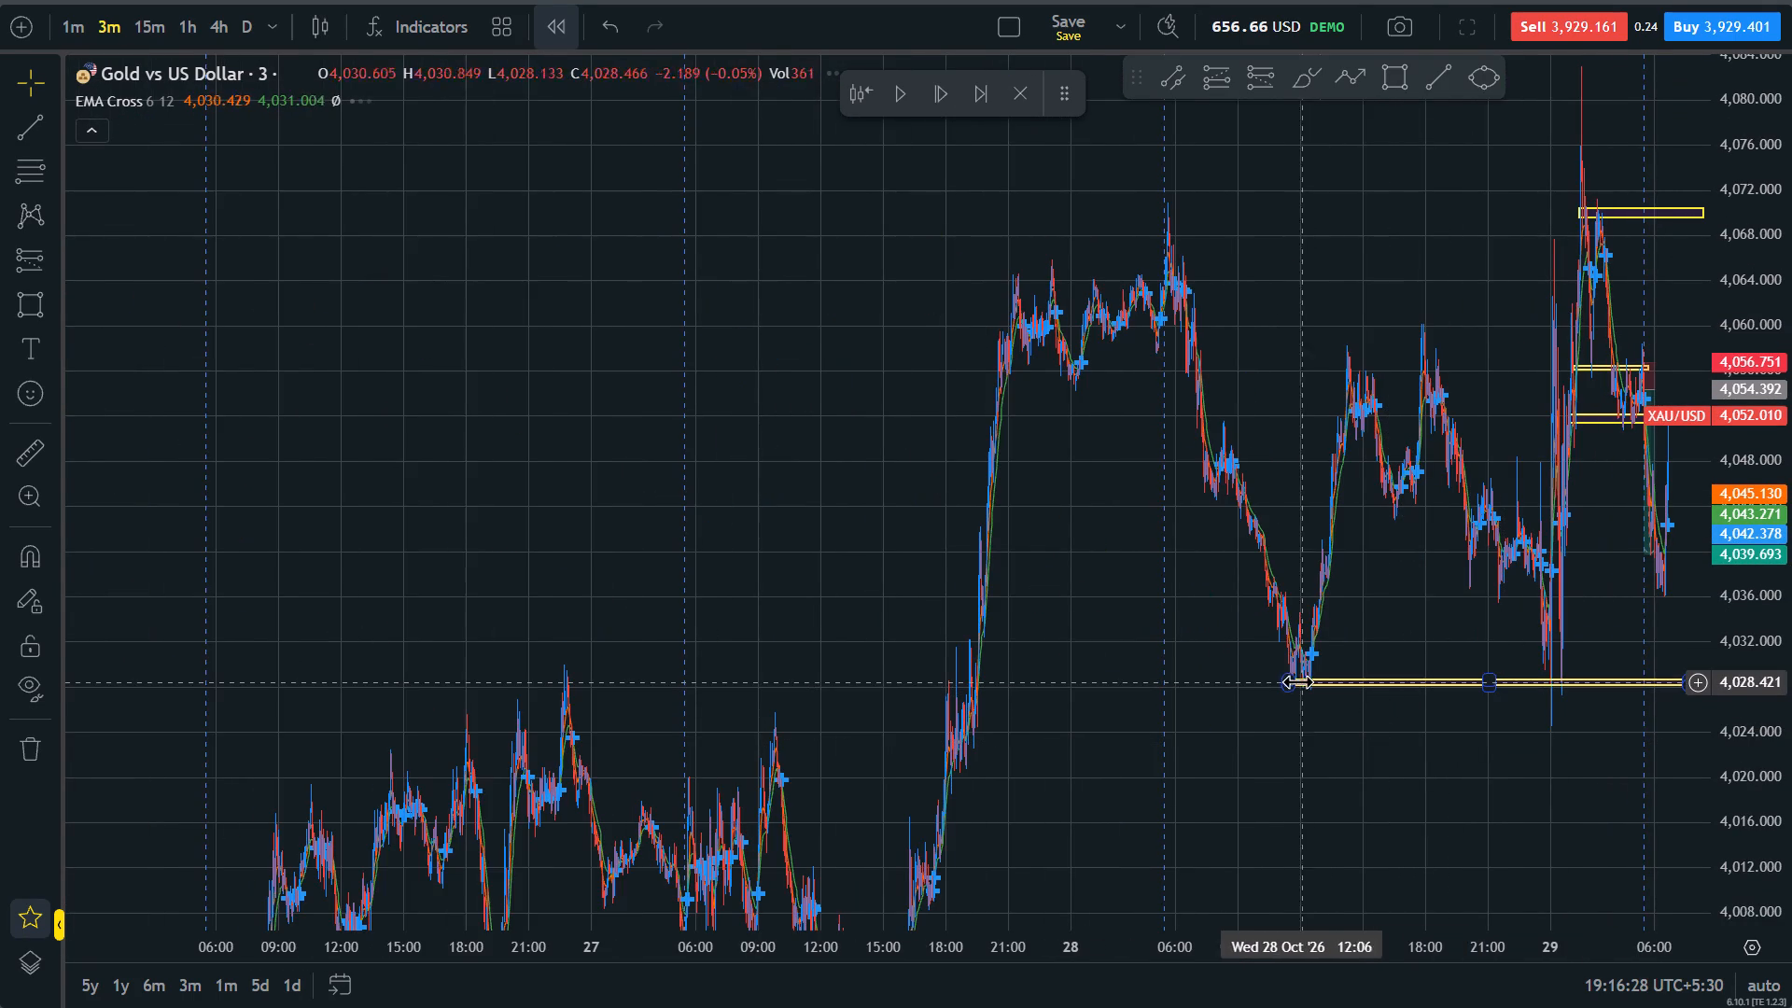
{"action": "left_click_drag", "start_coordinate": [1291, 680], "coordinate": [481, 665]}
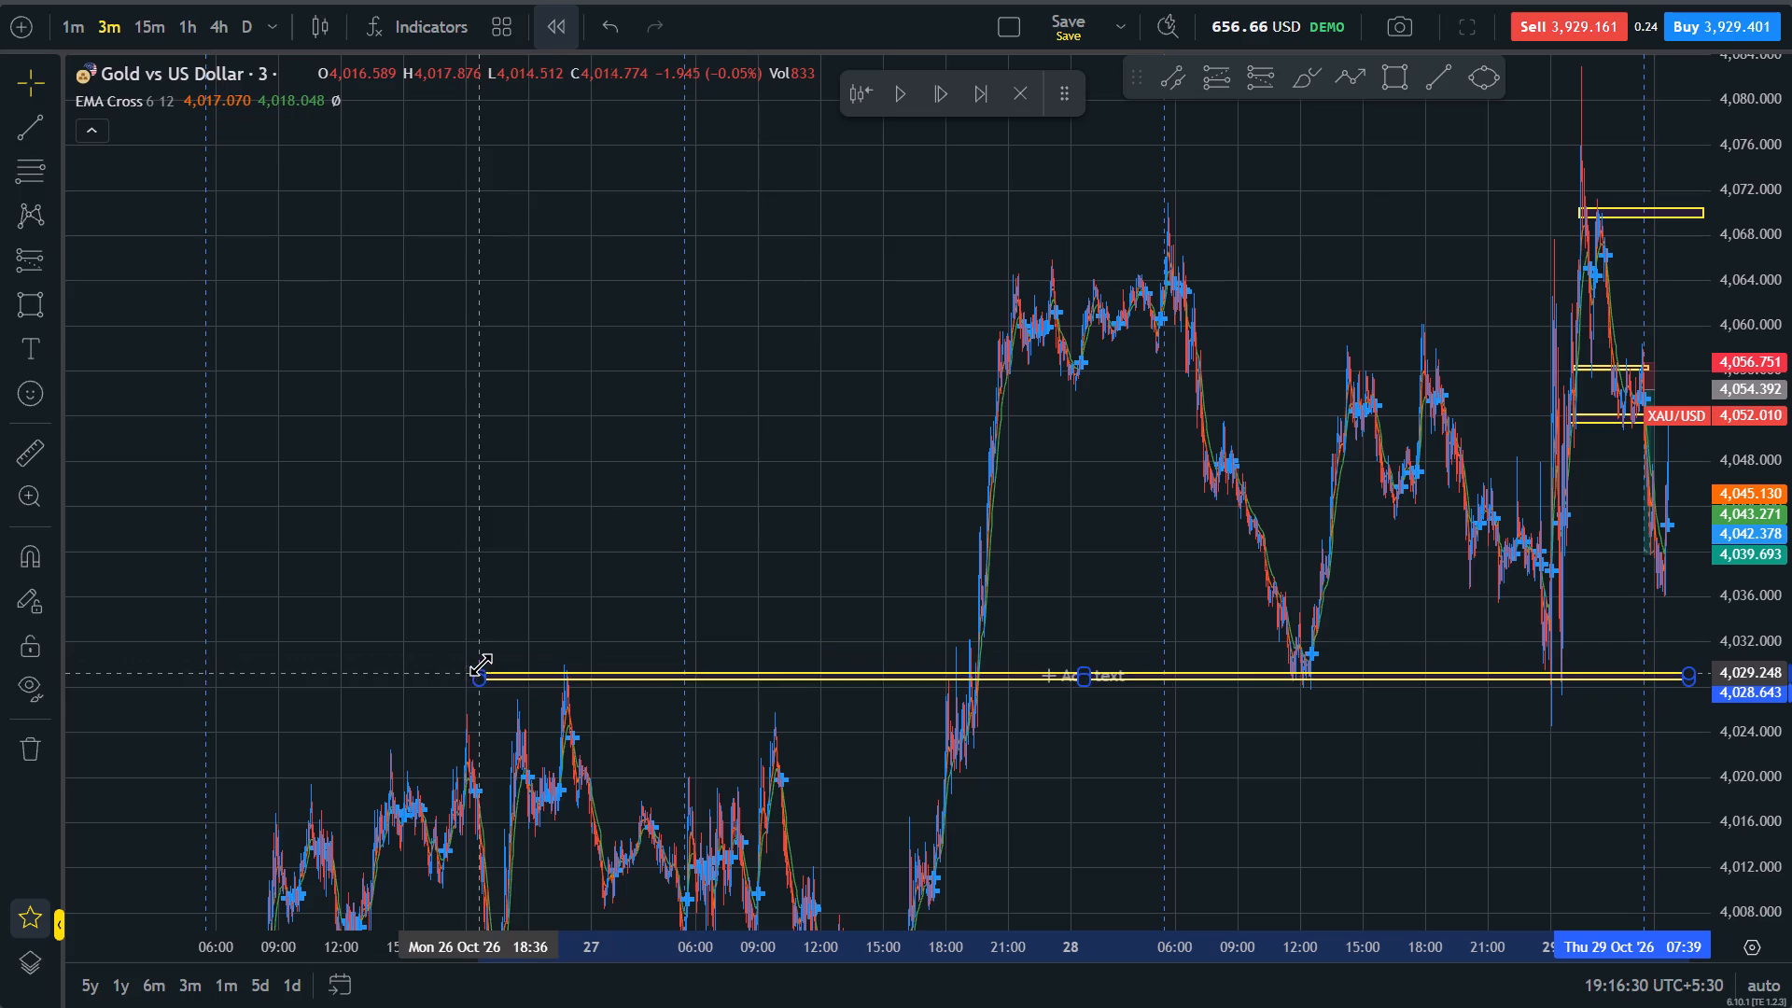
{"action": "left_click_drag", "start_coordinate": [481, 665], "coordinate": [483, 667]}
{"action": "left_click", "coordinate": [1197, 748]}
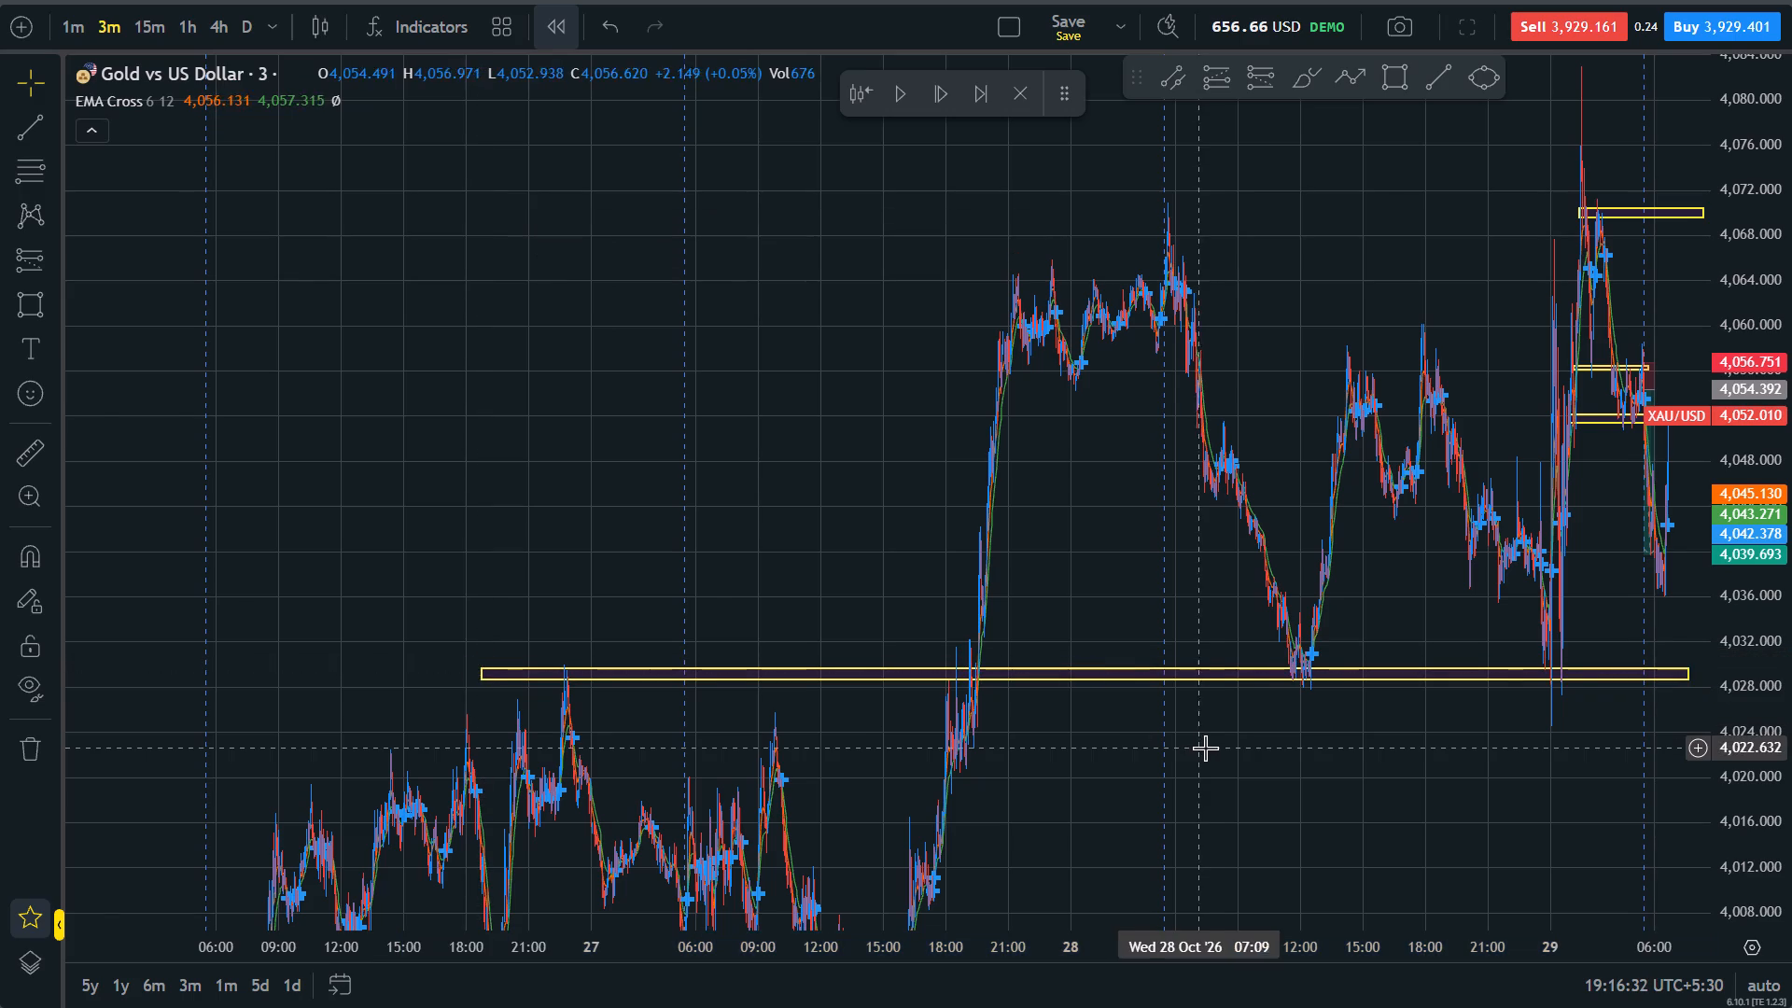
Examine the latest rally from the recent lows towards the zones near 4,052 and 4,056.
{"action": "scroll", "coordinate": [1211, 748], "scroll_direction": "up", "scroll_amount": 13}
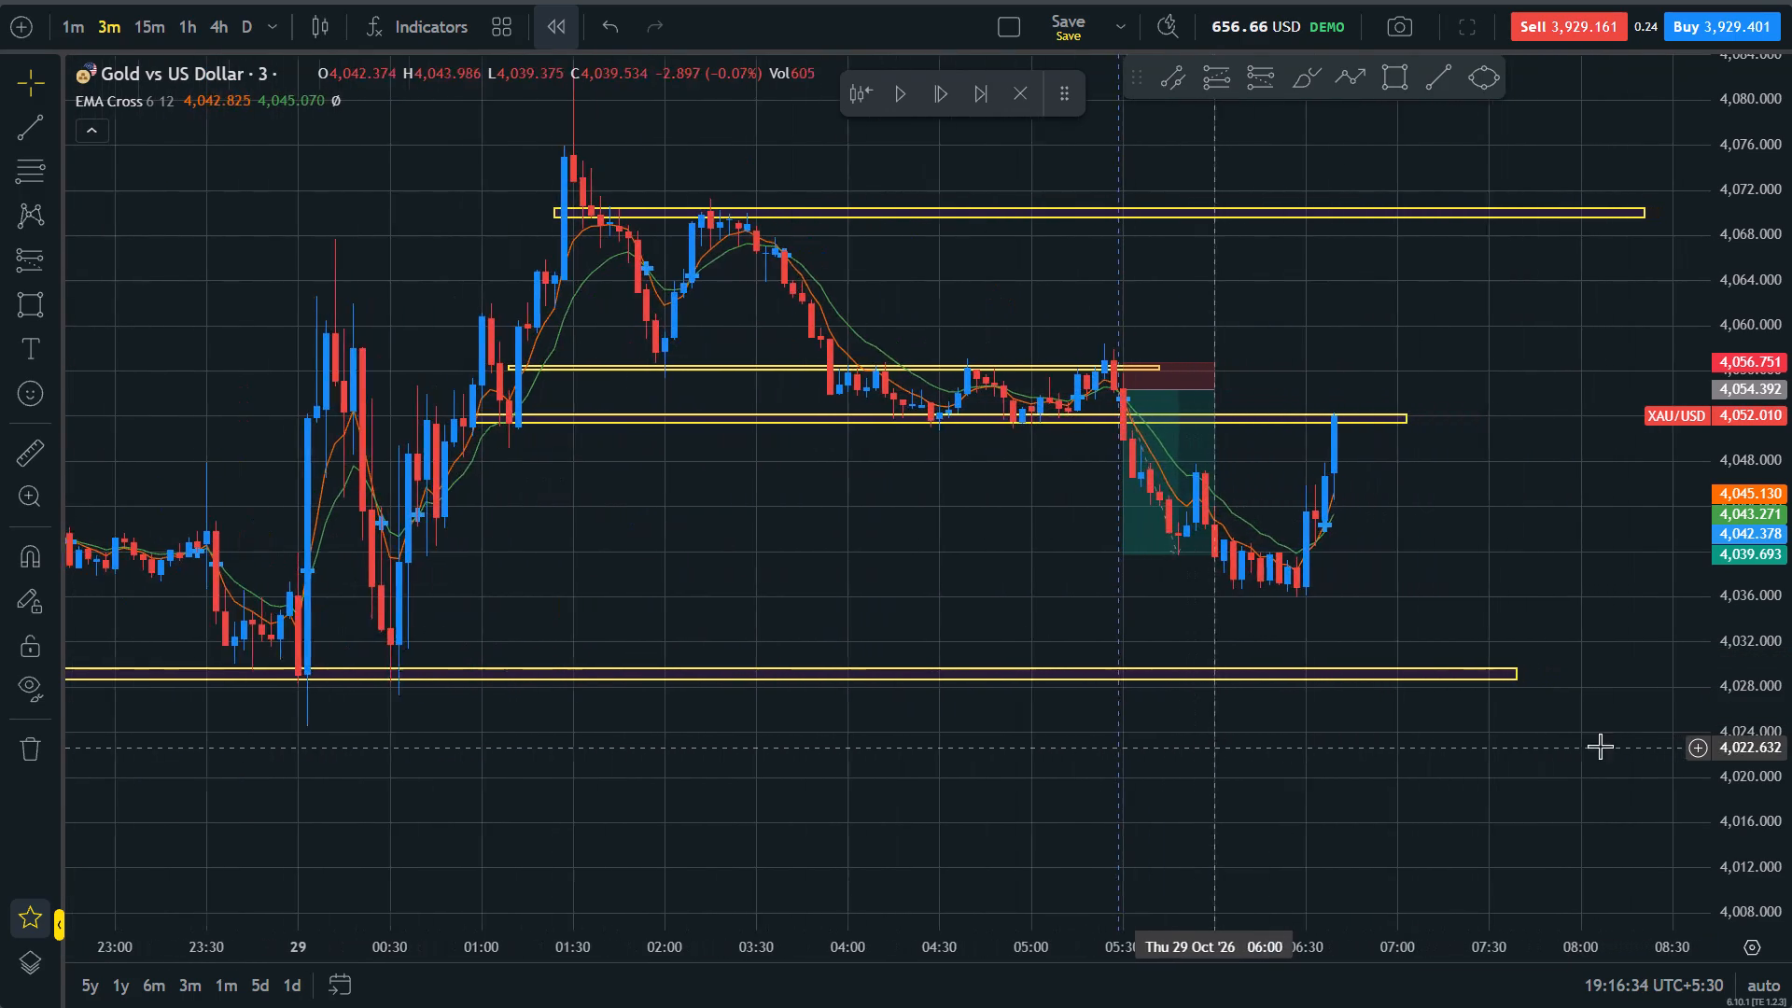
{"action": "left_click_drag", "start_coordinate": [1791, 751], "coordinate": [1729, 376]}
{"action": "left_click_drag", "start_coordinate": [1508, 496], "coordinate": [1321, 780]}
{"action": "scroll", "coordinate": [1339, 759], "scroll_direction": "down", "scroll_amount": 5}
{"action": "left_click_drag", "start_coordinate": [1791, 323], "coordinate": [1790, 615]}
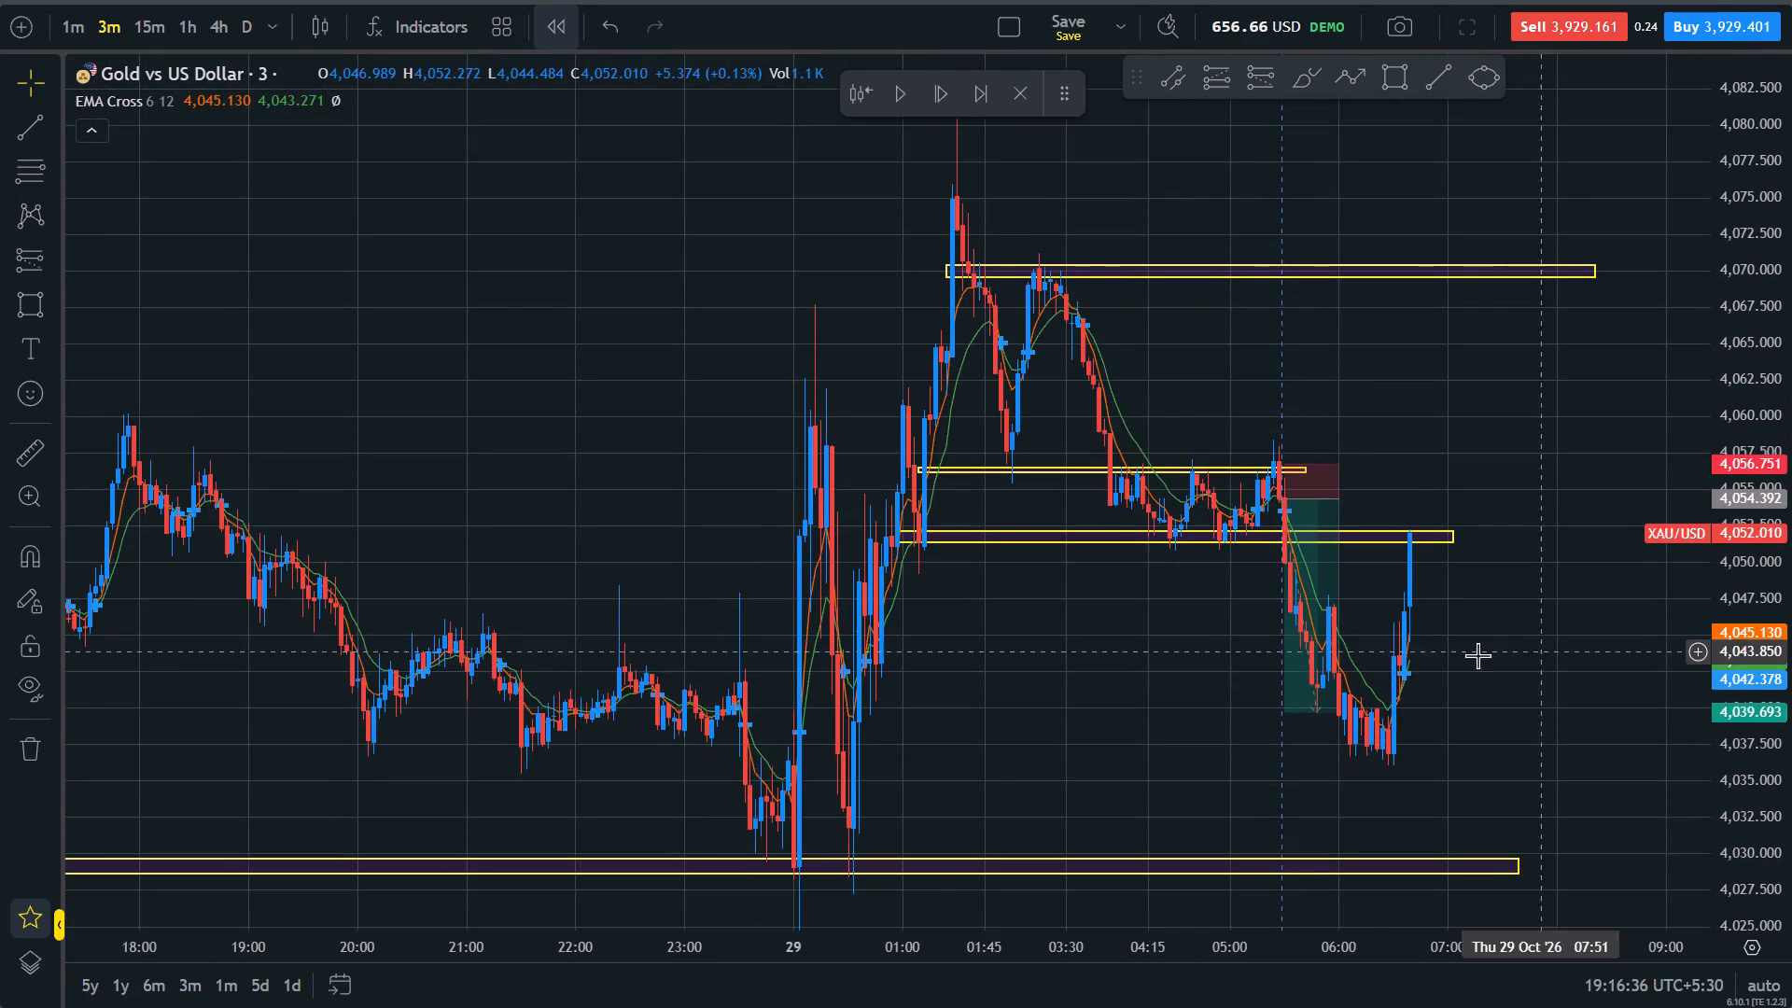
Advance the replay twelve candles, to the 07:15 bar, following the rally towards the 4,070 zone and the pullback.
{"action": "scroll", "coordinate": [1477, 655], "scroll_direction": "up", "scroll_amount": 2}
{"action": "left_click_drag", "start_coordinate": [1446, 656], "coordinate": [1407, 651]}
{"action": "scroll", "coordinate": [1474, 661], "scroll_direction": "down", "scroll_amount": 4}
{"action": "scroll", "coordinate": [1478, 670], "scroll_direction": "up", "scroll_amount": 6}
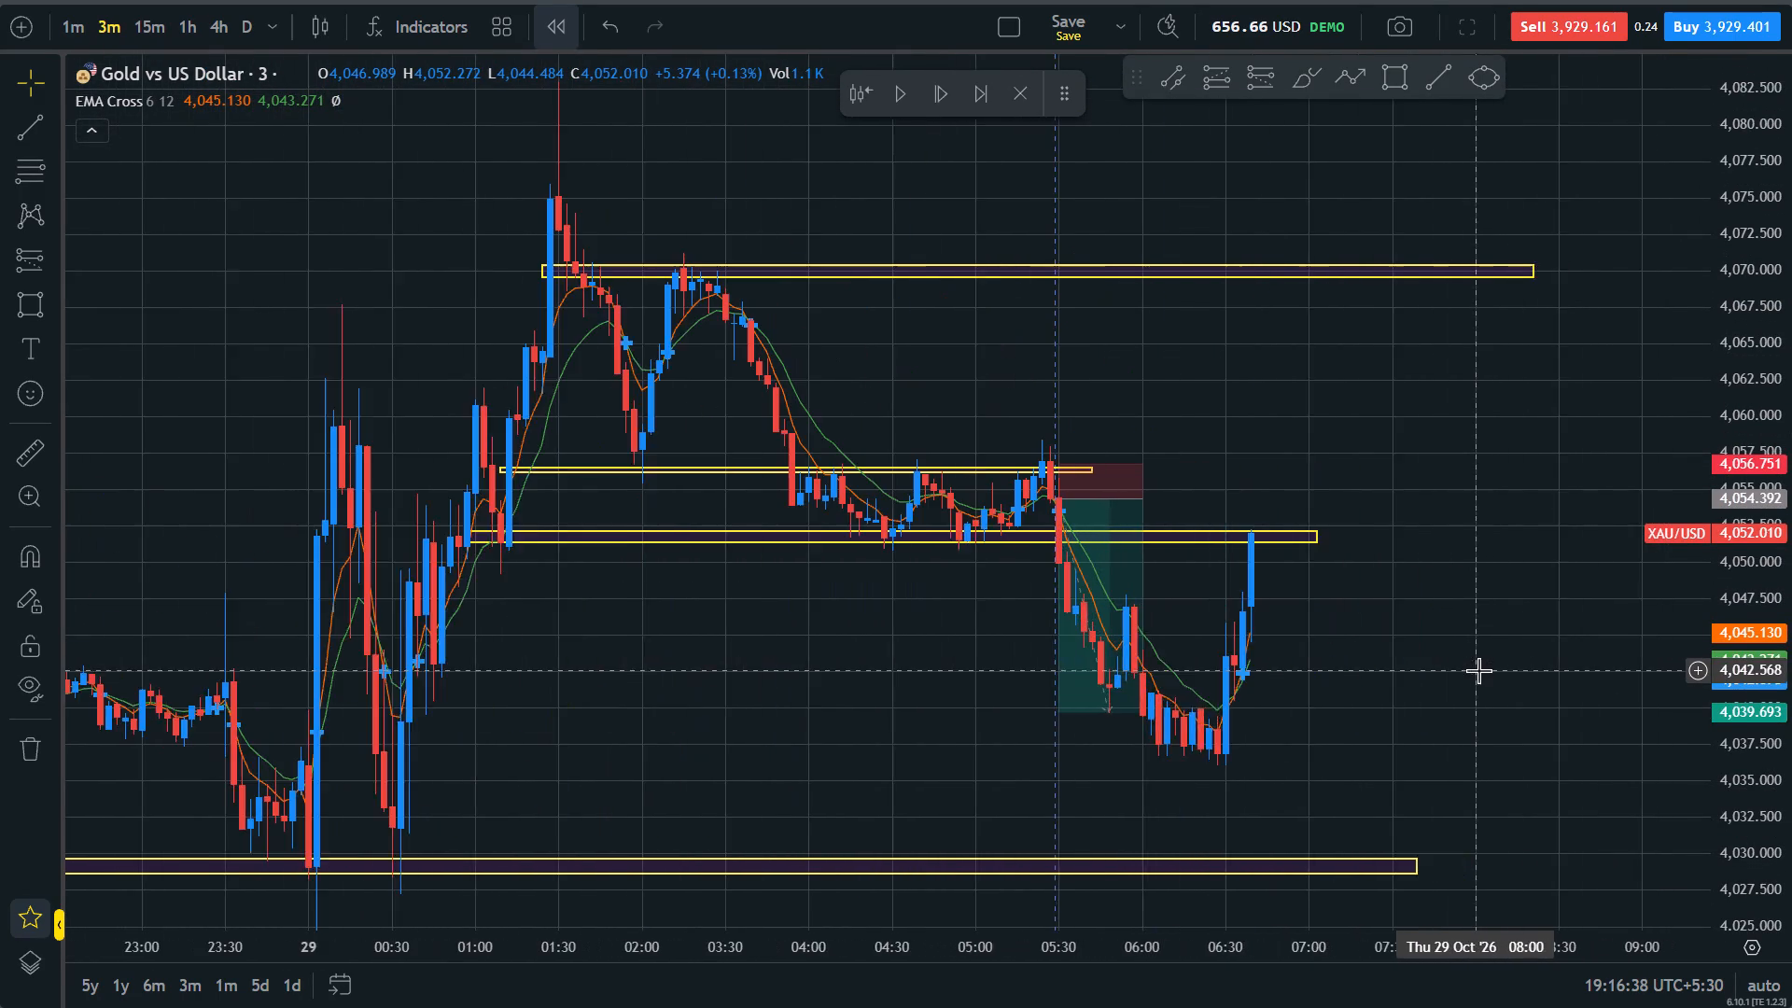
{"action": "left_click_drag", "start_coordinate": [1286, 665], "coordinate": [1214, 705]}
{"action": "triple_click", "coordinate": [948, 101]}
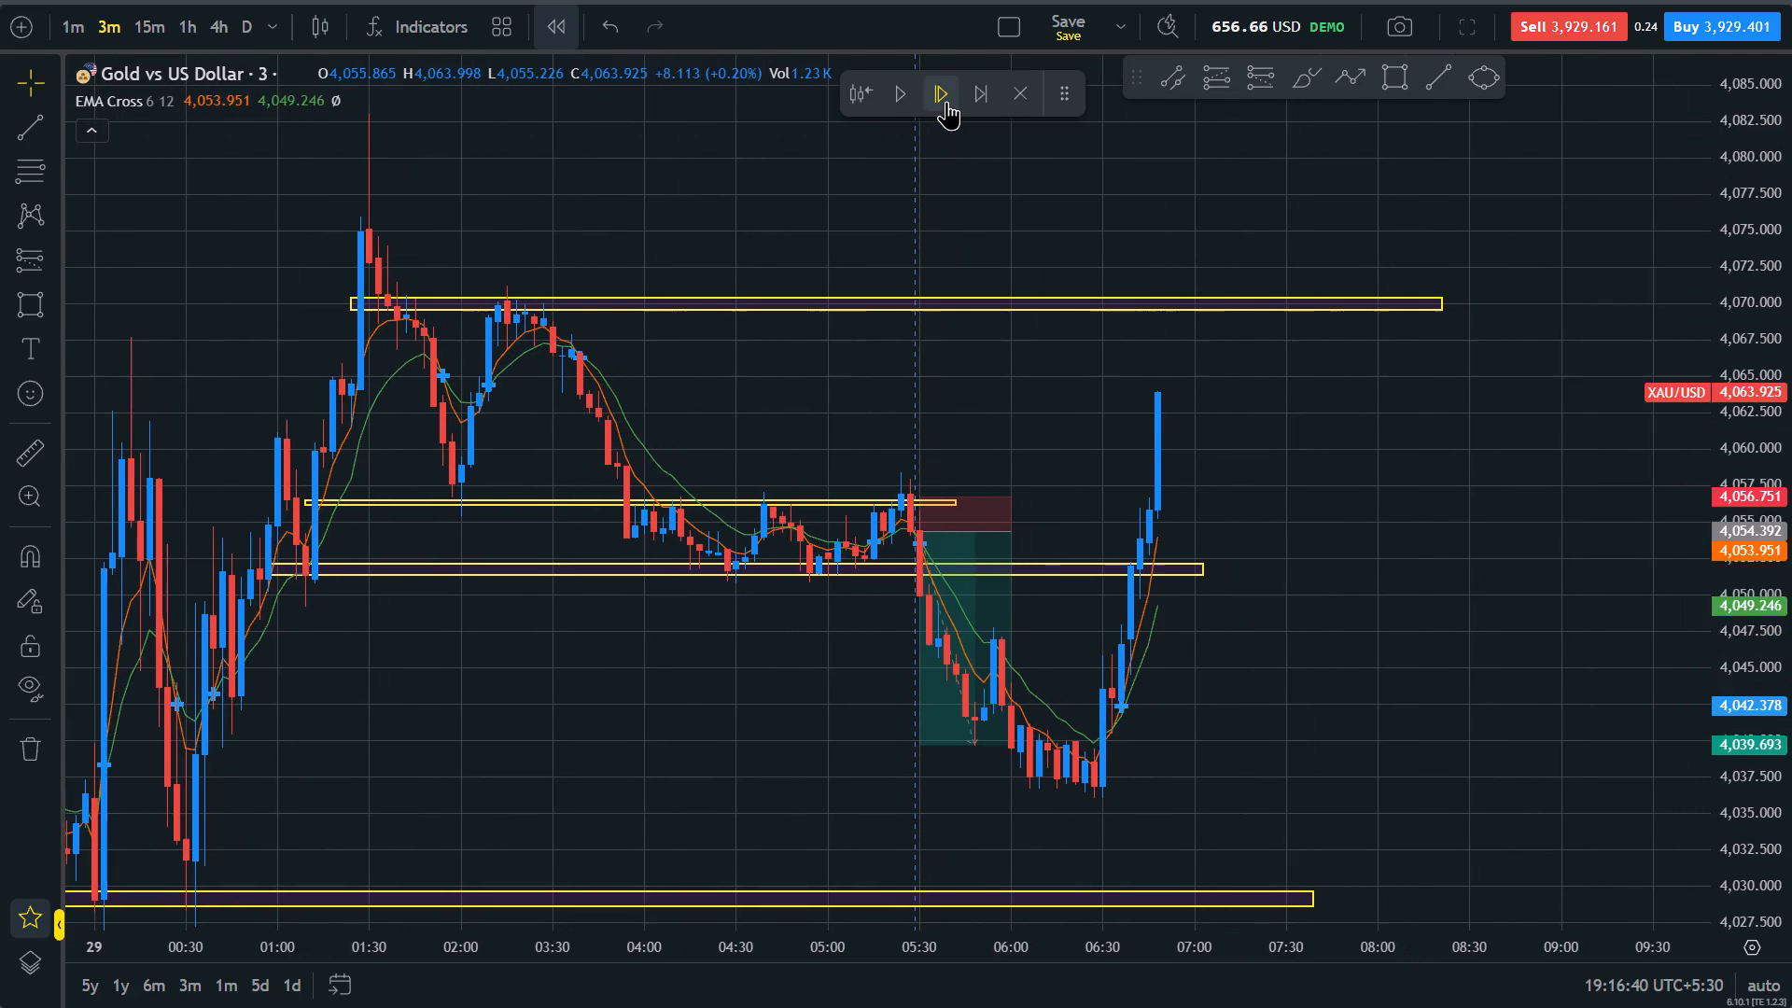
{"action": "triple_click", "coordinate": [946, 101]}
{"action": "left_click", "coordinate": [946, 101]}
{"action": "left_click", "coordinate": [946, 101]}
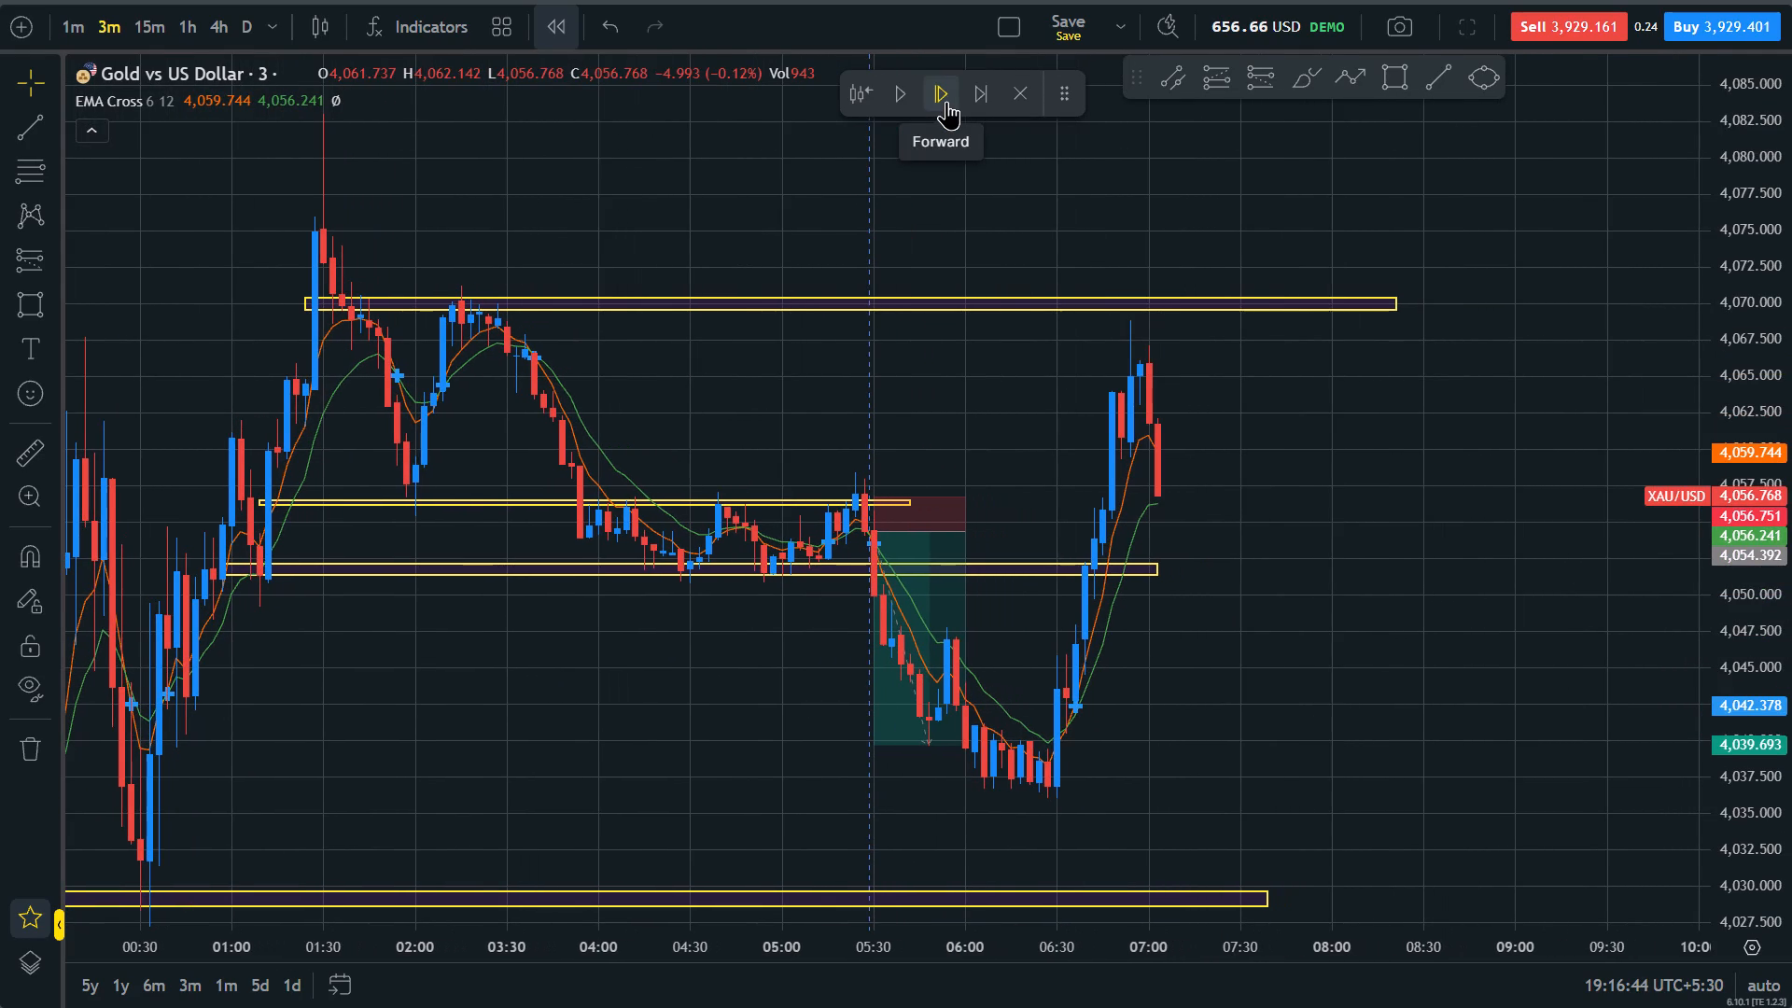
{"action": "left_click", "coordinate": [946, 101]}
{"action": "left_click", "coordinate": [946, 101]}
{"action": "left_click", "coordinate": [946, 101]}
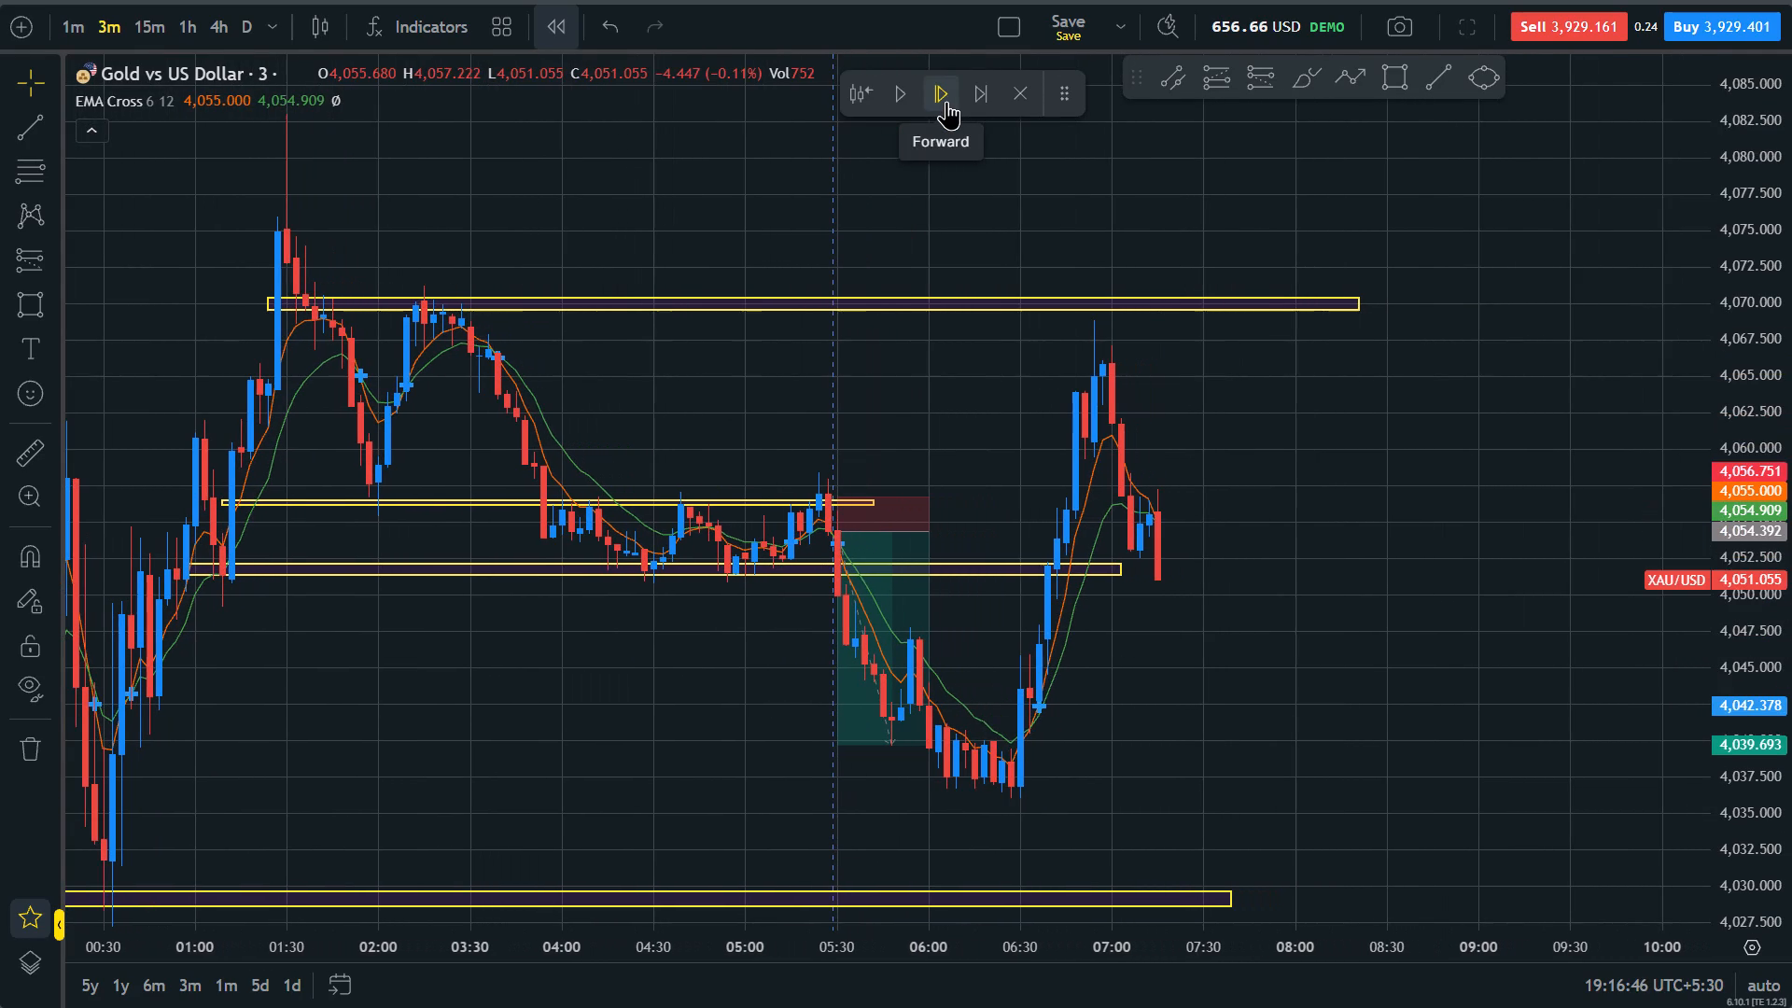
Extend the end of the zone near 4,052 to about 07:12.
{"action": "left_click_drag", "start_coordinate": [1124, 565], "coordinate": [1160, 563]}
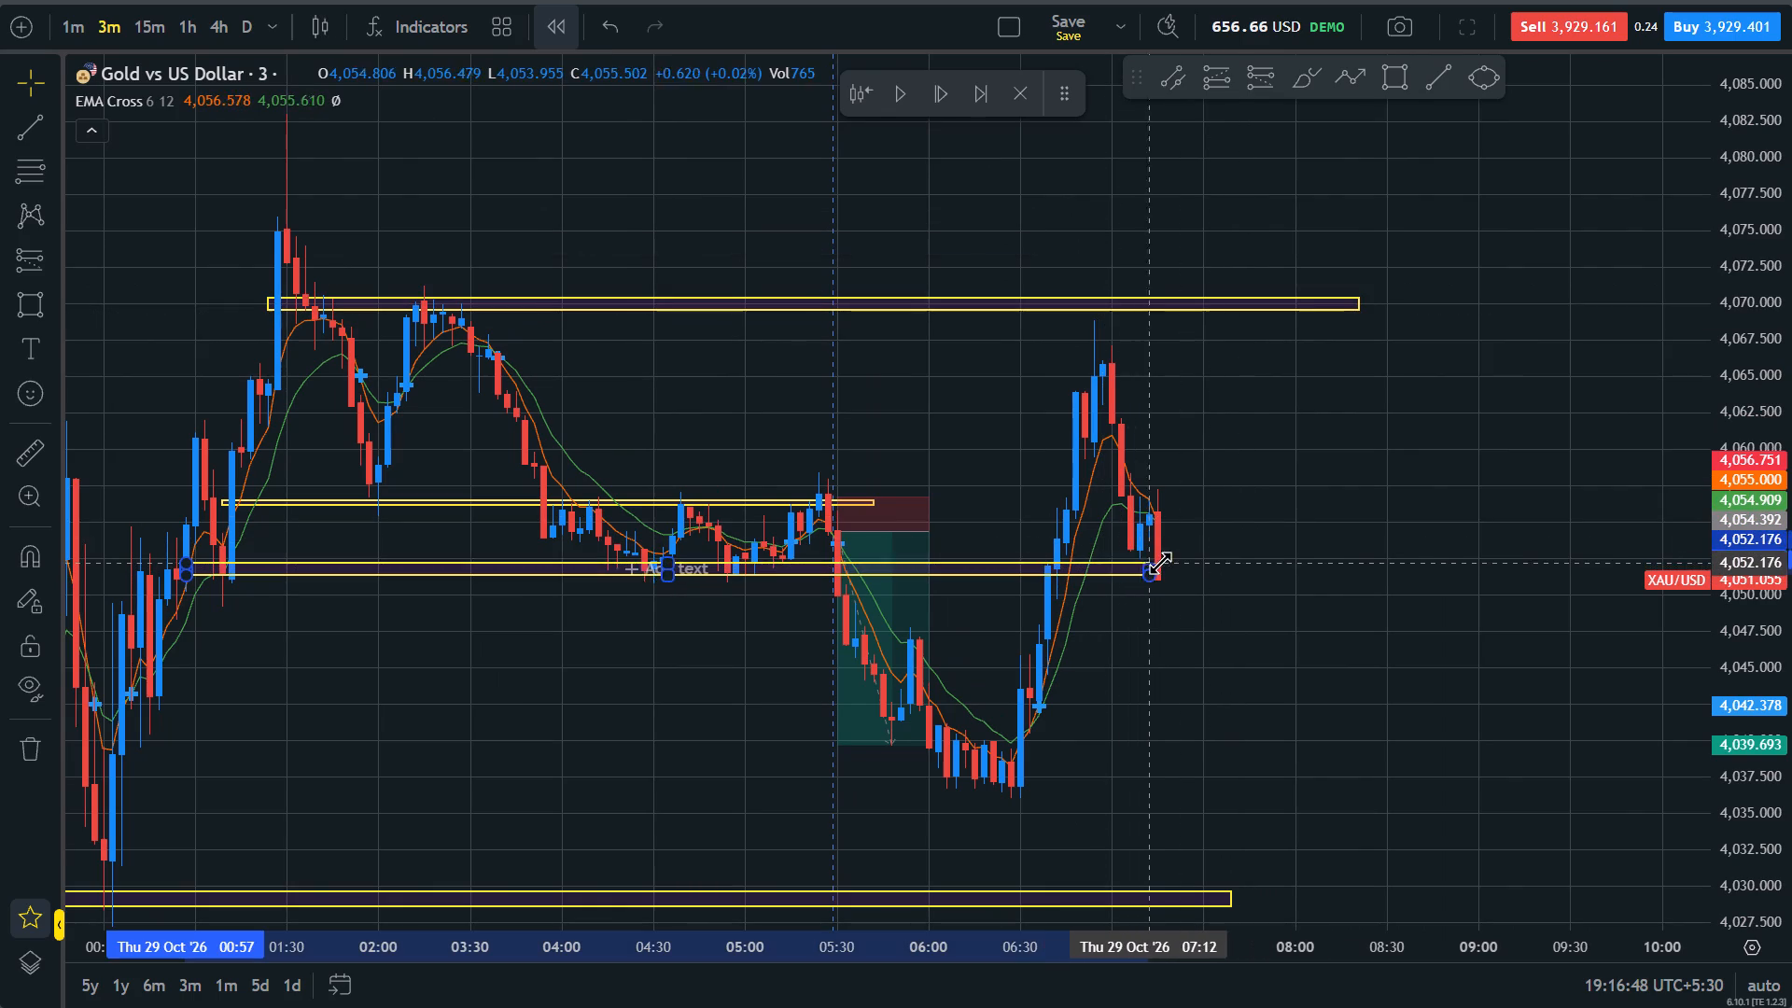
{"action": "left_click_drag", "start_coordinate": [1160, 563], "coordinate": [1148, 560]}
Examine the pullback to the 4,052 zone against the zones above and below it.
{"action": "left_click_drag", "start_coordinate": [1228, 548], "coordinate": [1407, 441]}
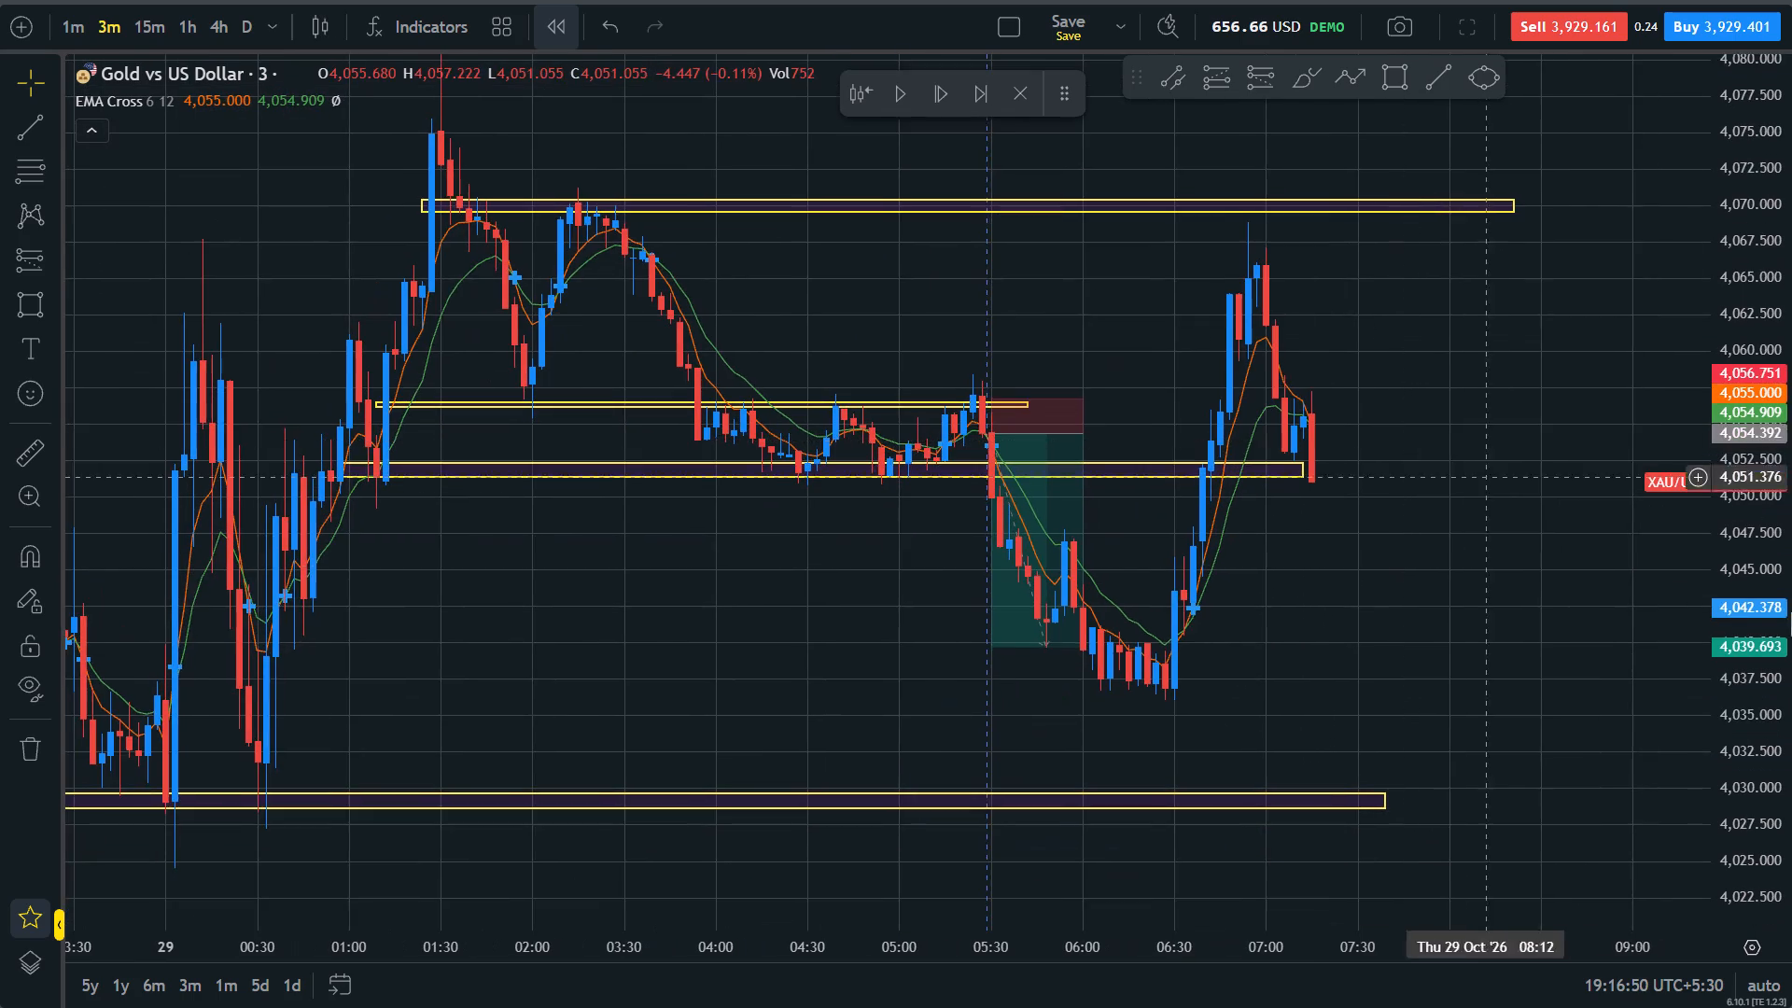
{"action": "left_click_drag", "start_coordinate": [1791, 637], "coordinate": [1706, 239]}
{"action": "left_click_drag", "start_coordinate": [1527, 393], "coordinate": [1465, 686]}
{"action": "scroll", "coordinate": [1483, 680], "scroll_direction": "down", "scroll_amount": 3}
{"action": "left_click_drag", "start_coordinate": [1791, 273], "coordinate": [1791, 764]}
{"action": "scroll", "coordinate": [1455, 667], "scroll_direction": "up", "scroll_amount": 1}
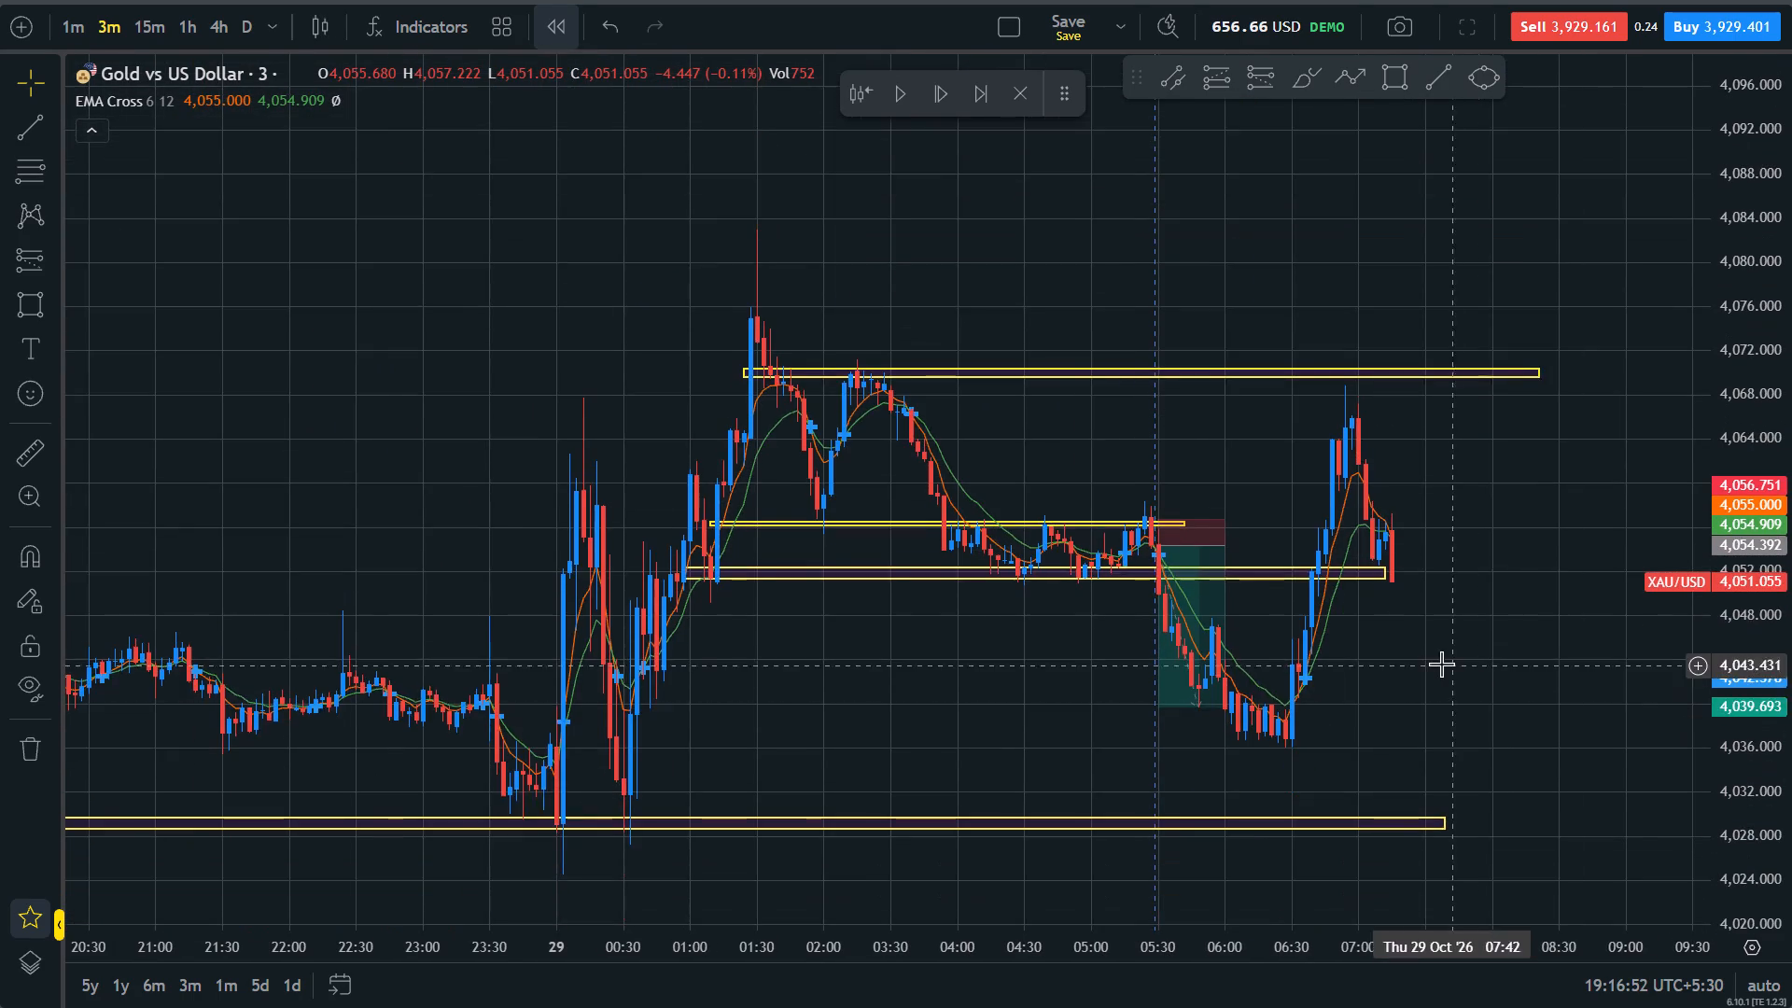
{"action": "scroll", "coordinate": [1441, 664], "scroll_direction": "up", "scroll_amount": 2}
{"action": "left_click_drag", "start_coordinate": [1791, 715], "coordinate": [1687, 300]}
{"action": "left_click", "coordinate": [1421, 596]}
Advance the replay seven candles, to the 07:36 bar, to see how price reacts after touching the 4,052 zone.
{"action": "left_click", "coordinate": [931, 94]}
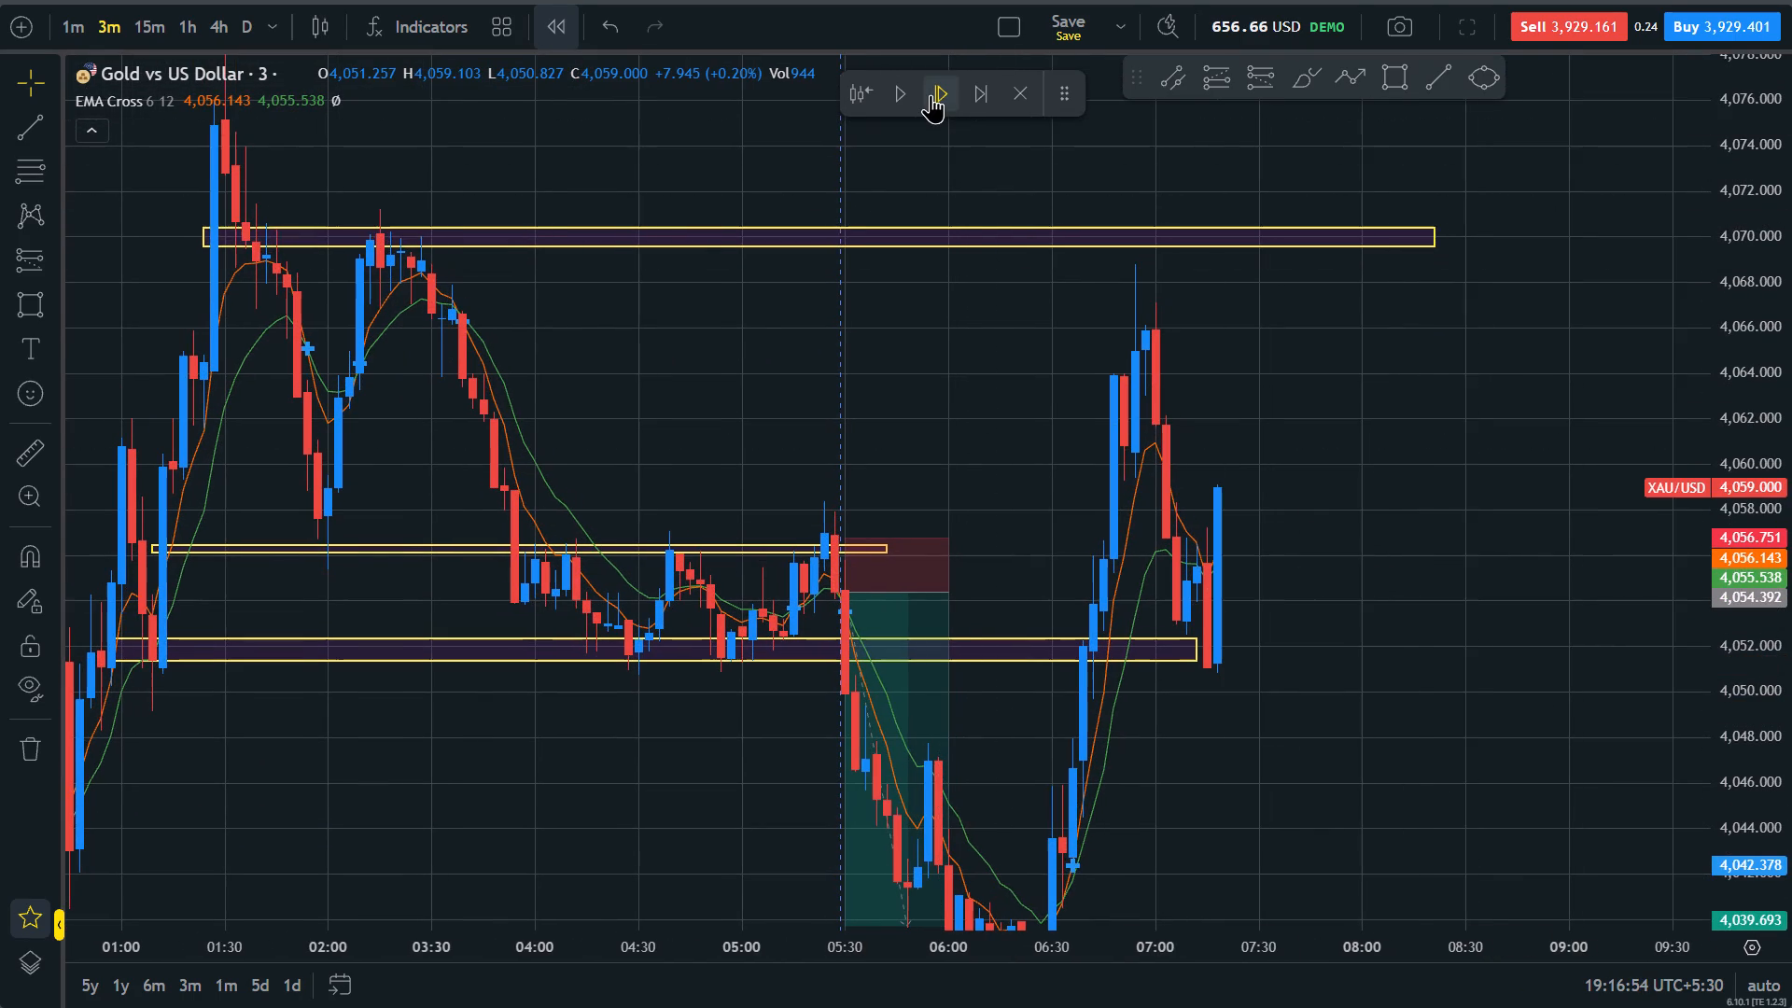
{"action": "left_click", "coordinate": [931, 94]}
{"action": "left_click", "coordinate": [931, 94]}
{"action": "left_click", "coordinate": [931, 94]}
{"action": "left_click", "coordinate": [931, 94]}
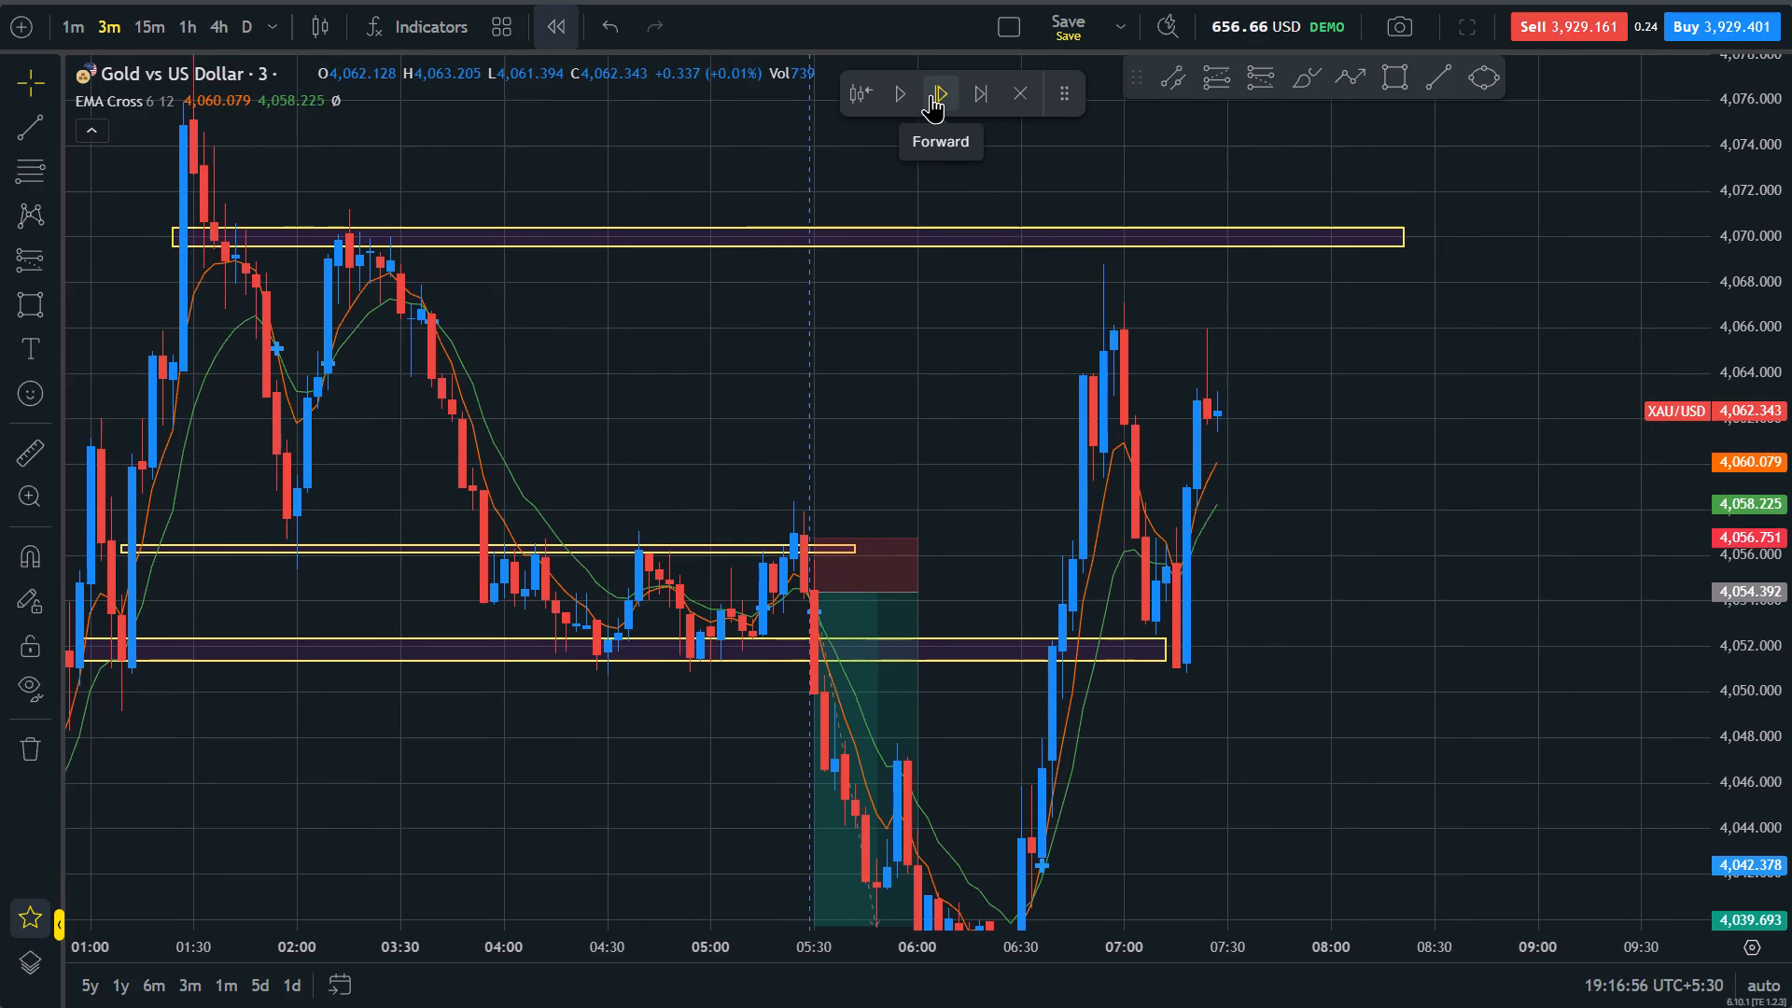
{"action": "left_click", "coordinate": [931, 94]}
{"action": "left_click", "coordinate": [931, 94]}
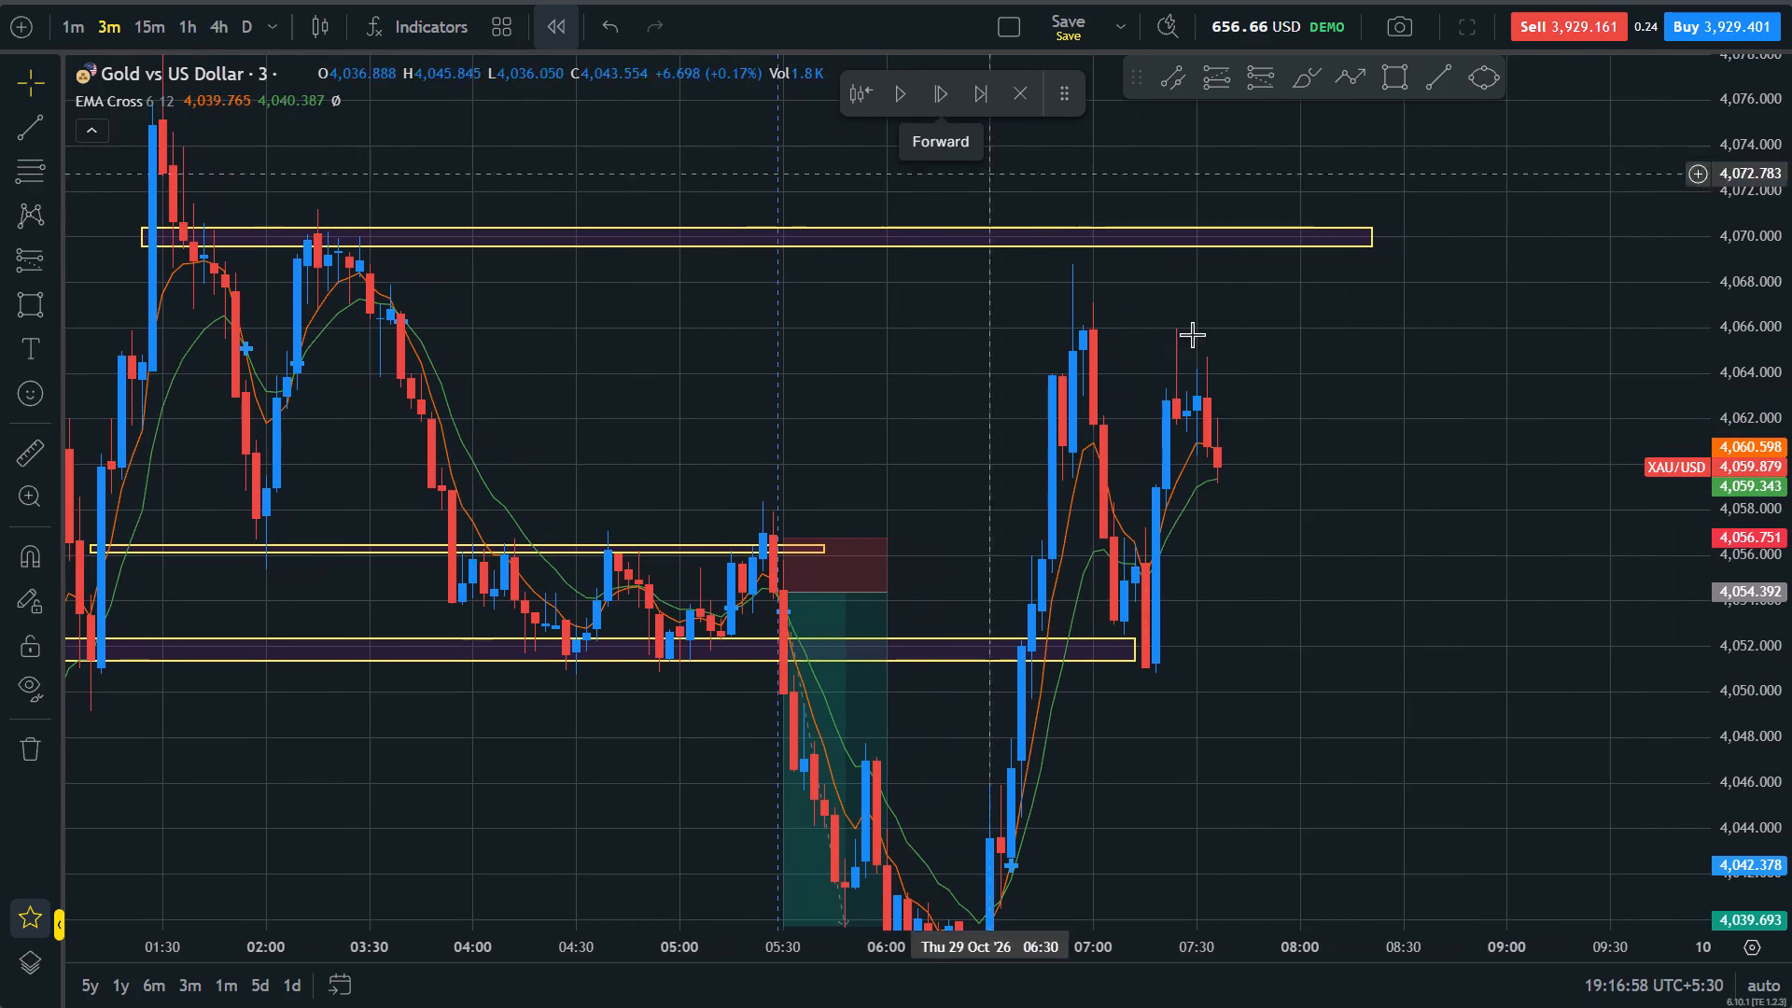
Examine the recent swing highs below the 4,070 zone and the price action around the EMA lines.
{"action": "scroll", "coordinate": [1448, 553], "scroll_direction": "down", "scroll_amount": 7}
{"action": "left_click_drag", "start_coordinate": [1791, 279], "coordinate": [1791, 584]}
{"action": "scroll", "coordinate": [1513, 563], "scroll_direction": "up", "scroll_amount": 4}
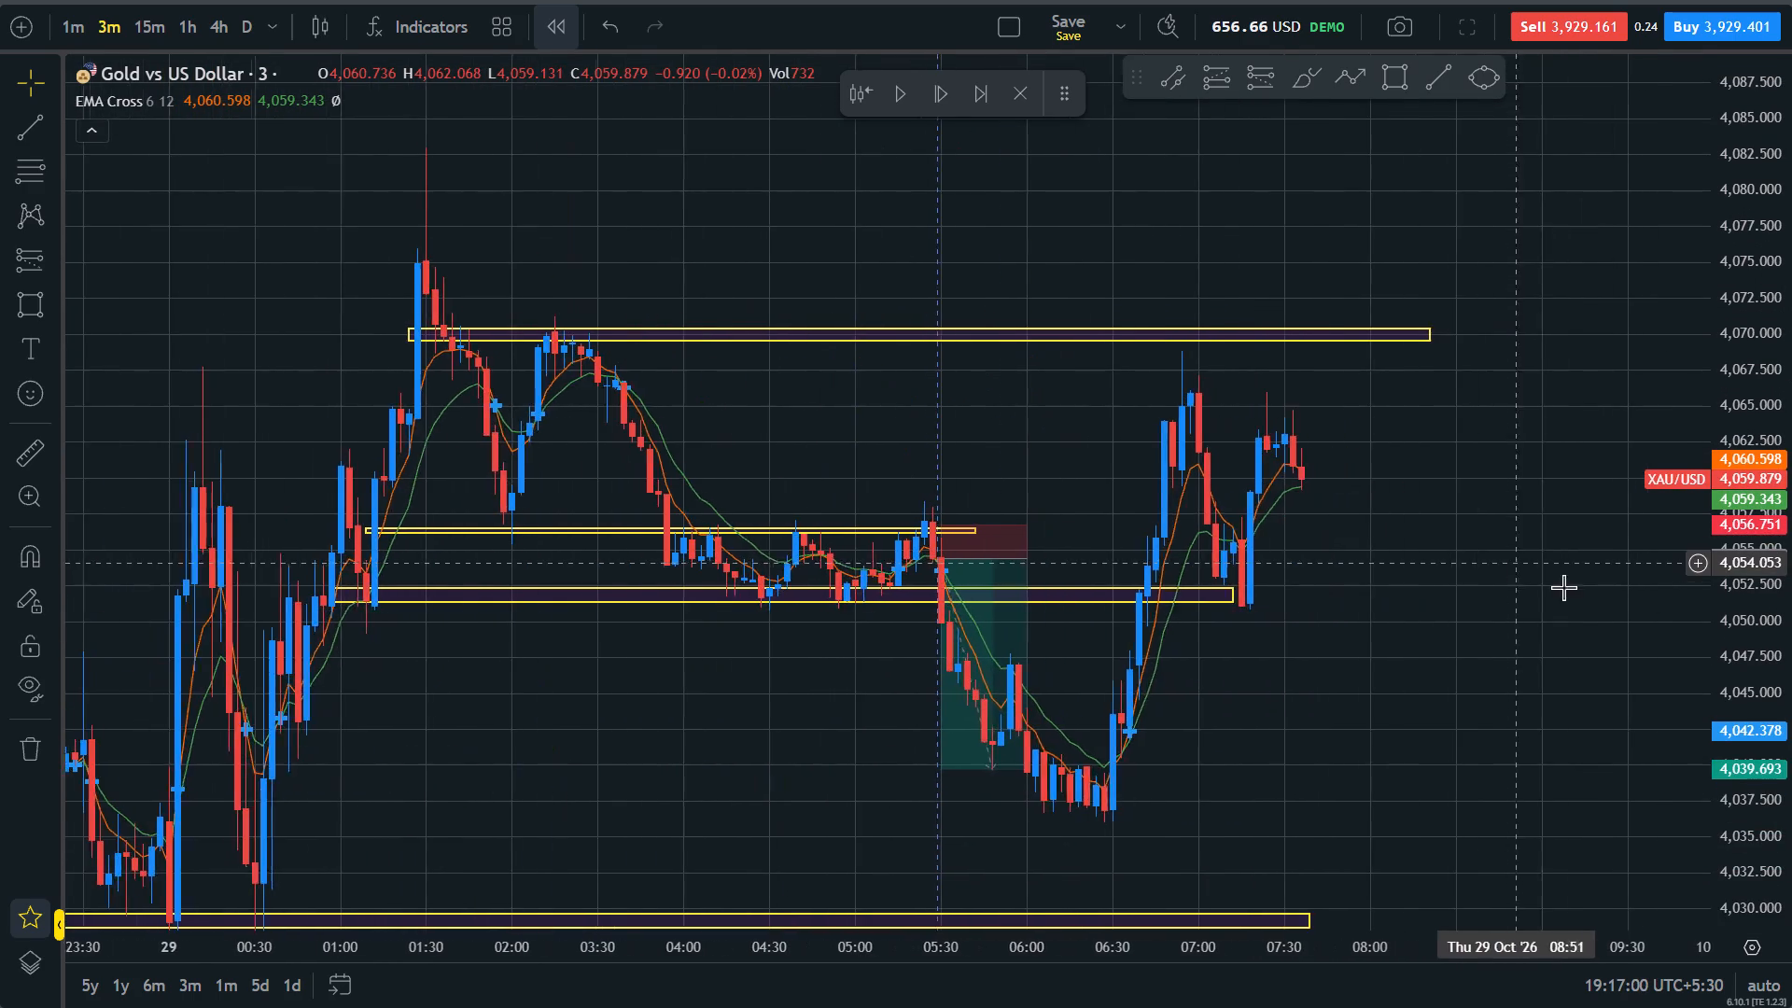
{"action": "left_click_drag", "start_coordinate": [1791, 750], "coordinate": [1686, 349]}
{"action": "scroll", "coordinate": [1524, 434], "scroll_direction": "up", "scroll_amount": 3}
{"action": "left_click_drag", "start_coordinate": [1399, 484], "coordinate": [1360, 501]}
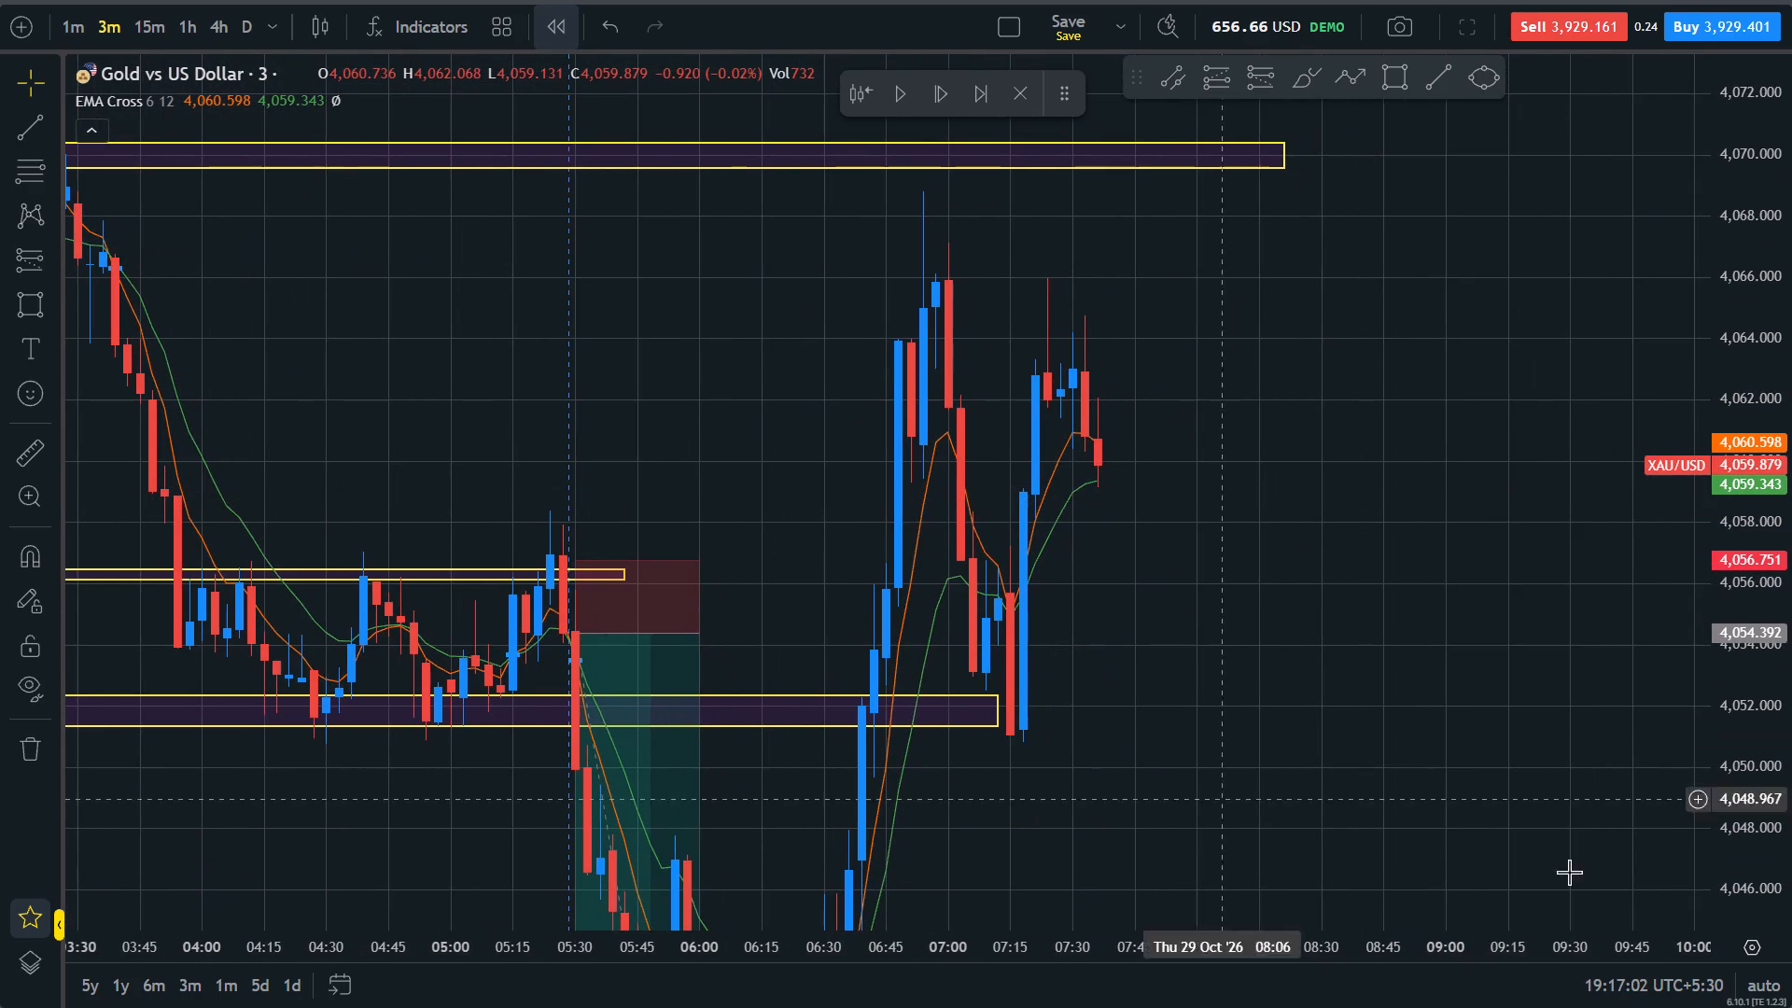
{"action": "scroll", "coordinate": [1791, 805], "scroll_direction": "down", "scroll_amount": 9}
{"action": "left_click_drag", "start_coordinate": [1791, 291], "coordinate": [1791, 446]}
{"action": "scroll", "coordinate": [1604, 518], "scroll_direction": "up", "scroll_amount": 3}
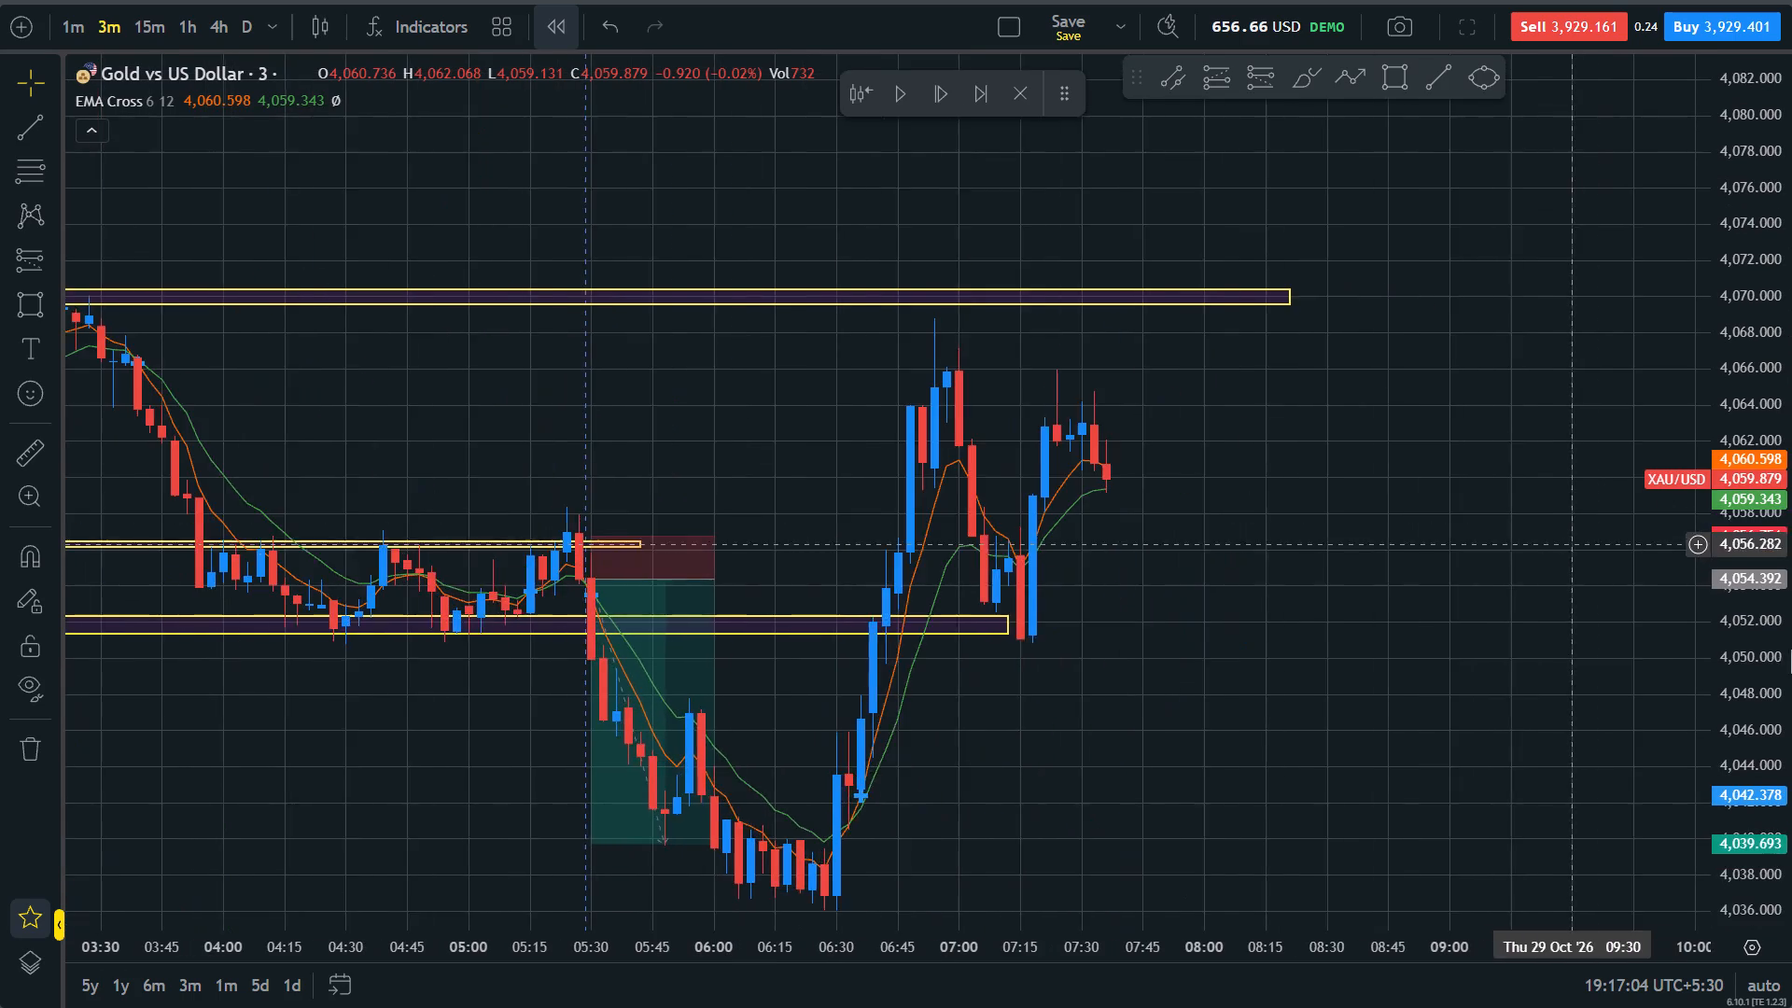
{"action": "left_click_drag", "start_coordinate": [1791, 733], "coordinate": [1769, 308]}
{"action": "left_click_drag", "start_coordinate": [1385, 552], "coordinate": [1575, 602]}
{"action": "left_click_drag", "start_coordinate": [1791, 315], "coordinate": [1790, 427]}
{"action": "left_click", "coordinate": [1535, 495]}
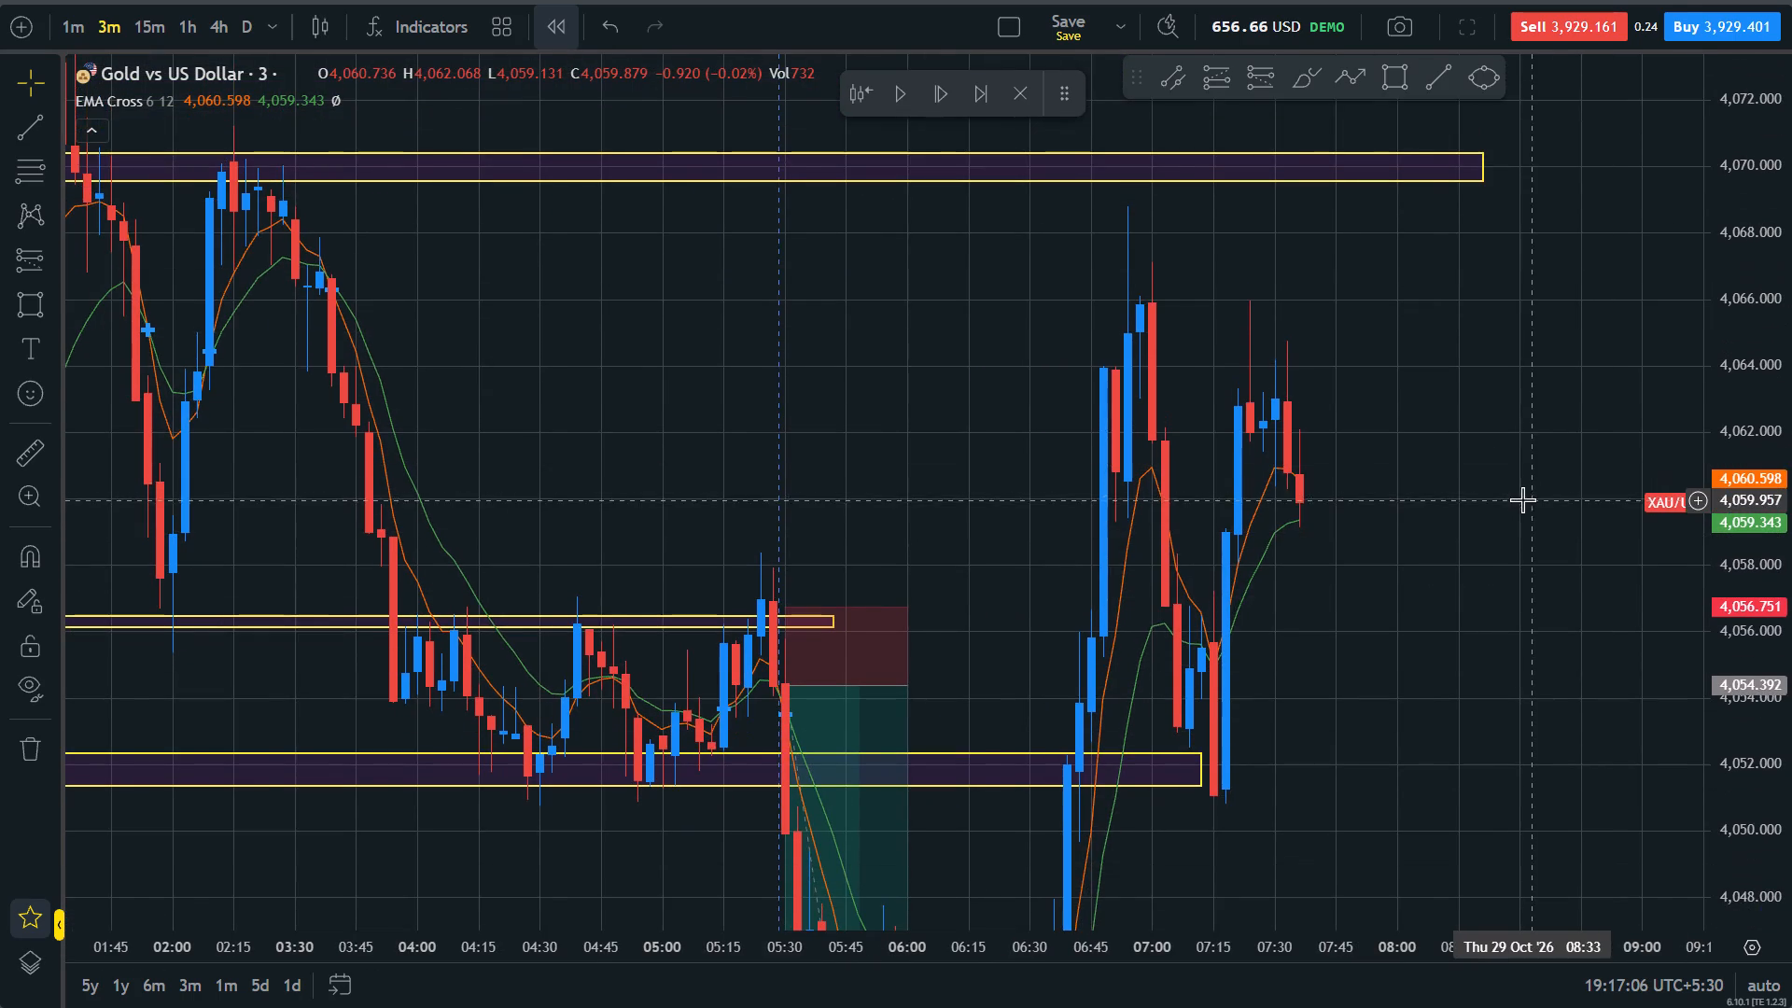
{"action": "scroll", "coordinate": [1522, 499], "scroll_direction": "up", "scroll_amount": 1}
Advance the replay nine candles, to the 08:03 bar, following price down from the swing highs.
{"action": "left_click", "coordinate": [955, 105]}
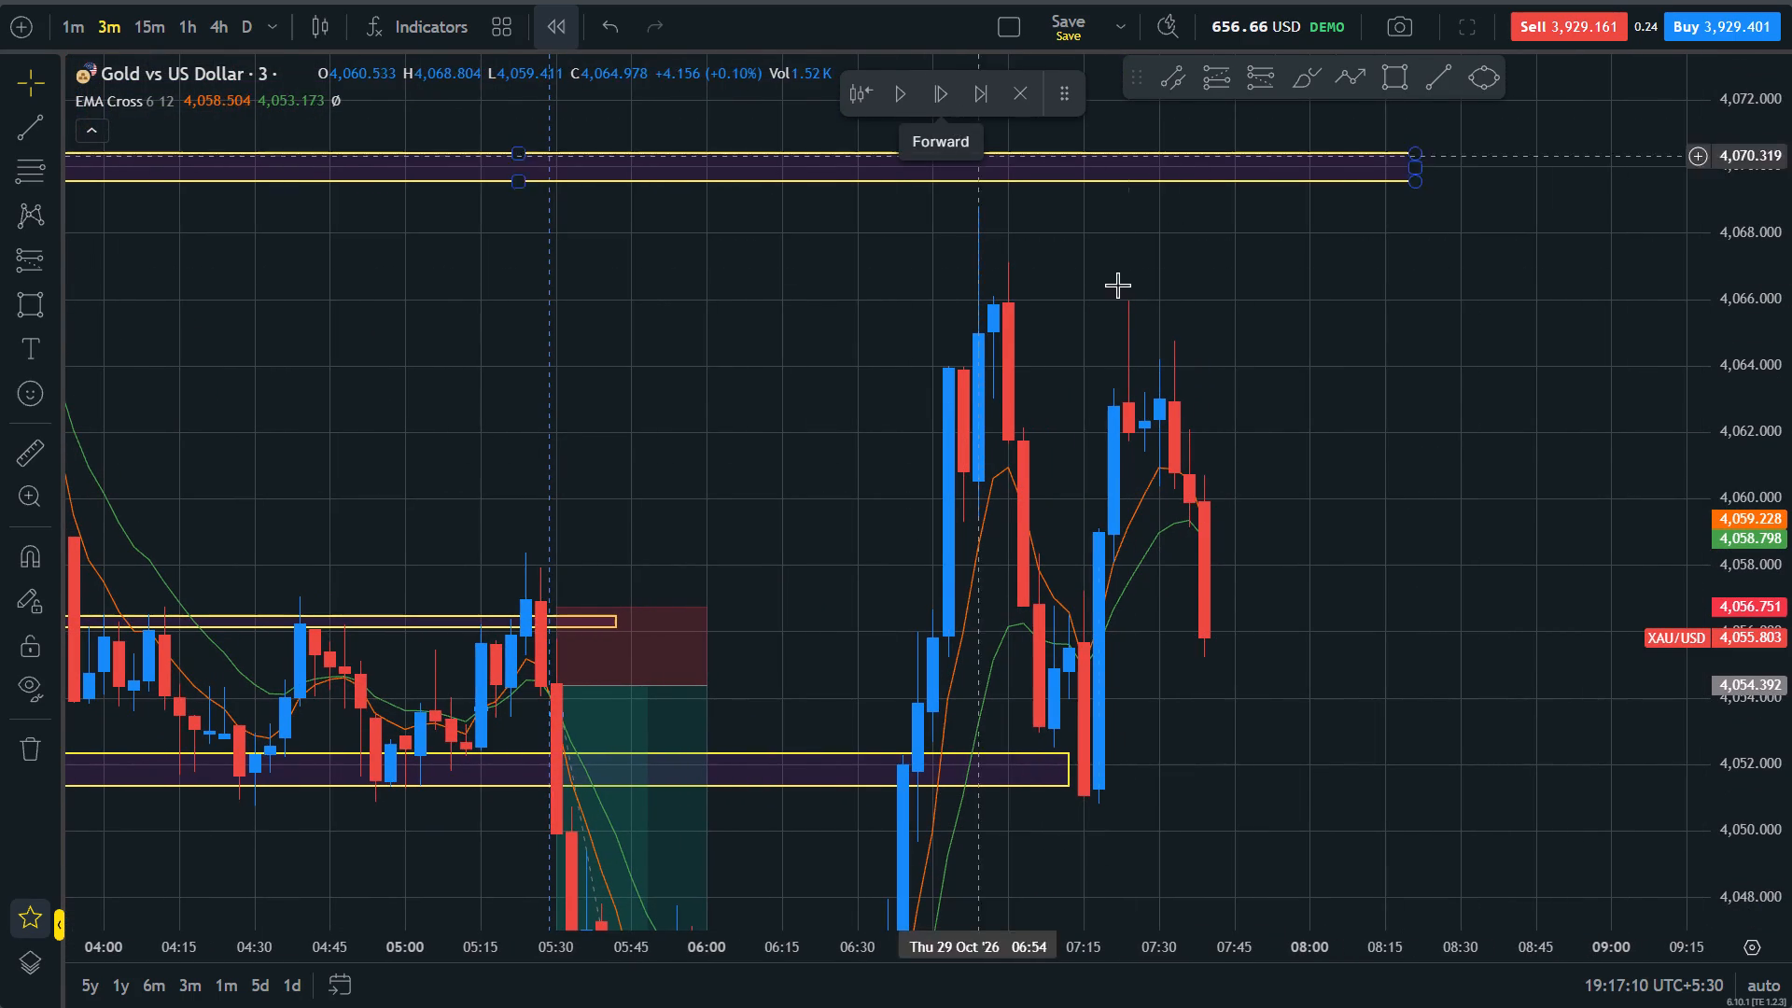
{"action": "left_click_drag", "start_coordinate": [1523, 561], "coordinate": [1523, 526]}
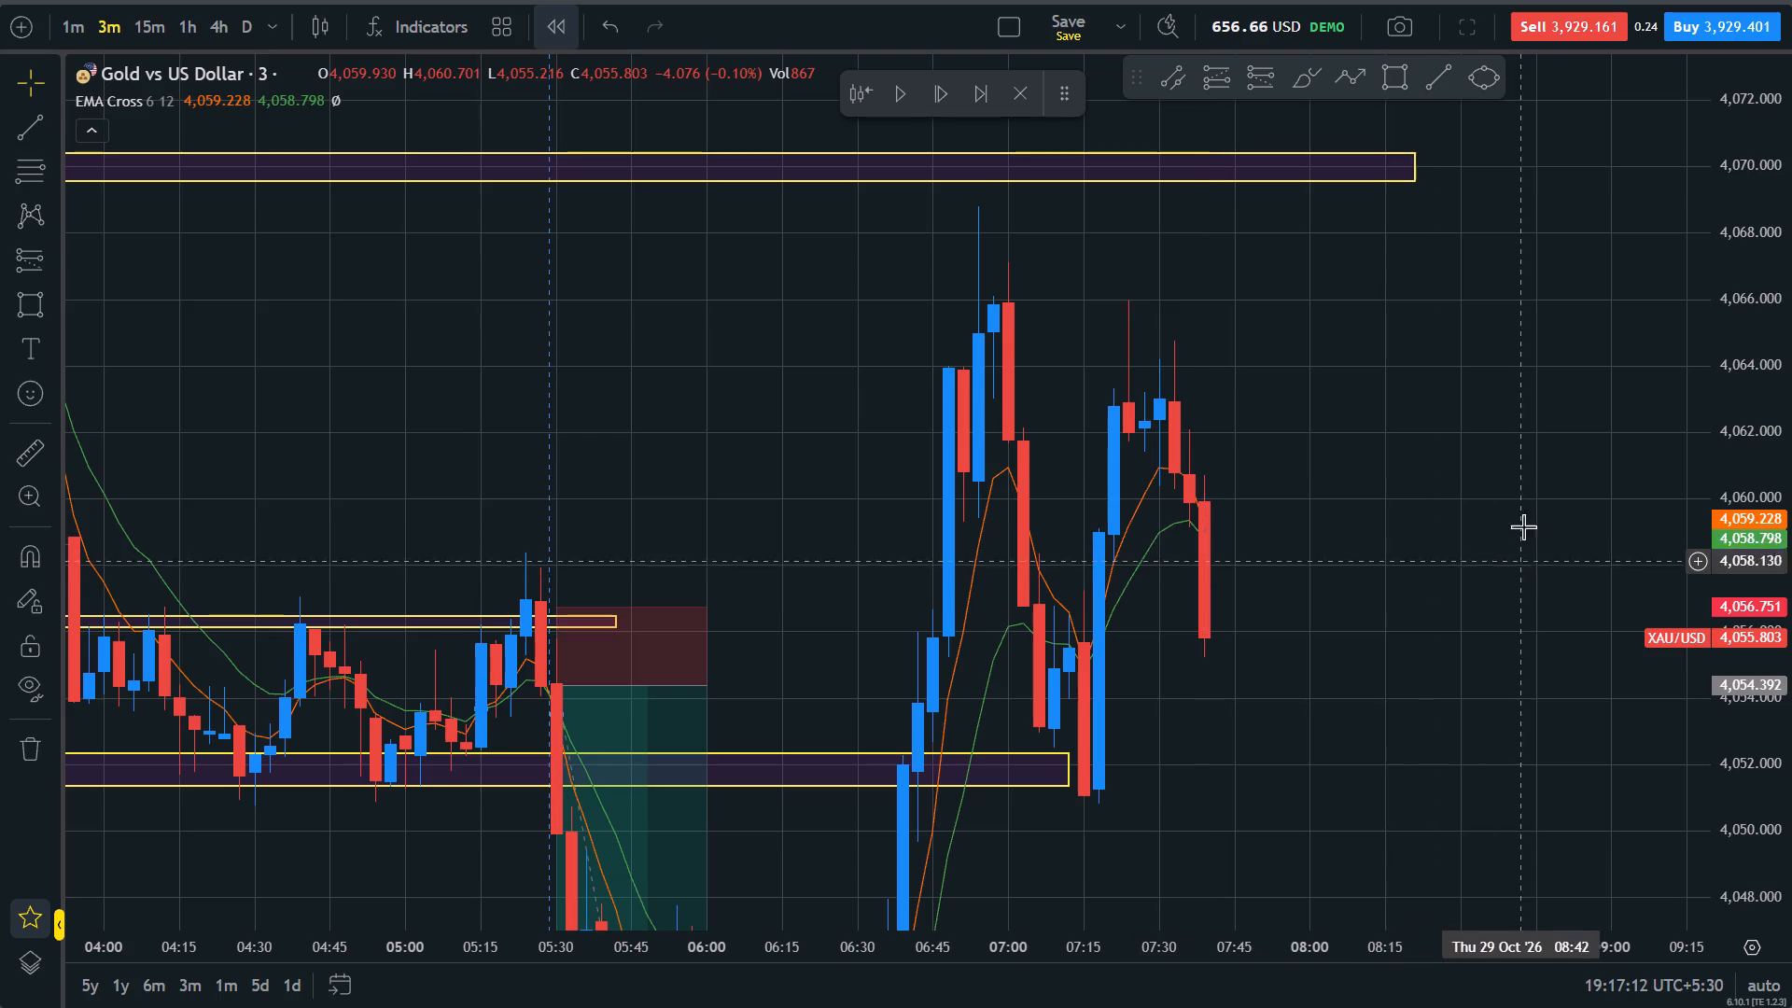
{"action": "left_click_drag", "start_coordinate": [1523, 526], "coordinate": [1519, 343]}
{"action": "left_click_drag", "start_coordinate": [1356, 374], "coordinate": [1315, 531]}
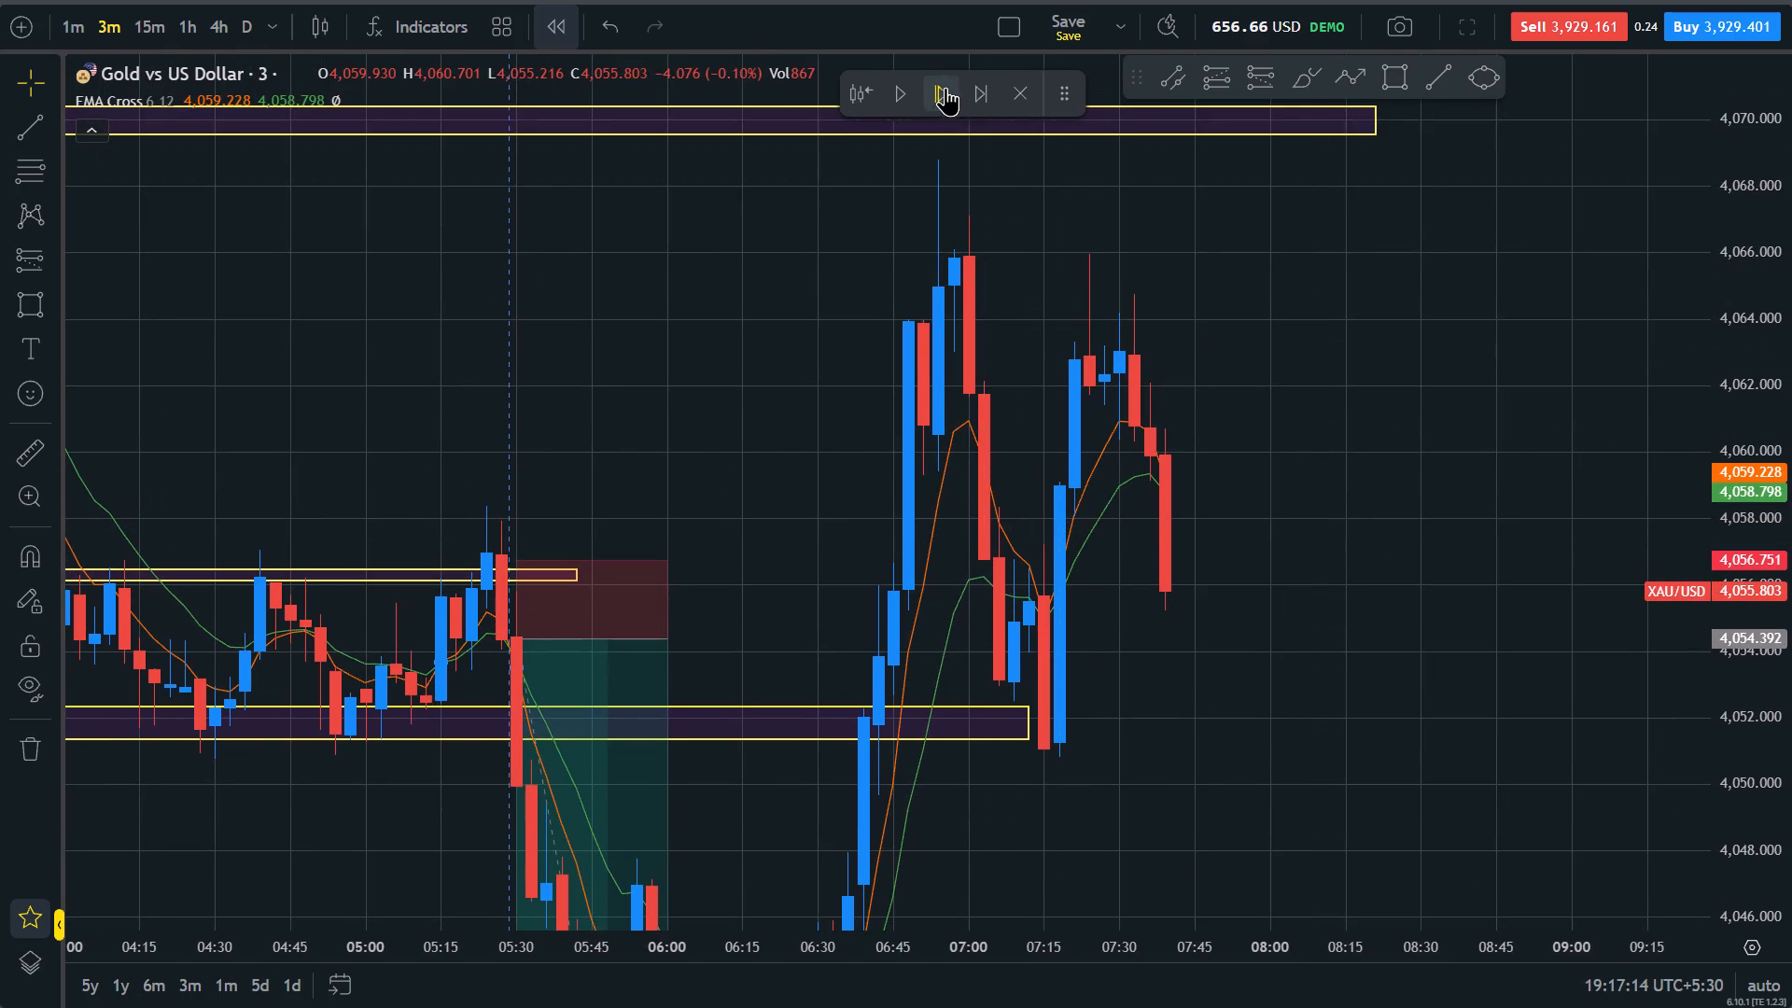
{"action": "left_click", "coordinate": [945, 85]}
{"action": "left_click", "coordinate": [945, 85]}
{"action": "triple_click", "coordinate": [945, 85]}
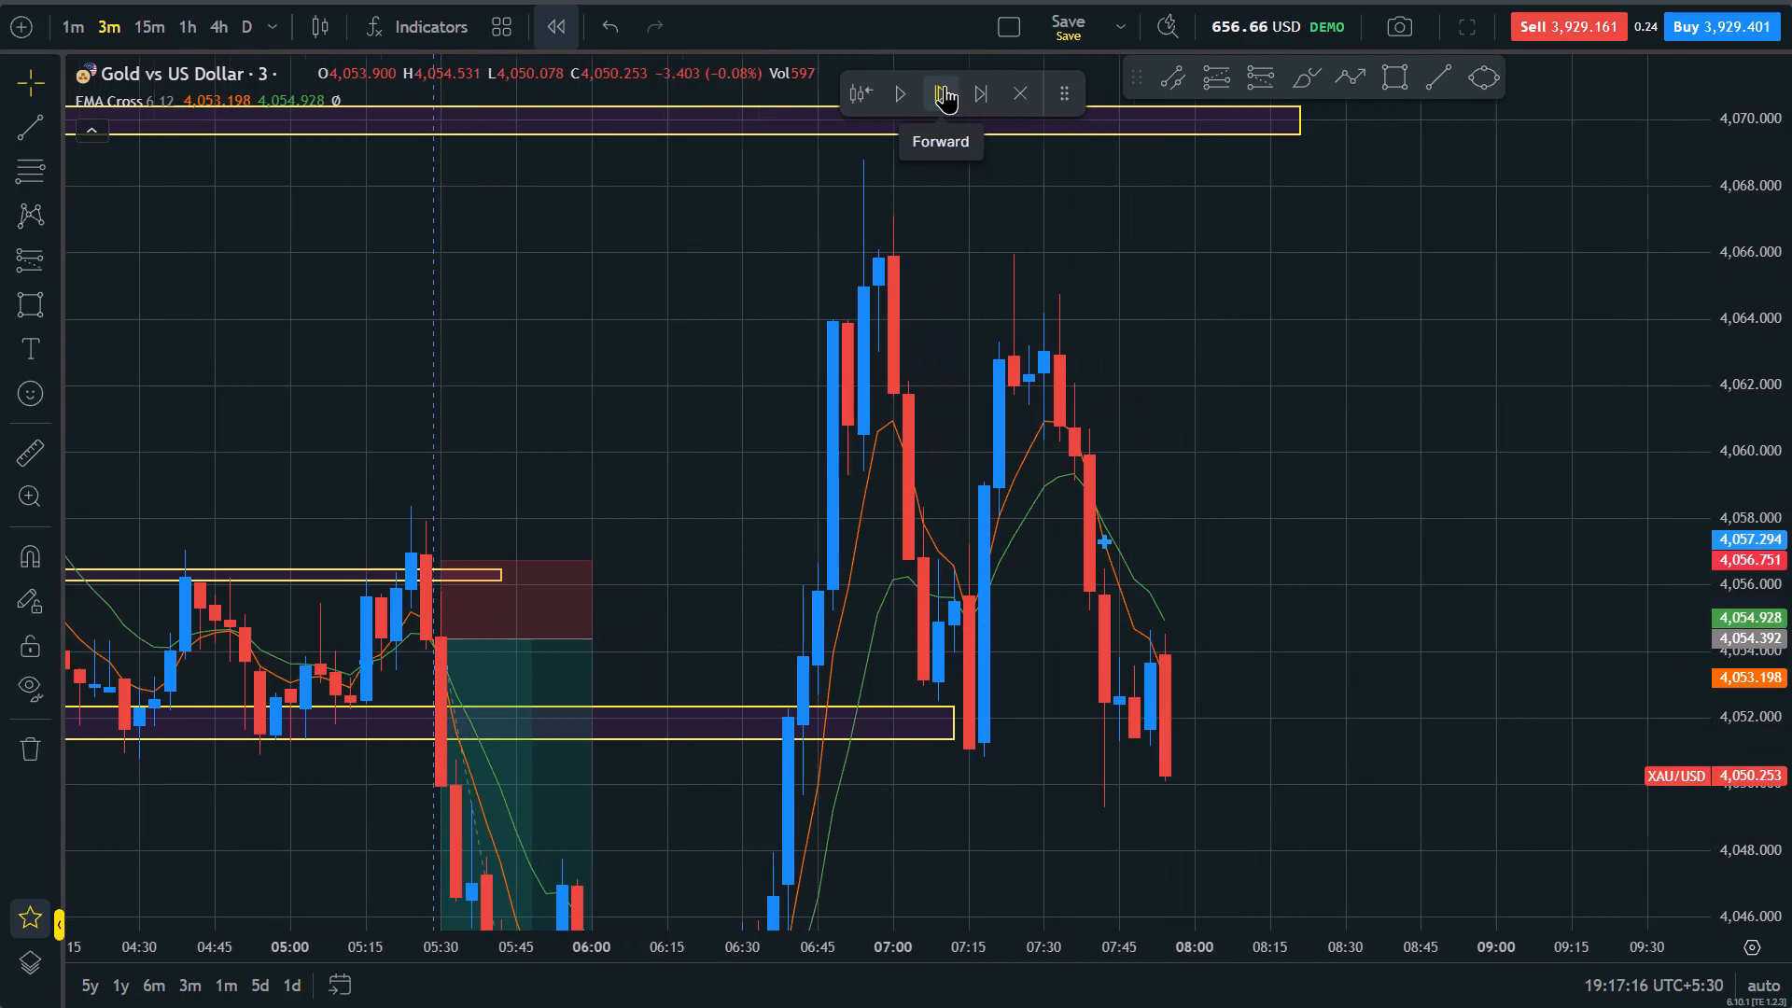
{"action": "triple_click", "coordinate": [945, 85]}
Place a short position on the 07:39 candle with entry at about 4,059.043 and stop at about 4,061.502.
{"action": "left_click", "coordinate": [1263, 84]}
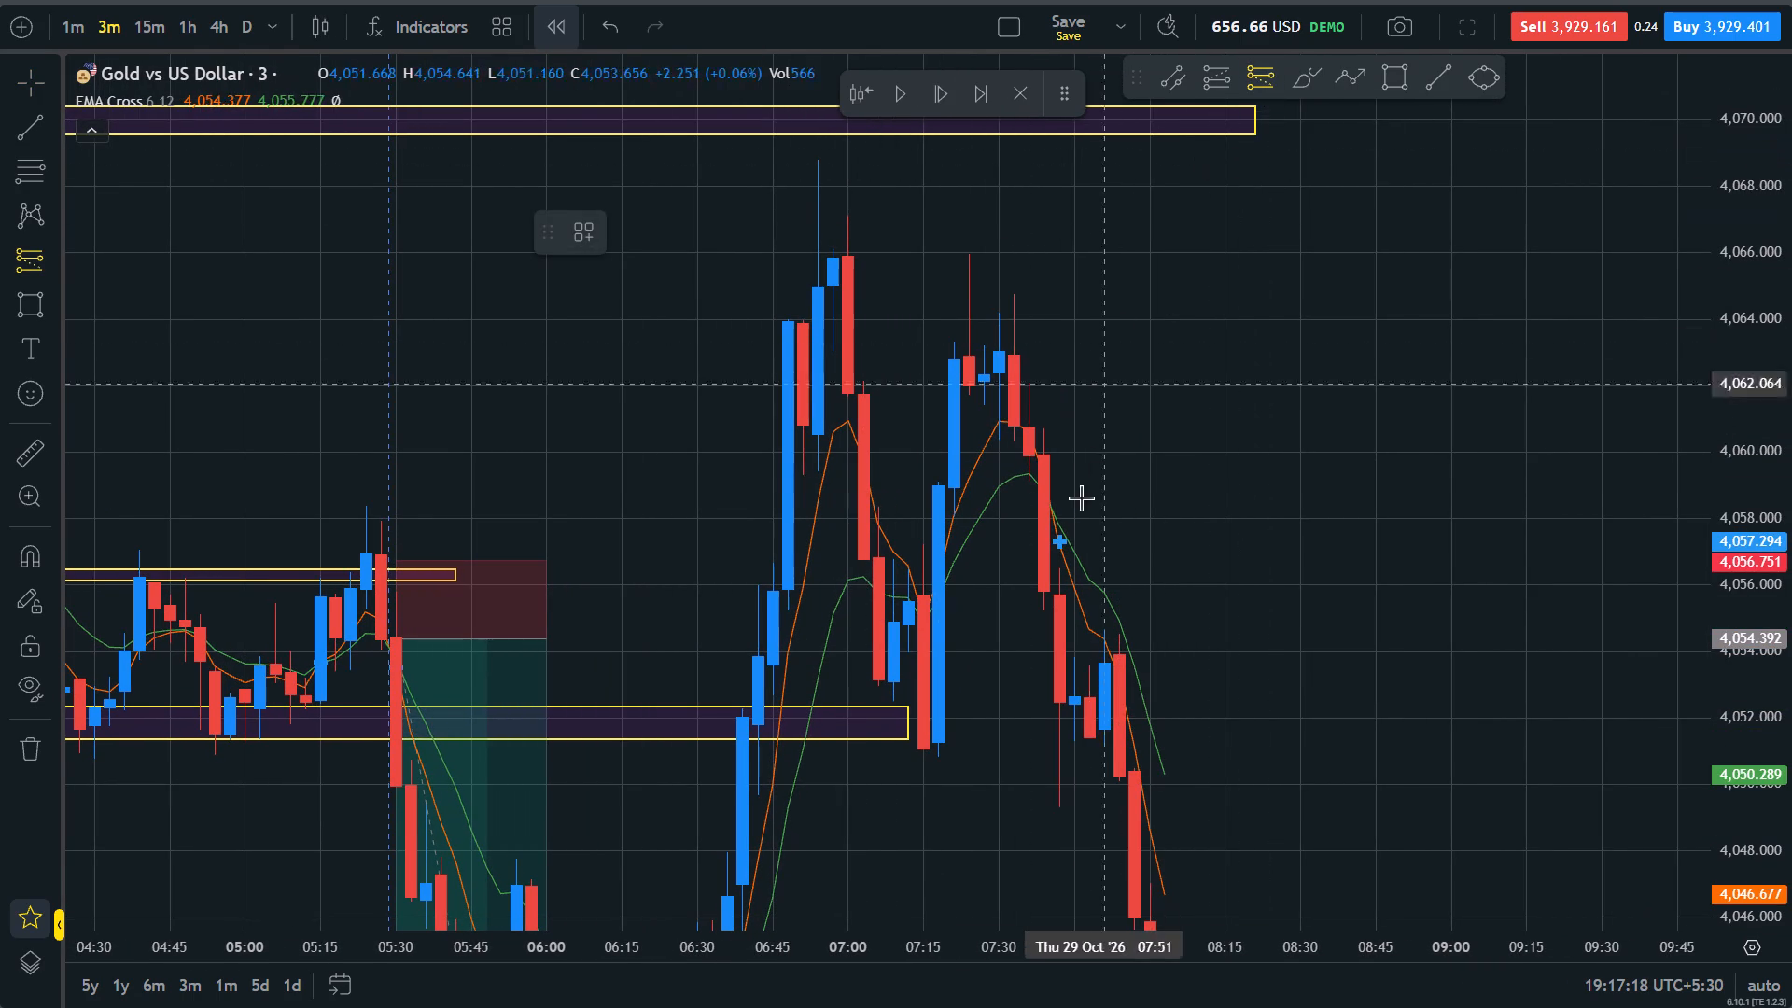
{"action": "left_click", "coordinate": [1044, 483]}
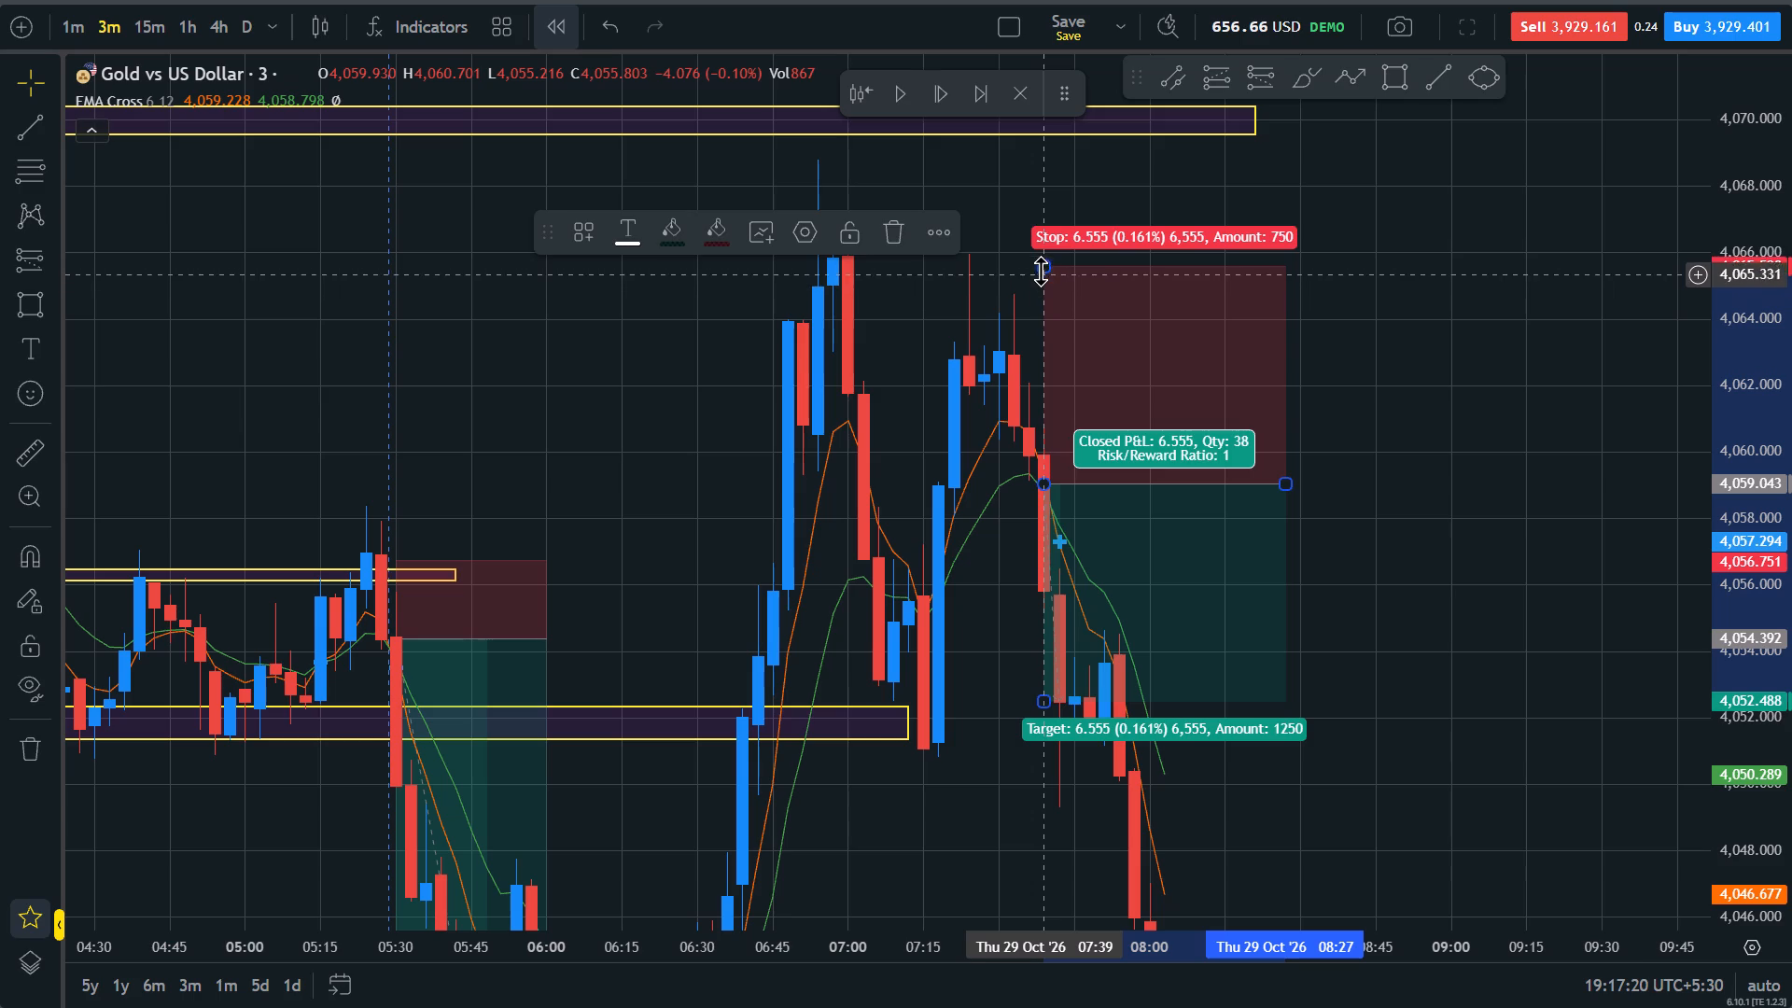
{"action": "left_click_drag", "start_coordinate": [1041, 263], "coordinate": [1059, 383]}
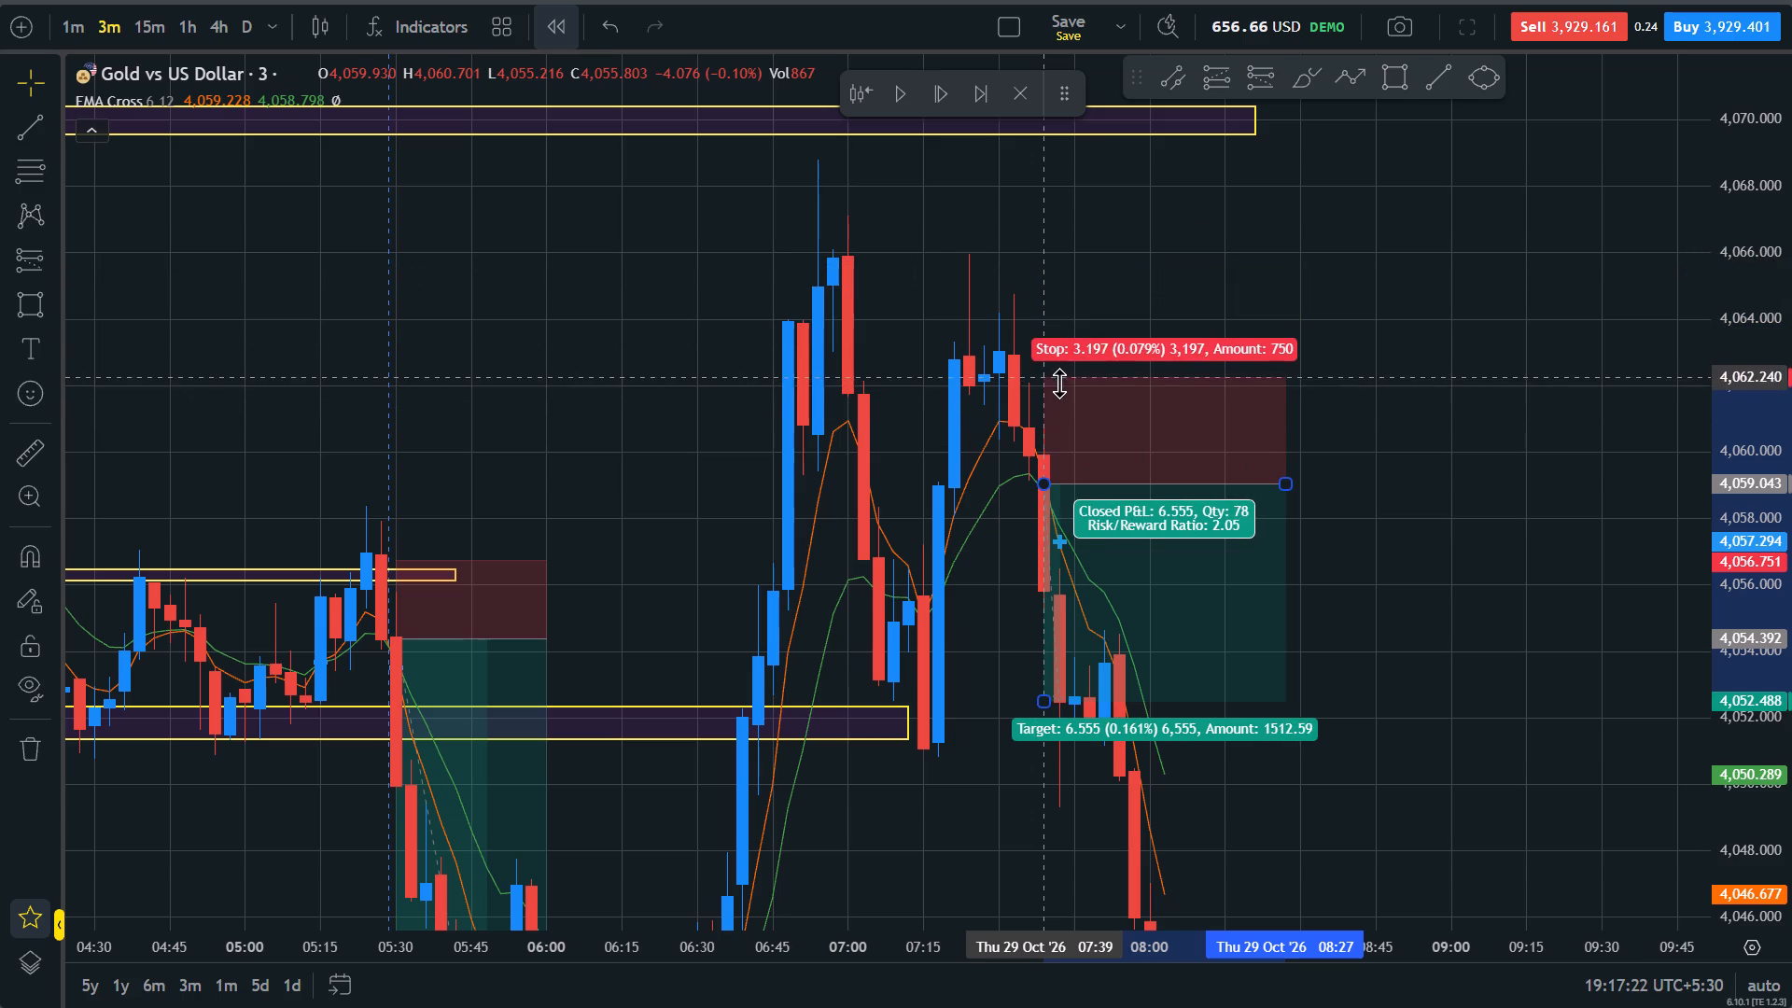
{"action": "left_click_drag", "start_coordinate": [1059, 383], "coordinate": [1057, 402]}
Lower the new short position's target to about 4,042.076.
{"action": "left_click_drag", "start_coordinate": [1497, 623], "coordinate": [1478, 469]}
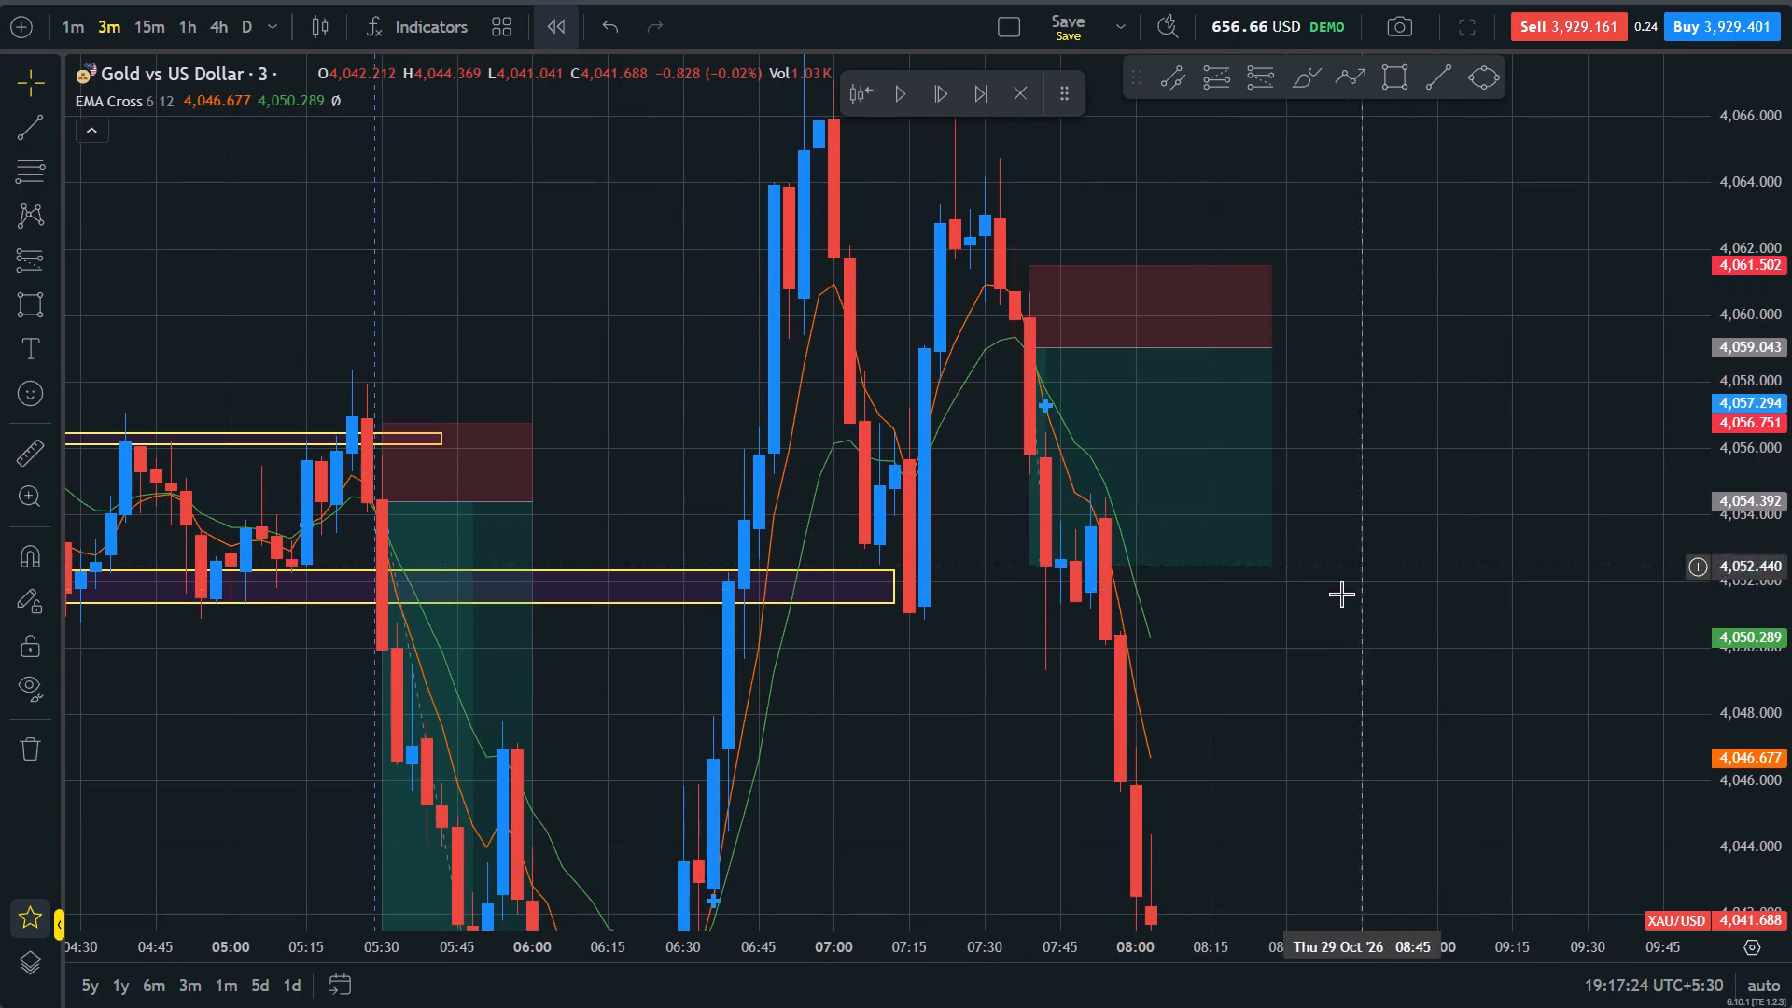
{"action": "left_click_drag", "start_coordinate": [1024, 561], "coordinate": [1038, 825]}
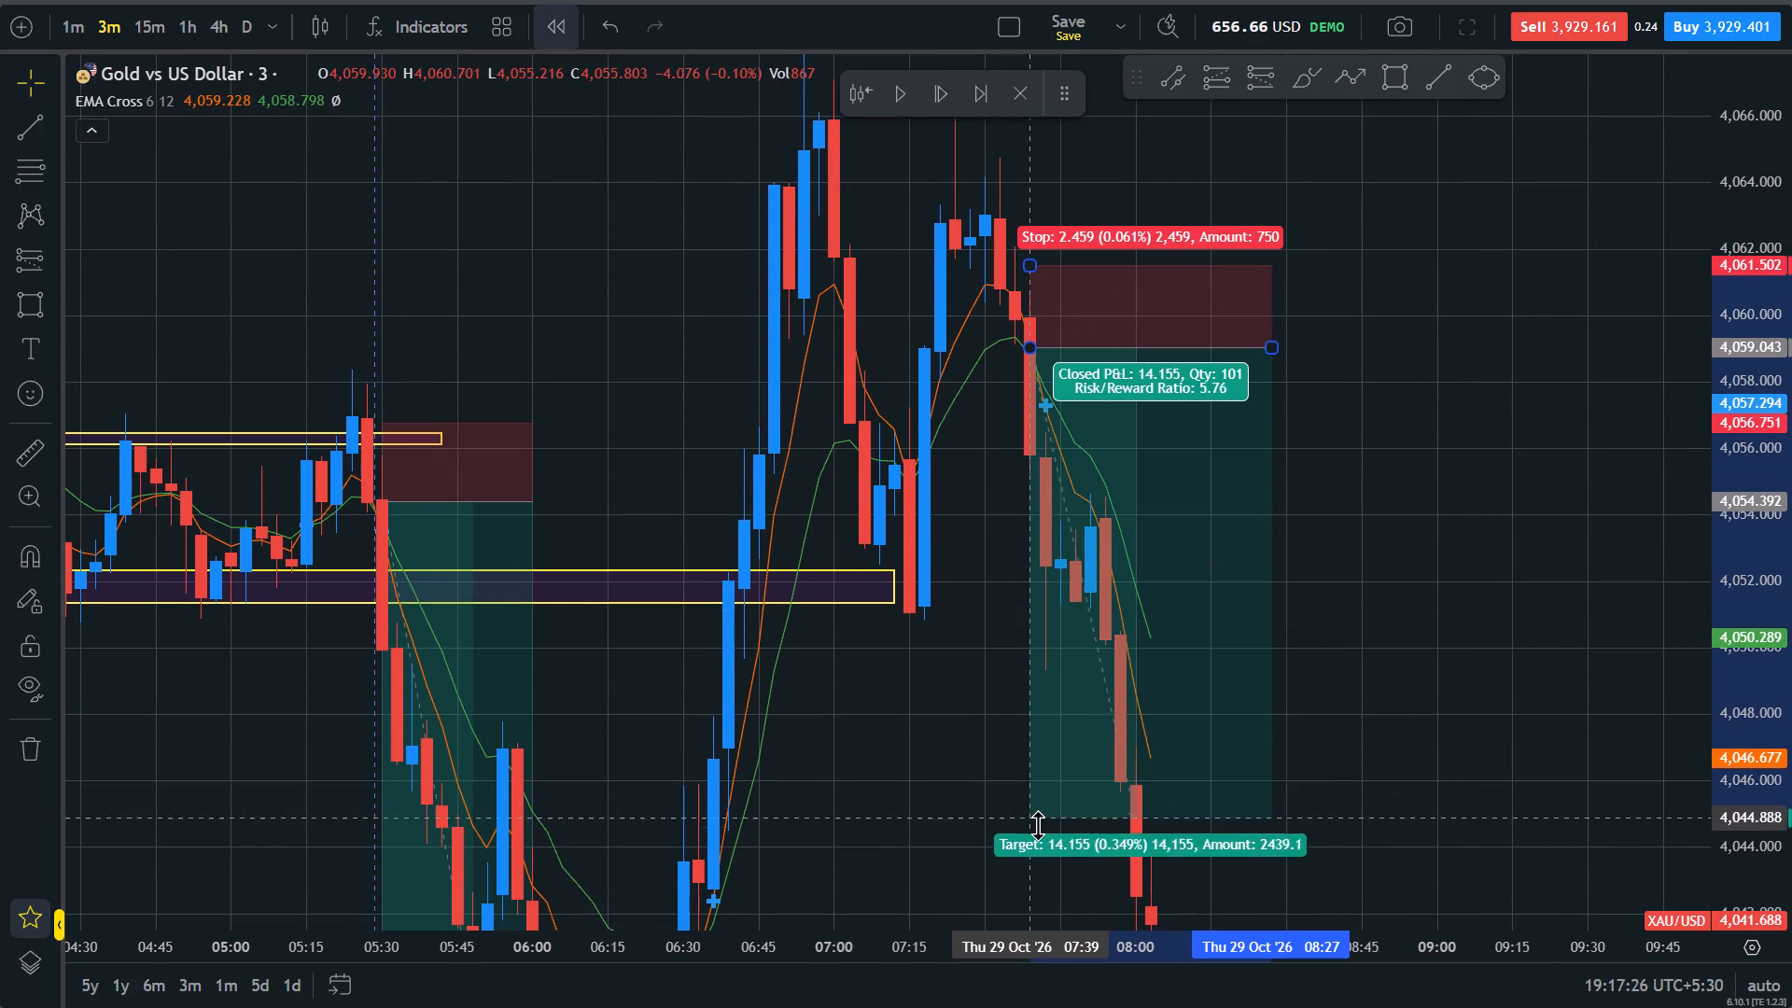
{"action": "left_click_drag", "start_coordinate": [1038, 825], "coordinate": [1036, 880]}
{"action": "left_click_drag", "start_coordinate": [846, 806], "coordinate": [995, 555]}
{"action": "scroll", "coordinate": [1016, 567], "scroll_direction": "down", "scroll_amount": 6}
{"action": "left_click_drag", "start_coordinate": [1791, 315], "coordinate": [1791, 576]}
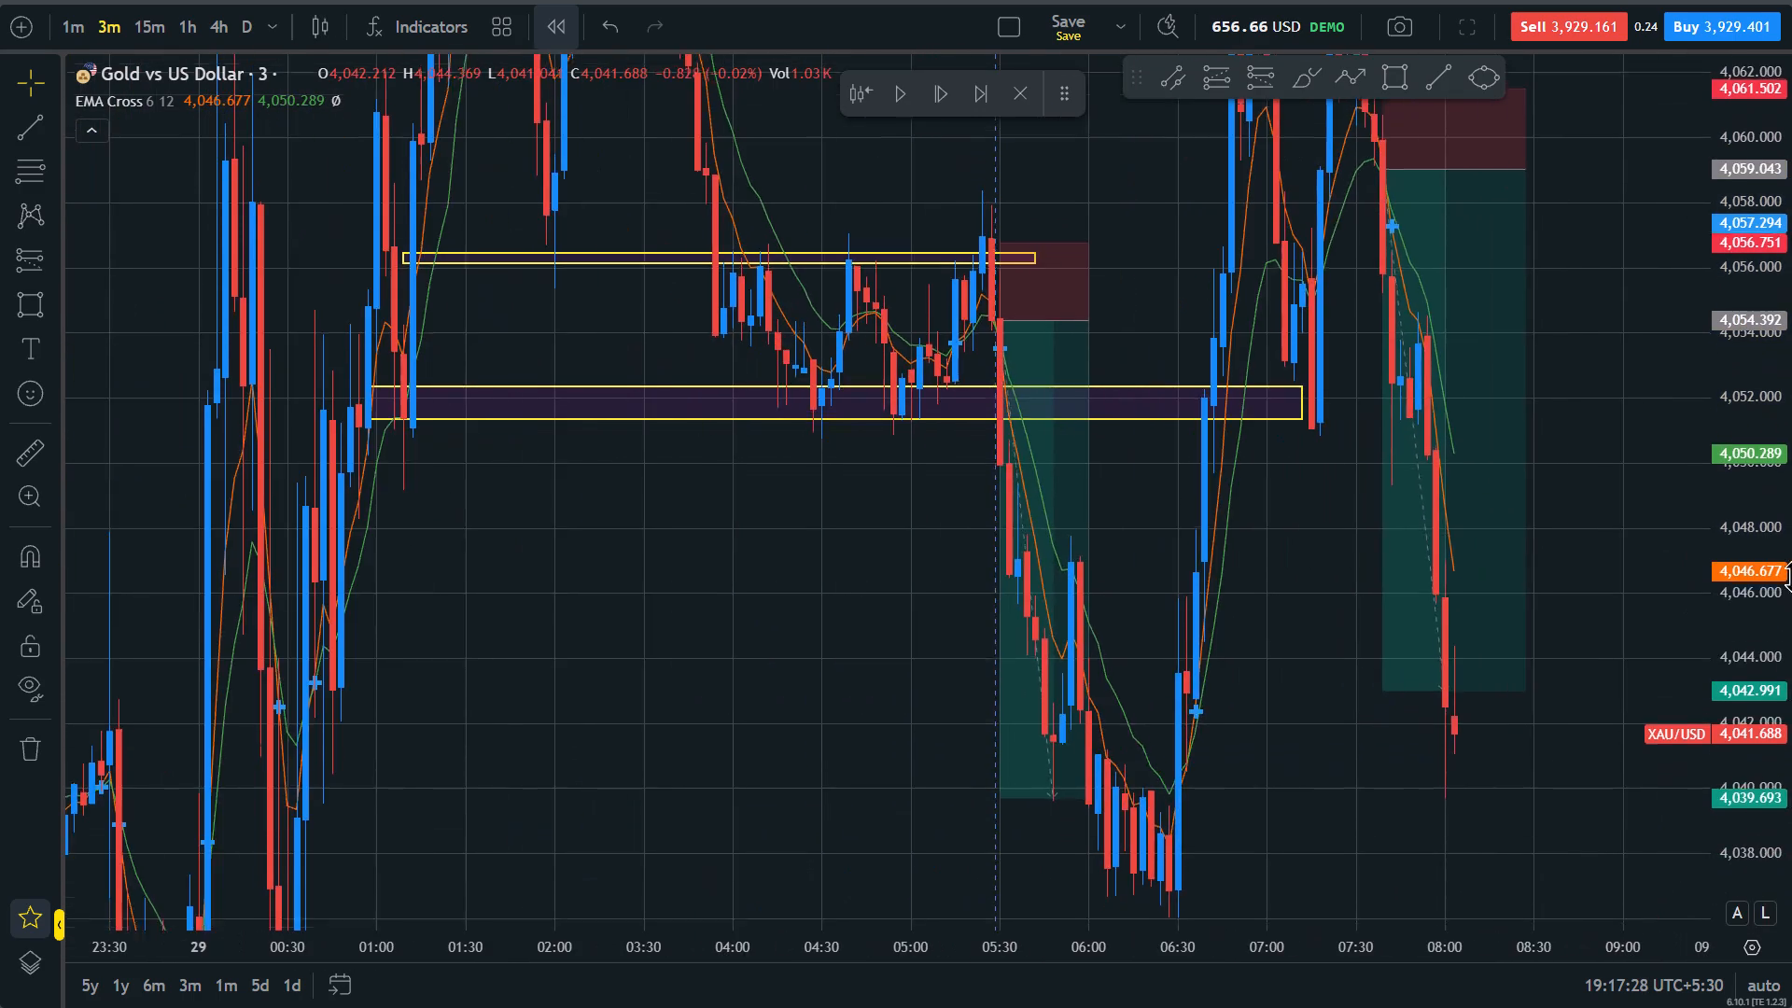
{"action": "left_click_drag", "start_coordinate": [1791, 576], "coordinate": [1791, 857]}
{"action": "left_click_drag", "start_coordinate": [1387, 560], "coordinate": [1391, 571]}
Shorten the new short position so that it ends at about 08:00.
{"action": "left_click_drag", "start_coordinate": [1528, 396], "coordinate": [1455, 379]}
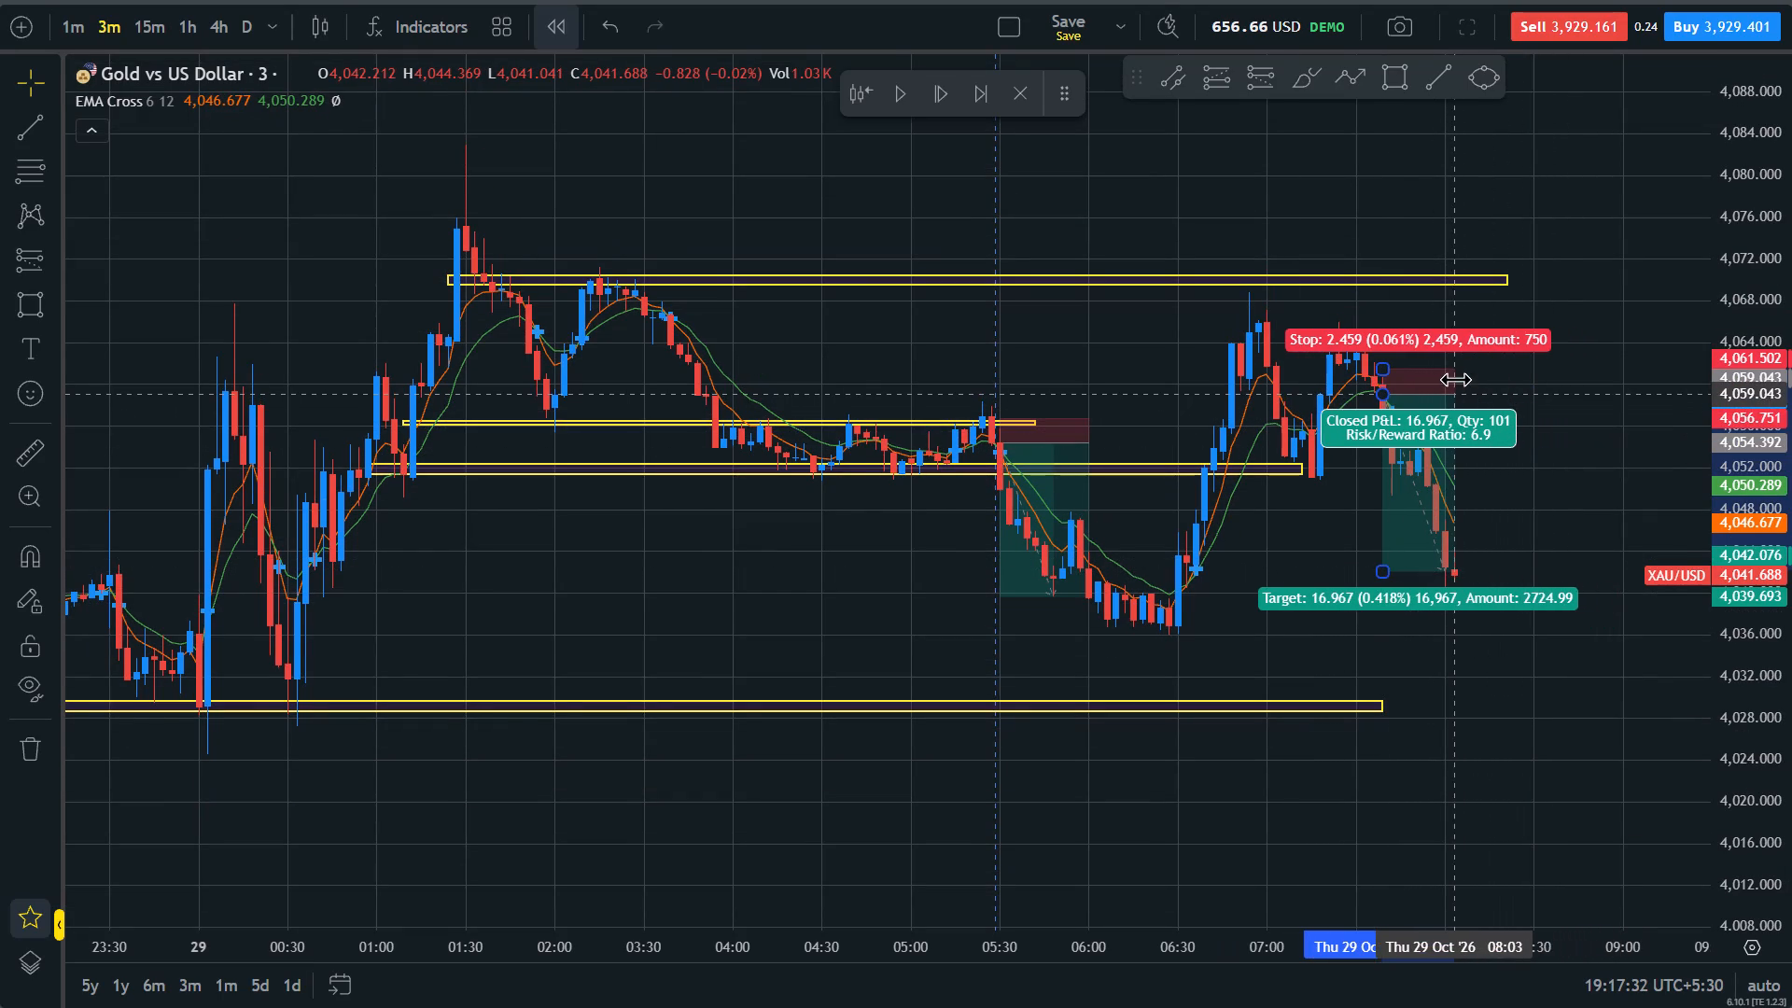
{"action": "left_click_drag", "start_coordinate": [1455, 379], "coordinate": [1446, 376]}
{"action": "left_click", "coordinate": [1610, 593]}
Extend the lowest zone's end to about 10:45 and raise its upper edge to about 4,030.
{"action": "left_click_drag", "start_coordinate": [1791, 836], "coordinate": [1736, 470]}
{"action": "left_click_drag", "start_coordinate": [1652, 790], "coordinate": [1519, 884]}
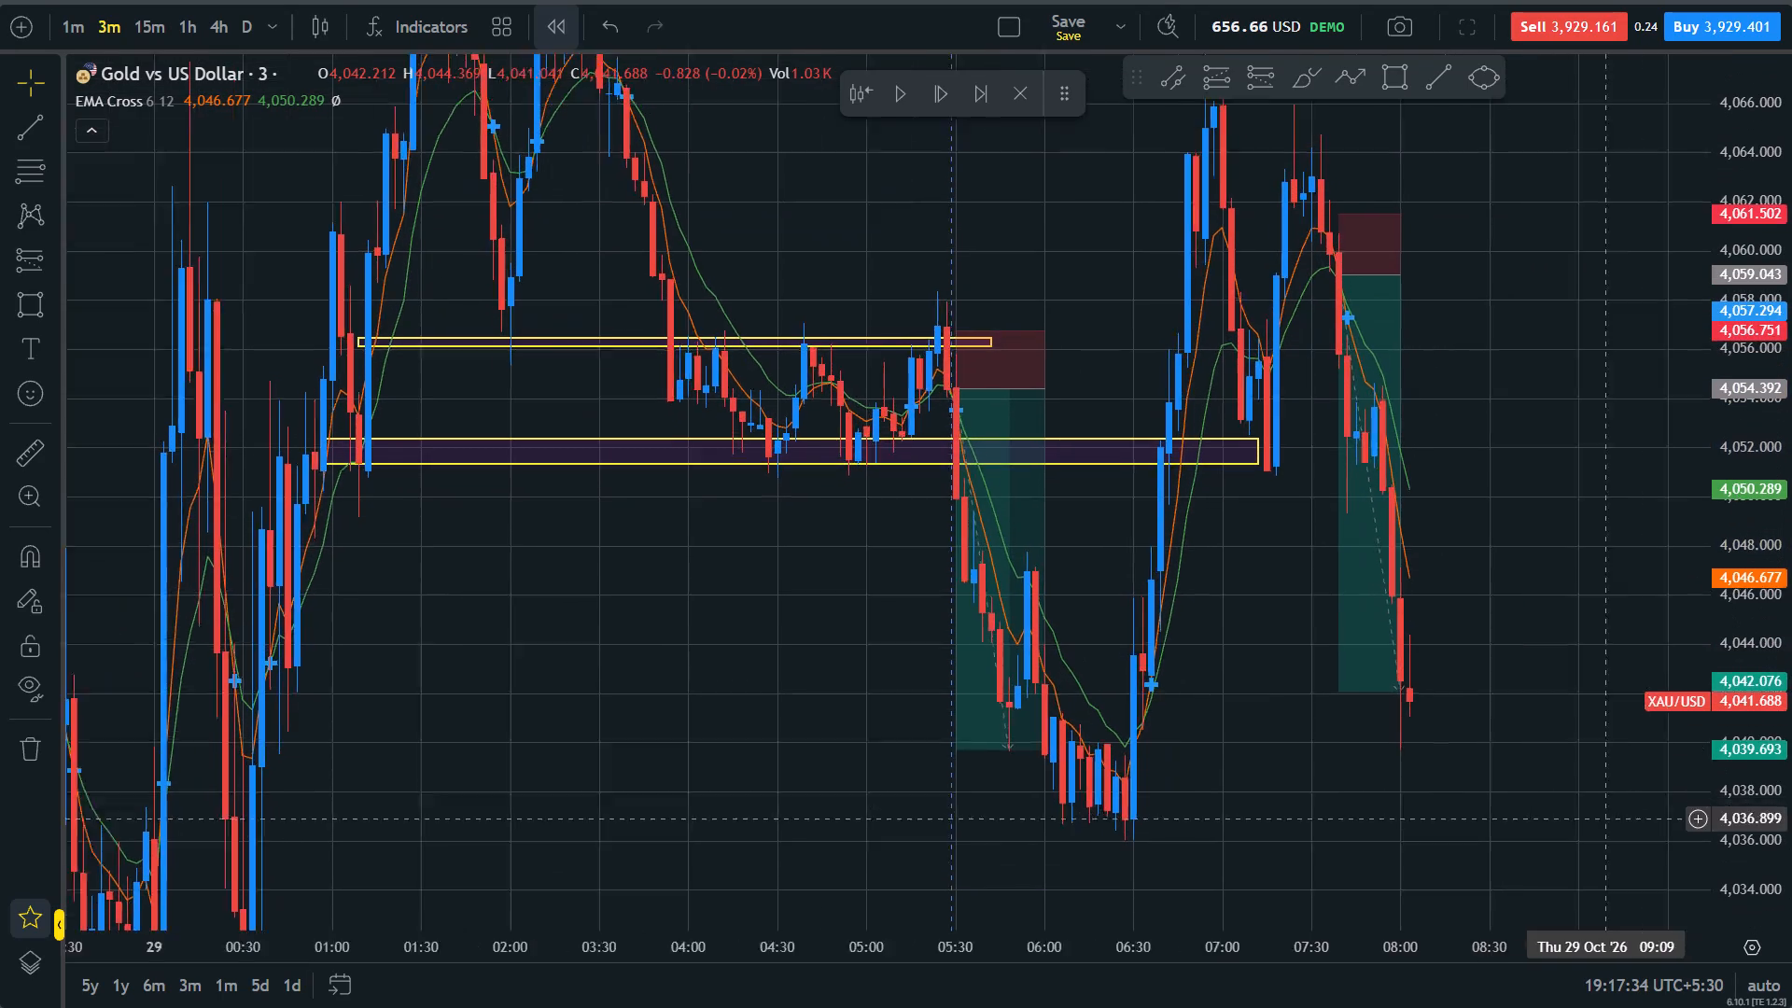
{"action": "left_click_drag", "start_coordinate": [1519, 884], "coordinate": [1426, 1007]}
{"action": "left_click_drag", "start_coordinate": [1517, 557], "coordinate": [1445, 354]}
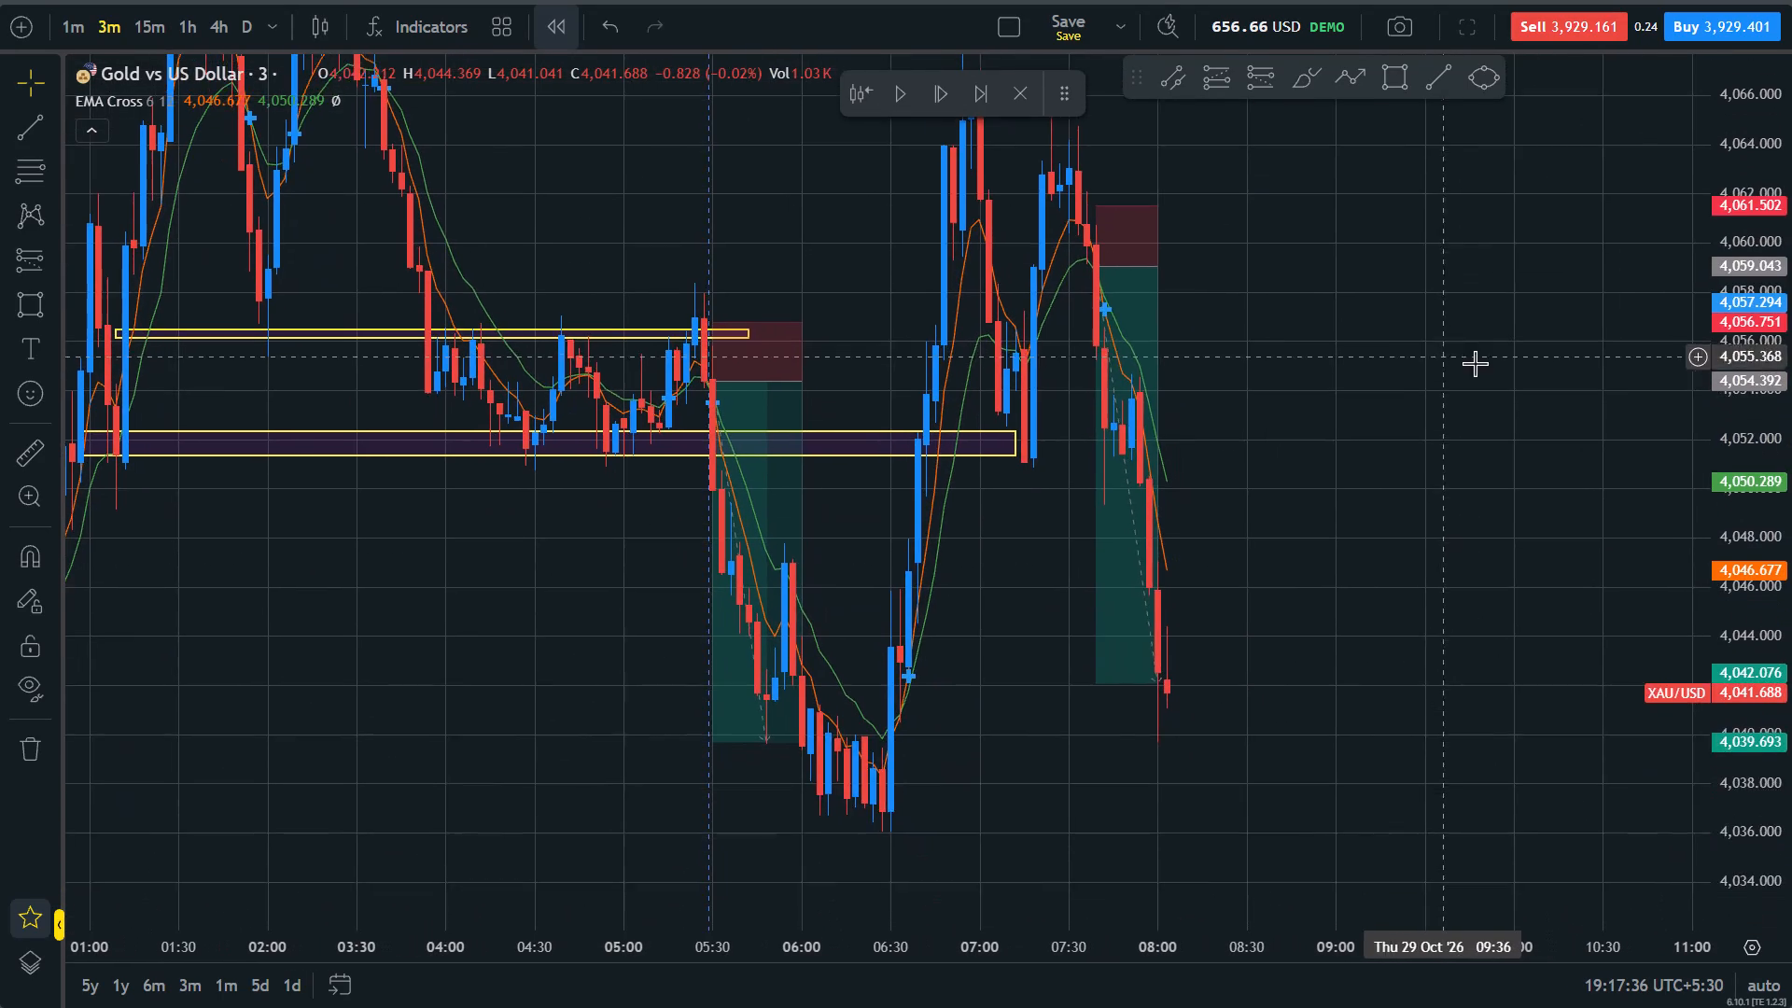
{"action": "left_click_drag", "start_coordinate": [1791, 262], "coordinate": [1791, 687]}
{"action": "scroll", "coordinate": [1544, 694], "scroll_direction": "down", "scroll_amount": 4}
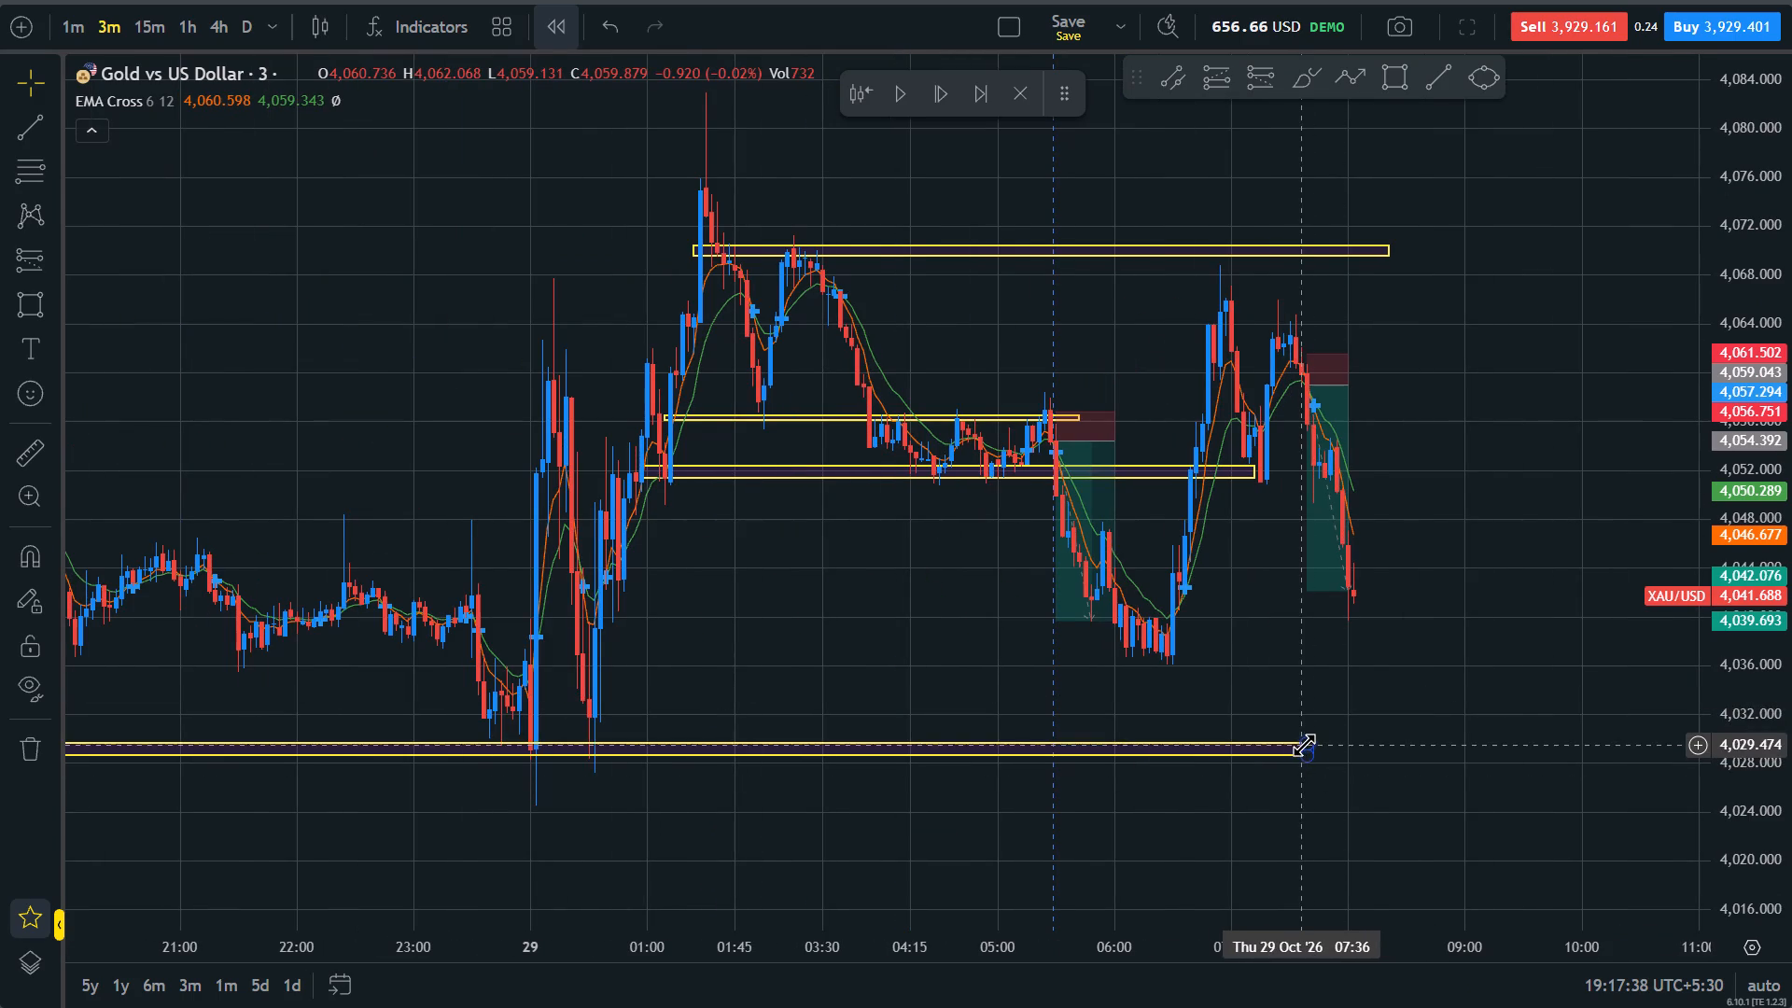
{"action": "left_click_drag", "start_coordinate": [1304, 745], "coordinate": [1668, 737]}
{"action": "left_click", "coordinate": [1479, 657]}
Advance the replay 28 candles, to the 09:27 bar, to follow price above the lowest zone.
{"action": "scroll", "coordinate": [1479, 657], "scroll_direction": "up", "scroll_amount": 3}
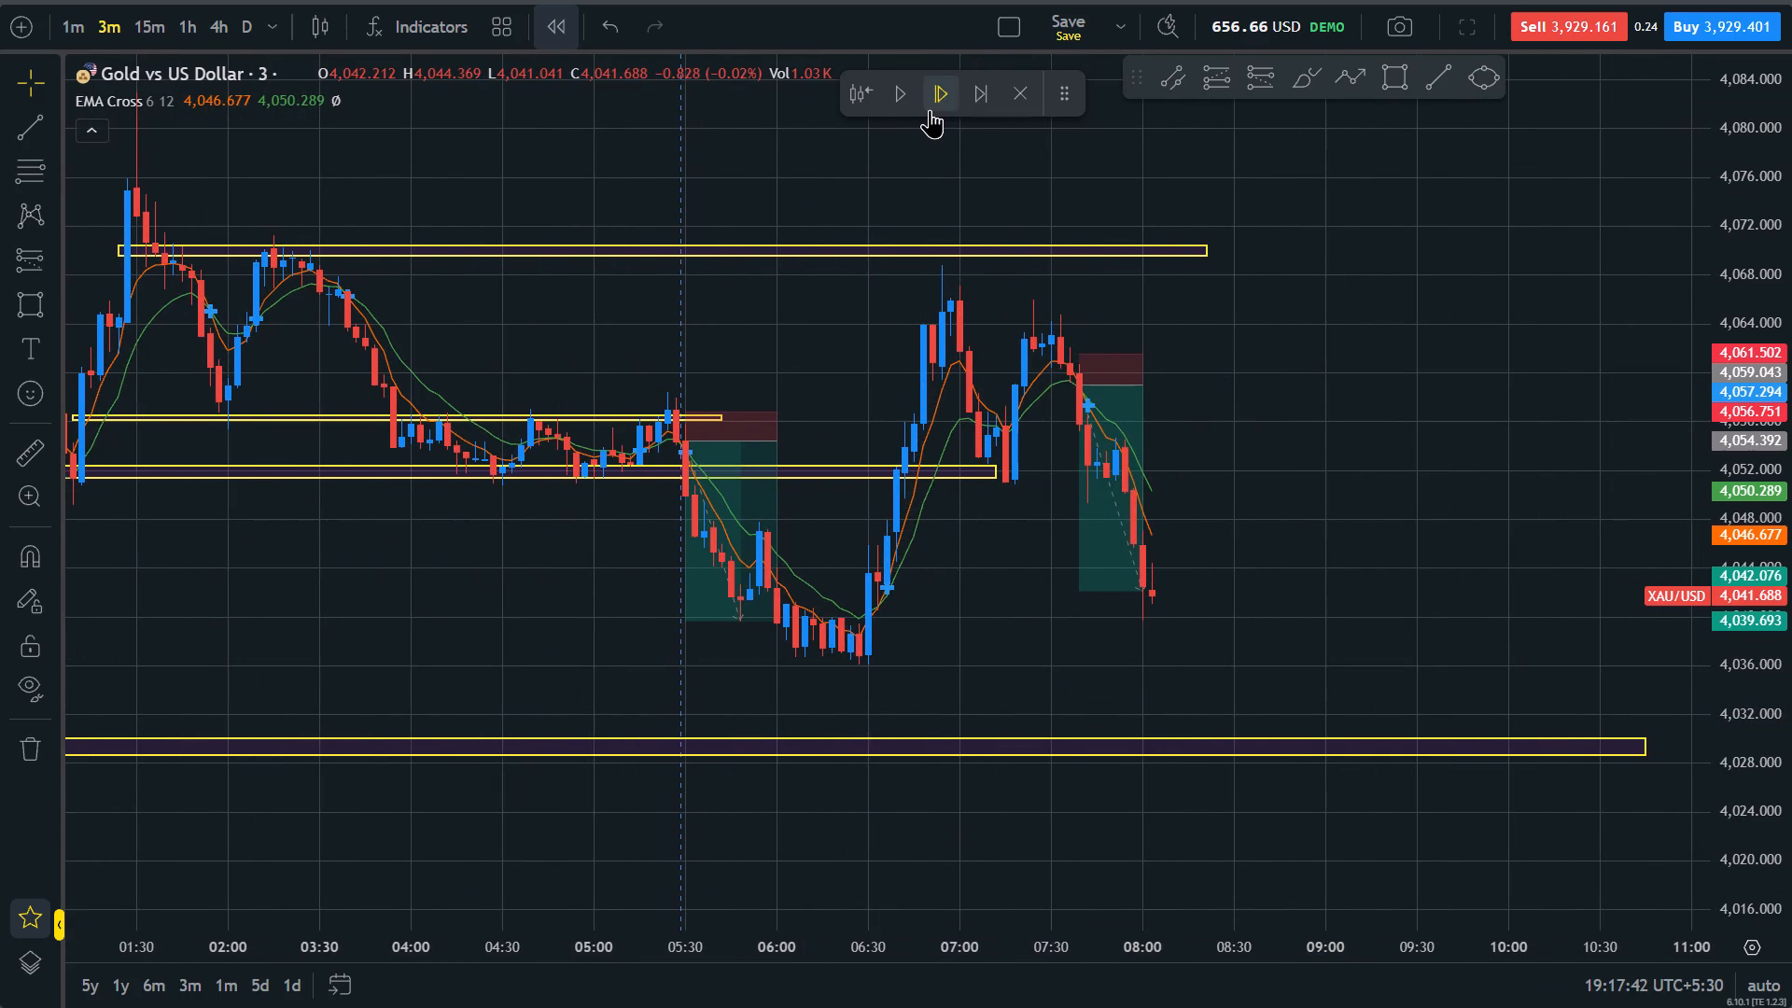
{"action": "triple_click", "coordinate": [930, 109]}
{"action": "triple_click", "coordinate": [931, 107]}
{"action": "triple_click", "coordinate": [931, 107]}
{"action": "triple_click", "coordinate": [931, 107]}
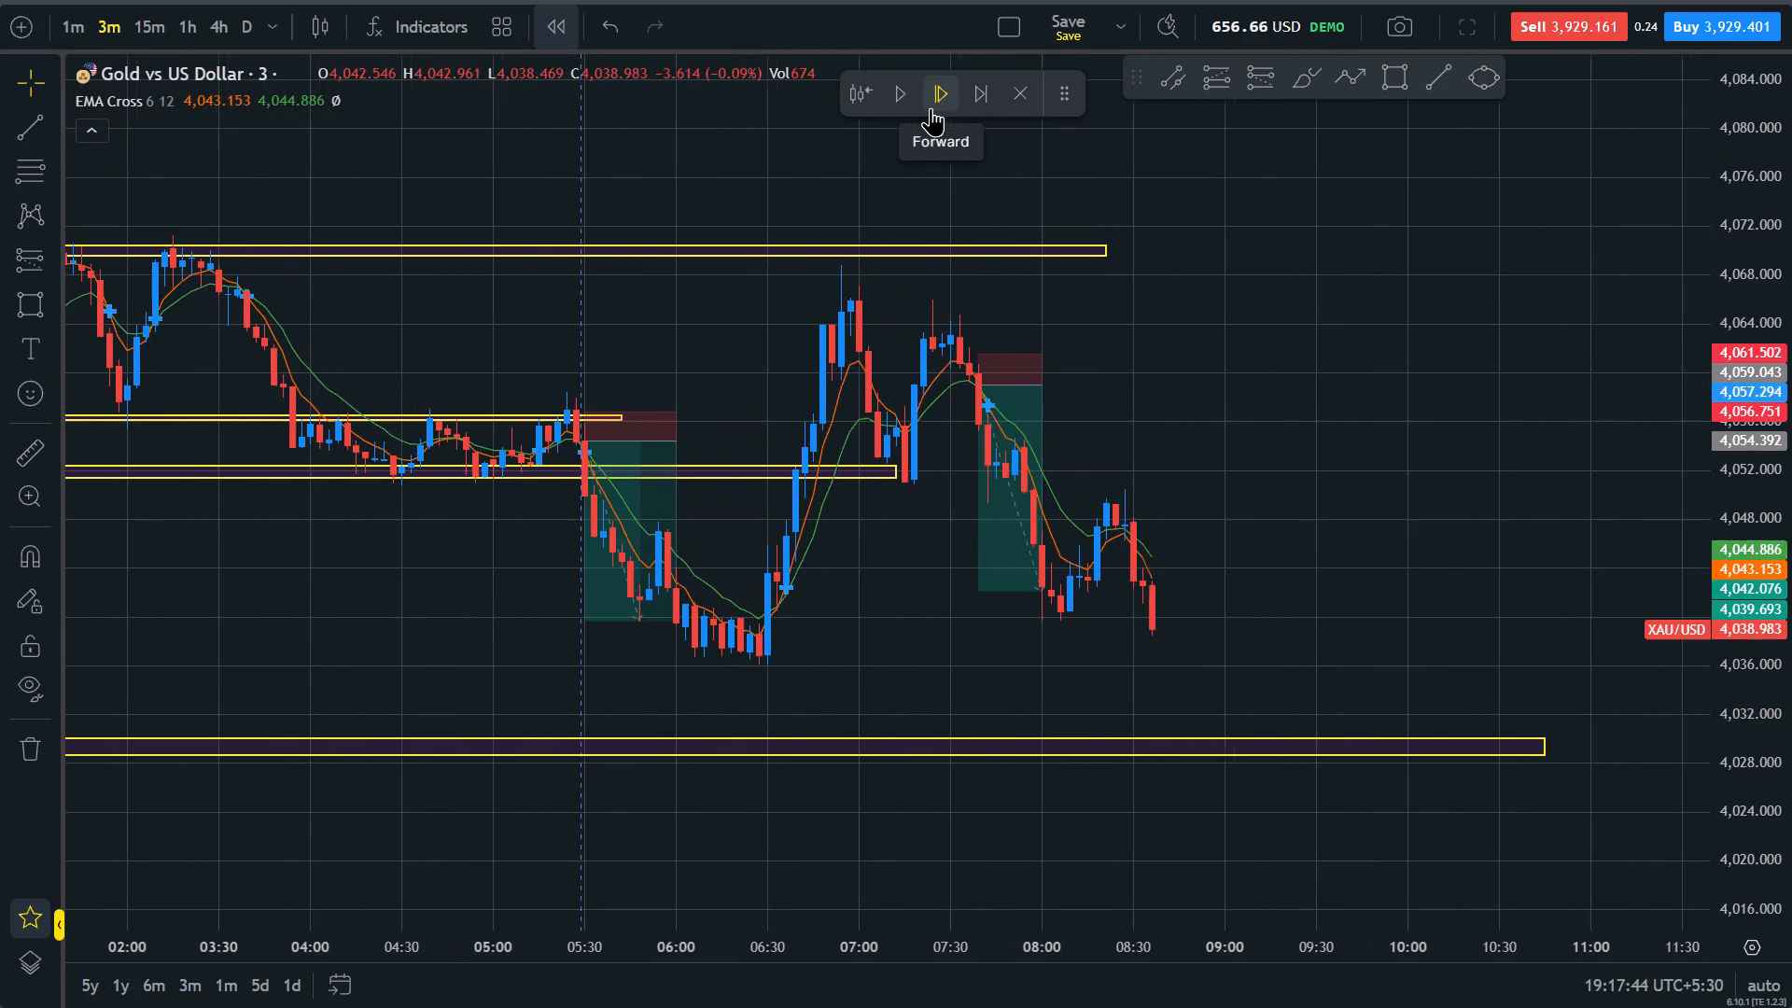
{"action": "triple_click", "coordinate": [931, 107]}
{"action": "triple_click", "coordinate": [931, 107]}
{"action": "triple_click", "coordinate": [931, 107]}
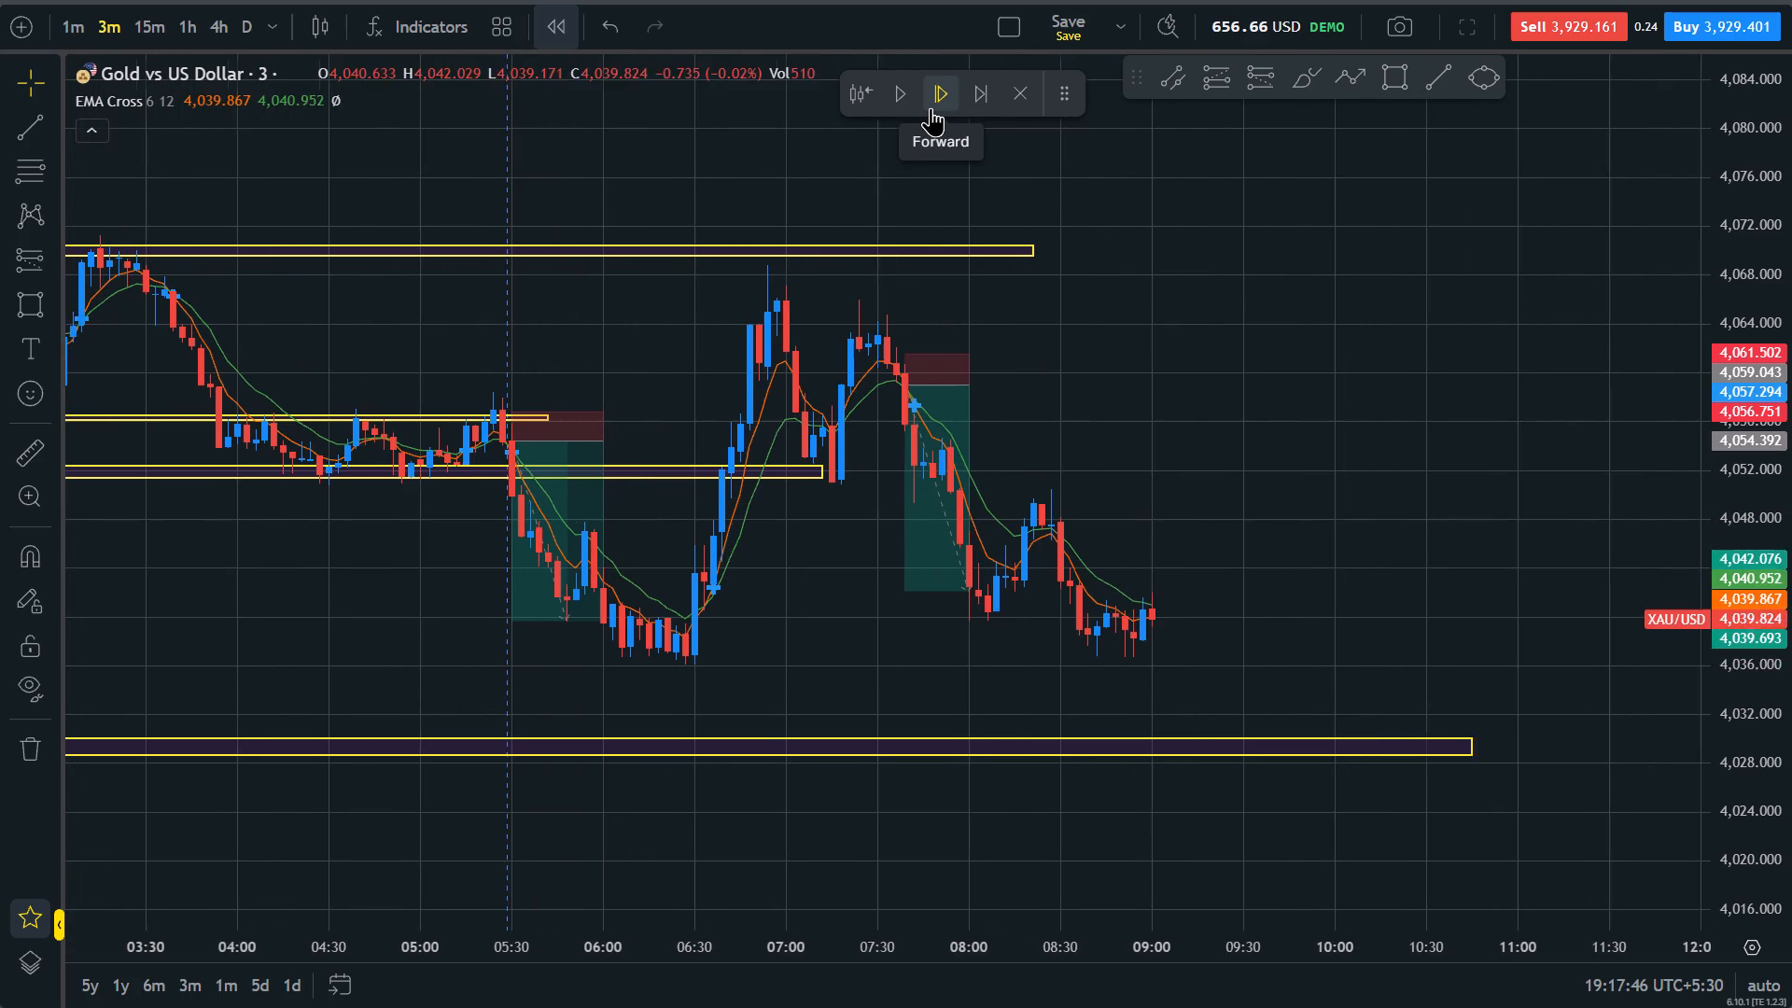
{"action": "triple_click", "coordinate": [931, 107]}
{"action": "left_click", "coordinate": [931, 107]}
{"action": "triple_click", "coordinate": [931, 107]}
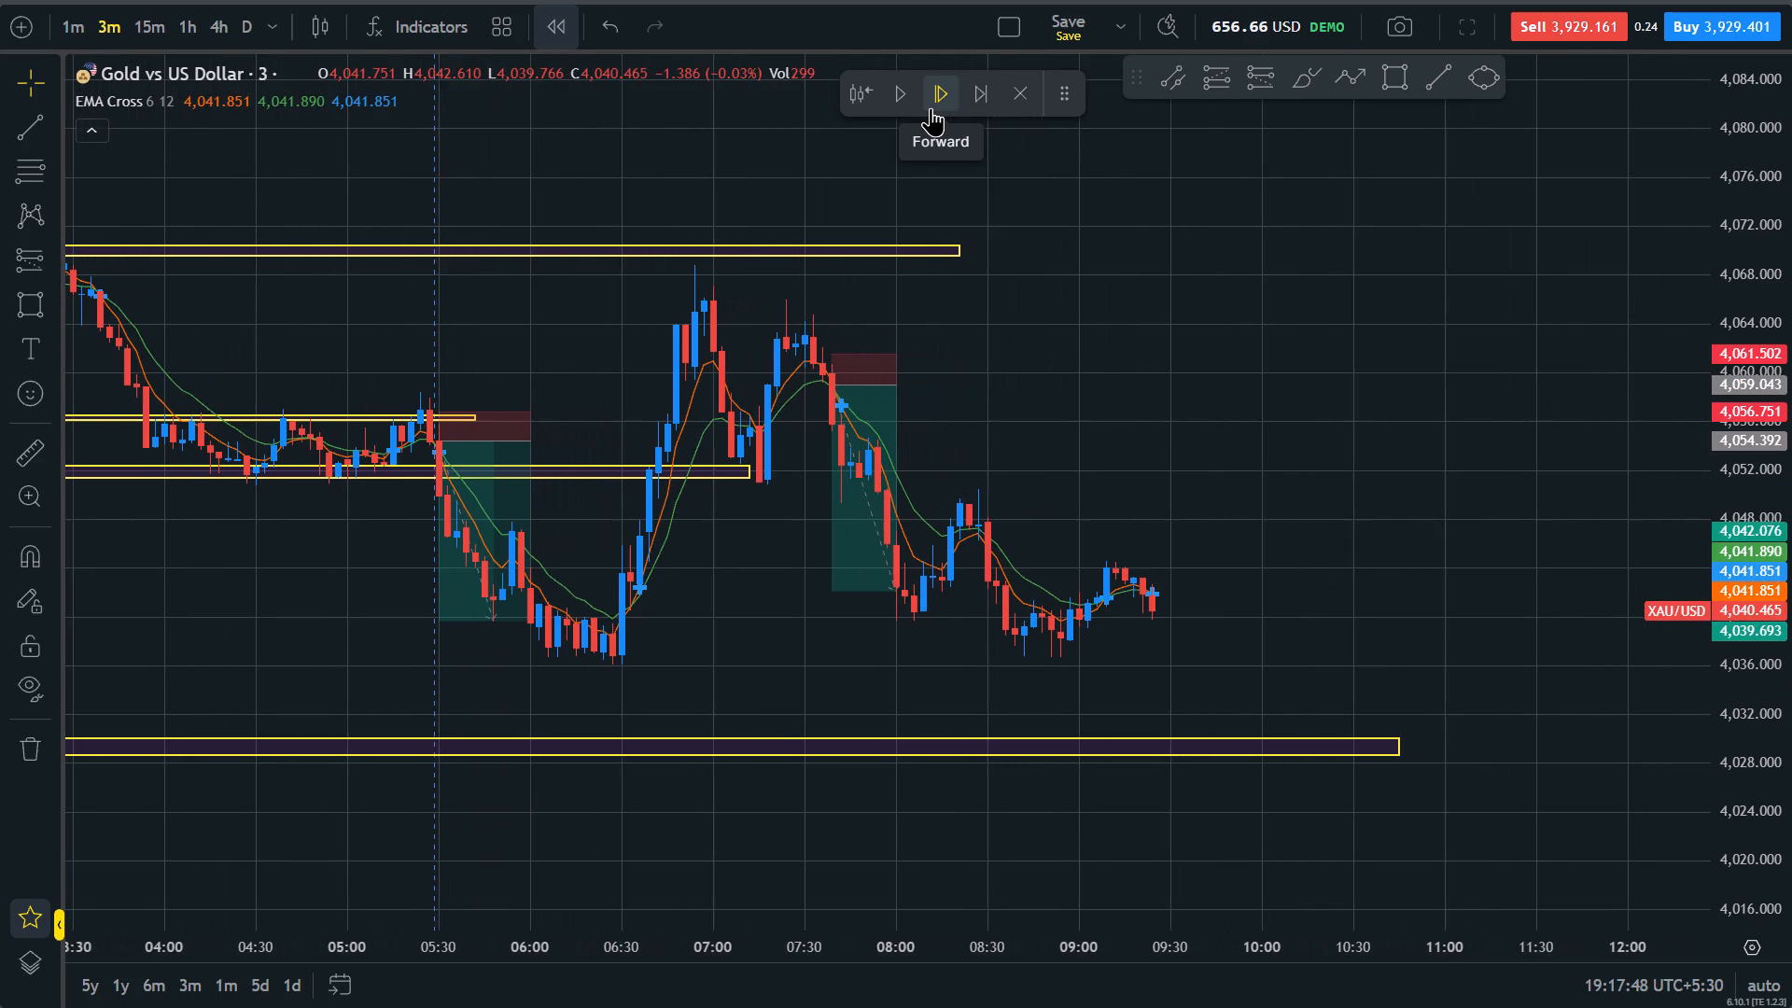
Draw a thin rectangular zone across the recent lows from 05:51 to about 10:39, between about 4,037.1 and 4,037.6.
{"action": "left_click_drag", "start_coordinate": [1791, 773], "coordinate": [1726, 261]}
{"action": "left_click_drag", "start_coordinate": [1342, 737], "coordinate": [1459, 333]}
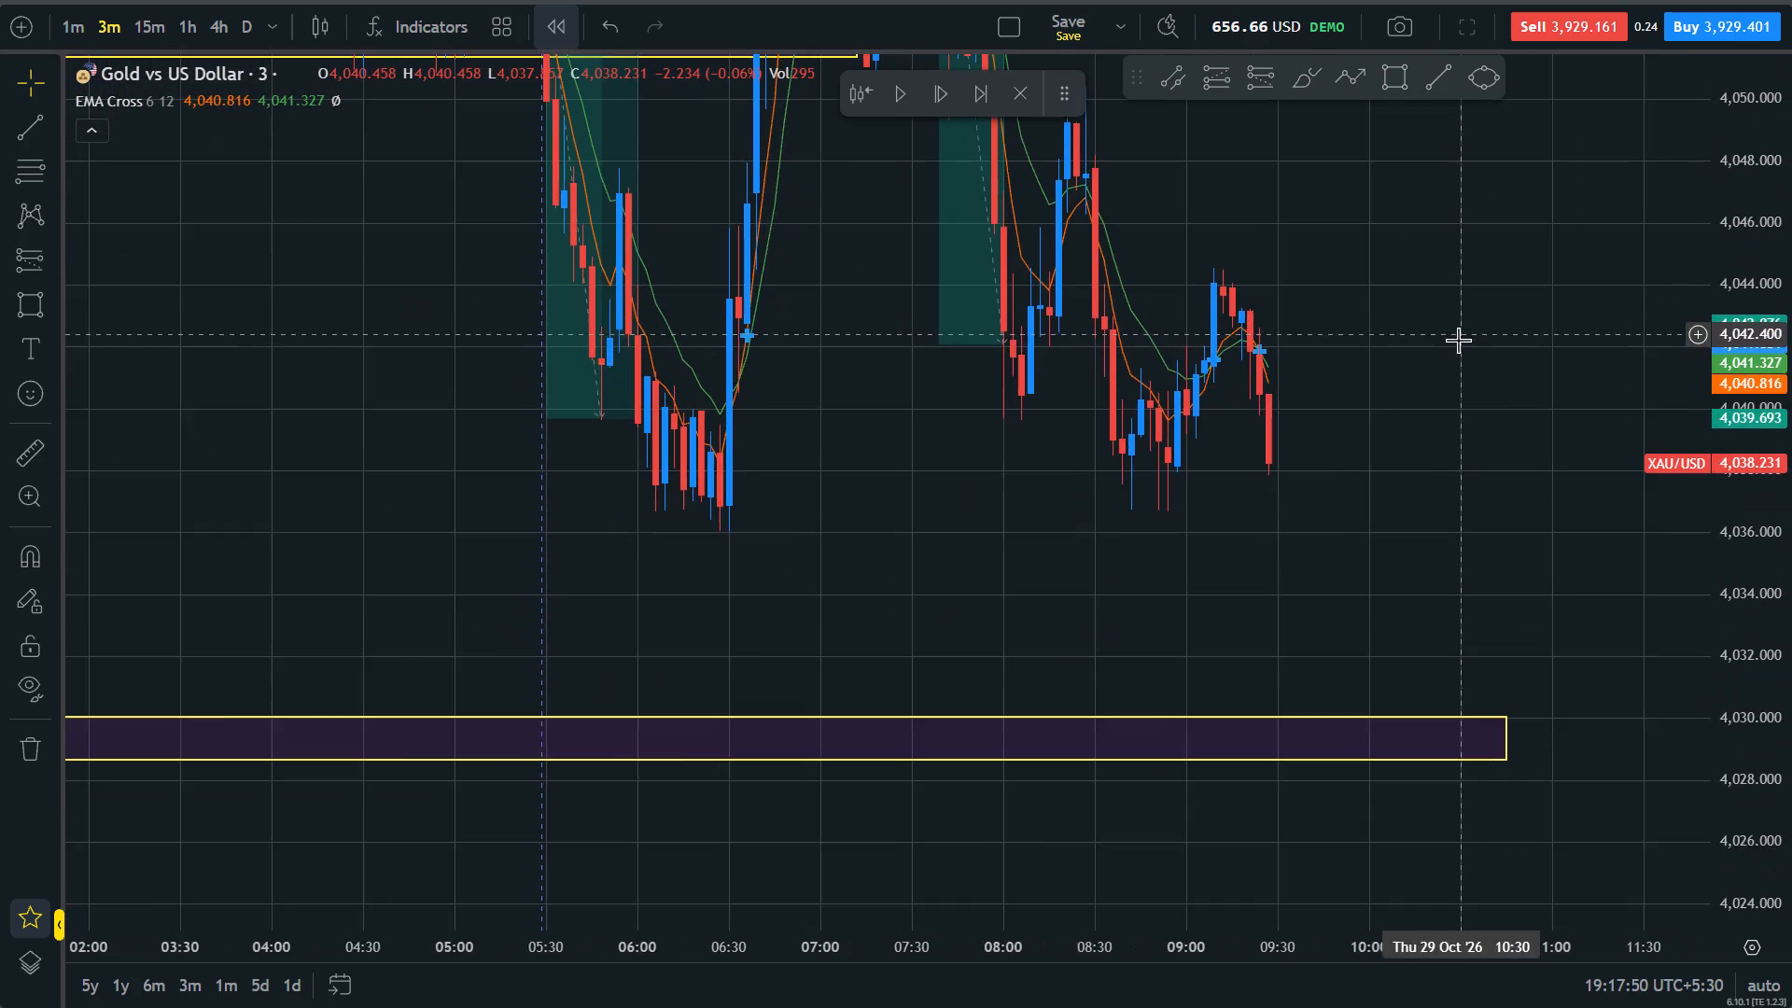
{"action": "scroll", "coordinate": [1400, 404], "scroll_direction": "up", "scroll_amount": 2}
{"action": "left_click_drag", "start_coordinate": [1337, 512], "coordinate": [1337, 551]}
{"action": "left_click", "coordinate": [1399, 100]}
{"action": "left_click", "coordinate": [1393, 84]}
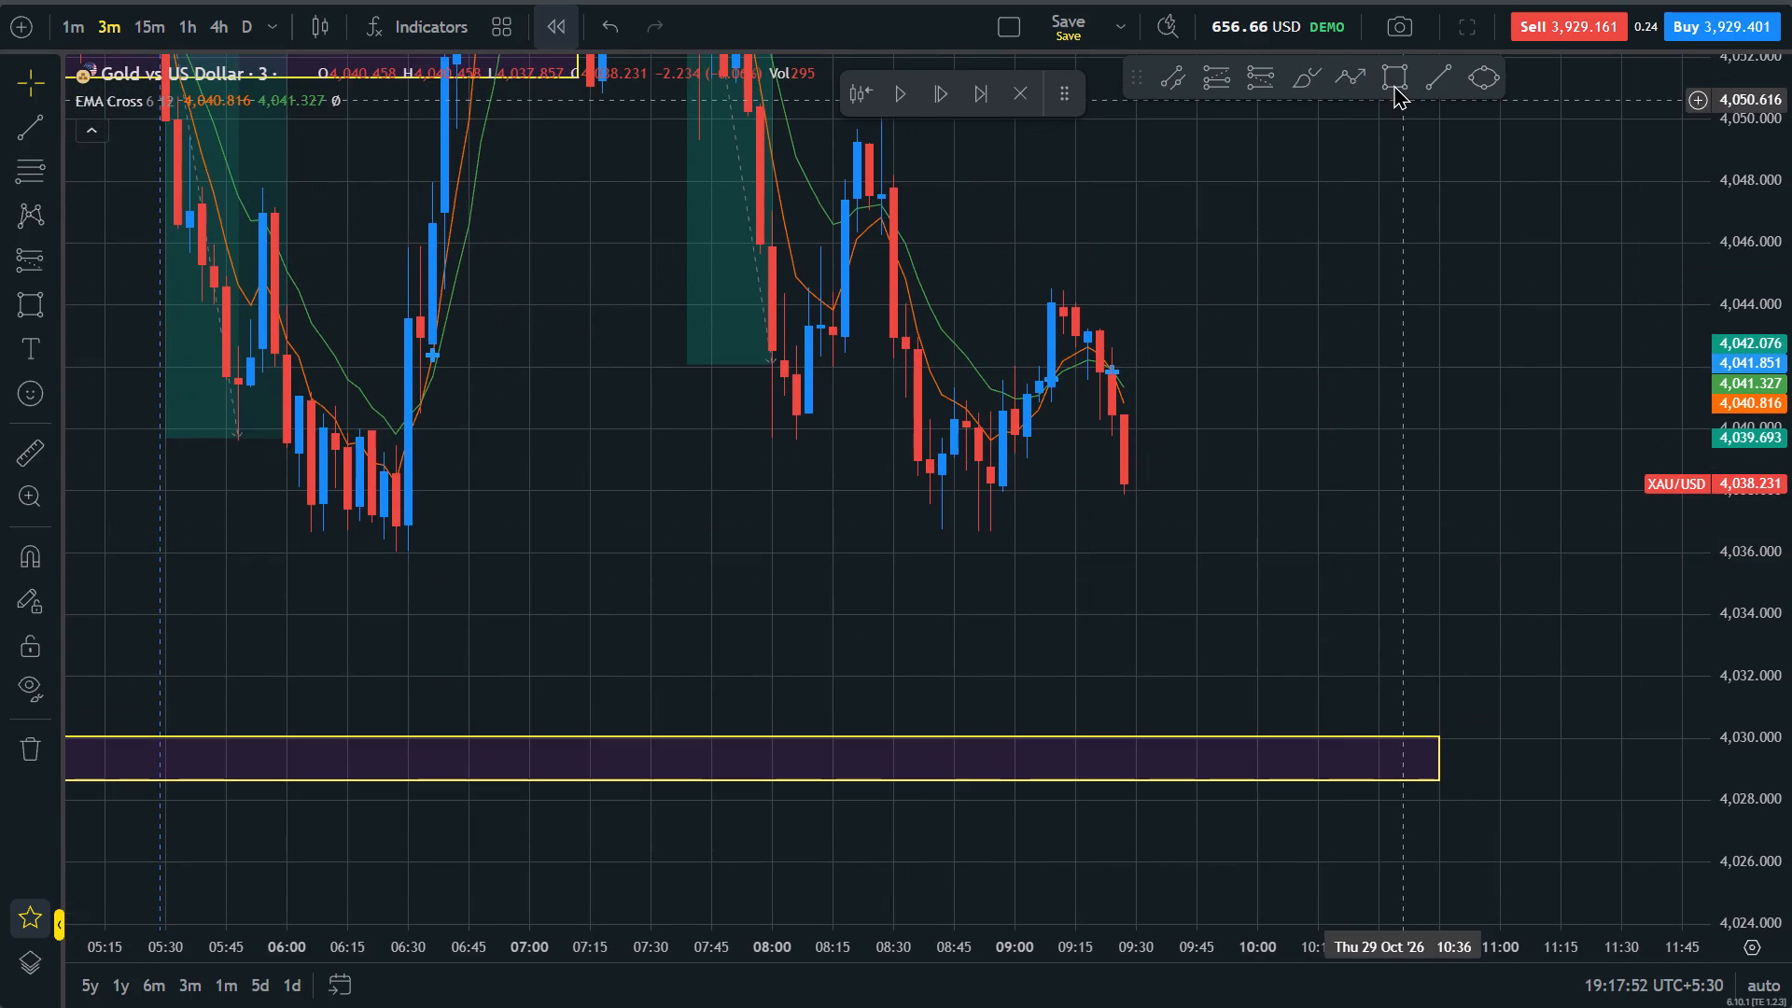
{"action": "left_click", "coordinate": [253, 518]}
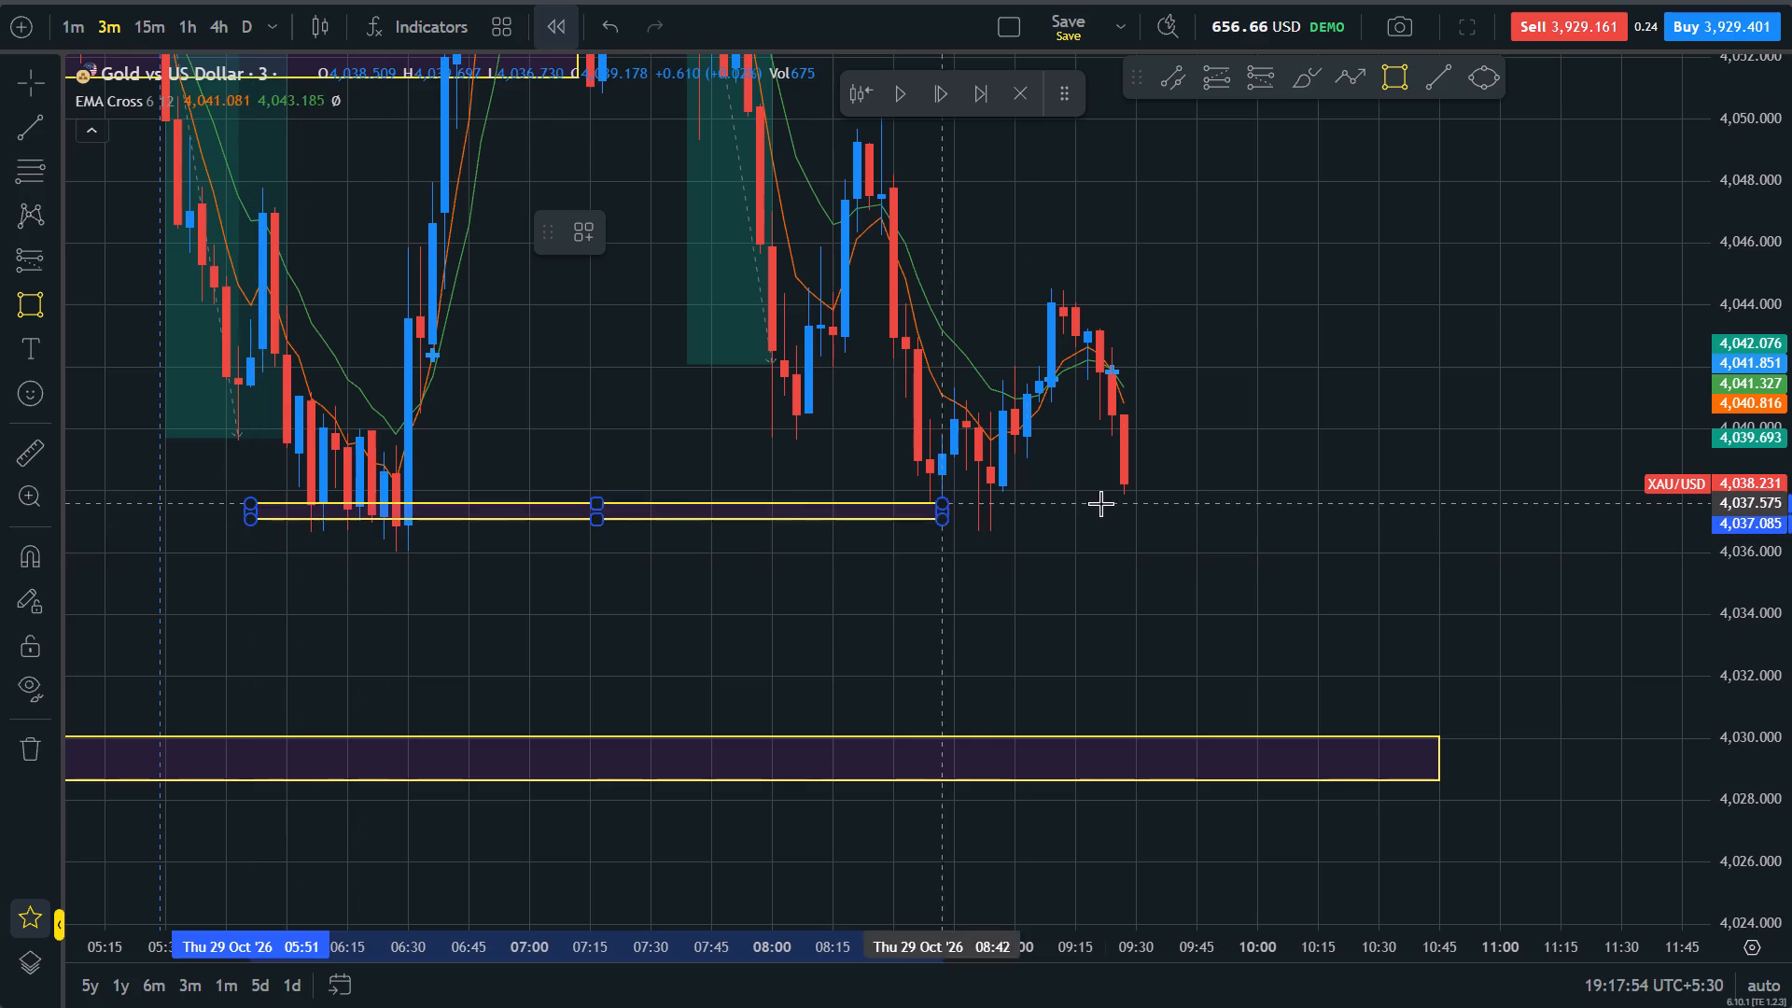
{"action": "left_click", "coordinate": [1417, 502]}
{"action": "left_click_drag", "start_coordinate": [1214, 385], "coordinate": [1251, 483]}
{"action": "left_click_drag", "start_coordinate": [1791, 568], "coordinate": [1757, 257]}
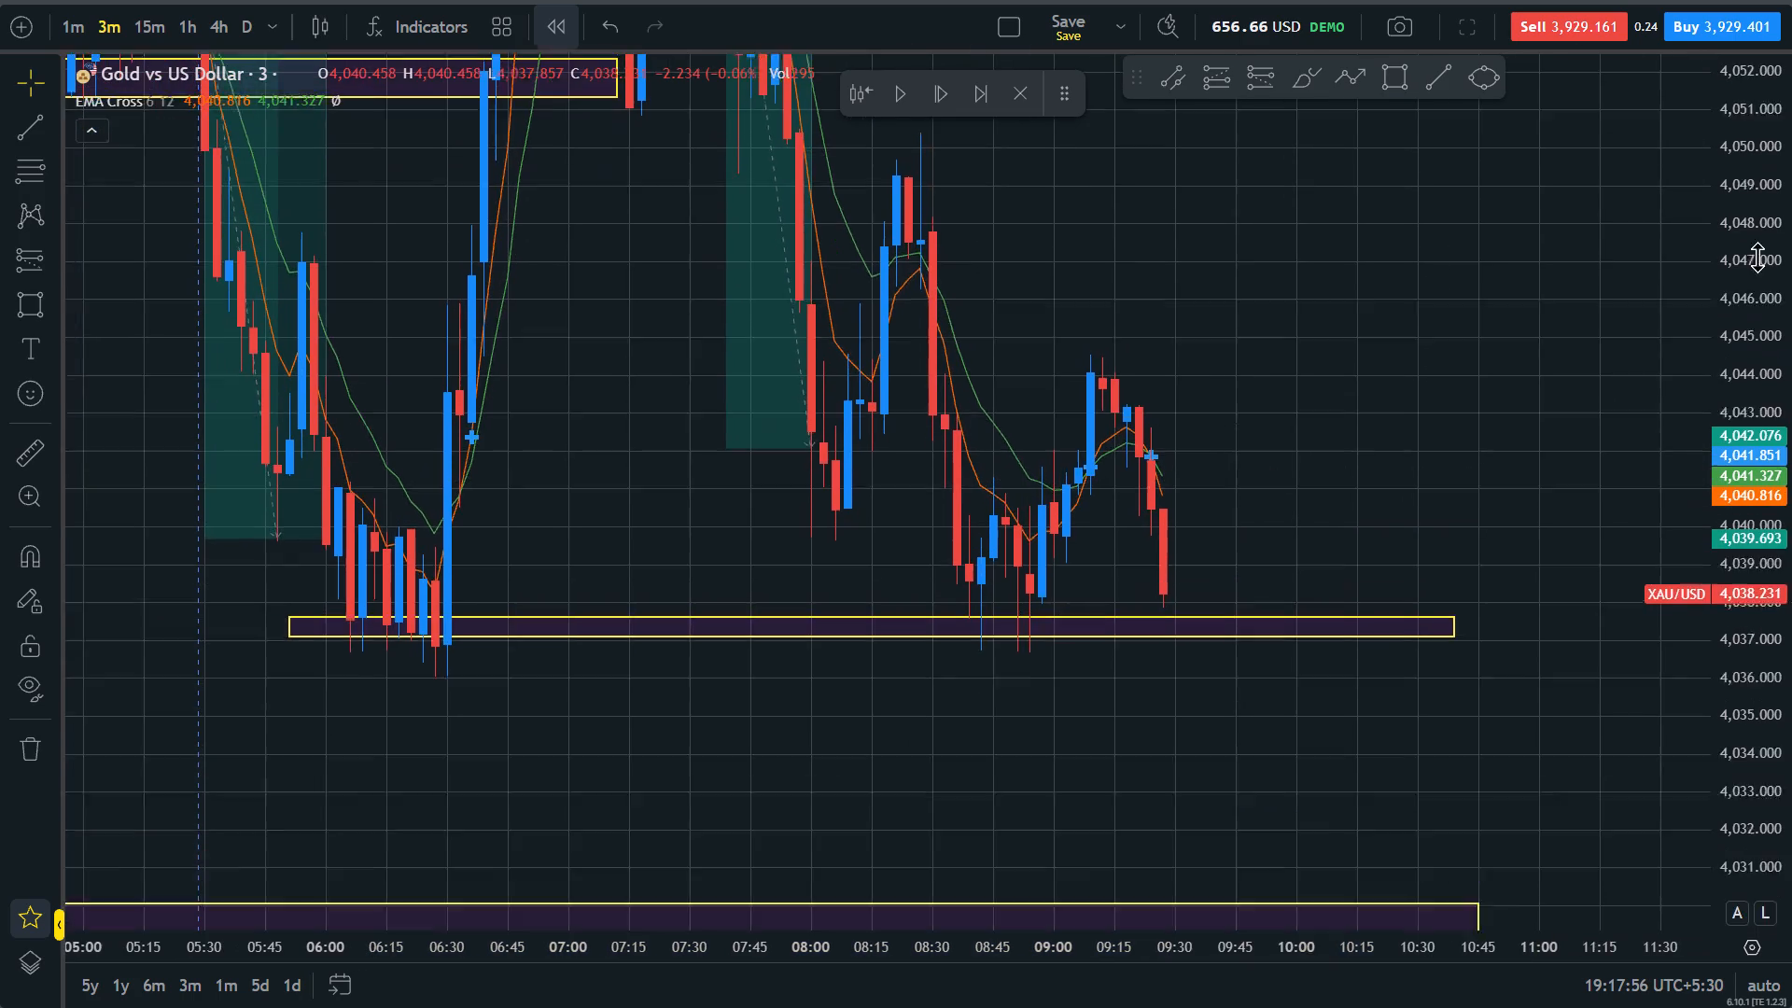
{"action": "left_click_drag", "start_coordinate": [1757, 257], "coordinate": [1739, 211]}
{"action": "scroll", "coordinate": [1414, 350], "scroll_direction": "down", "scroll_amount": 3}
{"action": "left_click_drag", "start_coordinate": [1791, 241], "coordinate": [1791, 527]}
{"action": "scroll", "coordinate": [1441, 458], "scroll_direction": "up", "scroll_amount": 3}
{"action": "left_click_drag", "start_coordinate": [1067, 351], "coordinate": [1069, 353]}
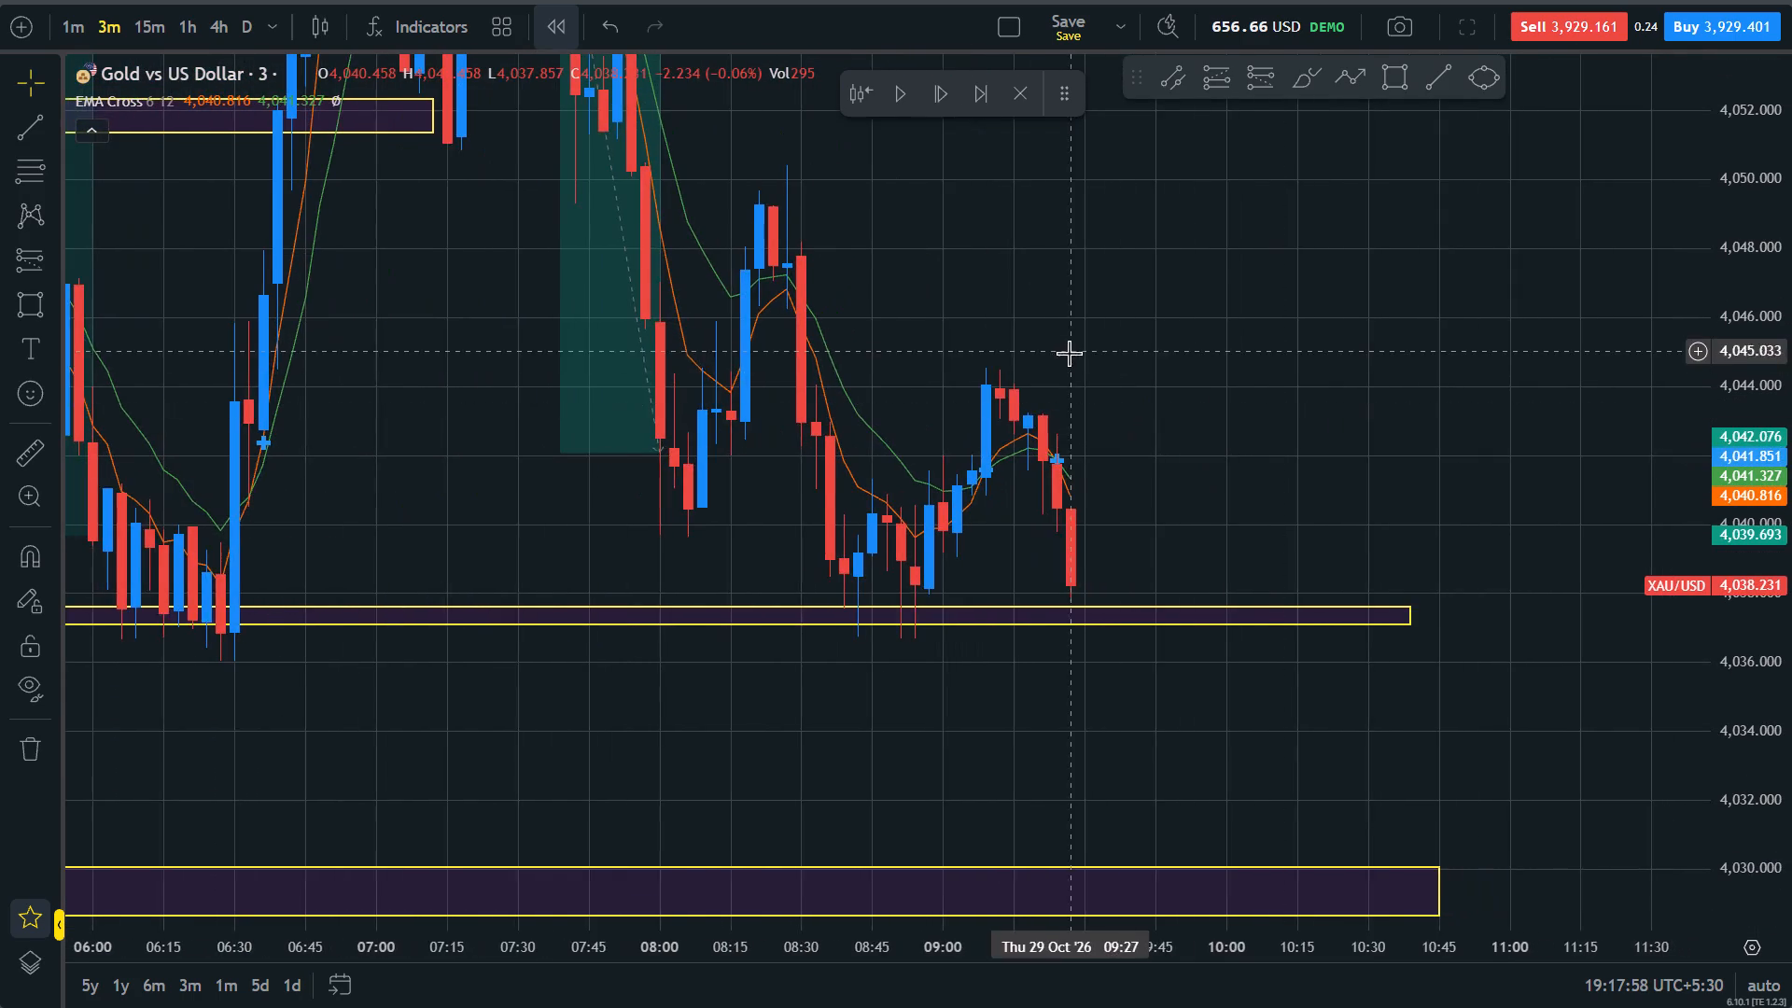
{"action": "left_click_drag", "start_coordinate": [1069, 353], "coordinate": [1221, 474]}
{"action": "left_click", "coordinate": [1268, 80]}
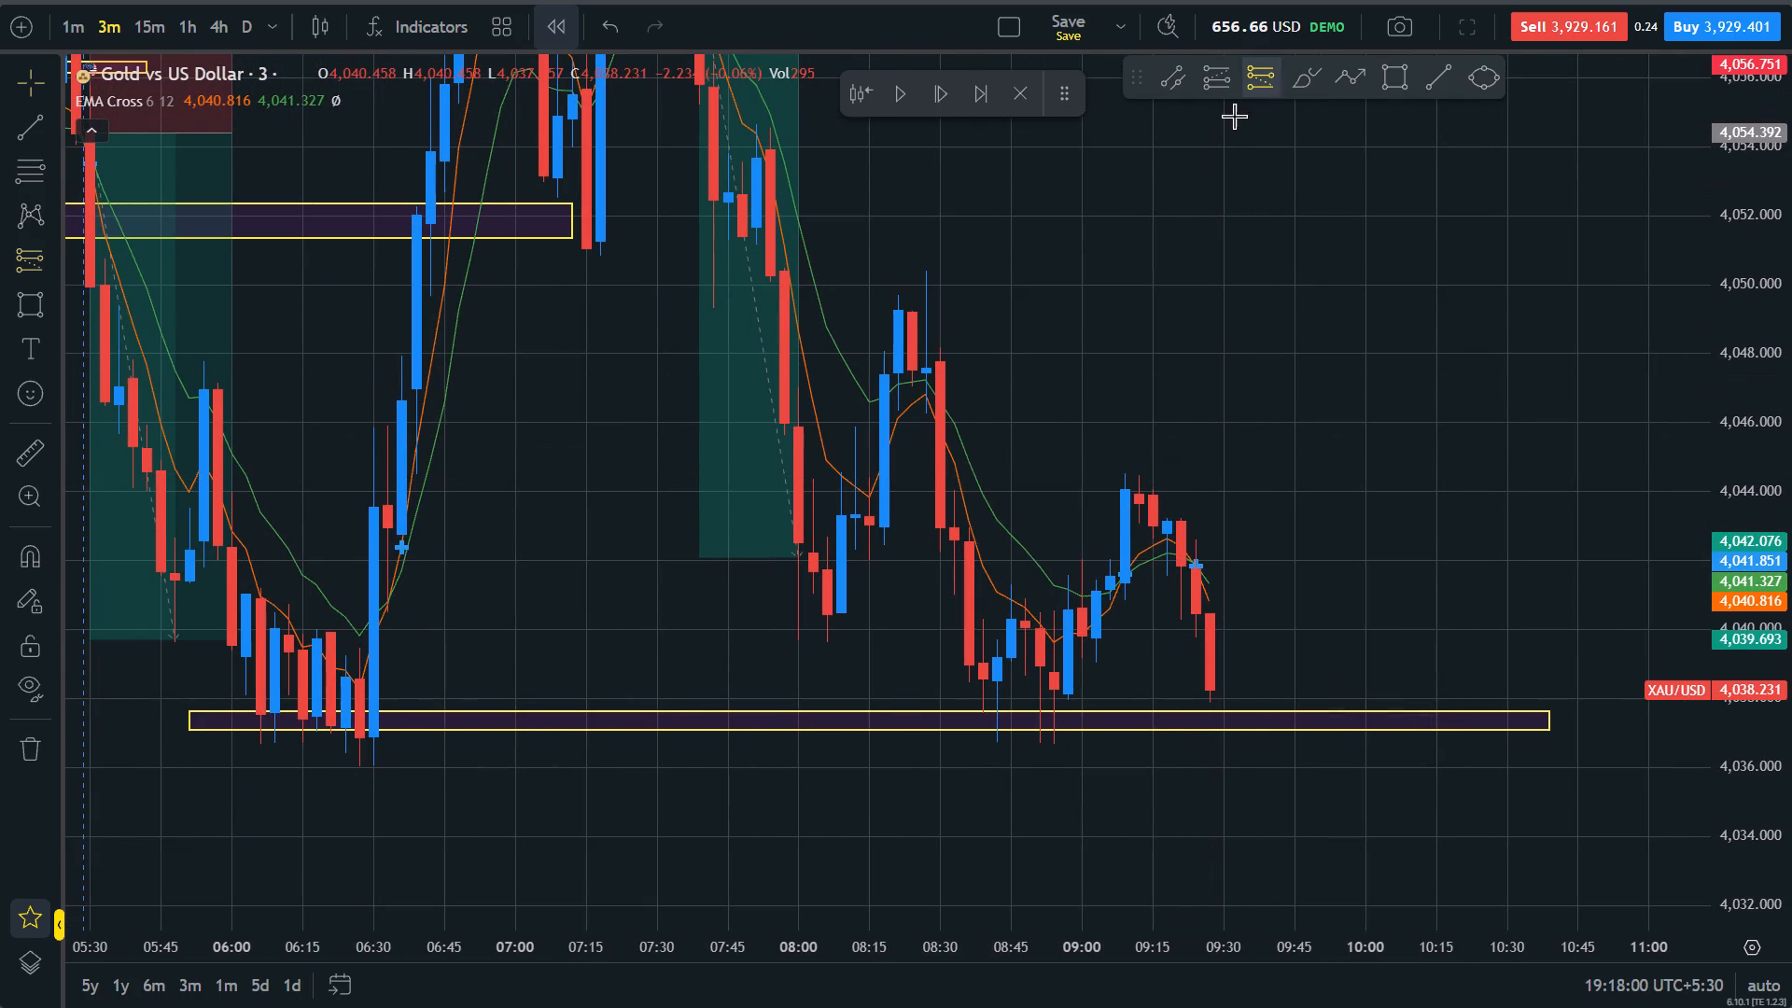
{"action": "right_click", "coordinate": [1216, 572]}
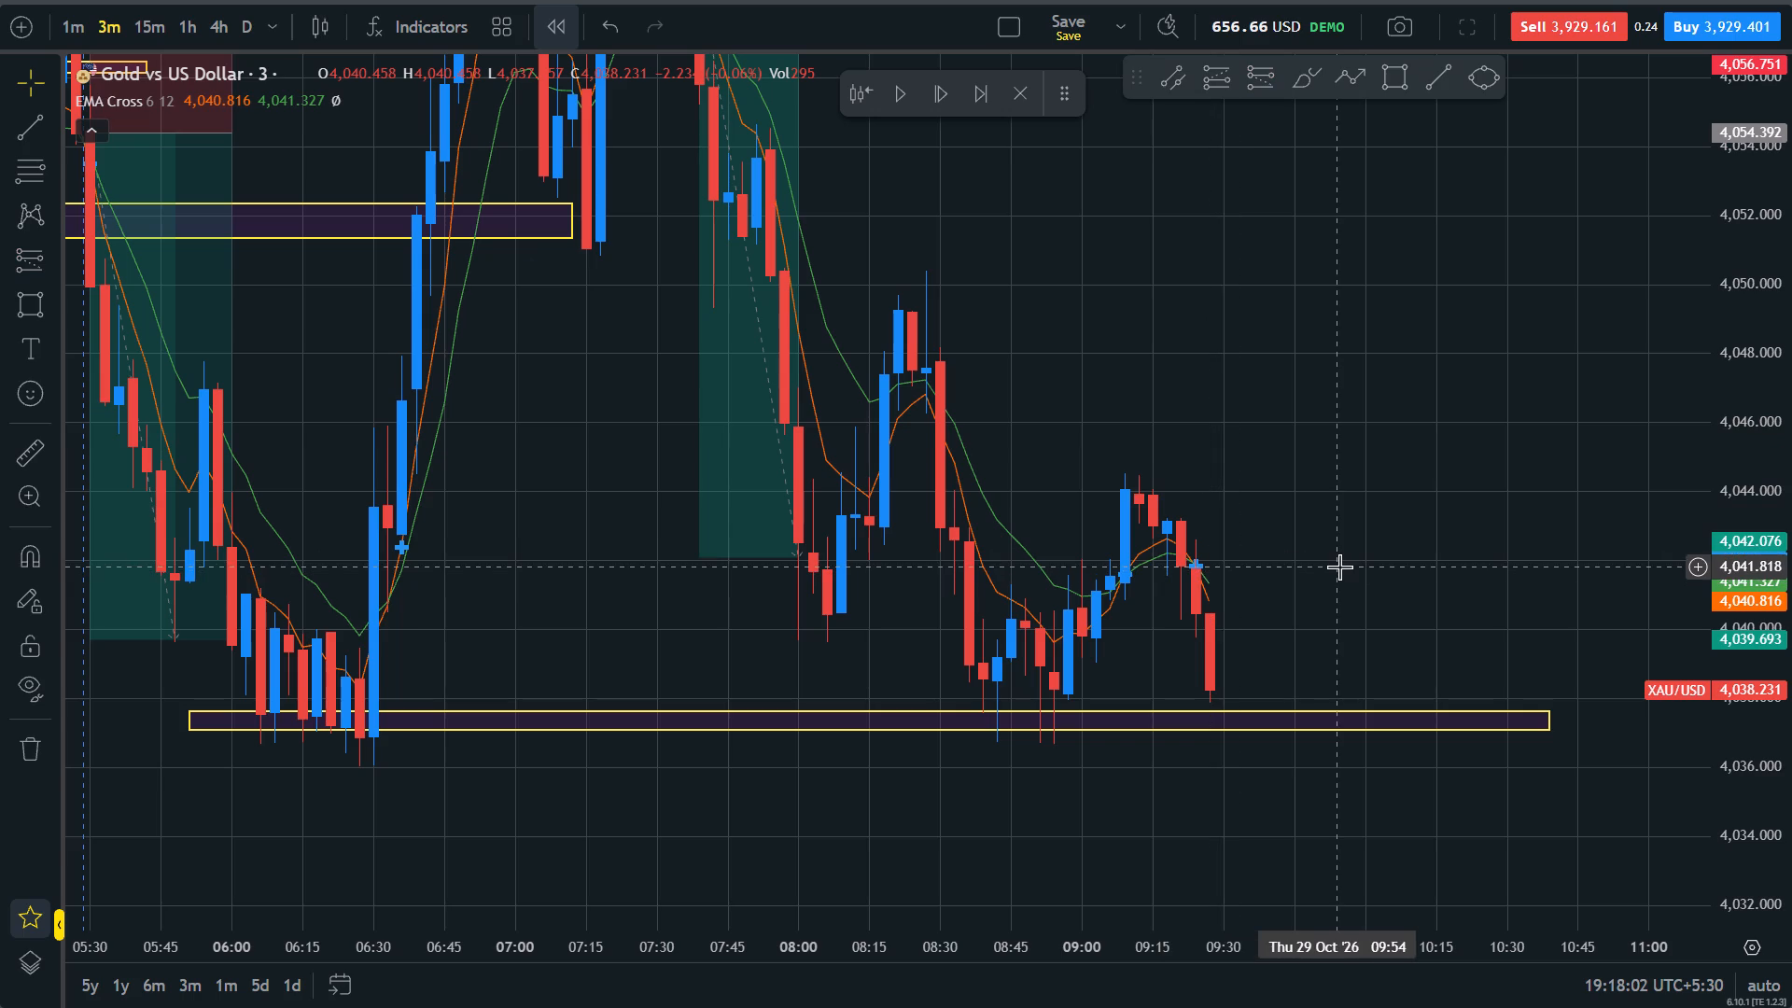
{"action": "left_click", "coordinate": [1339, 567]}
Advance the replay 18 candles, to the 10:21 bar, to follow price around the new thin zone.
{"action": "double_click", "coordinate": [949, 91]}
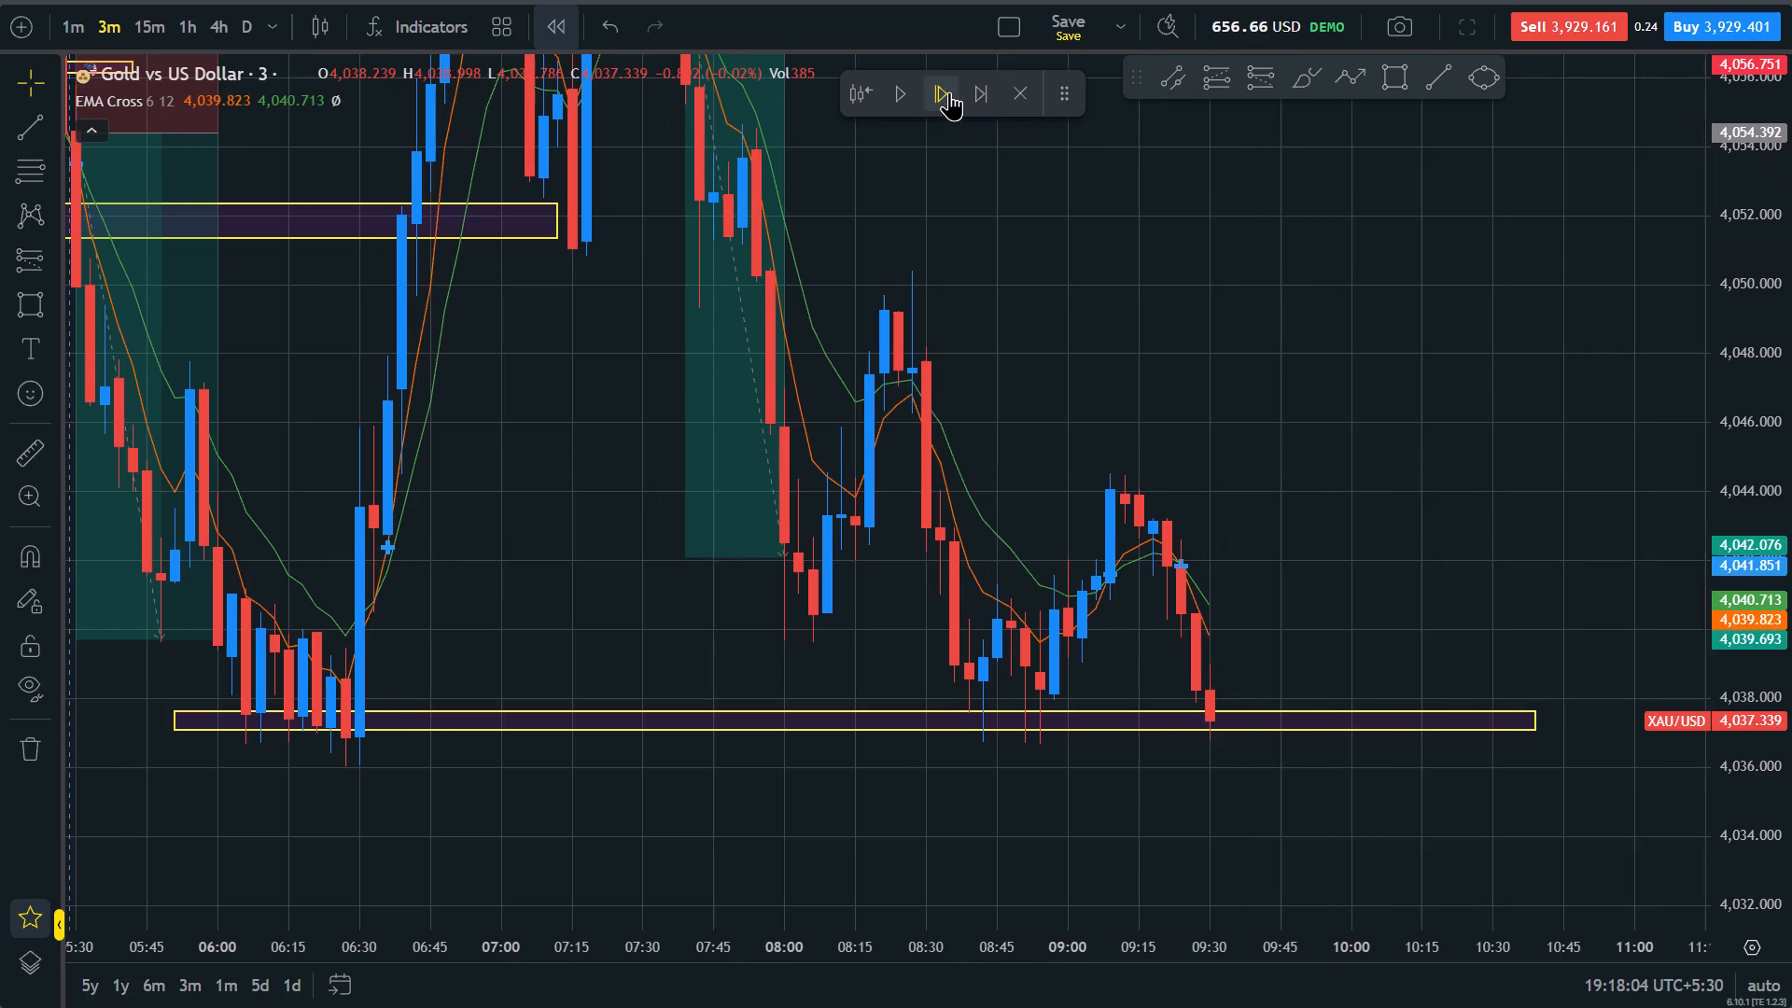
{"action": "double_click", "coordinate": [949, 91]}
{"action": "triple_click", "coordinate": [949, 91]}
{"action": "triple_click", "coordinate": [949, 91]}
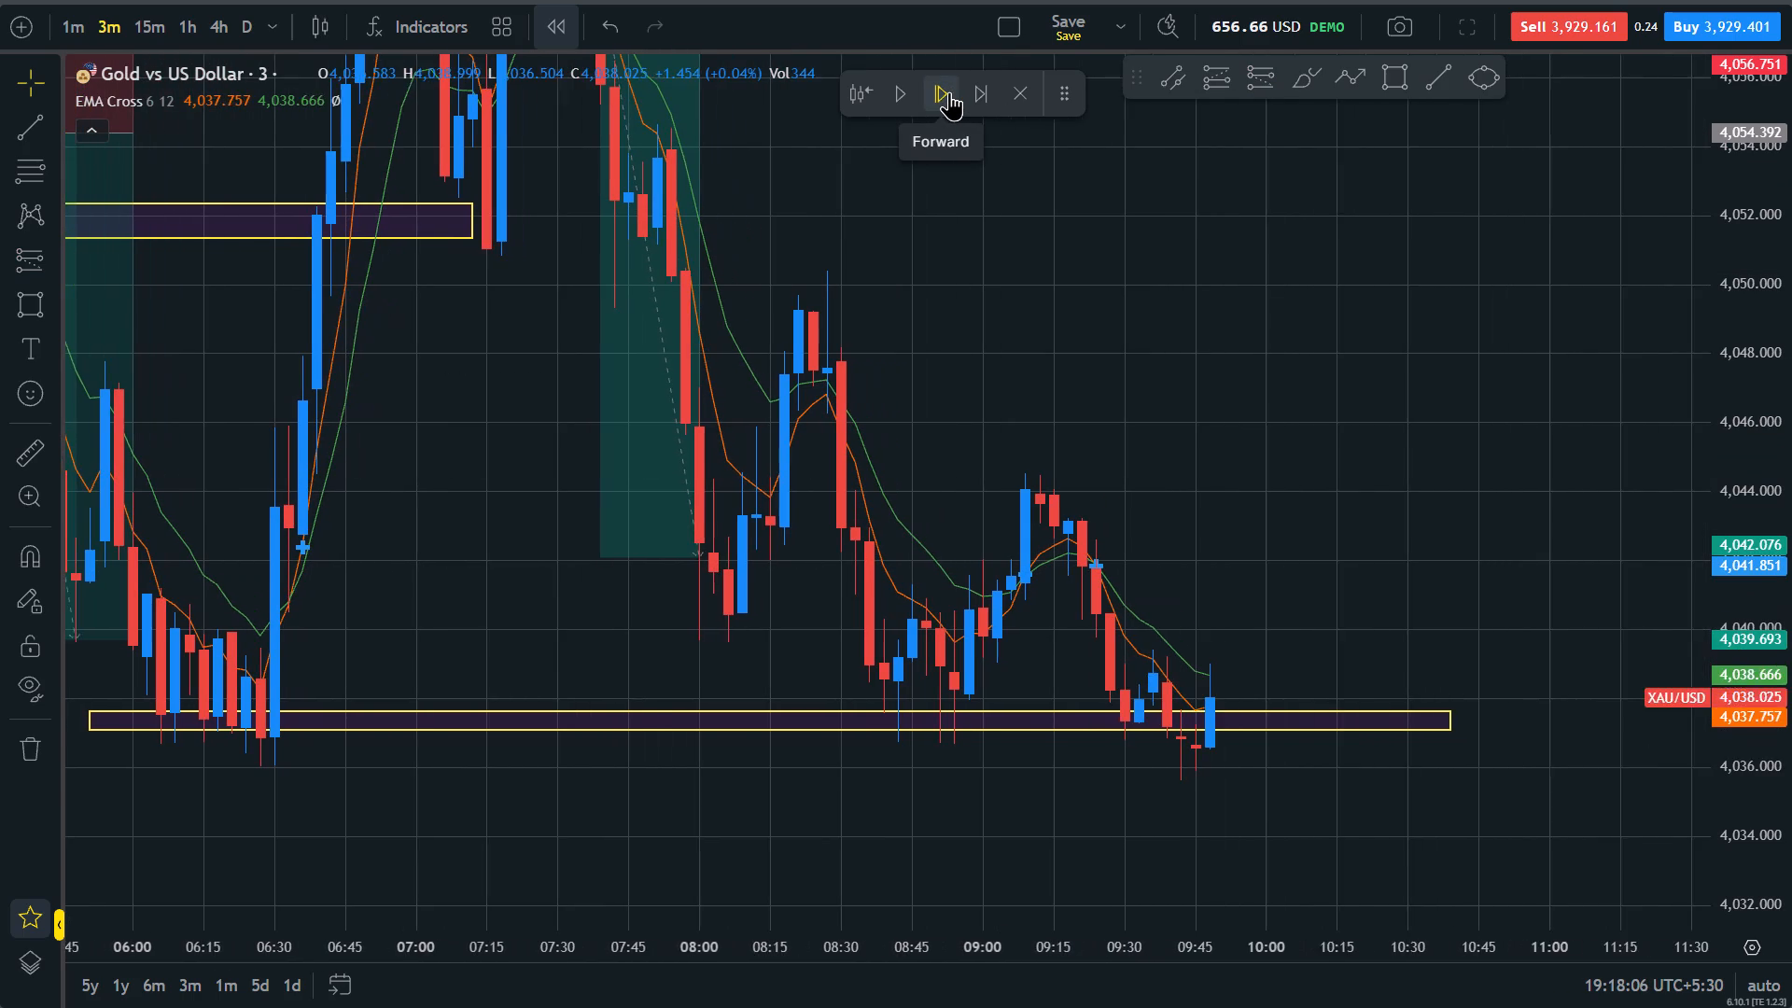
{"action": "triple_click", "coordinate": [949, 91]}
{"action": "triple_click", "coordinate": [949, 91]}
{"action": "double_click", "coordinate": [949, 91]}
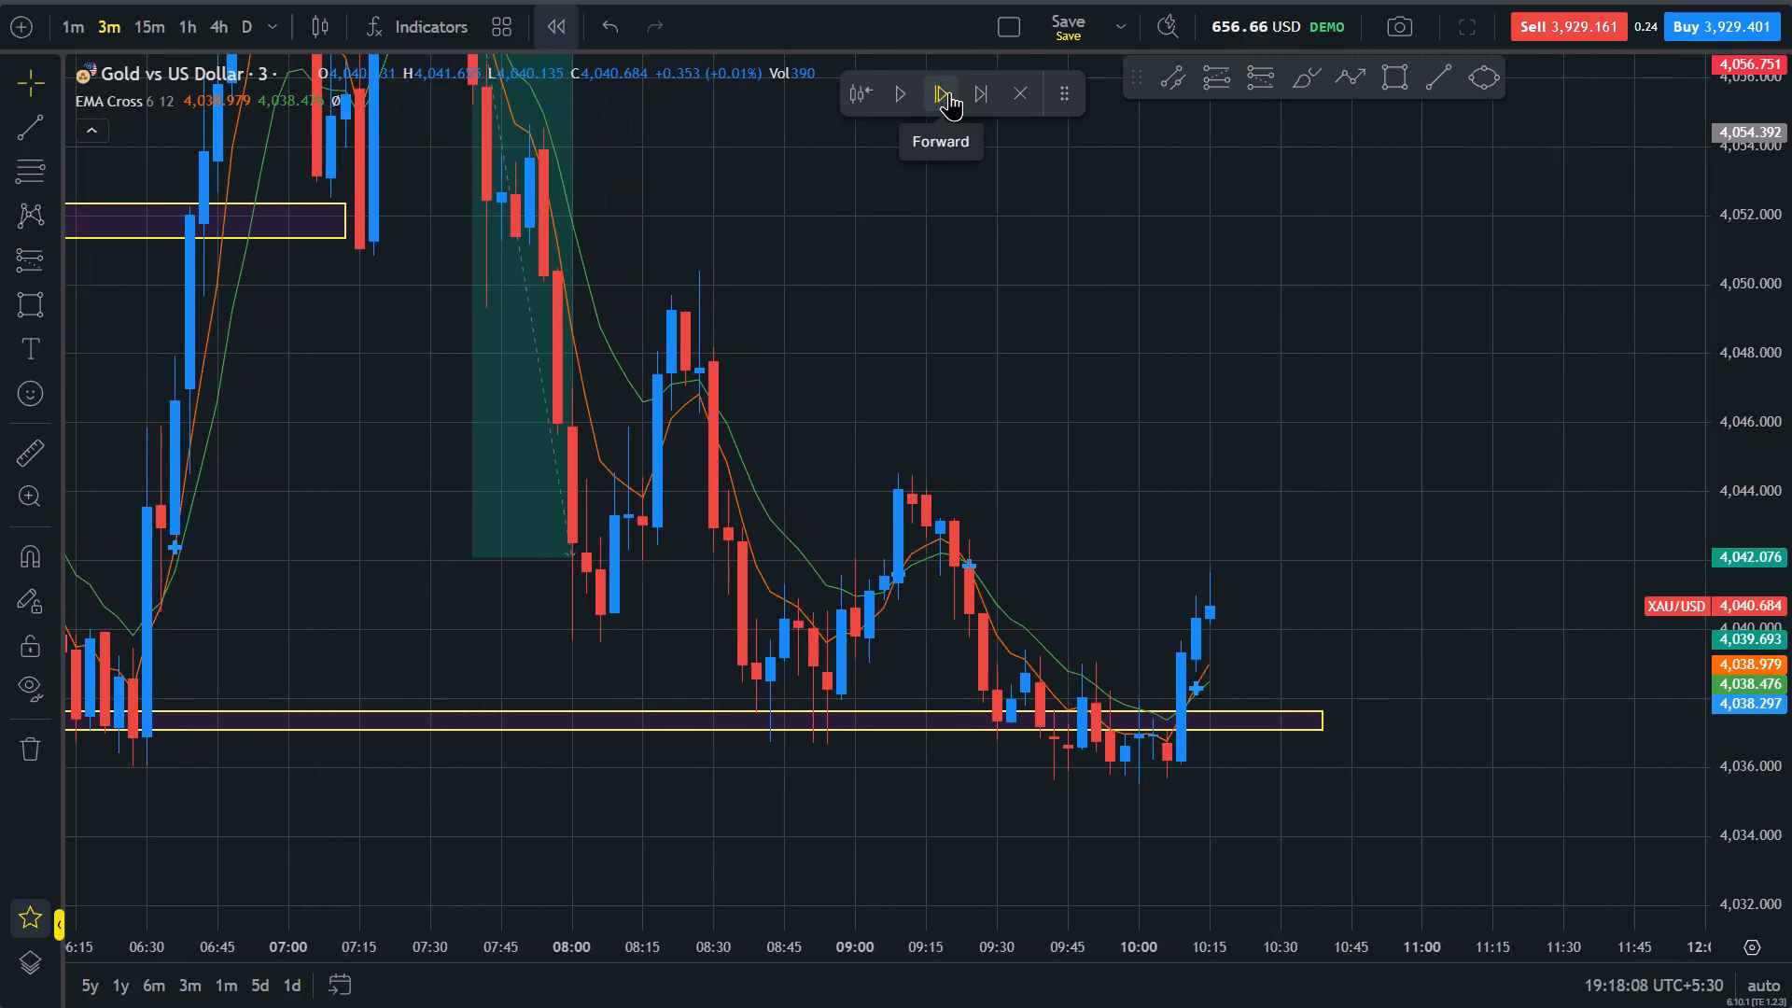
Examine how price behaves around the thin zone compared with the earlier swings and the lowest zone.
{"action": "scroll", "coordinate": [1337, 537], "scroll_direction": "down", "scroll_amount": 6}
{"action": "scroll", "coordinate": [1535, 560], "scroll_direction": "down", "scroll_amount": 4}
{"action": "left_click_drag", "start_coordinate": [1791, 237], "coordinate": [1791, 474]}
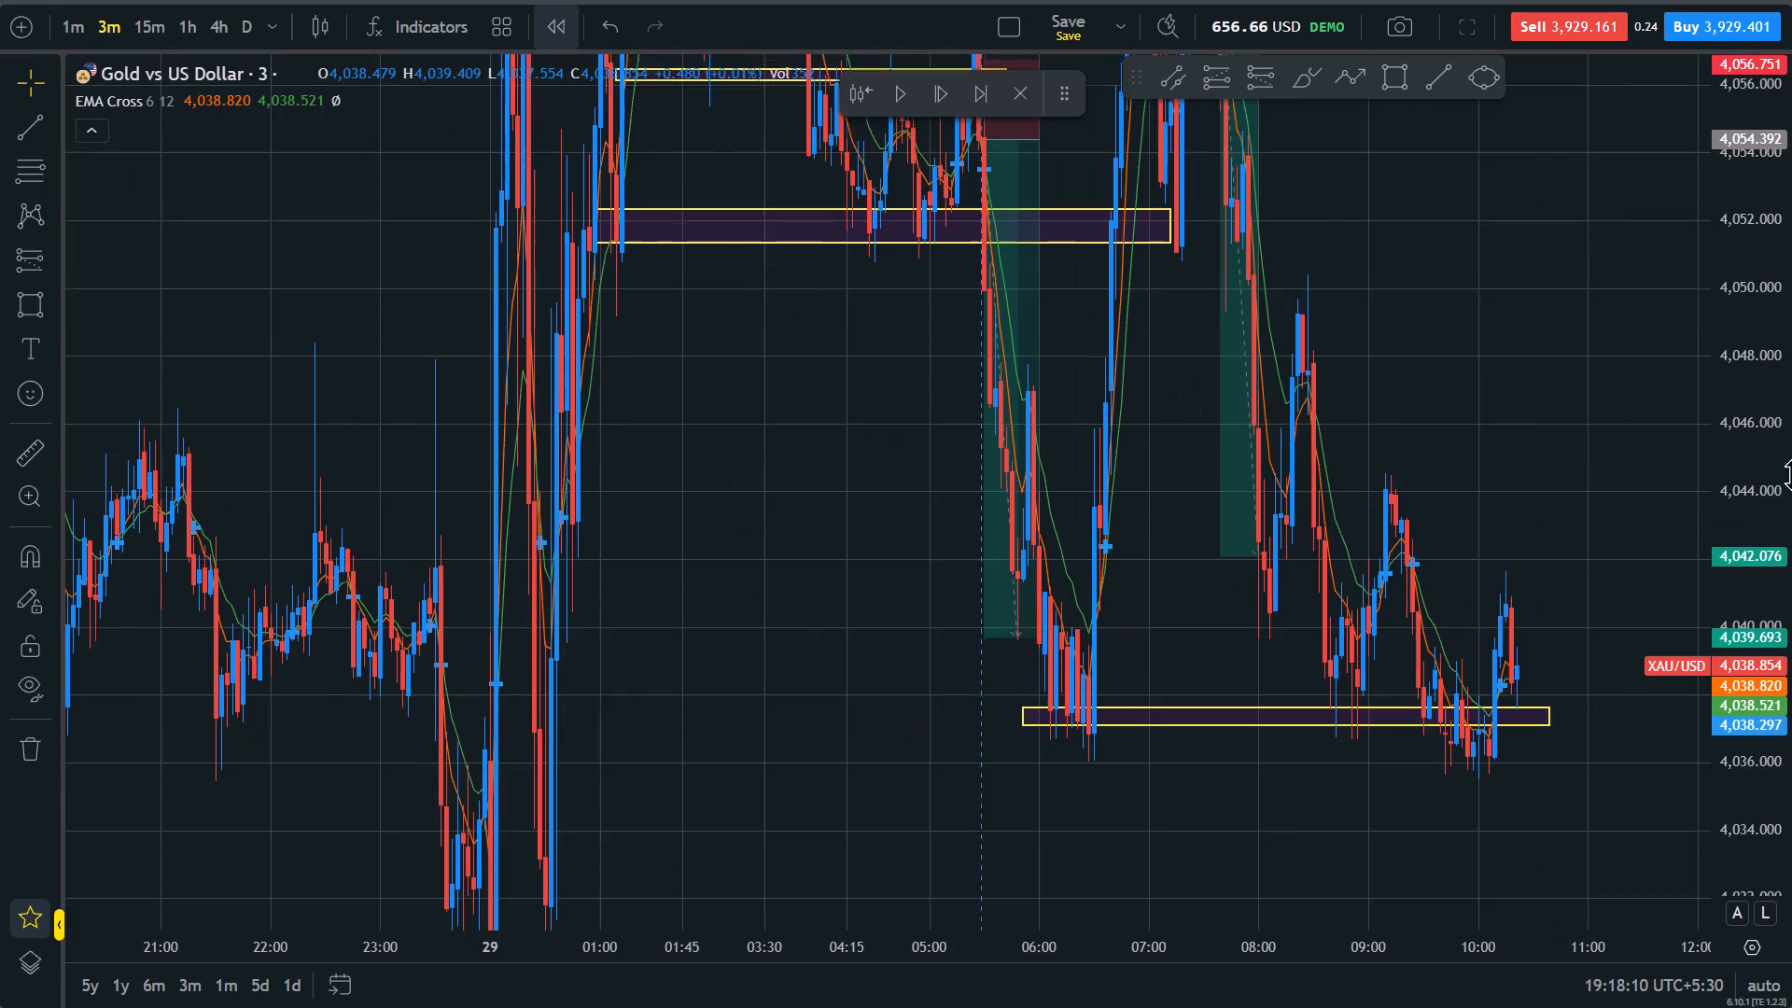
{"action": "left_click_drag", "start_coordinate": [1791, 474], "coordinate": [1791, 669]}
{"action": "scroll", "coordinate": [1421, 561], "scroll_direction": "up", "scroll_amount": 4}
{"action": "left_click_drag", "start_coordinate": [1791, 739], "coordinate": [1685, 337]}
{"action": "left_click_drag", "start_coordinate": [1482, 533], "coordinate": [1119, 529]}
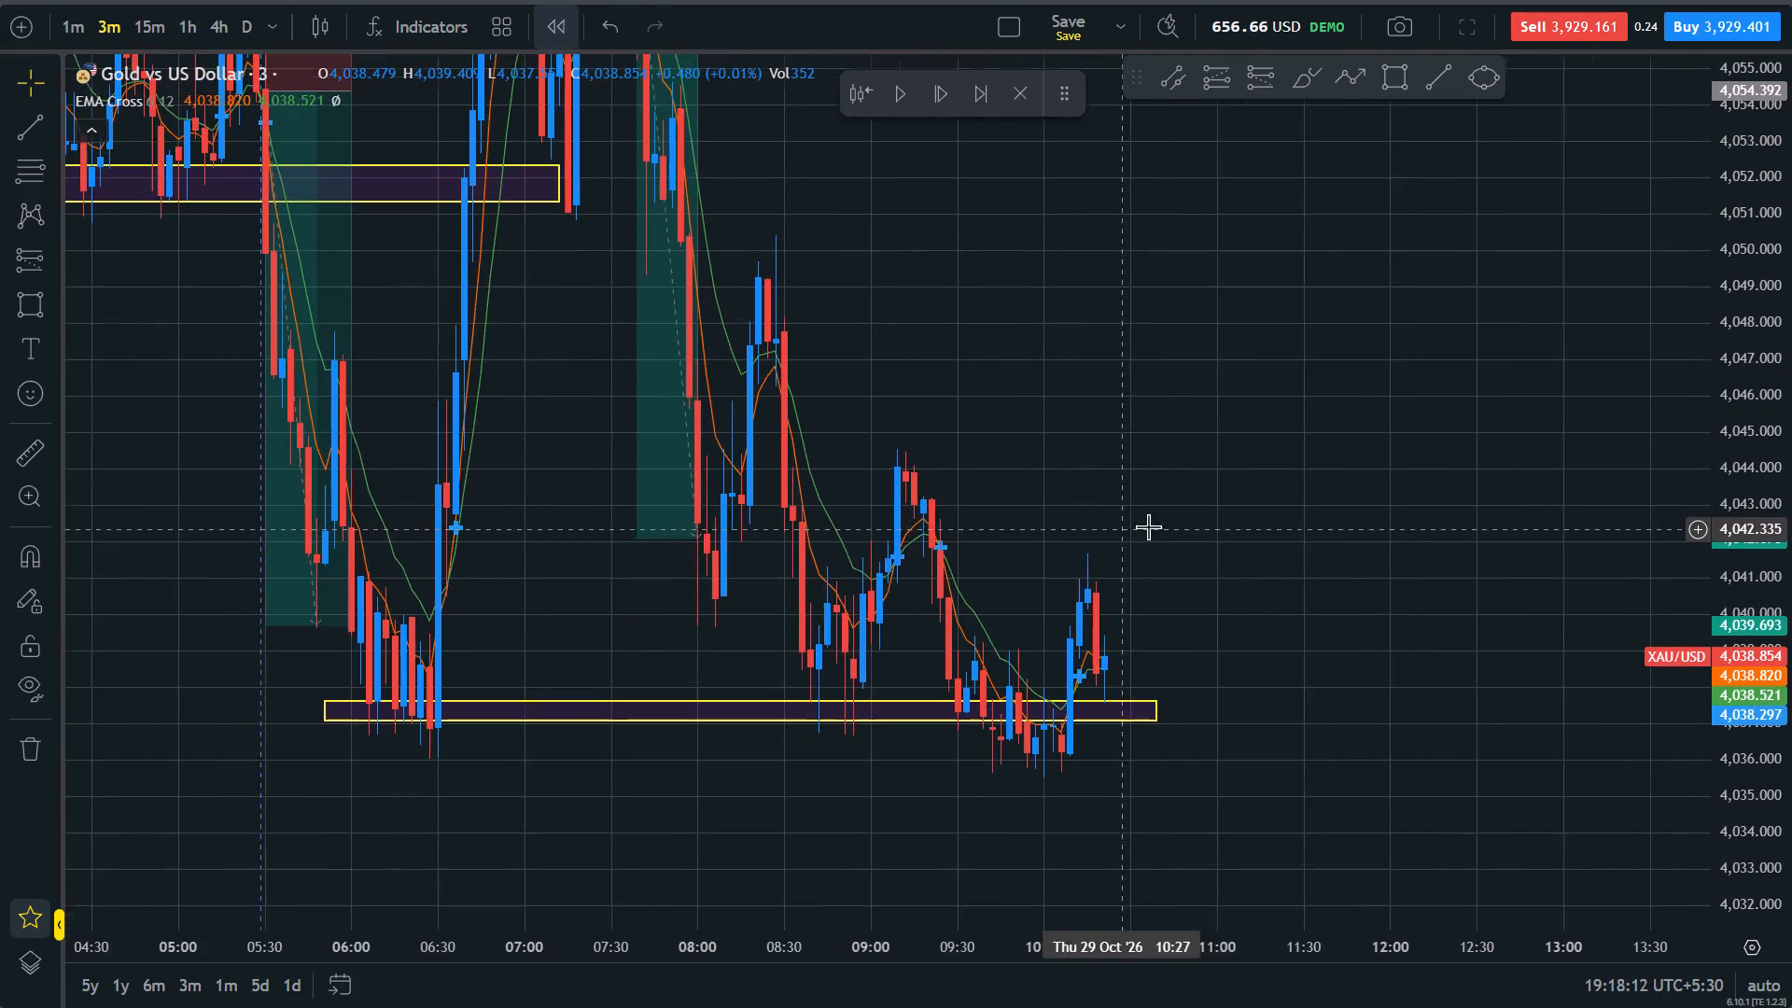
{"action": "scroll", "coordinate": [1276, 530], "scroll_direction": "down", "scroll_amount": 5}
{"action": "left_click_drag", "start_coordinate": [1791, 242], "coordinate": [1789, 647]}
{"action": "scroll", "coordinate": [1490, 493], "scroll_direction": "up", "scroll_amount": 3}
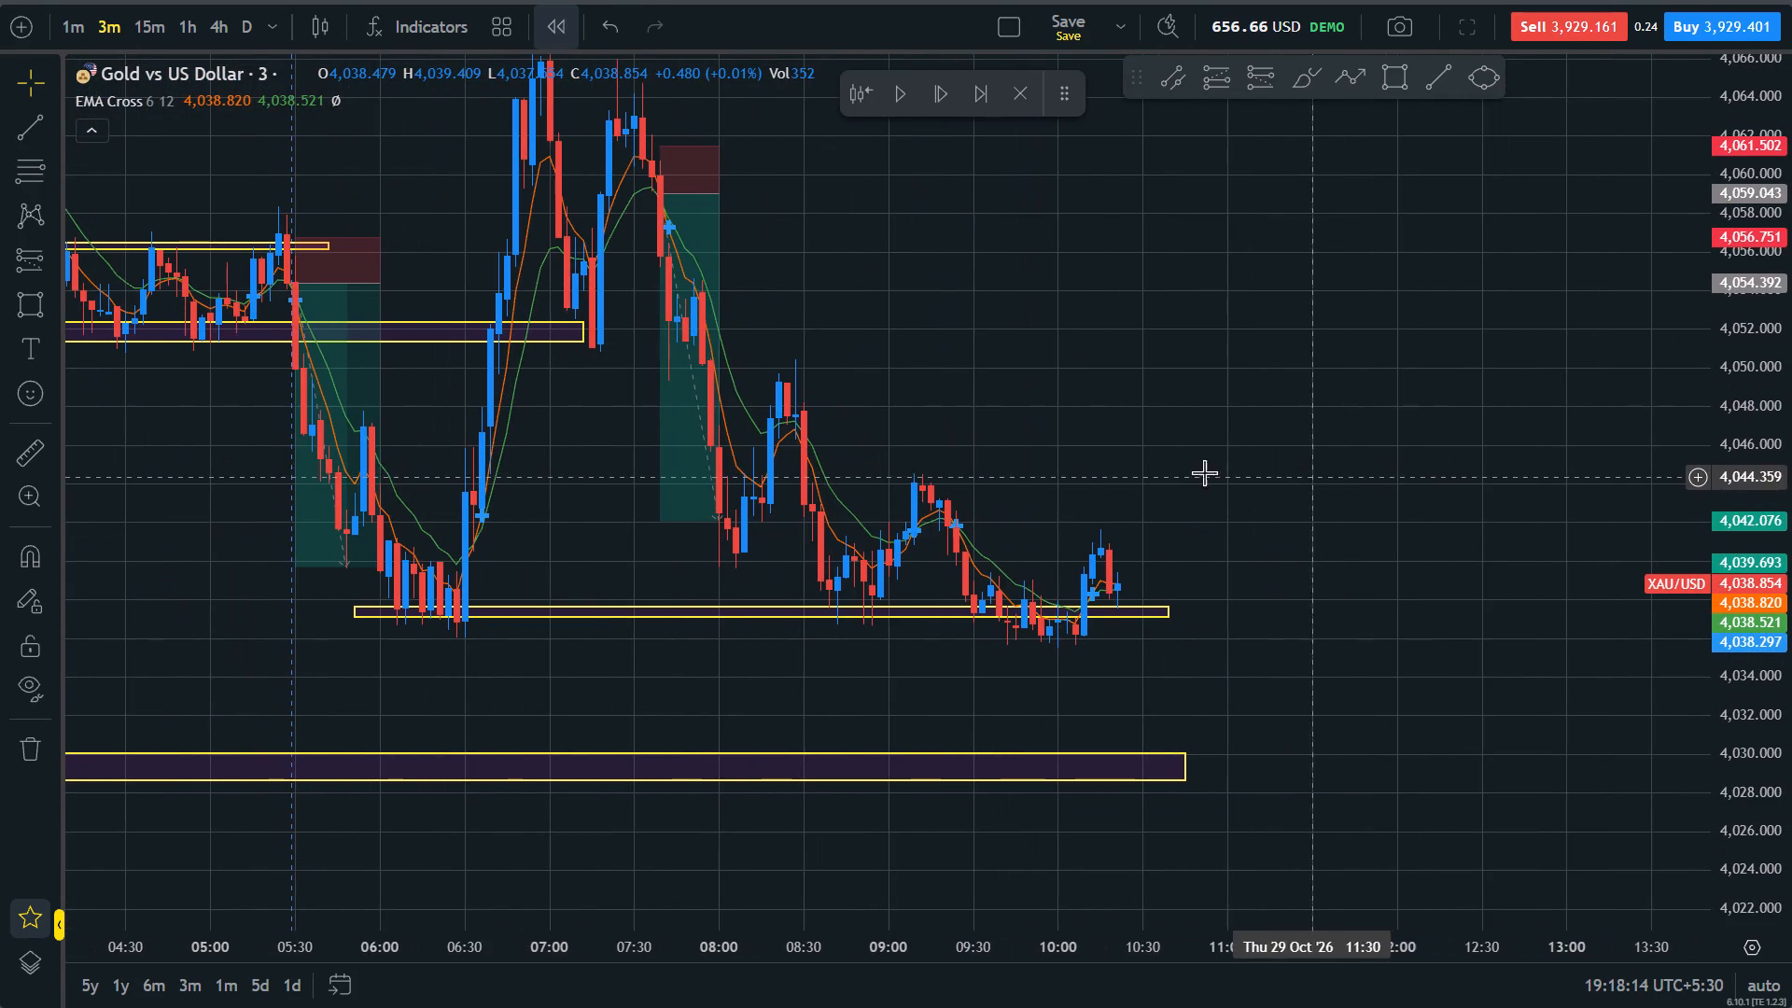
{"action": "left_click", "coordinate": [1184, 471]}
Move the floating replay controls to just beneath the floating drawing tools.
{"action": "left_click_drag", "start_coordinate": [1057, 95], "coordinate": [1492, 161]}
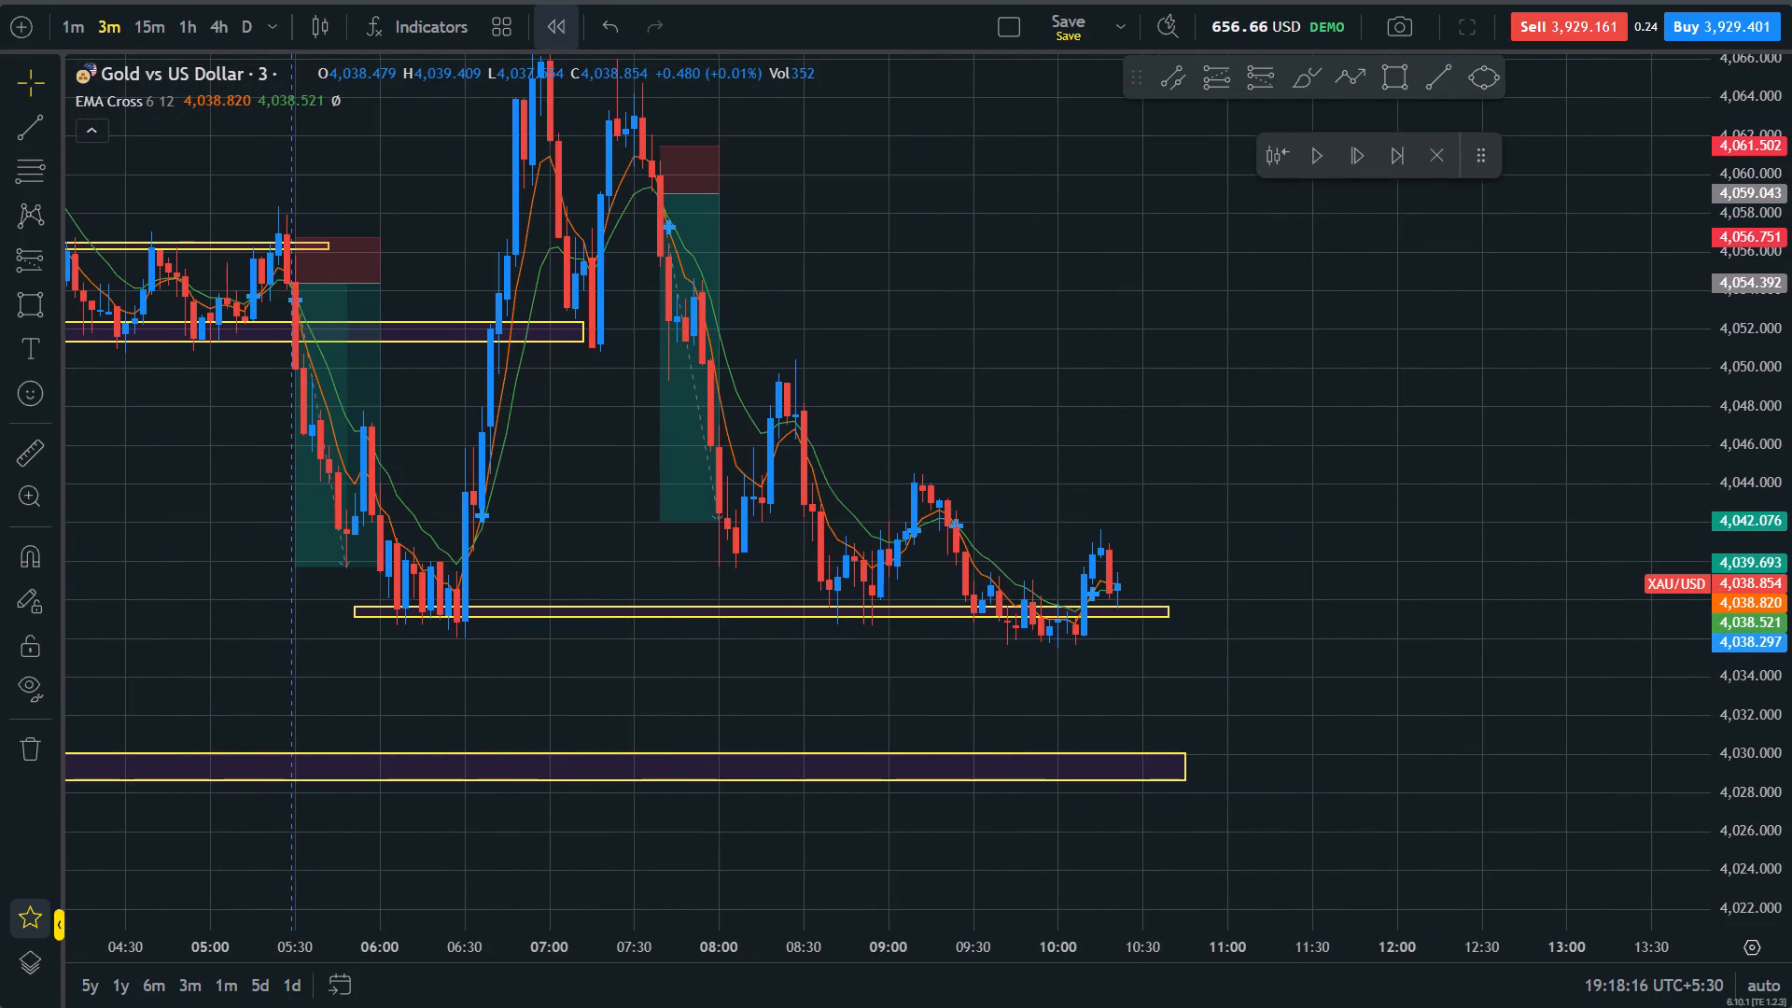
{"action": "left_click_drag", "start_coordinate": [1492, 161], "coordinate": [1404, 157]}
Advance the replay 12 candles, to the 10:57 bar, to follow price away from the thin zone.
{"action": "triple_click", "coordinate": [1278, 161]}
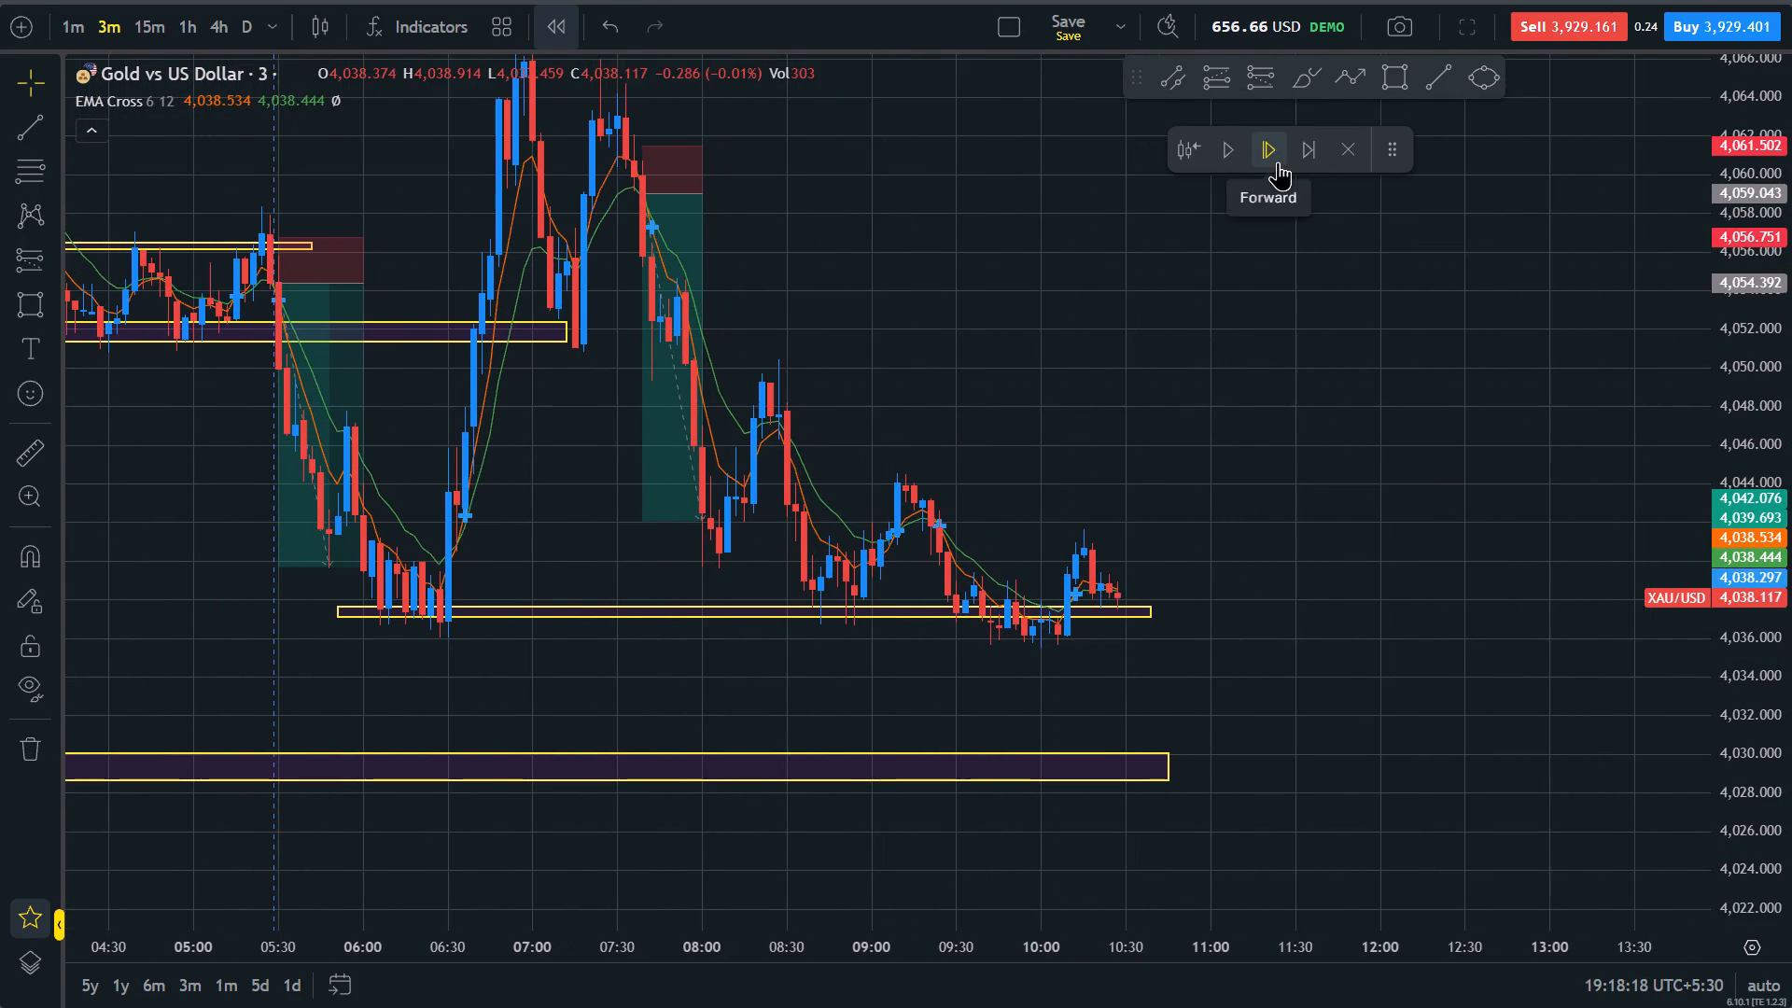
{"action": "left_click", "coordinate": [1278, 161]}
{"action": "triple_click", "coordinate": [1278, 161]}
{"action": "left_click", "coordinate": [1278, 161]}
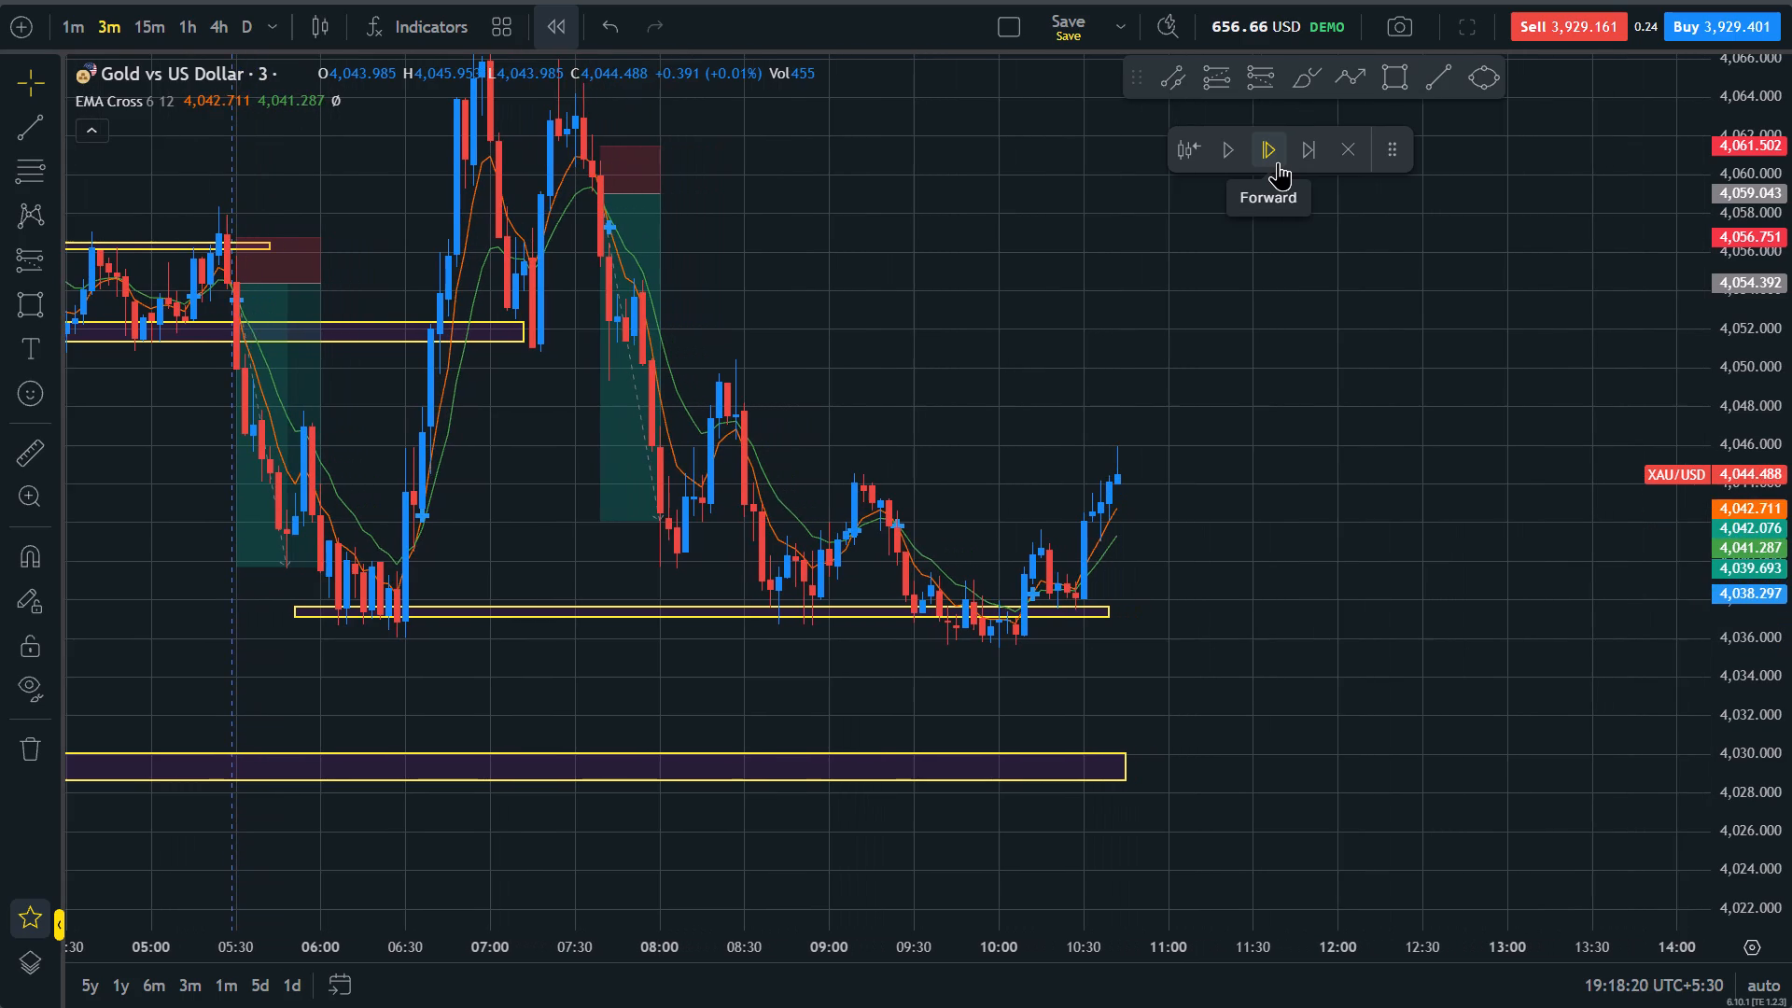
{"action": "left_click", "coordinate": [1278, 161]}
{"action": "scroll", "coordinate": [1297, 442], "scroll_direction": "down", "scroll_amount": 5}
{"action": "left_click_drag", "start_coordinate": [1790, 359], "coordinate": [1780, 446]}
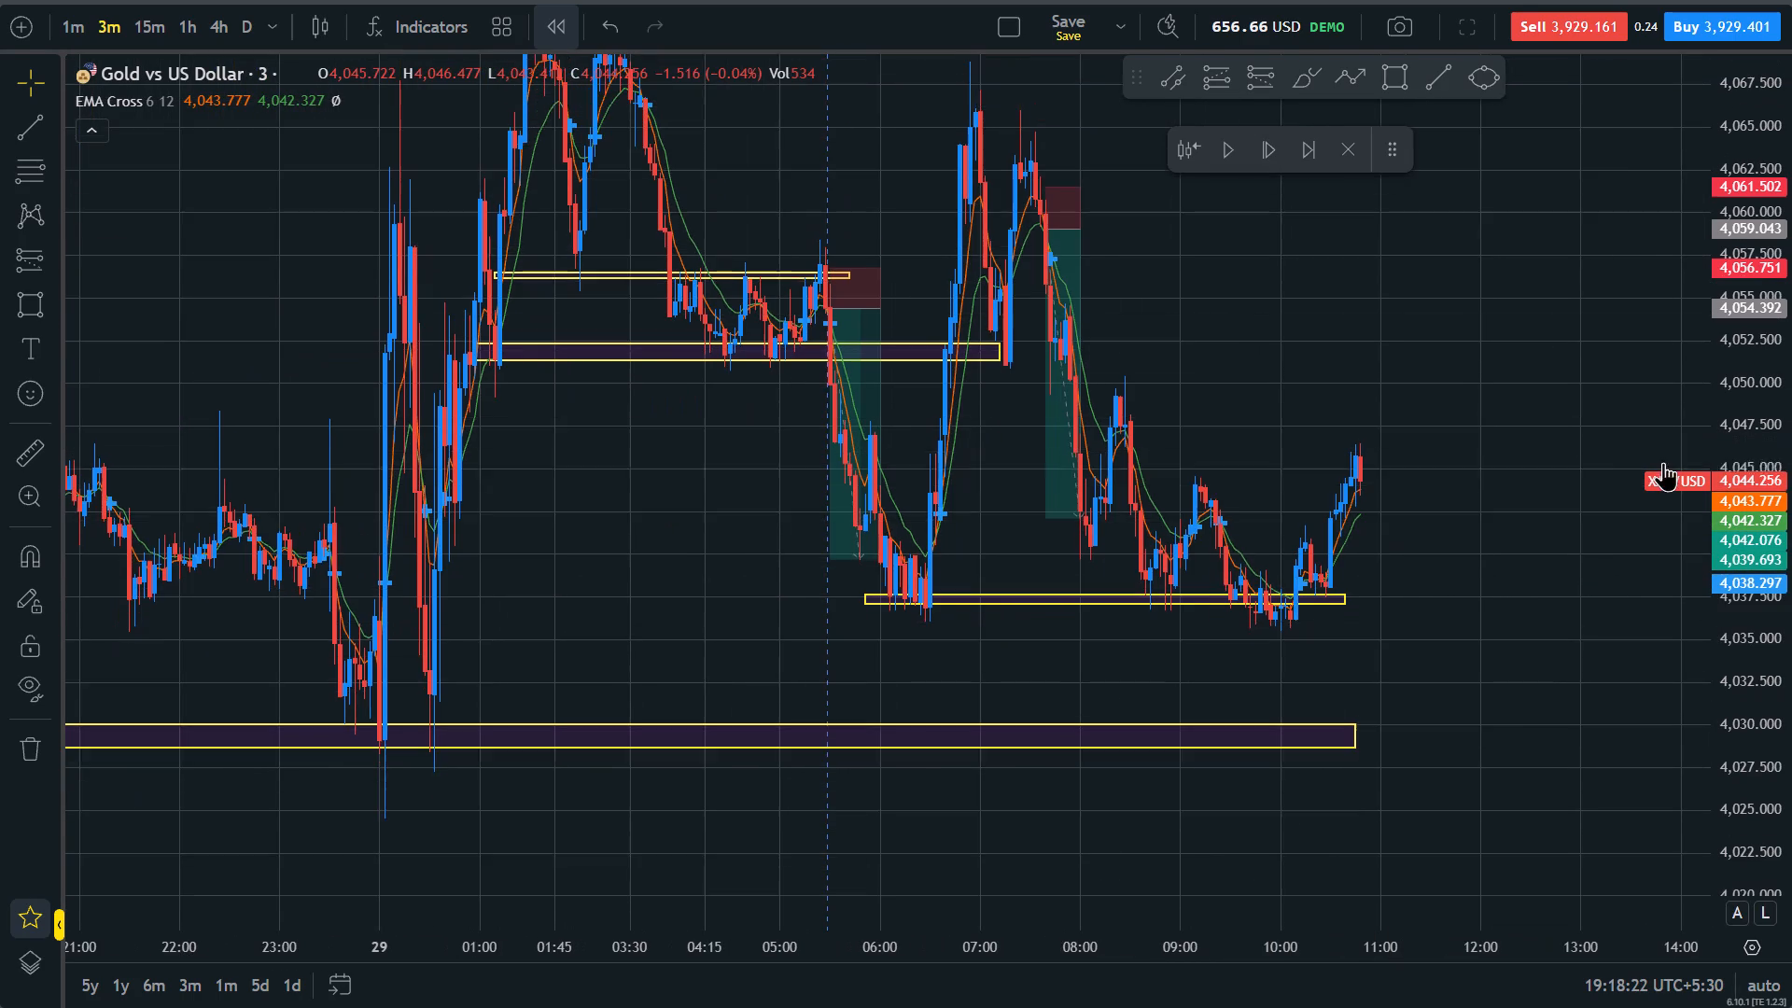
{"action": "scroll", "coordinate": [1534, 469], "scroll_direction": "up", "scroll_amount": 3}
{"action": "left_click_drag", "start_coordinate": [1791, 608], "coordinate": [1771, 471]}
{"action": "scroll", "coordinate": [1490, 523], "scroll_direction": "up", "scroll_amount": 2}
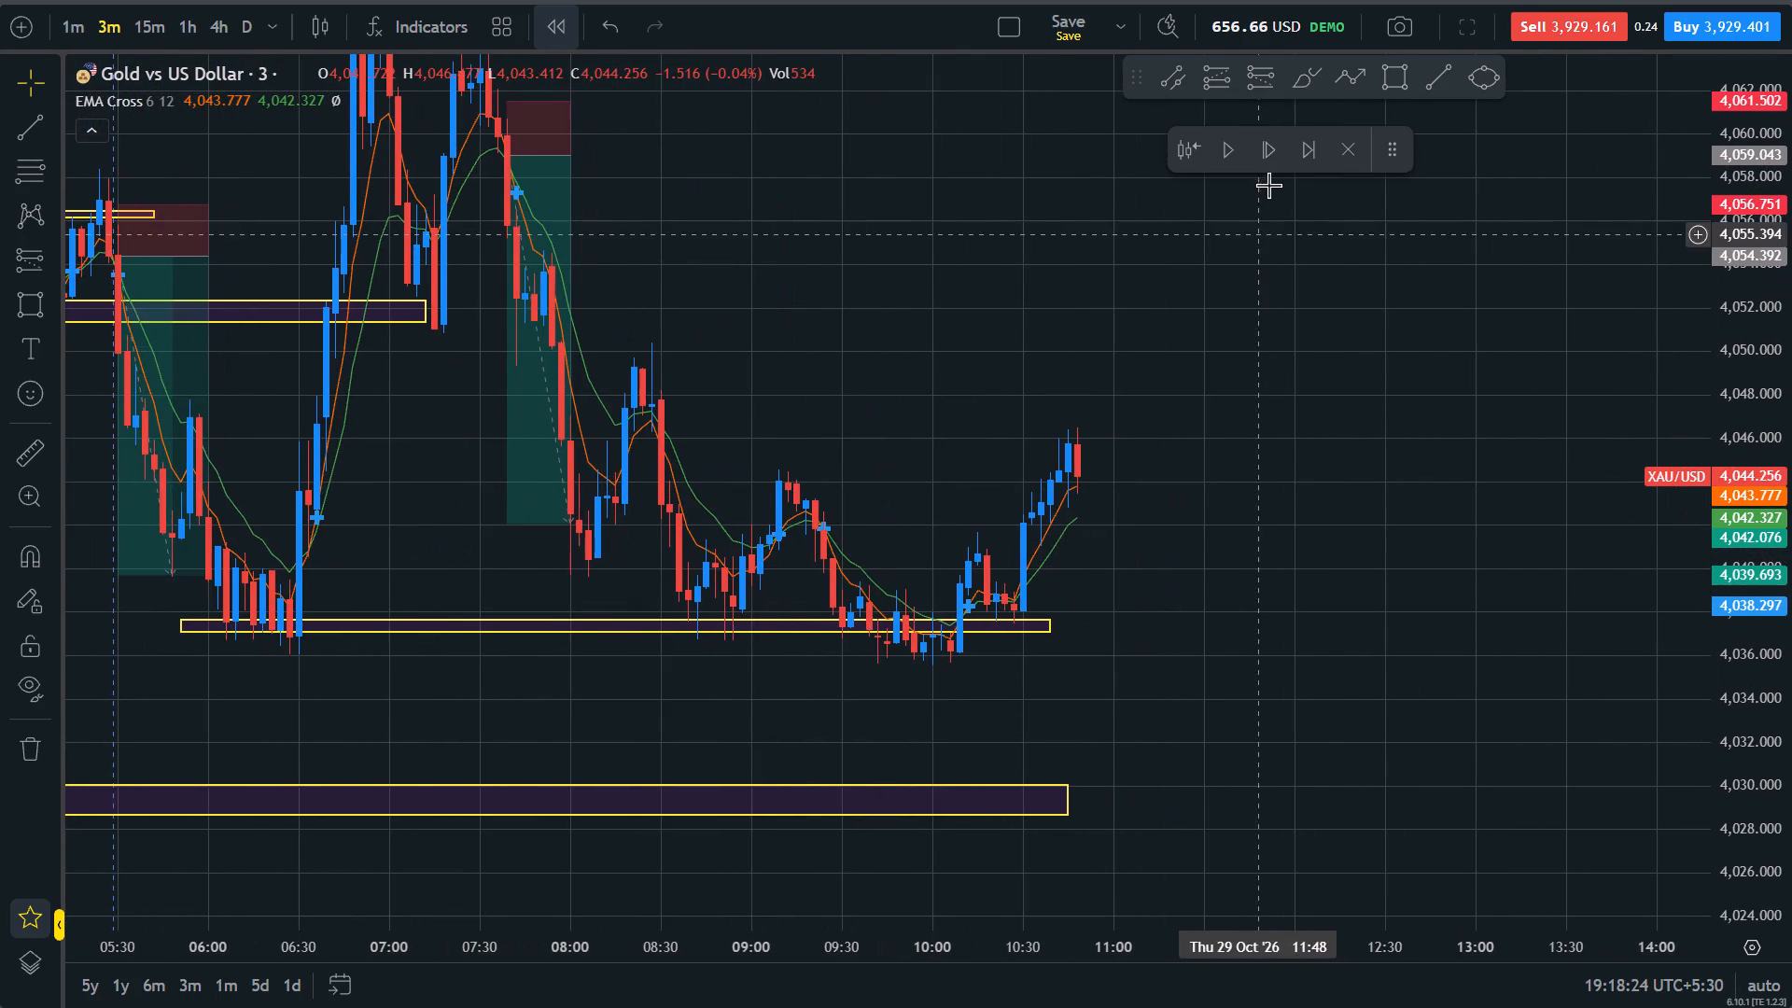
{"action": "triple_click", "coordinate": [1270, 158]}
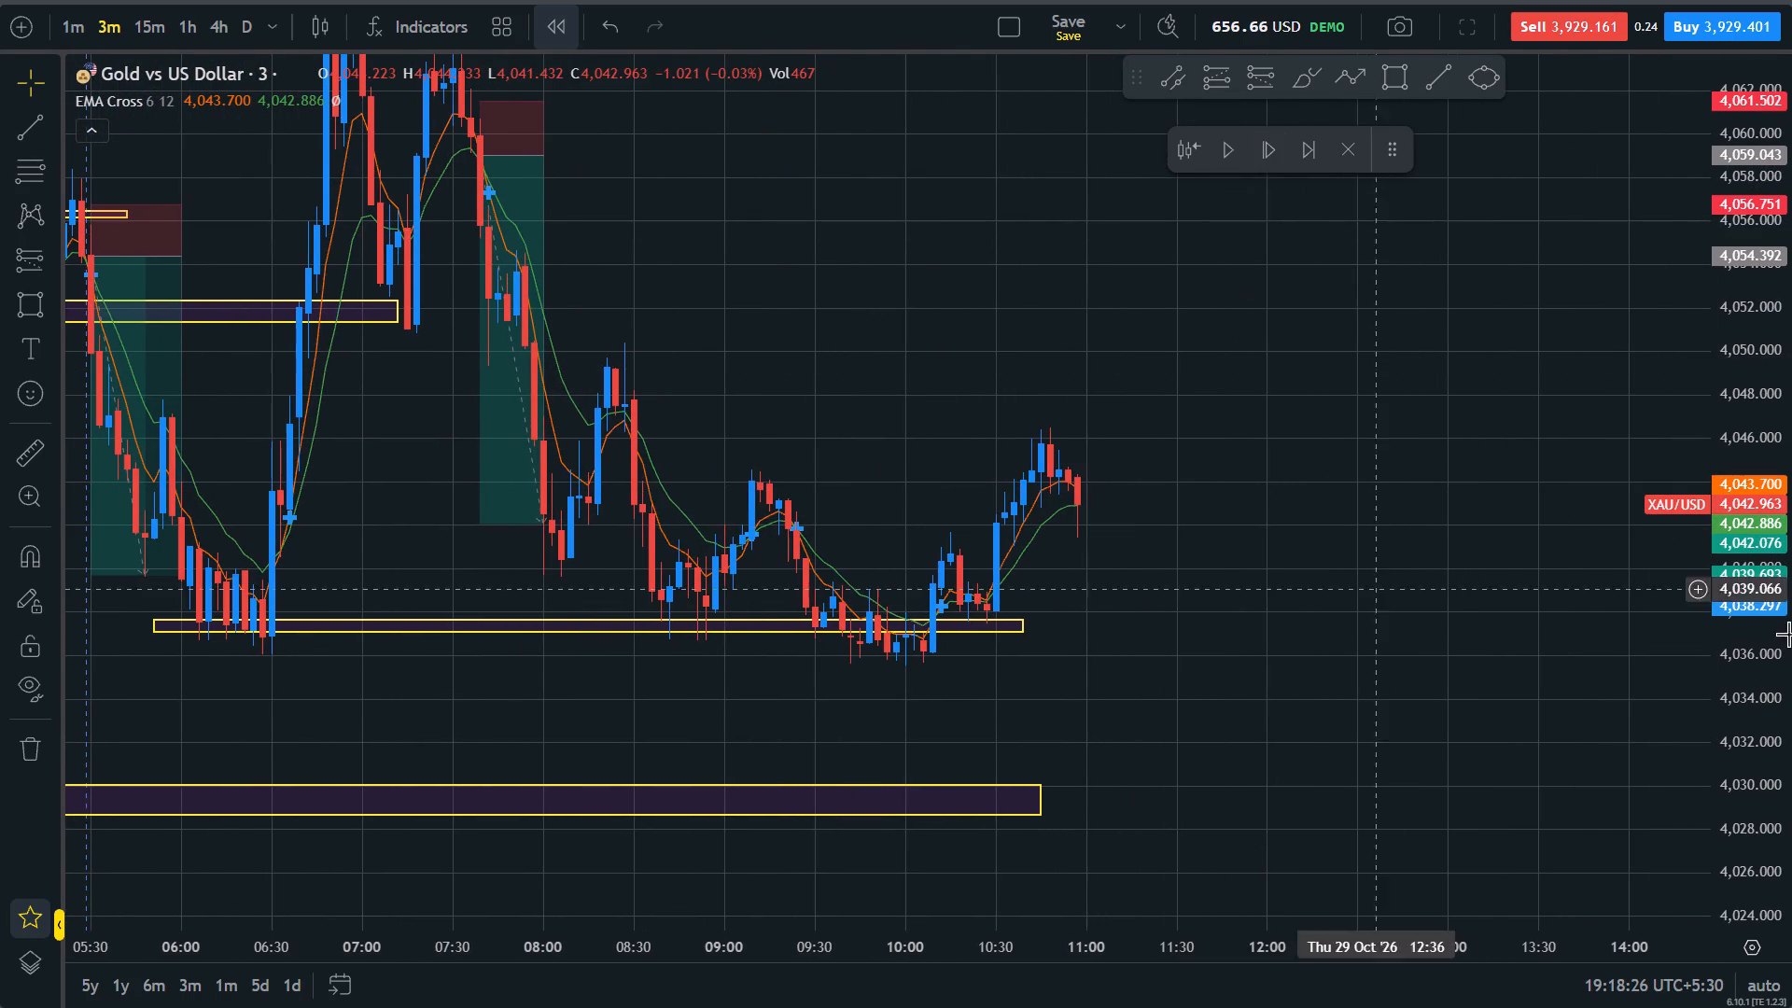
Draw a thin rectangular zone at the 09:10 swing high from 08:27 to about 11:03, between about 4,043.9 and 4,044.1.
{"action": "left_click_drag", "start_coordinate": [1791, 635], "coordinate": [1641, 7]}
{"action": "scroll", "coordinate": [1370, 551], "scroll_direction": "down", "scroll_amount": 5}
{"action": "left_click_drag", "start_coordinate": [1791, 172], "coordinate": [1788, 534]}
{"action": "scroll", "coordinate": [1524, 482], "scroll_direction": "up", "scroll_amount": 2}
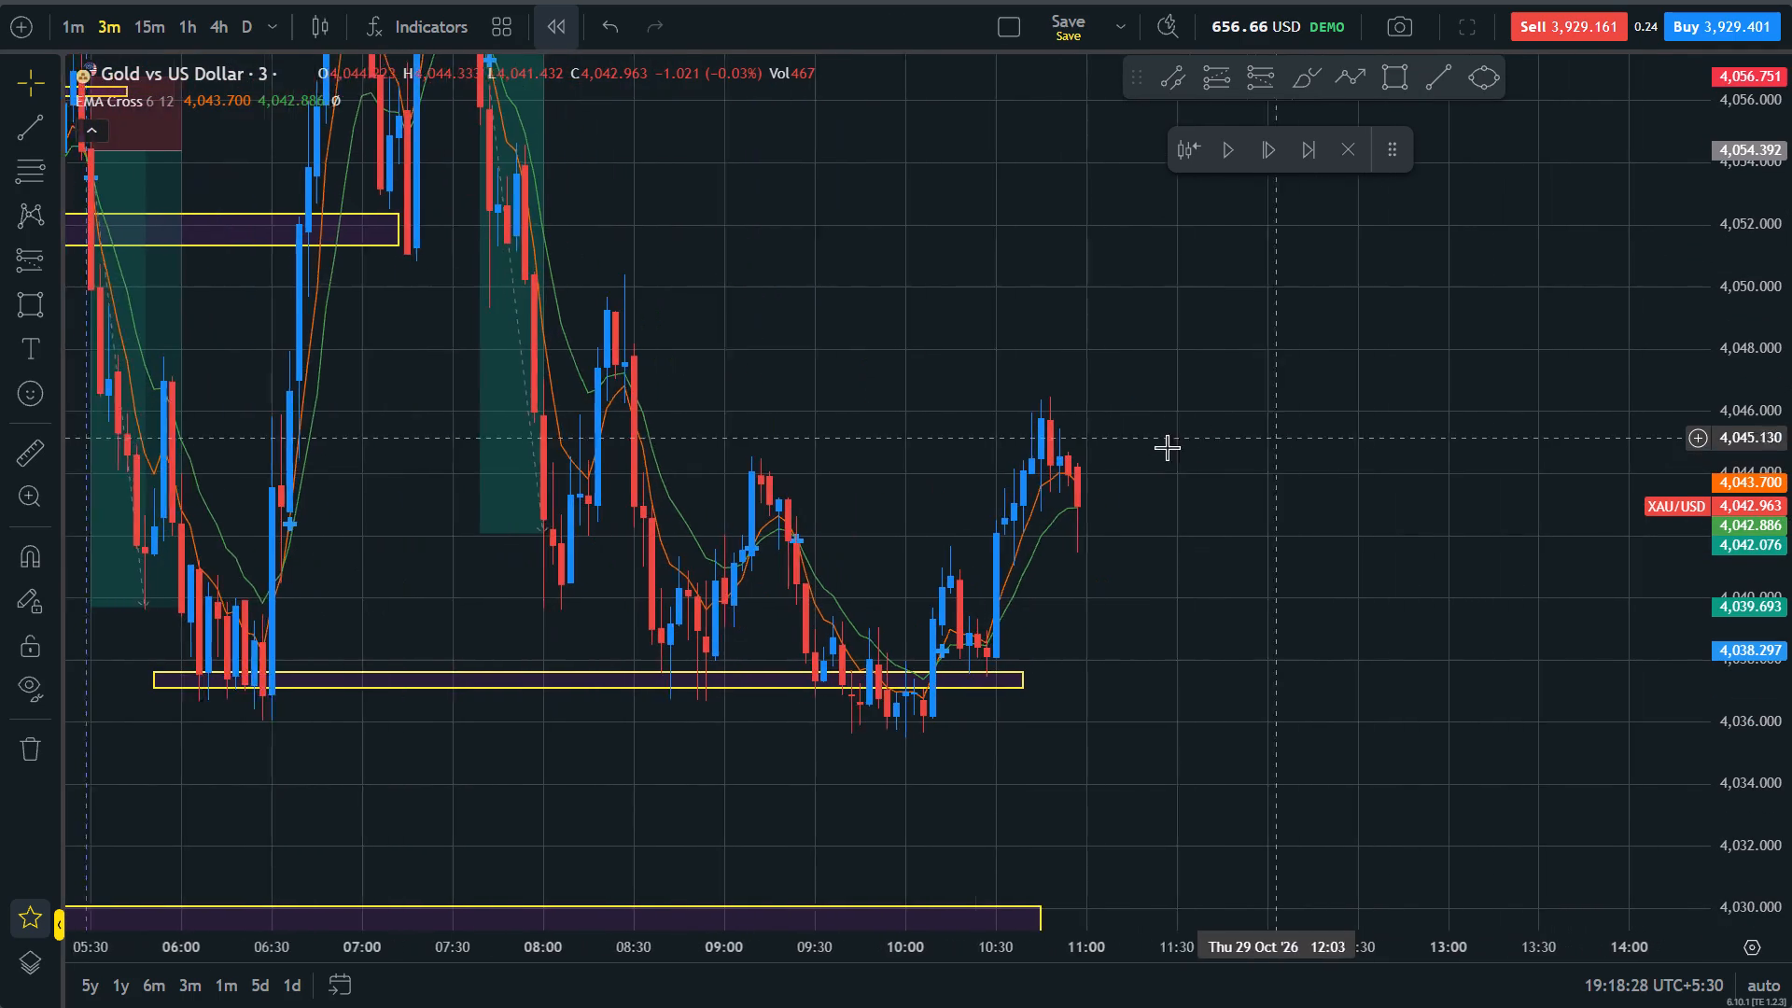
{"action": "scroll", "coordinate": [1167, 447], "scroll_direction": "up", "scroll_amount": 2}
{"action": "left_click", "coordinate": [1098, 464]}
{"action": "scroll", "coordinate": [1098, 464], "scroll_direction": "up", "scroll_amount": 1}
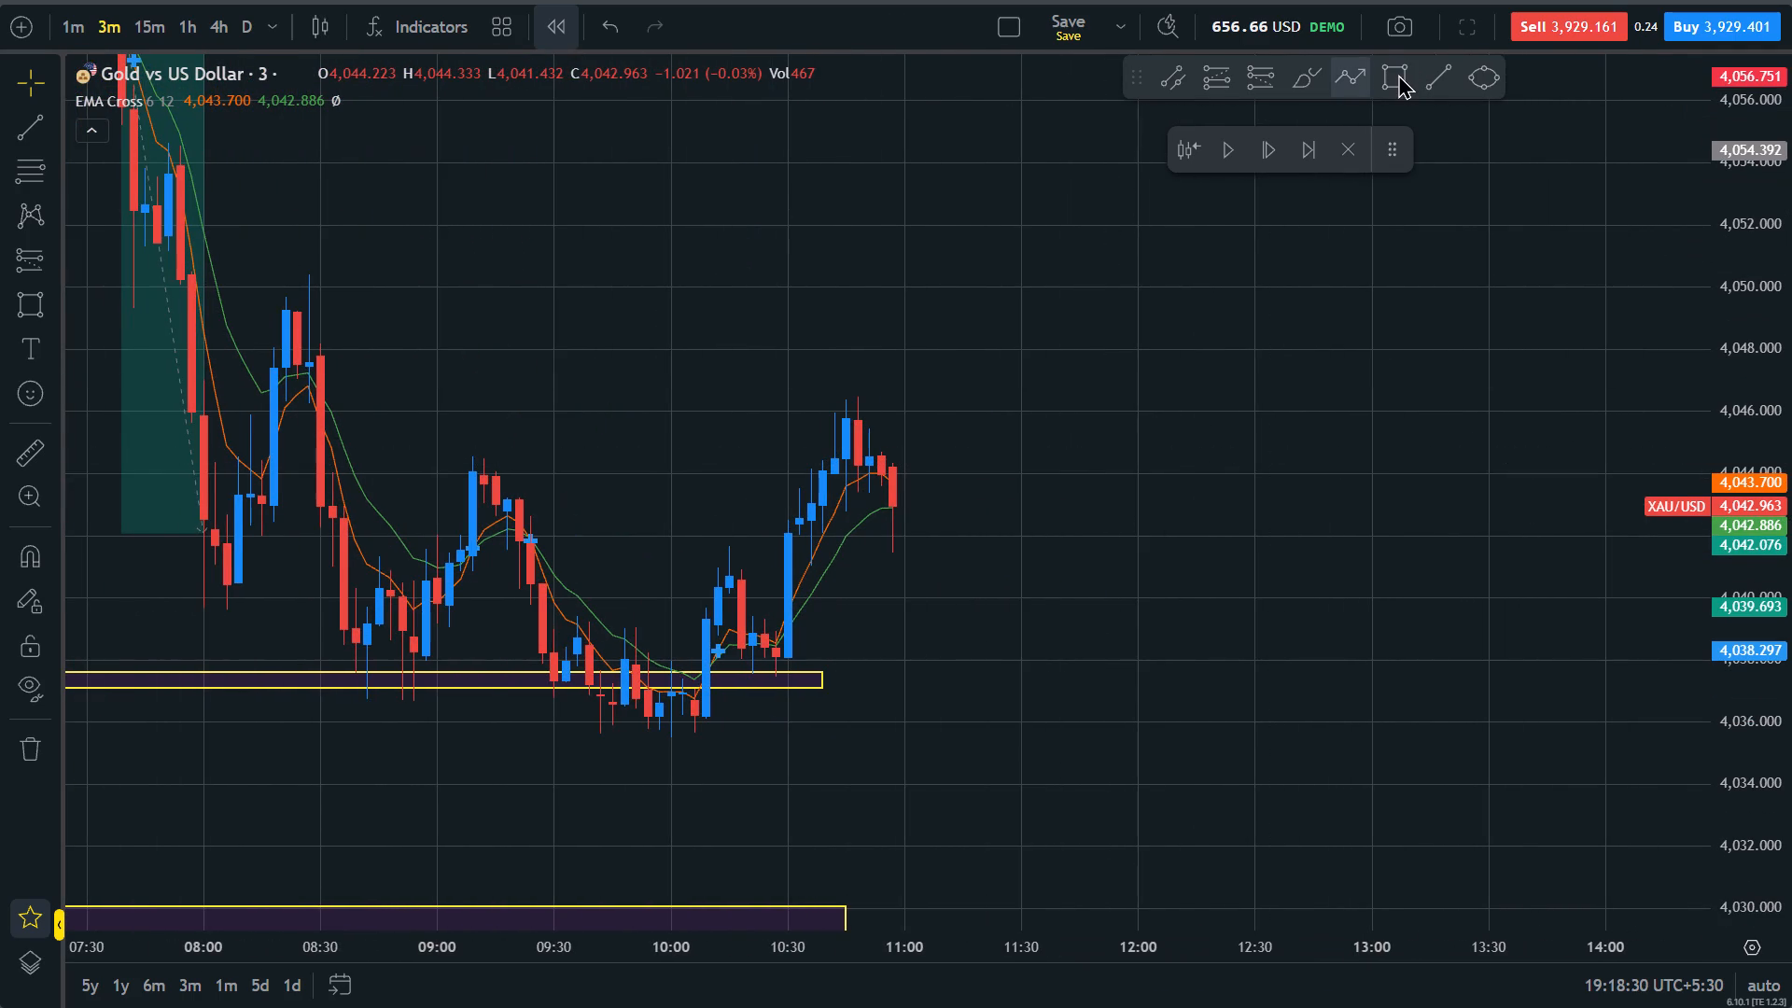
{"action": "left_click", "coordinate": [1398, 74]}
{"action": "left_click", "coordinate": [315, 478]}
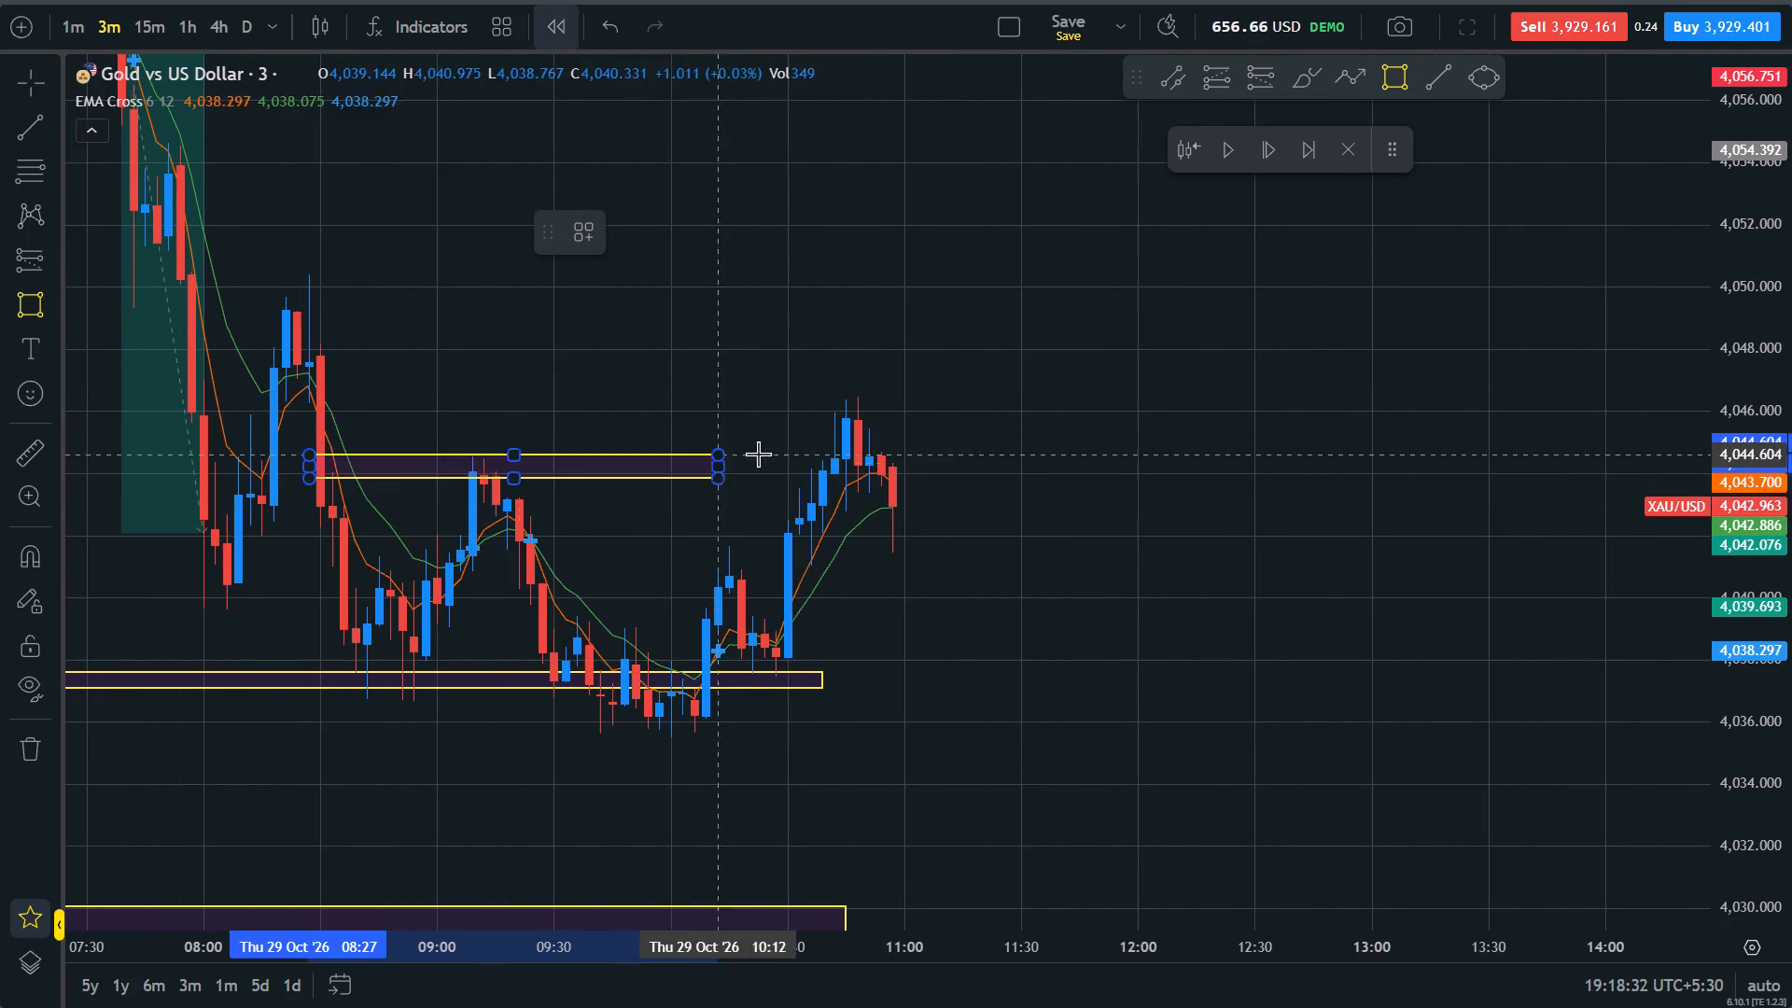
{"action": "left_click", "coordinate": [915, 469]}
Place a short position starting at 11:00, just after the latest candle, with its entry at about 4,042.862.
{"action": "left_click_drag", "start_coordinate": [910, 633], "coordinate": [1235, 559]}
{"action": "left_click_drag", "start_coordinate": [1791, 694], "coordinate": [1669, 203]}
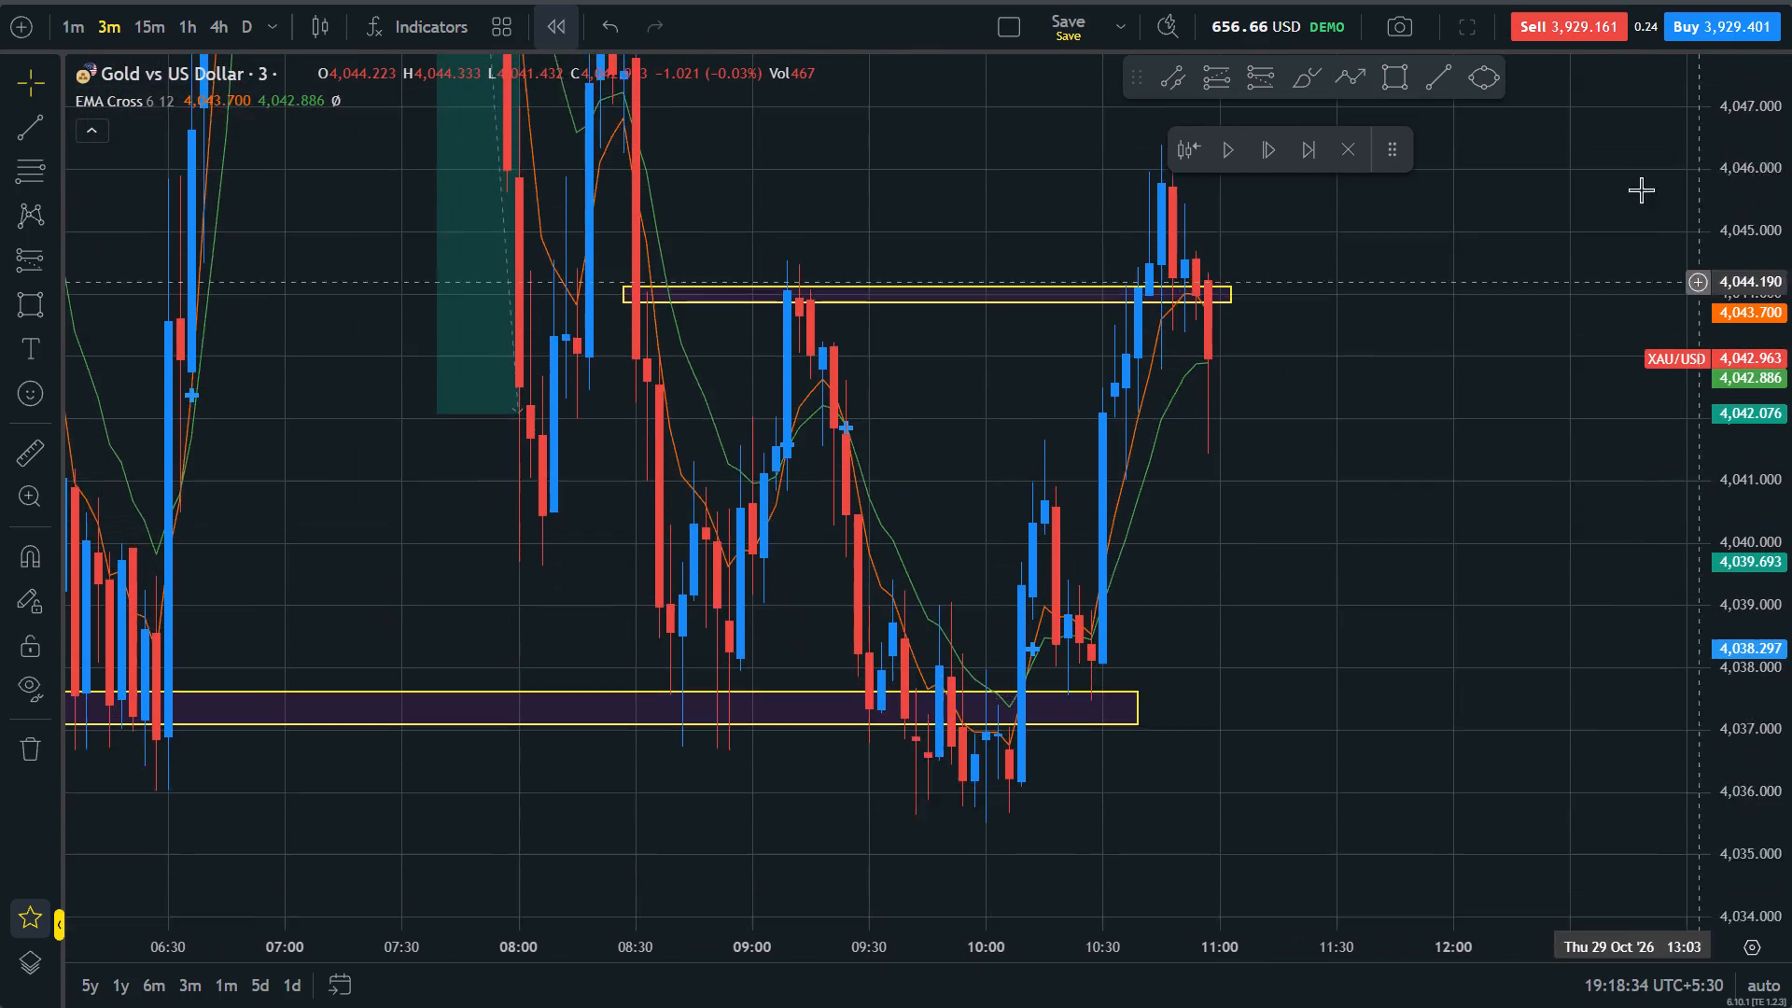
{"action": "scroll", "coordinate": [1389, 395], "scroll_direction": "down", "scroll_amount": 4}
{"action": "left_click_drag", "start_coordinate": [1392, 411], "coordinate": [1379, 723]}
{"action": "scroll", "coordinate": [1376, 697], "scroll_direction": "up", "scroll_amount": 4}
{"action": "left_click_drag", "start_coordinate": [1293, 706], "coordinate": [1307, 515]}
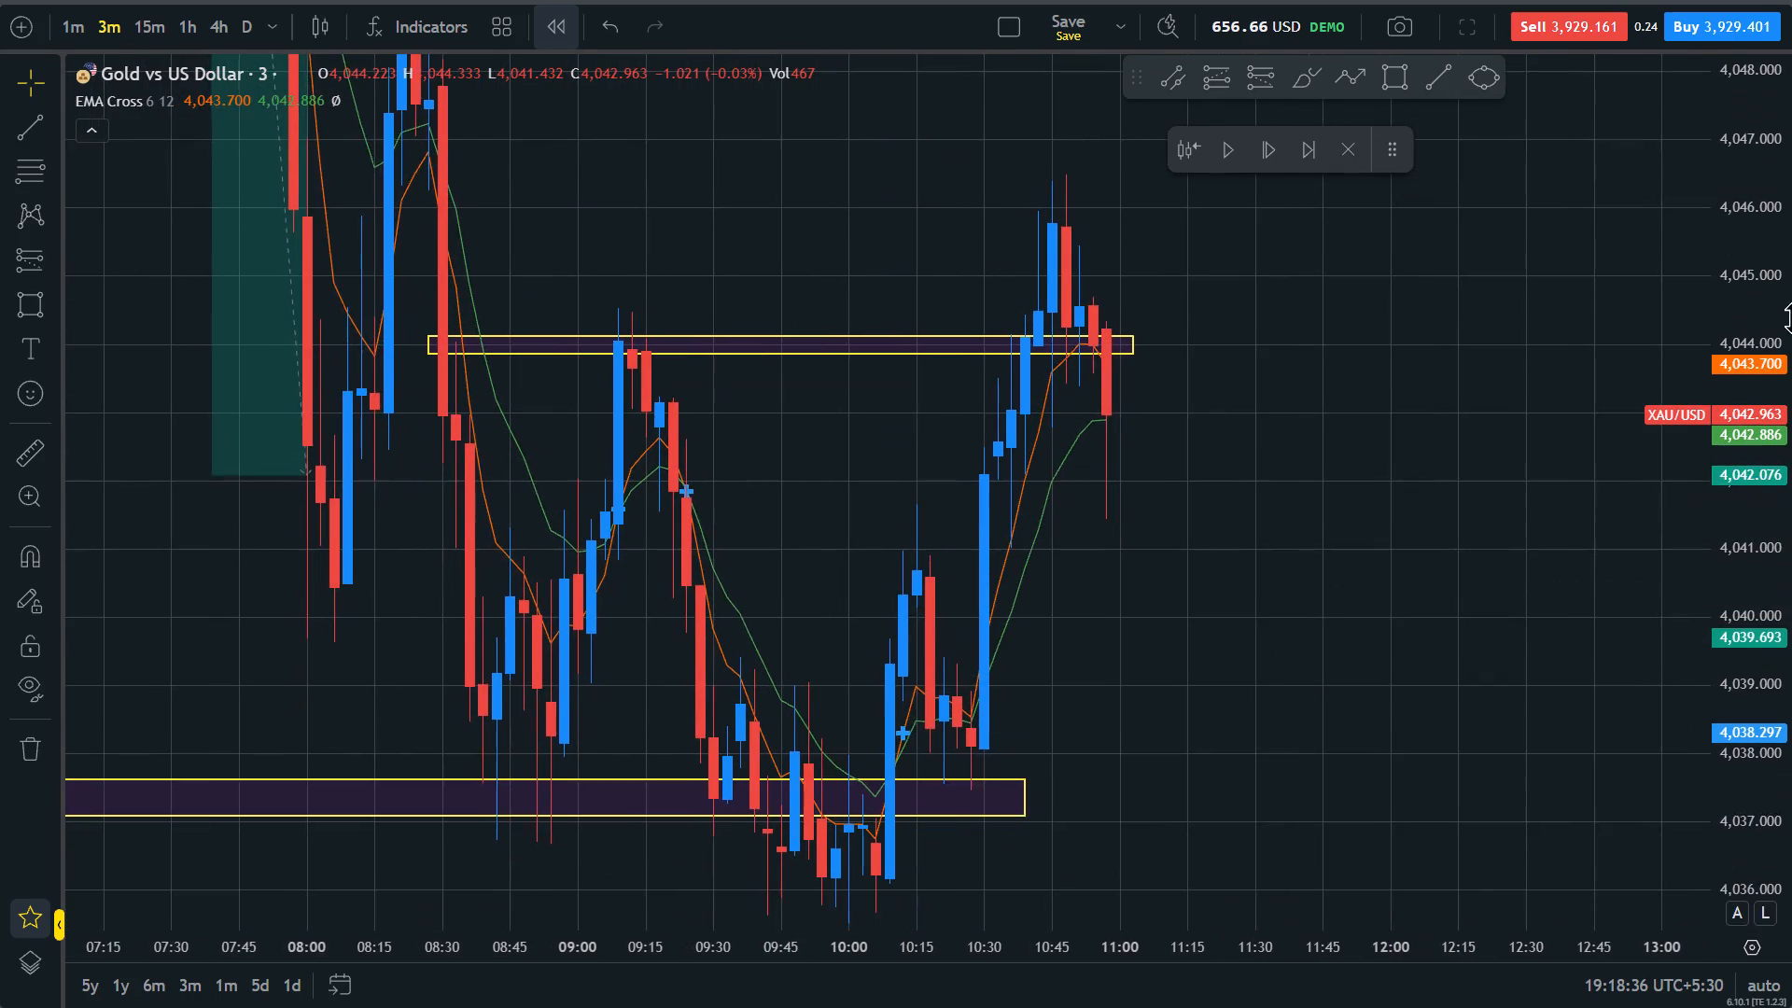
{"action": "left_click_drag", "start_coordinate": [1791, 299], "coordinate": [1763, 552]}
{"action": "left_click", "coordinate": [1367, 549]}
{"action": "scroll", "coordinate": [1365, 525], "scroll_direction": "up", "scroll_amount": 1}
{"action": "left_click", "coordinate": [1252, 68]}
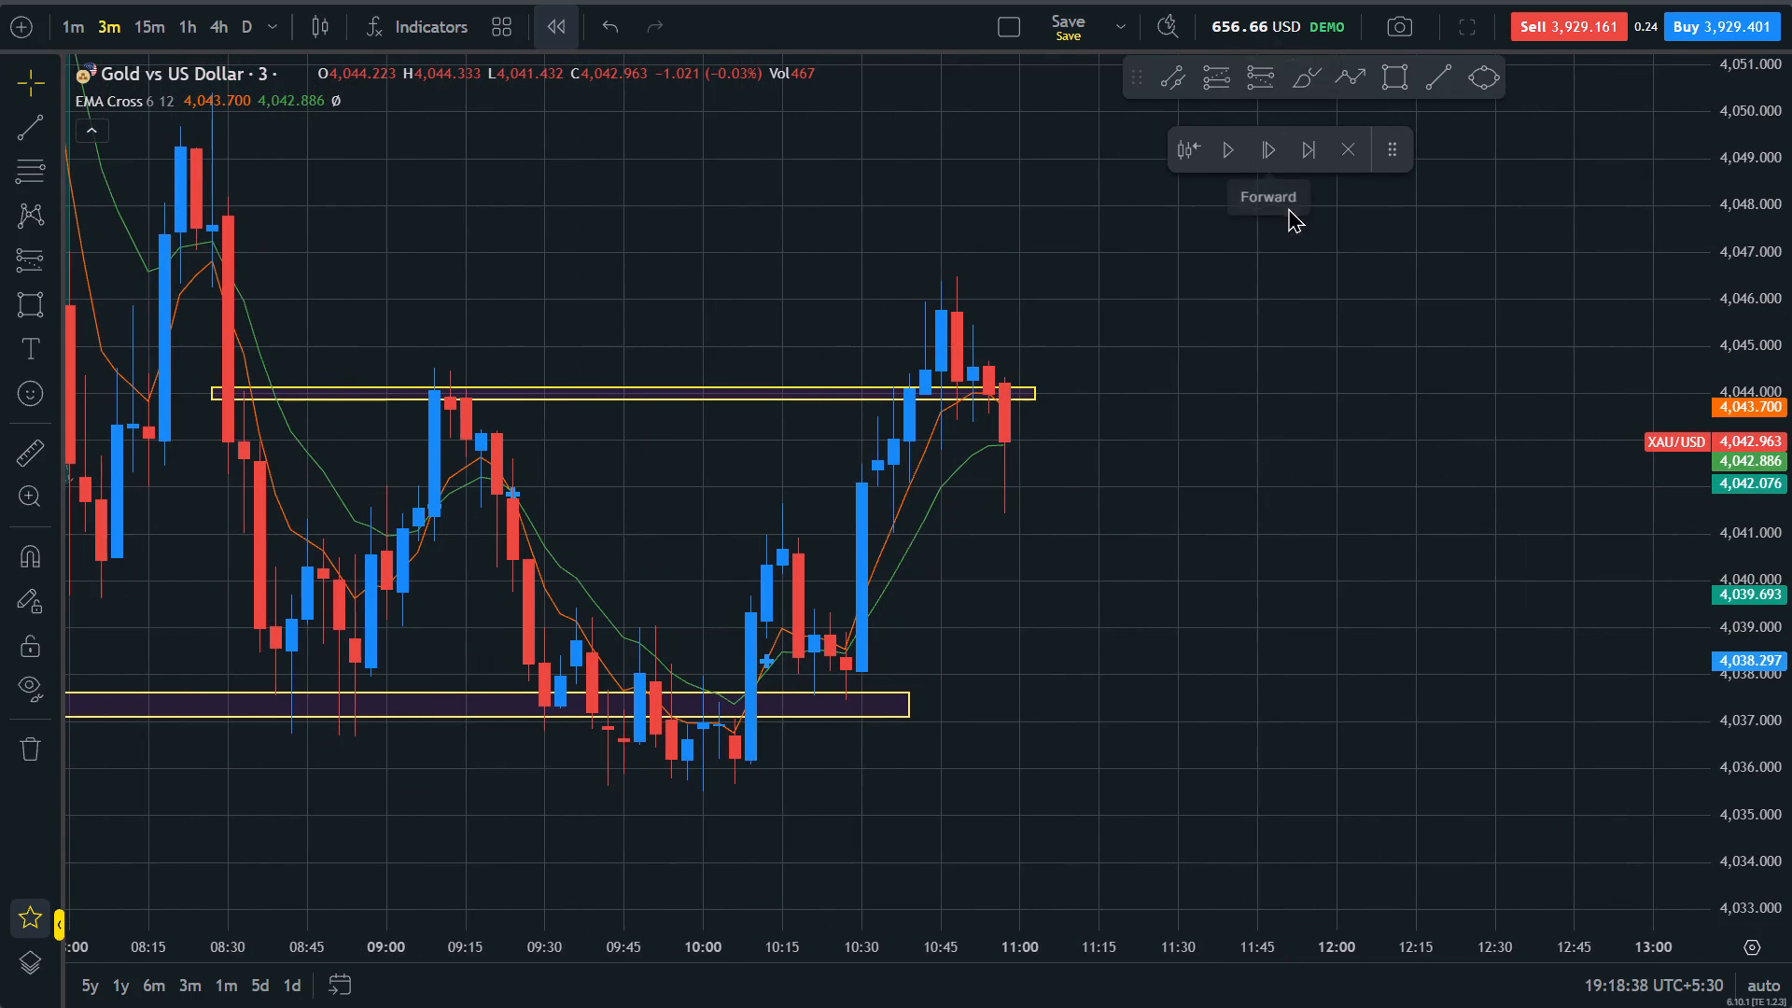
{"action": "left_click", "coordinate": [1263, 96]}
{"action": "left_click", "coordinate": [1018, 446]}
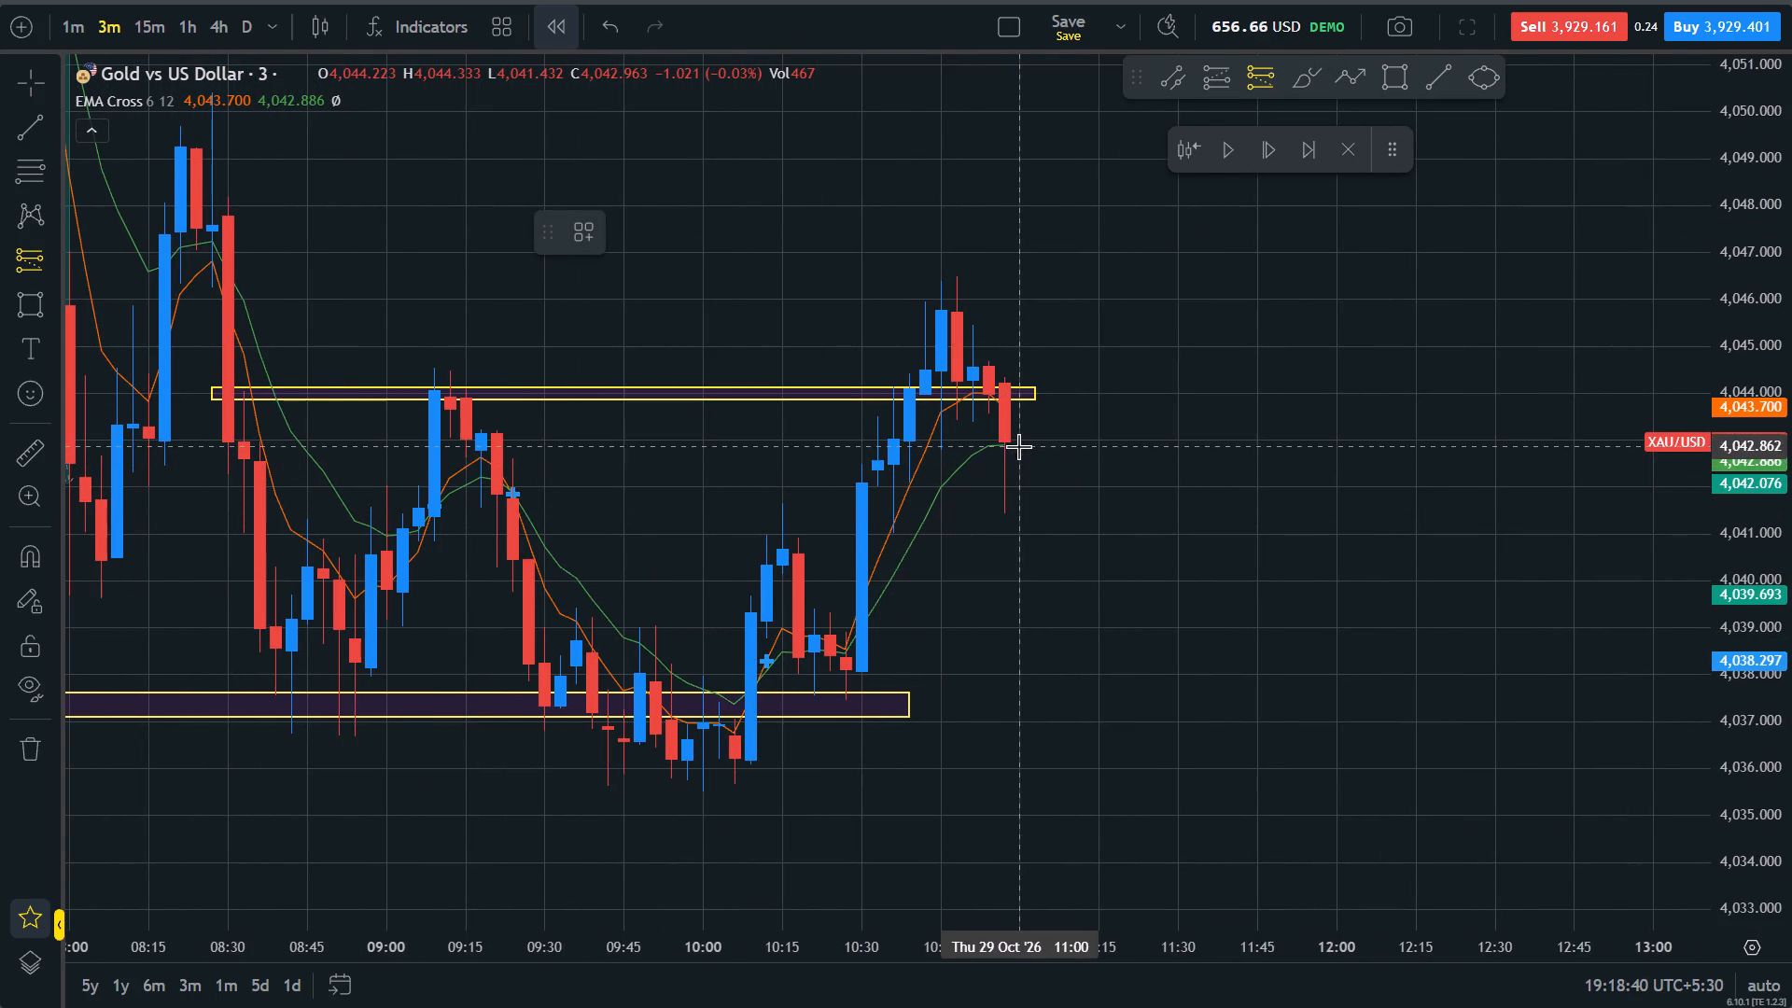
Set the new short position's stop to about 4,044.355 and its target to about 4,037.713.
{"action": "left_click_drag", "start_coordinate": [1015, 303], "coordinate": [1024, 368]}
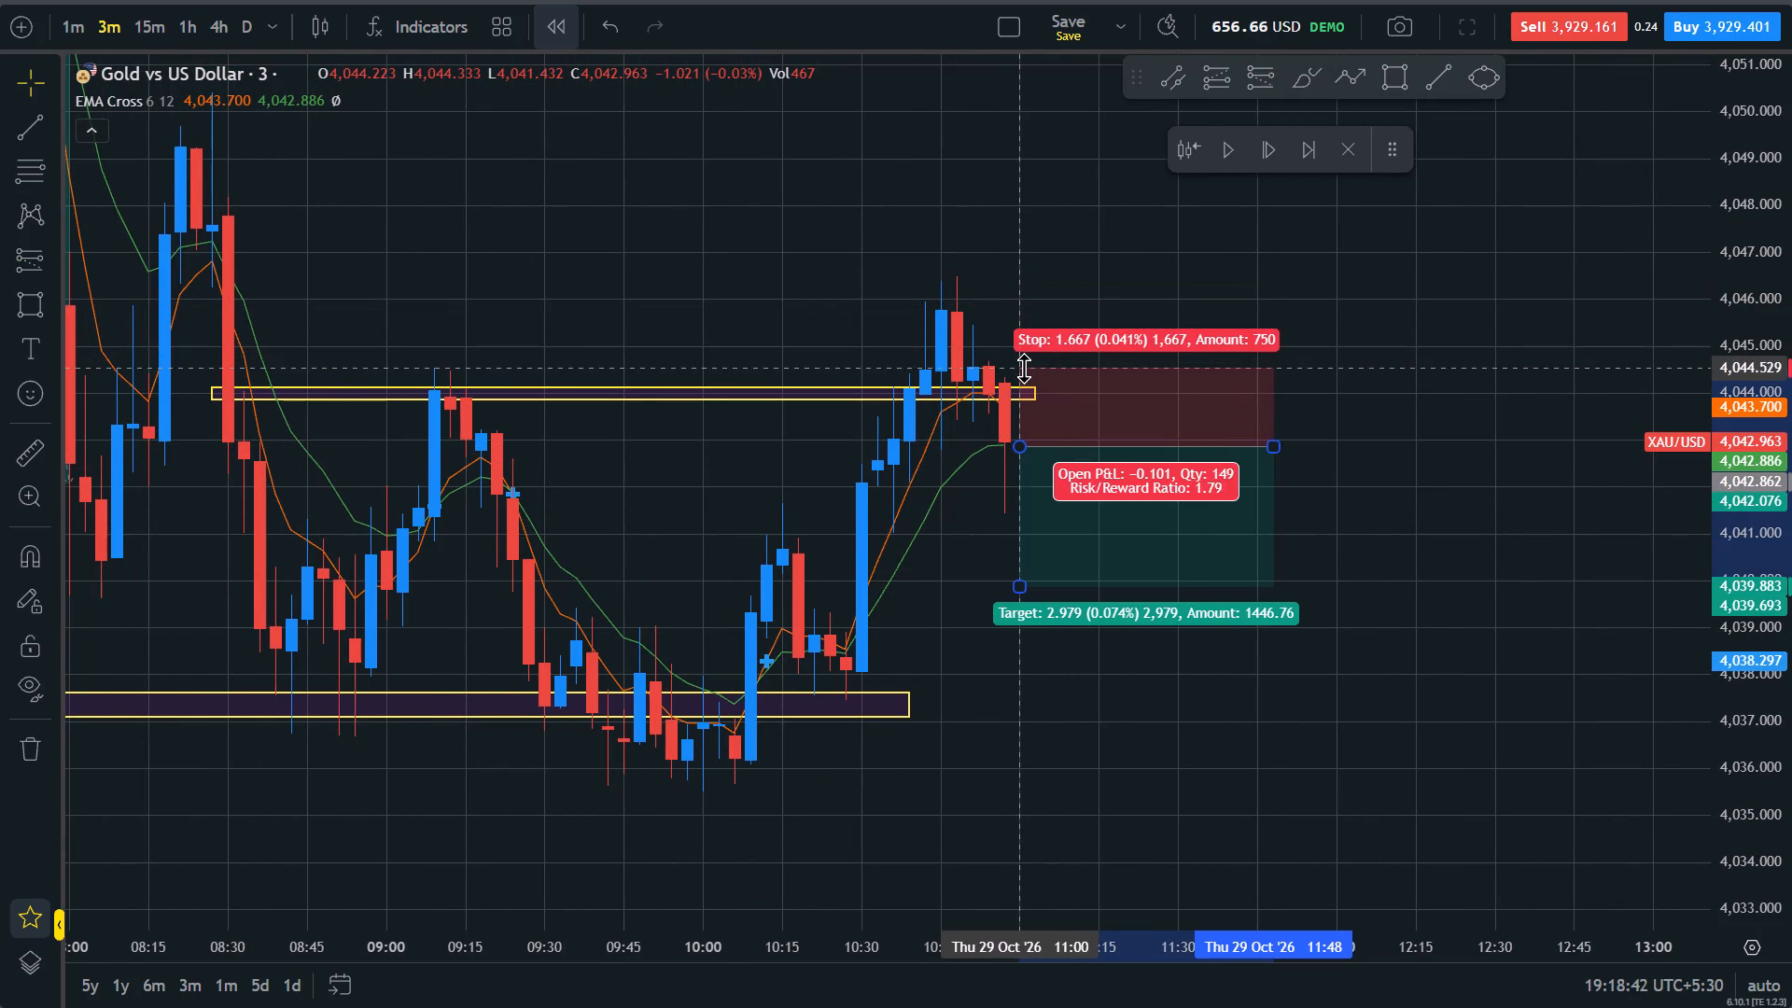
{"action": "left_click_drag", "start_coordinate": [1024, 368], "coordinate": [1024, 376]}
{"action": "left_click", "coordinate": [949, 682]}
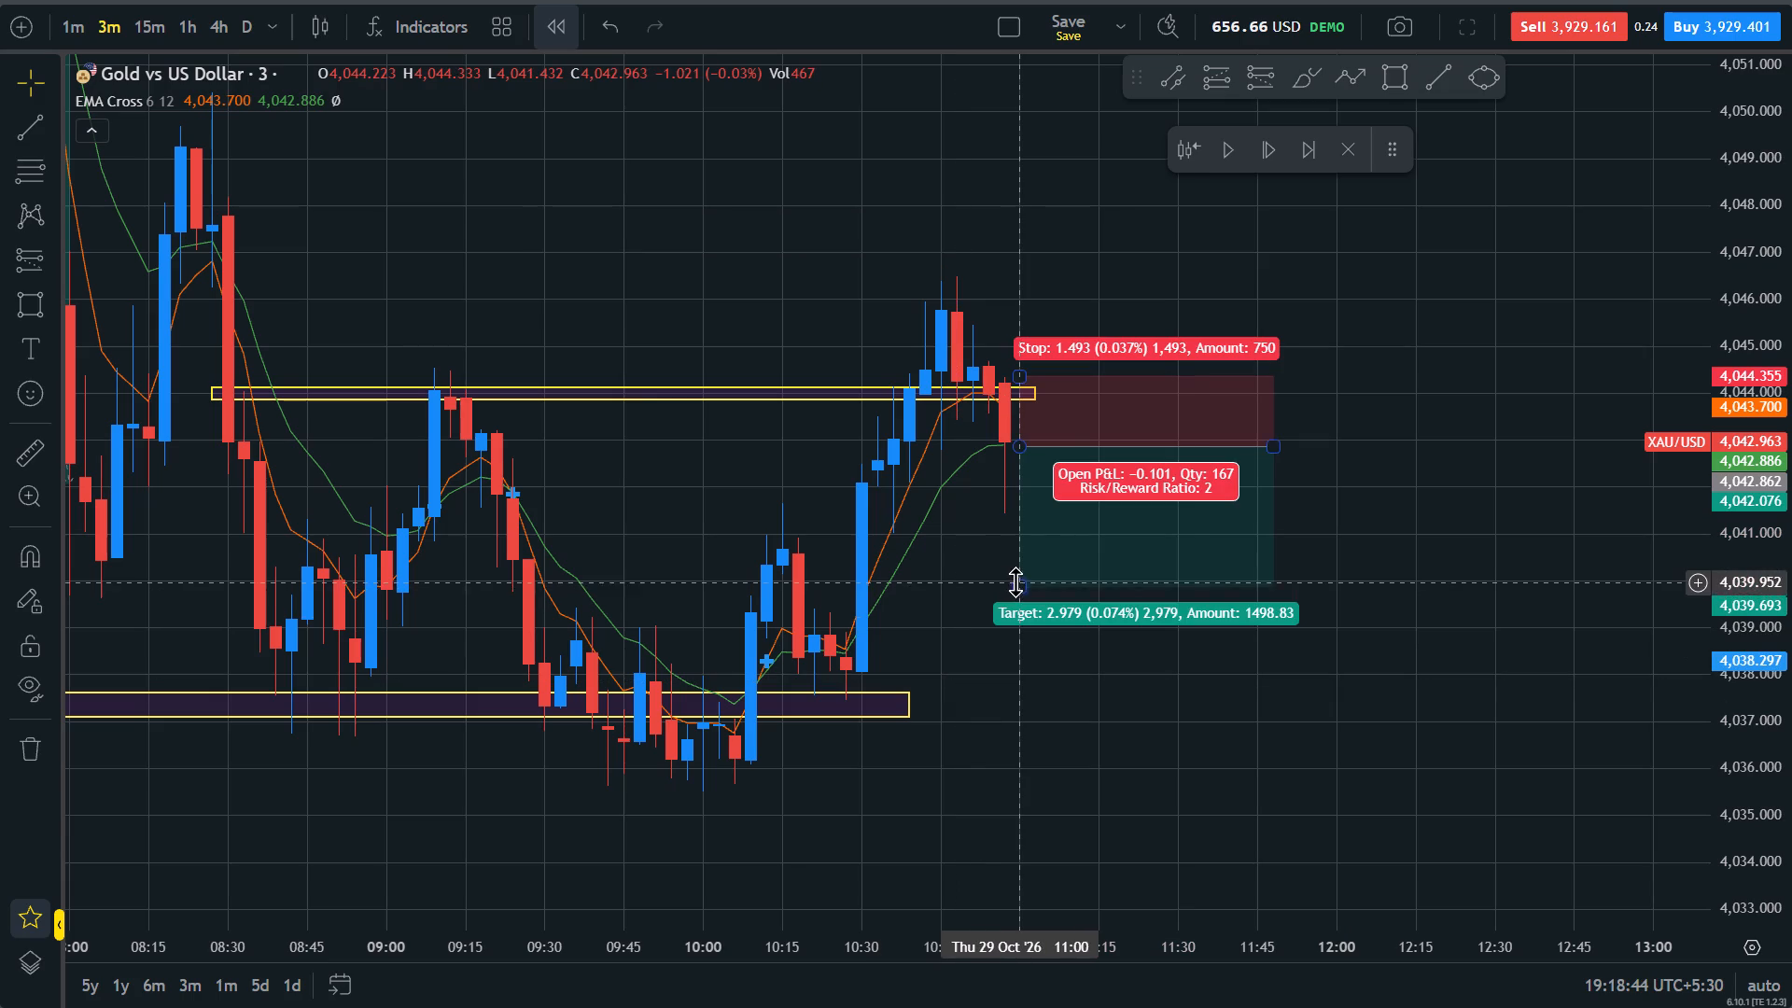
{"action": "left_click_drag", "start_coordinate": [1015, 581], "coordinate": [1019, 688]}
{"action": "left_click", "coordinate": [927, 622]}
Advance the replay 10 candles, to the 11:27 bar, to follow price through the new short position.
{"action": "scroll", "coordinate": [949, 632], "scroll_direction": "down", "scroll_amount": 1}
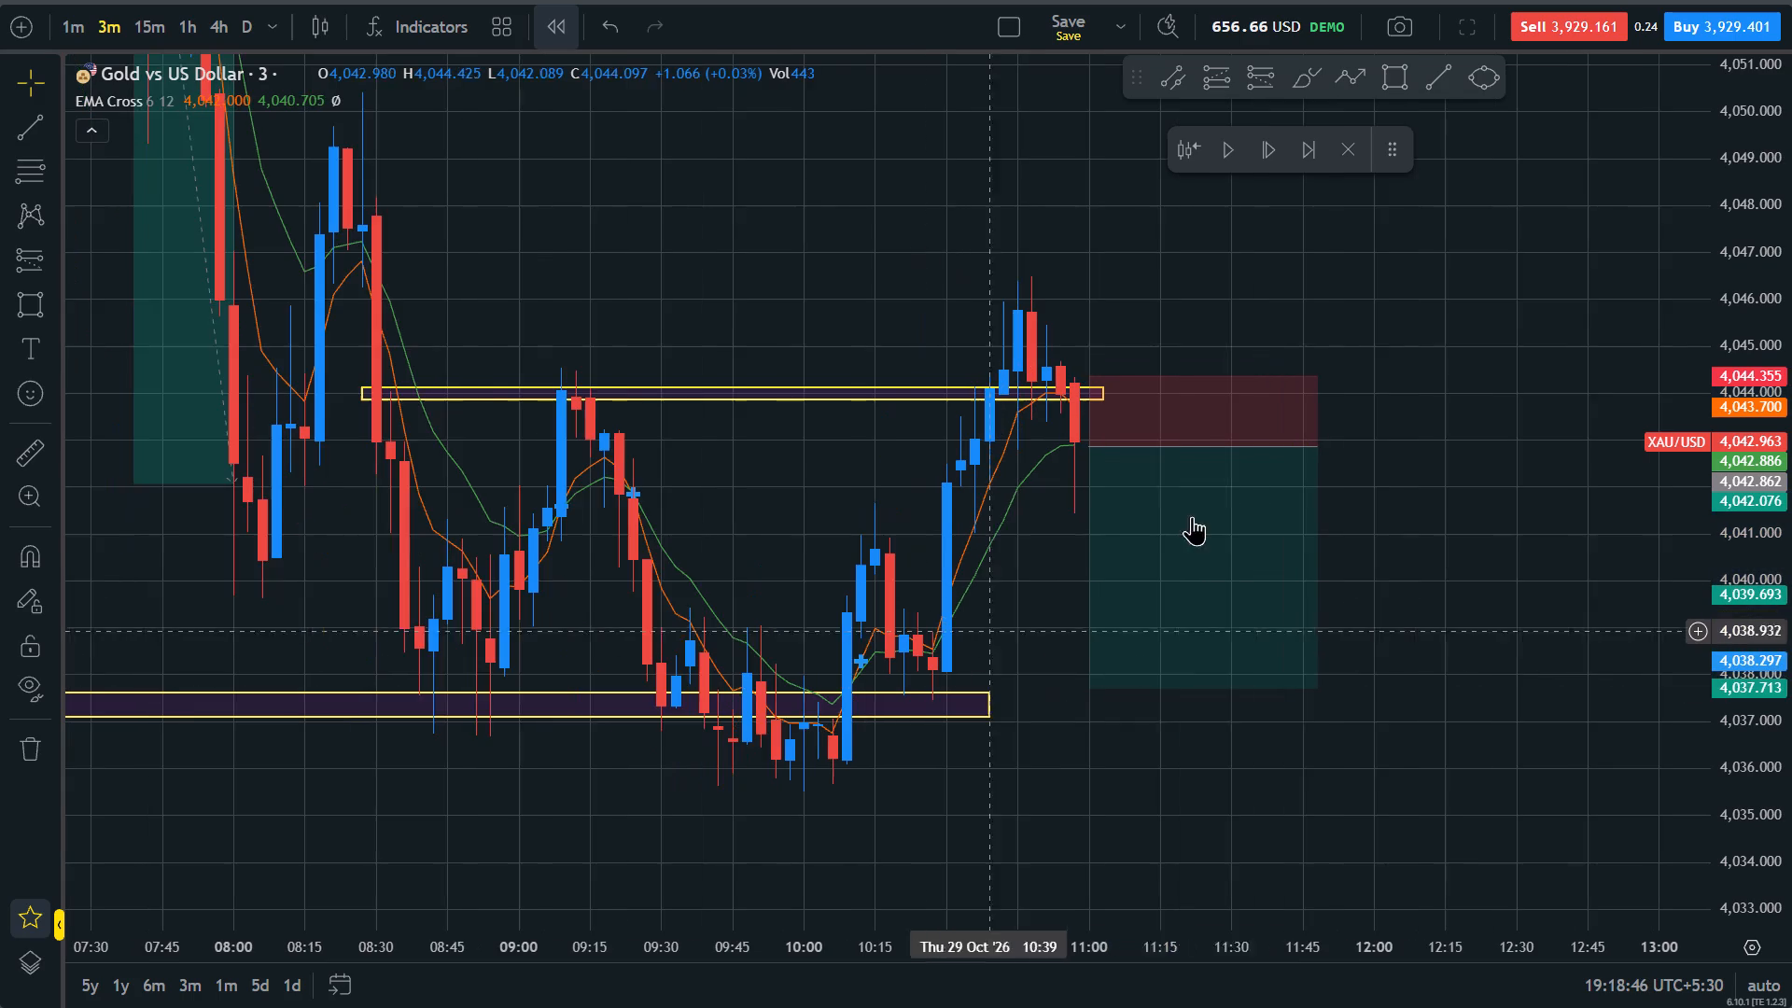
{"action": "scroll", "coordinate": [1197, 437], "scroll_direction": "down", "scroll_amount": 9}
{"action": "scroll", "coordinate": [1363, 791], "scroll_direction": "up", "scroll_amount": 5}
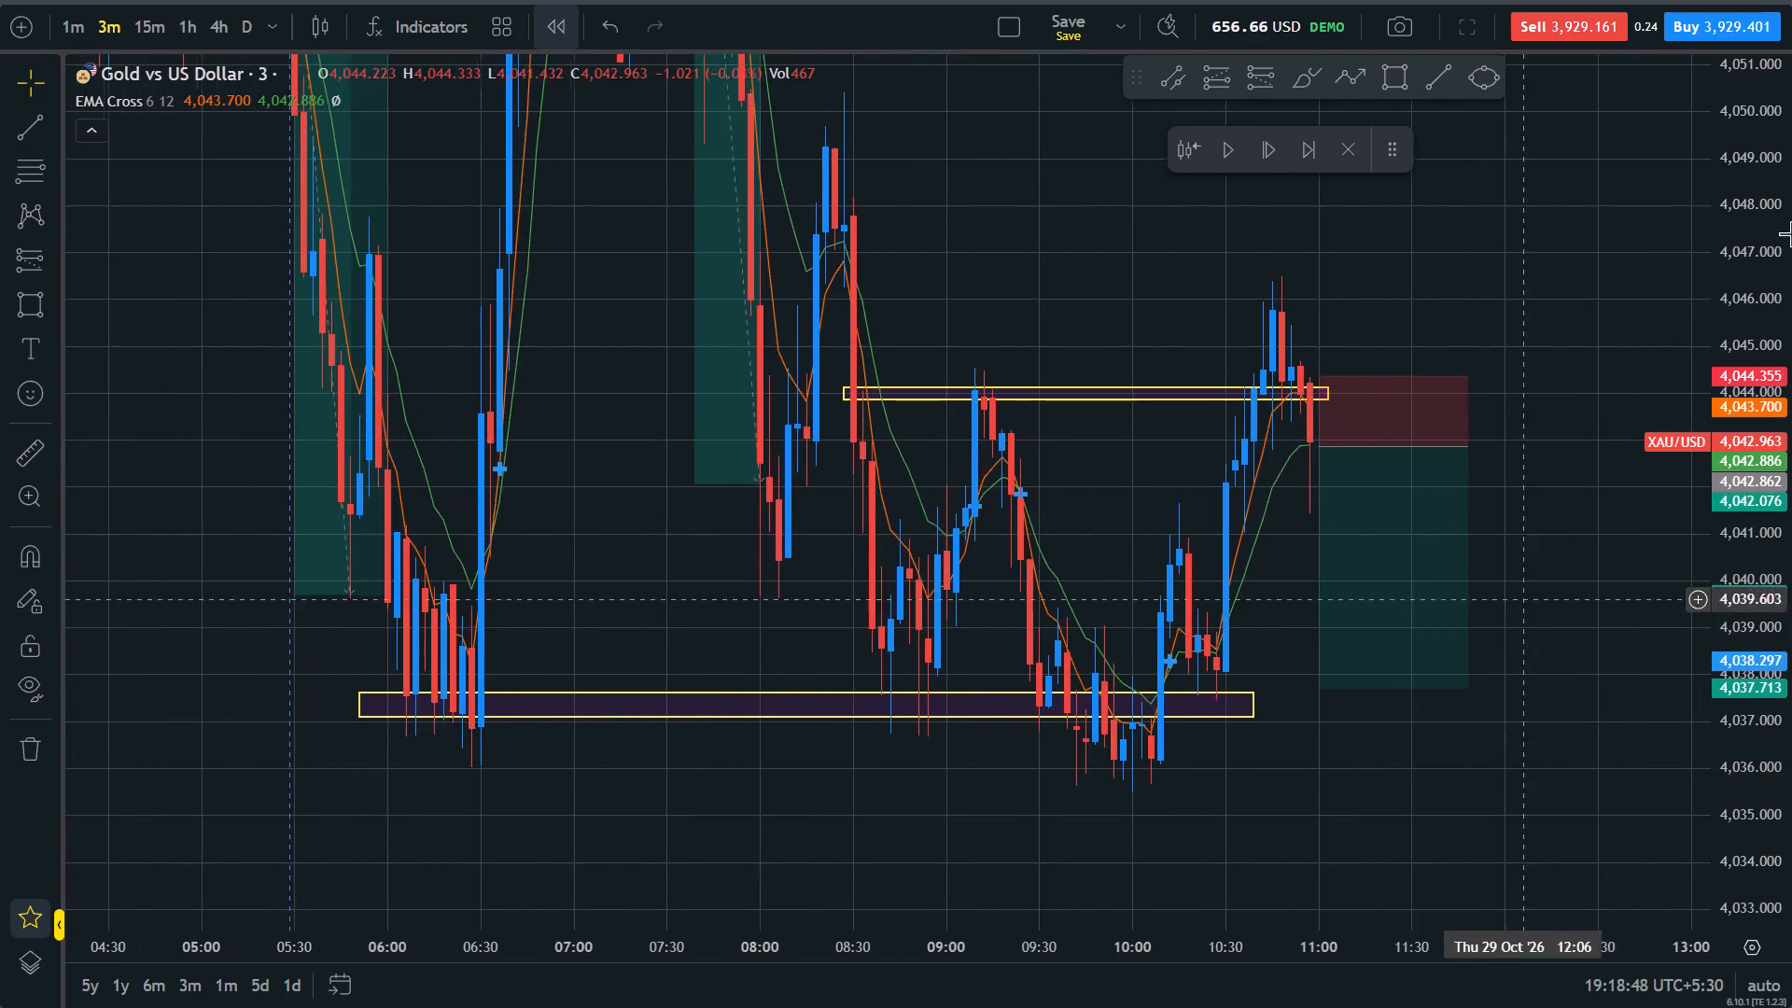
{"action": "left_click_drag", "start_coordinate": [1791, 189], "coordinate": [1786, 498]}
{"action": "scroll", "coordinate": [1631, 477], "scroll_direction": "up", "scroll_amount": 2}
{"action": "left_click", "coordinate": [1612, 568]}
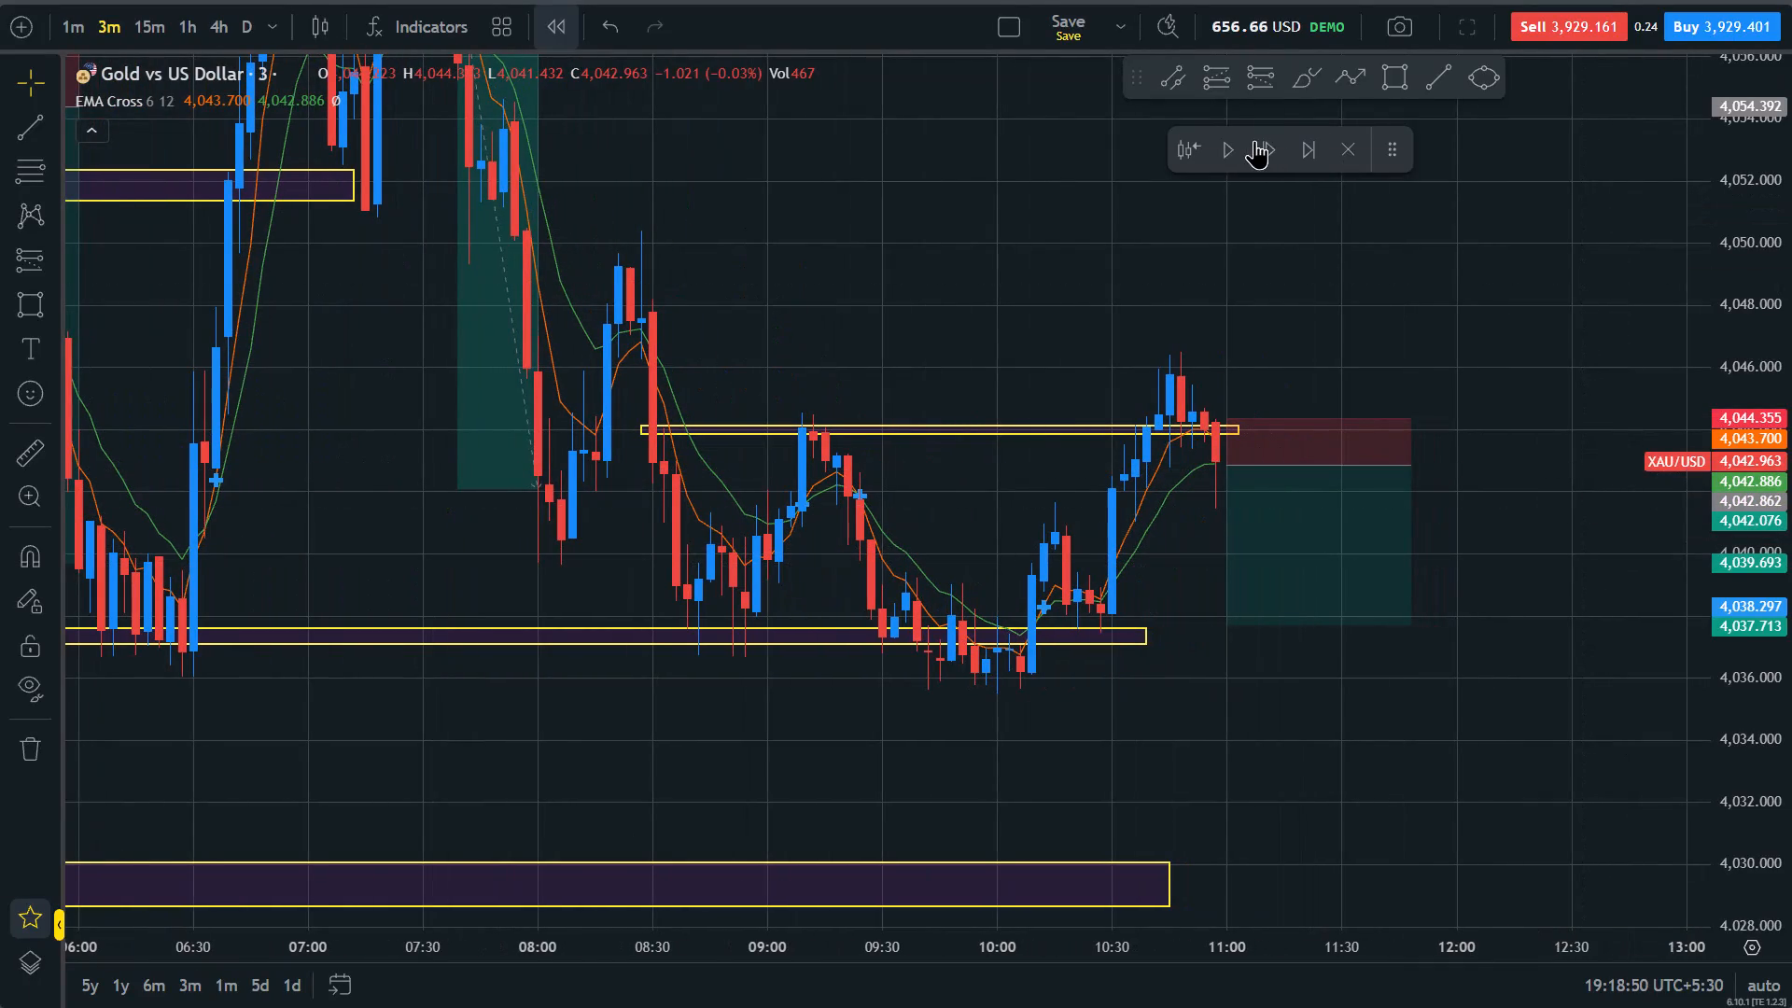
{"action": "left_click", "coordinate": [1275, 156]}
{"action": "left_click", "coordinate": [1275, 156]}
{"action": "left_click", "coordinate": [1275, 156]}
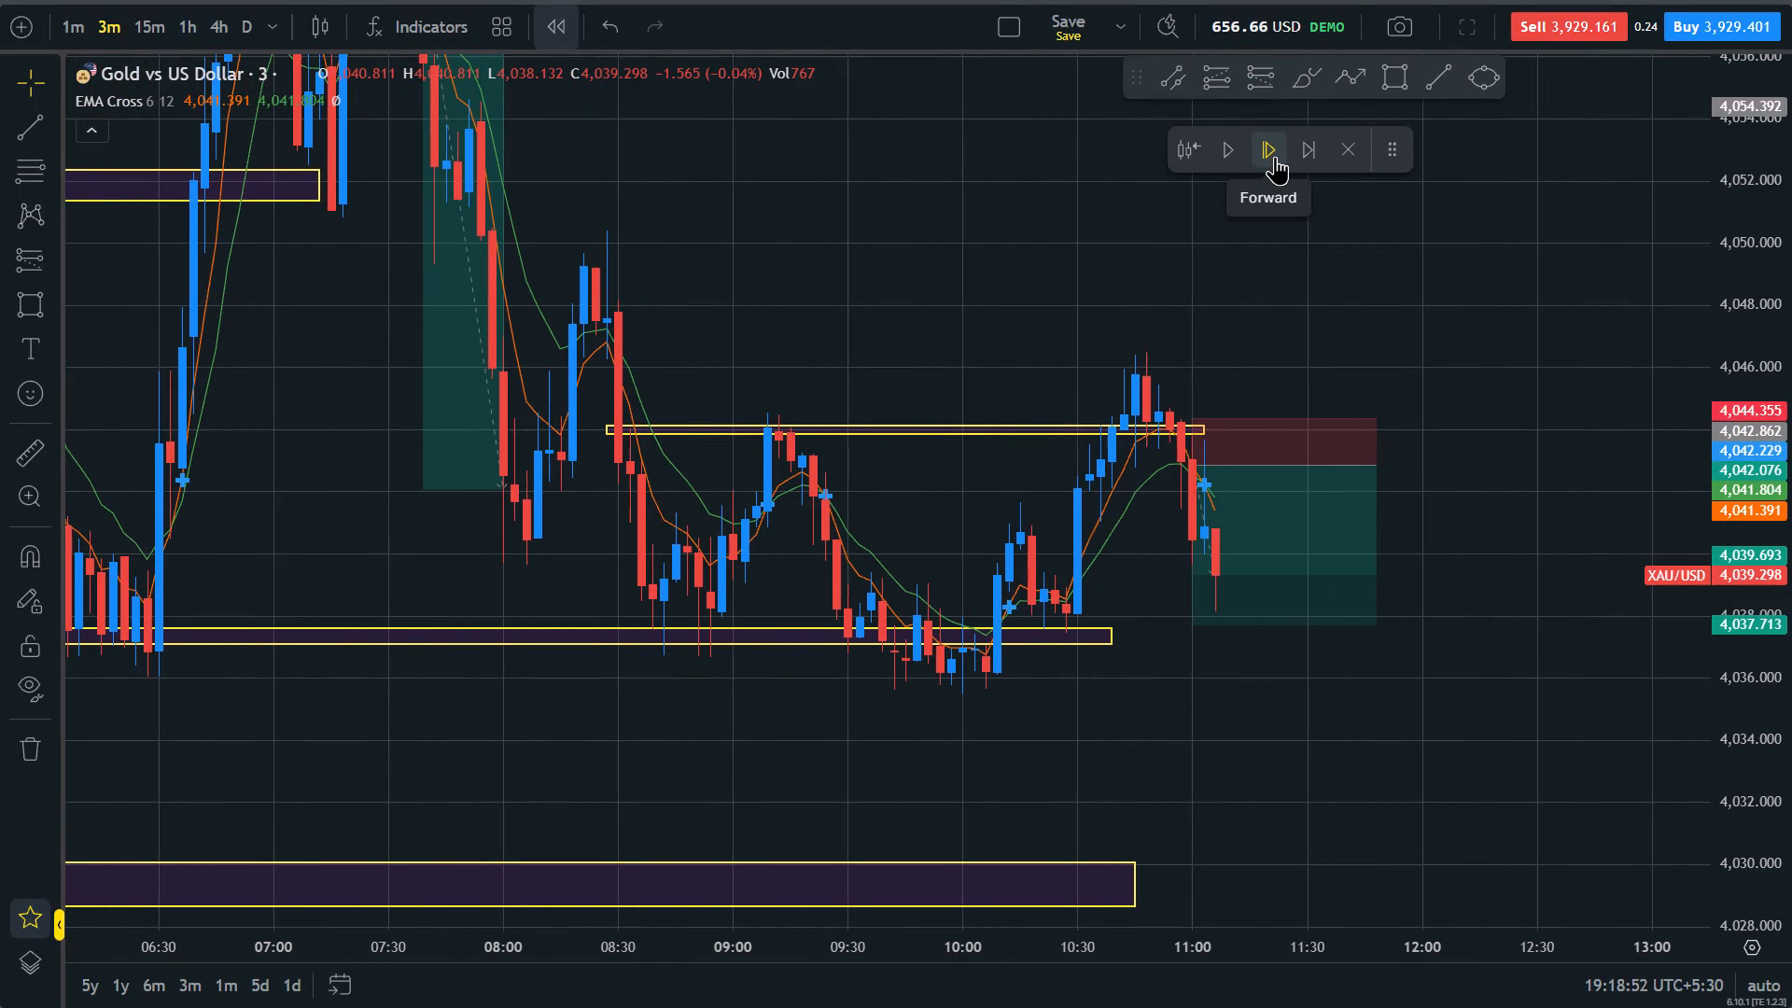
{"action": "left_click", "coordinate": [1275, 156]}
{"action": "left_click", "coordinate": [1275, 156]}
{"action": "triple_click", "coordinate": [1275, 156]}
{"action": "double_click", "coordinate": [1275, 156]}
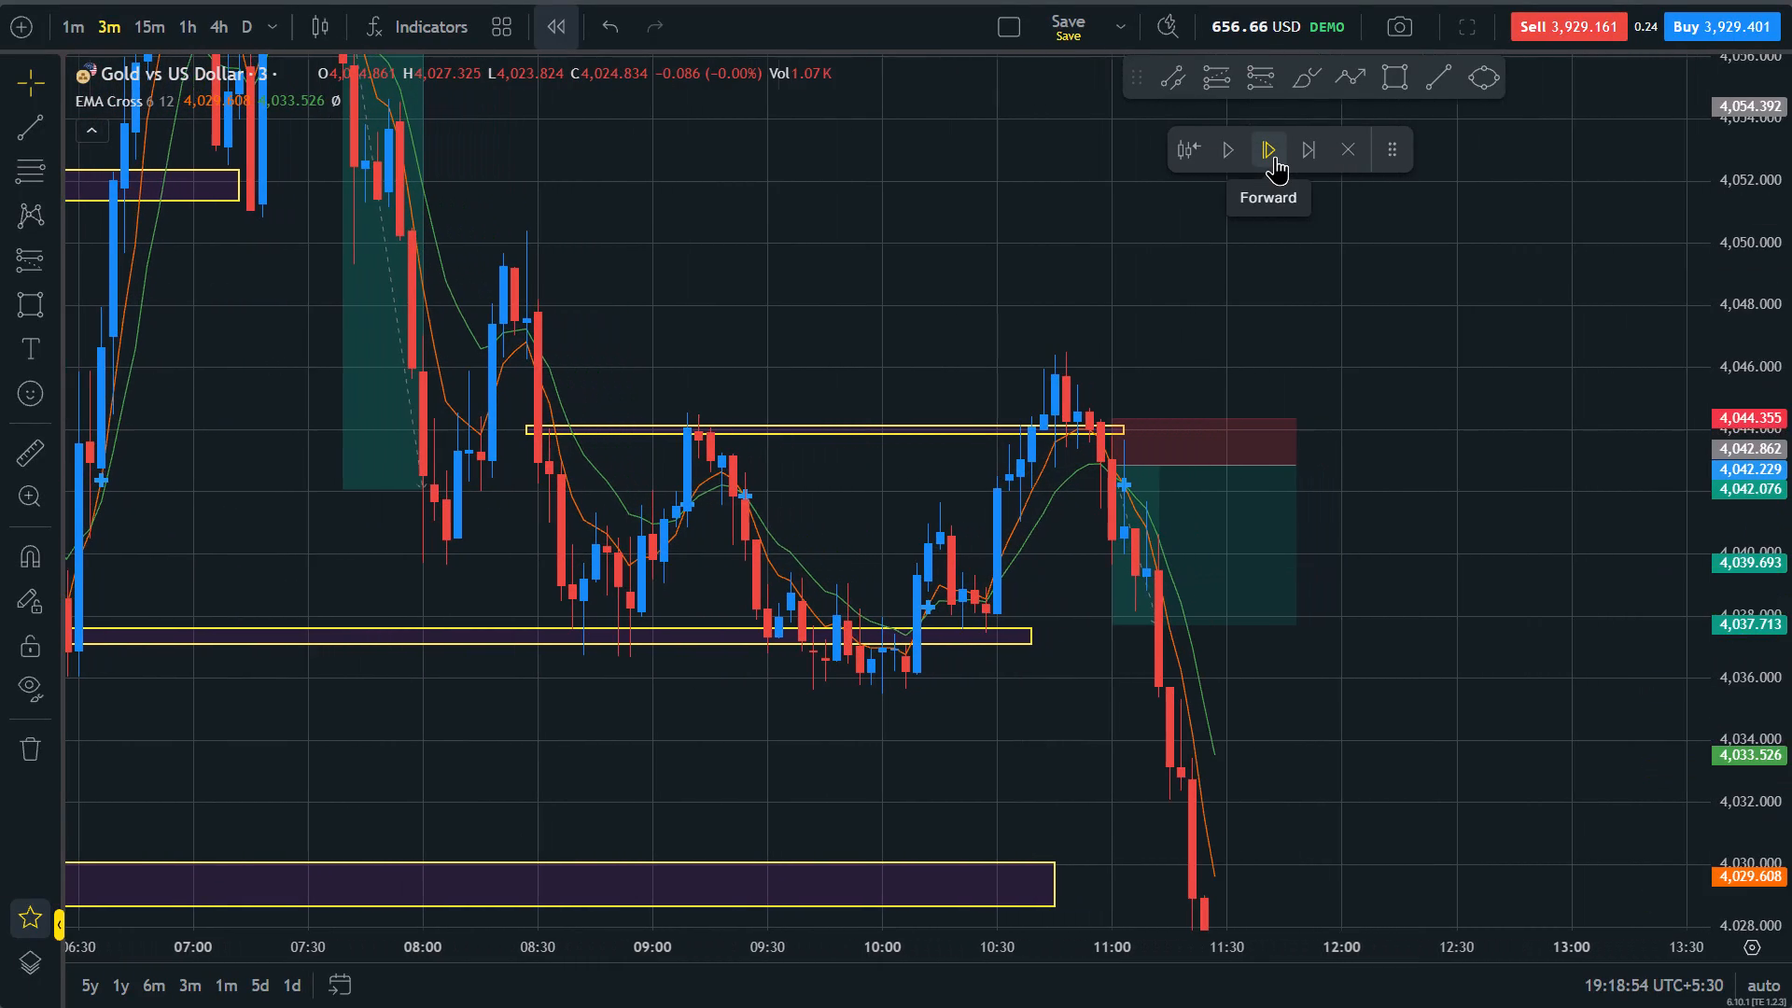
Extend the support zone between about 4,028.6 and 4,030.0 so that it ends at about 11:54.
{"action": "left_click_drag", "start_coordinate": [1399, 756], "coordinate": [1274, 300]}
{"action": "scroll", "coordinate": [1293, 387], "scroll_direction": "down", "scroll_amount": 4}
{"action": "left_click_drag", "start_coordinate": [1791, 279], "coordinate": [1791, 744]}
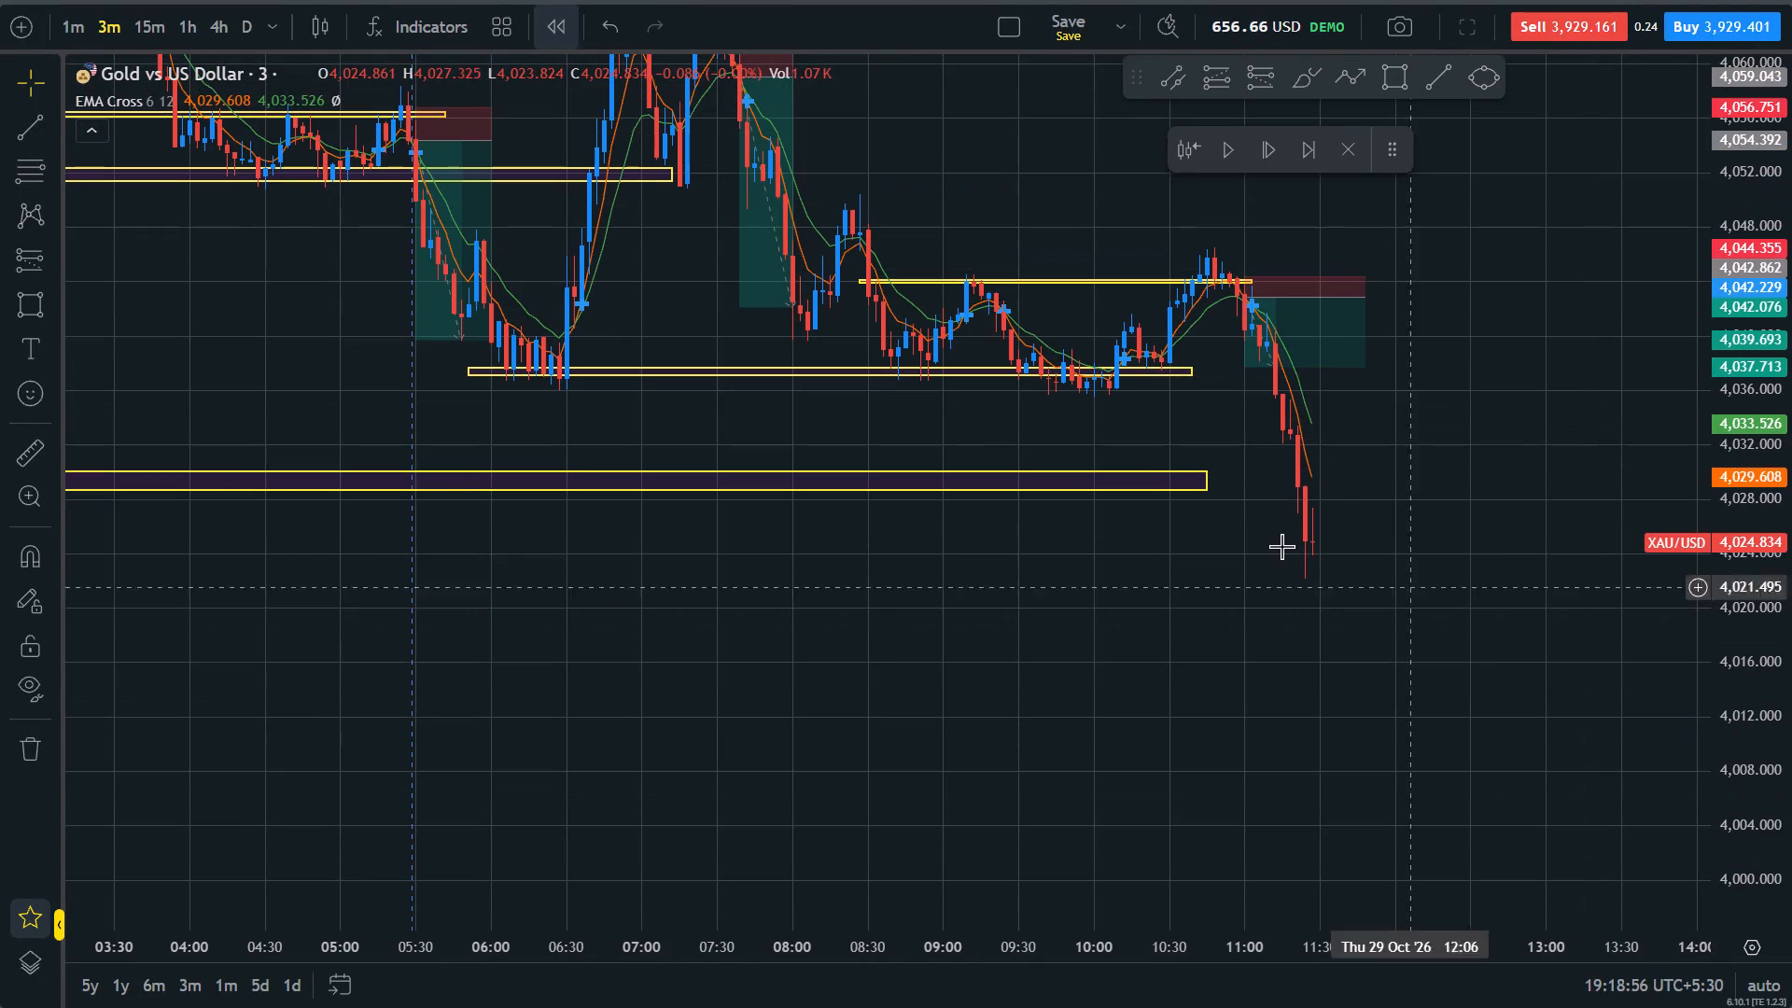
{"action": "left_click", "coordinate": [1211, 478]}
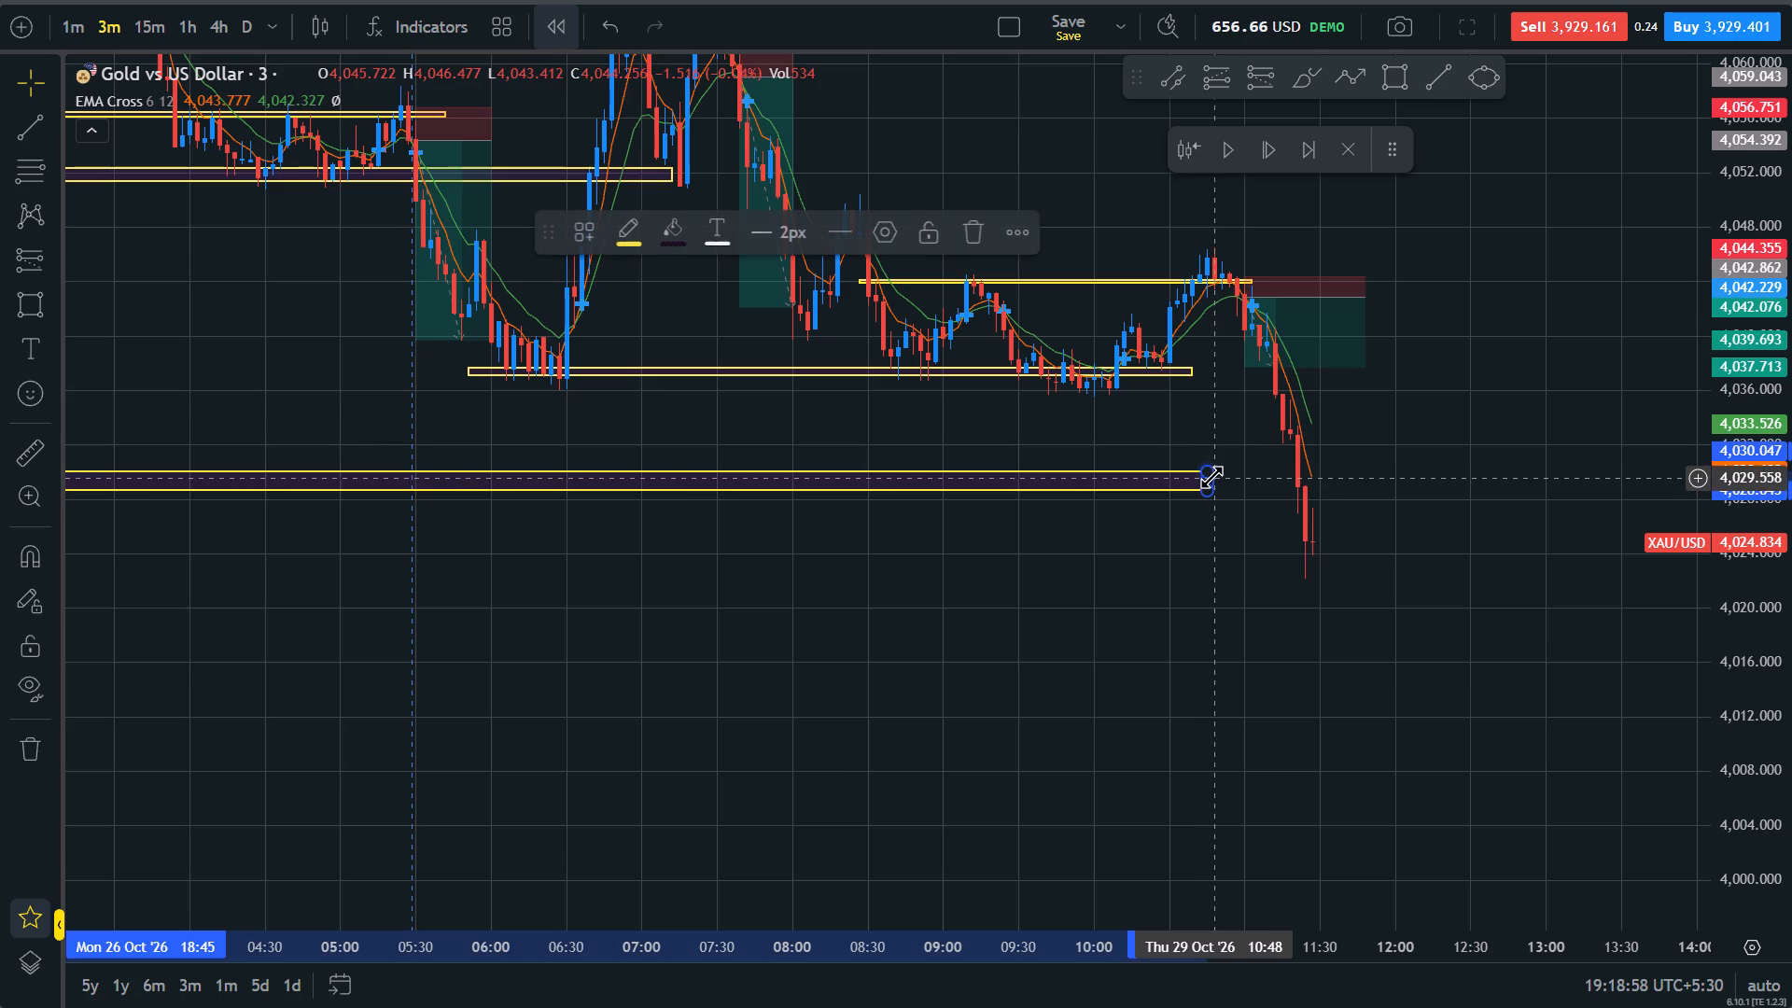
{"action": "left_click_drag", "start_coordinate": [1212, 479], "coordinate": [1379, 484]}
{"action": "left_click", "coordinate": [1351, 580]}
Lower the 11:00 short position's target to about 4,022.790 and shorten the position so it ends at the 11:24 candle.
{"action": "scroll", "coordinate": [1351, 580], "scroll_direction": "up", "scroll_amount": 3}
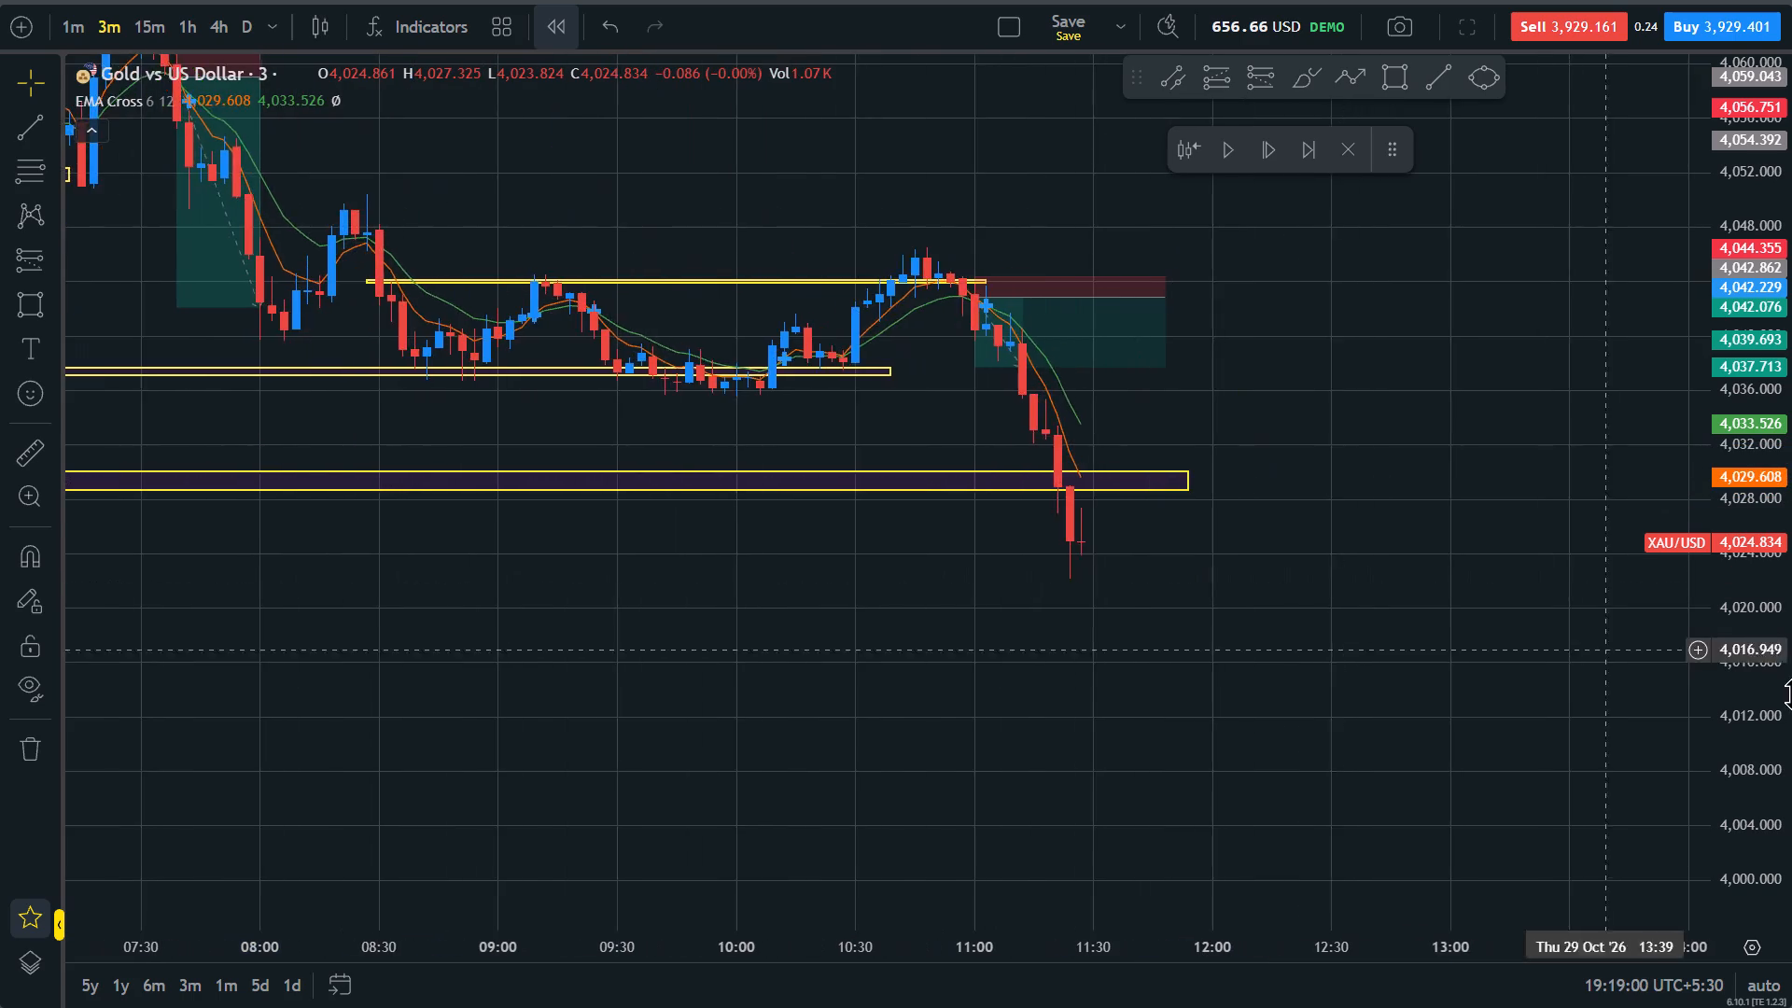
{"action": "left_click_drag", "start_coordinate": [1791, 691], "coordinate": [1658, 217]}
{"action": "left_click_drag", "start_coordinate": [1487, 373], "coordinate": [1464, 602]}
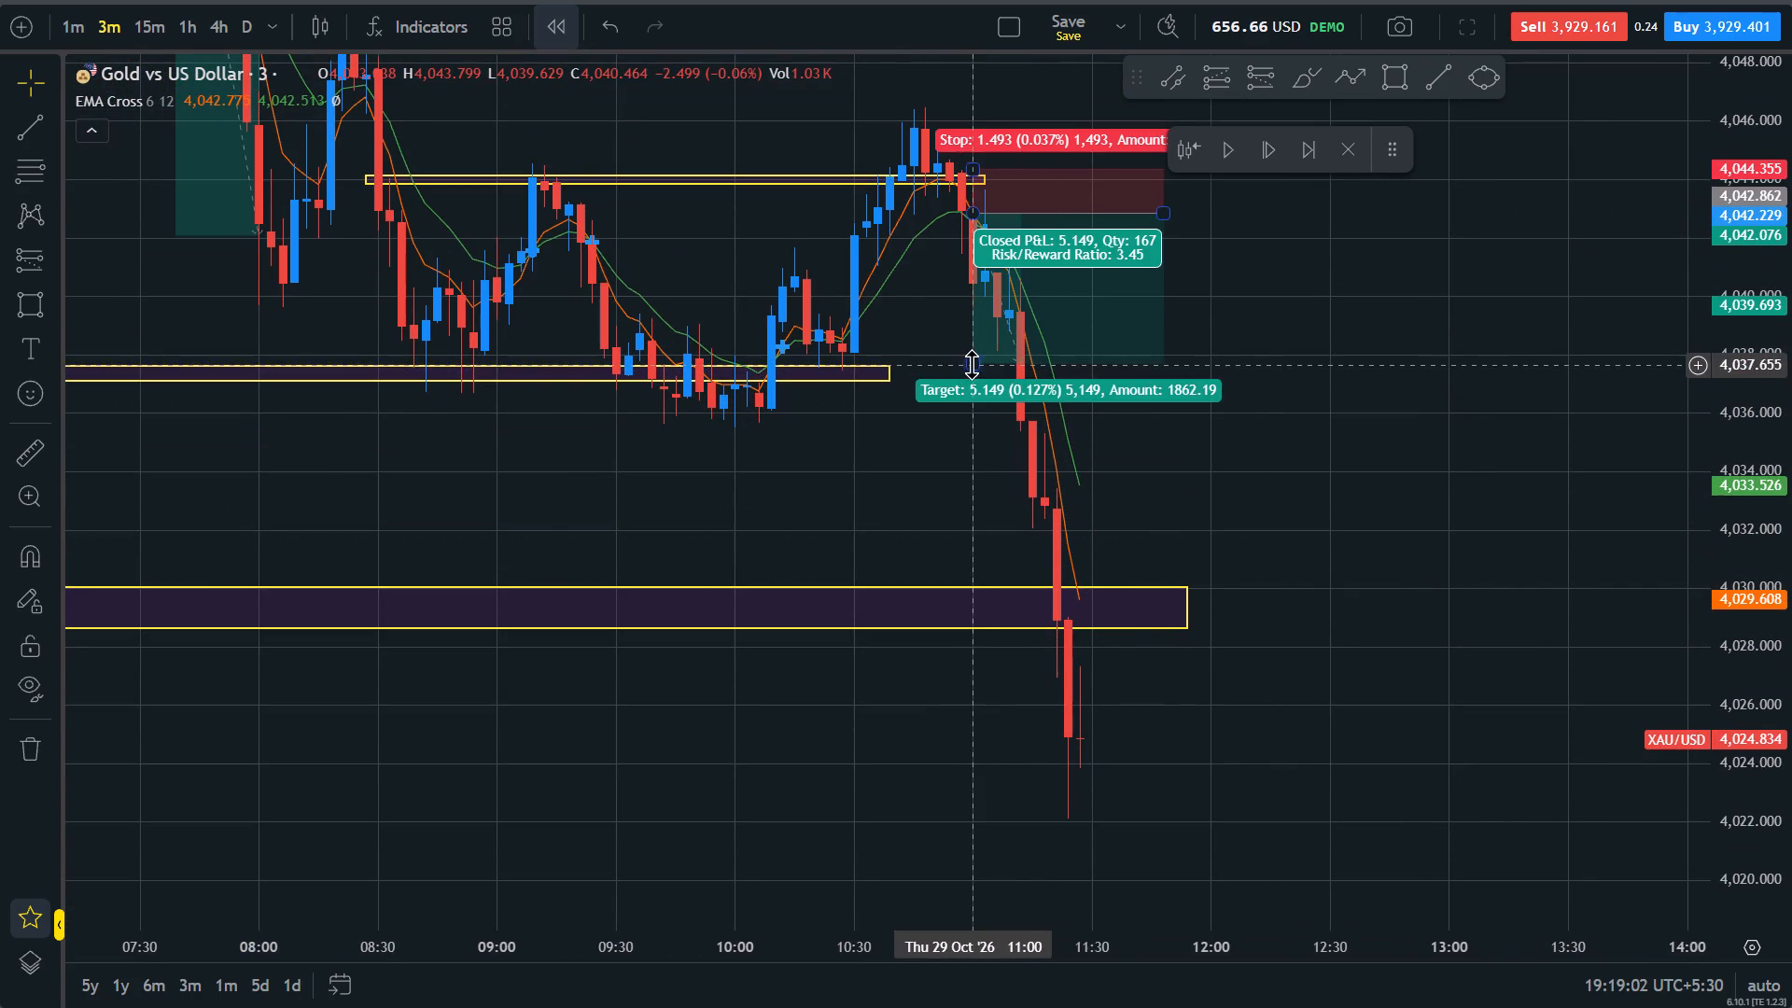
{"action": "left_click_drag", "start_coordinate": [972, 364], "coordinate": [1020, 798]}
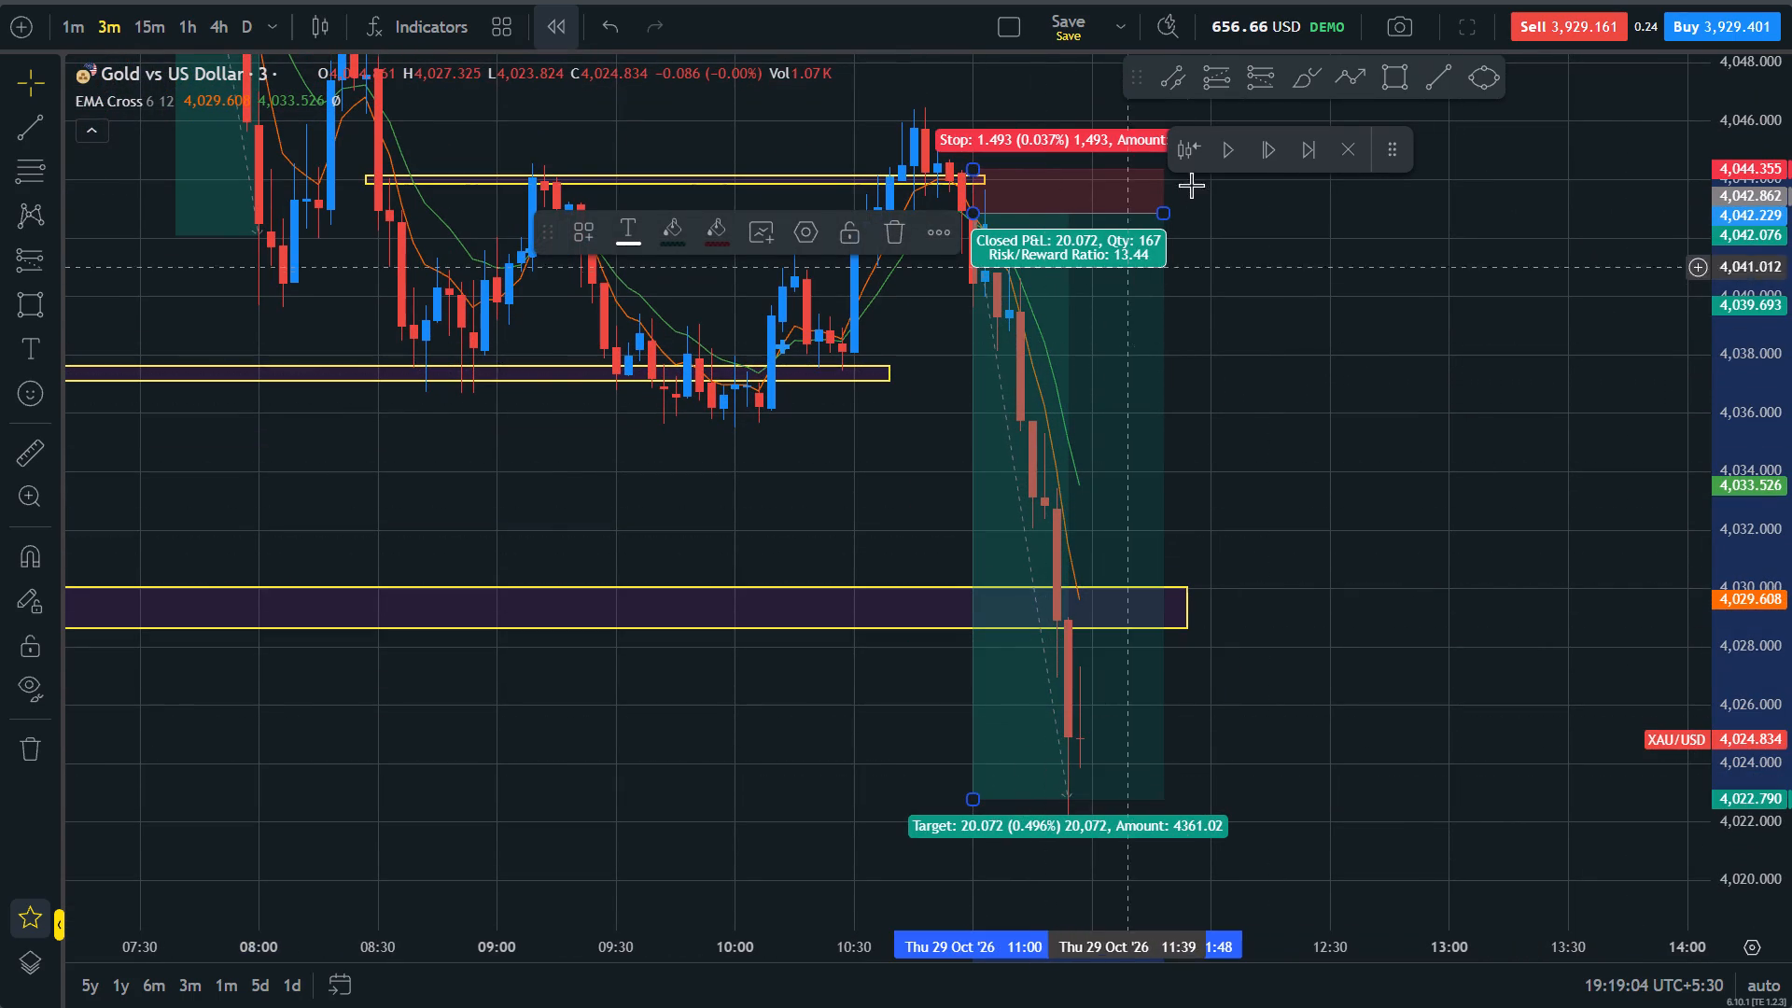
{"action": "left_click_drag", "start_coordinate": [1164, 211], "coordinate": [1071, 208]}
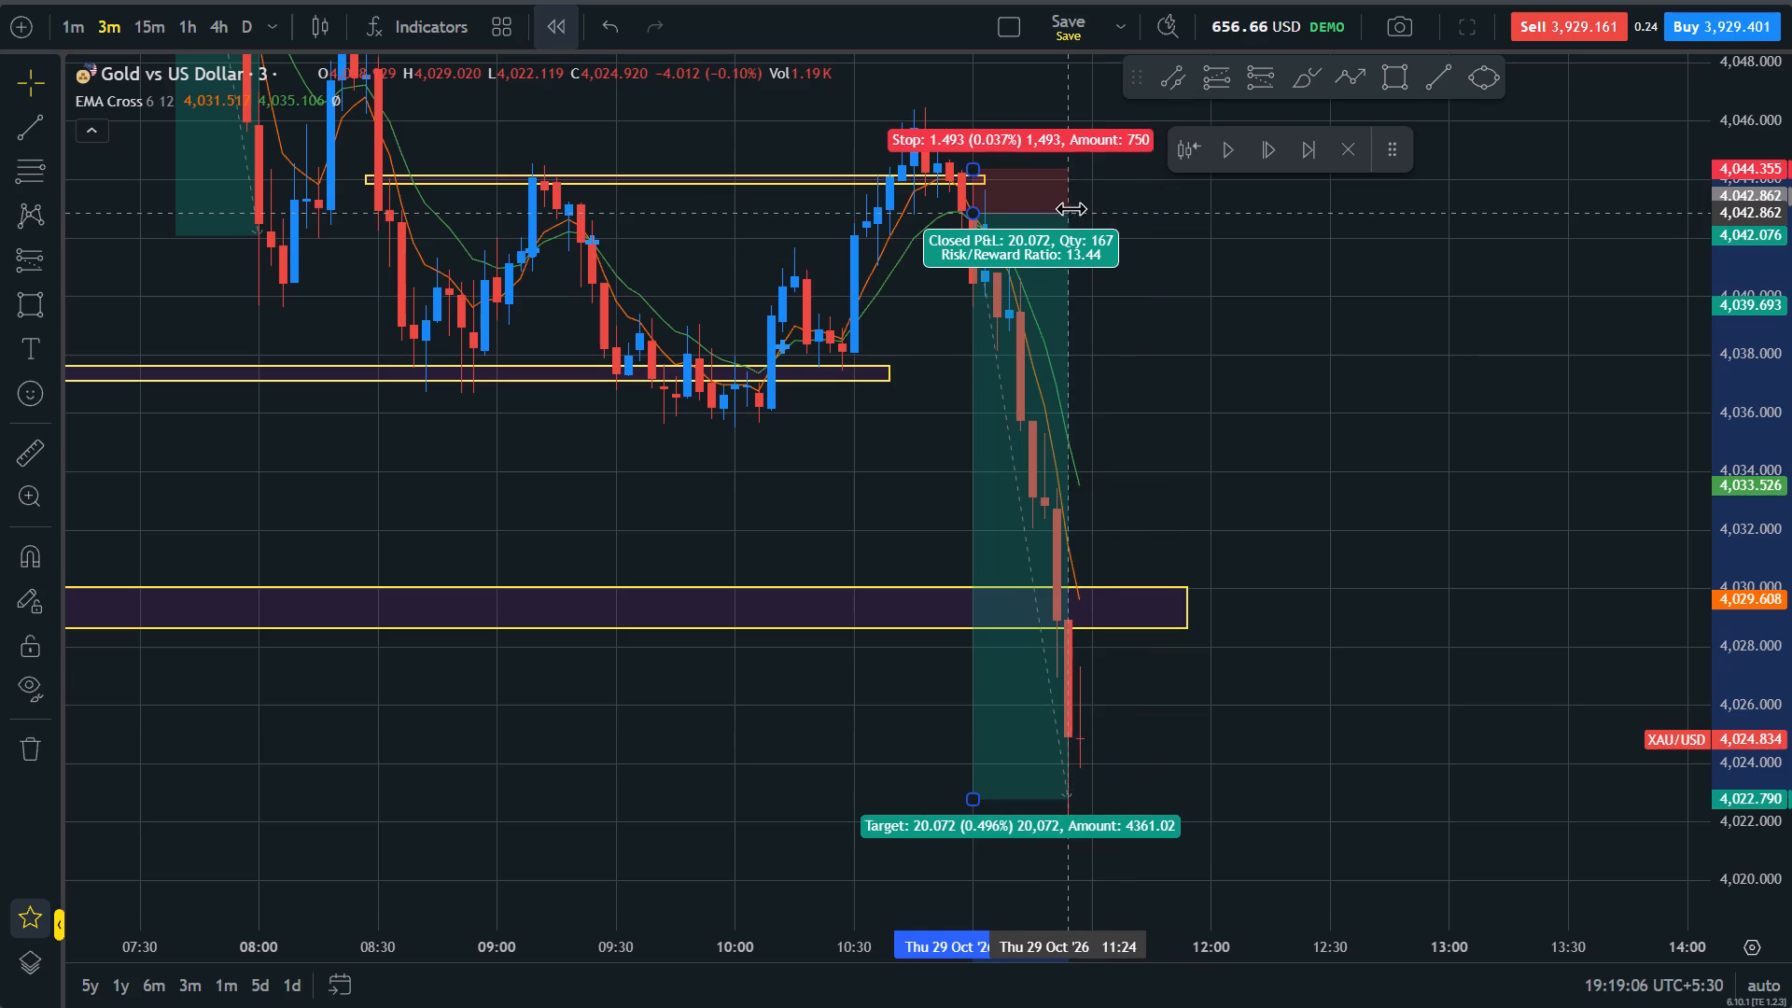
{"action": "left_click_drag", "start_coordinate": [1071, 208], "coordinate": [1069, 208]}
Examine the drop below the 4,028.6–4,030.0 support zone against the earlier lows and marked zones.
{"action": "left_click_drag", "start_coordinate": [1305, 483], "coordinate": [1466, 354]}
{"action": "scroll", "coordinate": [1531, 404], "scroll_direction": "down", "scroll_amount": 10}
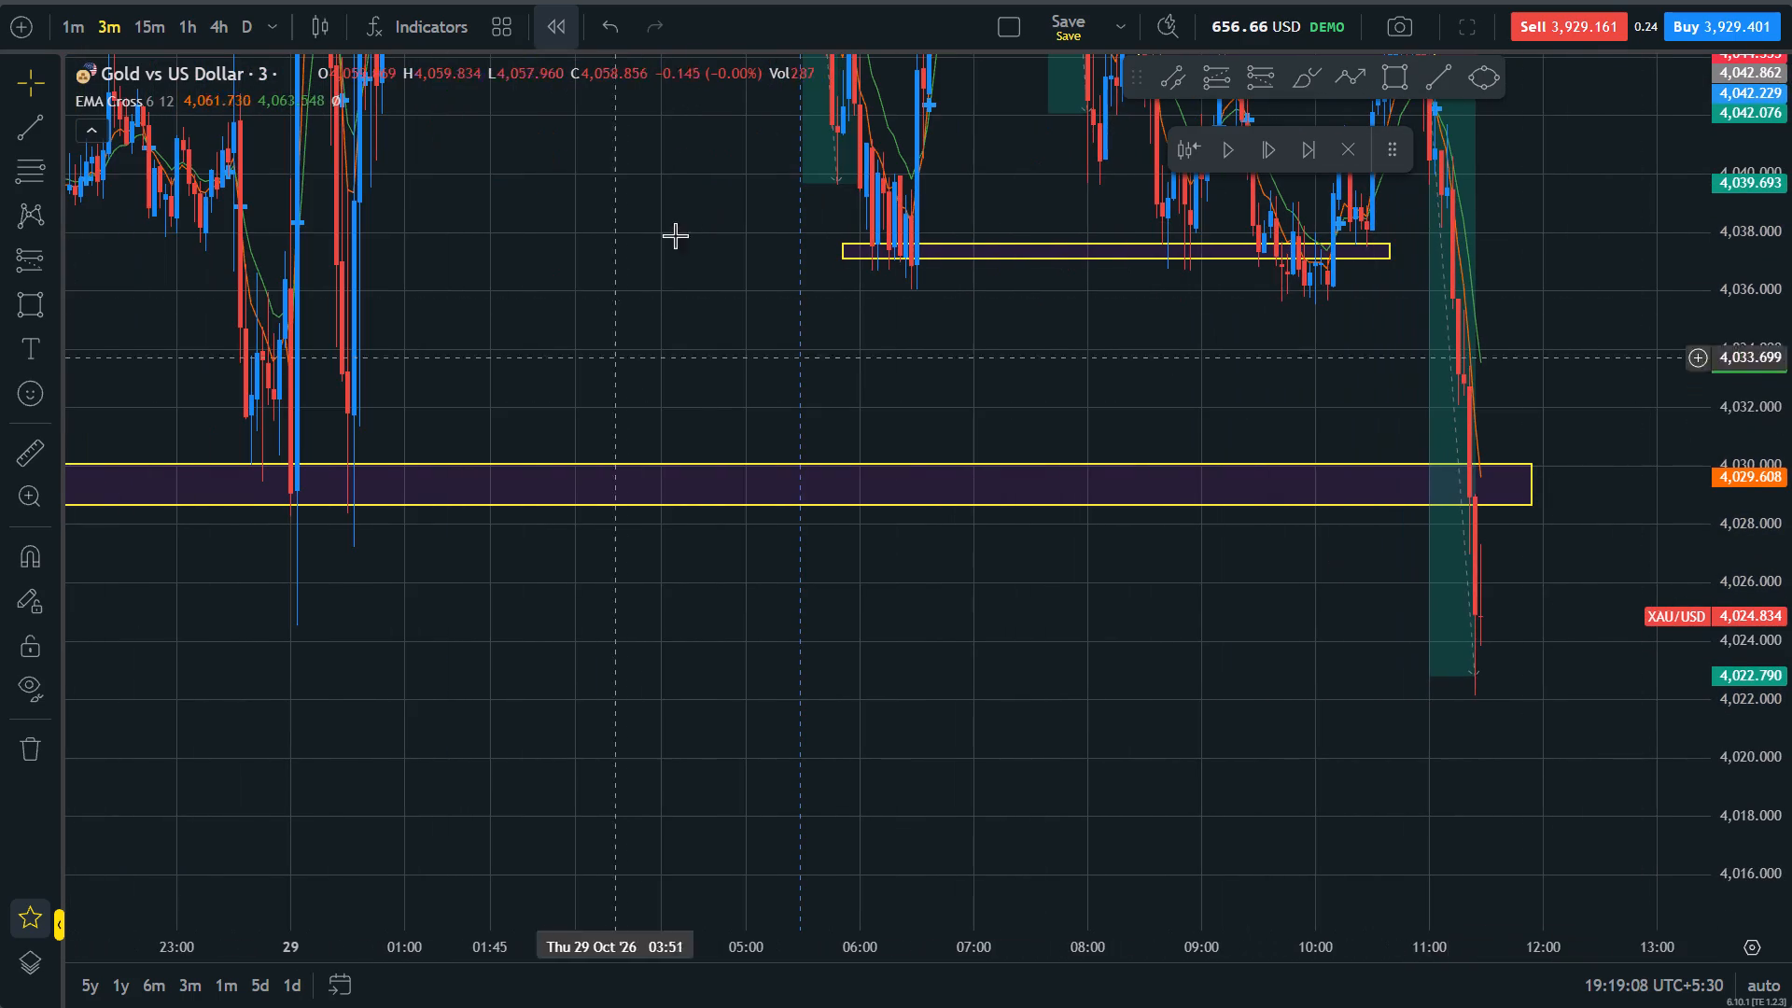
{"action": "scroll", "coordinate": [1683, 668], "scroll_direction": "down", "scroll_amount": 9}
{"action": "left_click_drag", "start_coordinate": [1791, 225], "coordinate": [1791, 635]}
{"action": "left_click", "coordinate": [1582, 761]}
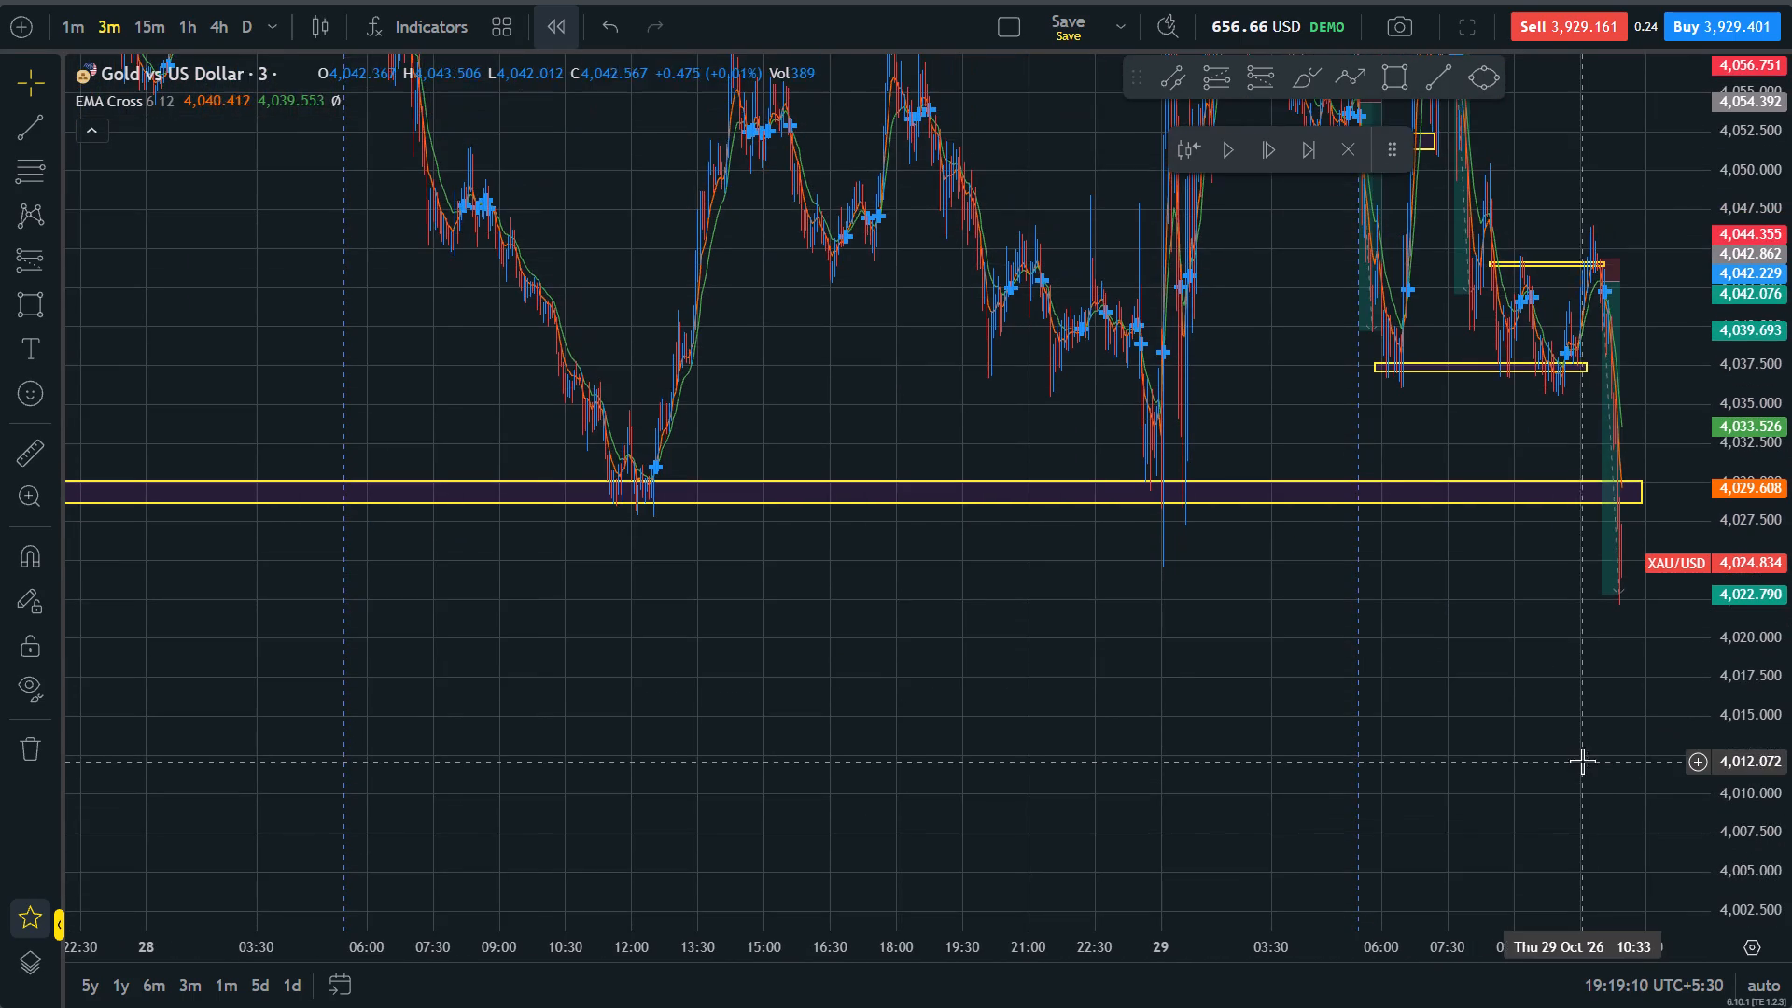
{"action": "scroll", "coordinate": [1577, 765], "scroll_direction": "up", "scroll_amount": 11}
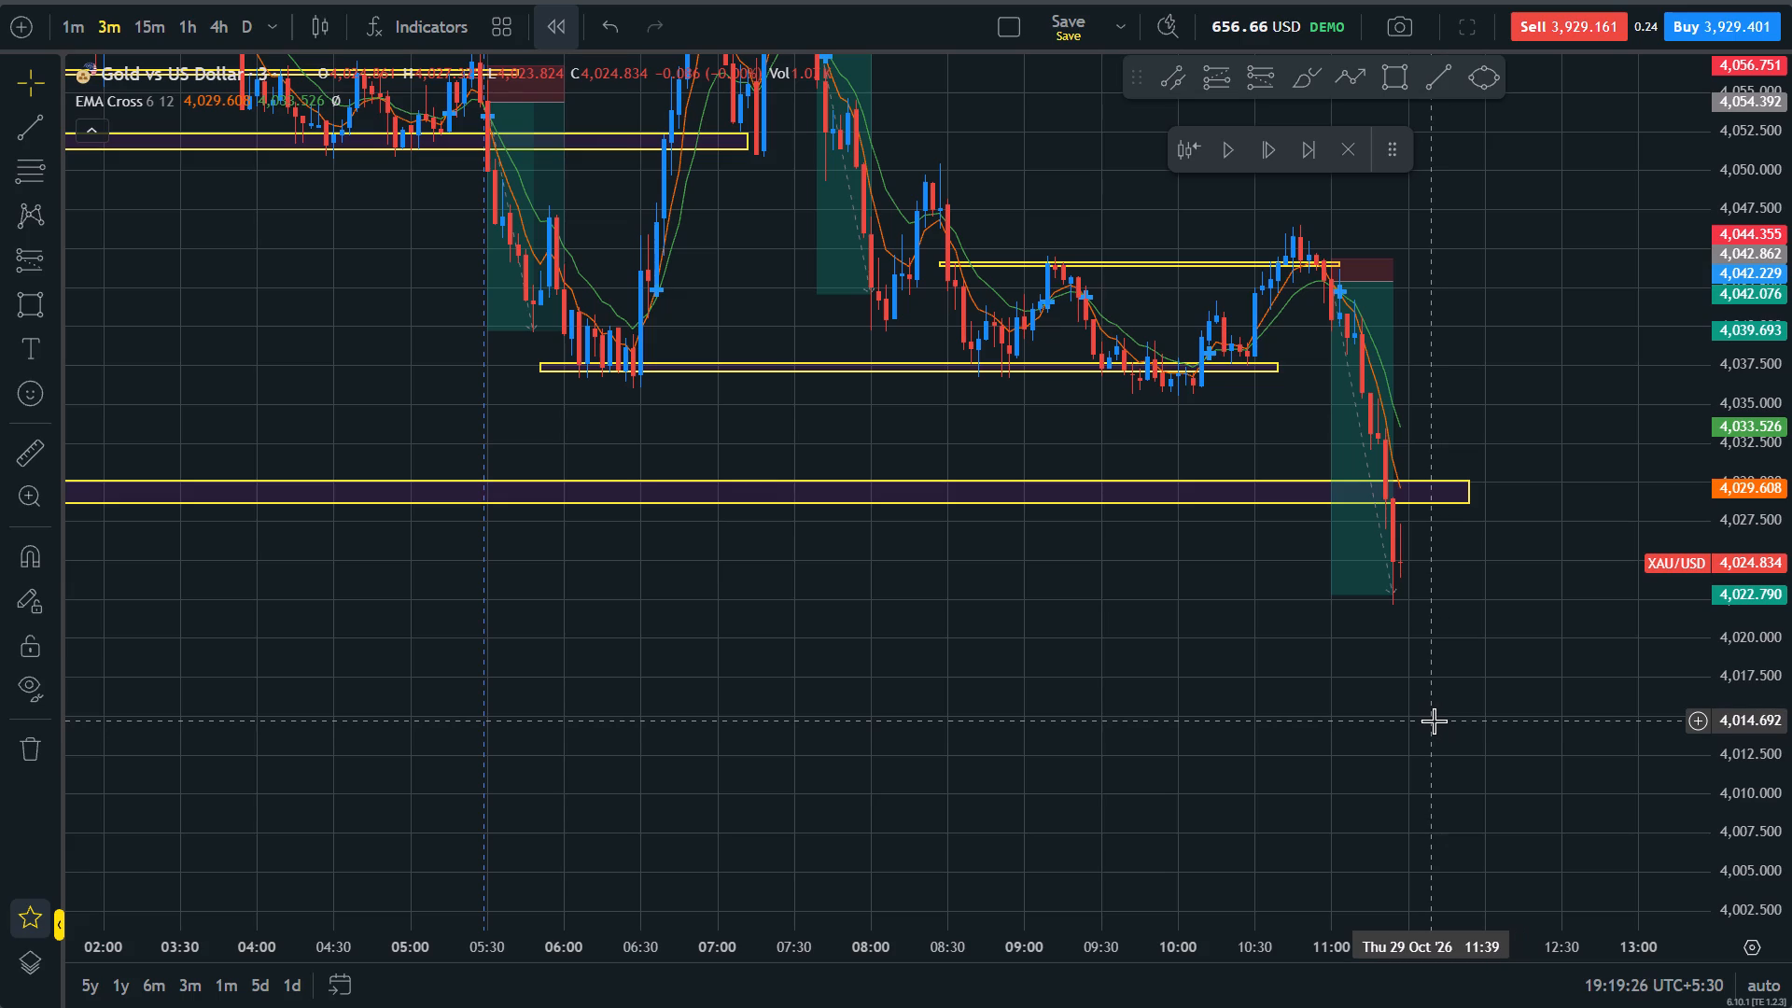
{"action": "scroll", "coordinate": [1434, 721], "scroll_direction": "up", "scroll_amount": 3}
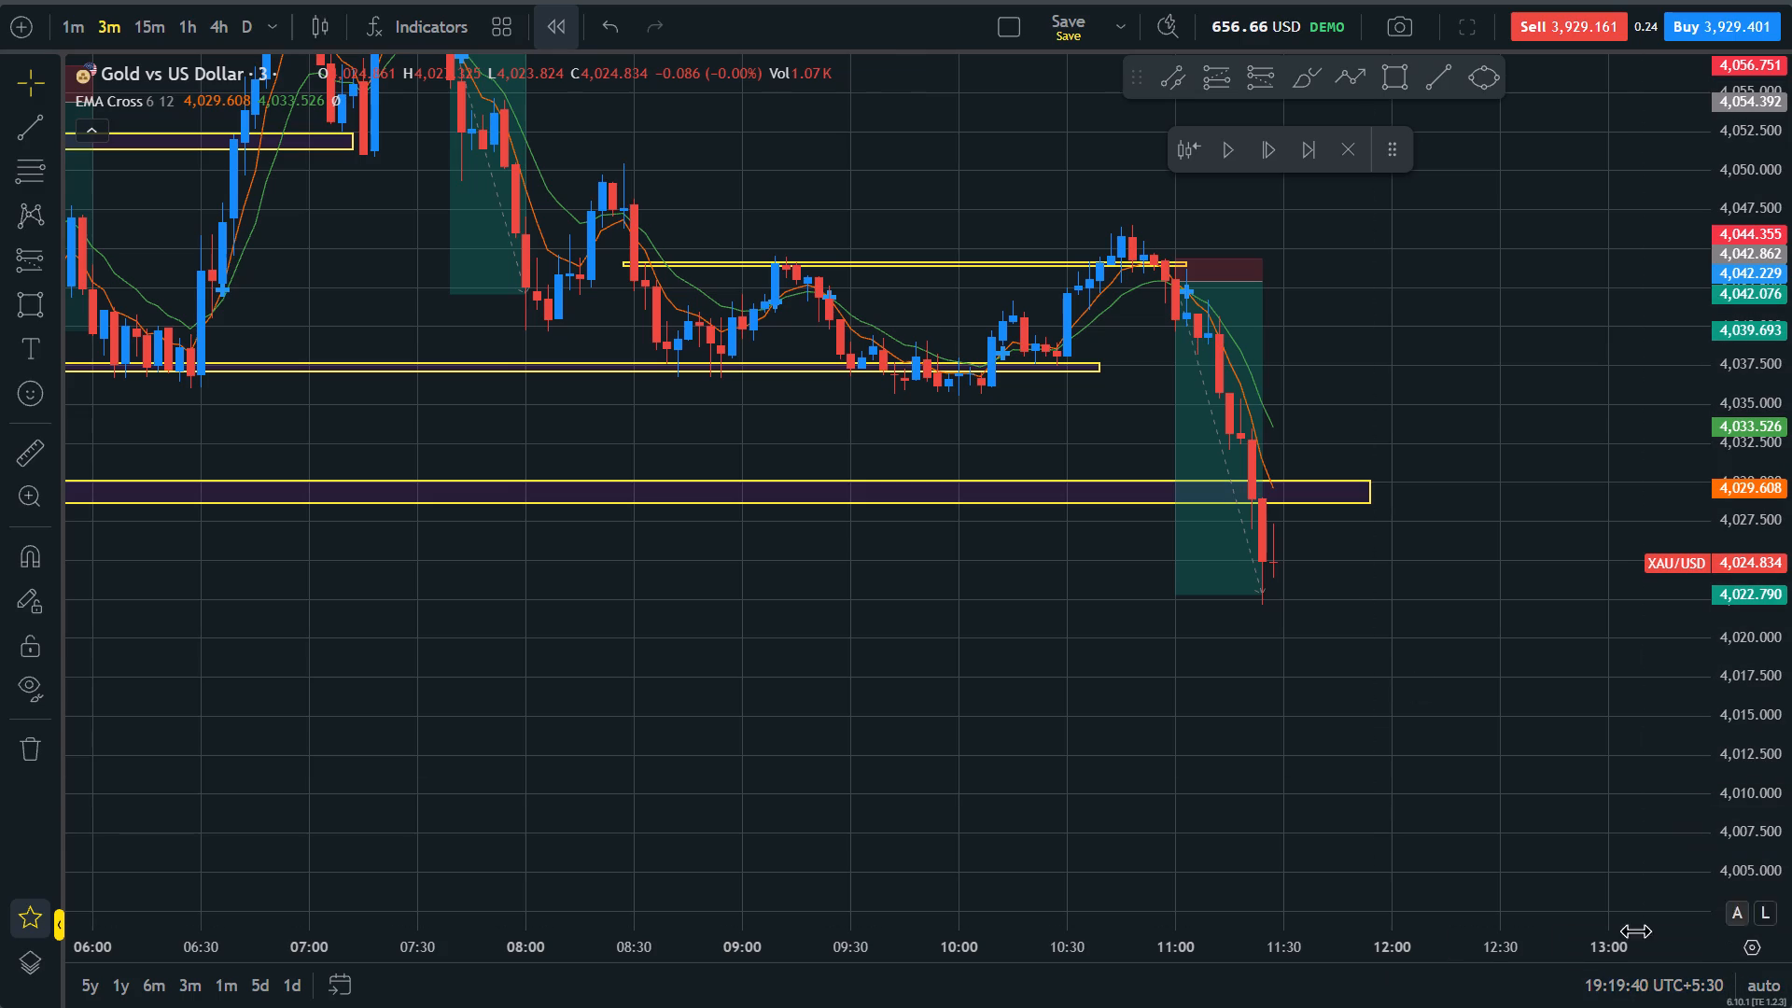
{"action": "left_click_drag", "start_coordinate": [1344, 647], "coordinate": [1315, 750]}
{"action": "left_click_drag", "start_coordinate": [1791, 678], "coordinate": [1791, 185]}
{"action": "scroll", "coordinate": [1486, 508], "scroll_direction": "down", "scroll_amount": 7}
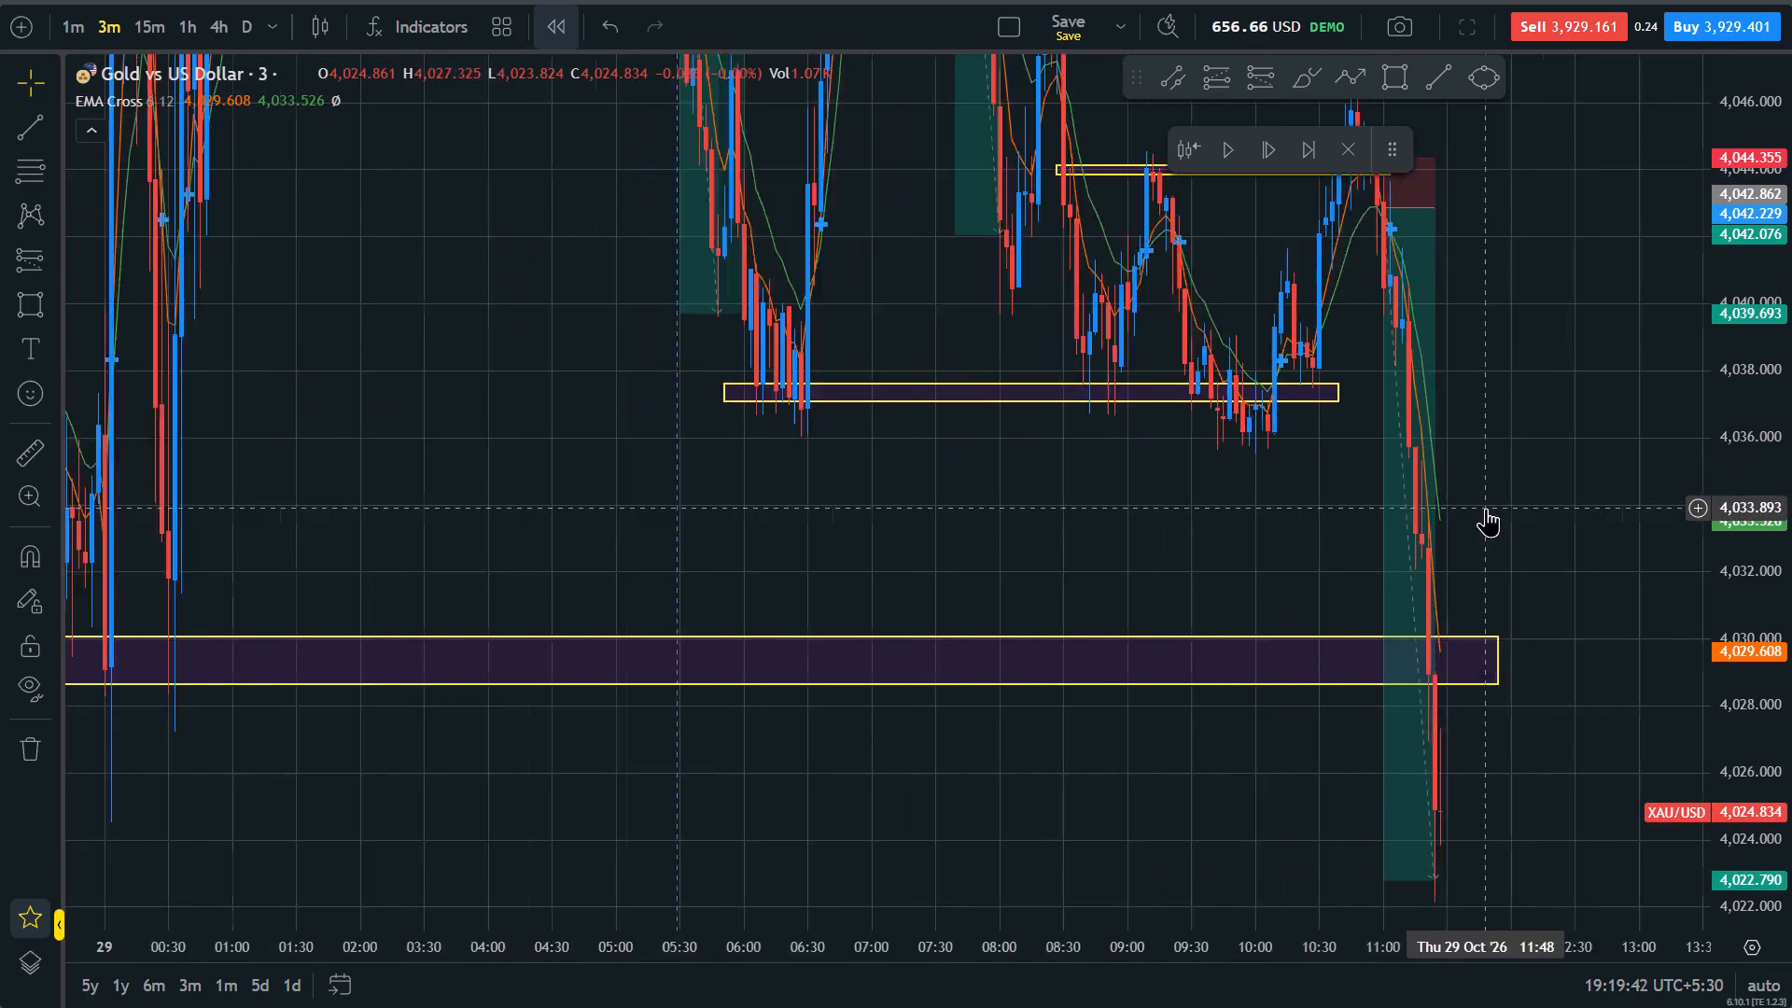
{"action": "left_click_drag", "start_coordinate": [1791, 255], "coordinate": [1791, 688]}
{"action": "scroll", "coordinate": [1522, 738], "scroll_direction": "up", "scroll_amount": 6}
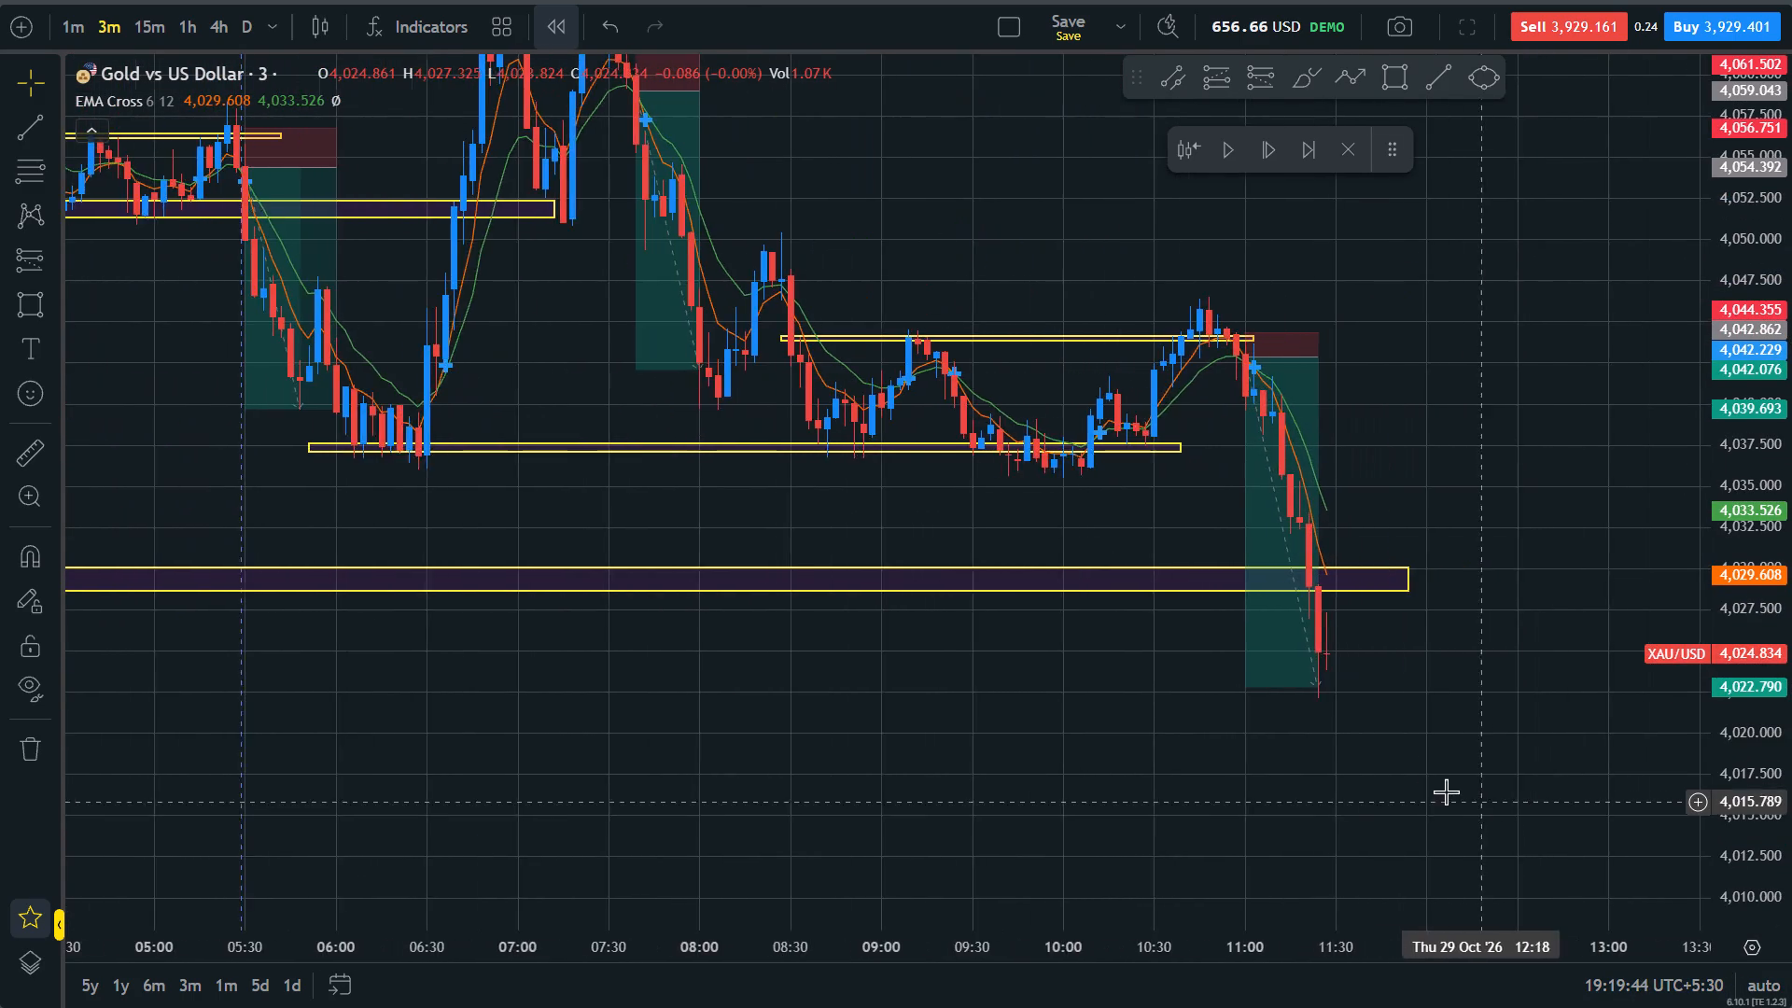
{"action": "scroll", "coordinate": [1446, 791], "scroll_direction": "up", "scroll_amount": 2}
{"action": "left_click_drag", "start_coordinate": [1456, 771], "coordinate": [1358, 750]}
{"action": "left_click_drag", "start_coordinate": [1371, 750], "coordinate": [1454, 855]}
{"action": "left_click_drag", "start_coordinate": [1791, 890], "coordinate": [1787, 669]}
{"action": "left_click_drag", "start_coordinate": [1567, 678], "coordinate": [1579, 538]}
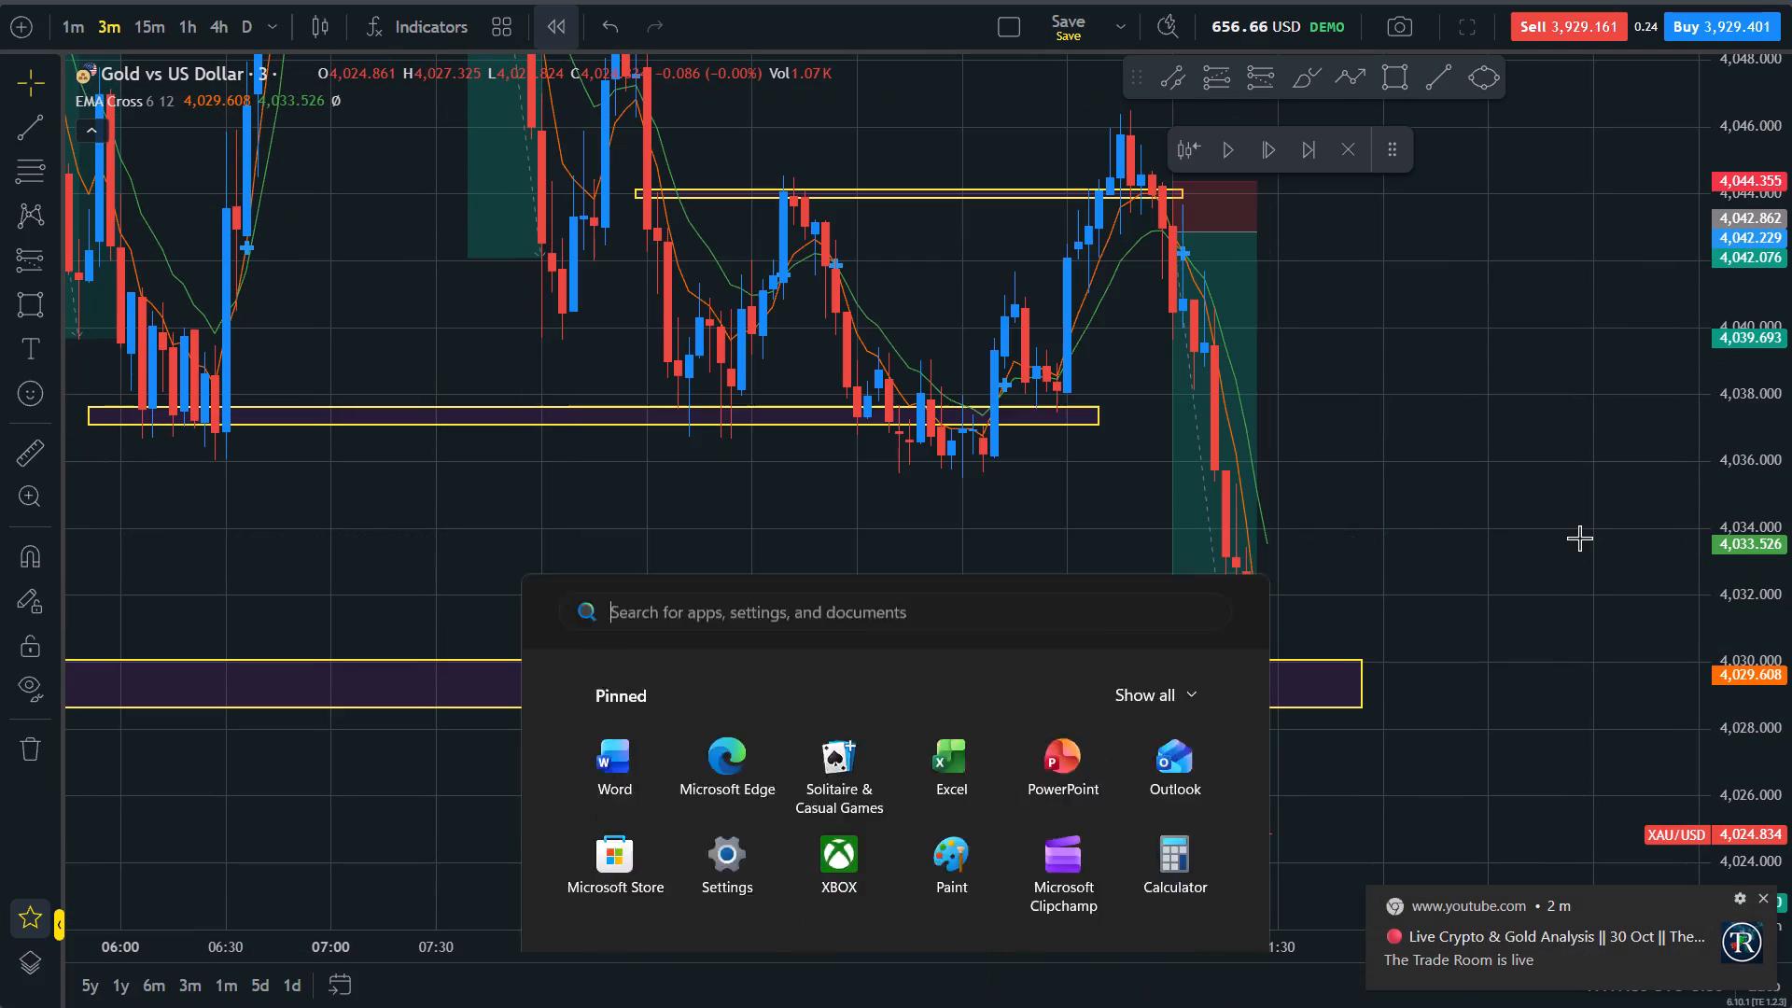
Dismiss the YouTube live-stream notification.
{"action": "left_click", "coordinate": [1764, 898]}
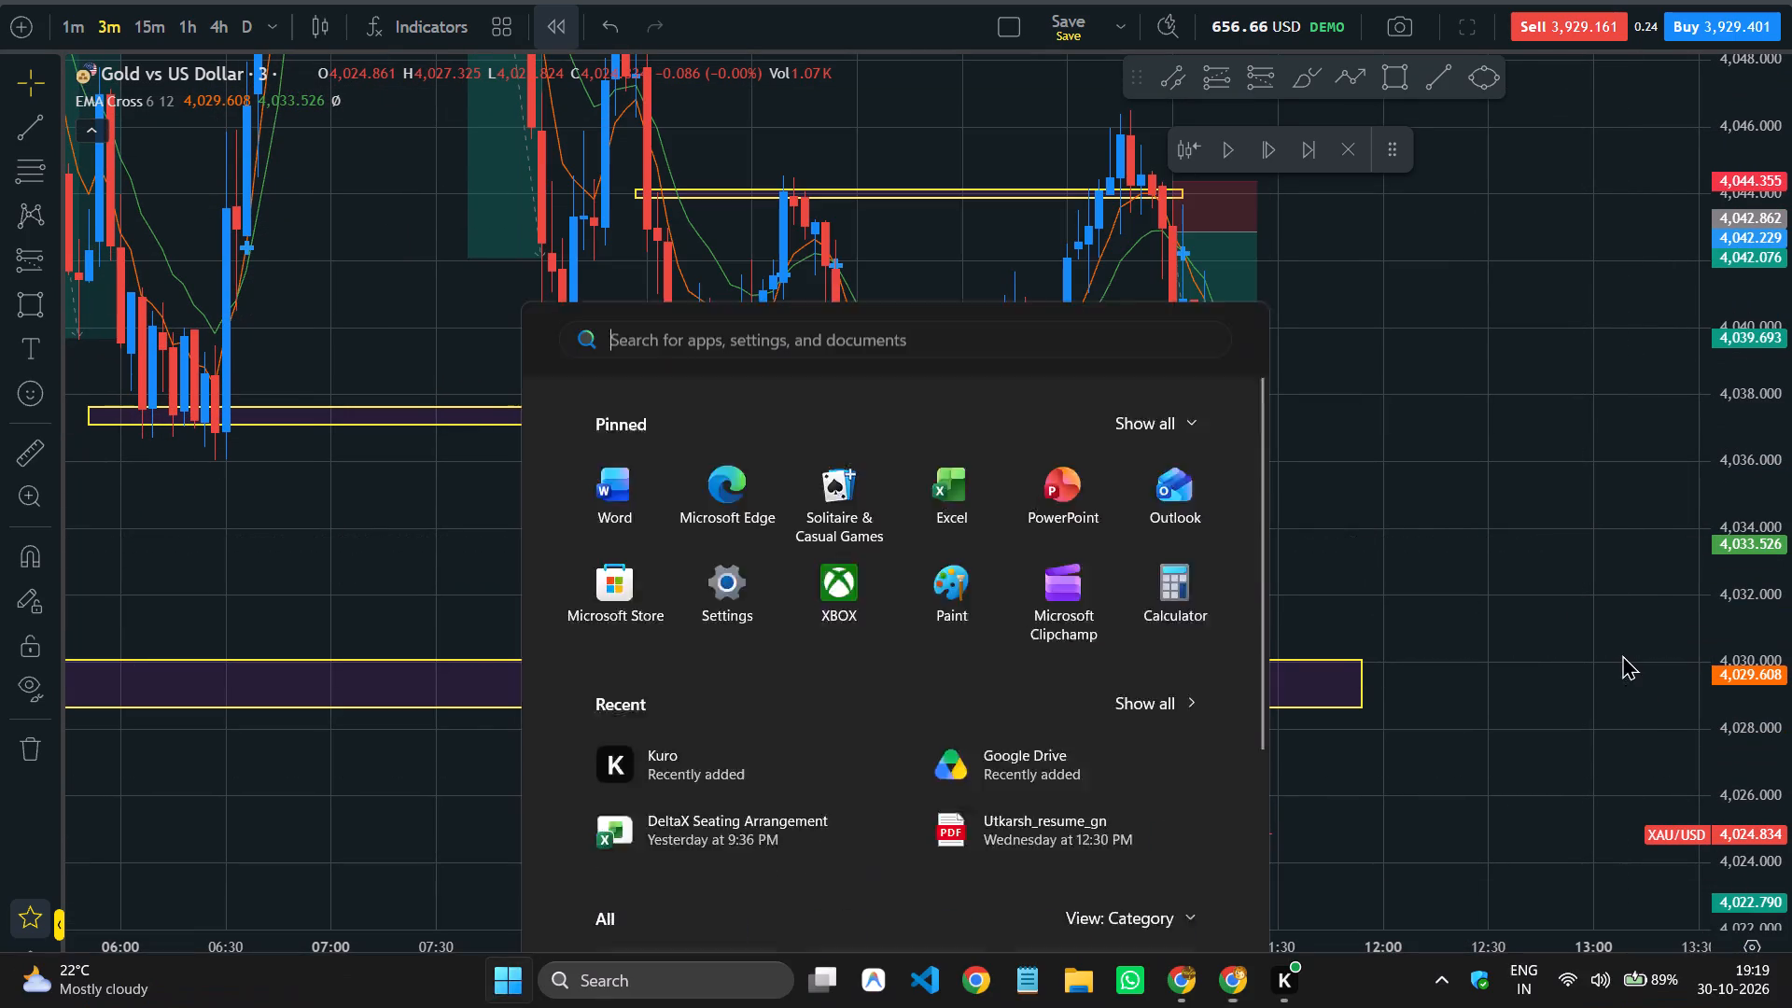
Examine the price action around the support zone and the completed short position, both close up and across the previous session.
{"action": "scroll", "coordinate": [1611, 655], "scroll_direction": "up", "scroll_amount": 3}
{"action": "left_click_drag", "start_coordinate": [1522, 702], "coordinate": [1468, 552]}
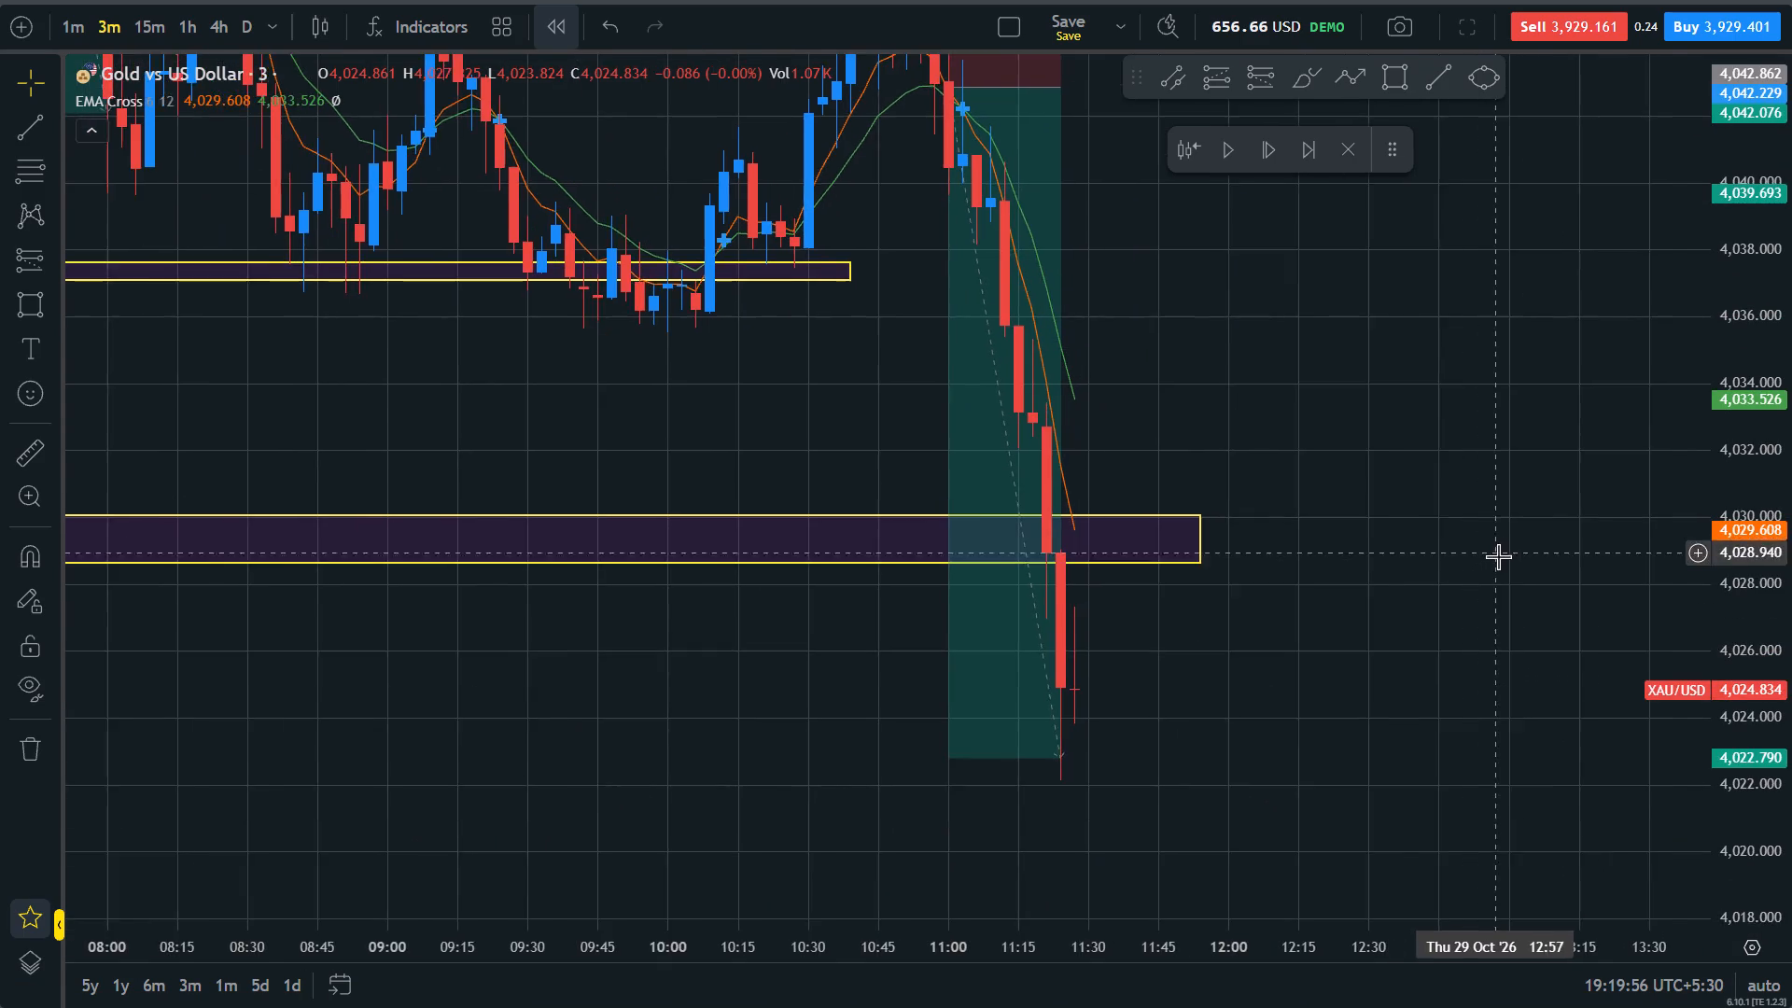
{"action": "scroll", "coordinate": [1498, 556], "scroll_direction": "down", "scroll_amount": 4}
{"action": "left_click_drag", "start_coordinate": [1791, 328], "coordinate": [1786, 630]}
{"action": "scroll", "coordinate": [1552, 568], "scroll_direction": "up", "scroll_amount": 3}
{"action": "left_click_drag", "start_coordinate": [1466, 581], "coordinate": [1450, 751]}
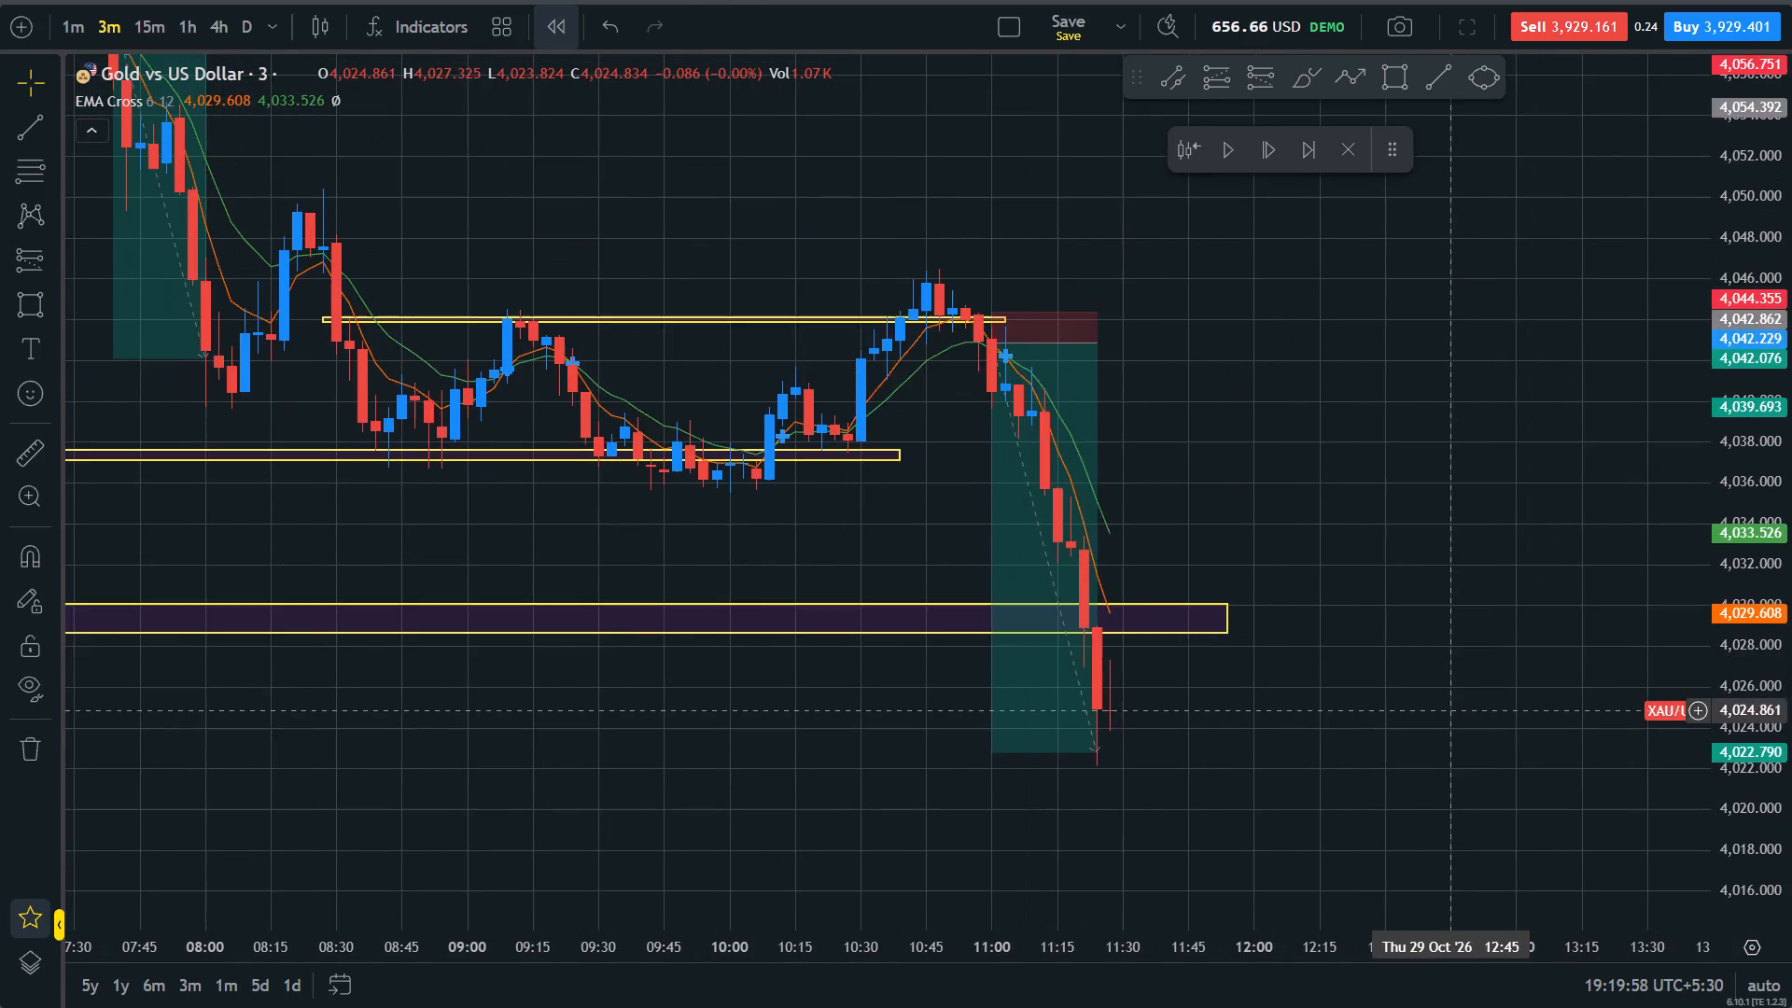
{"action": "scroll", "coordinate": [1450, 751], "scroll_direction": "down", "scroll_amount": 9}
{"action": "scroll", "coordinate": [1531, 800], "scroll_direction": "down", "scroll_amount": 2}
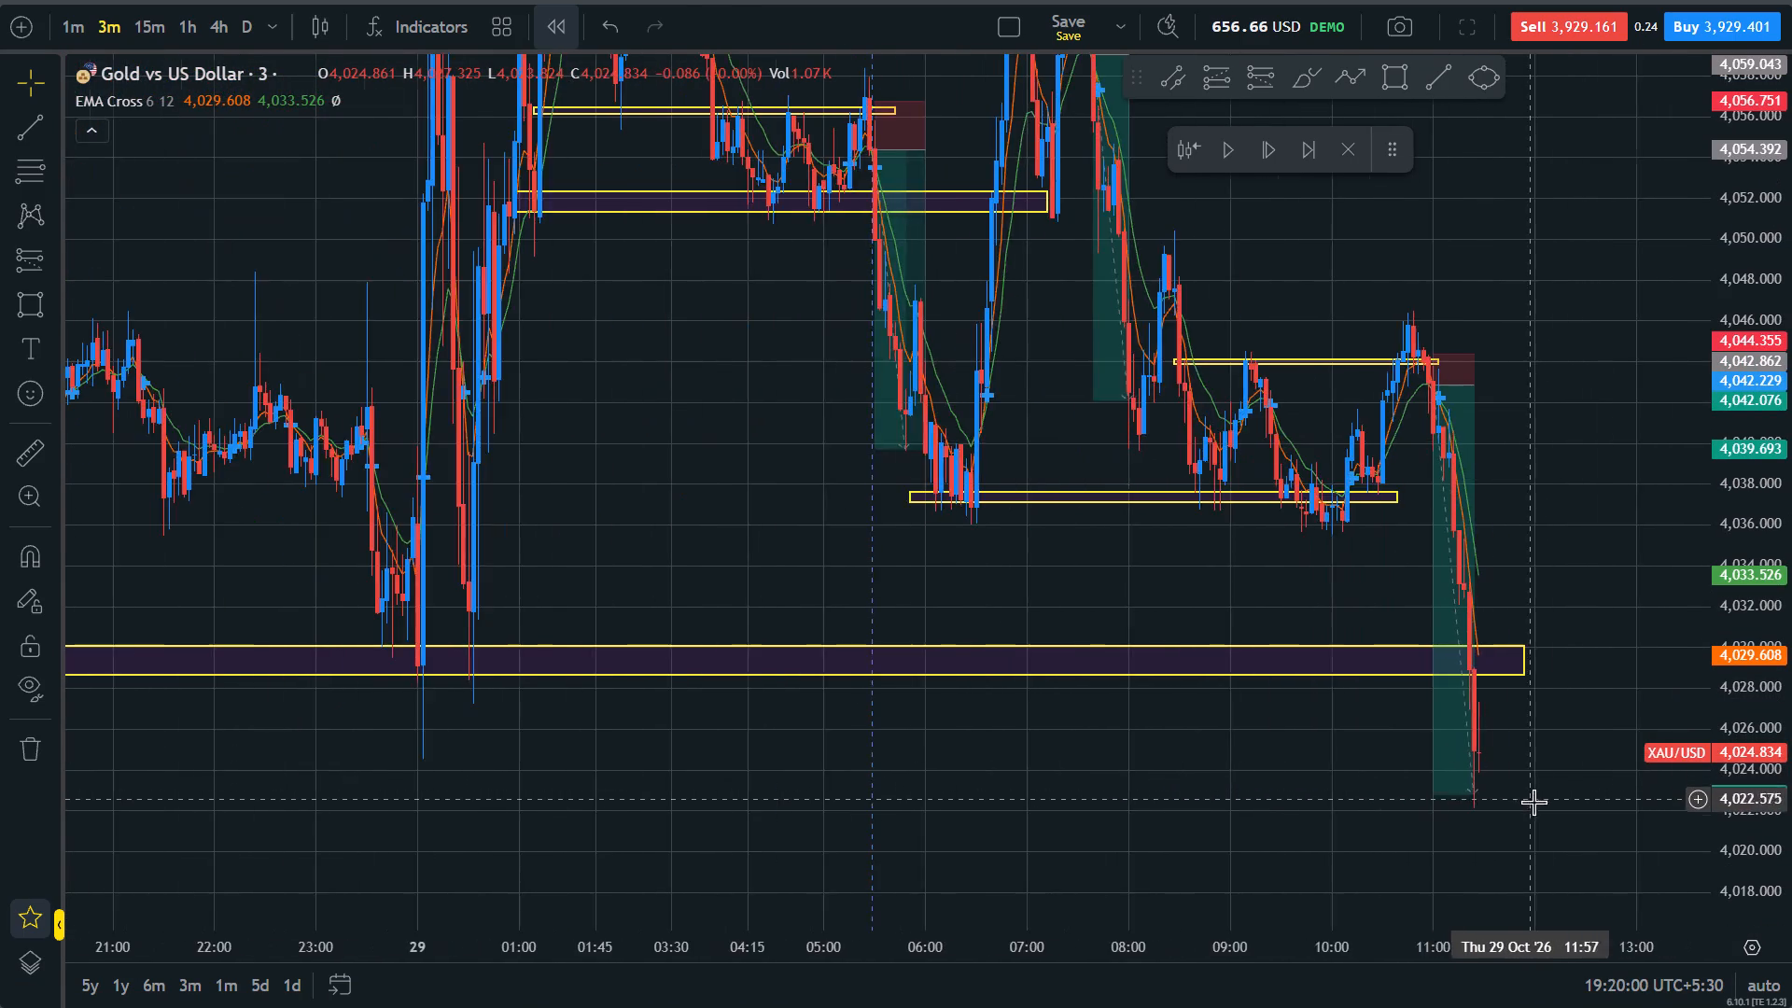
{"action": "scroll", "coordinate": [1533, 802], "scroll_direction": "down", "scroll_amount": 8}
{"action": "scroll", "coordinate": [1543, 817], "scroll_direction": "up", "scroll_amount": 17}
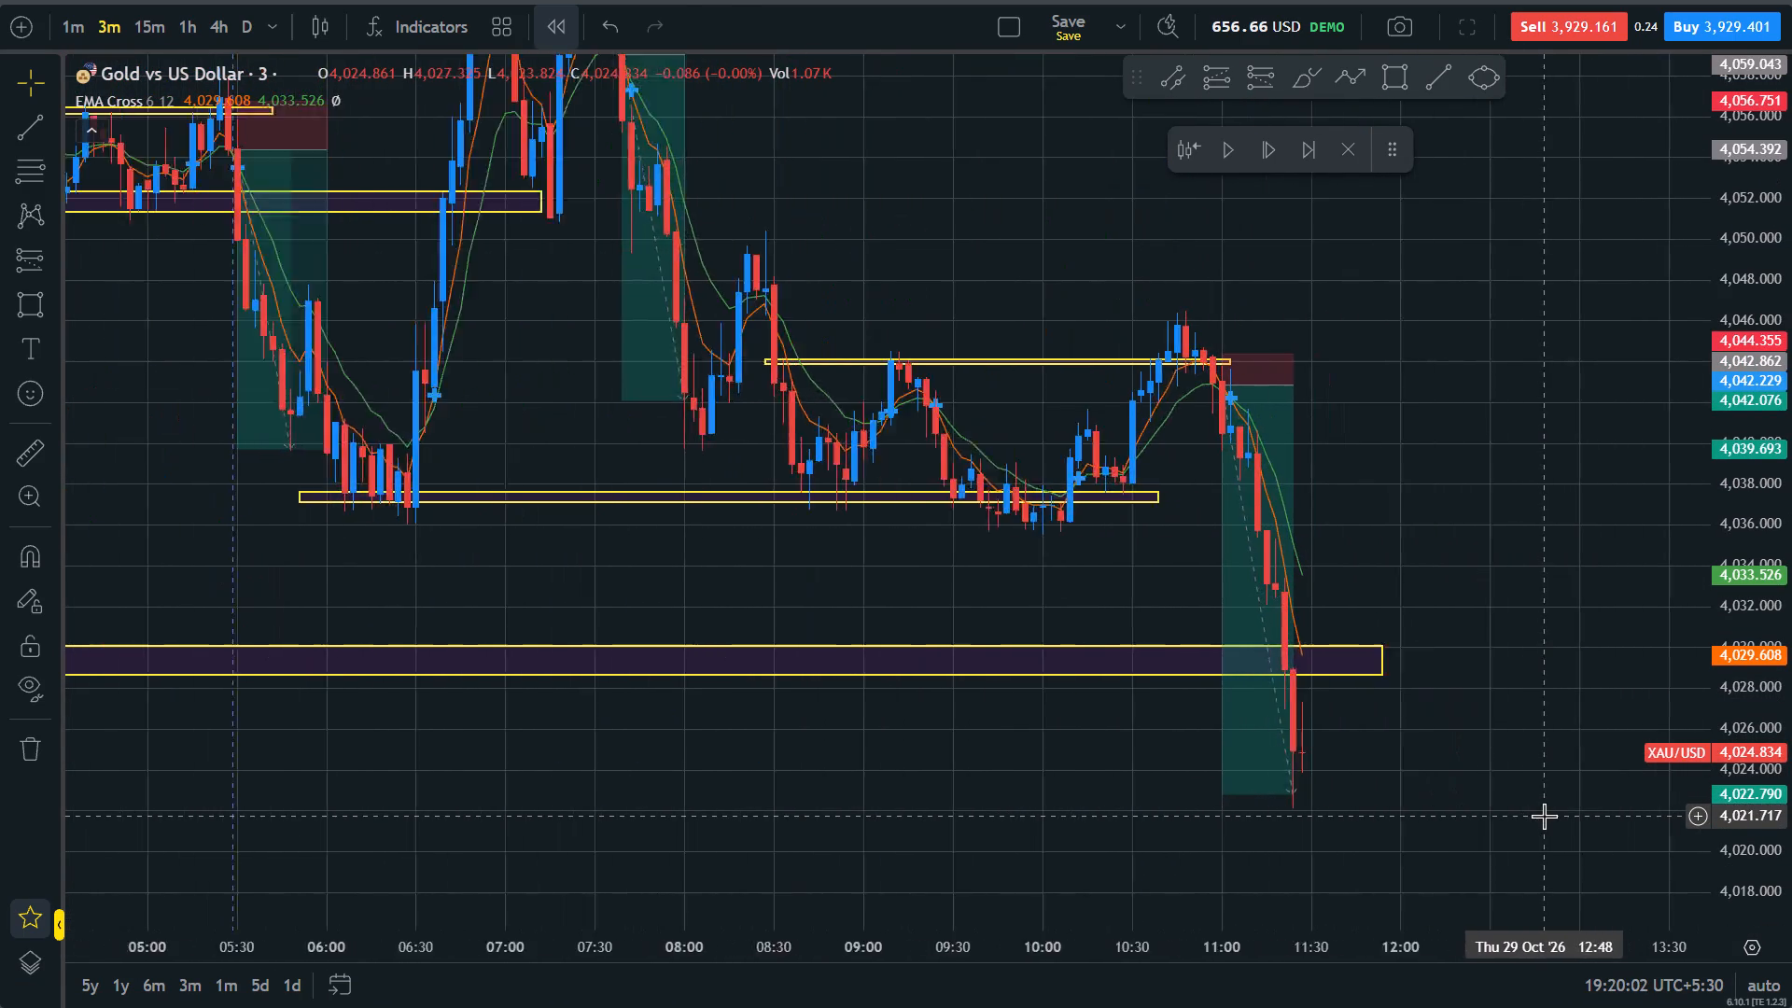
{"action": "scroll", "coordinate": [1544, 816], "scroll_direction": "up", "scroll_amount": 2}
{"action": "scroll", "coordinate": [1531, 711], "scroll_direction": "up", "scroll_amount": 1}
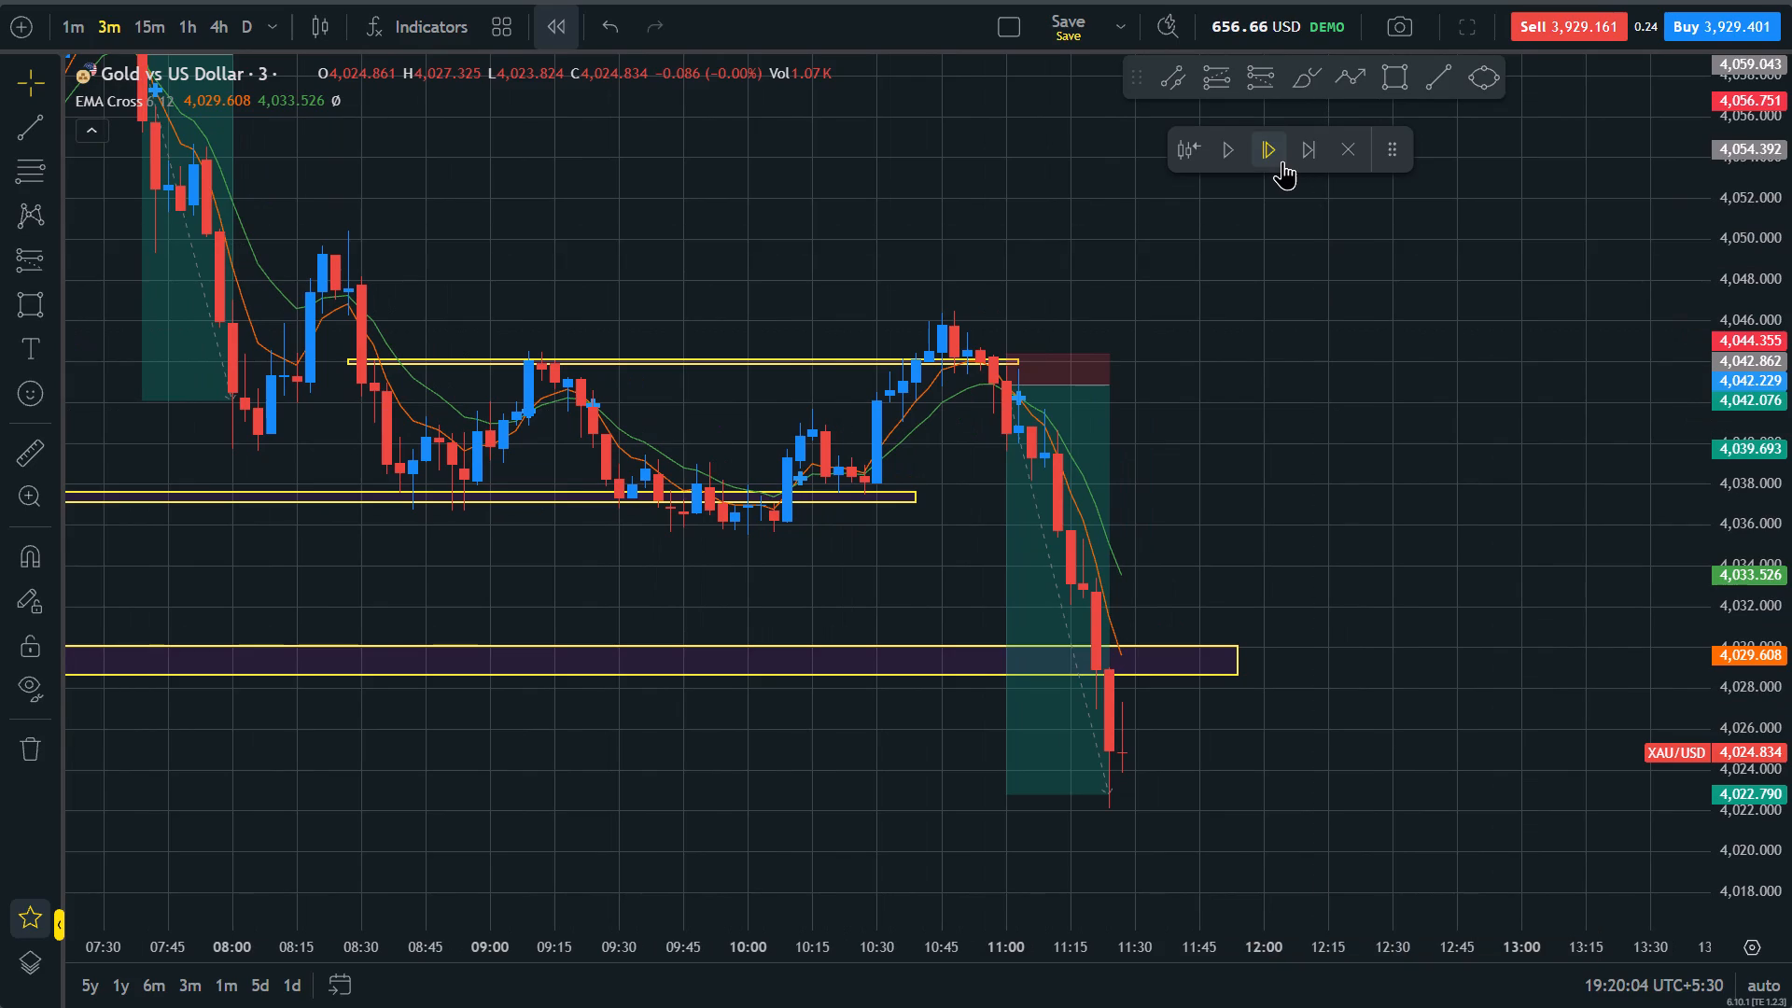
Advance the replay 15 candles, to the 12:12 bar, to follow price back into the support zone.
{"action": "left_click", "coordinate": [1282, 161]}
{"action": "triple_click", "coordinate": [1282, 161]}
{"action": "left_click", "coordinate": [1282, 161]}
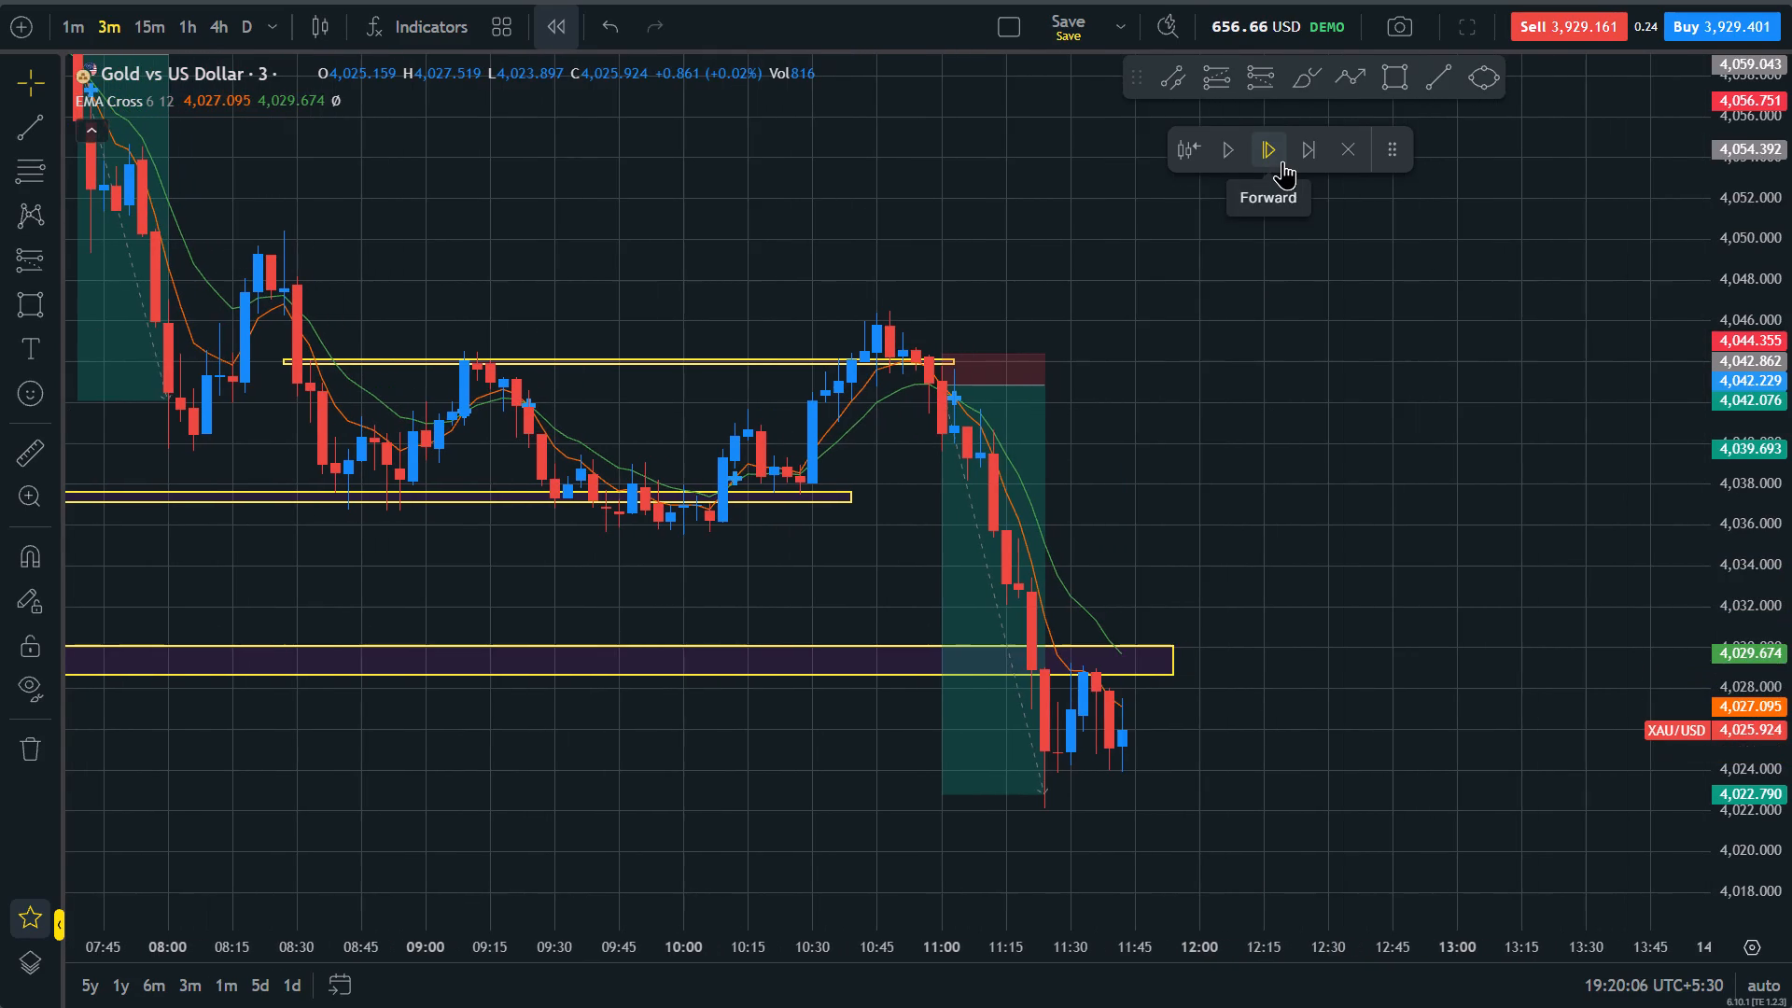
{"action": "triple_click", "coordinate": [1282, 161]}
{"action": "triple_click", "coordinate": [1282, 161]}
{"action": "left_click", "coordinate": [1282, 161]}
{"action": "left_click", "coordinate": [1282, 161]}
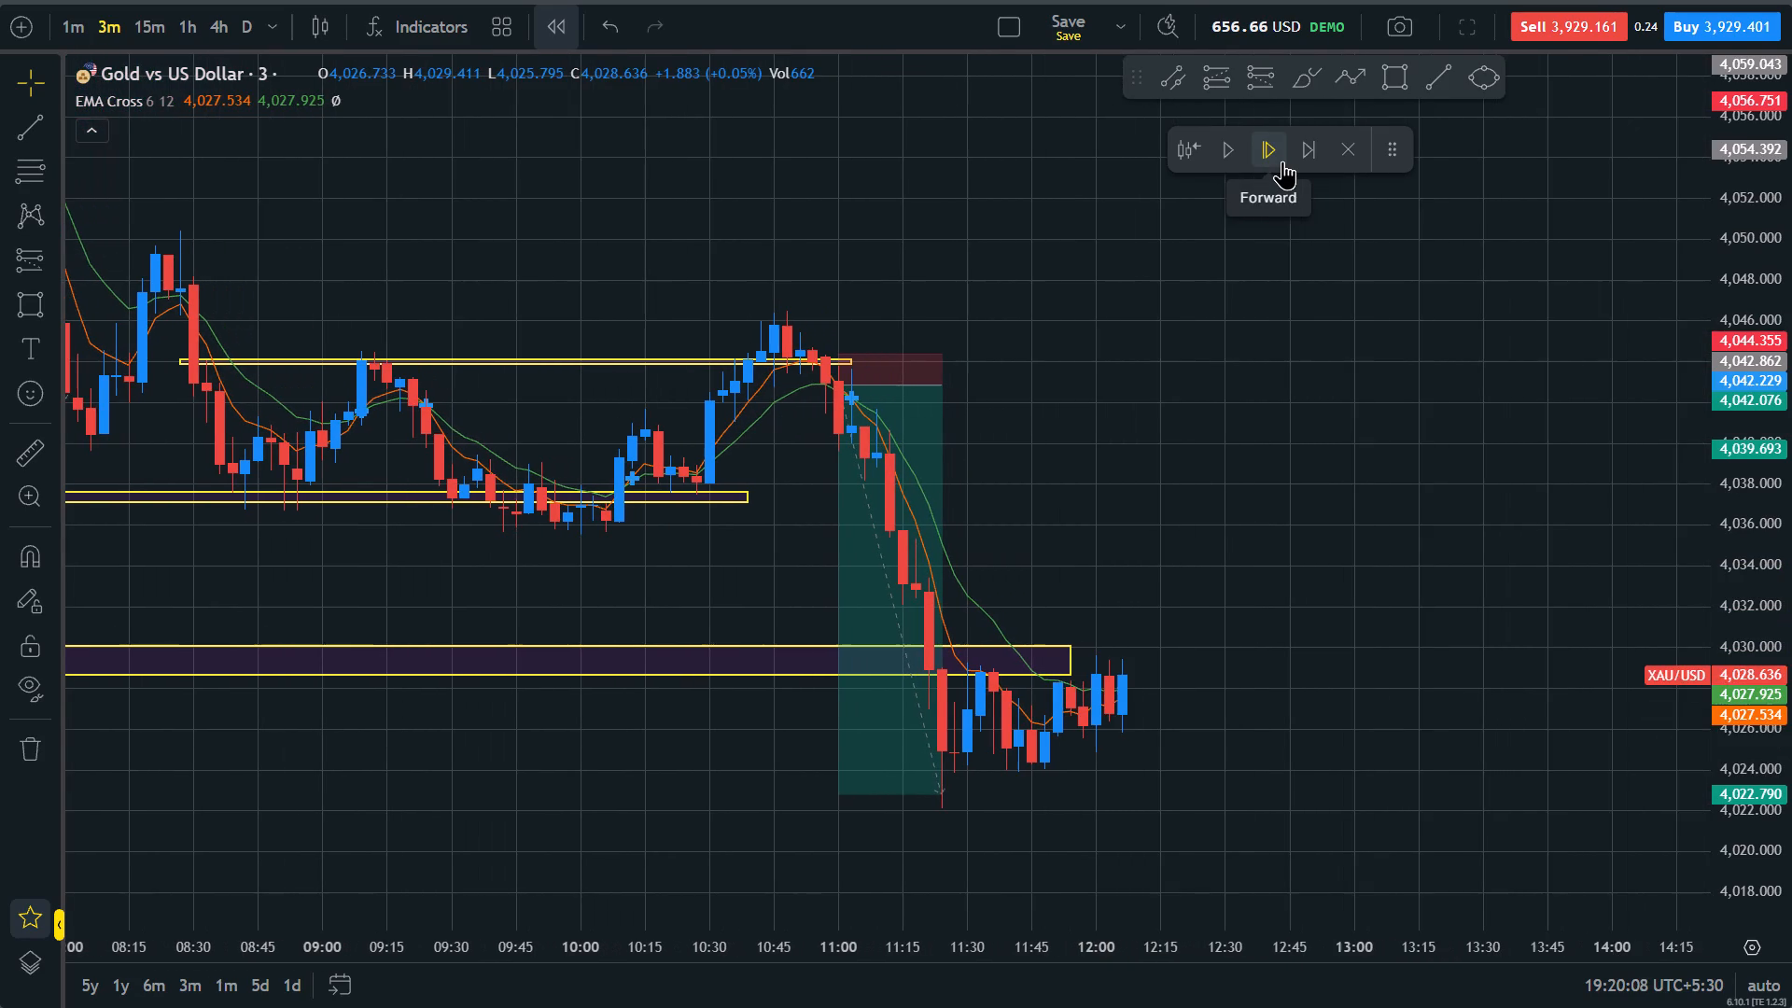
{"action": "double_click", "coordinate": [1282, 161]}
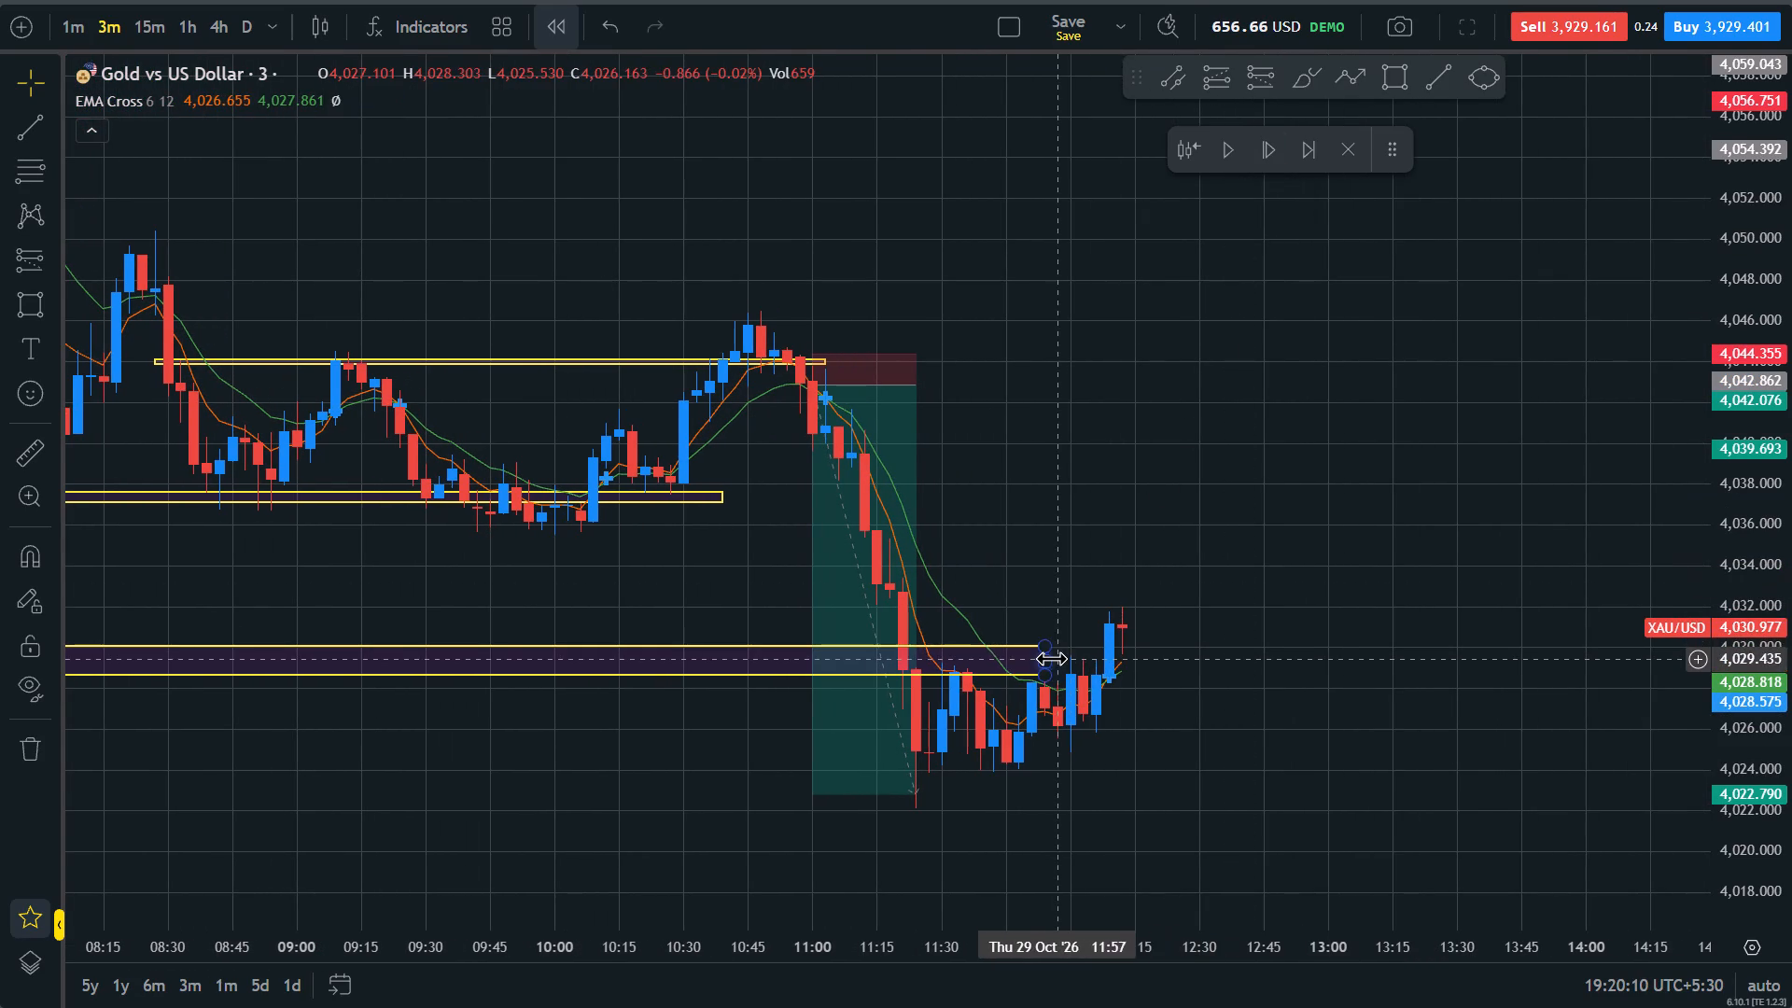
Extend the 4,028.6–4,030.0 support zone so that it ends at 12:39.
{"action": "left_click_drag", "start_coordinate": [1049, 658], "coordinate": [1239, 656]}
Examine the extended zone across the full price history since 26 October and around the latest candles.
{"action": "scroll", "coordinate": [1430, 756], "scroll_direction": "down", "scroll_amount": 19}
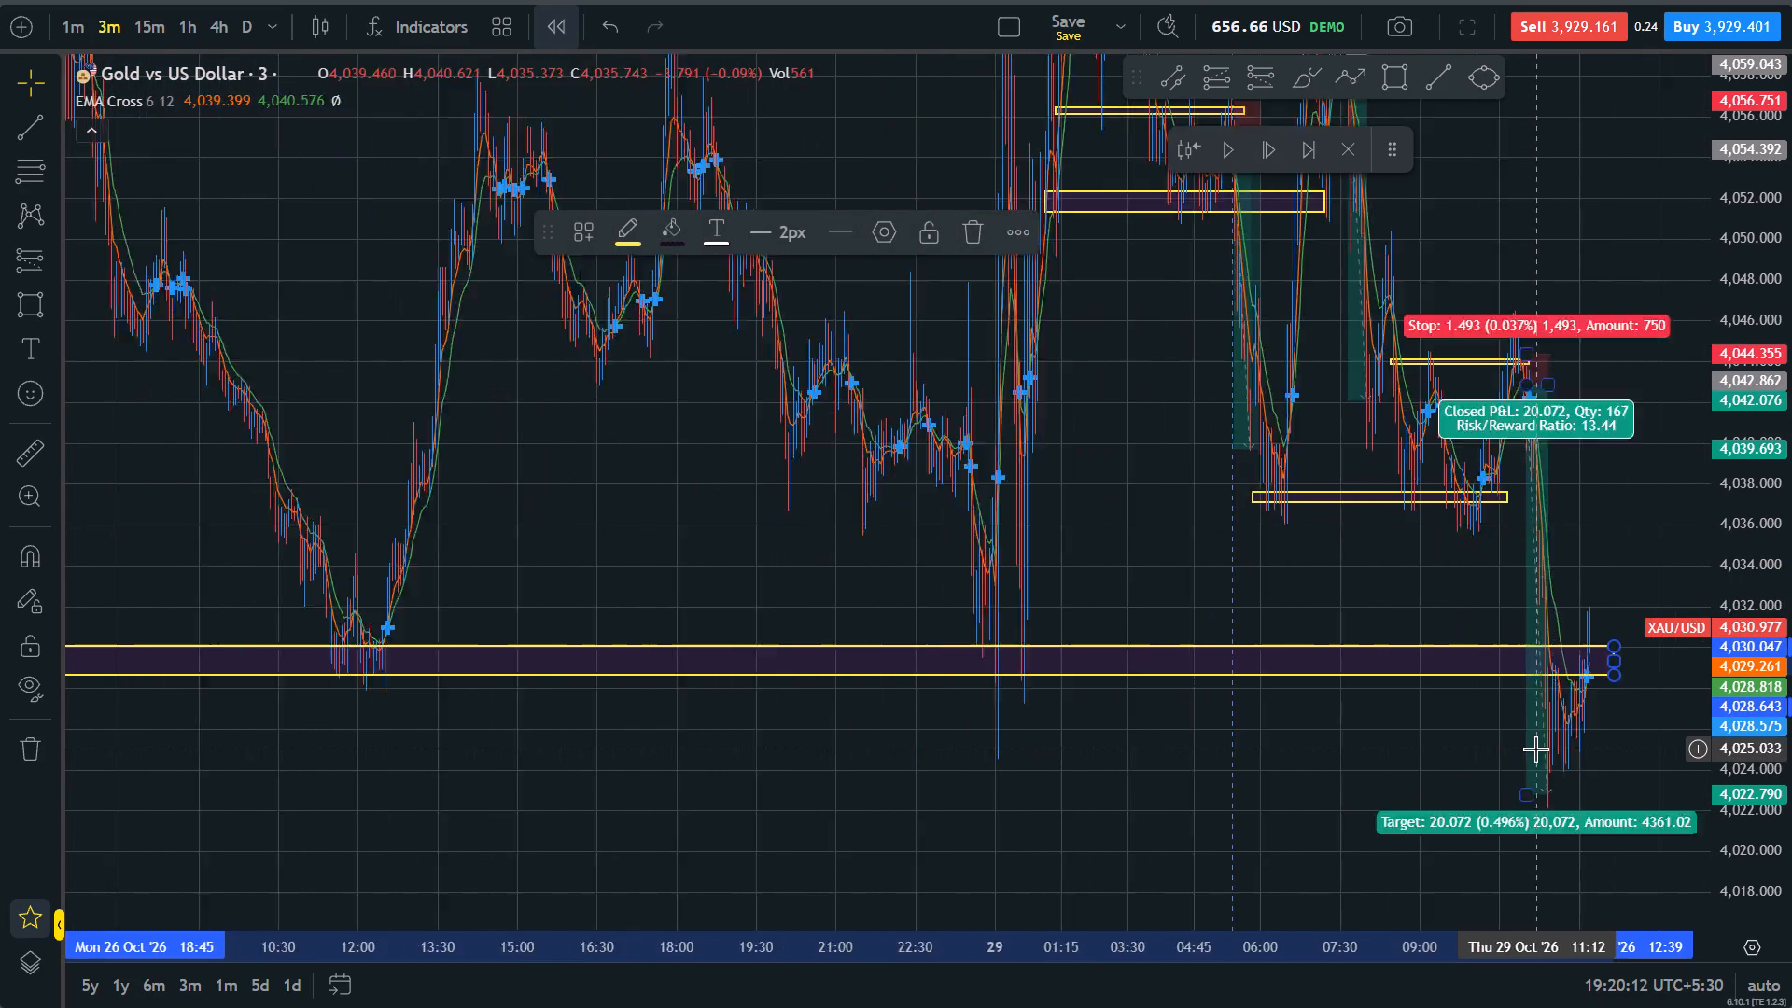
{"action": "scroll", "coordinate": [1535, 749], "scroll_direction": "down", "scroll_amount": 1}
{"action": "scroll", "coordinate": [1199, 778], "scroll_direction": "down", "scroll_amount": 11}
{"action": "left_click_drag", "start_coordinate": [1791, 283], "coordinate": [1774, 804]}
{"action": "left_click", "coordinate": [912, 717]}
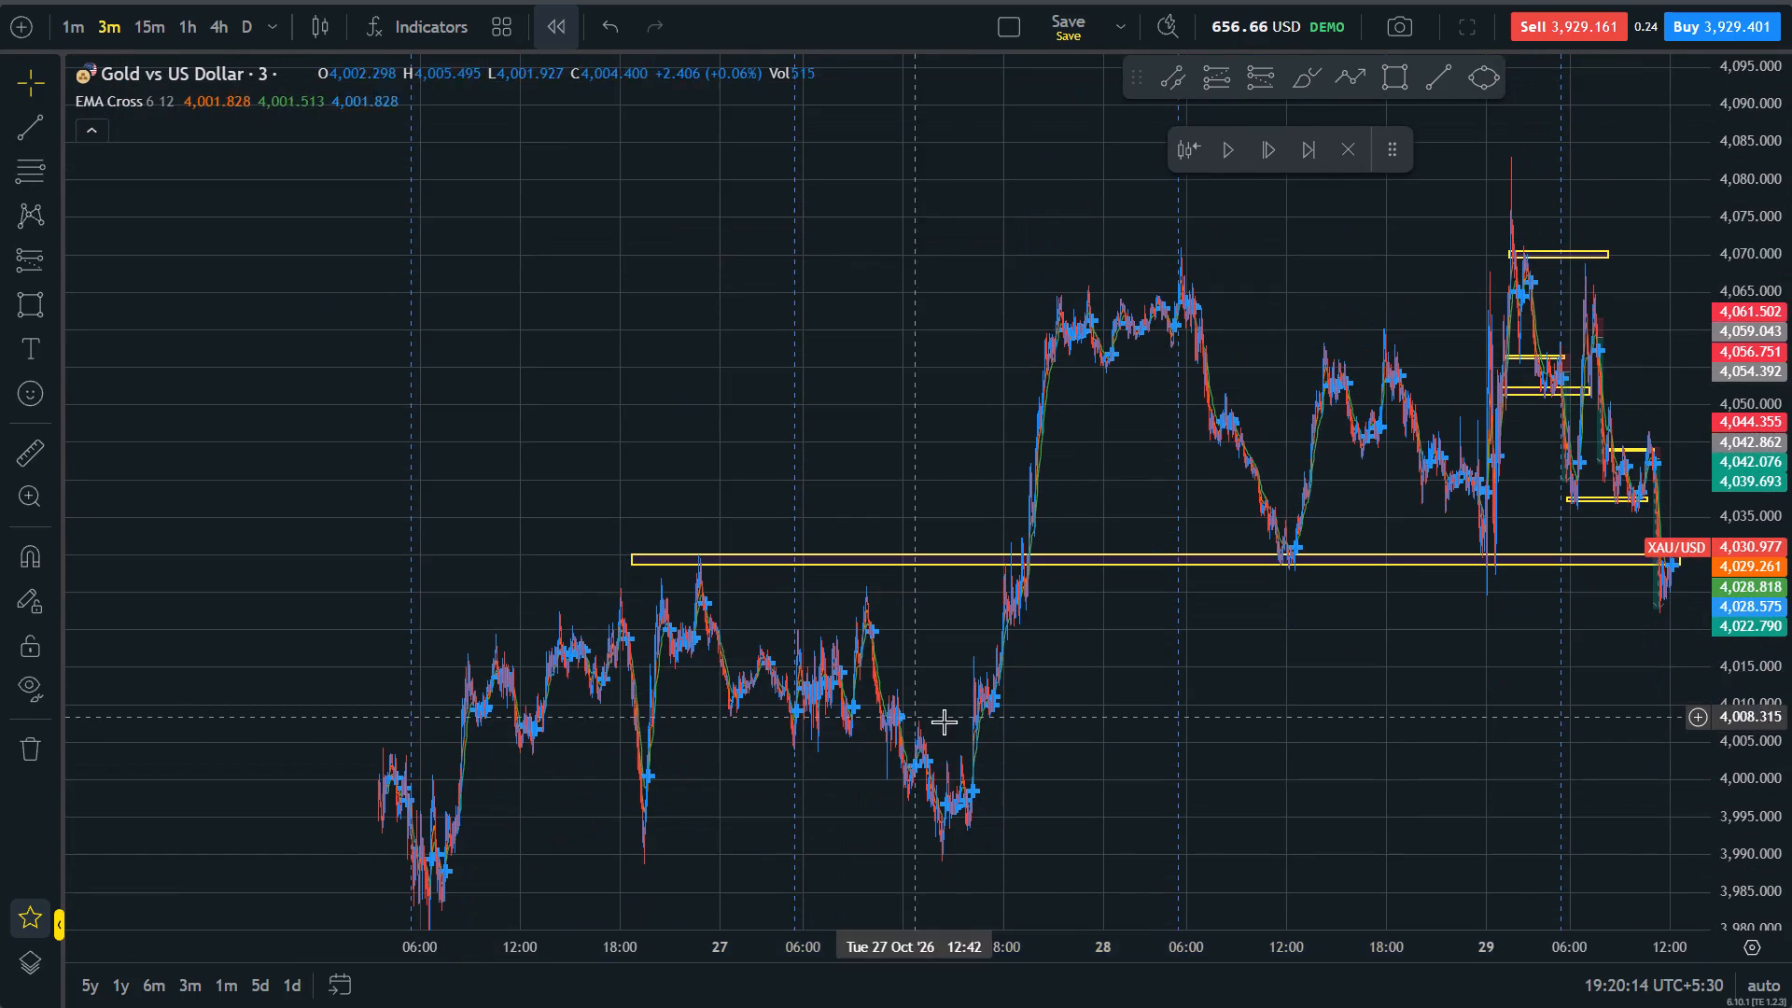
{"action": "left_click", "coordinate": [1397, 692]}
{"action": "scroll", "coordinate": [1397, 692], "scroll_direction": "up", "scroll_amount": 16}
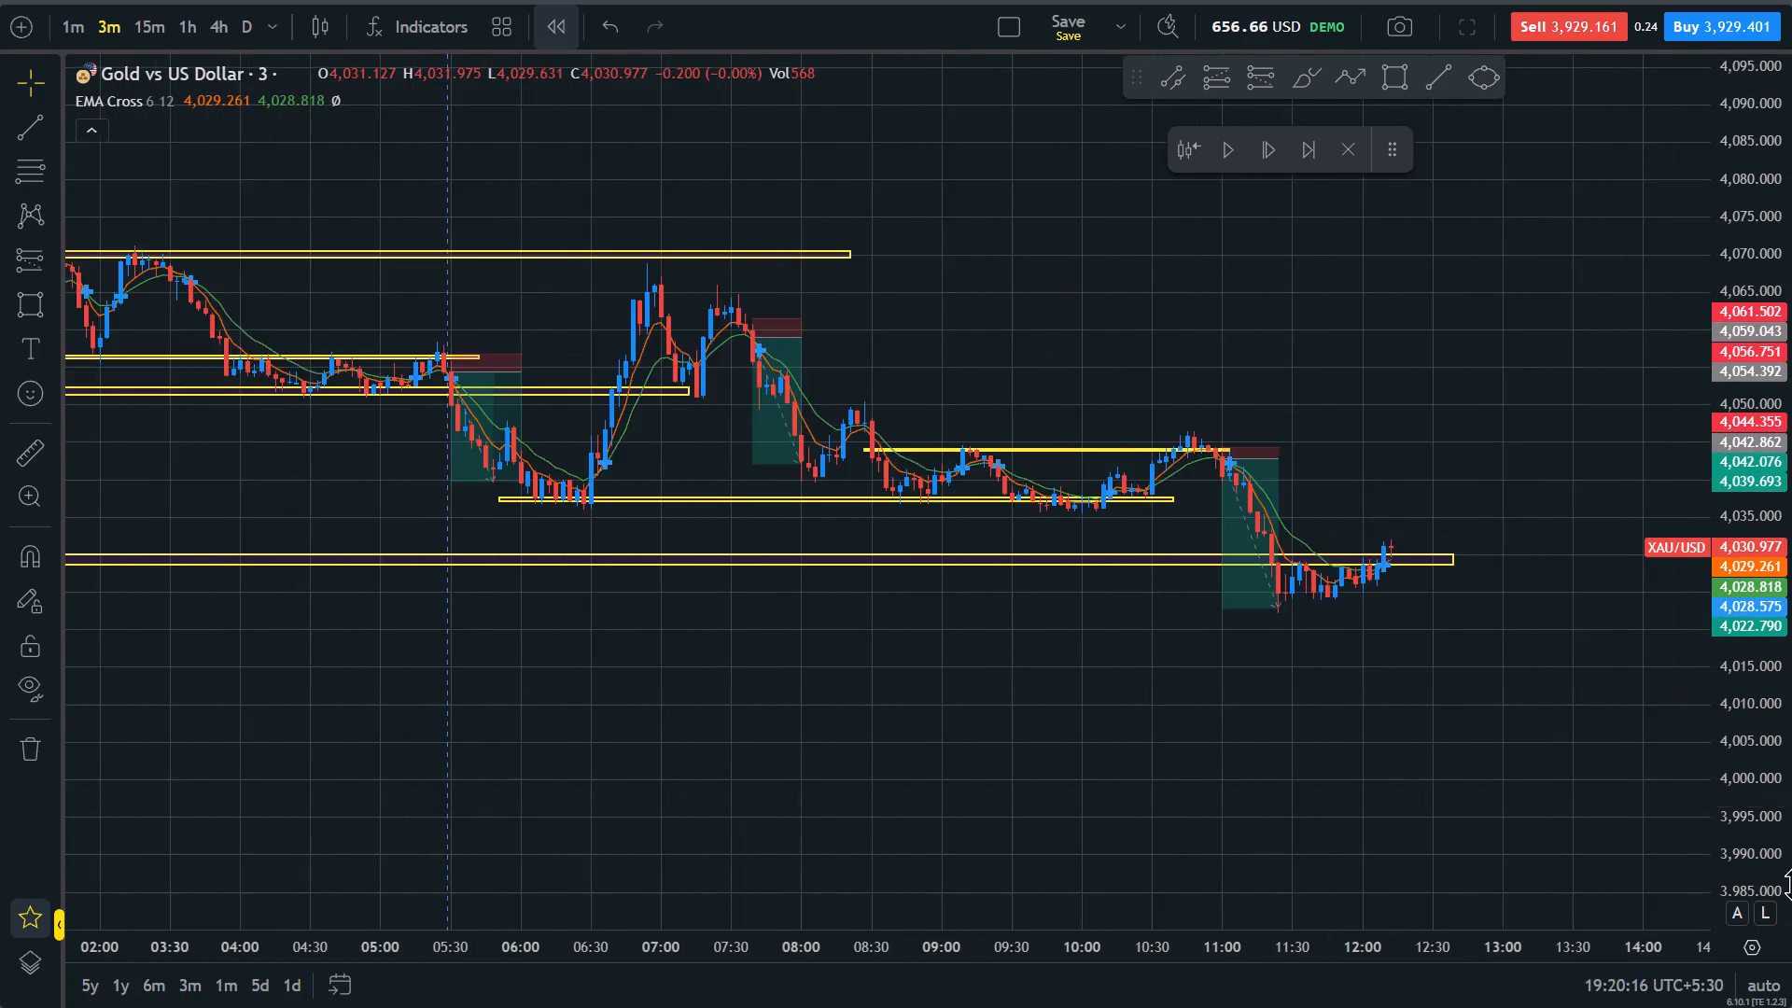
{"action": "left_click_drag", "start_coordinate": [1791, 865], "coordinate": [1781, 309]}
{"action": "left_click_drag", "start_coordinate": [1526, 618], "coordinate": [1345, 574]}
{"action": "scroll", "coordinate": [1345, 574], "scroll_direction": "up", "scroll_amount": 2}
{"action": "left_click_drag", "start_coordinate": [1224, 567], "coordinate": [1165, 589]}
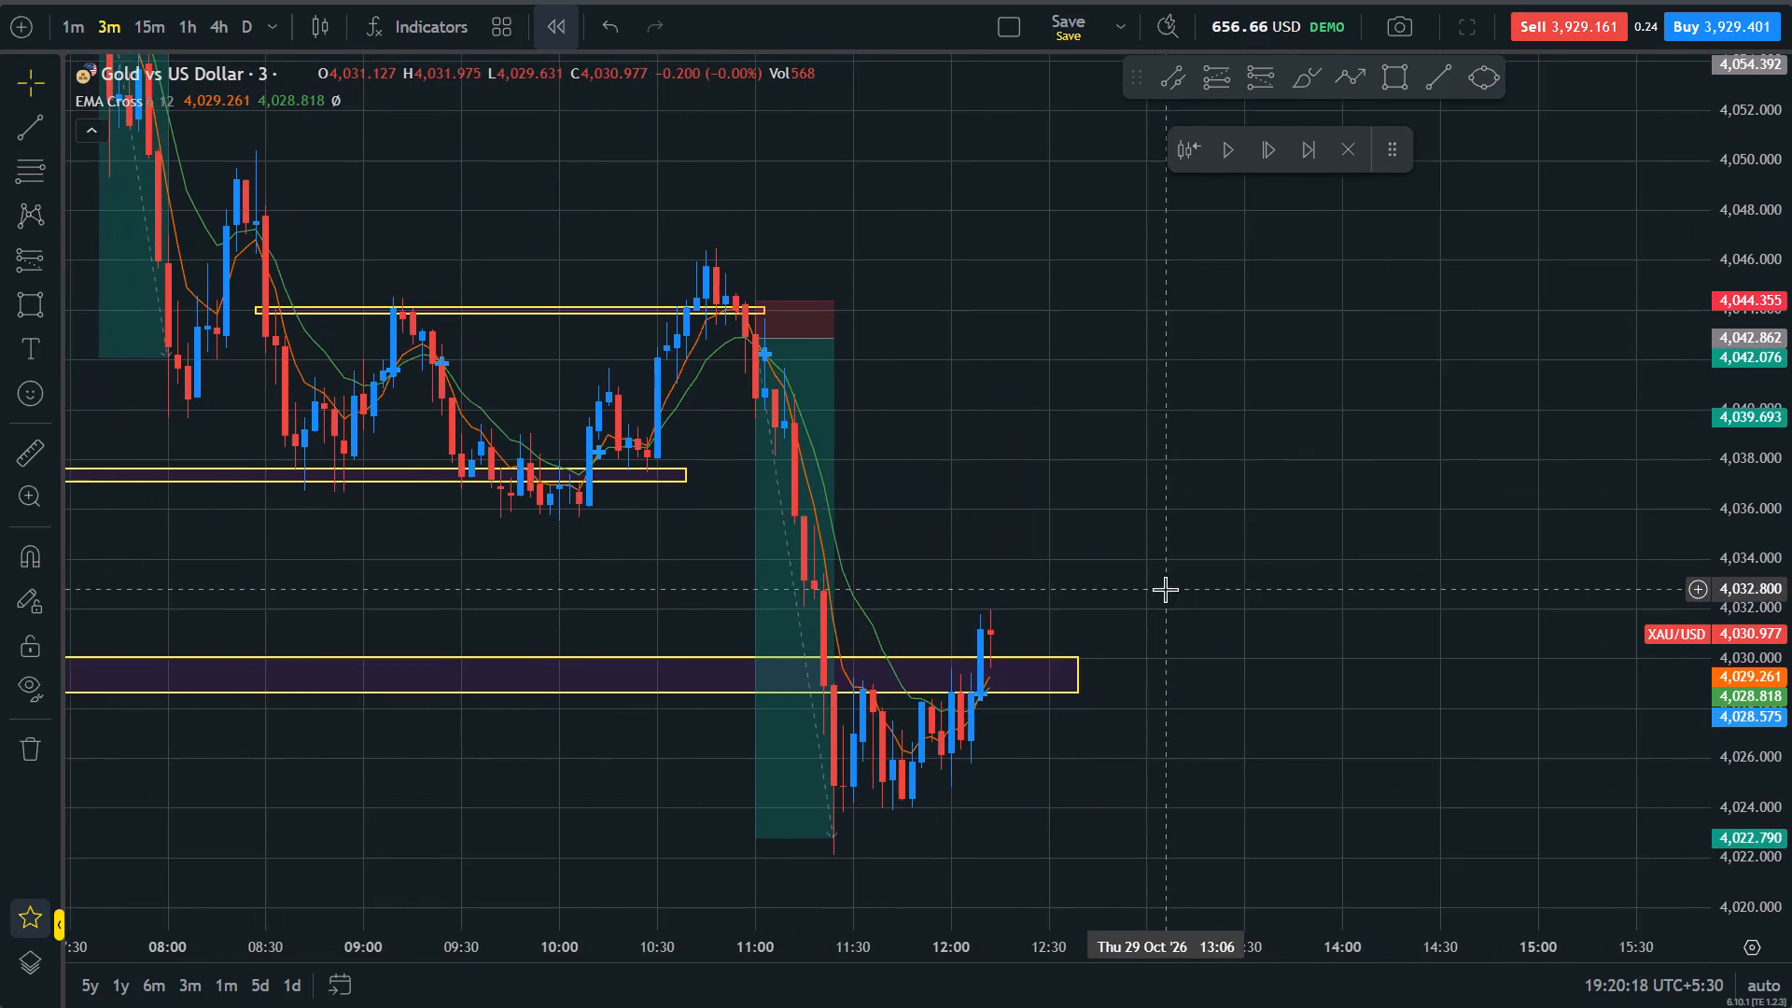
{"action": "scroll", "coordinate": [1207, 593], "scroll_direction": "up", "scroll_amount": 3}
{"action": "left_click_drag", "start_coordinate": [989, 602], "coordinate": [1250, 581]}
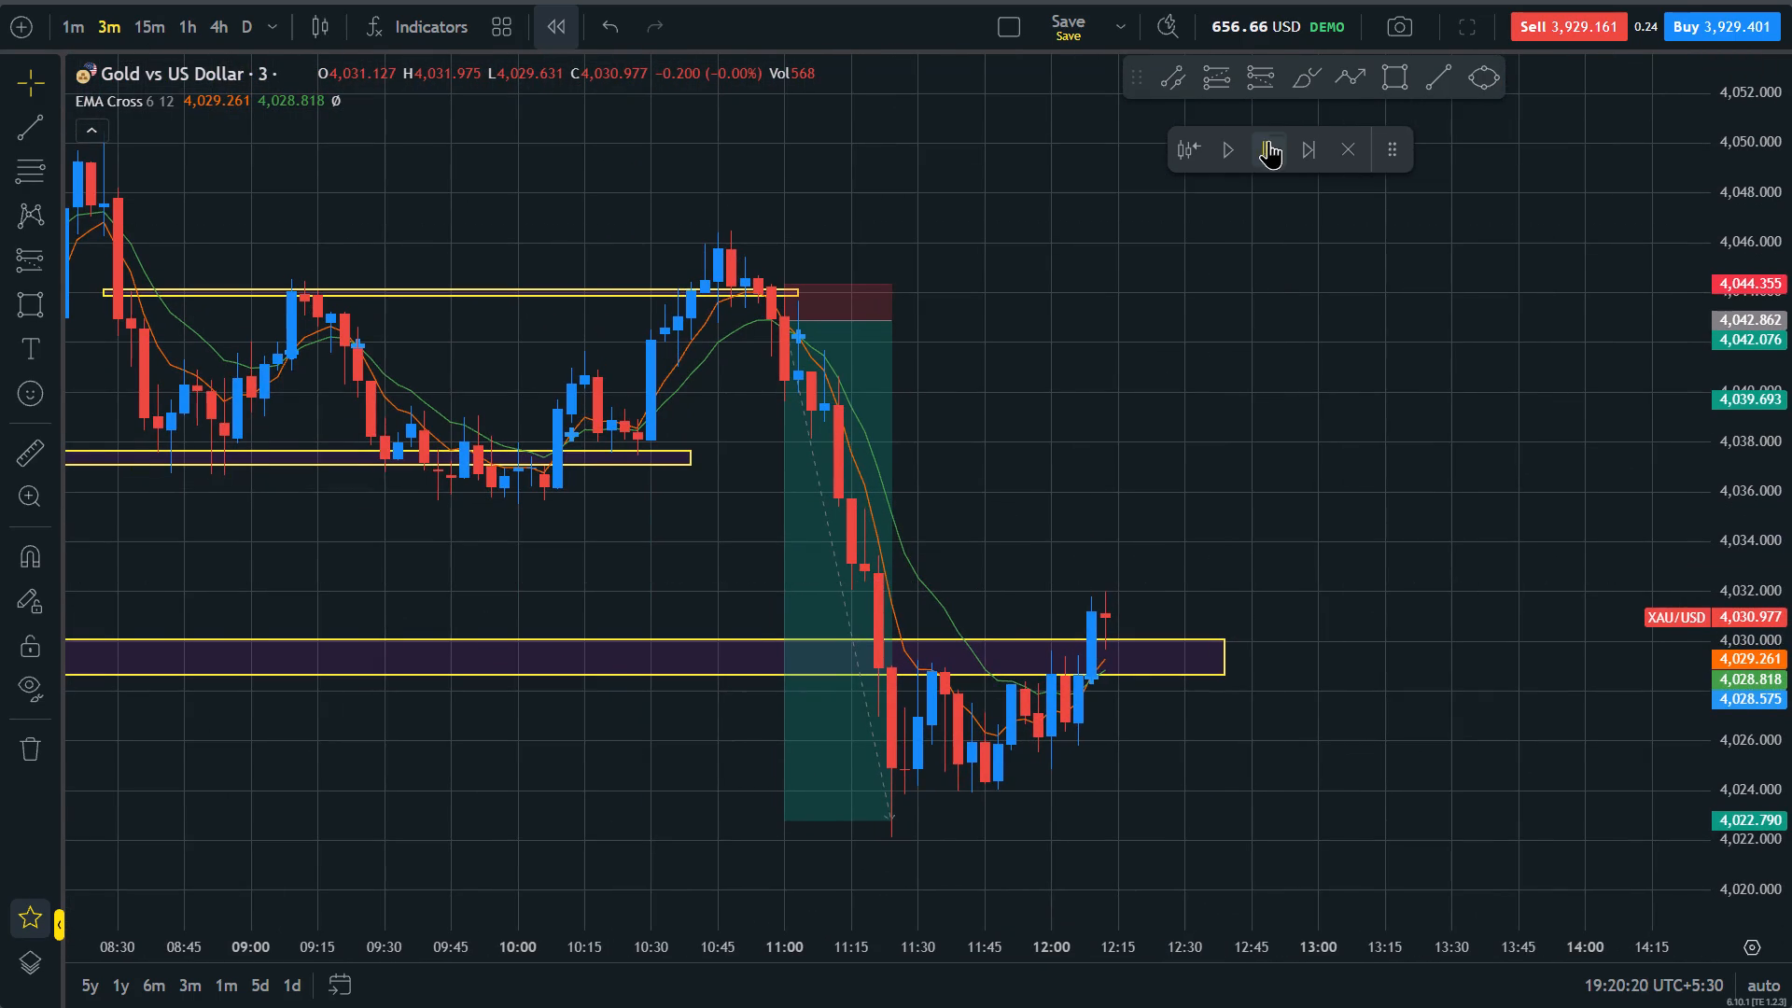
Advance the replay 13 candles, to the 12:51 bar, to follow price around the support zone.
{"action": "left_click", "coordinate": [1266, 153]}
{"action": "left_click", "coordinate": [1266, 153]}
{"action": "left_click", "coordinate": [1266, 153]}
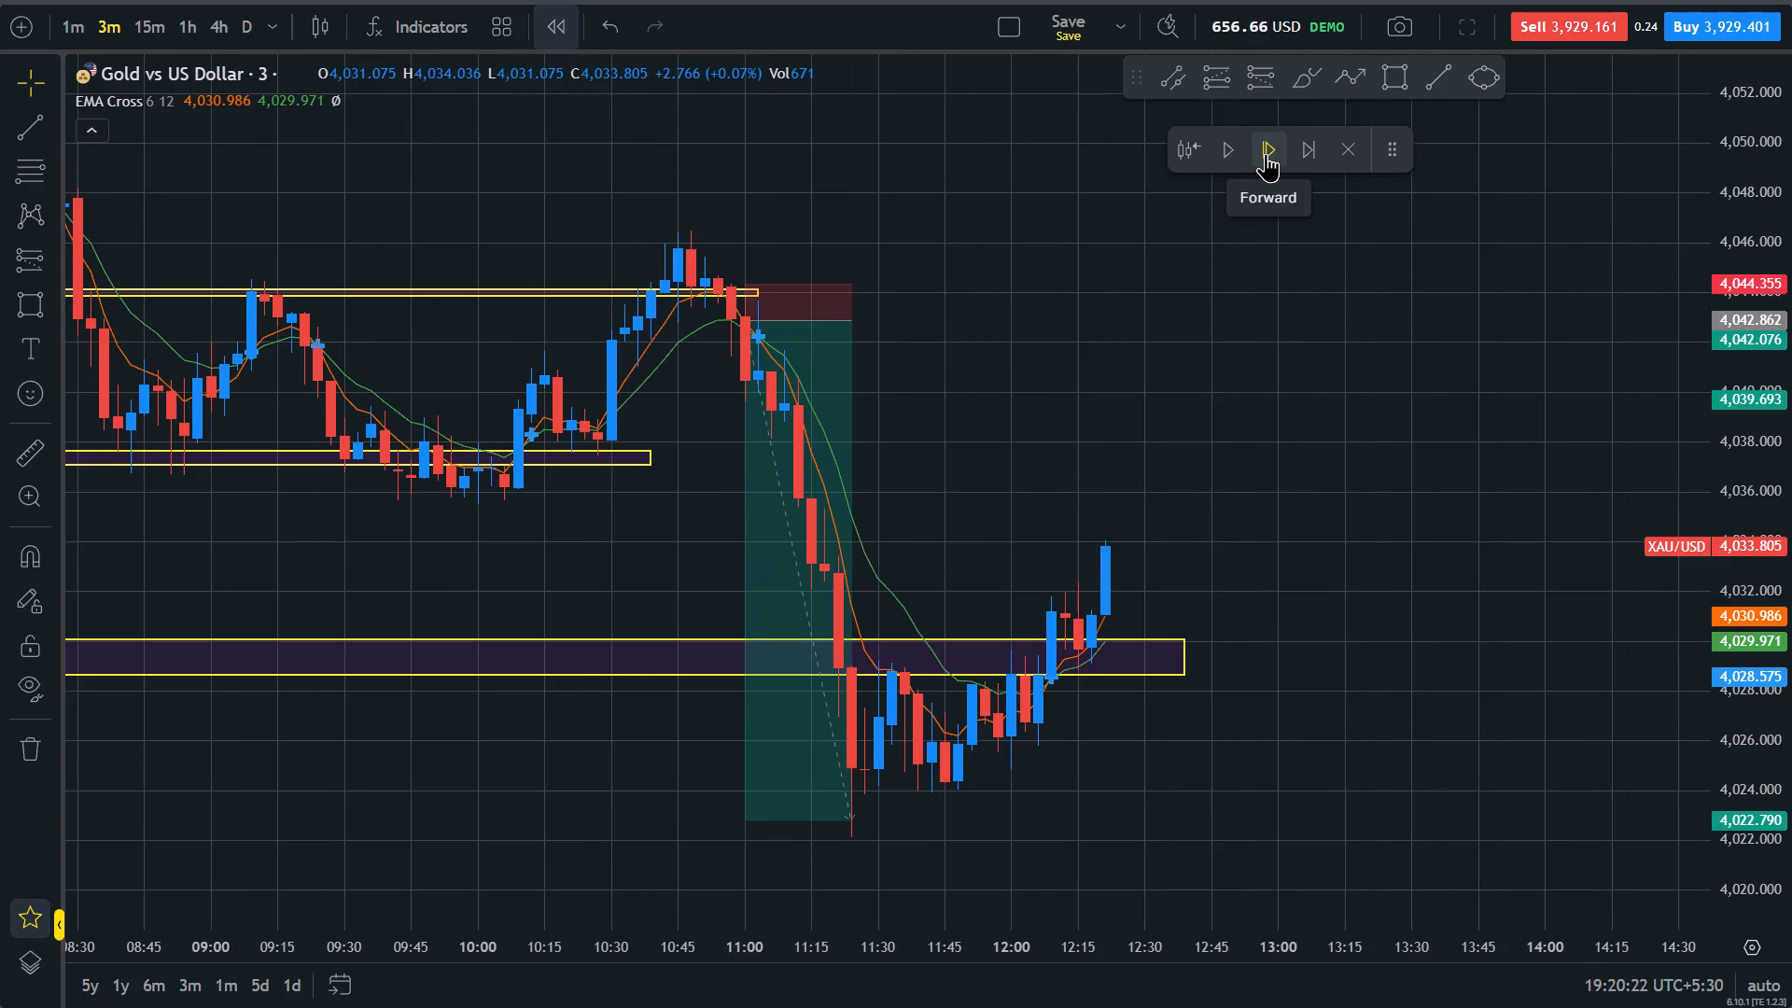
{"action": "left_click", "coordinate": [1266, 153]}
{"action": "left_click", "coordinate": [1266, 153]}
{"action": "triple_click", "coordinate": [1266, 153]}
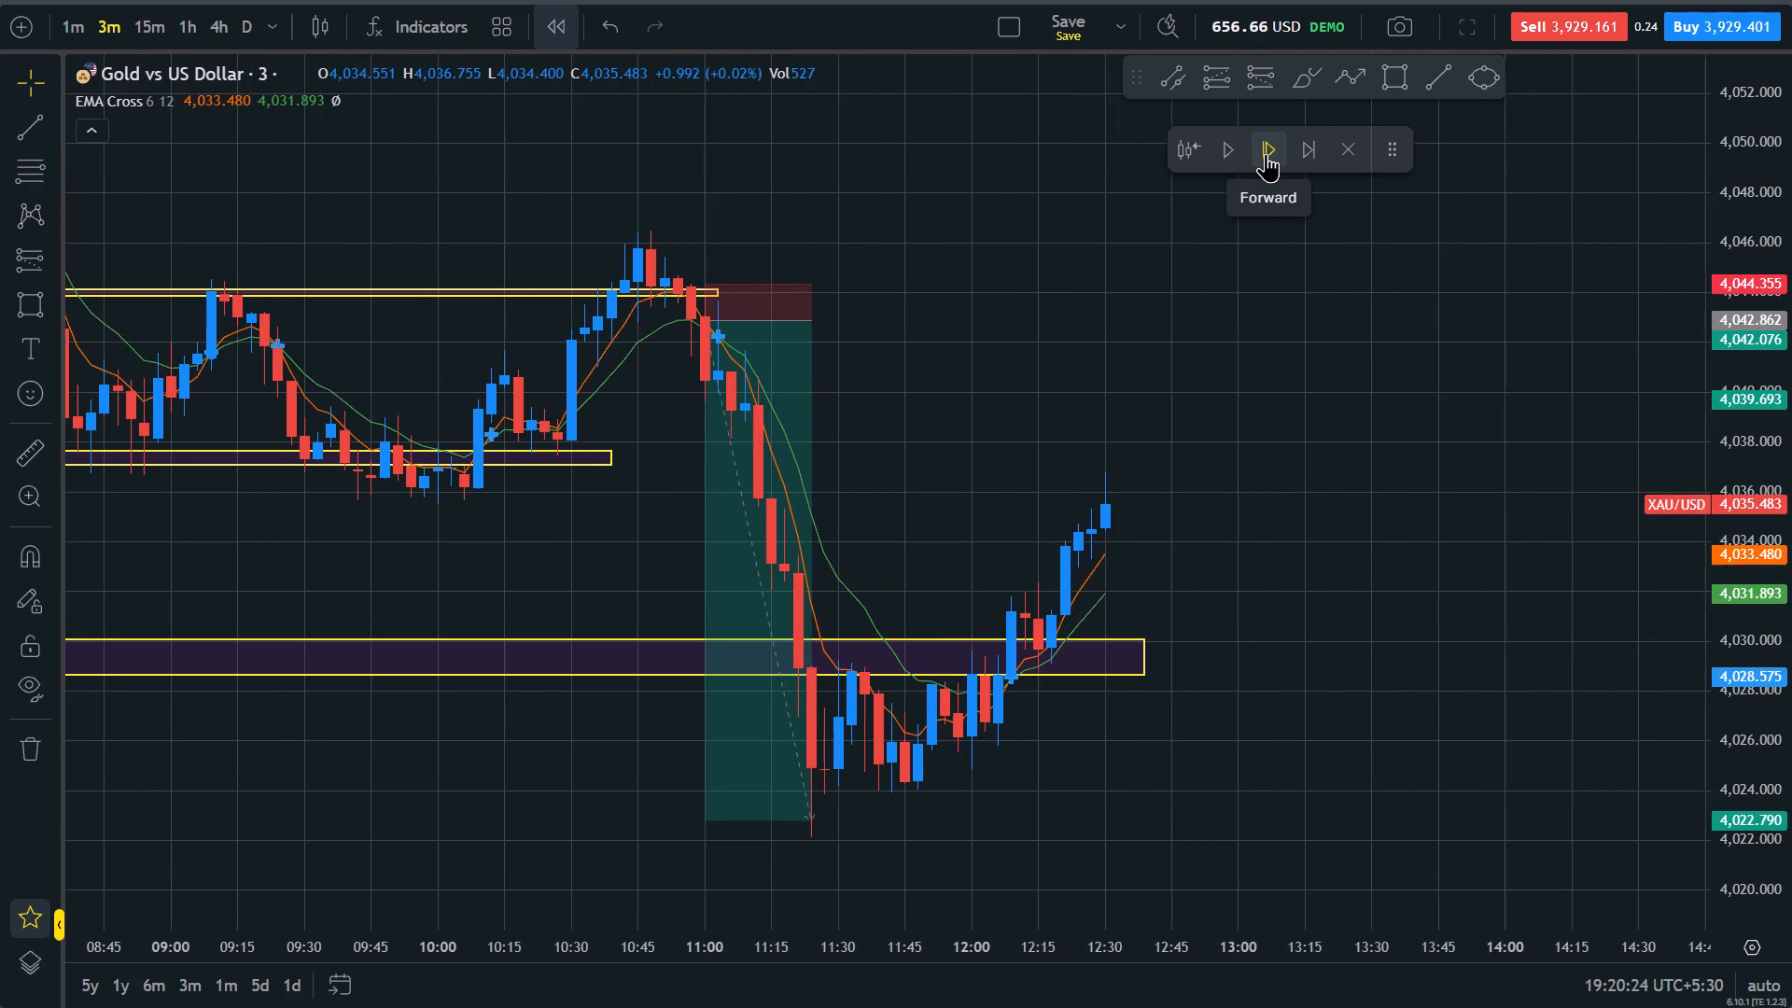
{"action": "triple_click", "coordinate": [1266, 153]}
{"action": "left_click", "coordinate": [1266, 153]}
{"action": "left_click", "coordinate": [1266, 153]}
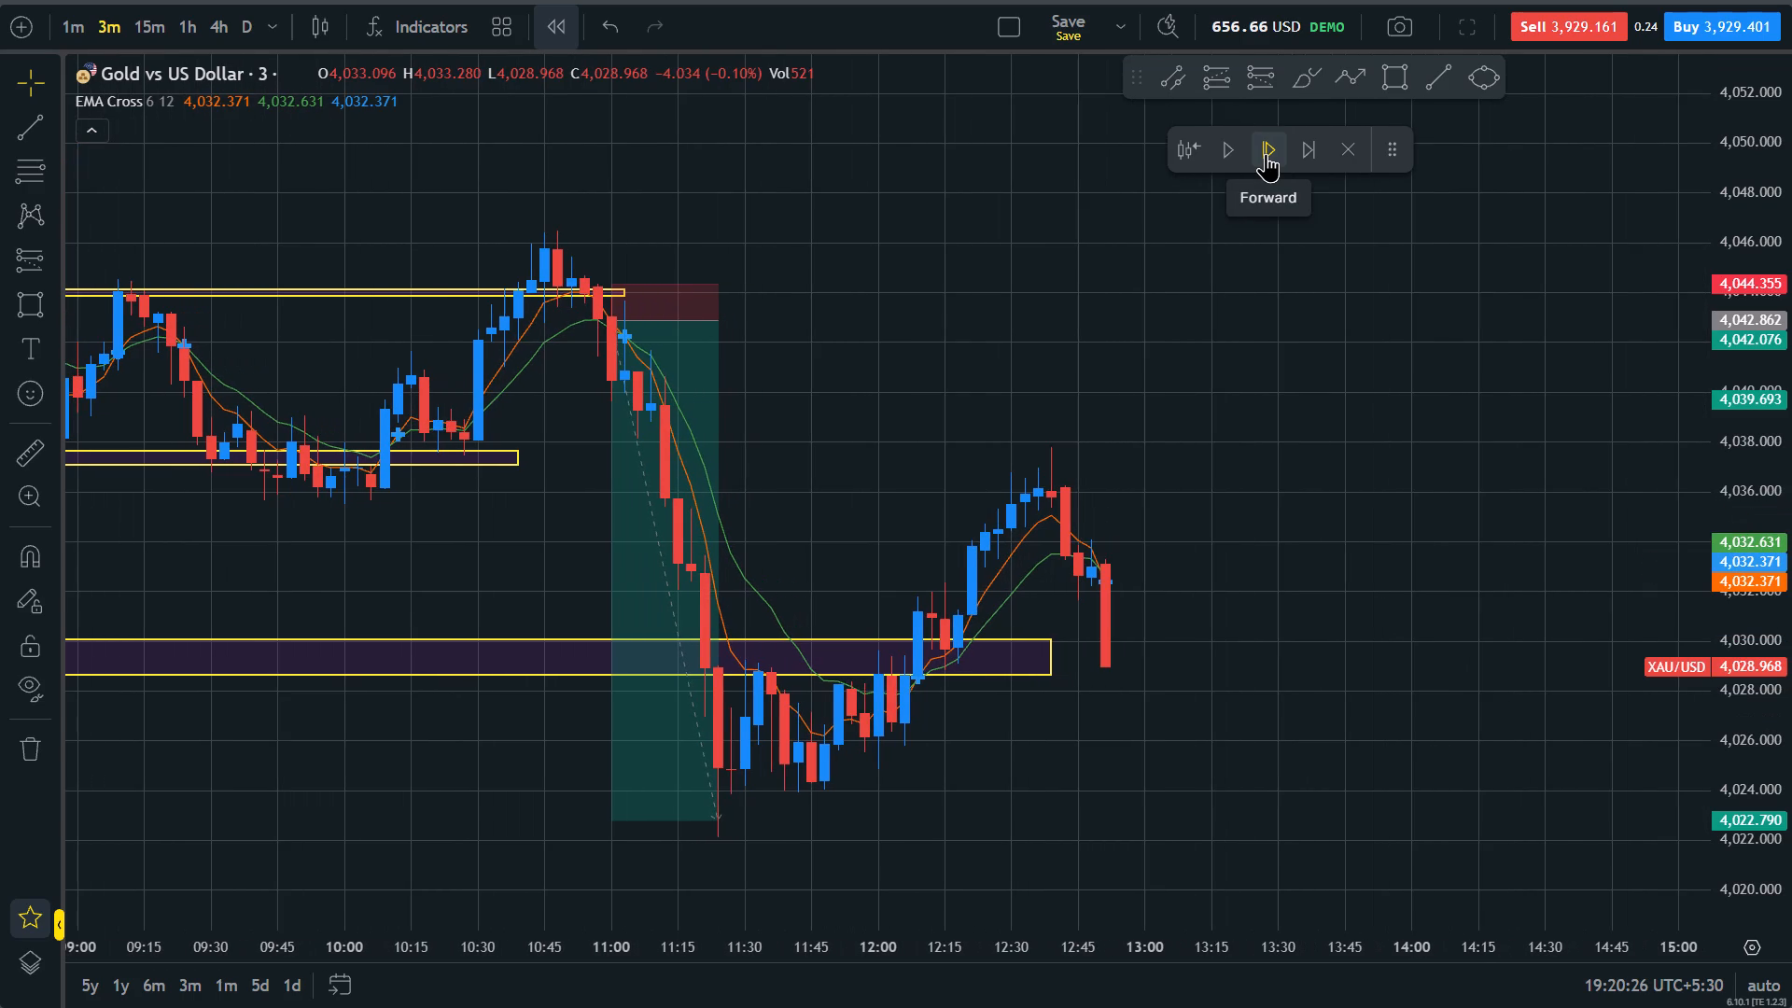
Extend the 4,028.6–4,030.0 support zone past the latest candle so that it ends at about 13:09.
{"action": "scroll", "coordinate": [1258, 764], "scroll_direction": "down", "scroll_amount": 5}
{"action": "scroll", "coordinate": [1360, 778], "scroll_direction": "down", "scroll_amount": 5}
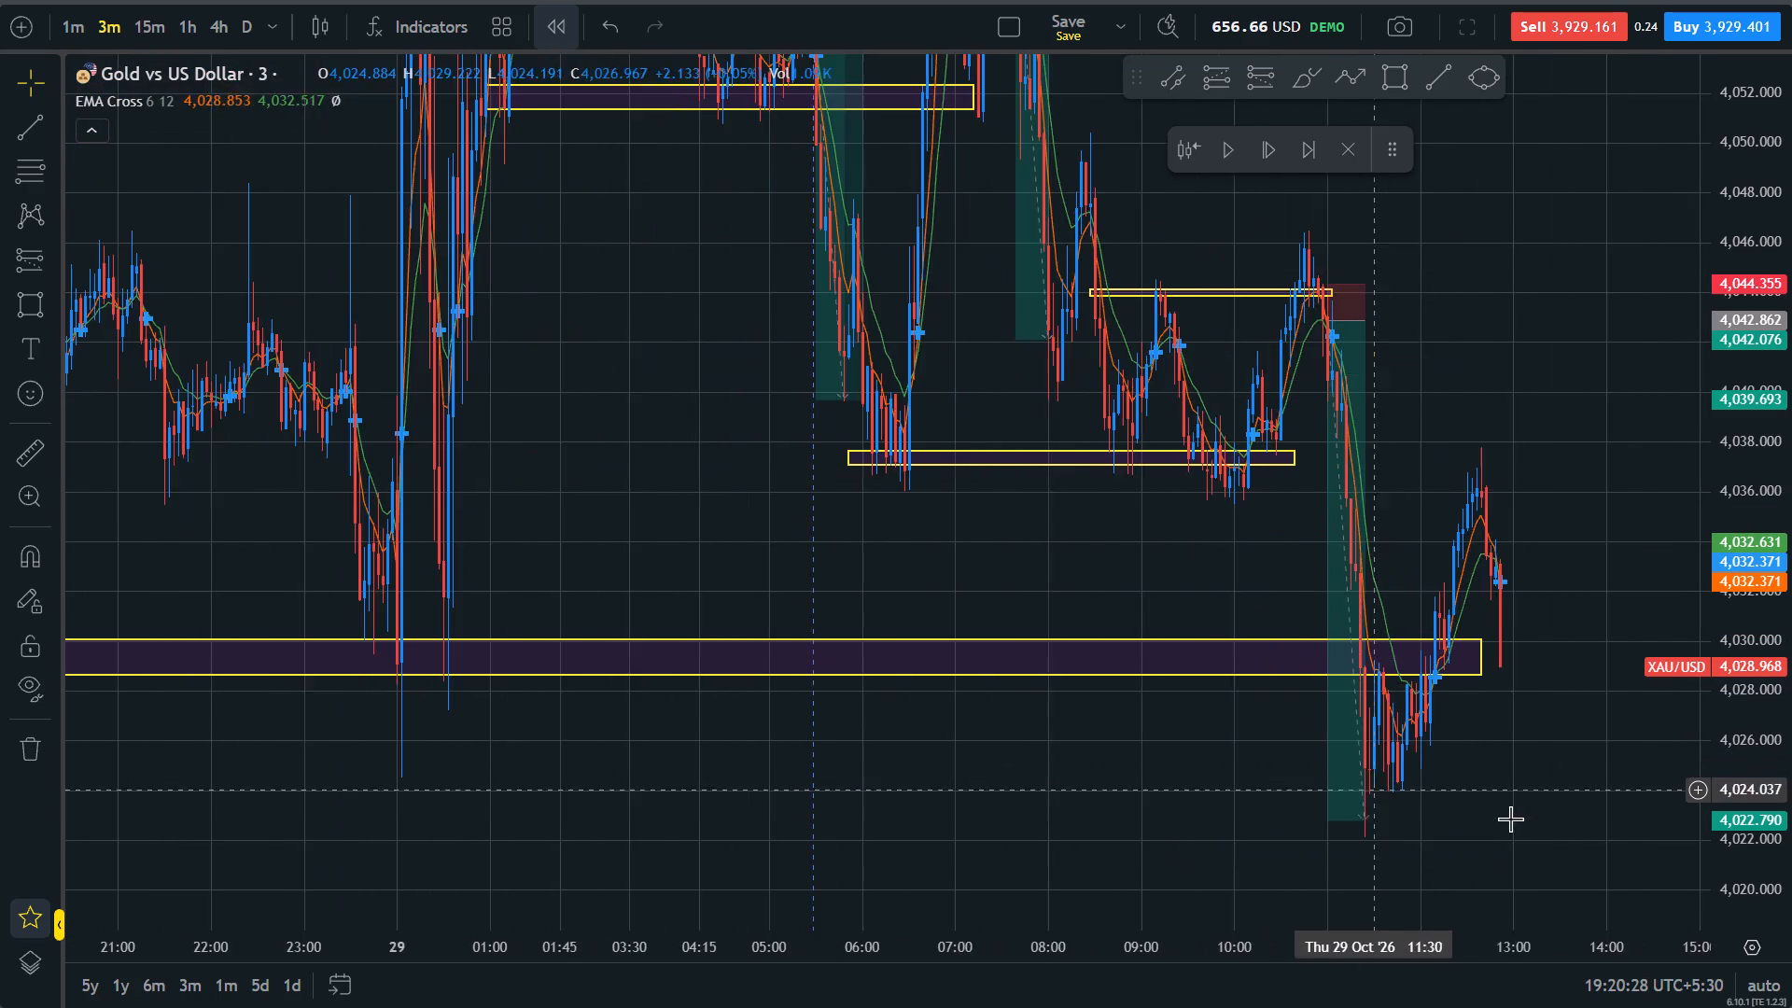
{"action": "scroll", "coordinate": [1520, 823], "scroll_direction": "up", "scroll_amount": 5}
{"action": "scroll", "coordinate": [1447, 791], "scroll_direction": "up", "scroll_amount": 2}
{"action": "left_click_drag", "start_coordinate": [1254, 663], "coordinate": [1287, 655]}
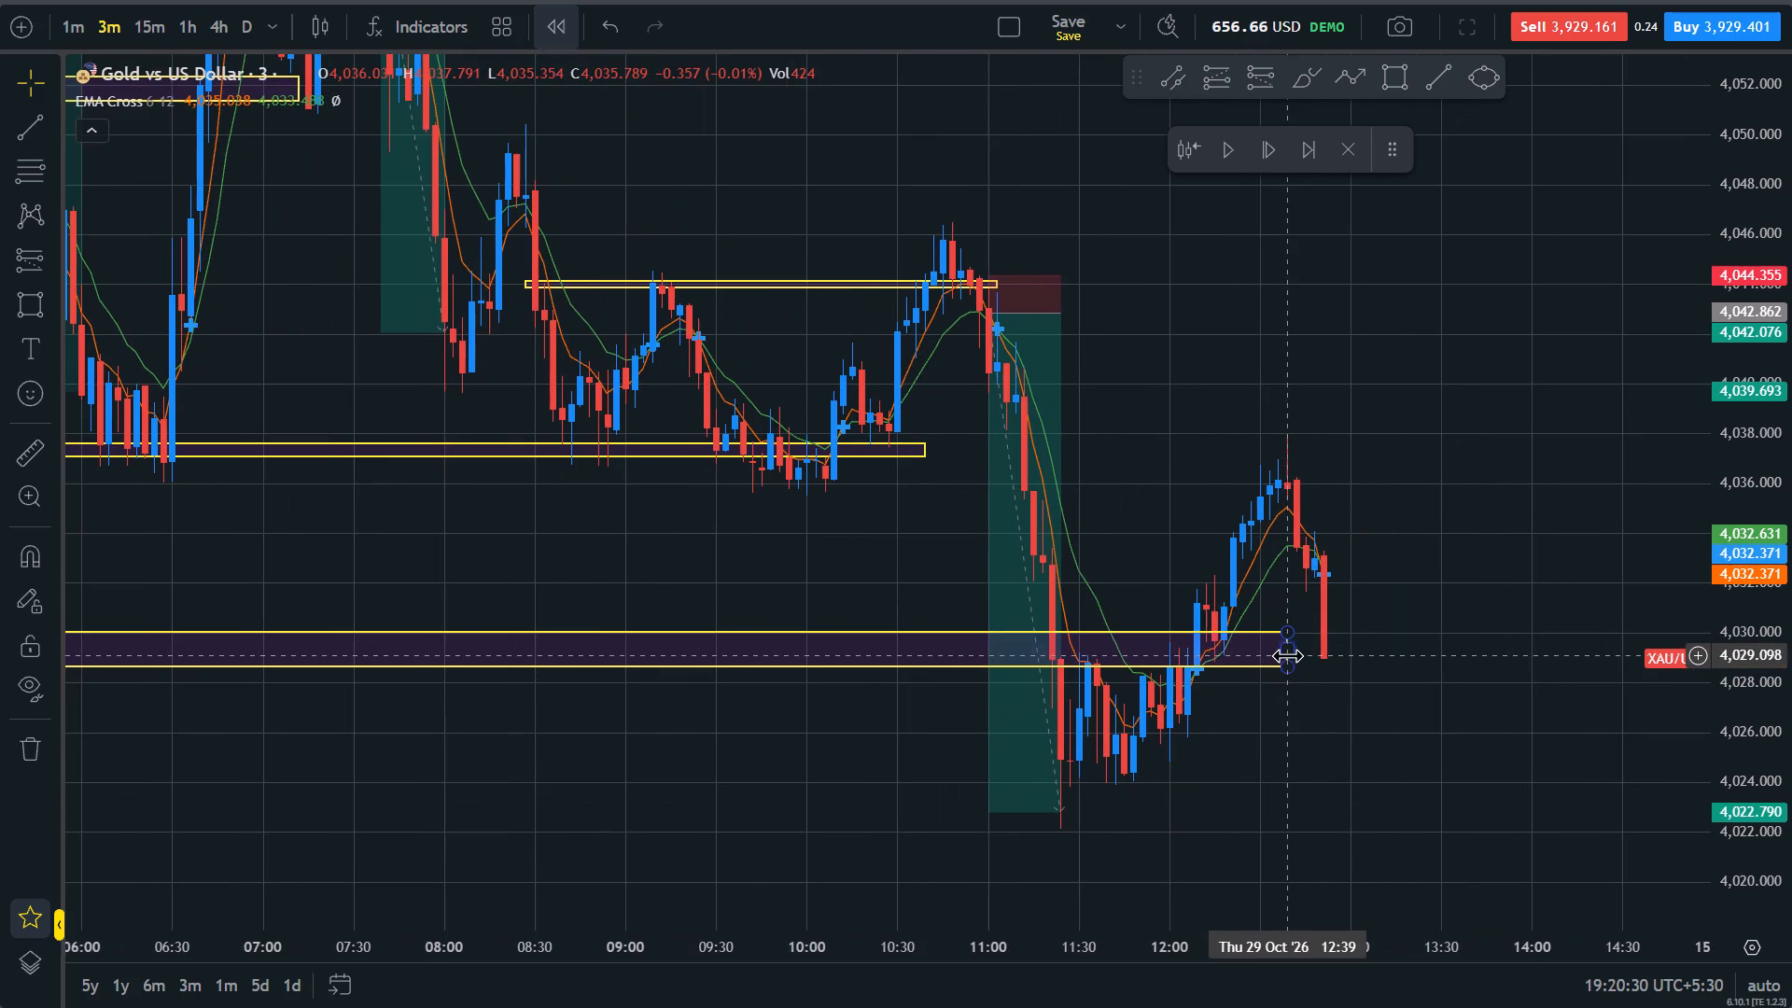
{"action": "left_click_drag", "start_coordinate": [1288, 650], "coordinate": [1379, 650]}
Advance the replay 10 candles, to the 13:21 bar, to follow price around the 4,028.6–4,030.0 support zone.
{"action": "scroll", "coordinate": [1454, 817], "scroll_direction": "down", "scroll_amount": 5}
{"action": "left_click_drag", "start_coordinate": [1791, 245], "coordinate": [1791, 611]}
{"action": "left_click", "coordinate": [1483, 785]}
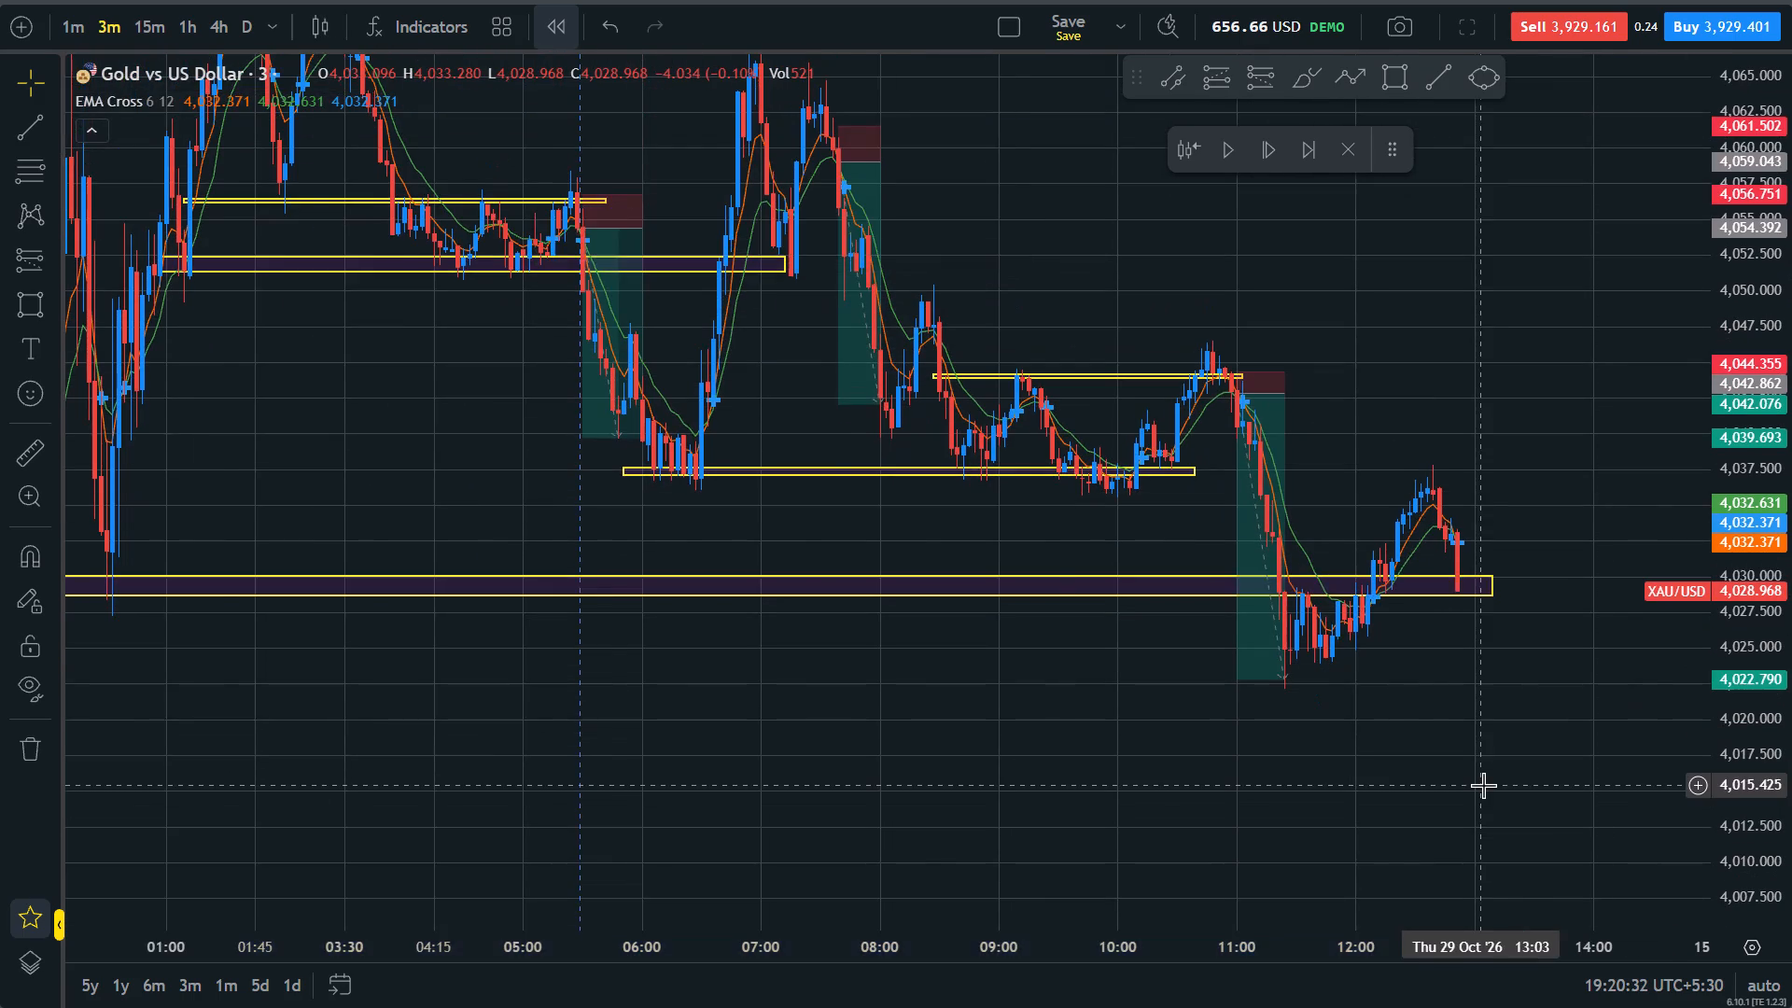
{"action": "scroll", "coordinate": [1483, 785], "scroll_direction": "up", "scroll_amount": 3}
{"action": "left_click_drag", "start_coordinate": [1791, 820], "coordinate": [1787, 357]}
{"action": "left_click_drag", "start_coordinate": [1503, 523], "coordinate": [1432, 594]}
{"action": "left_click_drag", "start_coordinate": [1791, 311], "coordinate": [1786, 511]}
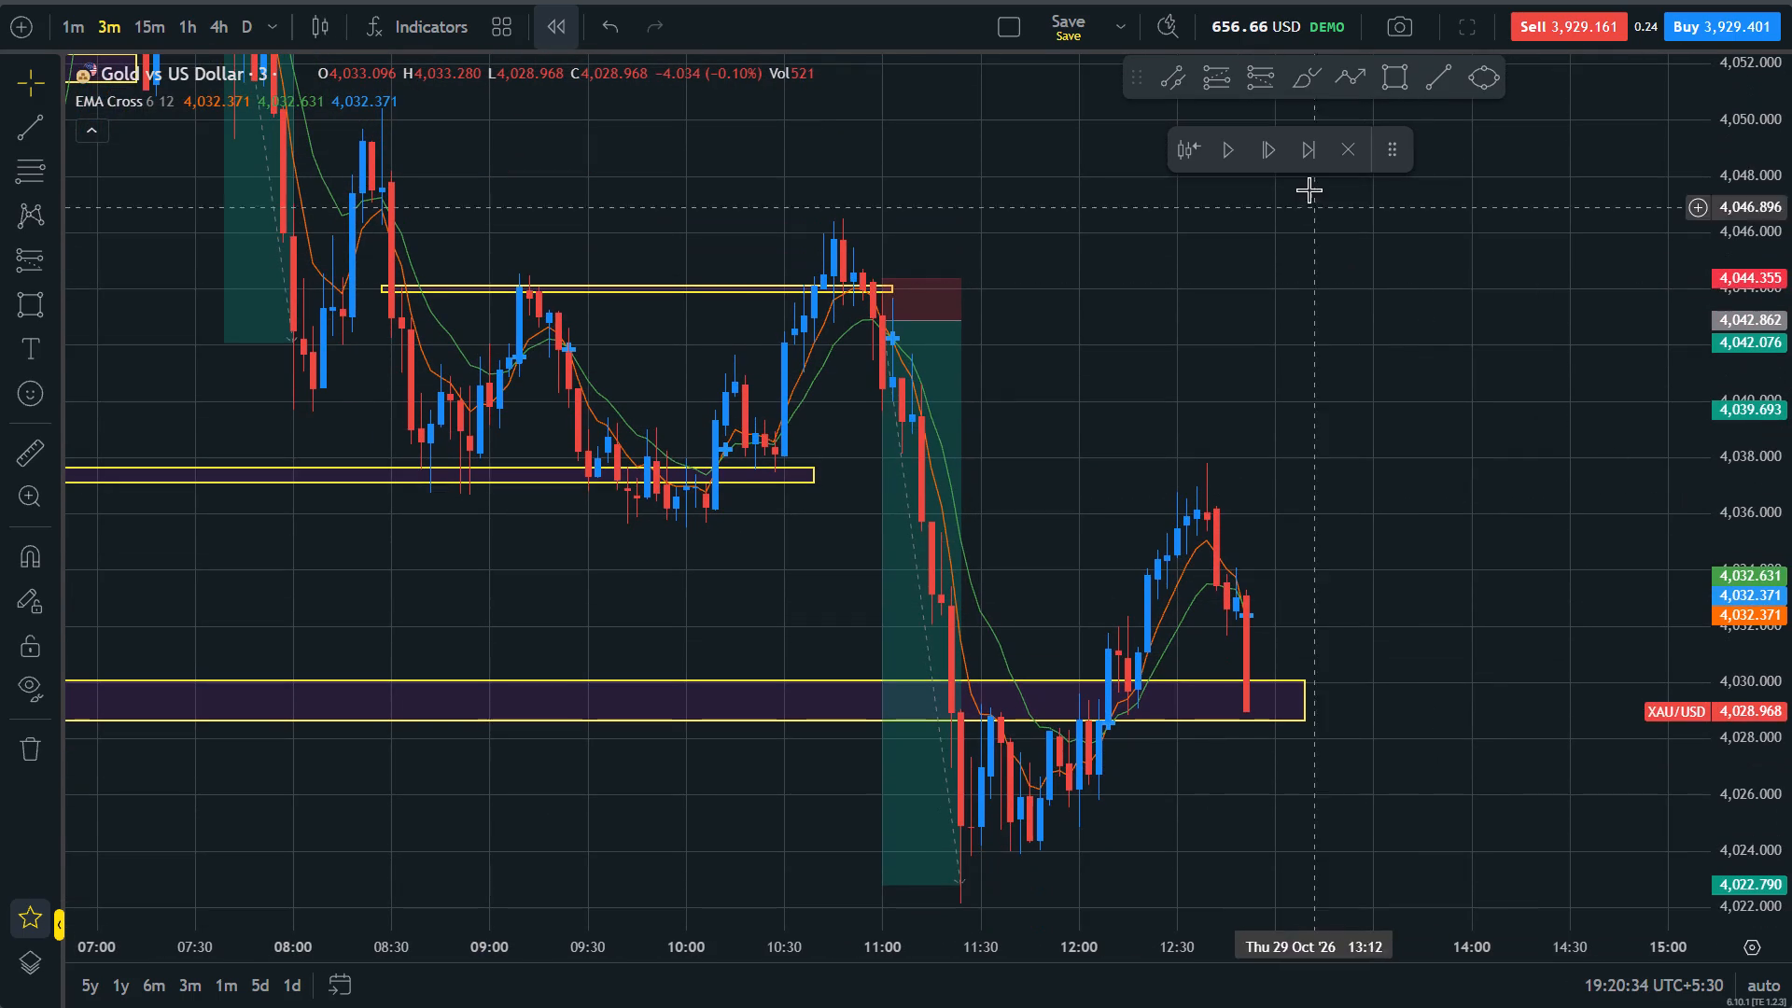
{"action": "left_click", "coordinate": [1259, 153]}
{"action": "triple_click", "coordinate": [1259, 153]}
{"action": "triple_click", "coordinate": [1259, 153]}
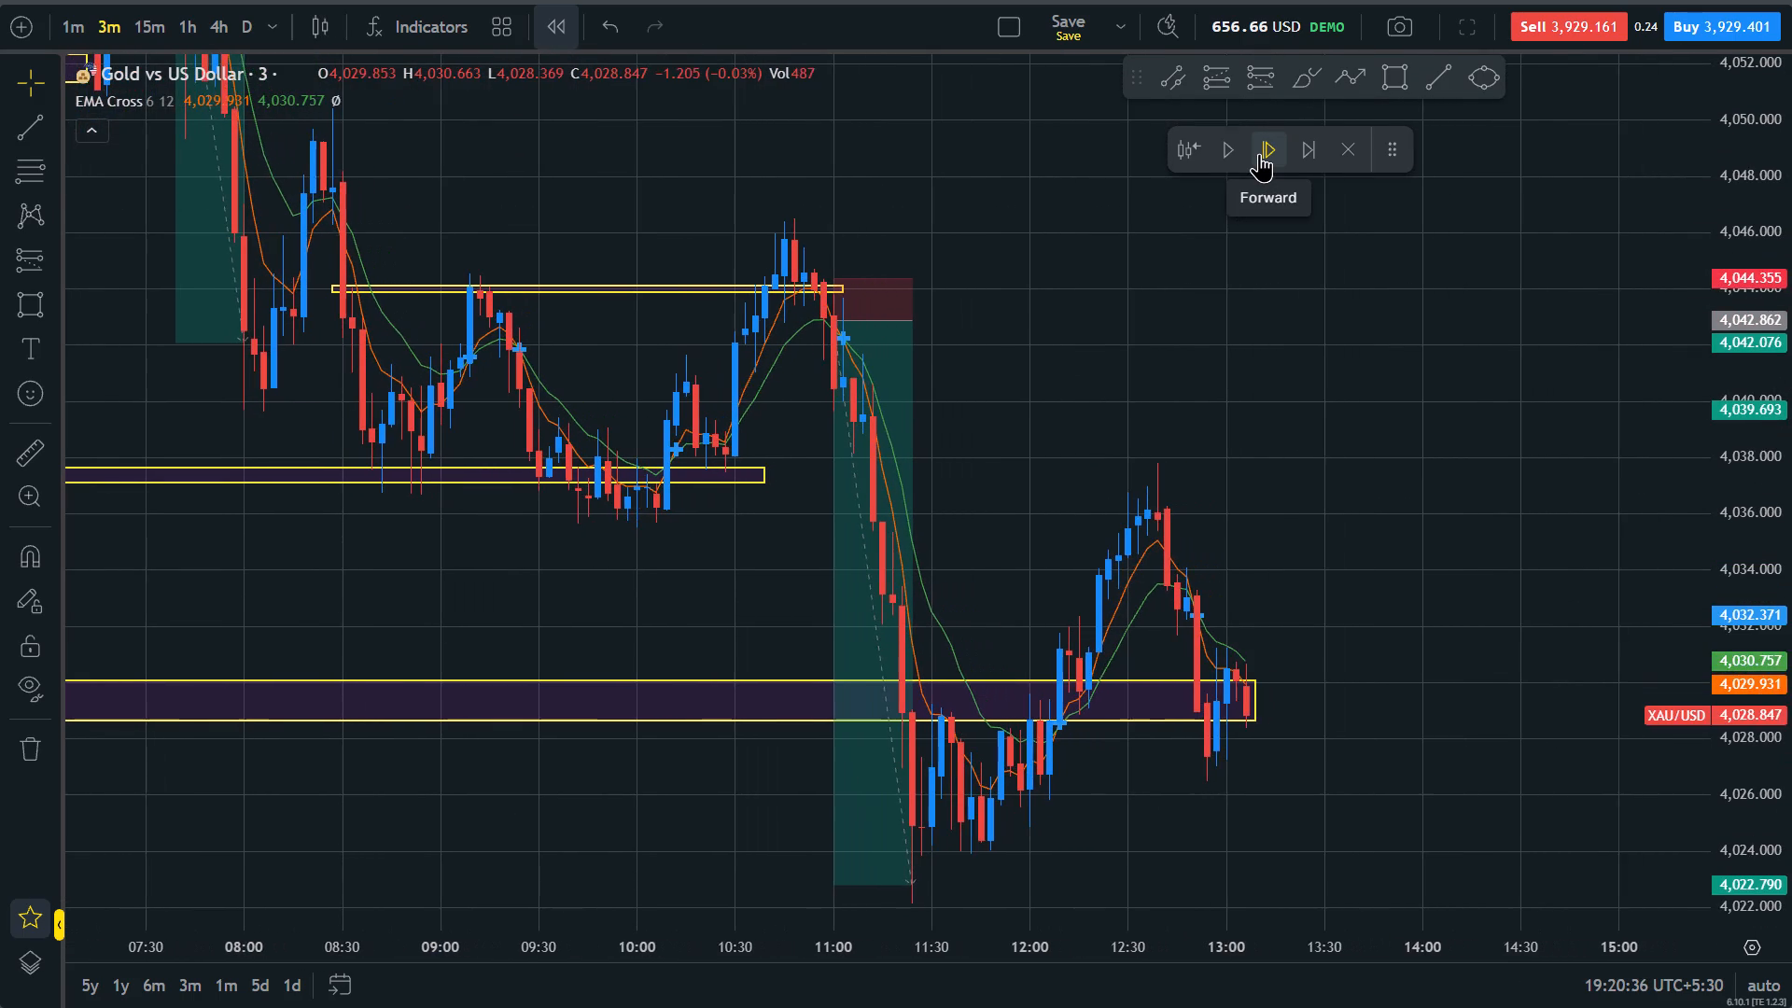
{"action": "triple_click", "coordinate": [1259, 153]}
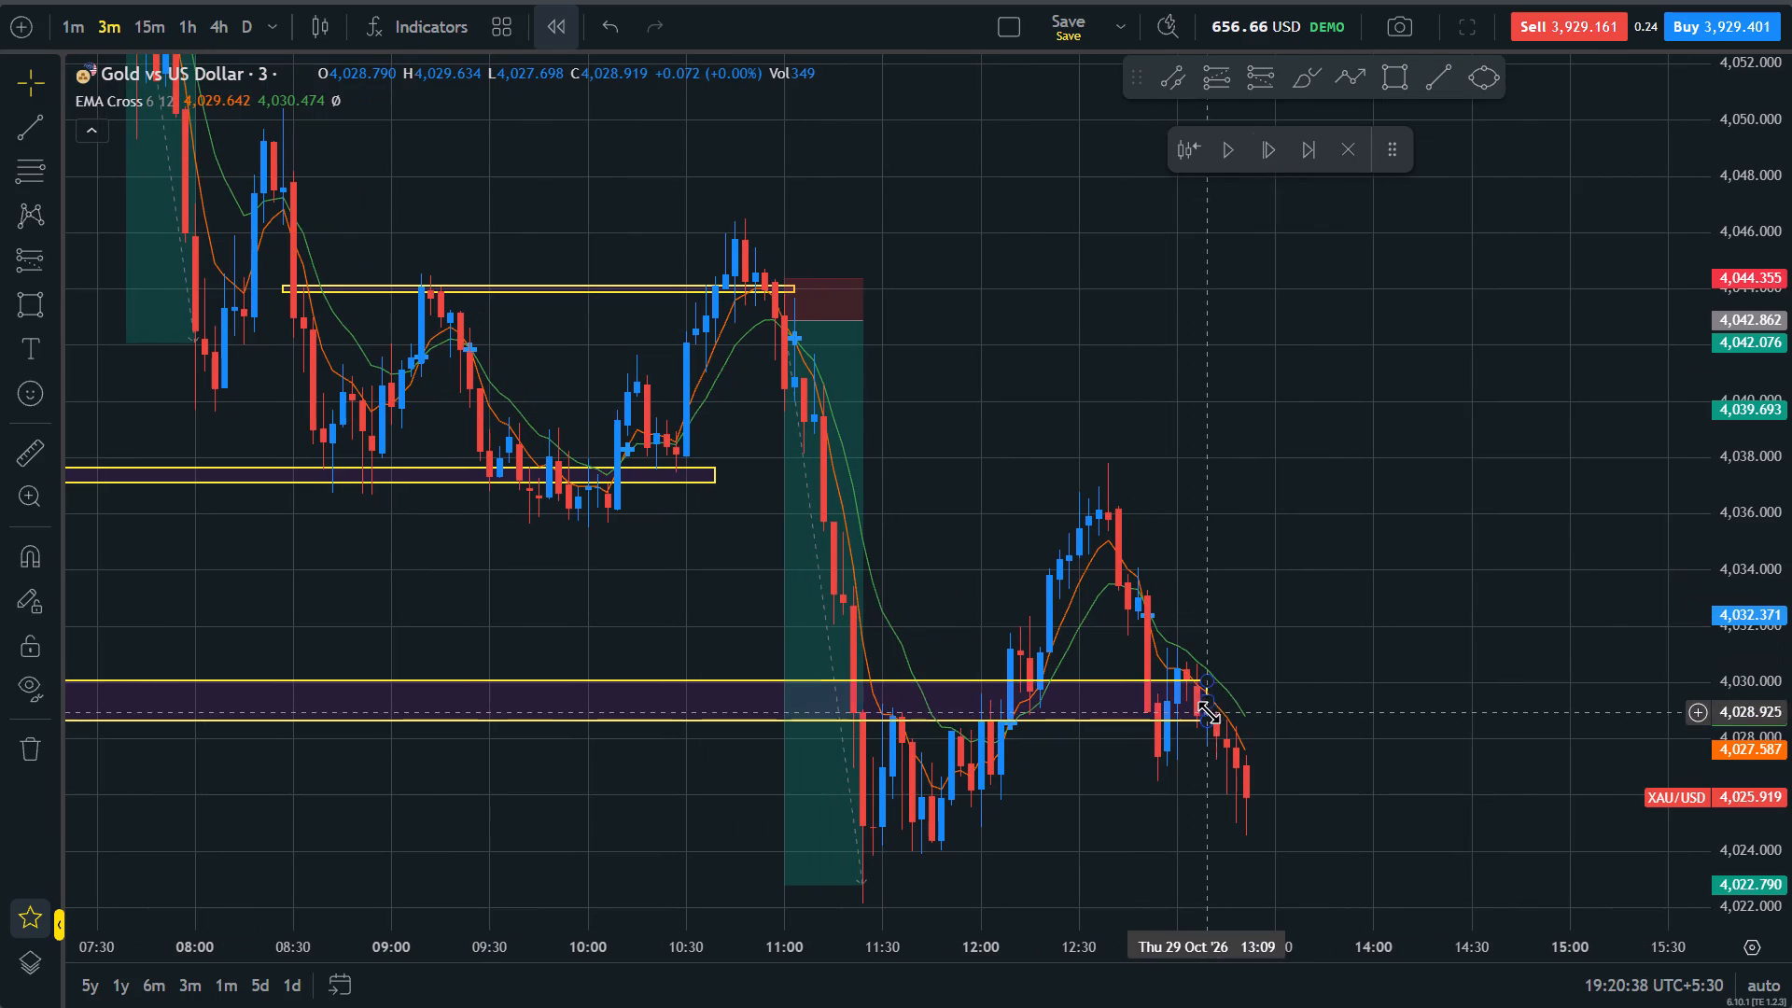
Extend the 4,028.6–4,030.0 zone past the latest candle so that it ends at about 13:45.
{"action": "left_click_drag", "start_coordinate": [1207, 697], "coordinate": [1328, 688]}
{"action": "left_click_drag", "start_coordinate": [1342, 785], "coordinate": [1330, 595]}
{"action": "left_click_drag", "start_coordinate": [1791, 447], "coordinate": [1791, 692]}
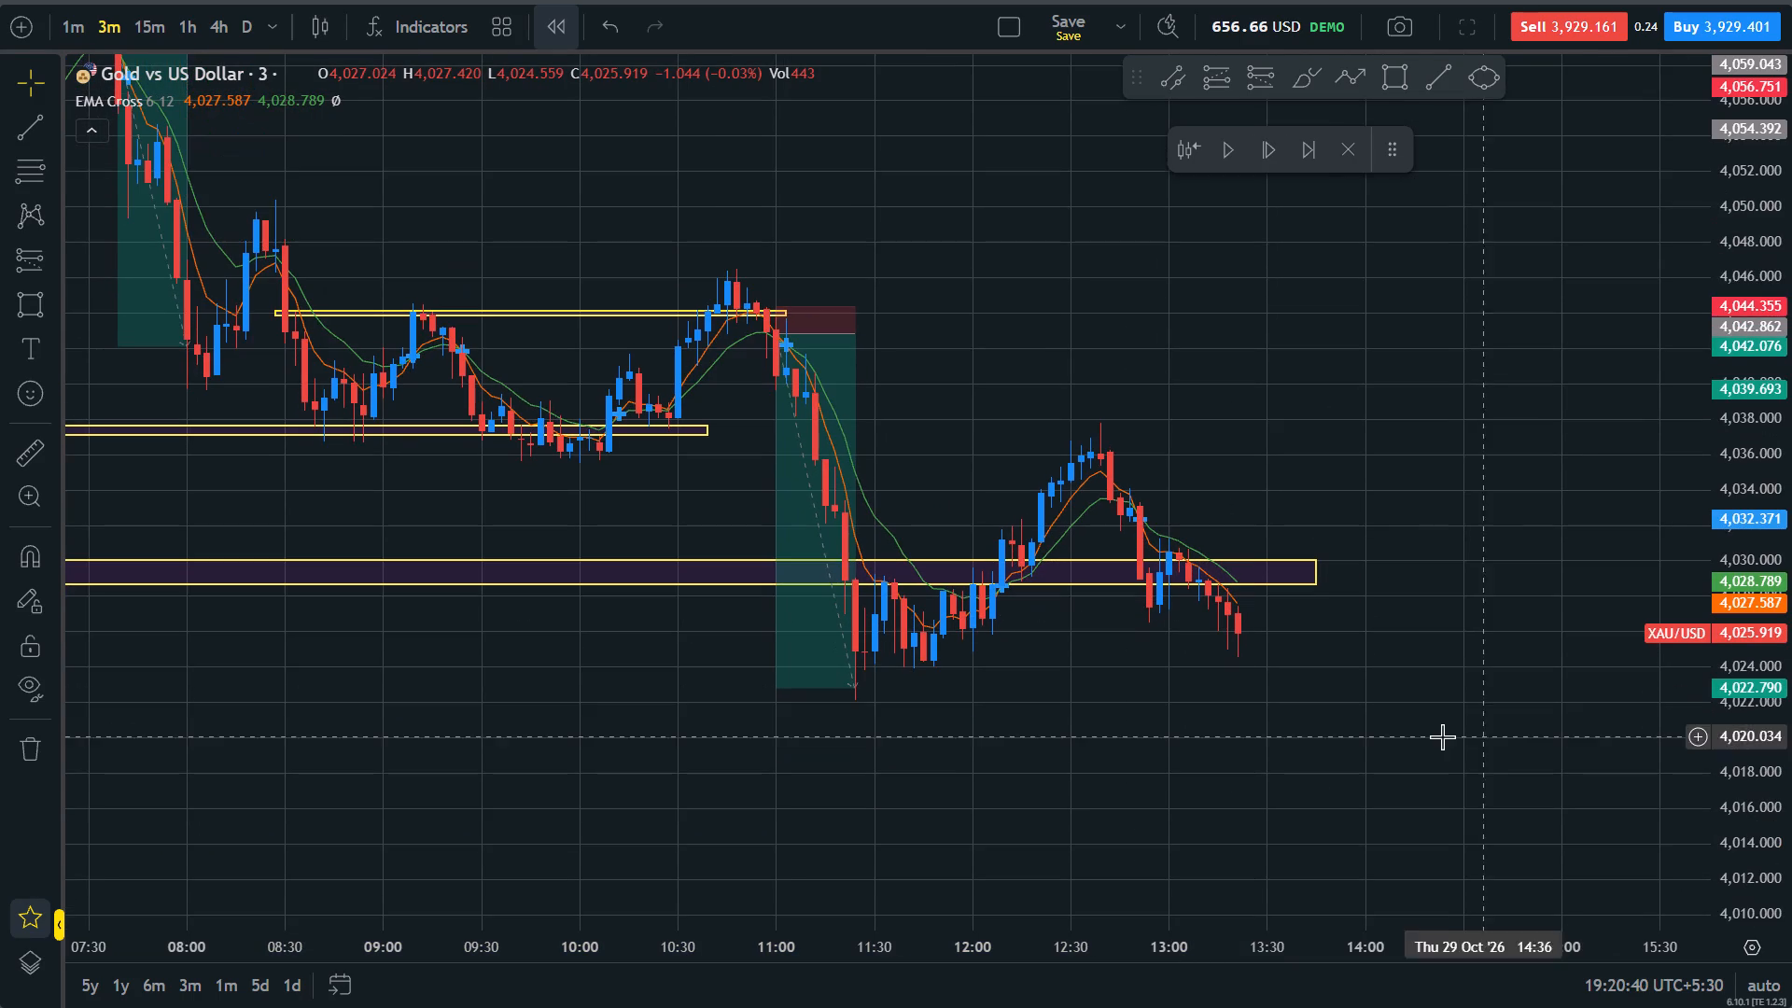
{"action": "left_click", "coordinate": [1442, 736]}
Draw a support zone rectangle over the recent lows, from about 4,023.4 to 4,024.2, spanning 11:09 to 14:15.
{"action": "left_click", "coordinate": [1390, 93]}
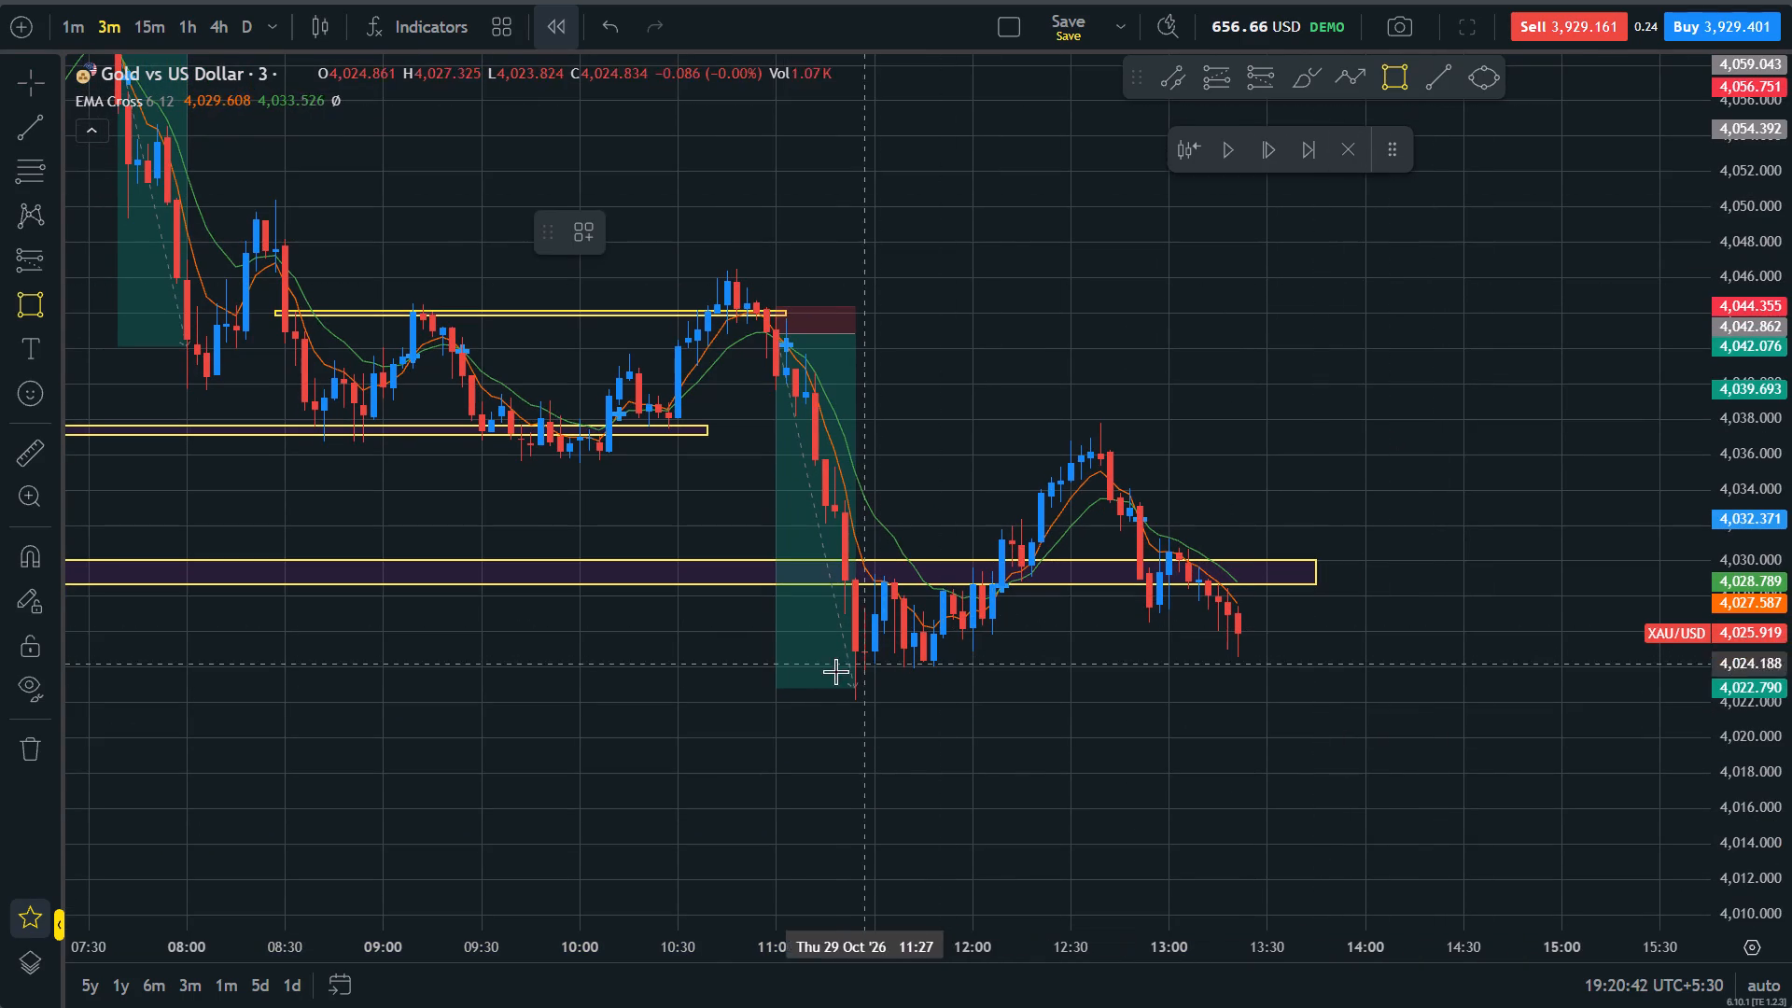
{"action": "left_click", "coordinate": [807, 678]}
{"action": "left_click", "coordinate": [1417, 663]}
{"action": "left_click", "coordinate": [1722, 622]}
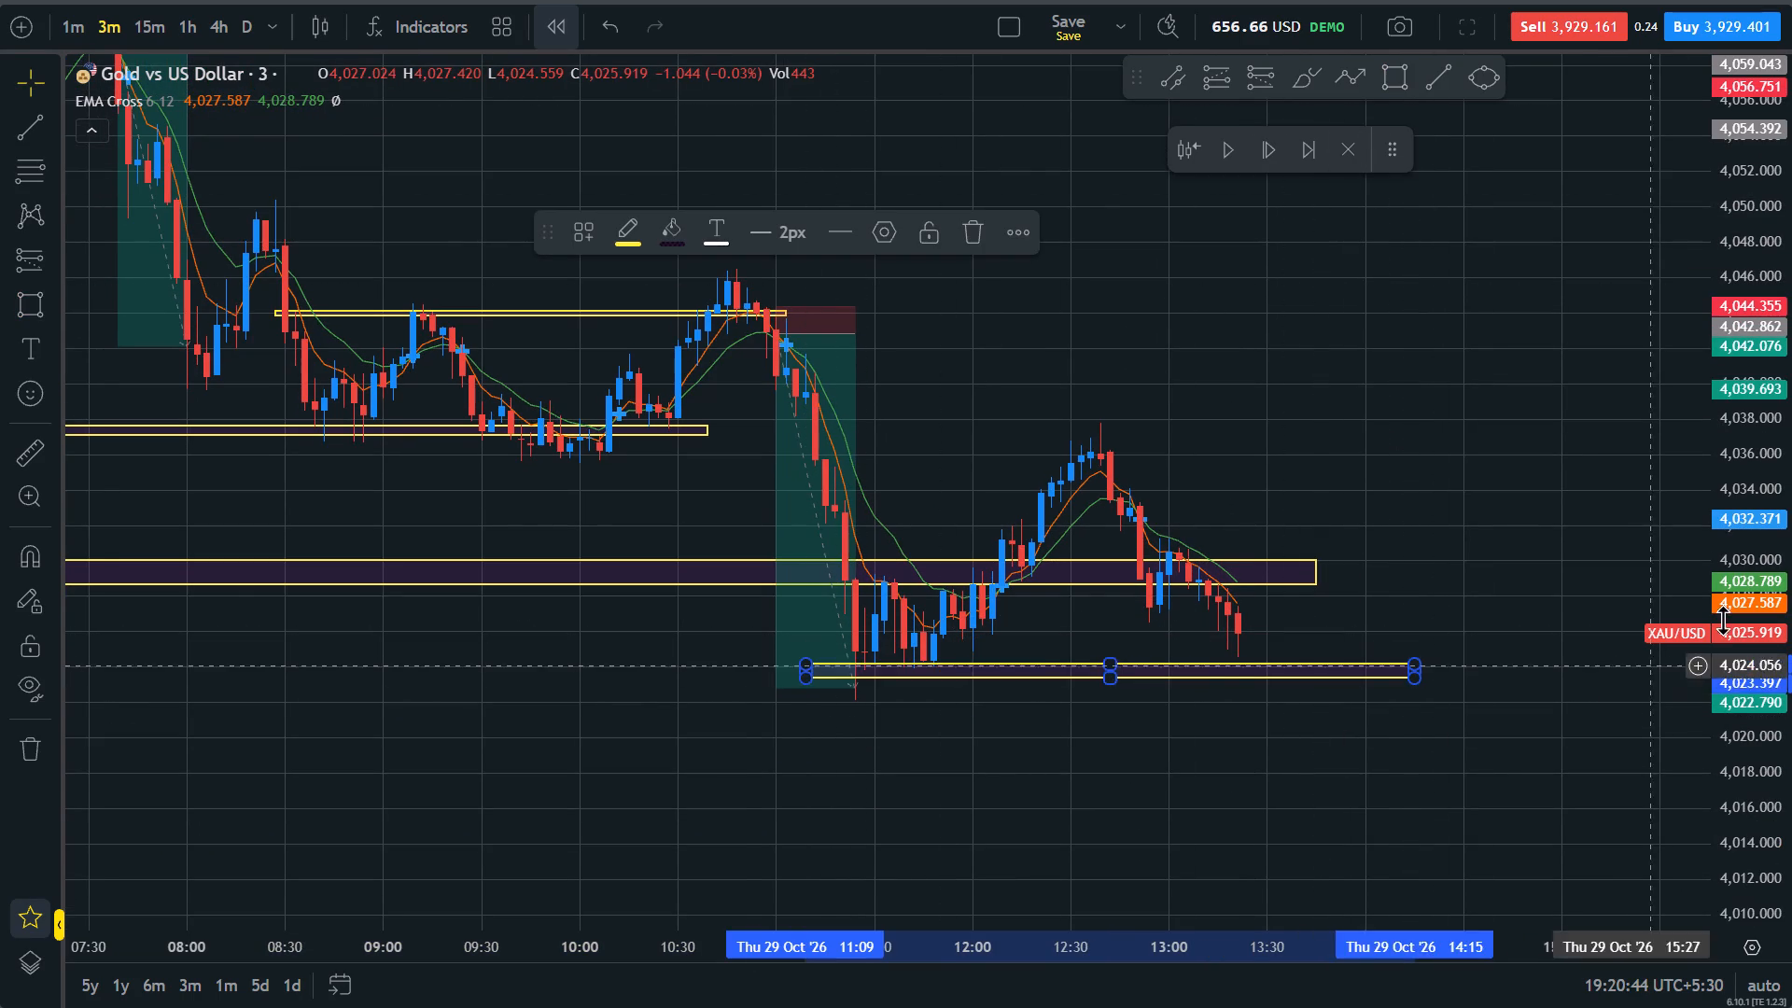
Examine the new support zone against the wider price history and around the latest candles.
{"action": "scroll", "coordinate": [1433, 843], "scroll_direction": "down", "scroll_amount": 18}
{"action": "left_click_drag", "start_coordinate": [1791, 413], "coordinate": [1791, 606]}
{"action": "scroll", "coordinate": [1592, 713], "scroll_direction": "down", "scroll_amount": 5}
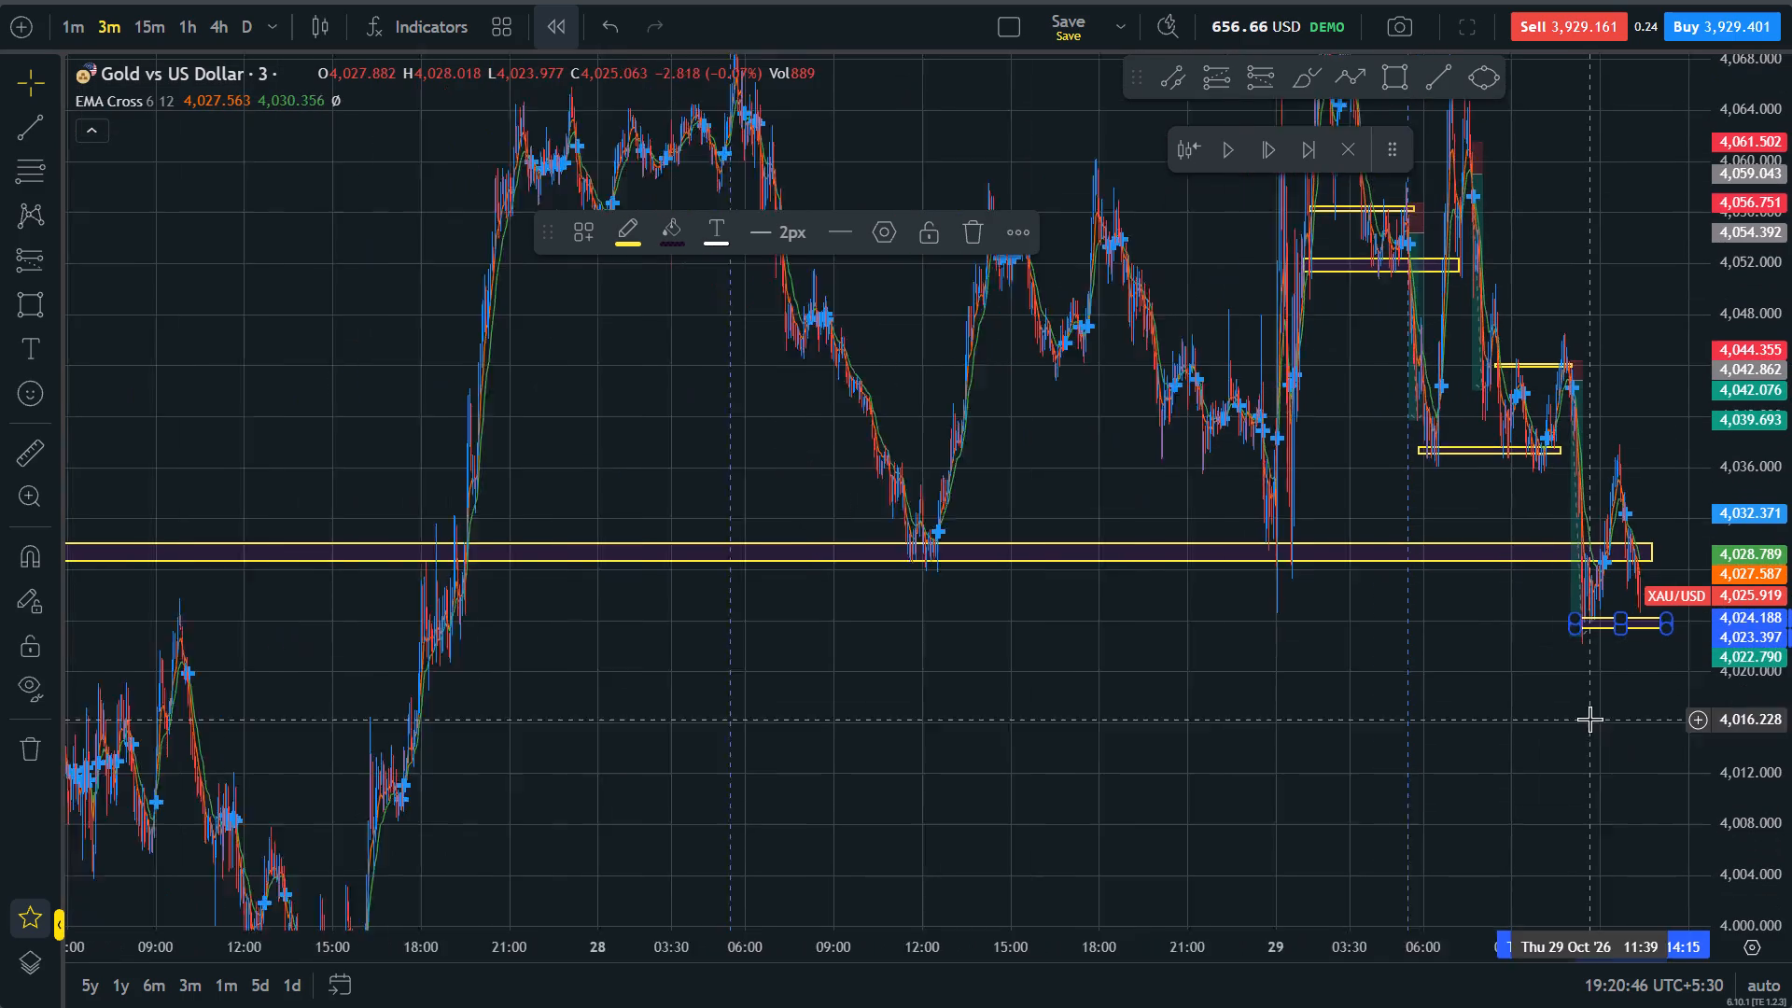
{"action": "scroll", "coordinate": [1589, 719], "scroll_direction": "down", "scroll_amount": 1}
{"action": "scroll", "coordinate": [1507, 631], "scroll_direction": "up", "scroll_amount": 4}
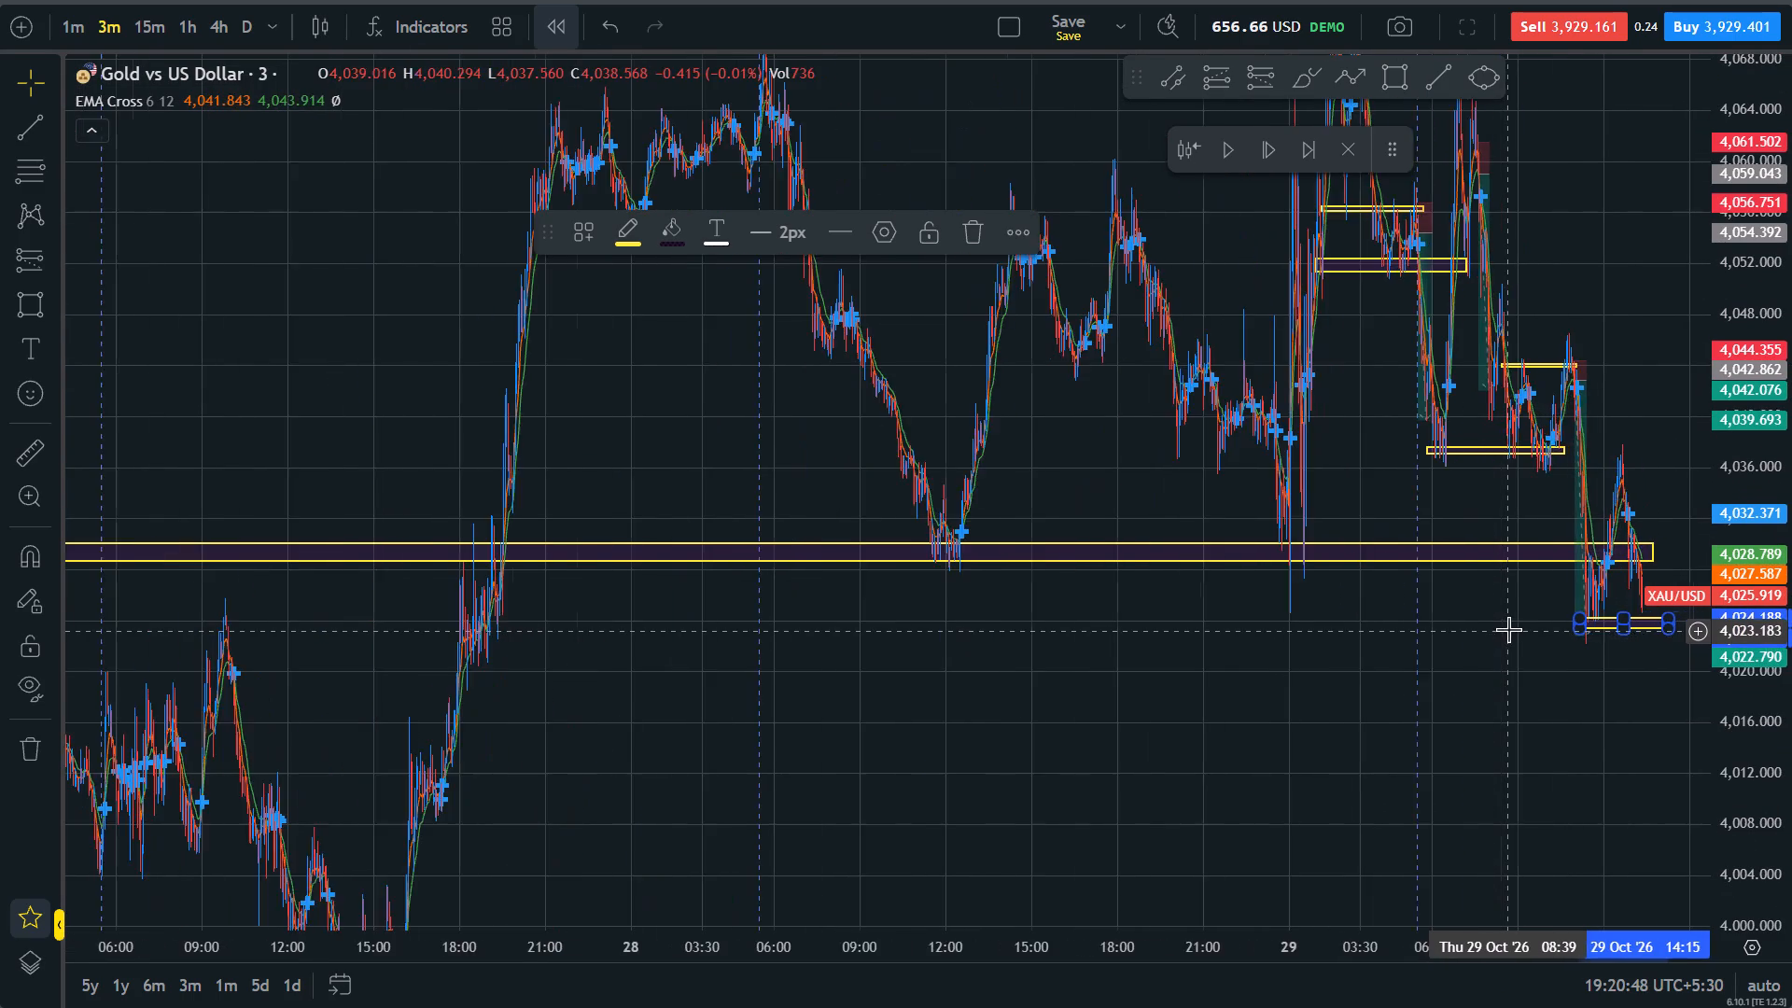
{"action": "scroll", "coordinate": [1508, 629], "scroll_direction": "up", "scroll_amount": 20}
{"action": "scroll", "coordinate": [1508, 629], "scroll_direction": "up", "scroll_amount": 3}
{"action": "left_click_drag", "start_coordinate": [1791, 802], "coordinate": [1765, 434]}
{"action": "scroll", "coordinate": [1559, 659], "scroll_direction": "up", "scroll_amount": 5}
{"action": "left_click_drag", "start_coordinate": [1541, 669], "coordinate": [1519, 670]}
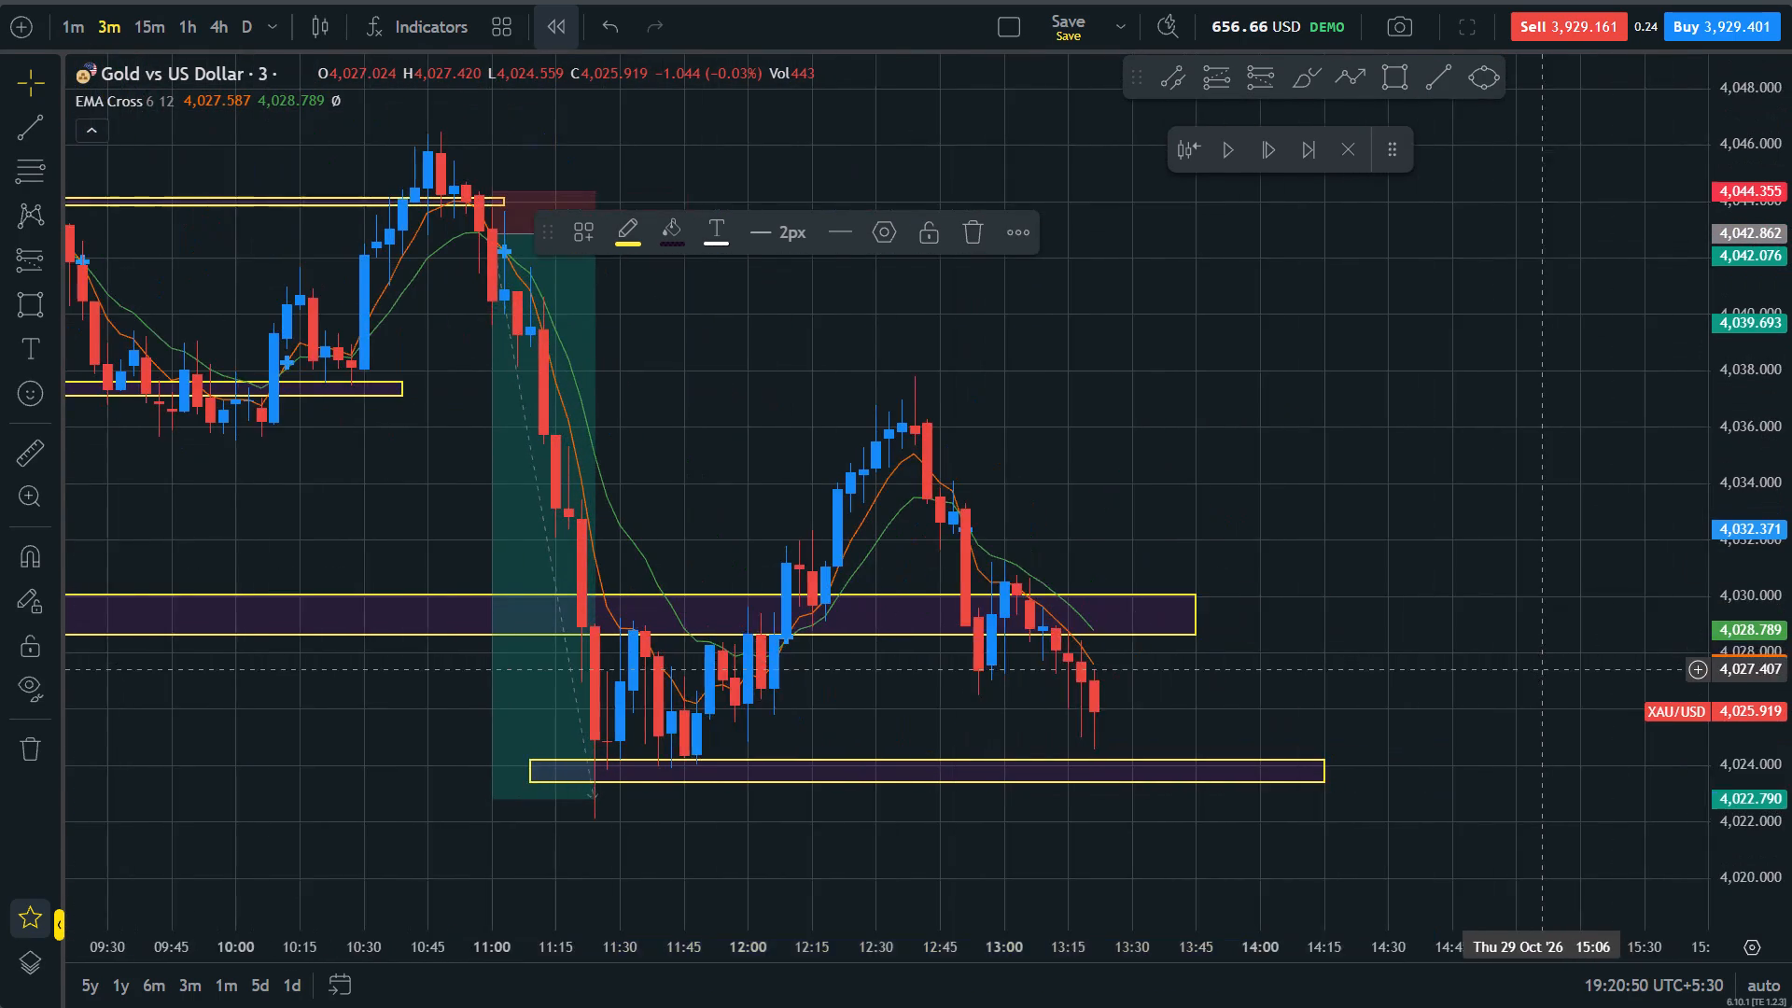
{"action": "left_click_drag", "start_coordinate": [1519, 670], "coordinate": [1453, 623]}
Advance the replay 14 candles, to the 14:03 bar, to follow price between the two support zones.
{"action": "triple_click", "coordinate": [1263, 147]}
{"action": "triple_click", "coordinate": [1261, 147]}
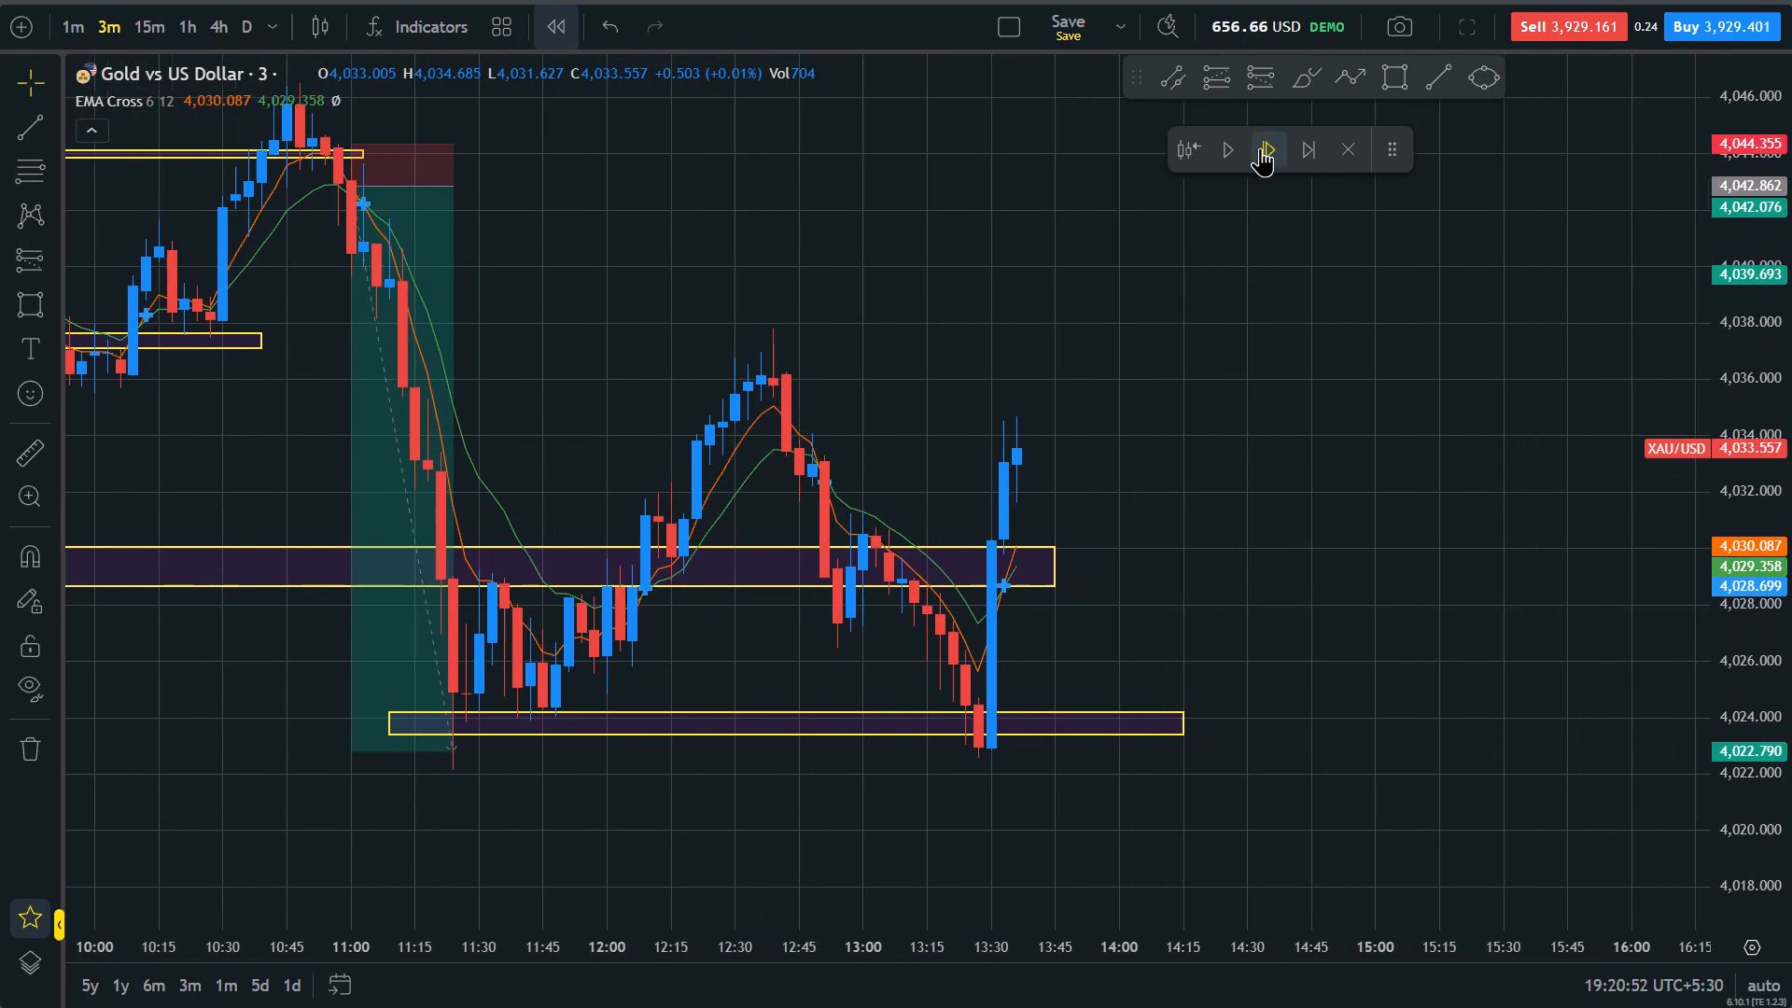
{"action": "left_click", "coordinate": [1260, 147]}
{"action": "left_click", "coordinate": [1260, 147]}
{"action": "left_click", "coordinate": [1260, 147]}
{"action": "left_click", "coordinate": [1260, 147]}
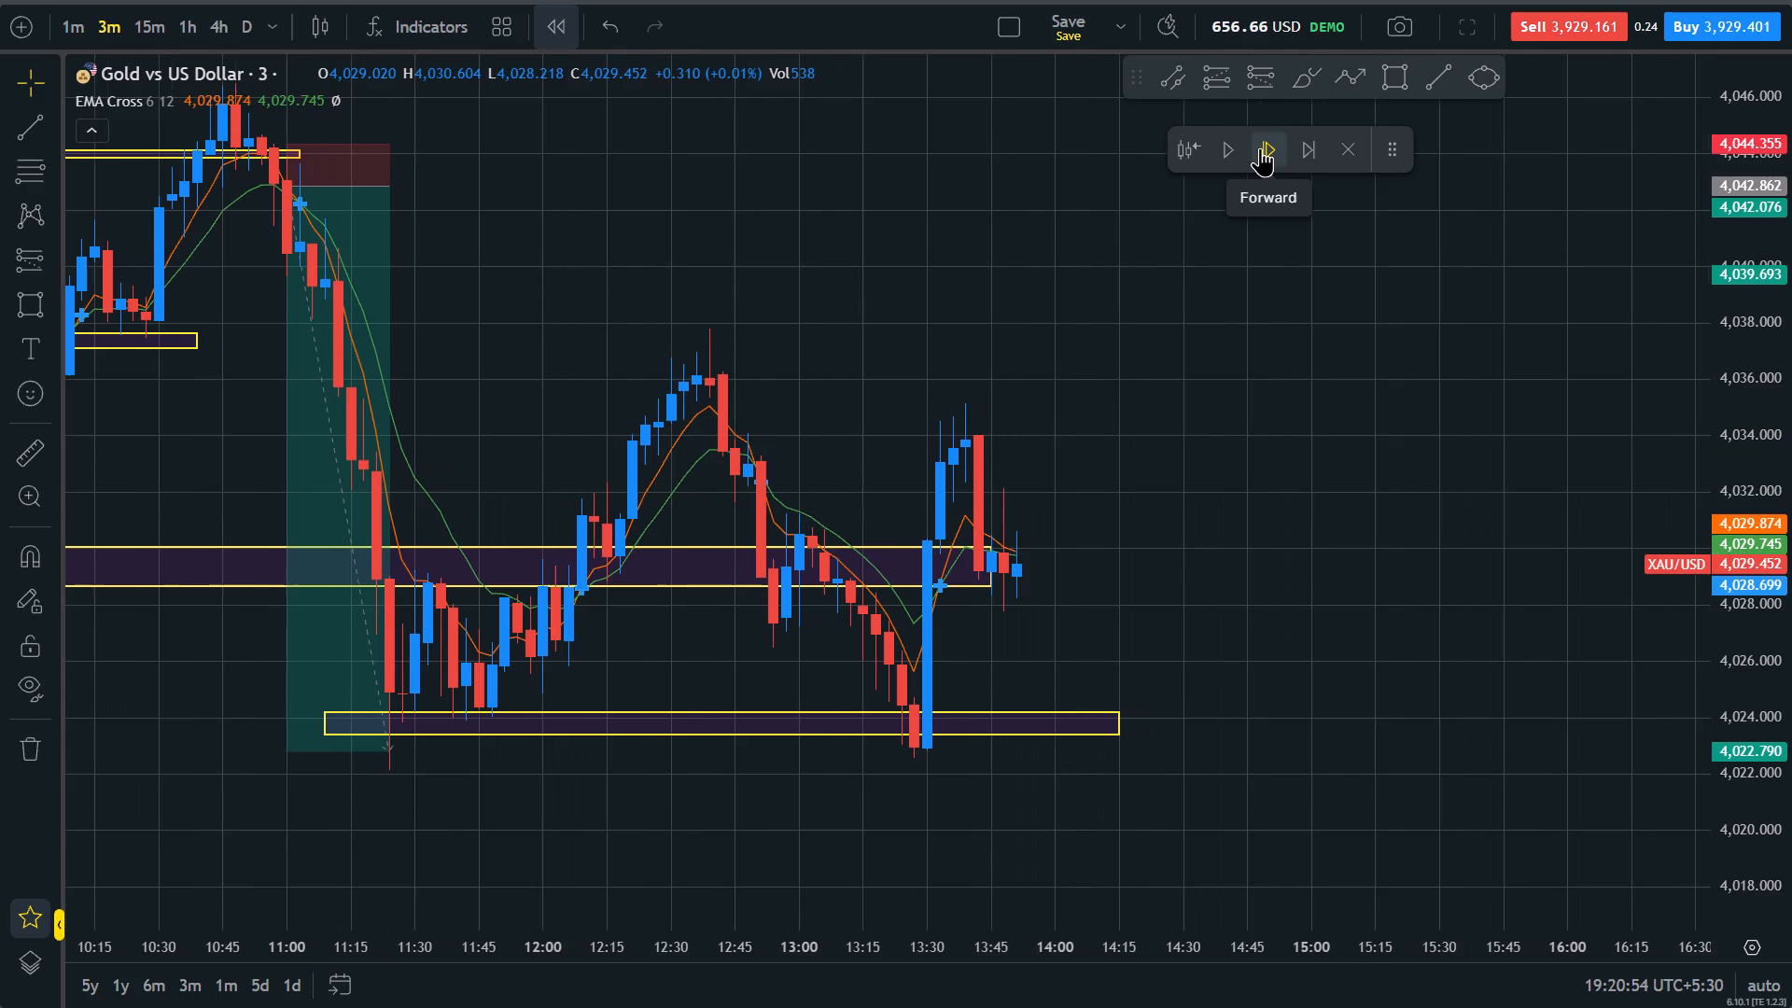
{"action": "left_click", "coordinate": [1260, 147]}
{"action": "left_click", "coordinate": [1260, 147]}
{"action": "left_click", "coordinate": [1260, 147]}
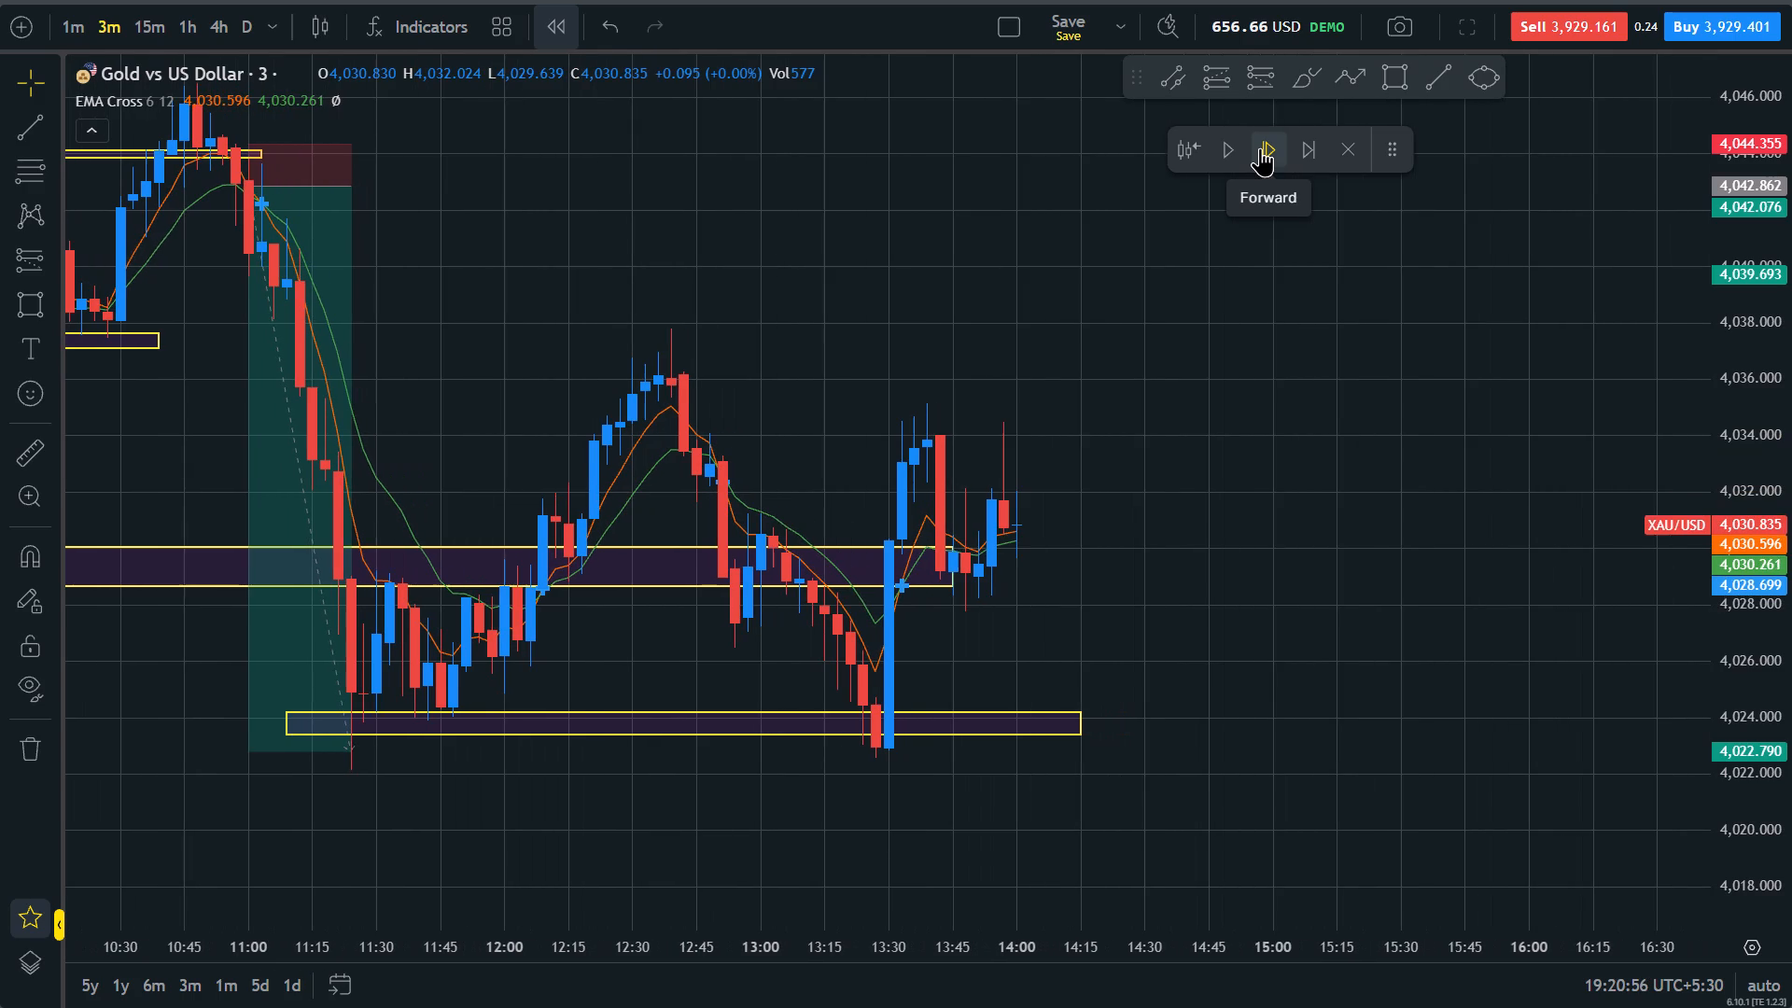
{"action": "left_click", "coordinate": [1260, 147]}
Place a short position at 14:06 with entry 4,028.309, stop 4,030.882 and target 4,023.437.
{"action": "left_click_drag", "start_coordinate": [1791, 609], "coordinate": [1759, 354]}
{"action": "left_click_drag", "start_coordinate": [1291, 609], "coordinate": [1308, 465]}
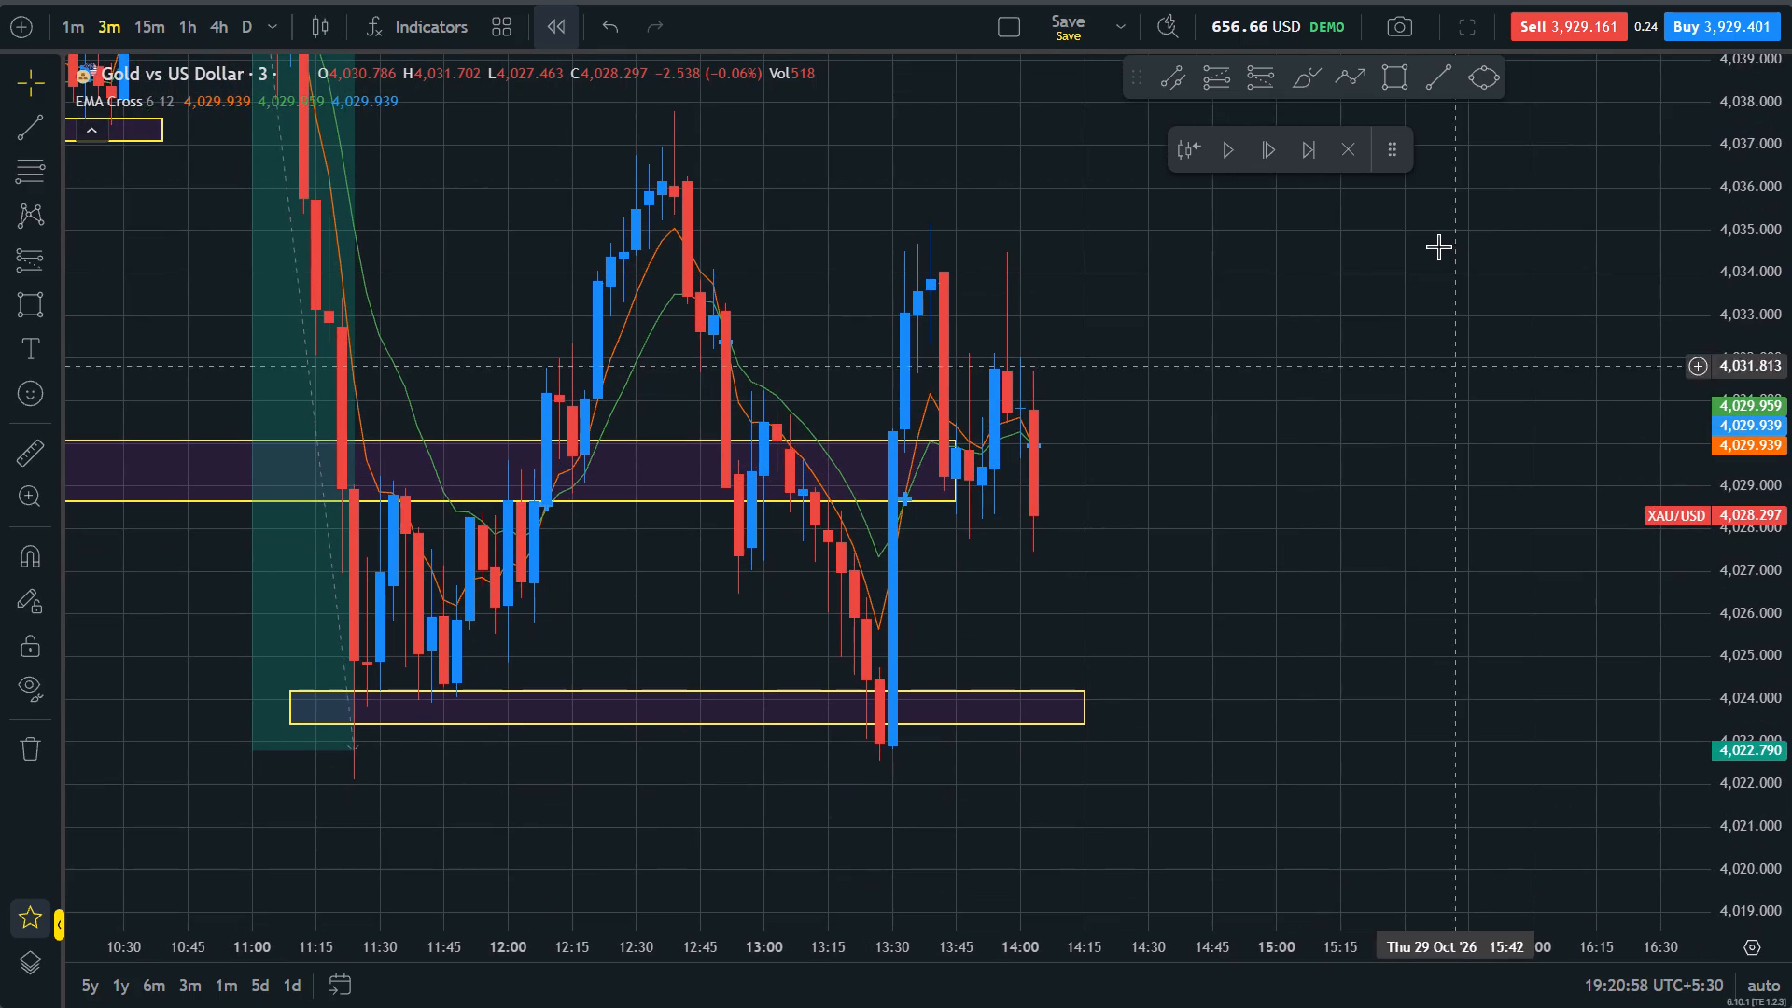
{"action": "left_click", "coordinate": [1268, 89]}
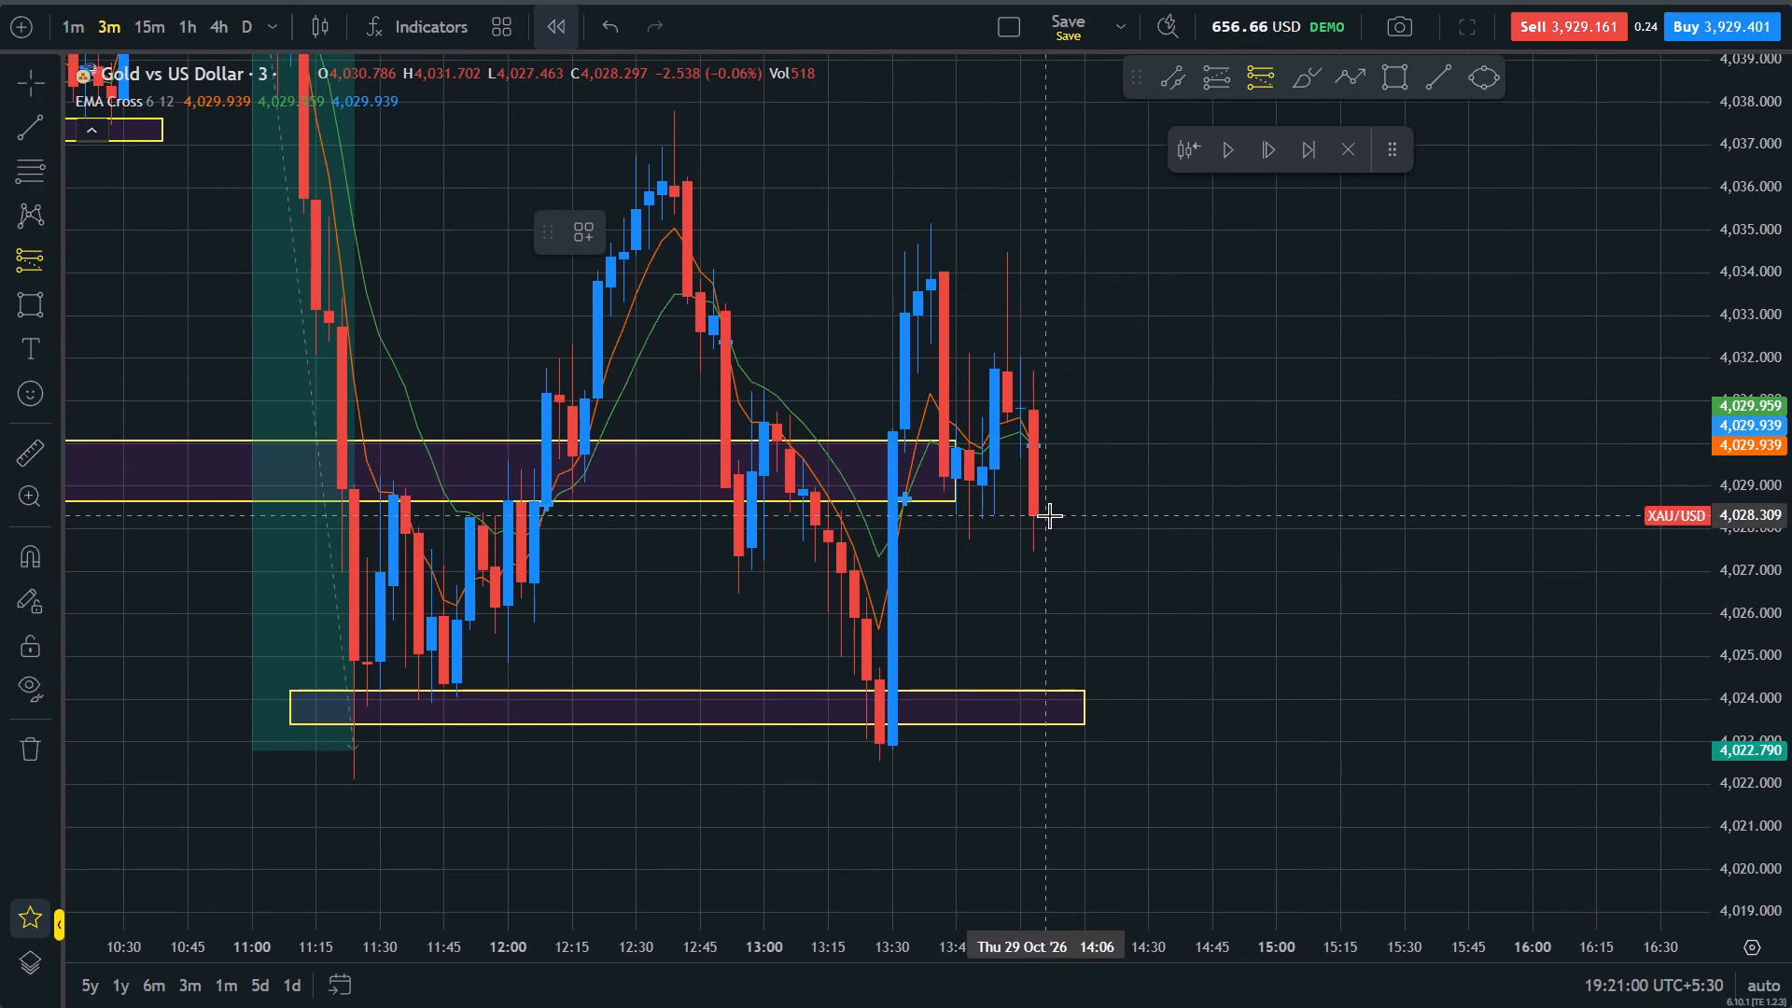
{"action": "left_click", "coordinate": [1049, 515]}
{"action": "left_click_drag", "start_coordinate": [1042, 308], "coordinate": [1053, 405]}
Advance the replay 4 candles, to the 14:15 bar, to follow the short position towards its target.
{"action": "left_click", "coordinate": [1264, 165]}
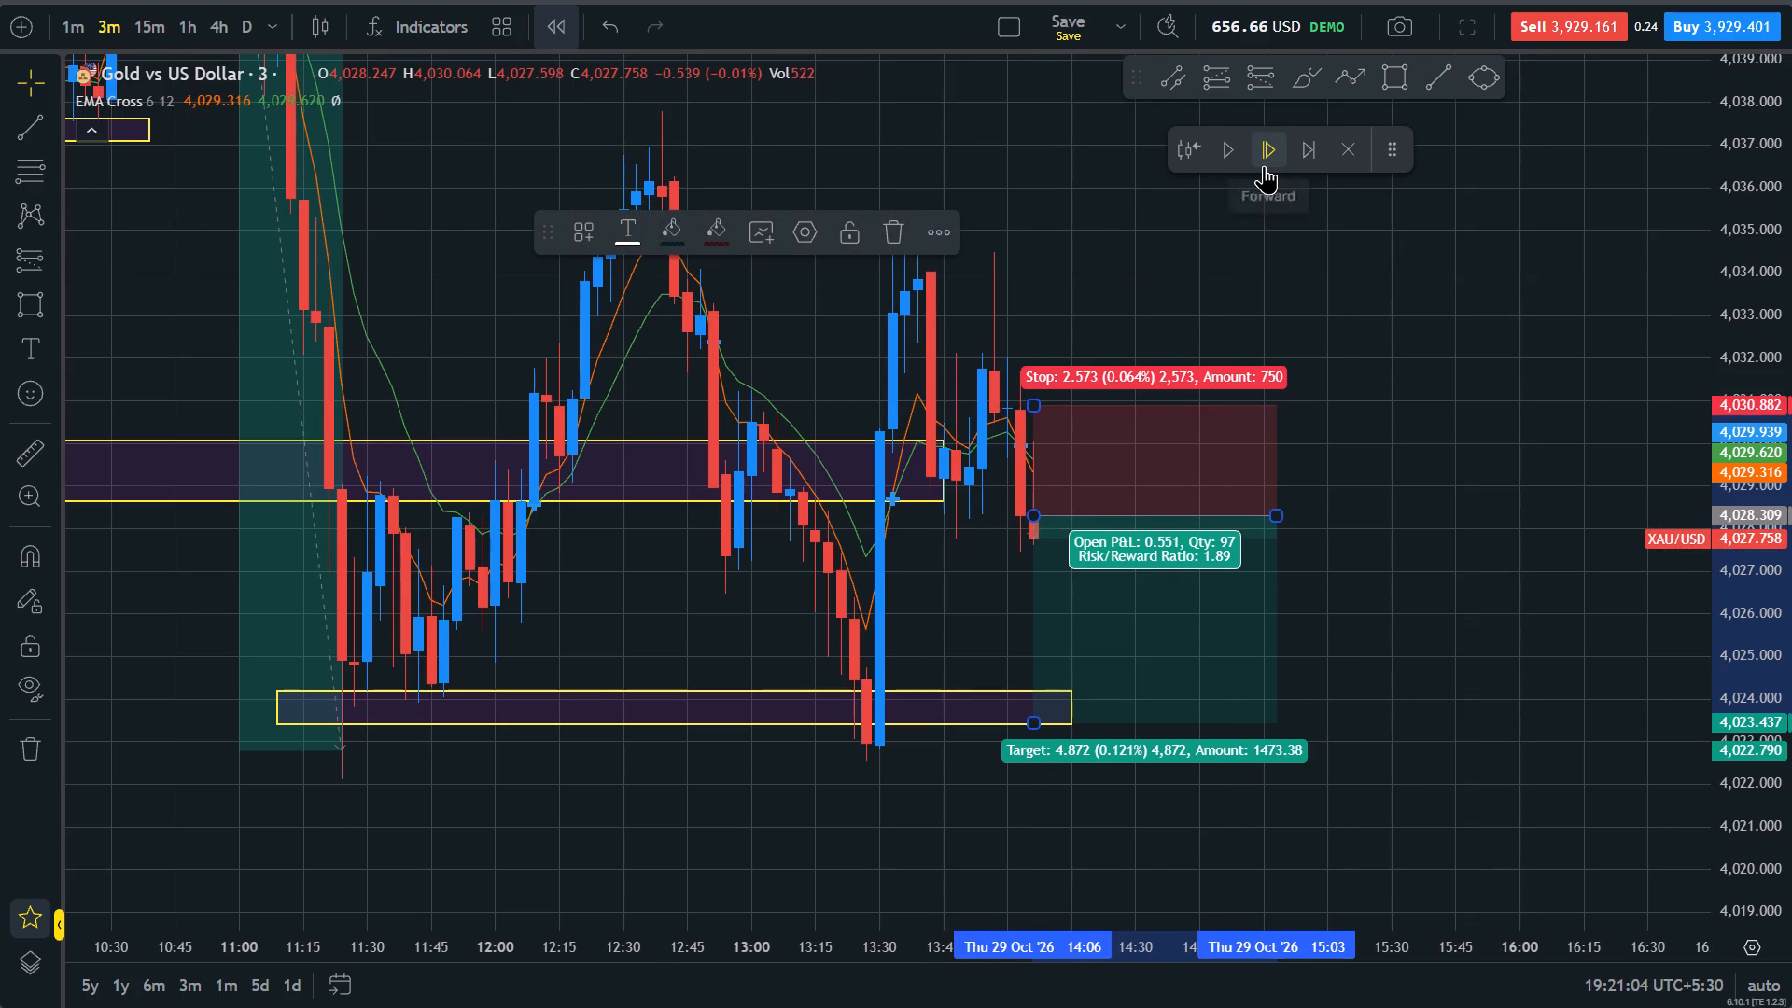
{"action": "left_click", "coordinate": [1264, 165]}
{"action": "left_click", "coordinate": [1264, 165]}
{"action": "left_click", "coordinate": [1264, 165]}
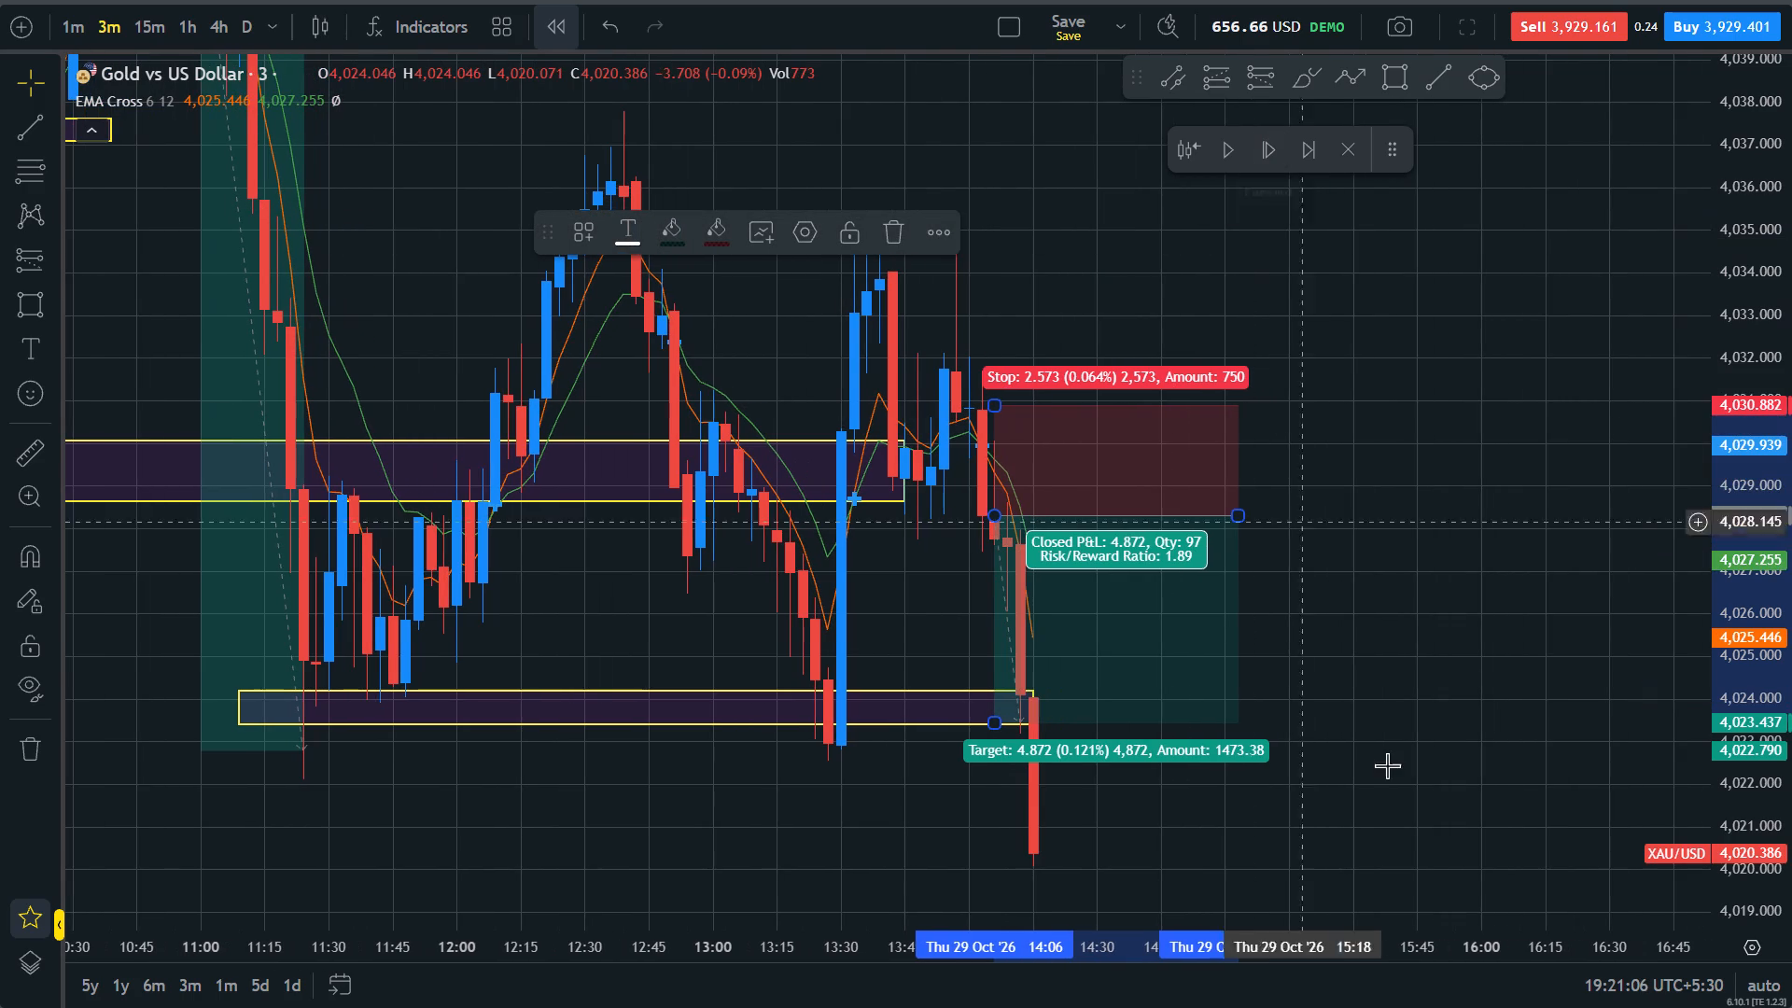
{"action": "left_click", "coordinate": [1388, 768]}
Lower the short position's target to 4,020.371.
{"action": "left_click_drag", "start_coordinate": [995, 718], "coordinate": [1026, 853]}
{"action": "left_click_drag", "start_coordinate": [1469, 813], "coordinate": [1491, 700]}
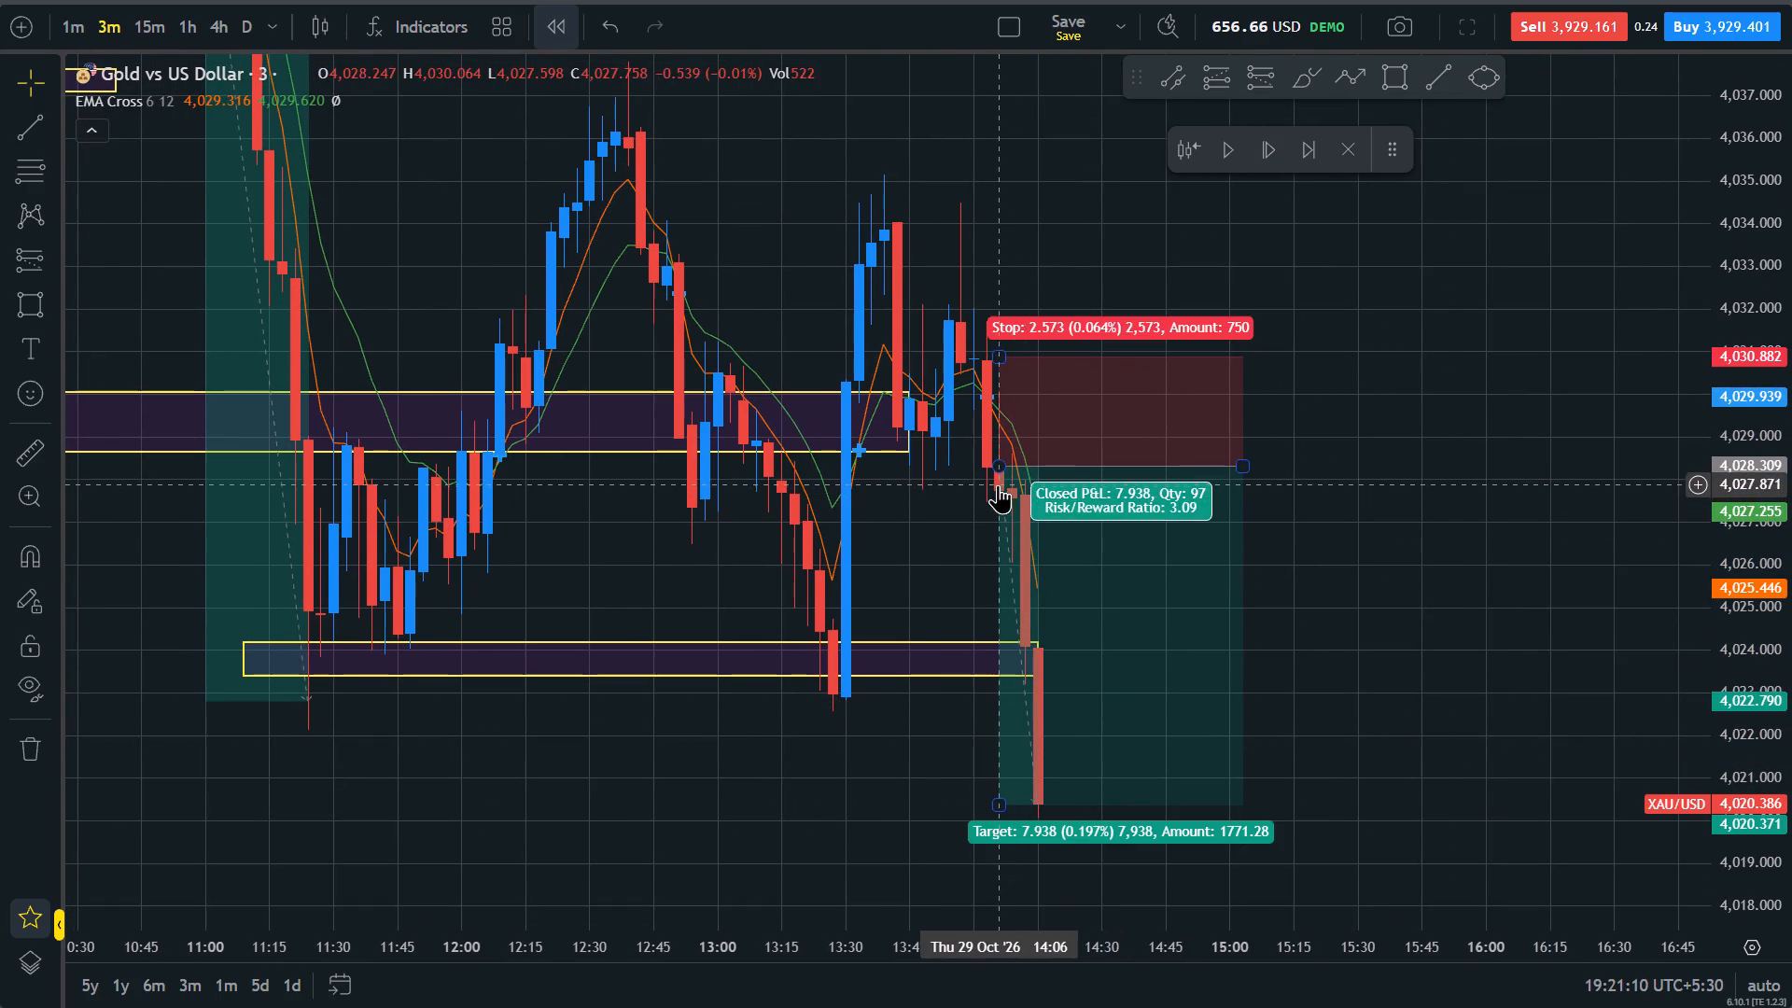
Advance the replay 5 candles, to the 14:30 bar, to follow price beyond the short position's target.
{"action": "left_click_drag", "start_coordinate": [1468, 626], "coordinate": [1468, 519]}
{"action": "scroll", "coordinate": [1498, 553], "scroll_direction": "down", "scroll_amount": 2}
{"action": "left_click_drag", "start_coordinate": [1791, 352], "coordinate": [1791, 693]}
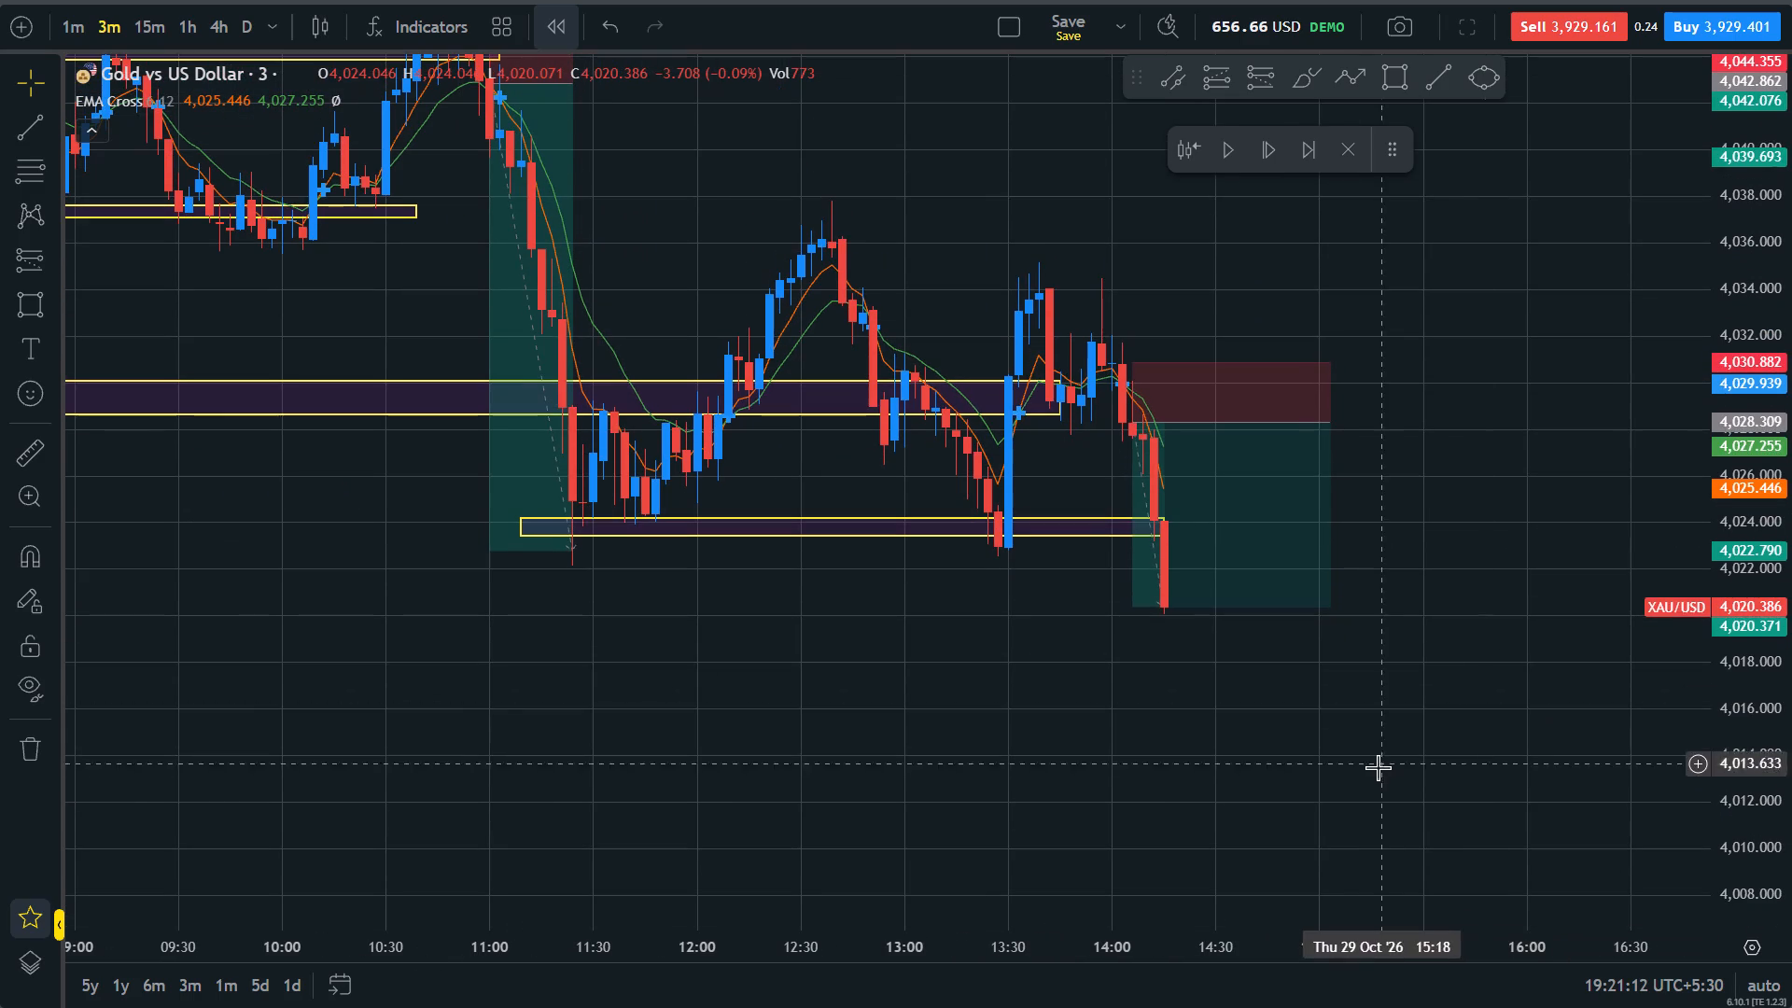
{"action": "left_click", "coordinate": [1378, 767]}
{"action": "left_click", "coordinate": [1274, 149]}
{"action": "left_click", "coordinate": [1270, 149]}
{"action": "triple_click", "coordinate": [1270, 149]}
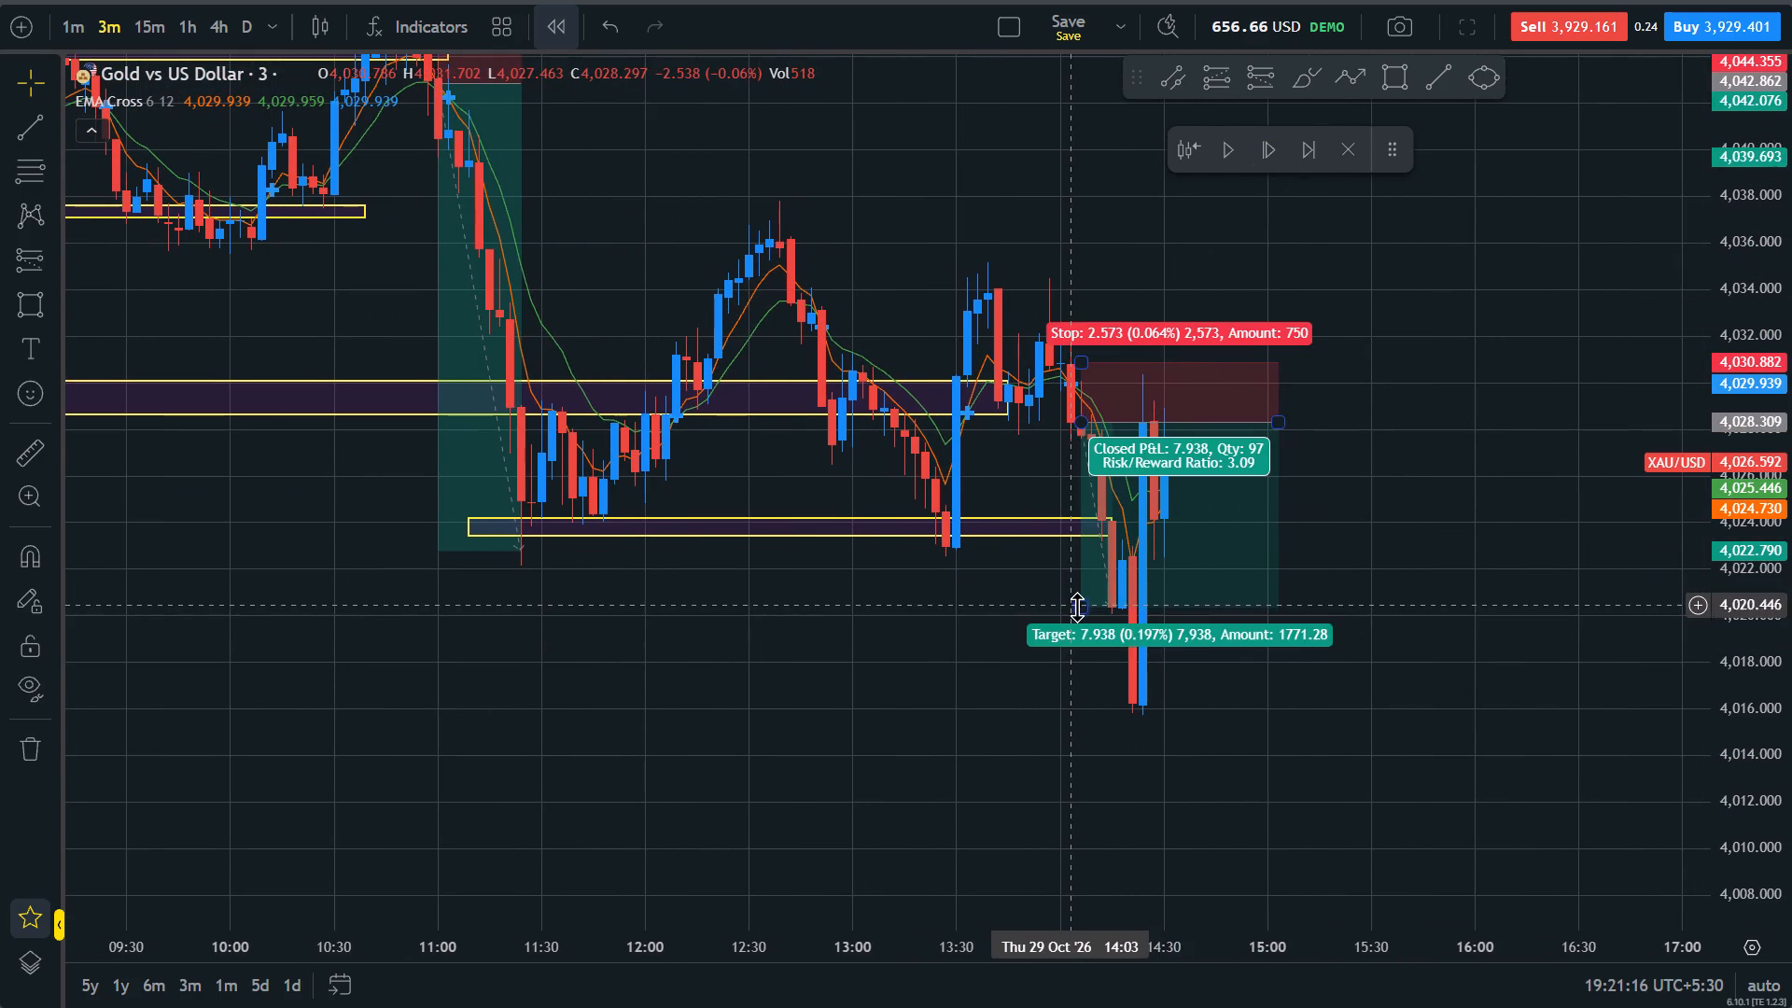
Lower the short position's target to 4,016.138 and shorten the position so that it ends at about 14:21.
{"action": "left_click_drag", "start_coordinate": [1077, 607], "coordinate": [1112, 705]}
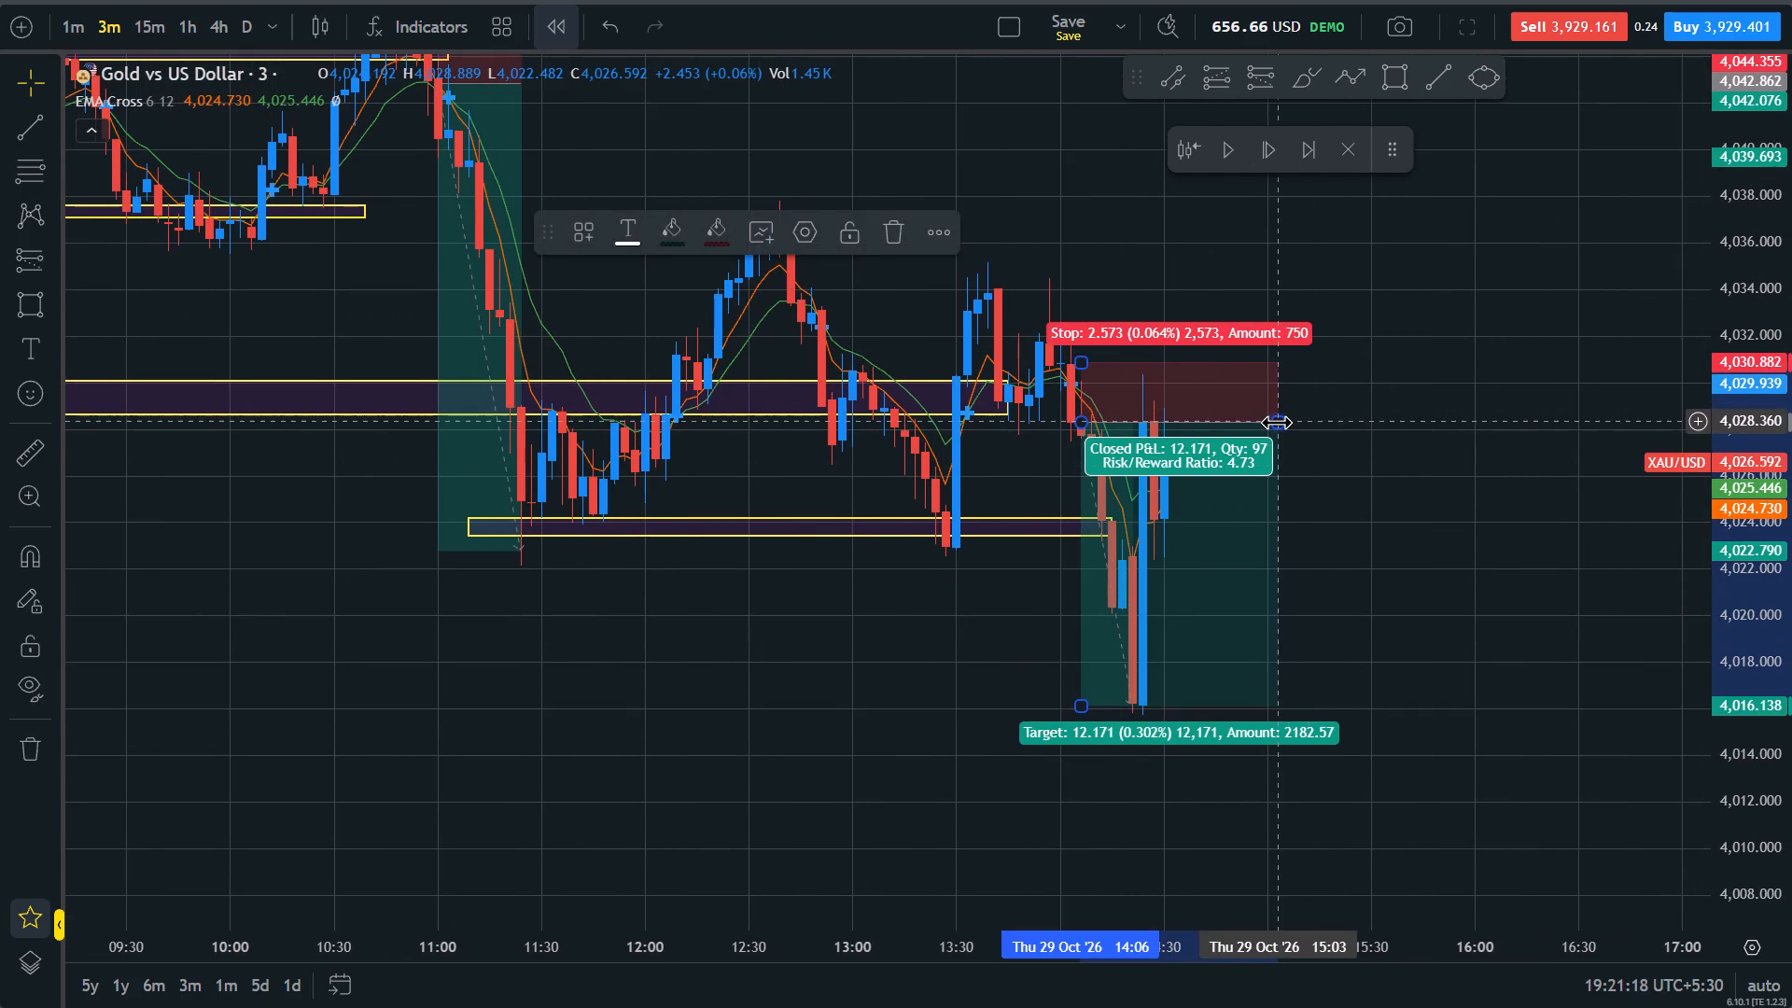
{"action": "left_click_drag", "start_coordinate": [1276, 422], "coordinate": [1131, 443]}
{"action": "left_click", "coordinate": [1328, 587]}
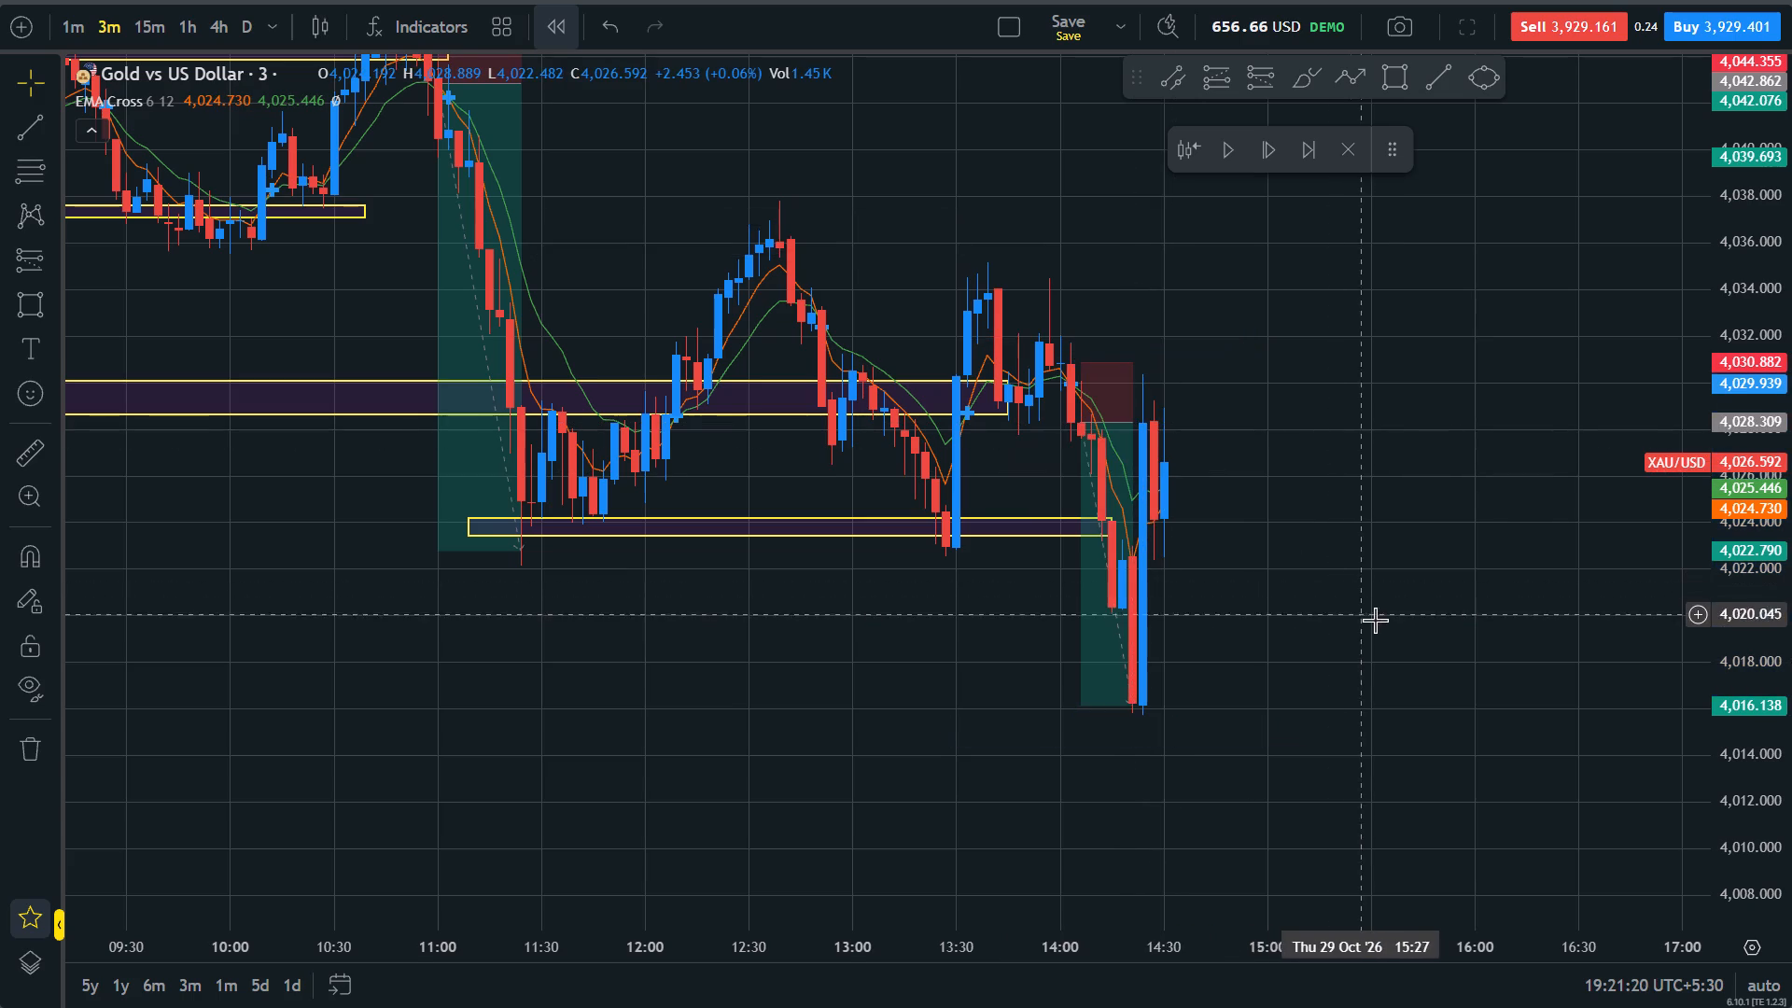
Extend the 4,023.4–4,024.2 support zone past the latest candle so that it ends at 15:48.
{"action": "left_click_drag", "start_coordinate": [1375, 620], "coordinate": [1473, 662]}
{"action": "scroll", "coordinate": [1473, 662], "scroll_direction": "up", "scroll_amount": 3}
{"action": "left_click_drag", "start_coordinate": [1791, 777], "coordinate": [1731, 344]}
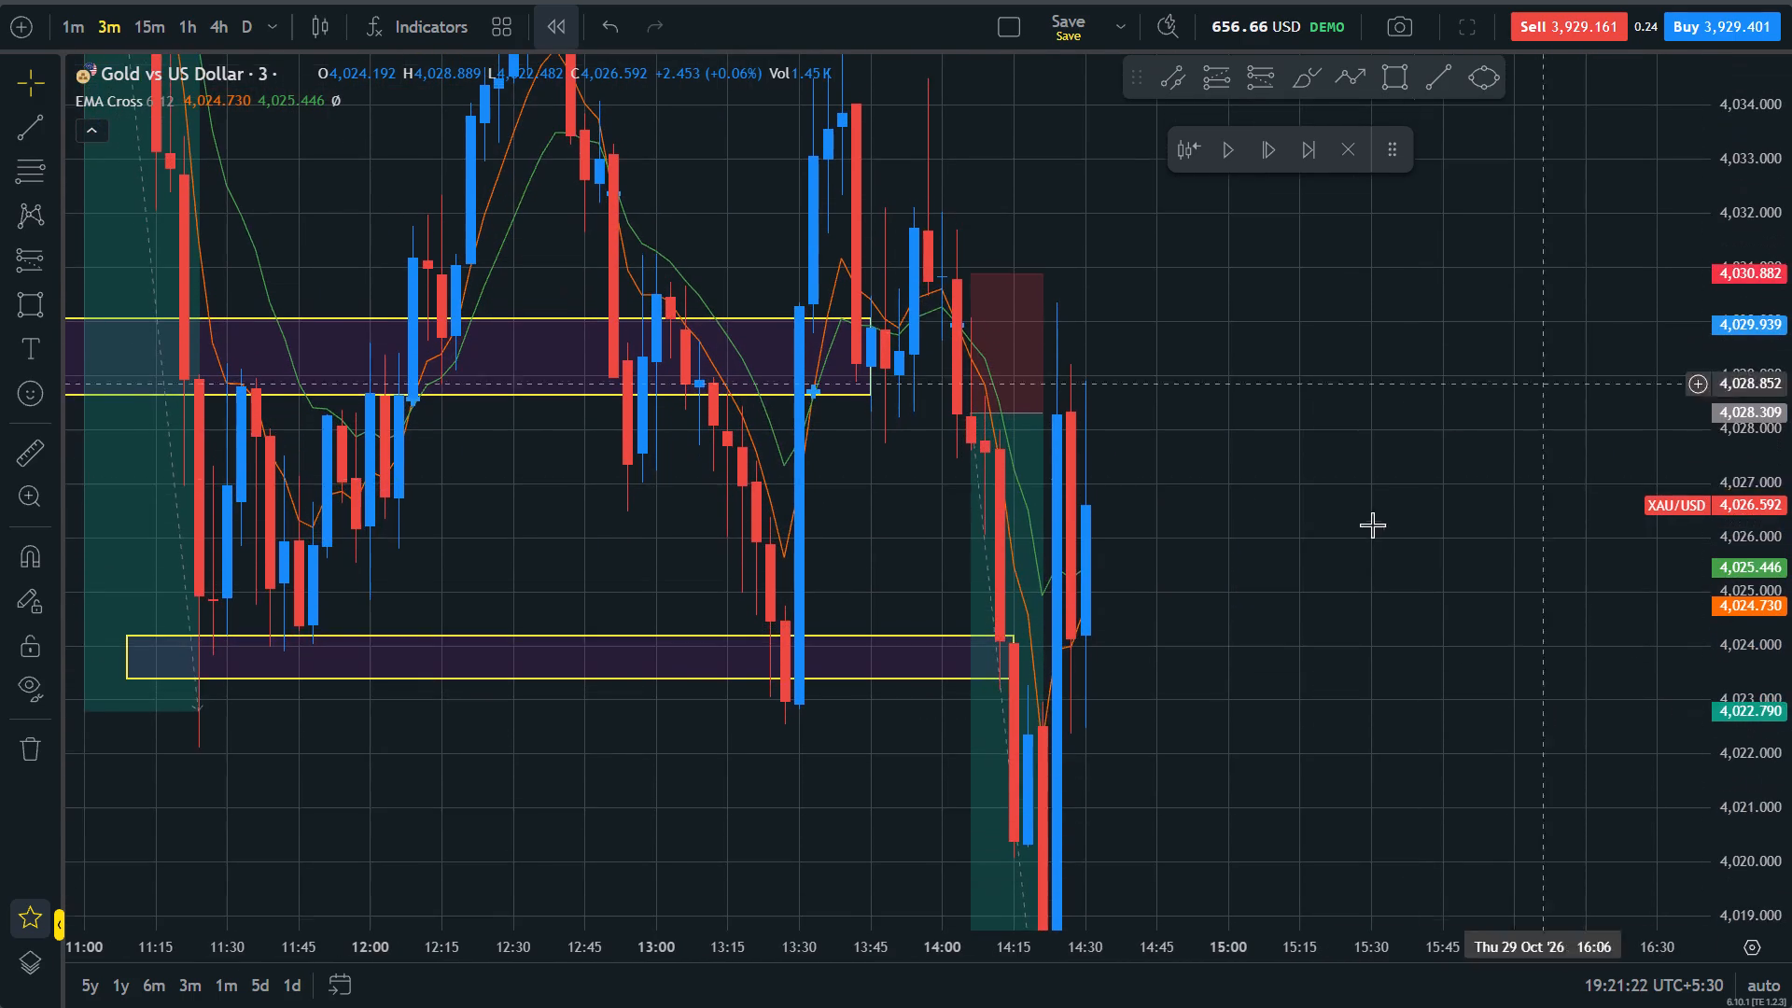
{"action": "left_click_drag", "start_coordinate": [1301, 703], "coordinate": [1312, 770]}
{"action": "left_click_drag", "start_coordinate": [1791, 490], "coordinate": [1791, 777]}
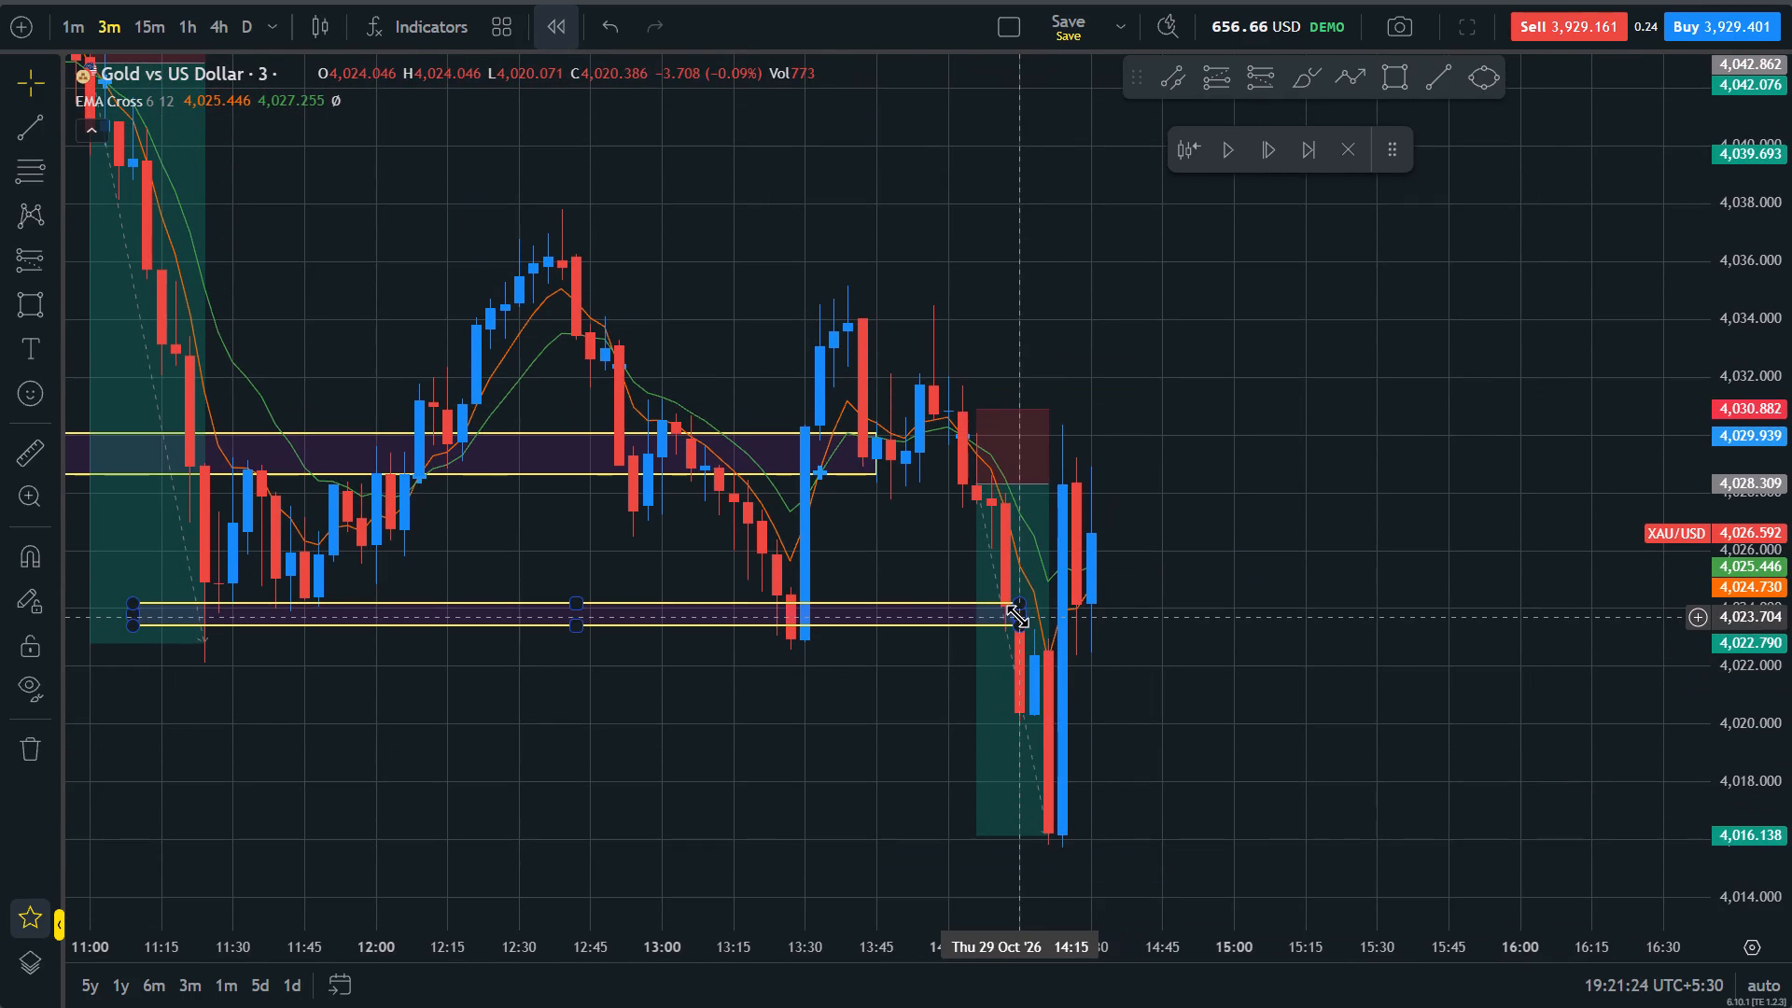
{"action": "left_click_drag", "start_coordinate": [1025, 614], "coordinate": [1457, 651]}
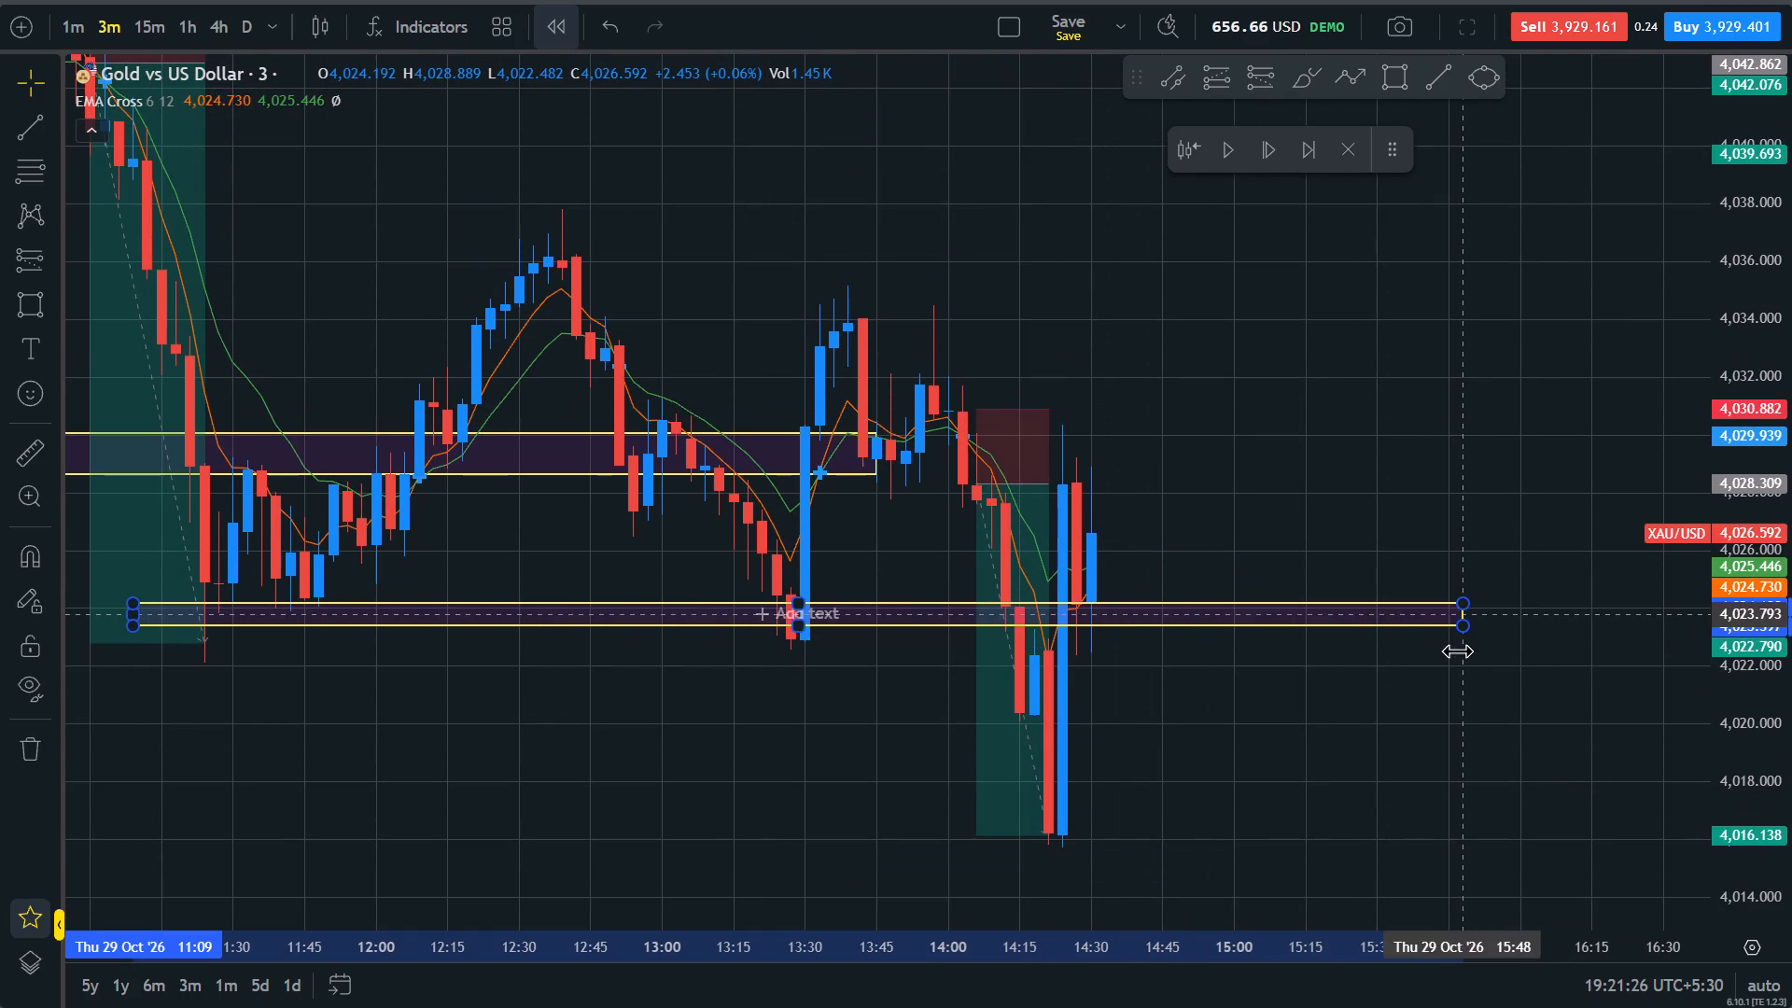
{"action": "left_click_drag", "start_coordinate": [1457, 651], "coordinate": [1460, 654]}
Examine the extended lower zone across the price history since 26 October and around the latest candles.
{"action": "scroll", "coordinate": [1337, 785], "scroll_direction": "down", "scroll_amount": 20}
{"action": "scroll", "coordinate": [1337, 785], "scroll_direction": "down", "scroll_amount": 6}
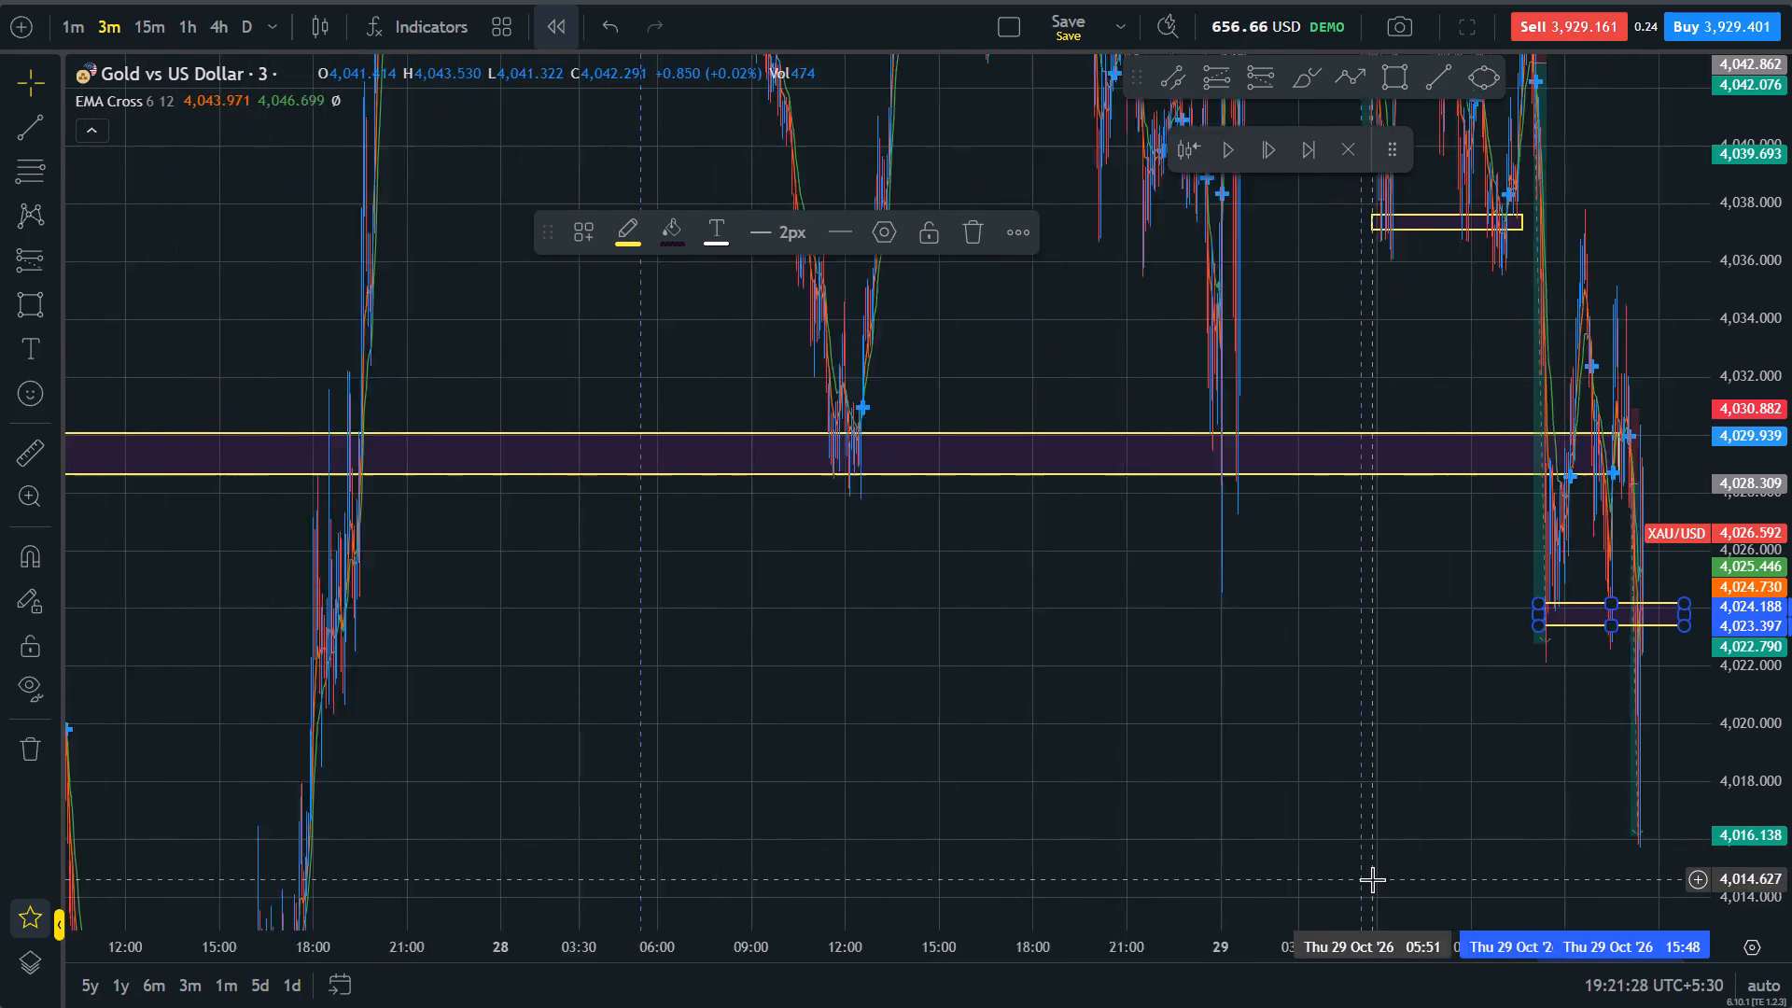
{"action": "scroll", "coordinate": [1372, 879], "scroll_direction": "down", "scroll_amount": 5}
{"action": "left_click_drag", "start_coordinate": [1791, 145], "coordinate": [1791, 824]}
{"action": "scroll", "coordinate": [1519, 586], "scroll_direction": "up", "scroll_amount": 2}
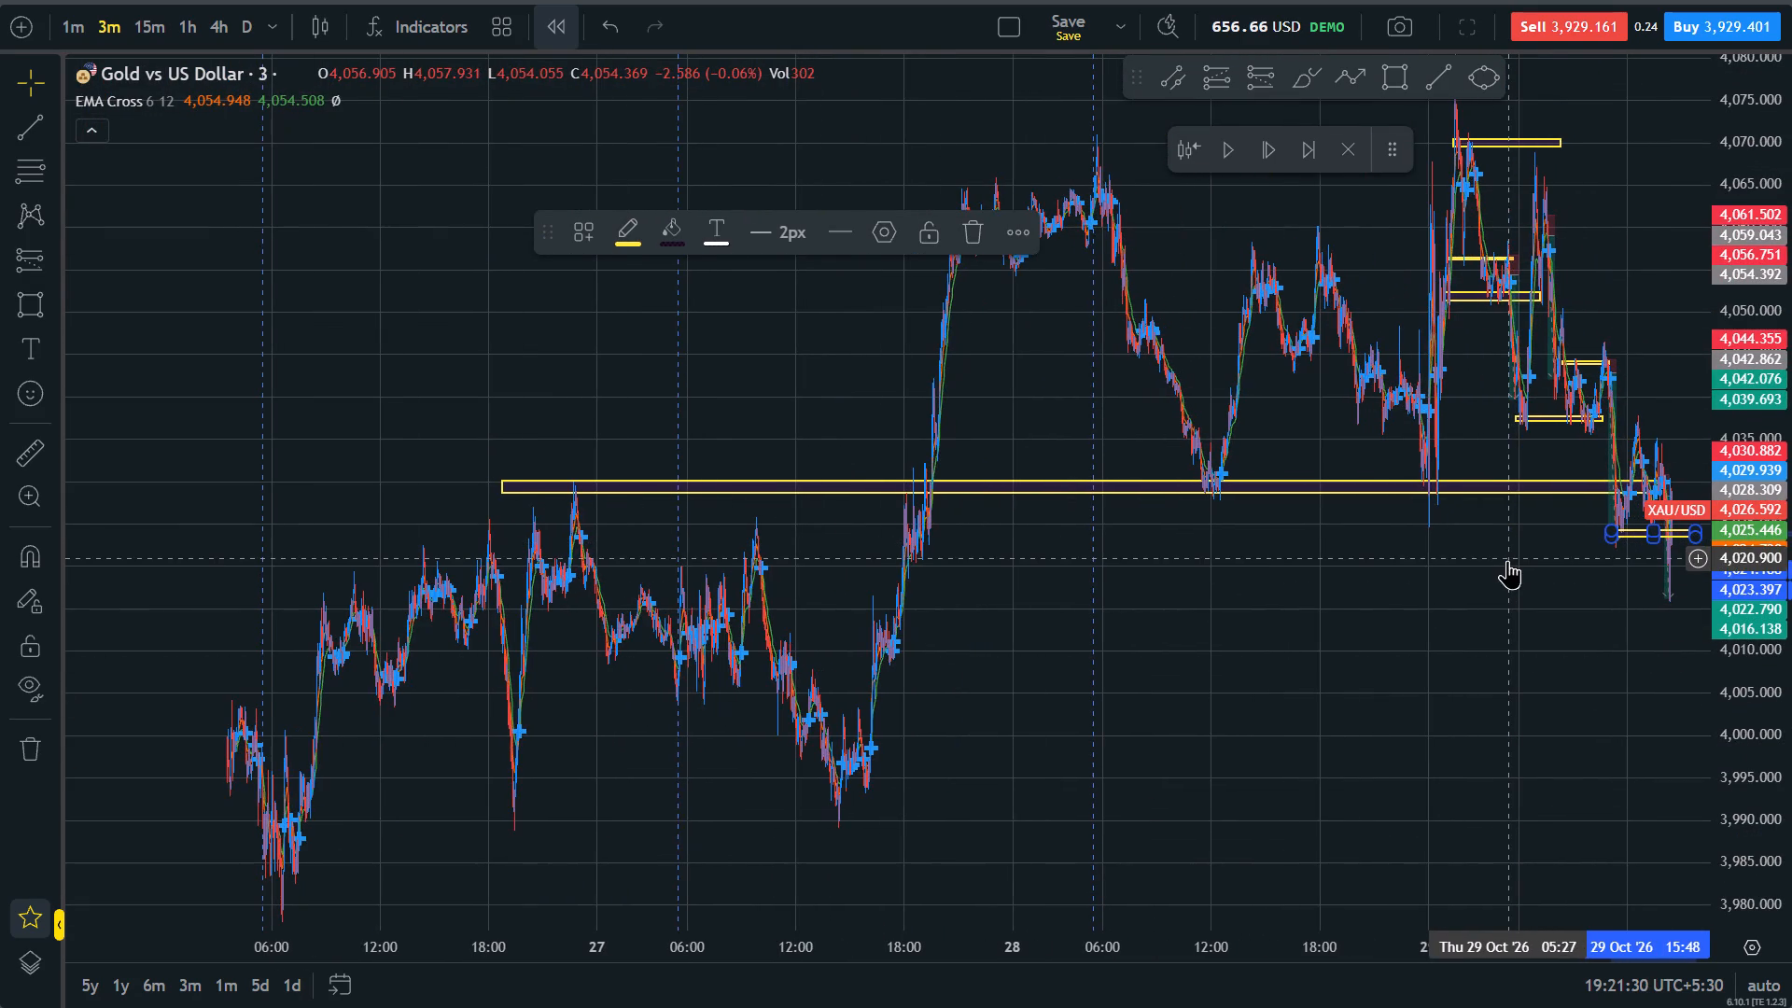
{"action": "left_click", "coordinate": [1507, 560]}
{"action": "scroll", "coordinate": [1507, 560], "scroll_direction": "up", "scroll_amount": 4}
{"action": "left_click", "coordinate": [1519, 822]}
{"action": "left_click", "coordinate": [1519, 802]}
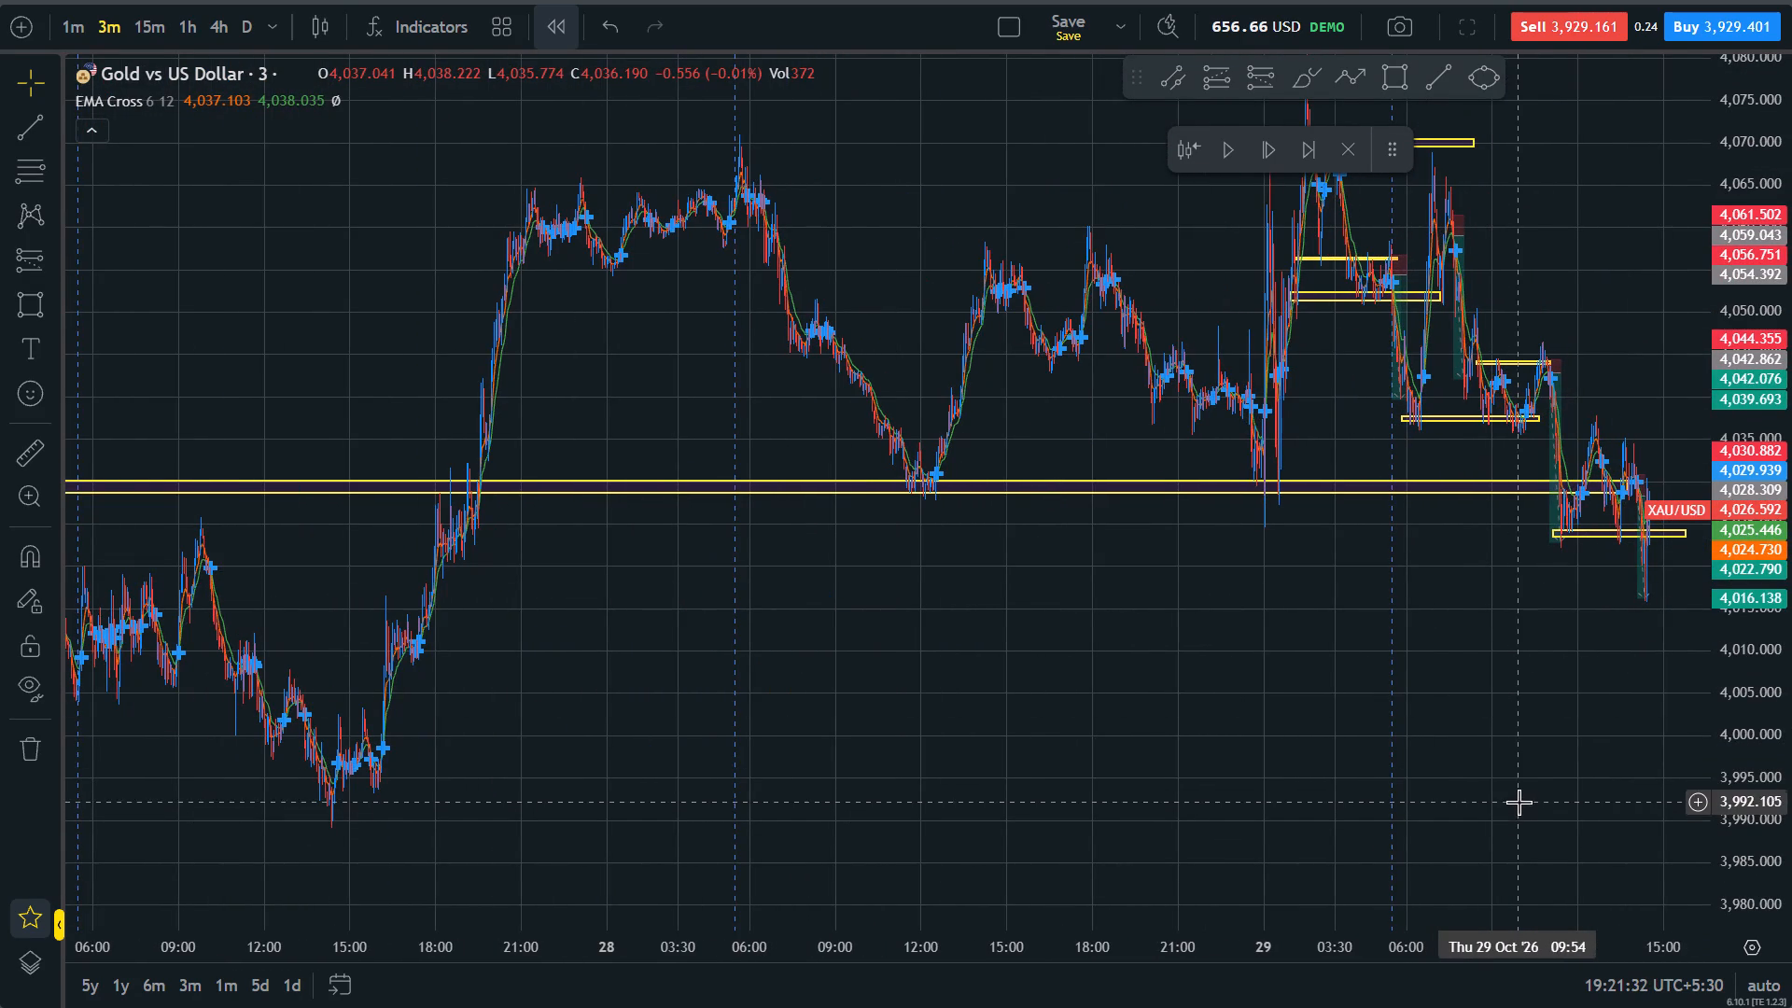
{"action": "scroll", "coordinate": [1555, 541], "scroll_direction": "up", "scroll_amount": 3}
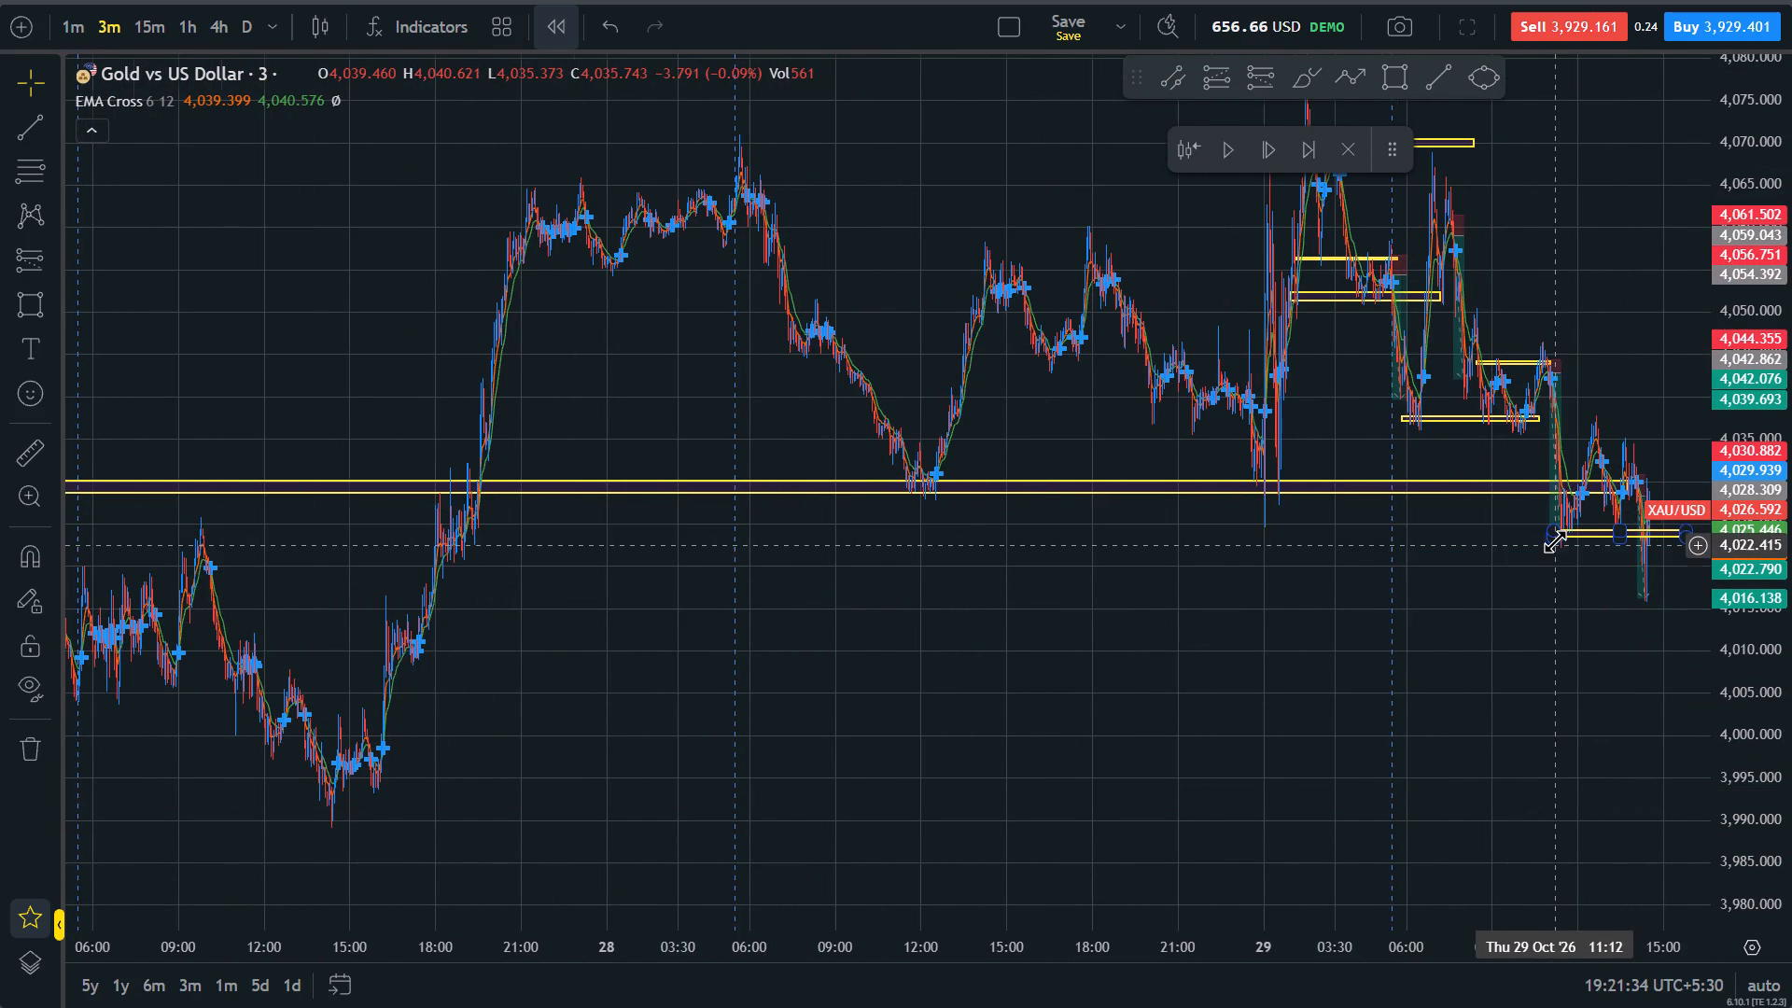
{"action": "scroll", "coordinate": [1555, 541], "scroll_direction": "up", "scroll_amount": 10}
{"action": "left_click_drag", "start_coordinate": [1791, 748], "coordinate": [1757, 162]}
{"action": "left_click_drag", "start_coordinate": [1791, 463], "coordinate": [1784, 270]}
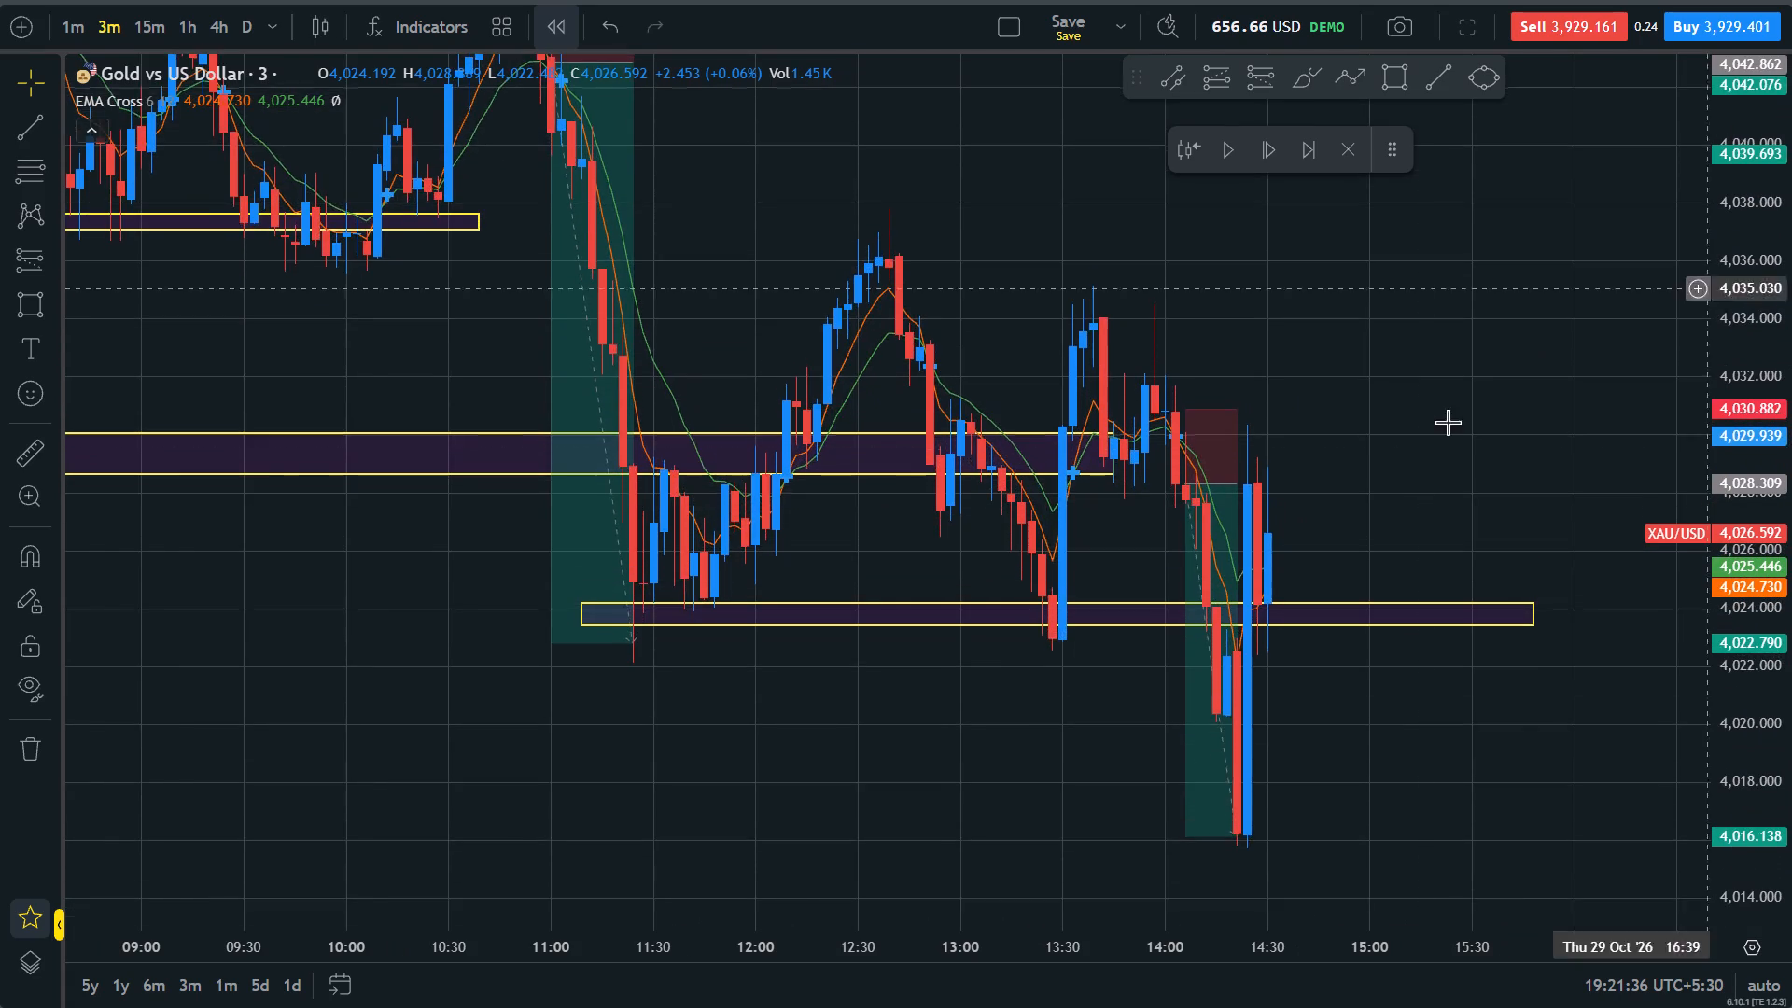
{"action": "left_click", "coordinate": [1418, 453]}
{"action": "scroll", "coordinate": [1416, 453], "scroll_direction": "up", "scroll_amount": 2}
{"action": "left_click_drag", "start_coordinate": [1396, 454], "coordinate": [1370, 456]}
{"action": "scroll", "coordinate": [1369, 457], "scroll_direction": "up", "scroll_amount": 1}
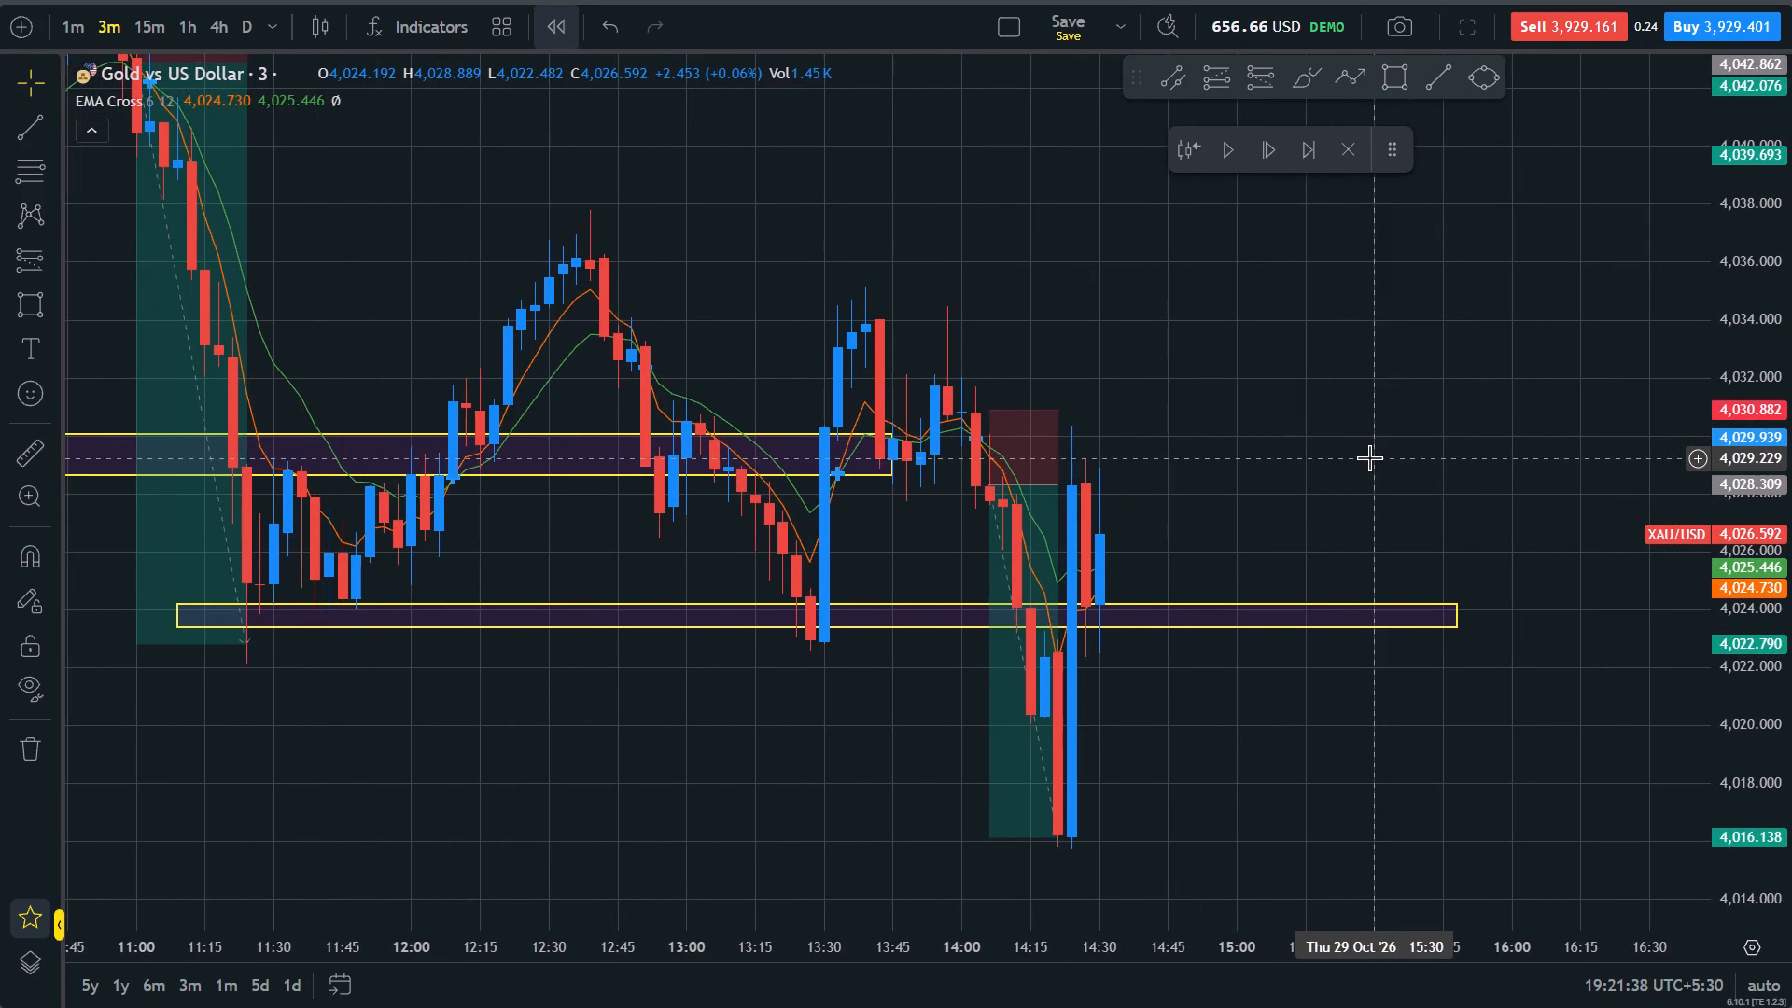
{"action": "scroll", "coordinate": [1369, 457], "scroll_direction": "up", "scroll_amount": 1}
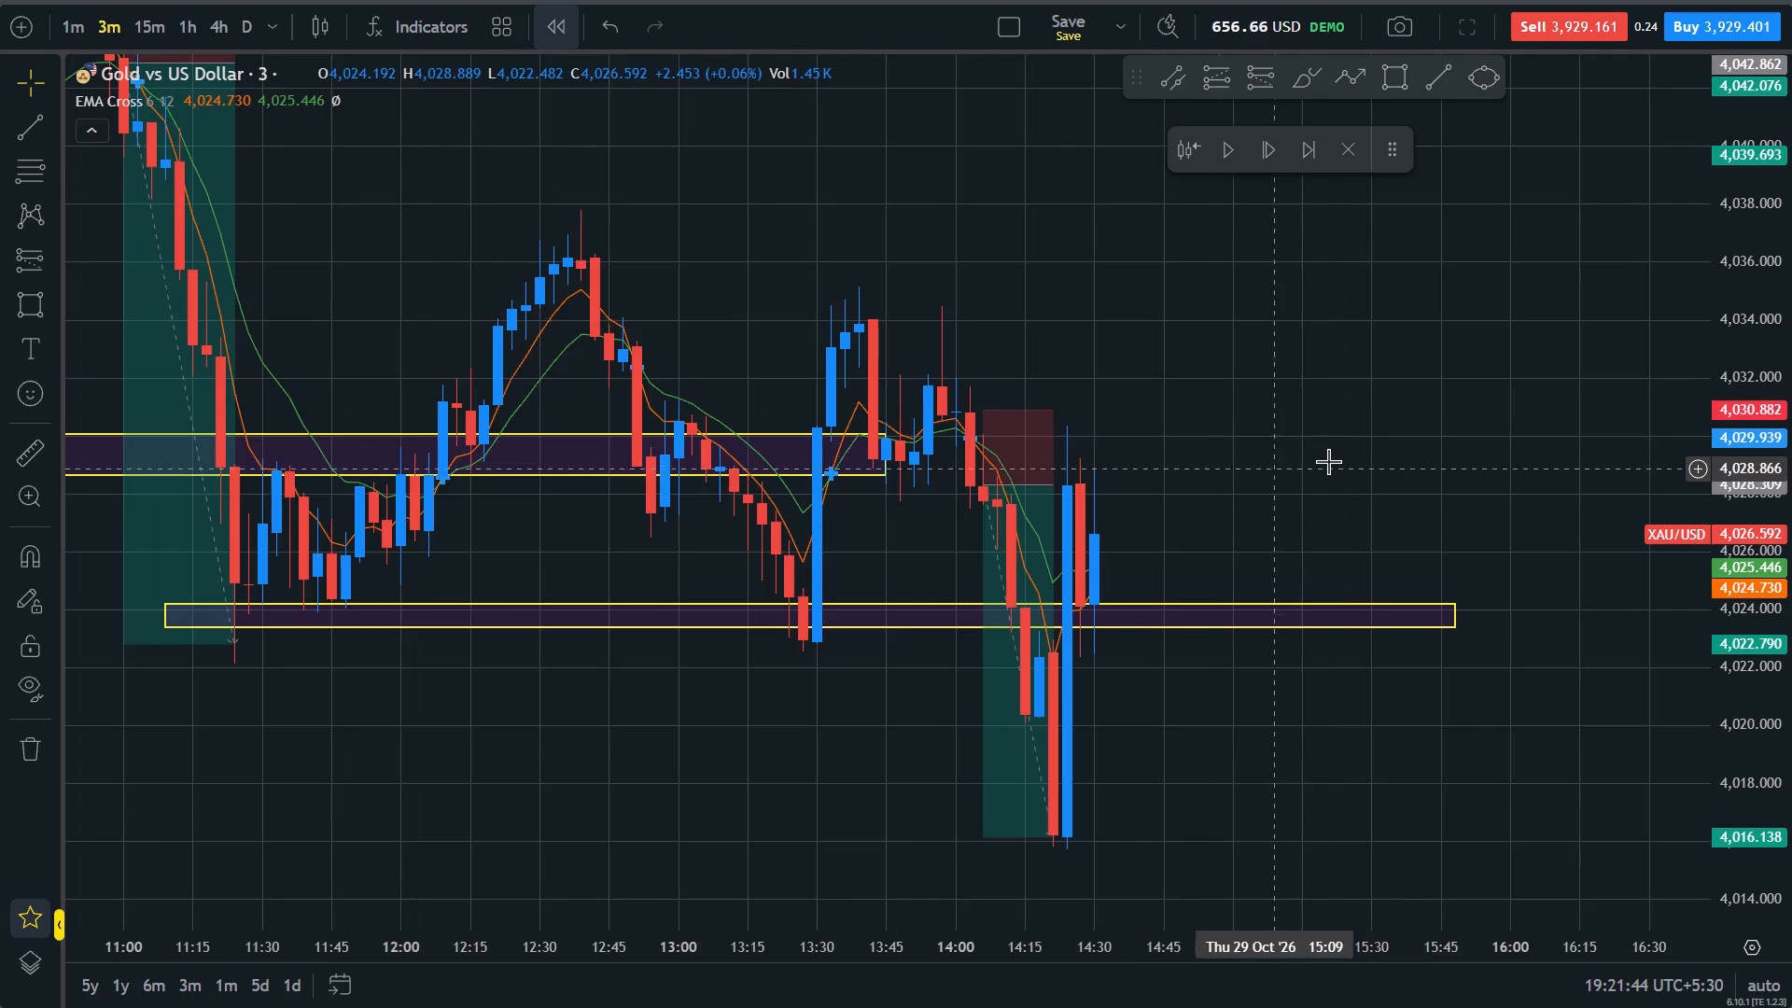
Advance the replay 3 candles, to the 14:39 bar, and check price against the earlier zones.
{"action": "scroll", "coordinate": [1330, 460], "scroll_direction": "down", "scroll_amount": 13}
{"action": "left_click_drag", "start_coordinate": [1791, 203], "coordinate": [1791, 693]}
{"action": "scroll", "coordinate": [1591, 641], "scroll_direction": "up", "scroll_amount": 7}
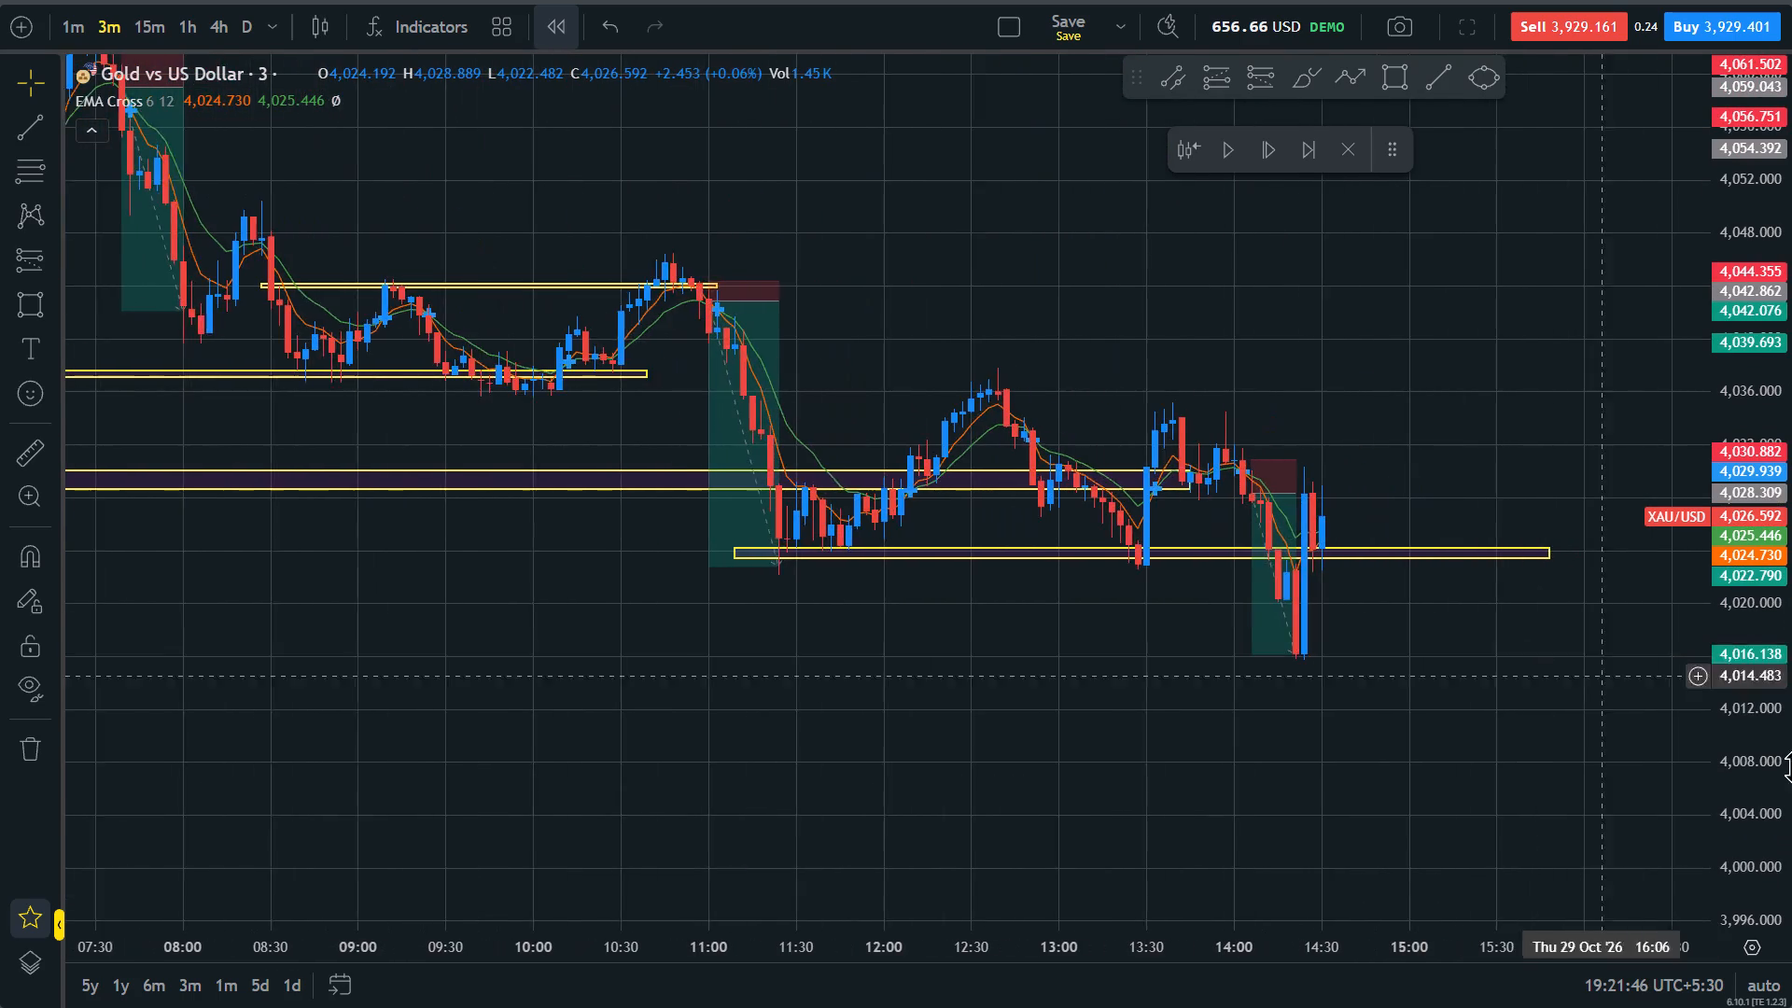
{"action": "left_click_drag", "start_coordinate": [1791, 845], "coordinate": [1757, 414]}
{"action": "left_click_drag", "start_coordinate": [1563, 527], "coordinate": [1506, 571]}
{"action": "scroll", "coordinate": [1506, 571], "scroll_direction": "up", "scroll_amount": 4}
{"action": "left_click_drag", "start_coordinate": [1401, 454], "coordinate": [1367, 508]}
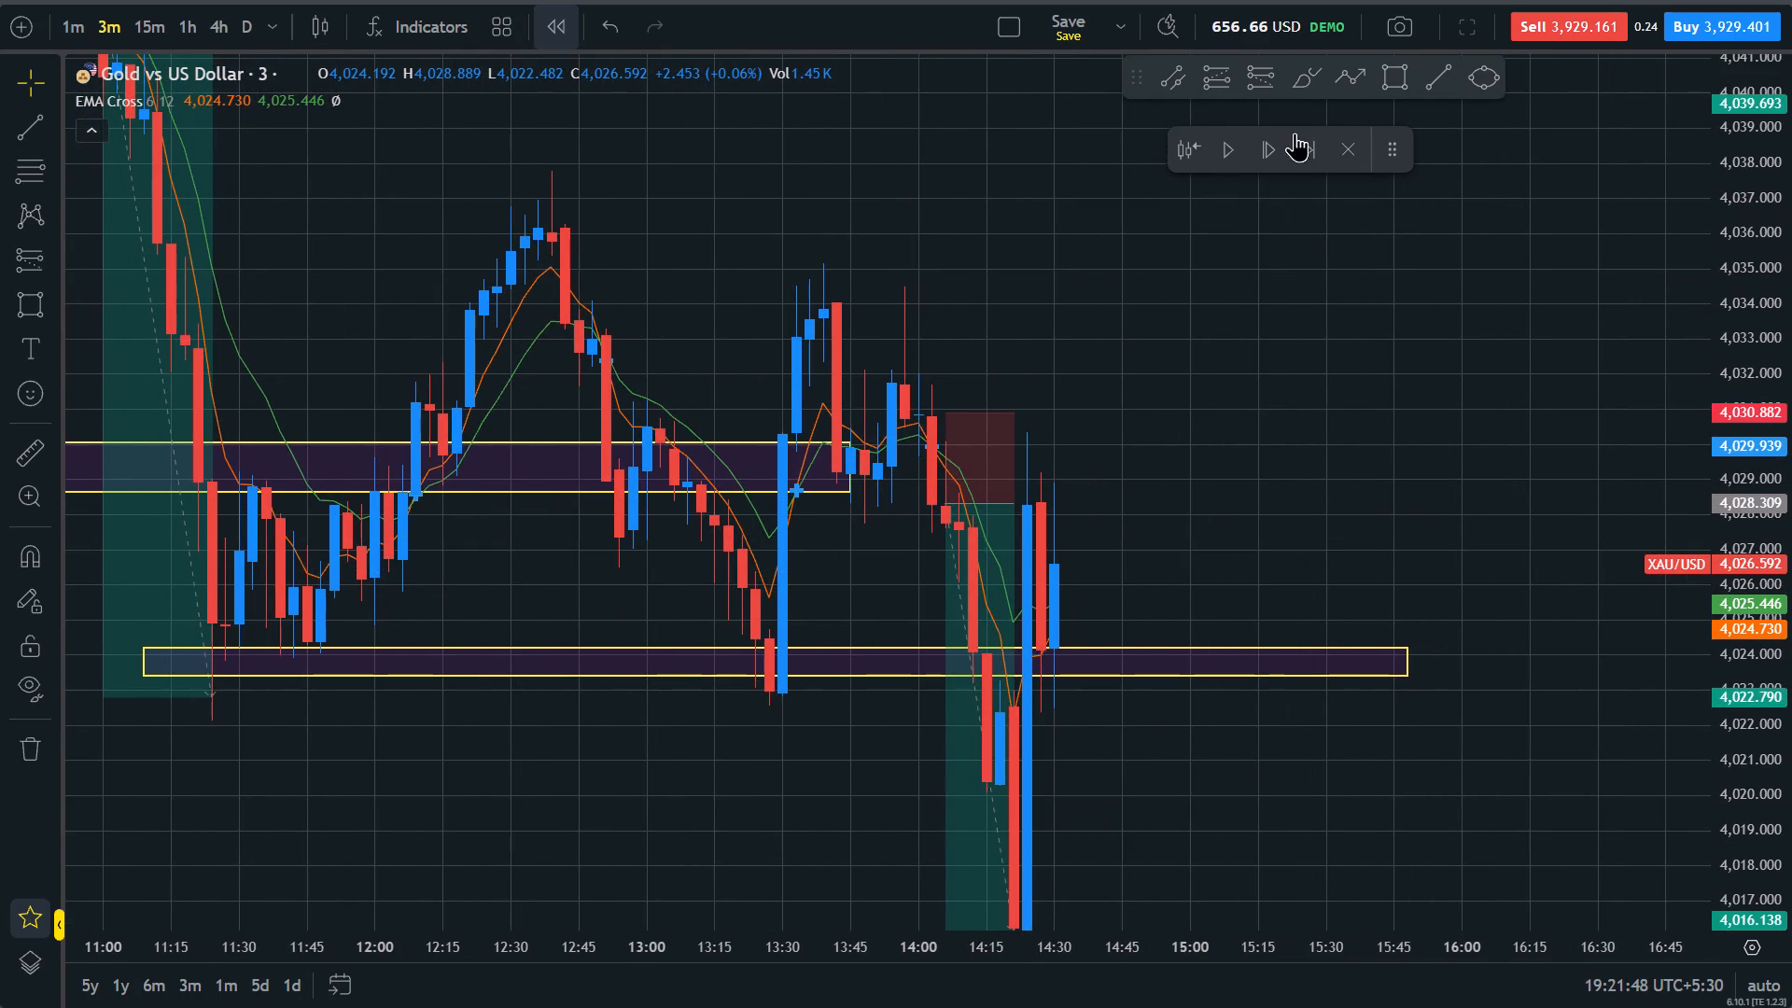
{"action": "triple_click", "coordinate": [1265, 158]}
{"action": "left_click_drag", "start_coordinate": [1257, 330], "coordinate": [1399, 657]}
{"action": "scroll", "coordinate": [1400, 659], "scroll_direction": "down", "scroll_amount": 7}
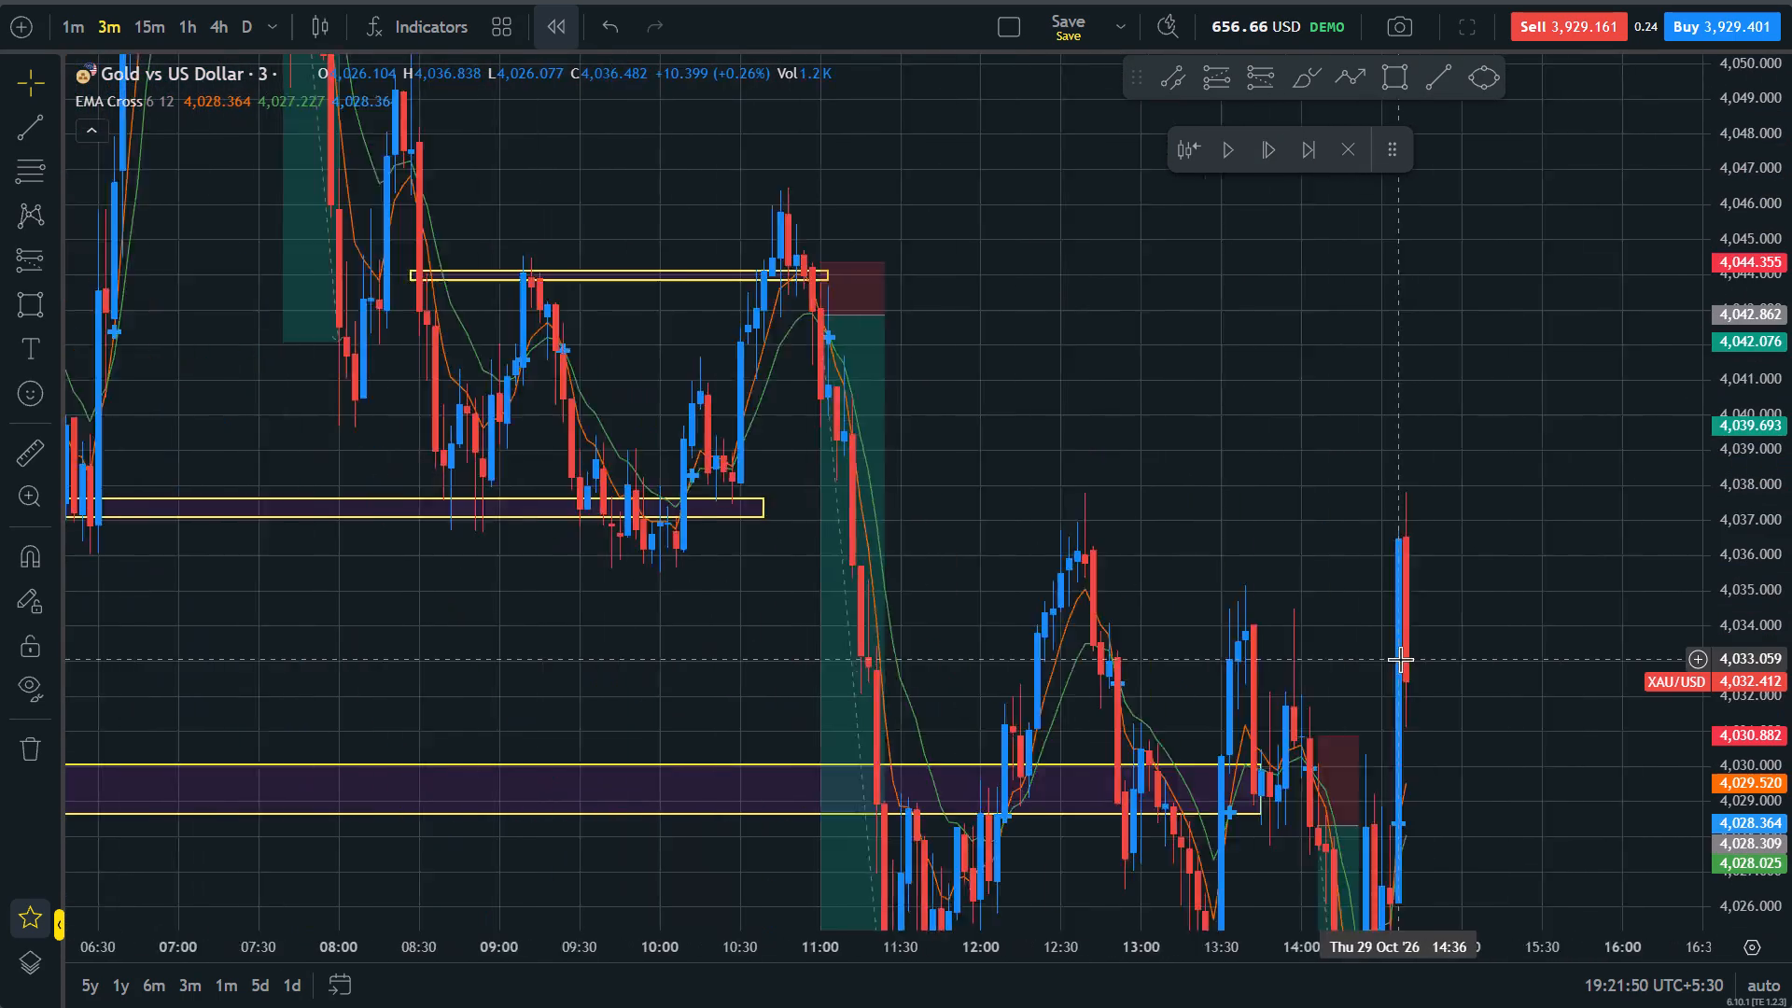
Extend the 4,036.280–4,037.613 zone forward past the latest candle so that it ends at about 16:12 on 29 October.
{"action": "left_click_drag", "start_coordinate": [1791, 296], "coordinate": [1791, 611]}
{"action": "scroll", "coordinate": [1309, 535], "scroll_direction": "up", "scroll_amount": 1}
{"action": "left_click_drag", "start_coordinate": [832, 511], "coordinate": [1548, 514]}
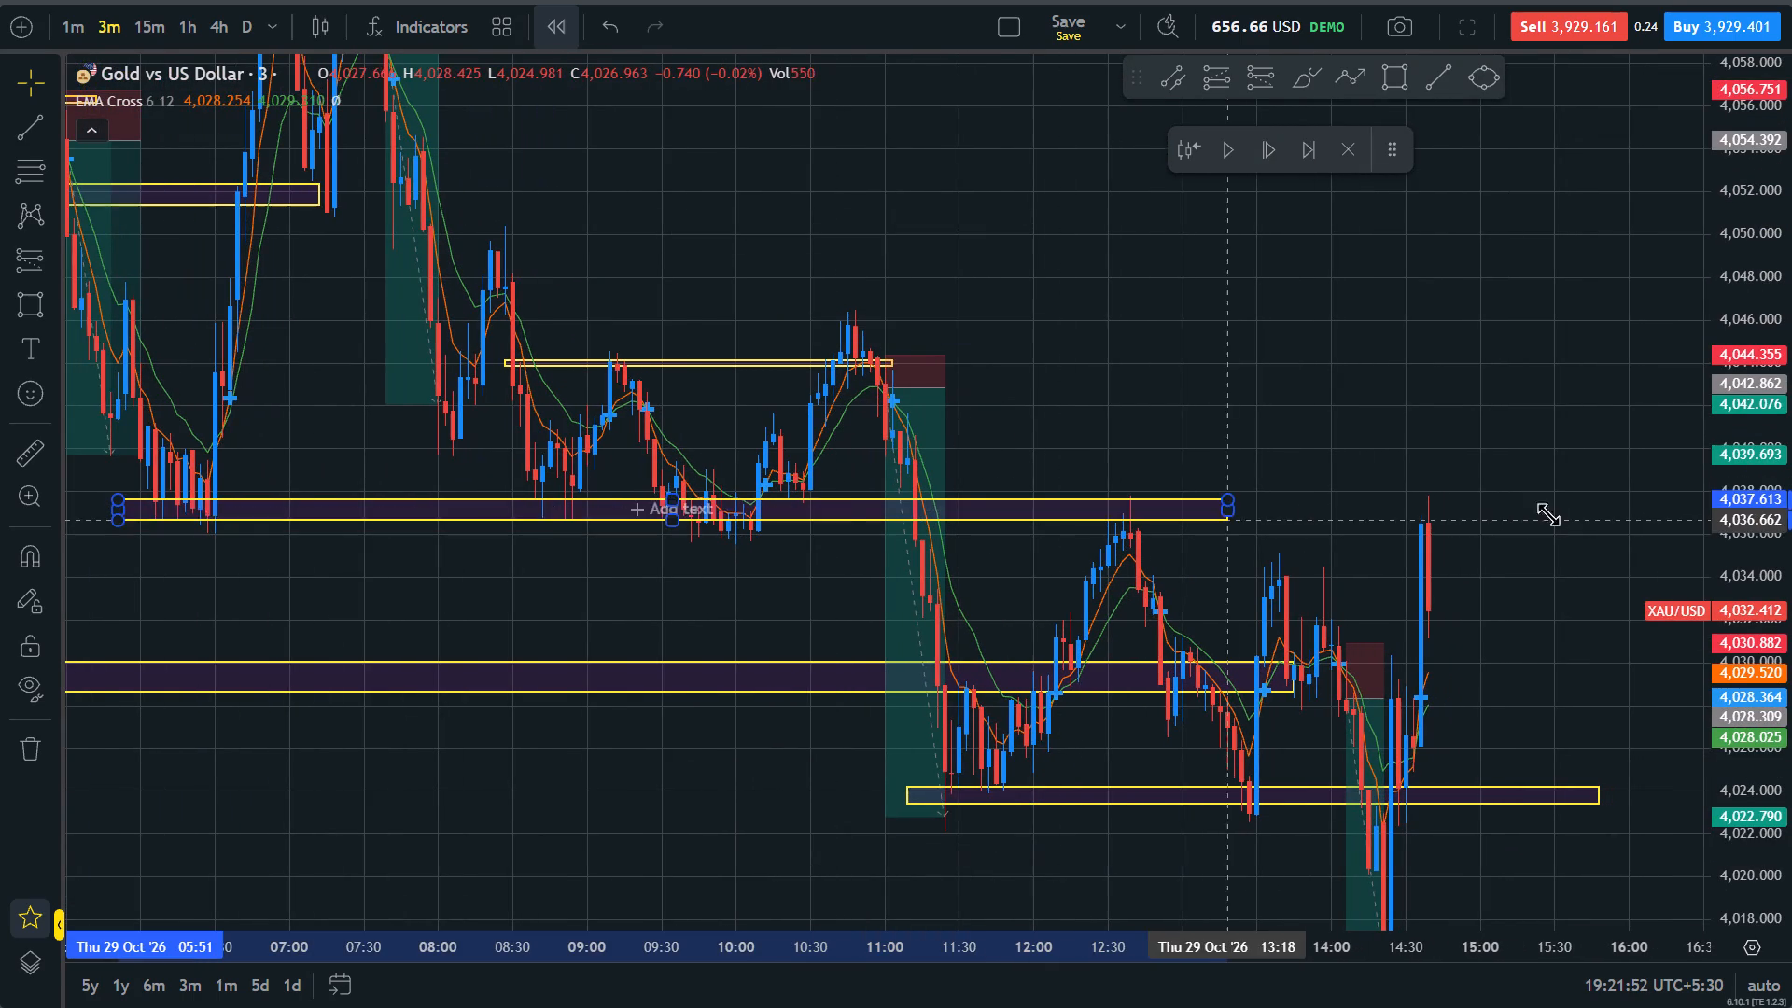
{"action": "left_click_drag", "start_coordinate": [1548, 514], "coordinate": [1659, 527]}
{"action": "scroll", "coordinate": [1616, 664], "scroll_direction": "down", "scroll_amount": 7}
{"action": "left_click_drag", "start_coordinate": [1791, 197], "coordinate": [1791, 459]}
{"action": "scroll", "coordinate": [678, 677], "scroll_direction": "up", "scroll_amount": 3}
{"action": "left_click", "coordinate": [688, 805]}
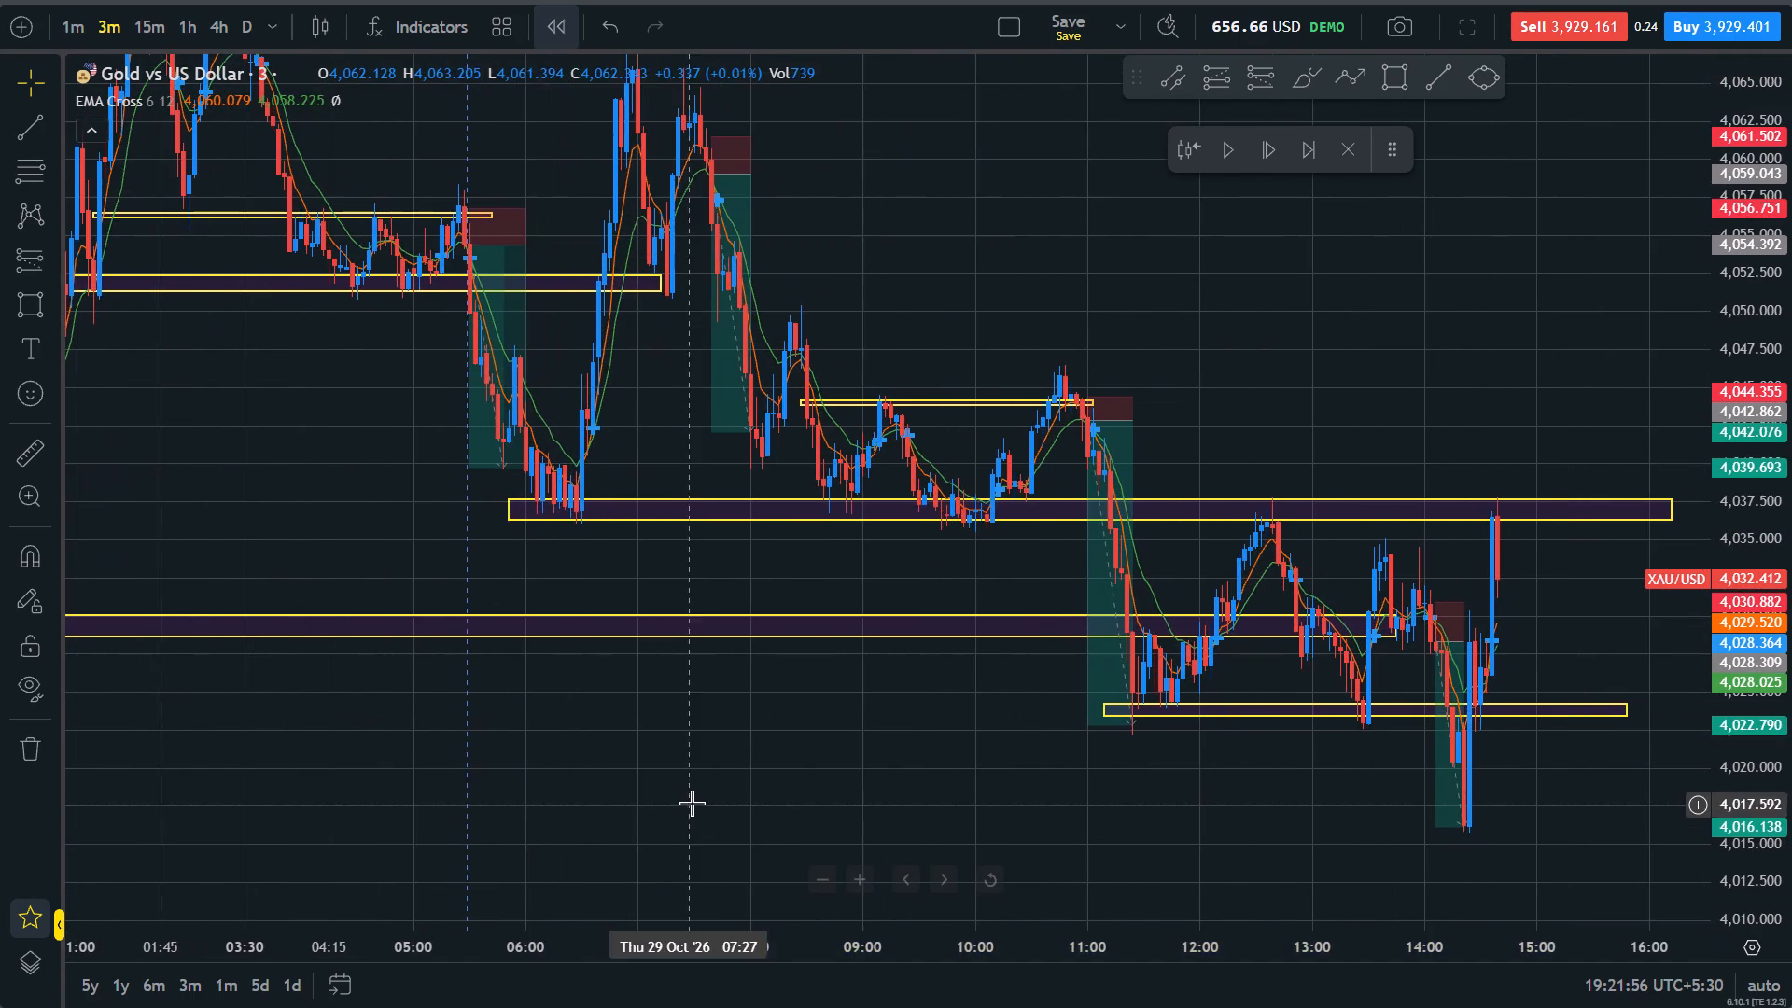
Examine the latest candles against the extended 4,036.3–4,037.6 zone and the two lower zones, both close up and across earlier price history.
{"action": "scroll", "coordinate": [786, 794], "scroll_direction": "up", "scroll_amount": 3}
{"action": "left_click_drag", "start_coordinate": [1791, 779], "coordinate": [1775, 595]}
{"action": "scroll", "coordinate": [1592, 644], "scroll_direction": "up", "scroll_amount": 3}
{"action": "left_click_drag", "start_coordinate": [1569, 653], "coordinate": [1470, 520]}
{"action": "scroll", "coordinate": [1480, 554], "scroll_direction": "down", "scroll_amount": 5}
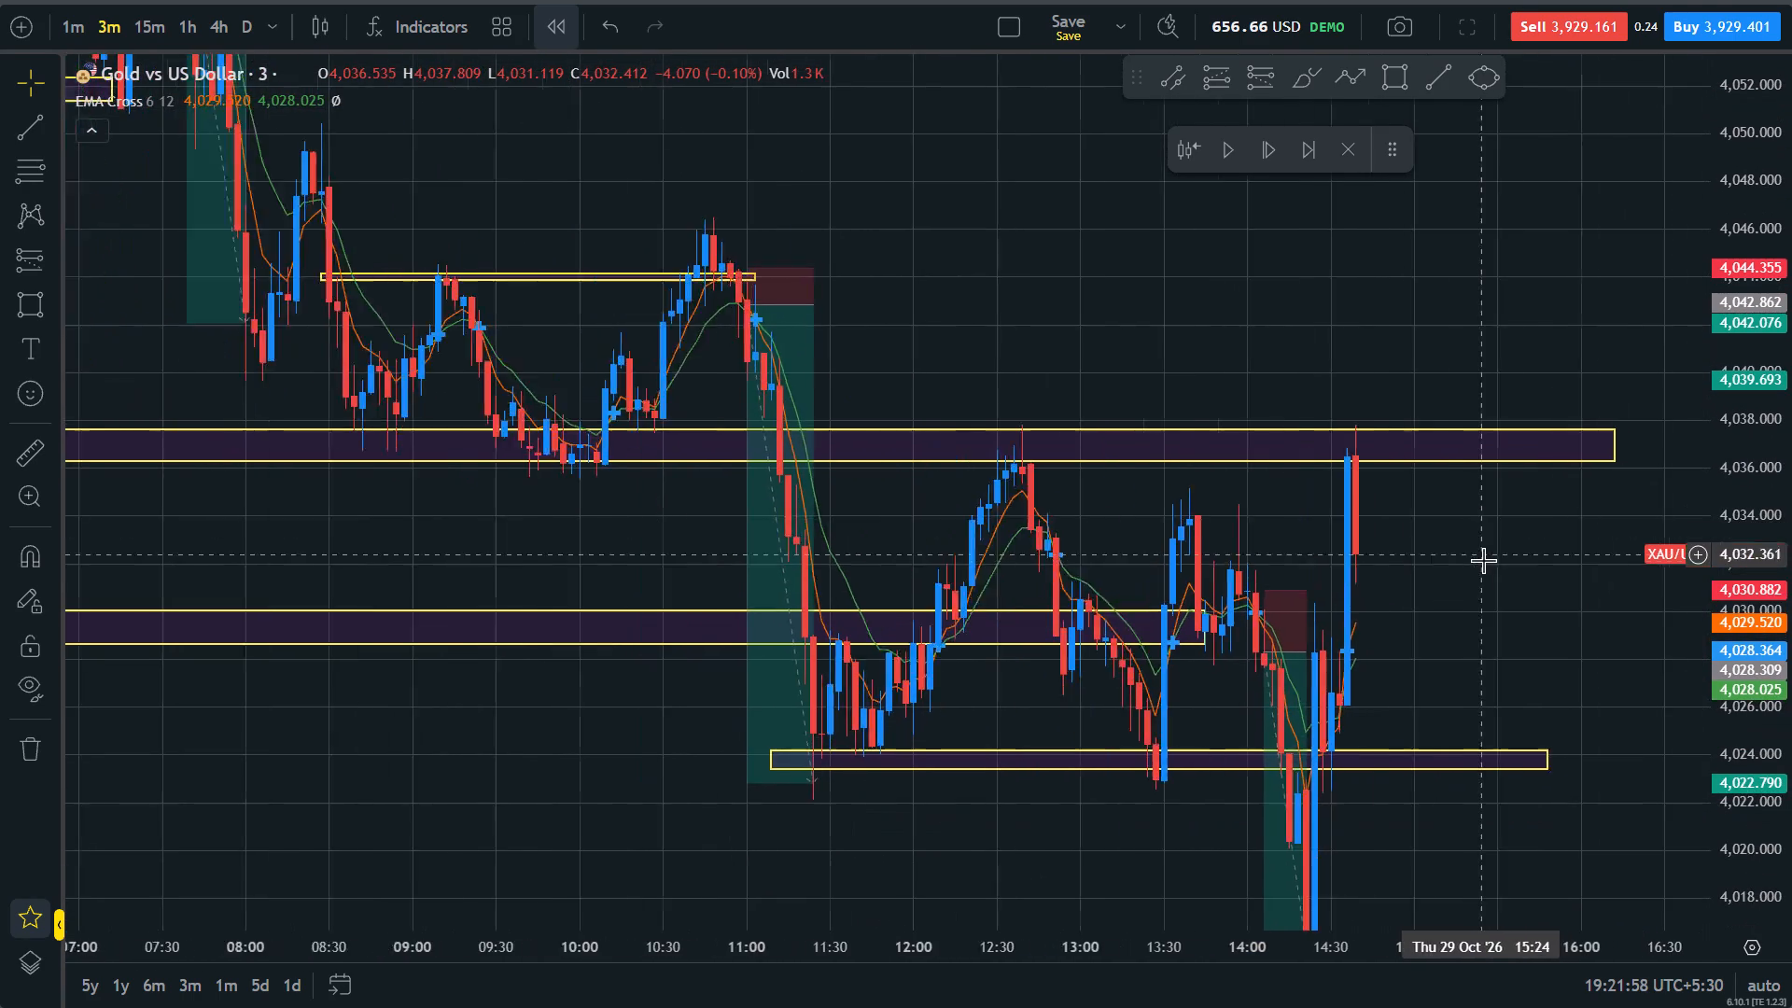
{"action": "left_click_drag", "start_coordinate": [1791, 333], "coordinate": [1791, 625]}
{"action": "scroll", "coordinate": [1602, 608], "scroll_direction": "up", "scroll_amount": 6}
{"action": "left_click_drag", "start_coordinate": [1791, 724], "coordinate": [1745, 237]}
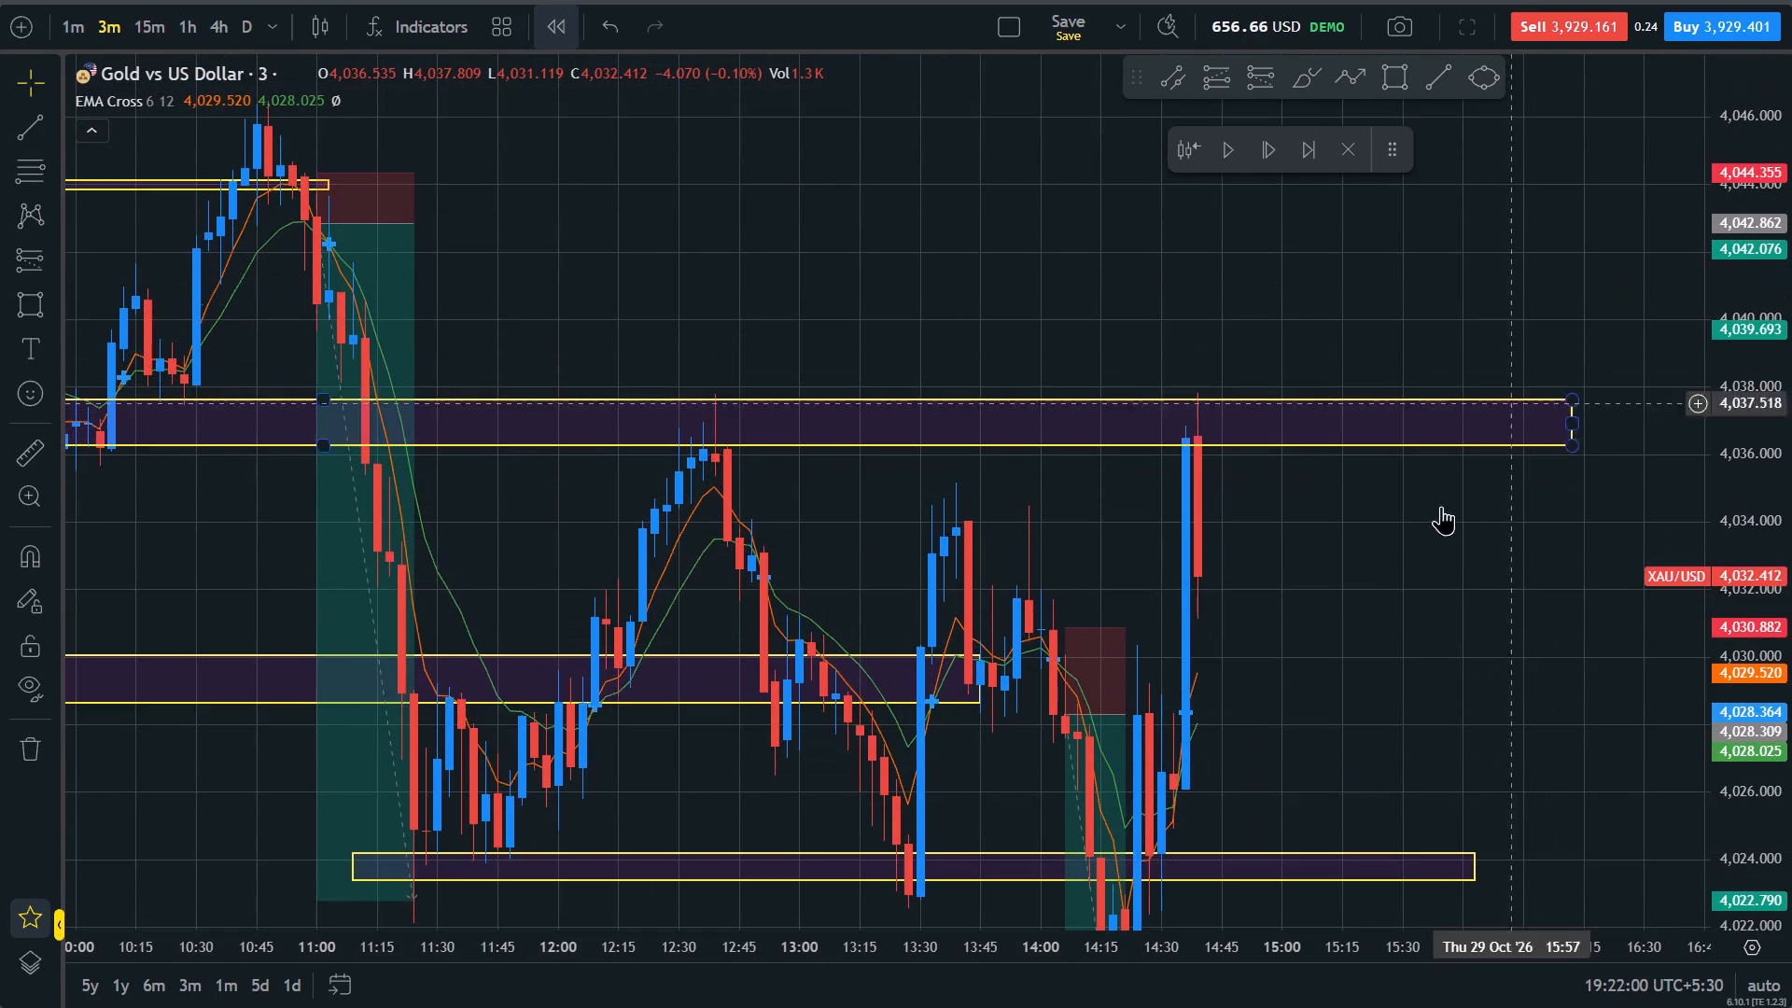
{"action": "left_click_drag", "start_coordinate": [1396, 572], "coordinate": [1545, 402]}
{"action": "left_click_drag", "start_coordinate": [1443, 582], "coordinate": [1536, 437]}
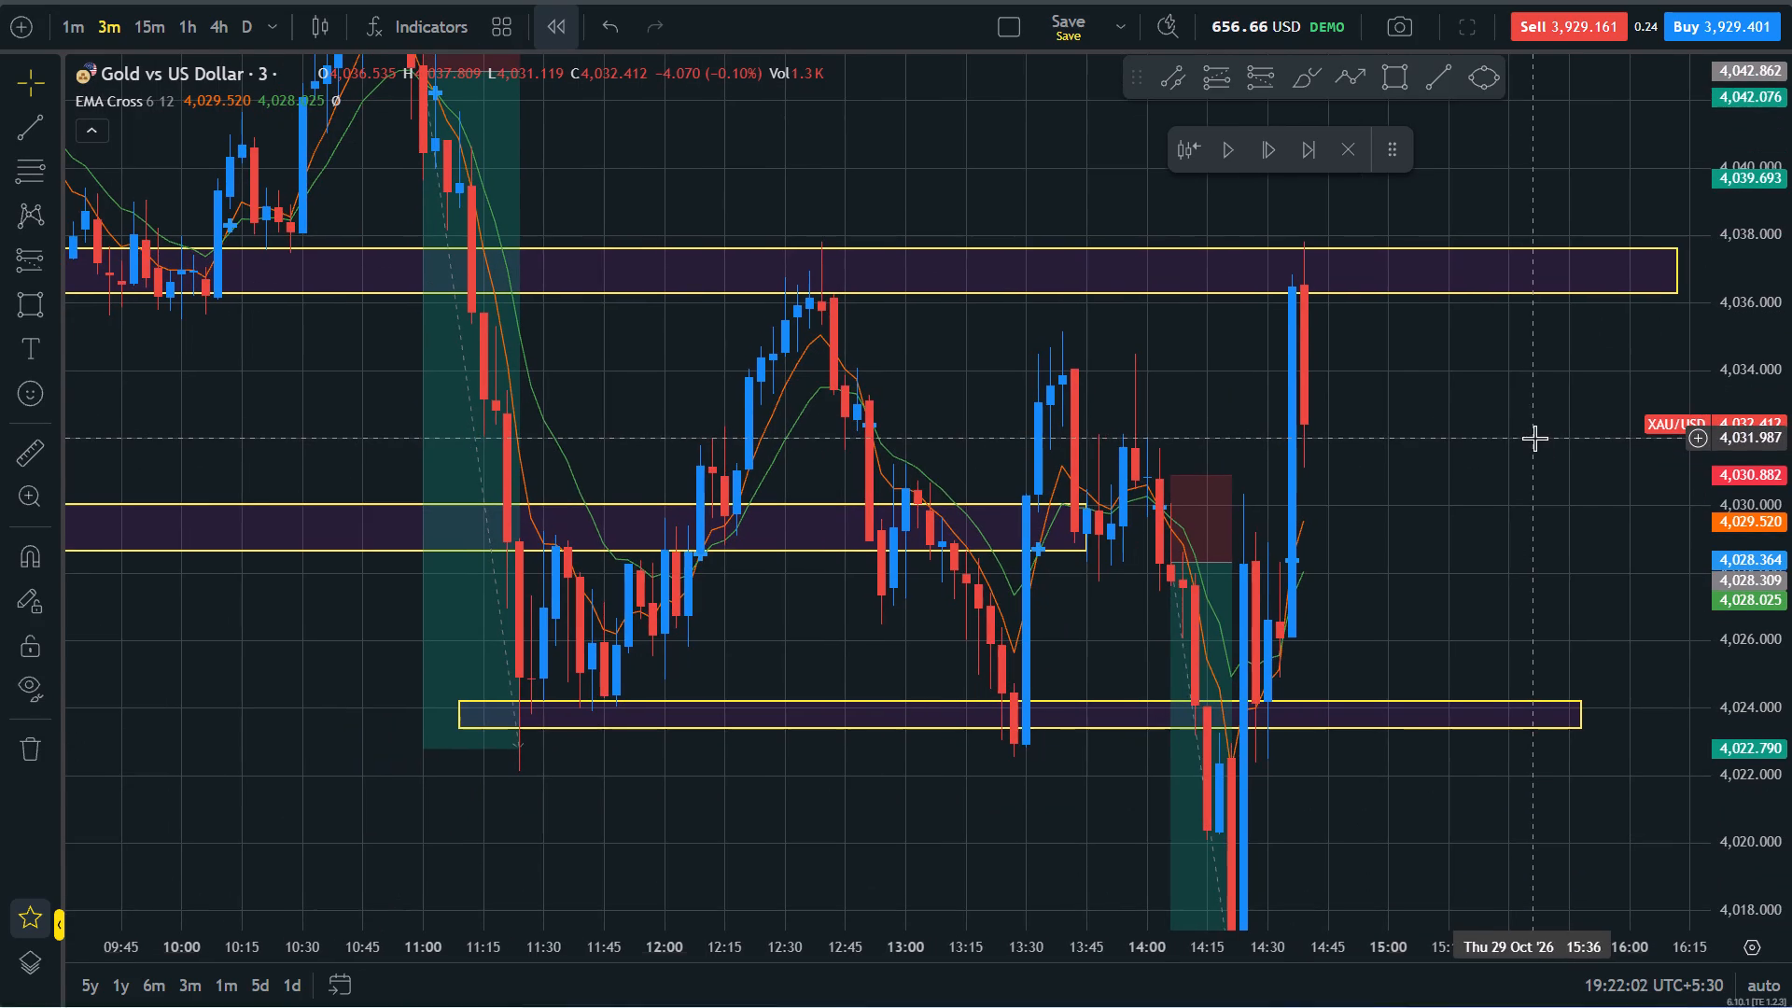
{"action": "left_click_drag", "start_coordinate": [1400, 493], "coordinate": [1536, 563]}
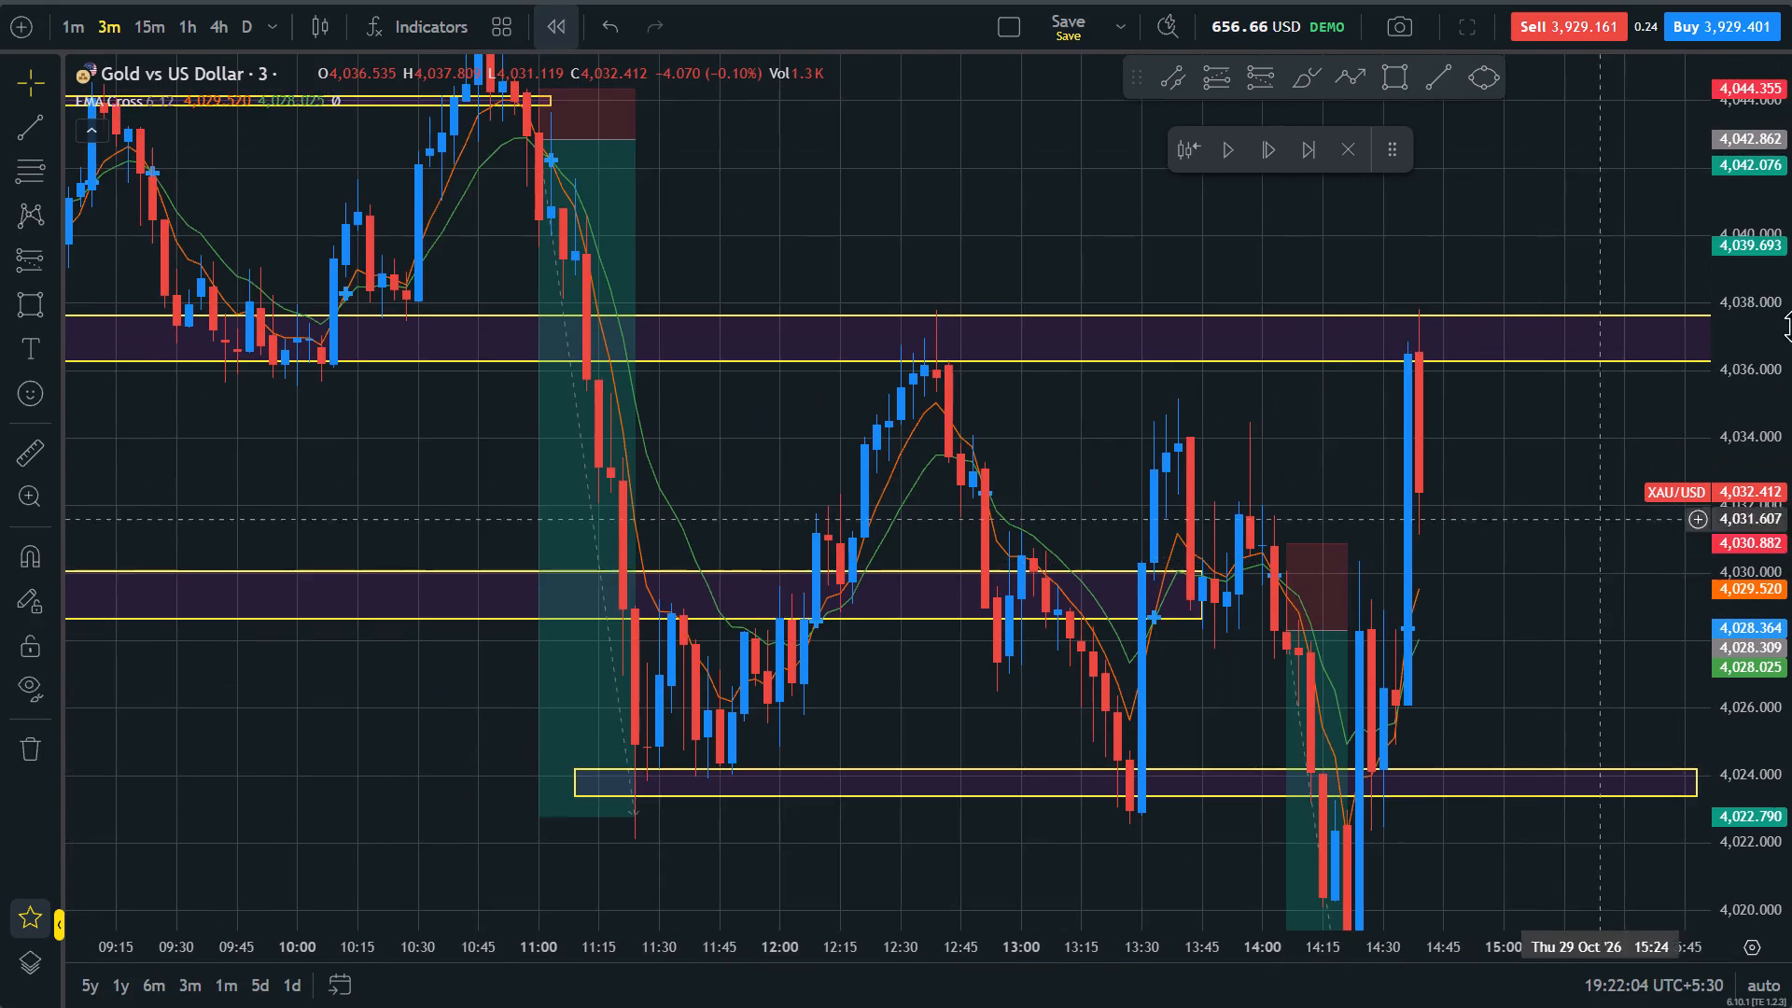
{"action": "left_click_drag", "start_coordinate": [1791, 180], "coordinate": [1791, 534]}
{"action": "scroll", "coordinate": [1611, 498], "scroll_direction": "up", "scroll_amount": 4}
{"action": "left_click_drag", "start_coordinate": [1791, 570], "coordinate": [1777, 315]}
{"action": "left_click_drag", "start_coordinate": [1564, 592], "coordinate": [1513, 430]}
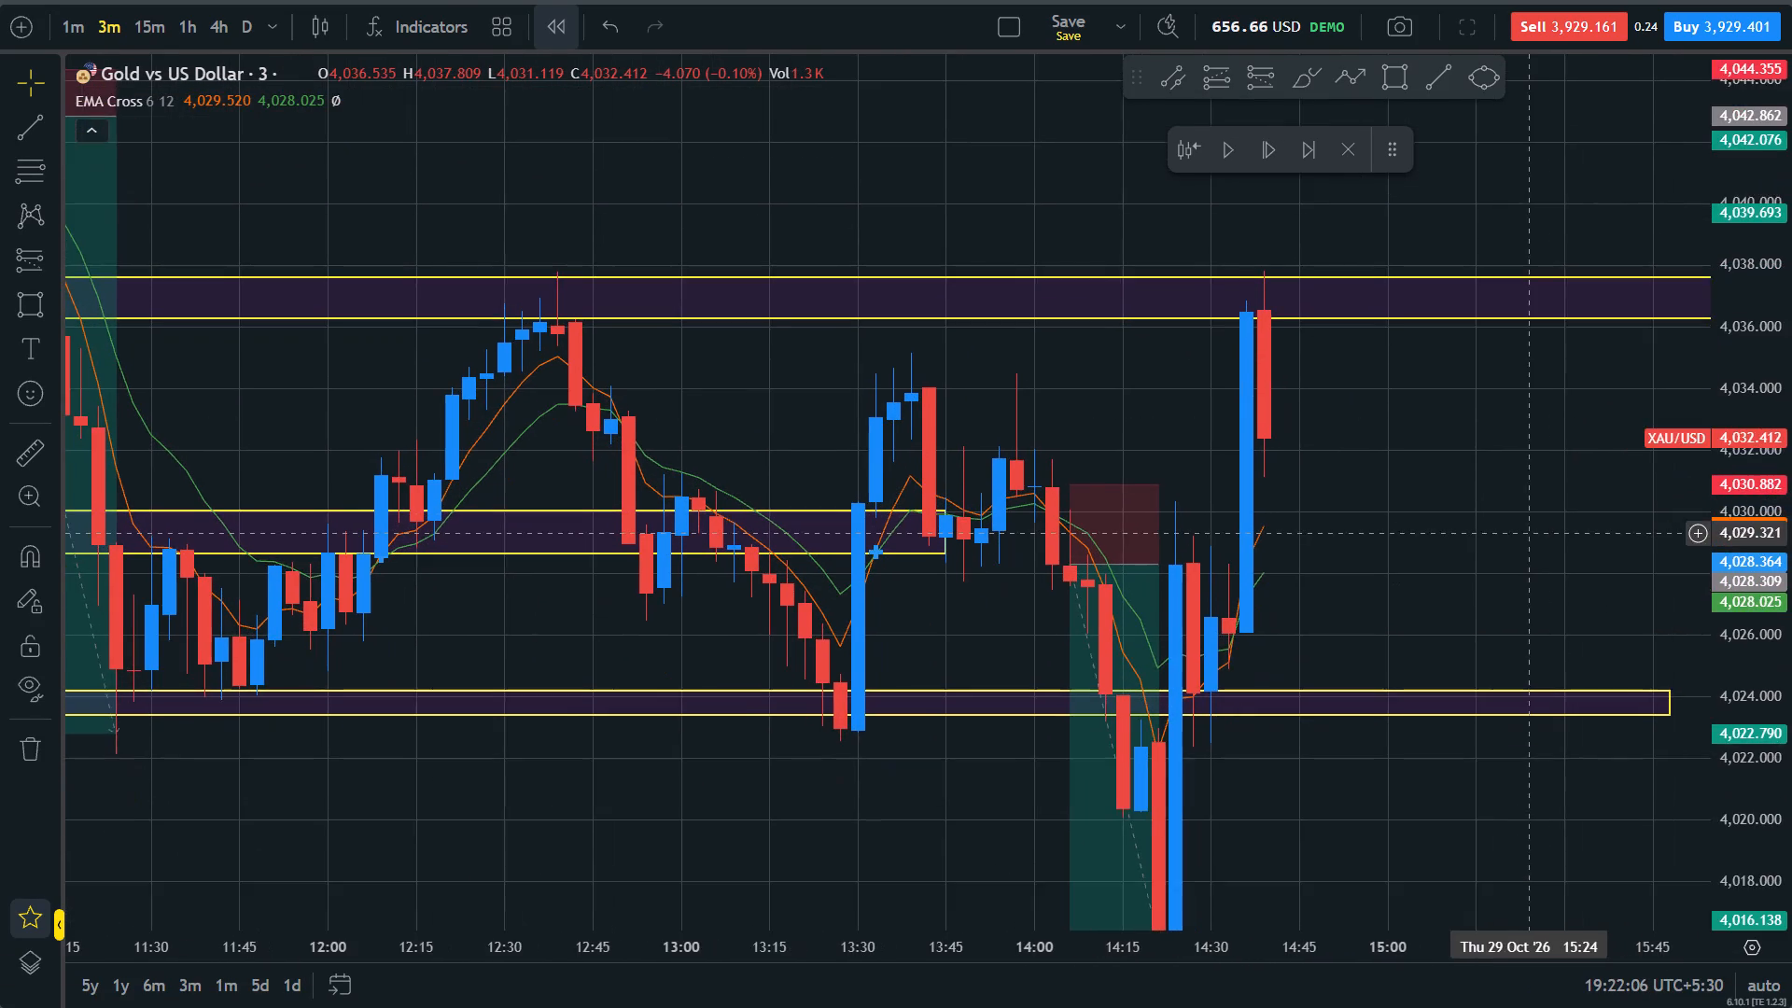
{"action": "left_click_drag", "start_coordinate": [1791, 275], "coordinate": [1791, 384]}
{"action": "left_click_drag", "start_coordinate": [1453, 394], "coordinate": [1423, 528]}
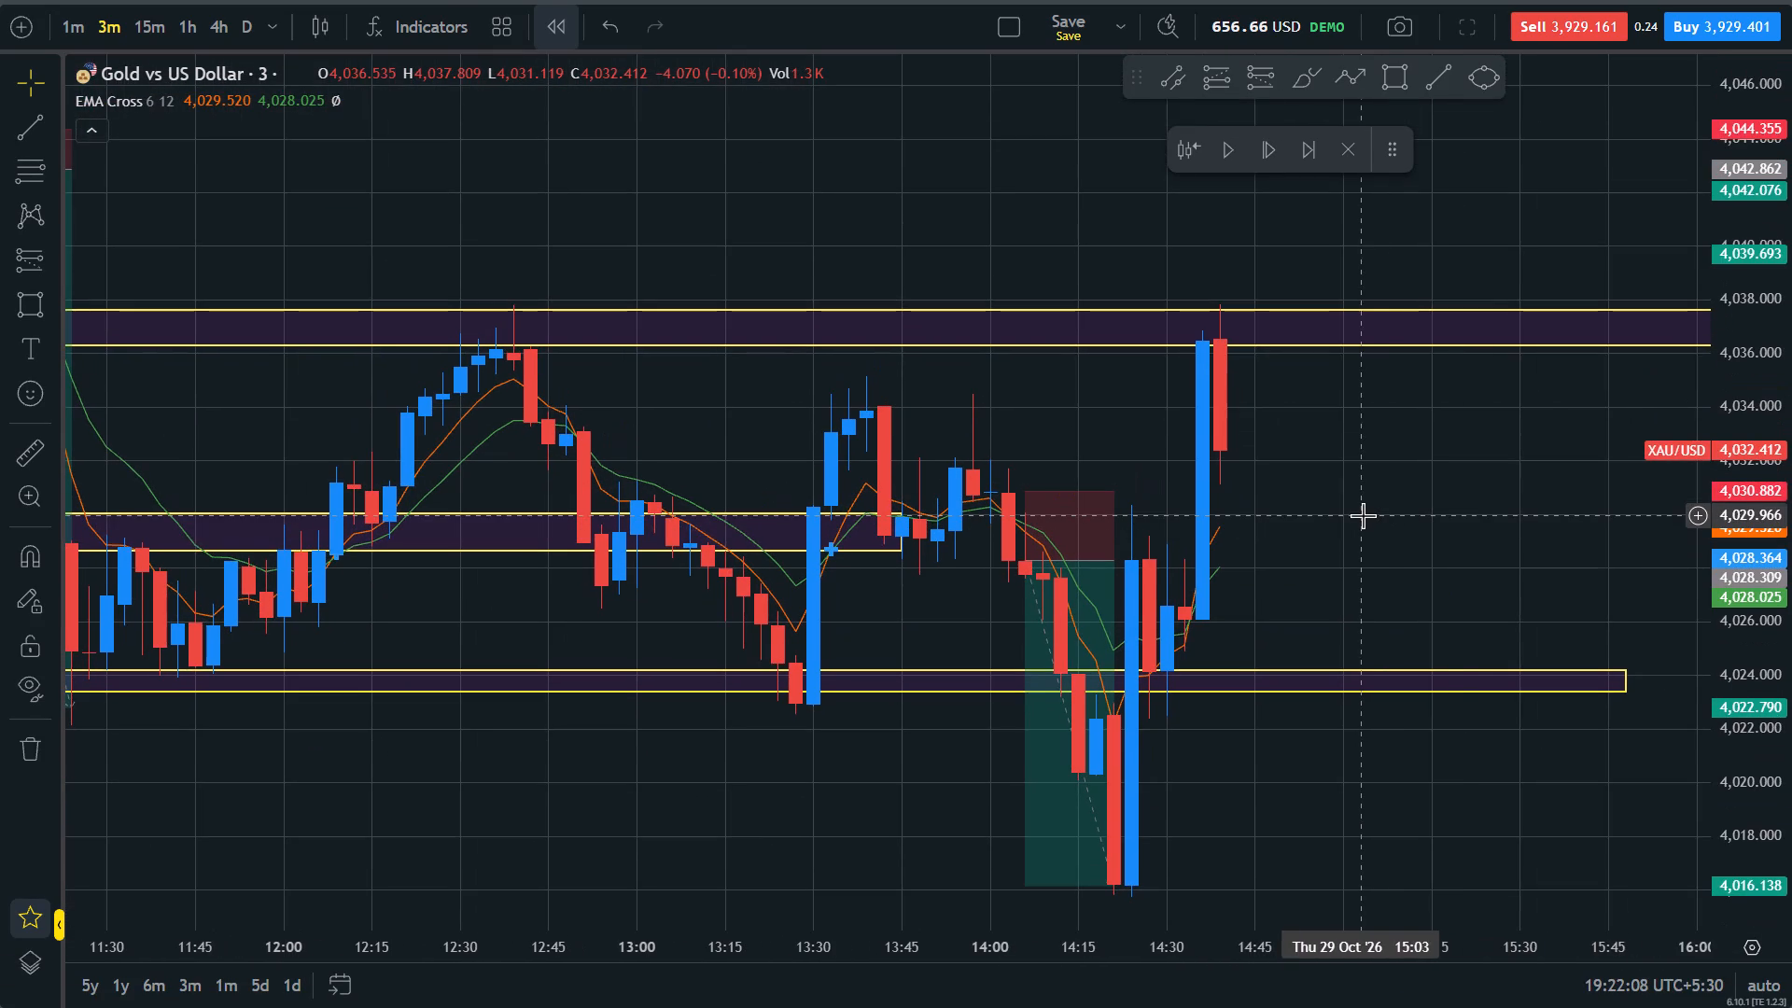
{"action": "scroll", "coordinate": [1363, 515], "scroll_direction": "up", "scroll_amount": 1}
{"action": "scroll", "coordinate": [1363, 515], "scroll_direction": "down", "scroll_amount": 2}
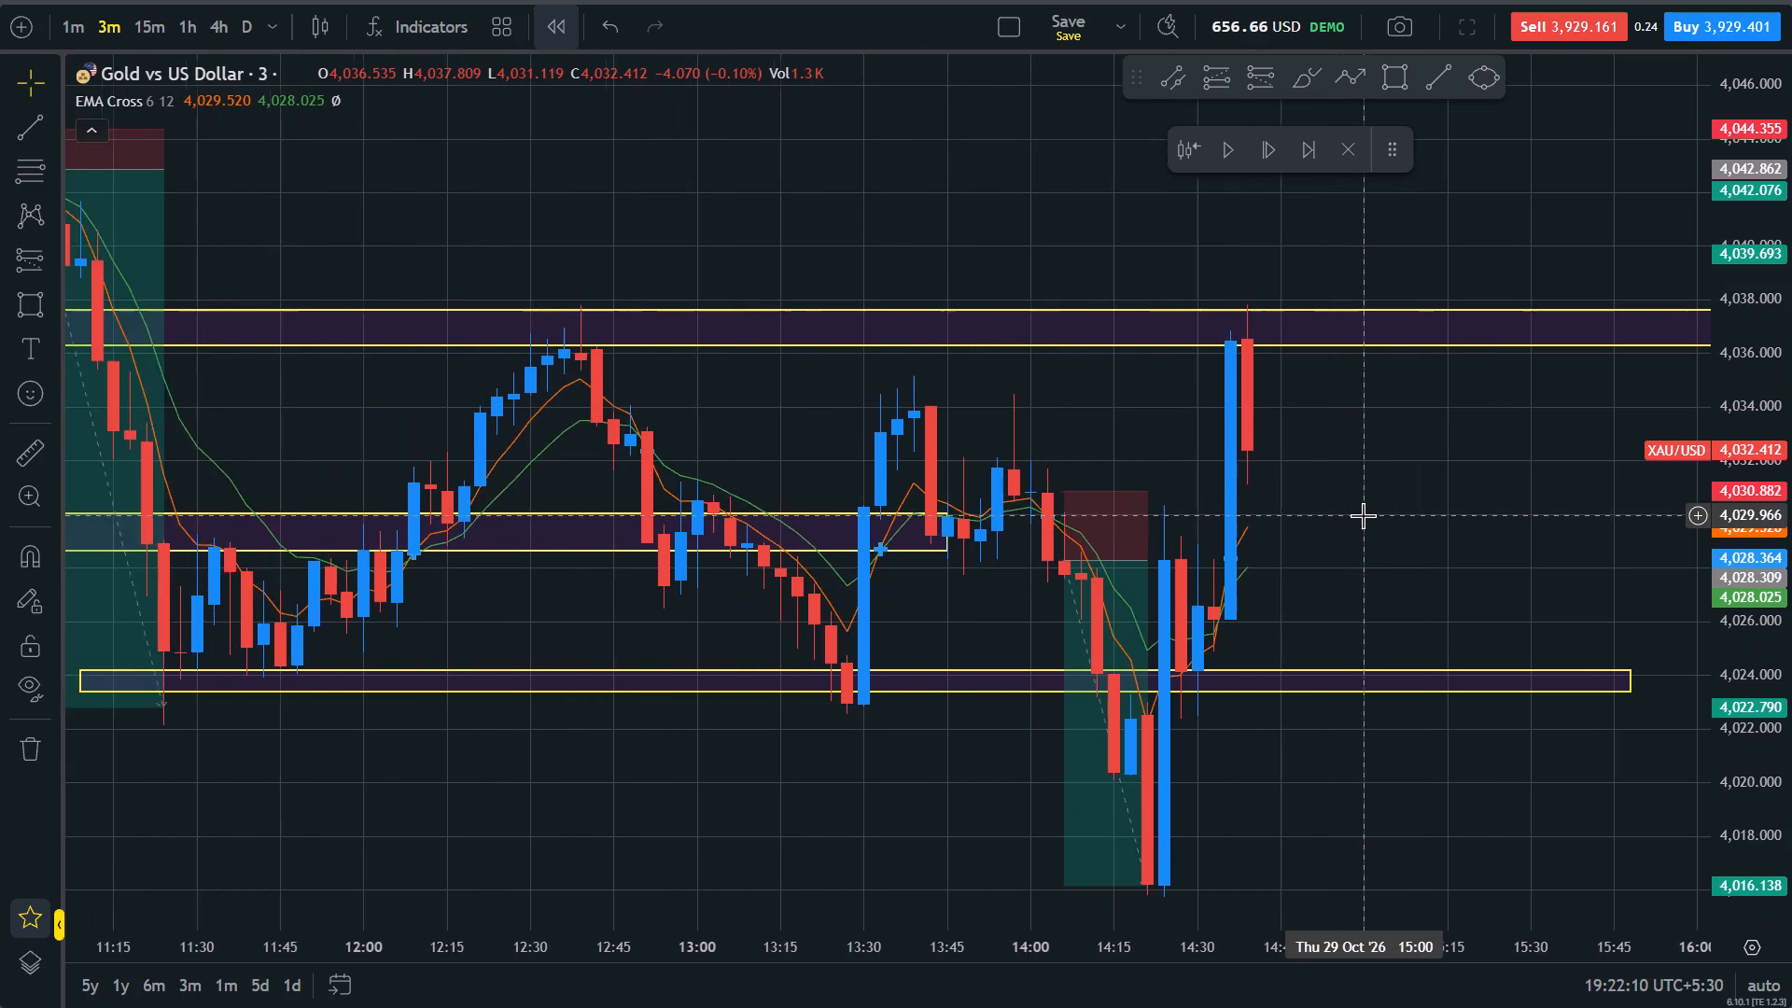
{"action": "scroll", "coordinate": [1363, 515], "scroll_direction": "down", "scroll_amount": 5}
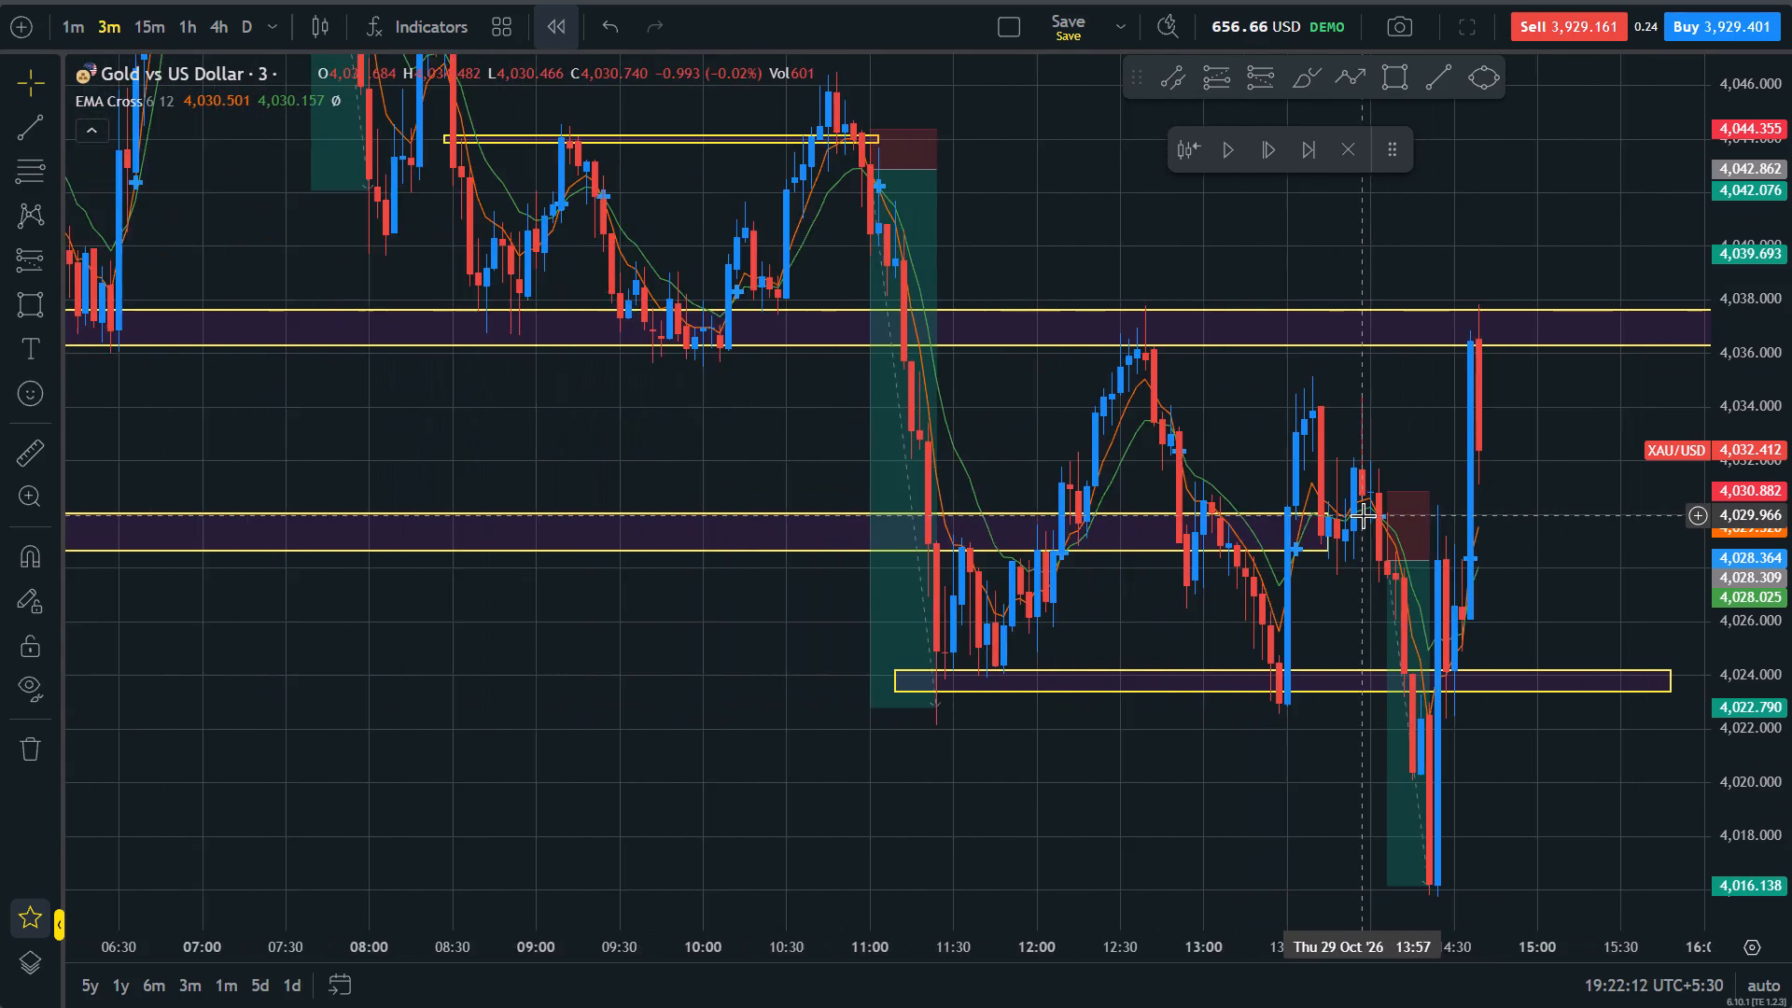
{"action": "scroll", "coordinate": [1363, 515], "scroll_direction": "down", "scroll_amount": 5}
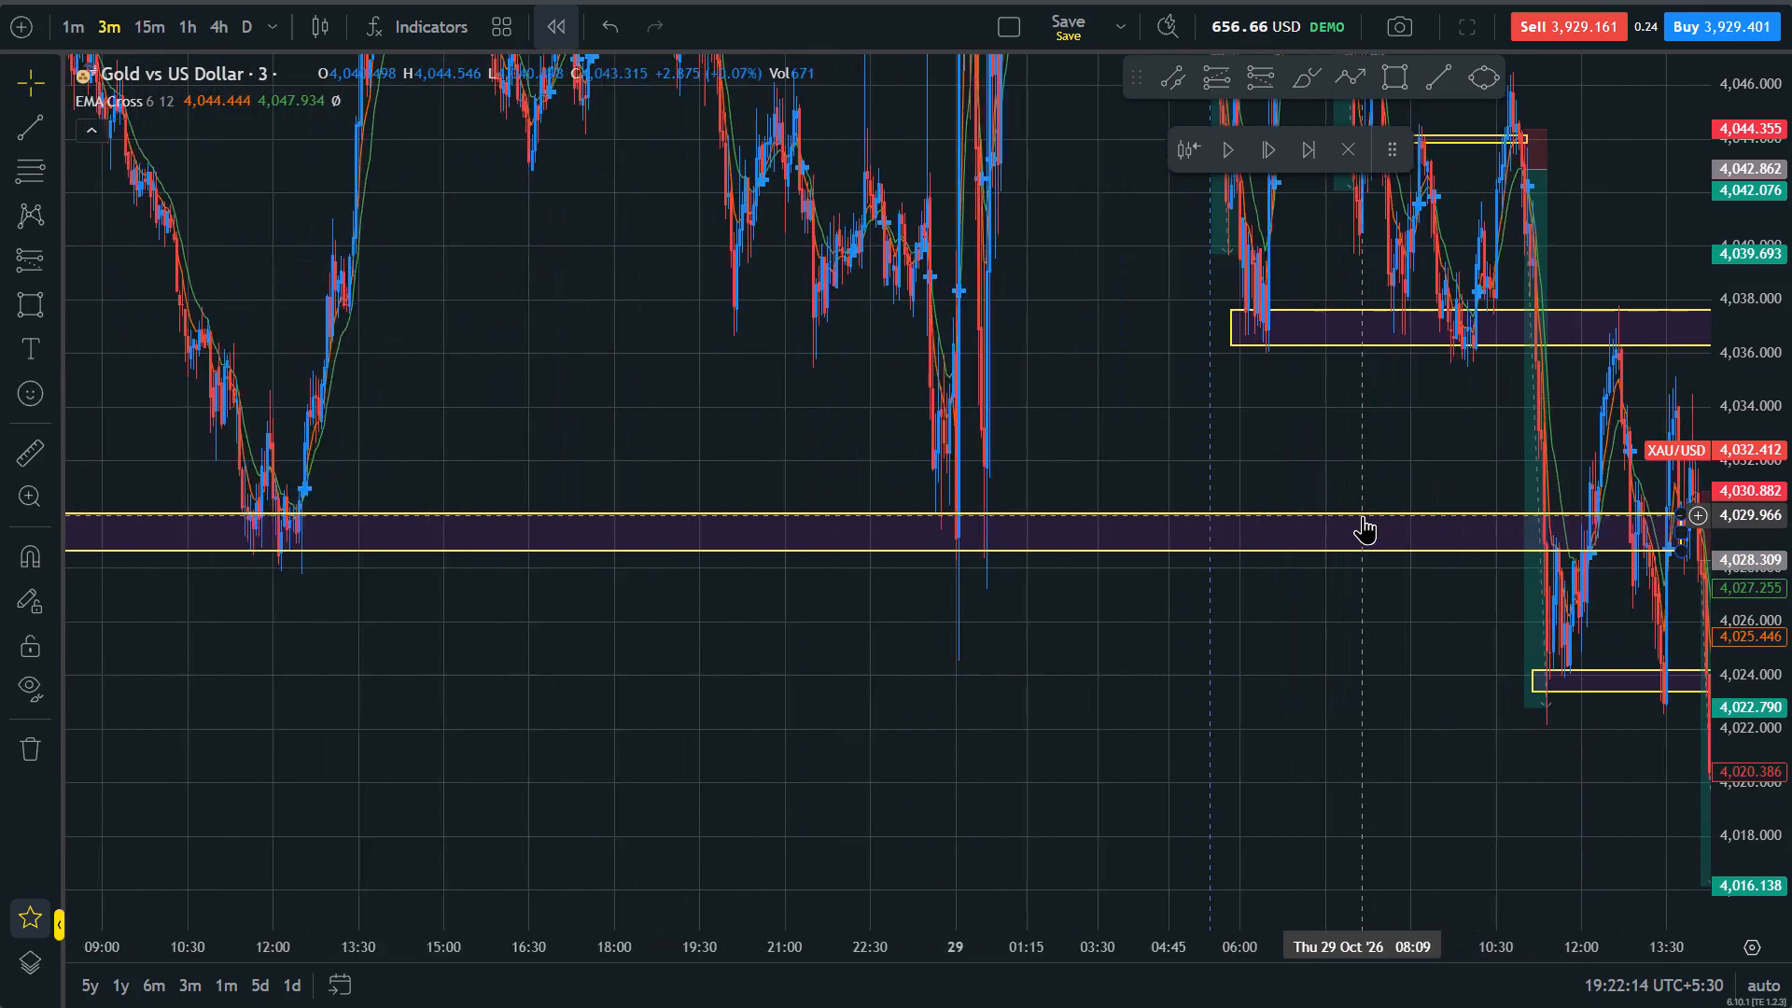
{"action": "scroll", "coordinate": [1363, 515], "scroll_direction": "down", "scroll_amount": 2}
{"action": "scroll", "coordinate": [1363, 515], "scroll_direction": "up", "scroll_amount": 10}
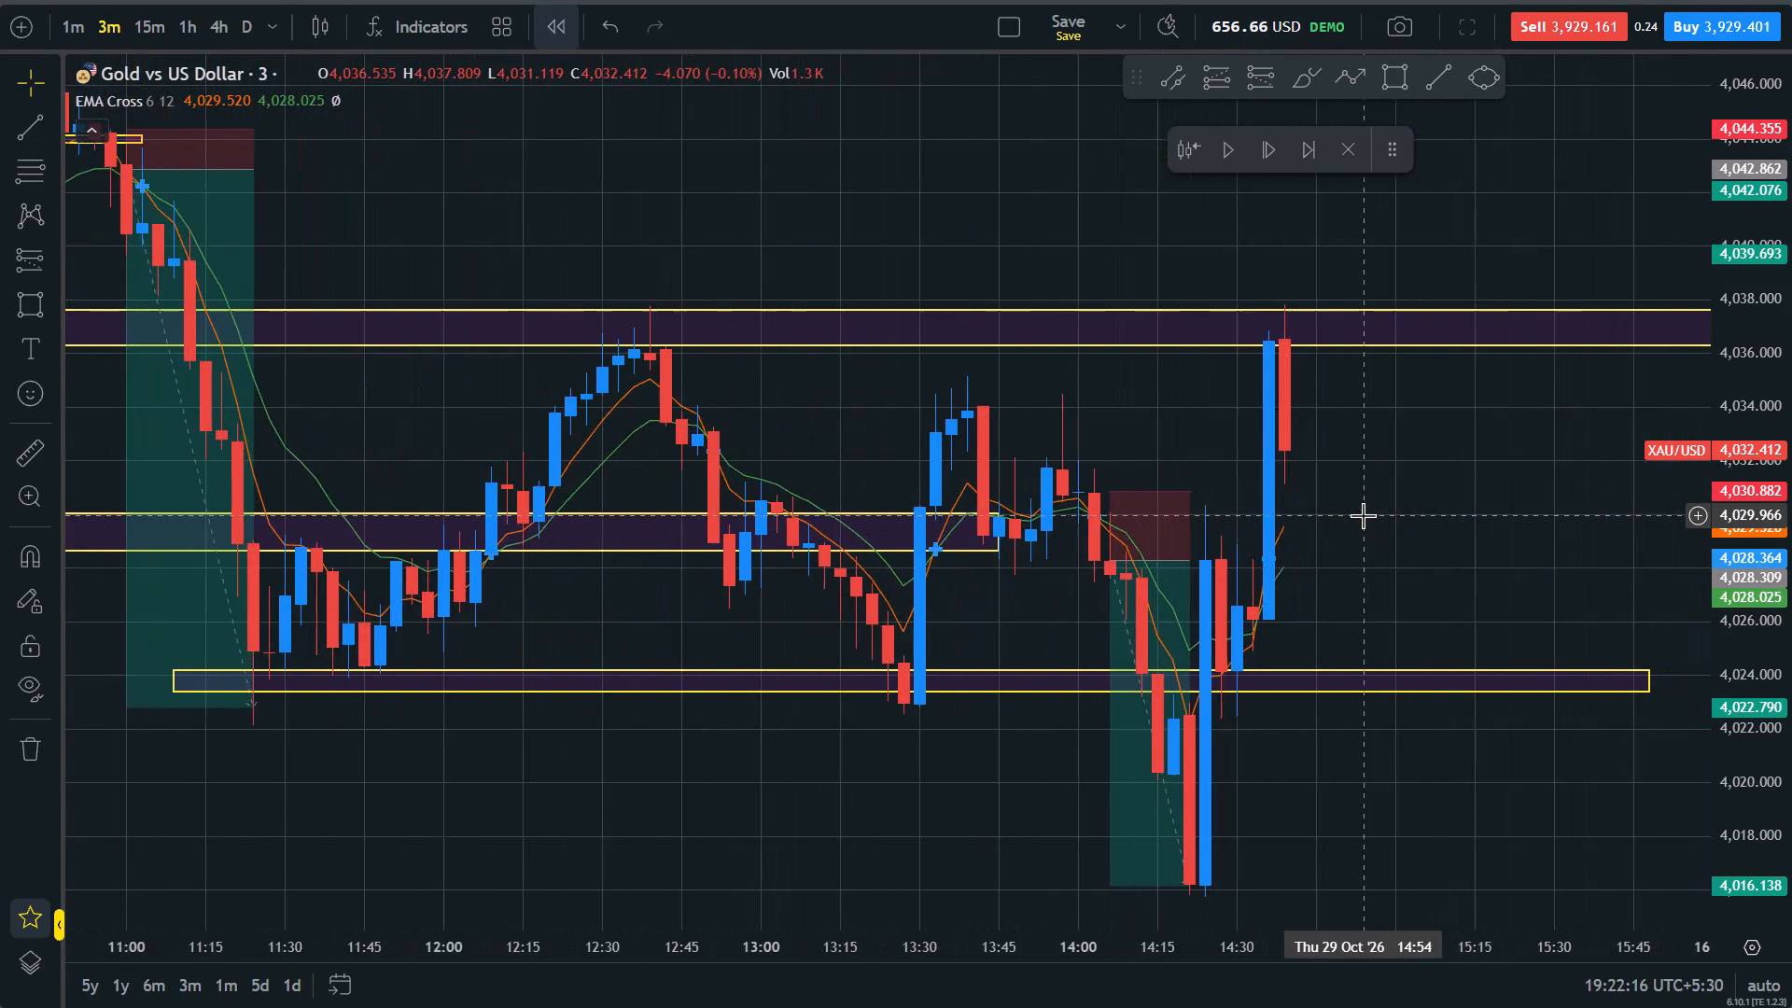
{"action": "scroll", "coordinate": [1363, 515], "scroll_direction": "up", "scroll_amount": 1}
Extend the 4,036.3–4,037.6 zone back in time so that it starts at 19:36 on 28 October.
{"action": "left_click_drag", "start_coordinate": [1267, 378], "coordinate": [1306, 564]}
{"action": "scroll", "coordinate": [1306, 564], "scroll_direction": "down", "scroll_amount": 2}
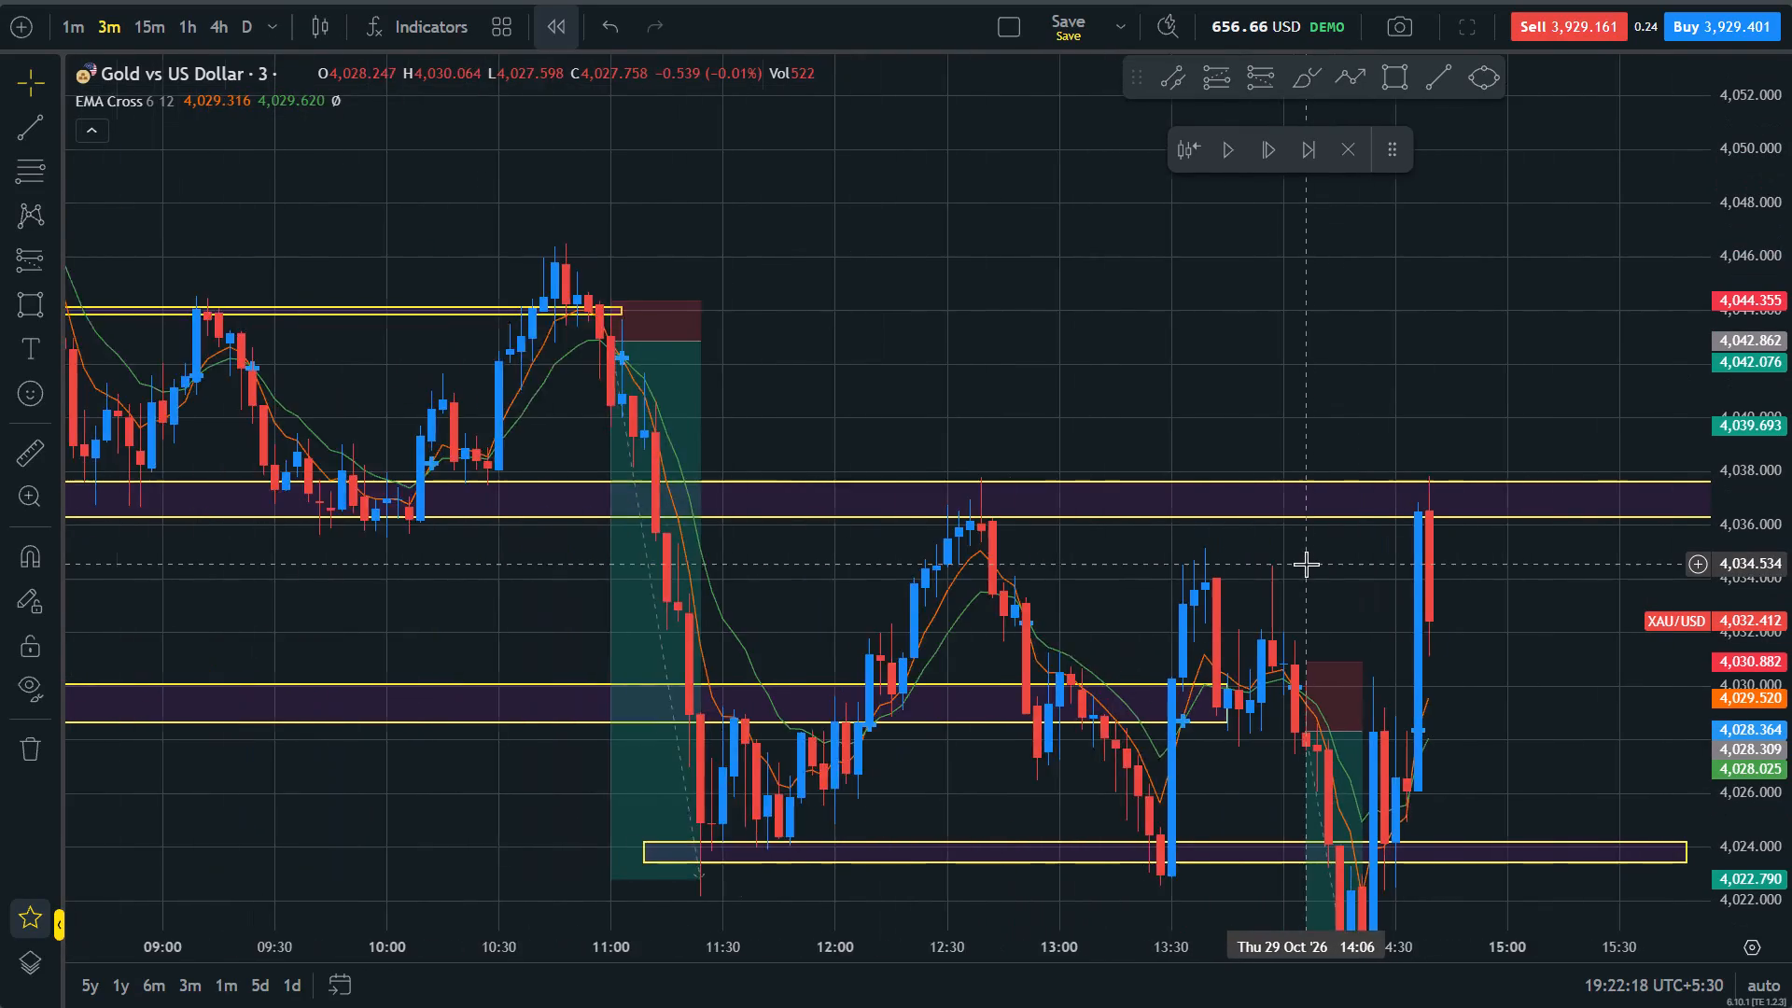
{"action": "scroll", "coordinate": [1306, 564], "scroll_direction": "down", "scroll_amount": 8}
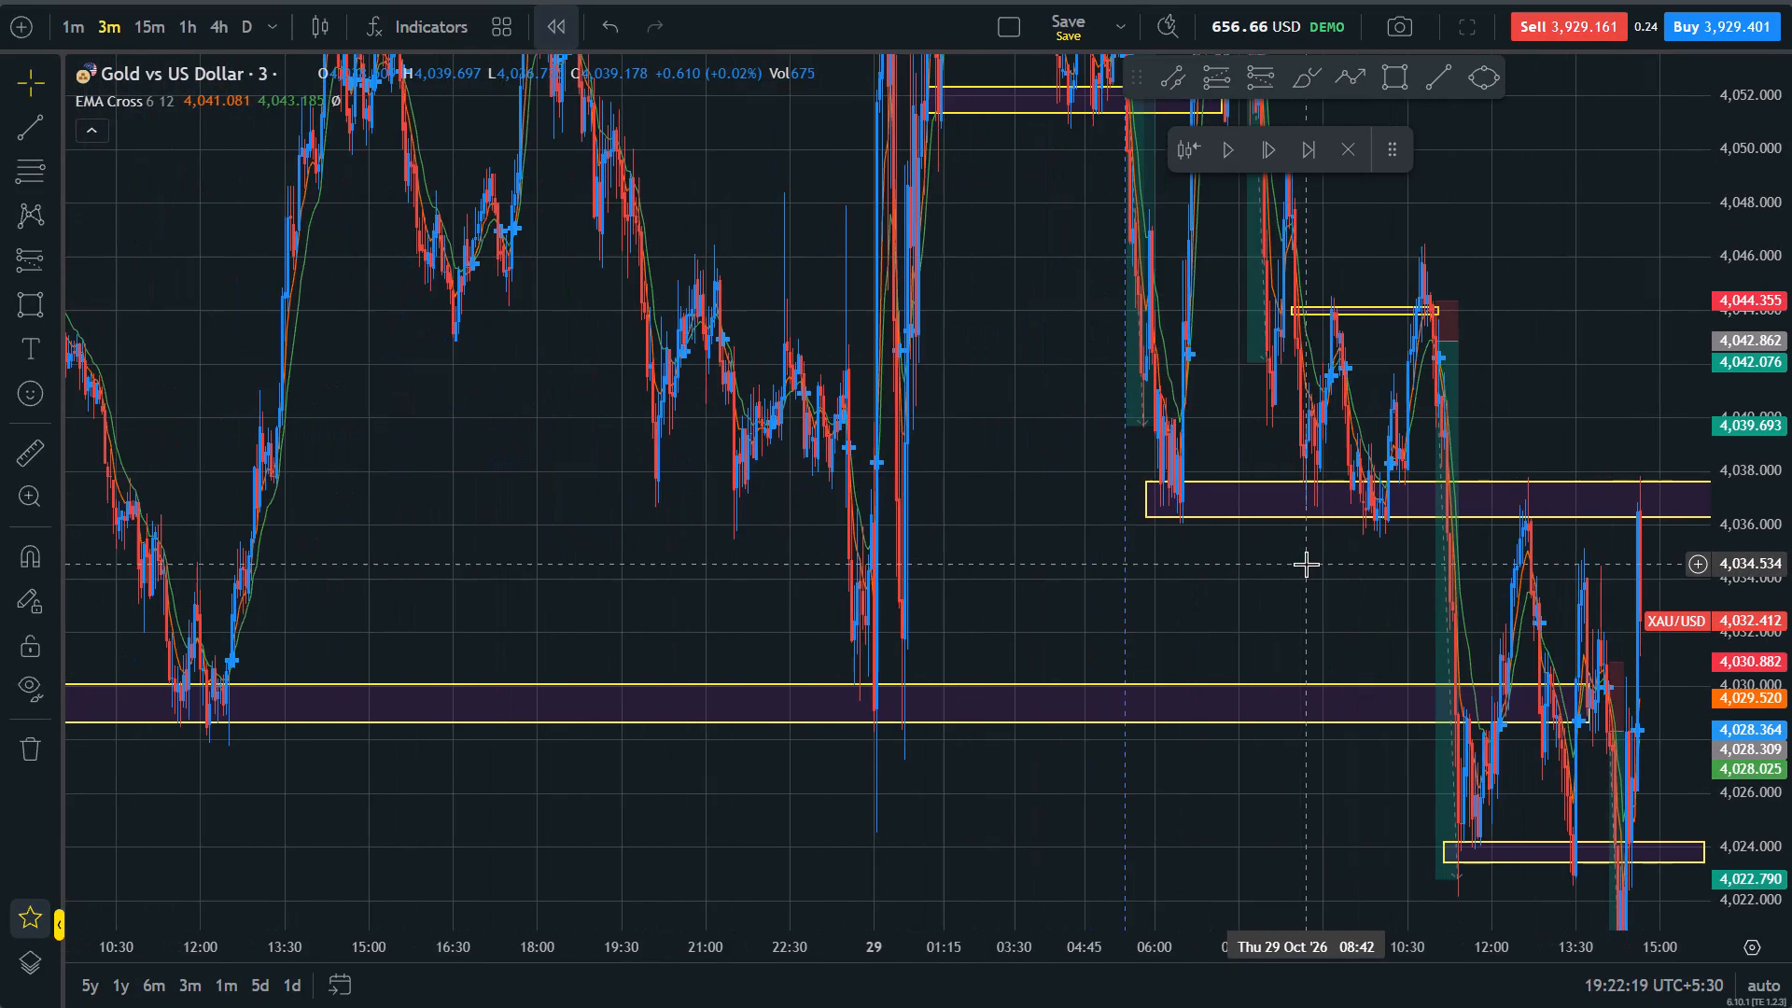
{"action": "left_click_drag", "start_coordinate": [1144, 496], "coordinate": [623, 493]}
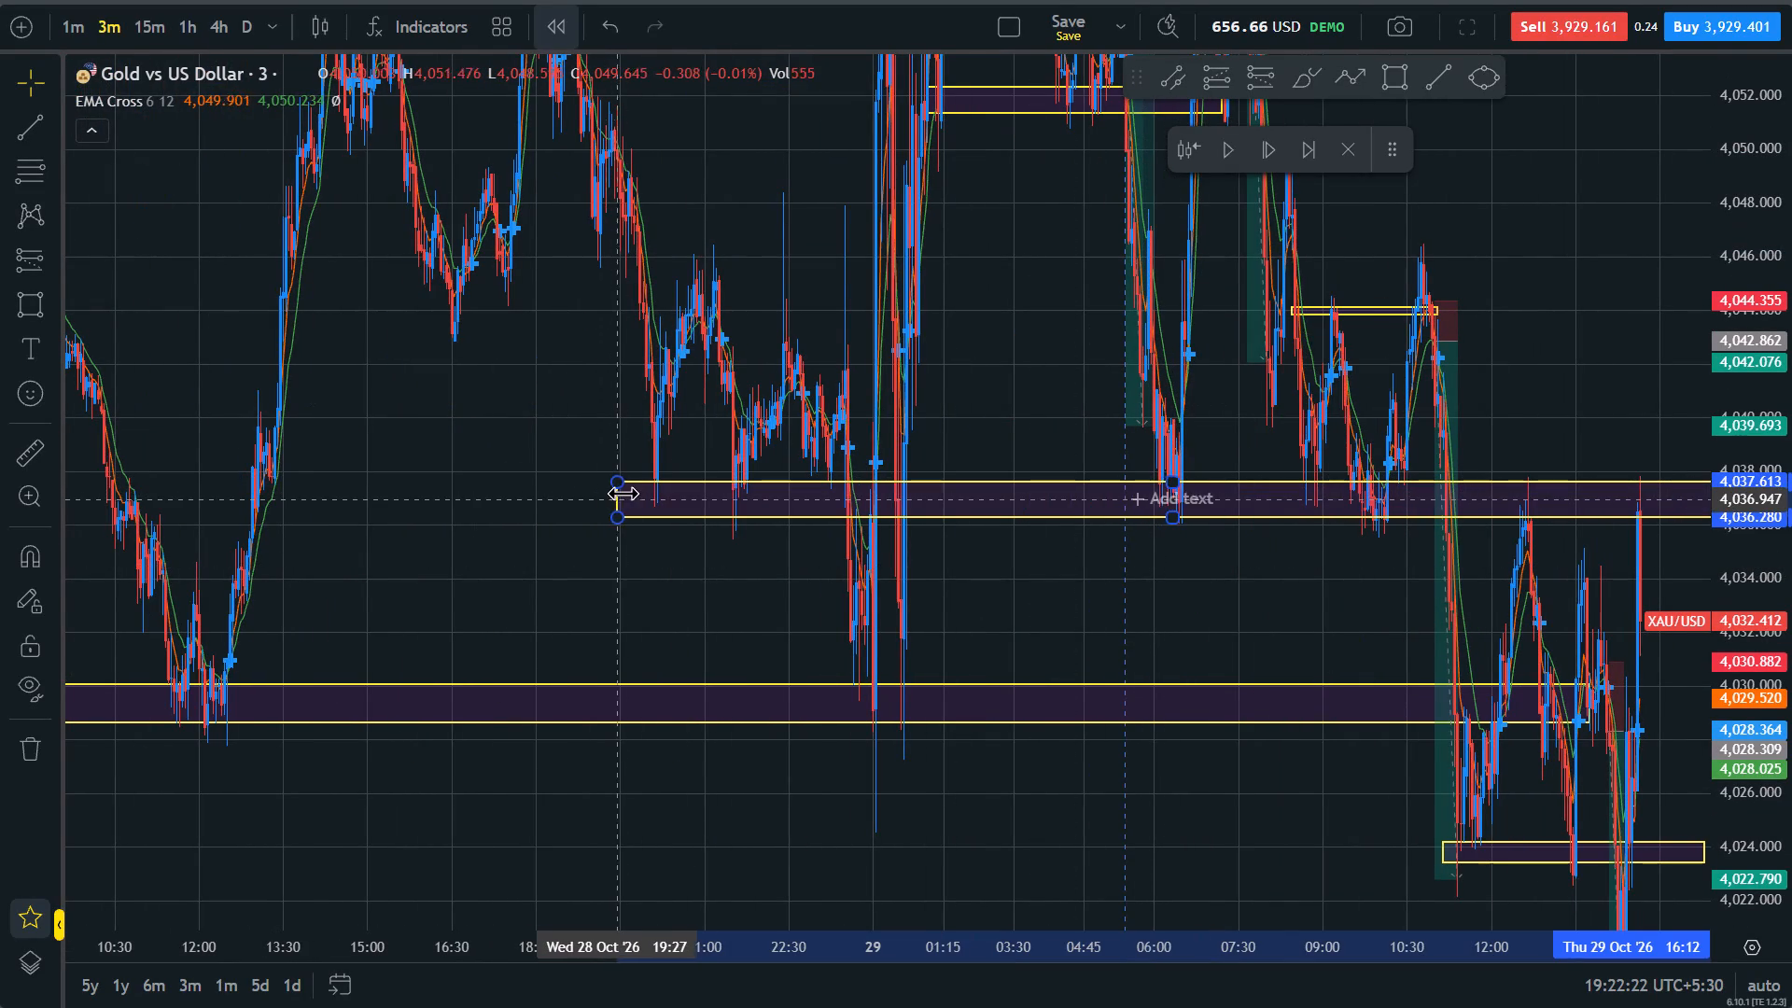
{"action": "left_click_drag", "start_coordinate": [623, 493], "coordinate": [626, 493]}
{"action": "left_click", "coordinate": [1228, 600]}
Advance the replay candle by candle from the 14:39 bar to the 15:48 bar, following price between the zones.
{"action": "scroll", "coordinate": [1228, 600], "scroll_direction": "up", "scroll_amount": 14}
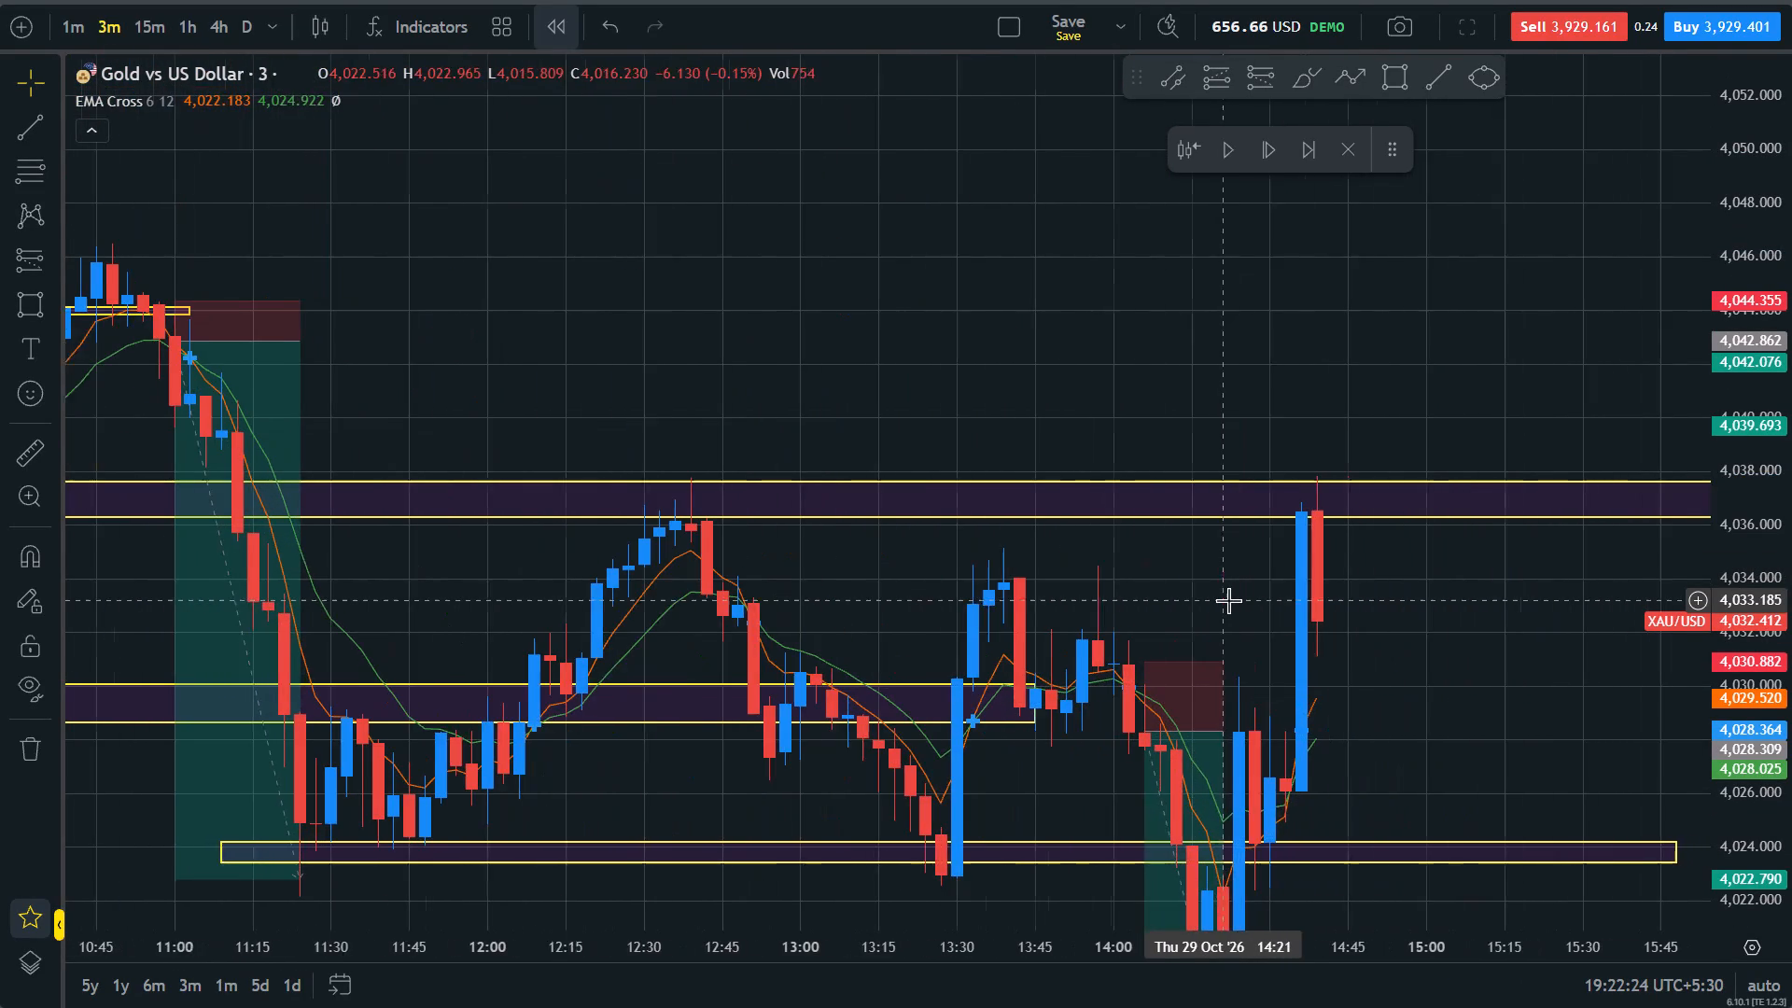
{"action": "left_click_drag", "start_coordinate": [1482, 684], "coordinate": [1422, 514]}
{"action": "scroll", "coordinate": [1442, 388], "scroll_direction": "down", "scroll_amount": 5}
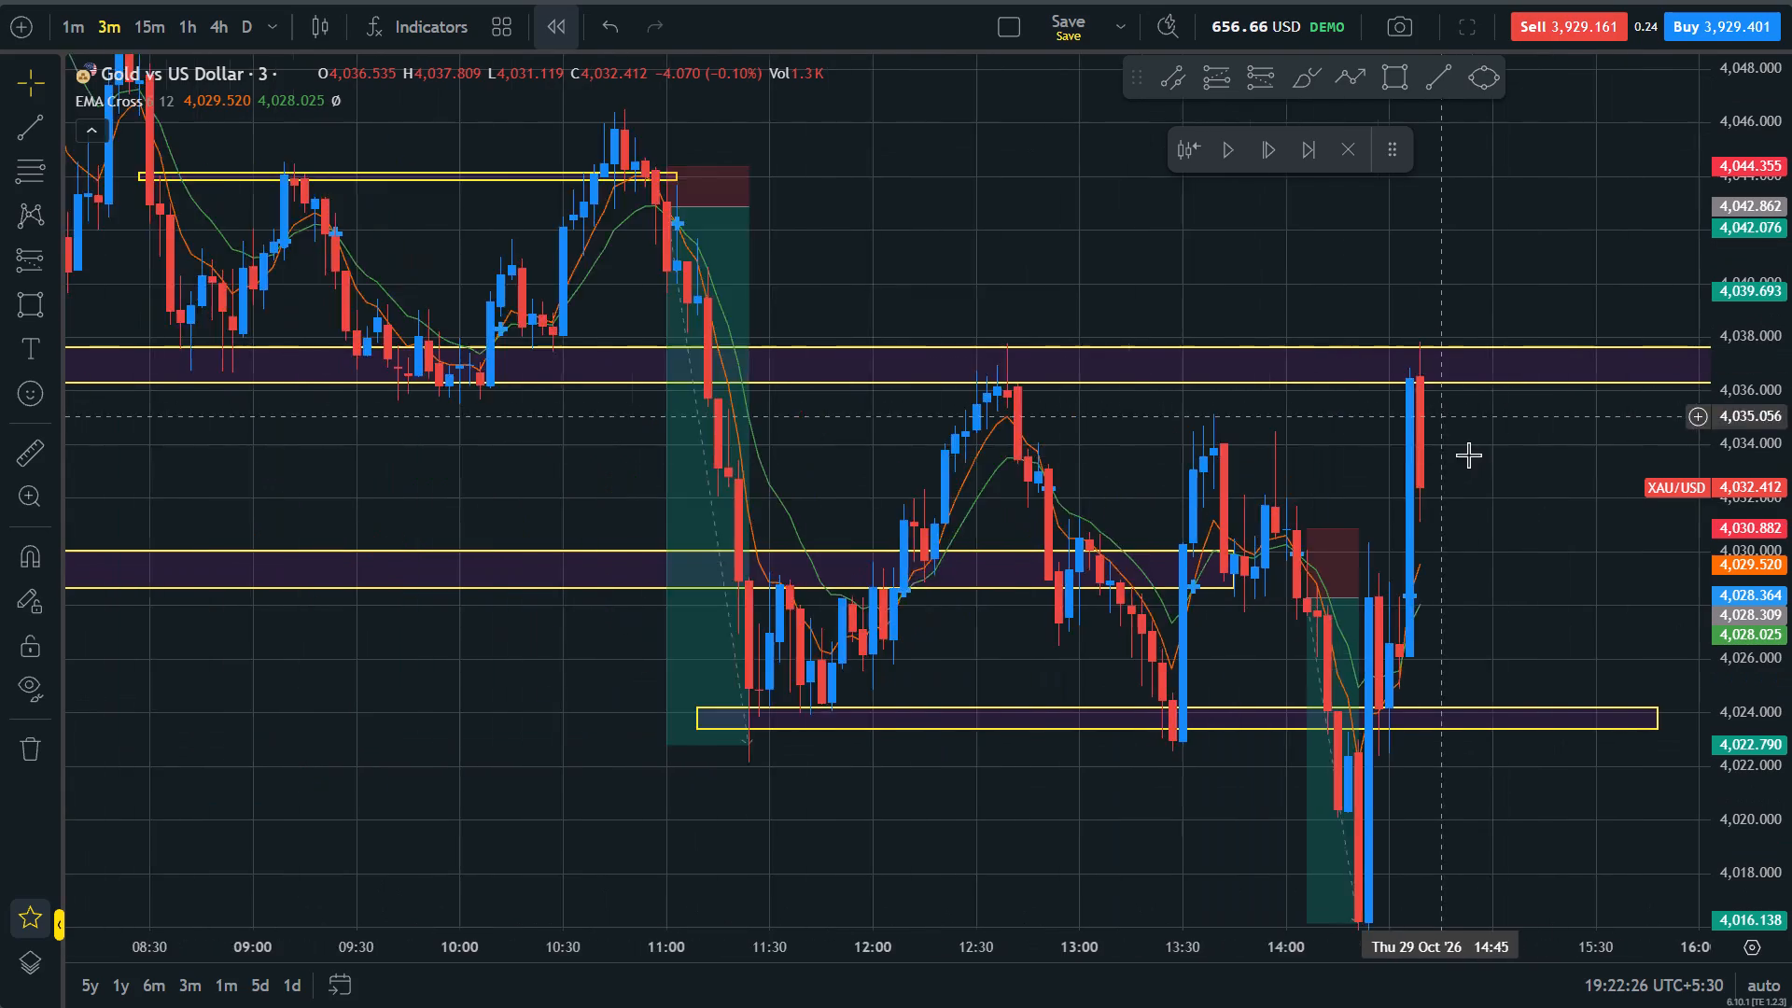
{"action": "scroll", "coordinate": [1468, 455], "scroll_direction": "down", "scroll_amount": 4}
{"action": "left_click_drag", "start_coordinate": [1791, 271], "coordinate": [1768, 510]}
{"action": "scroll", "coordinate": [1508, 525], "scroll_direction": "up", "scroll_amount": 8}
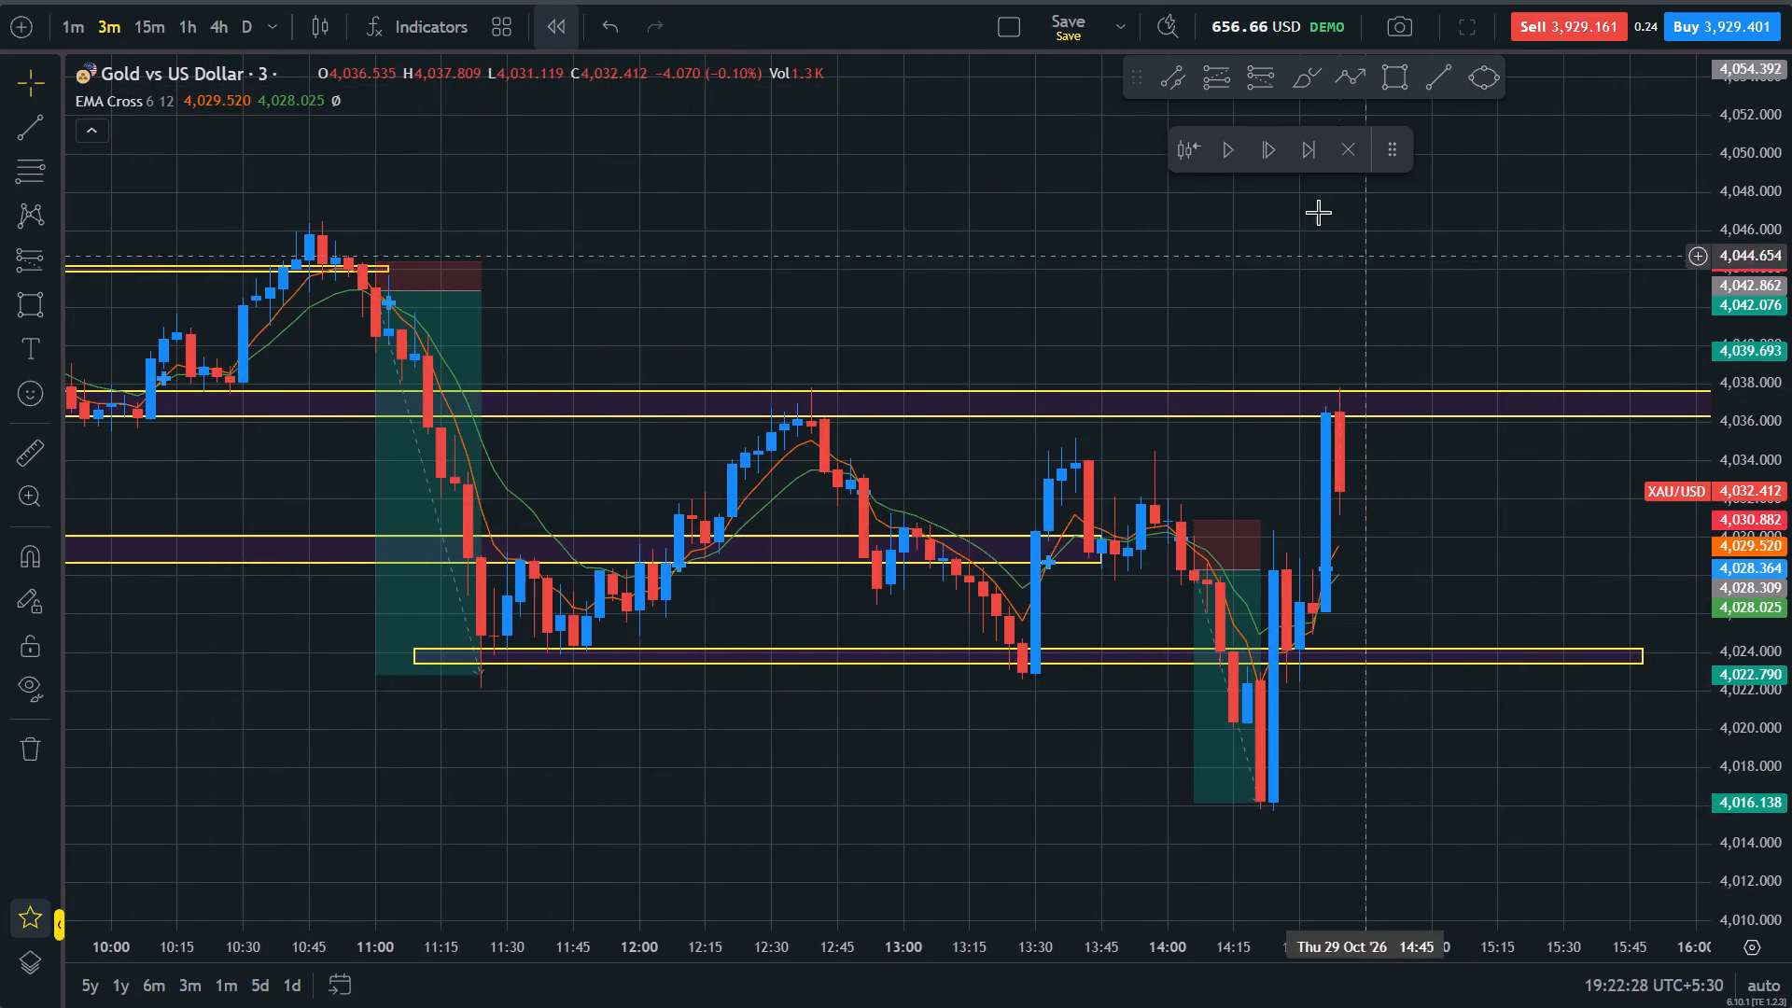
{"action": "left_click", "coordinate": [1267, 151]}
{"action": "left_click", "coordinate": [1267, 151]}
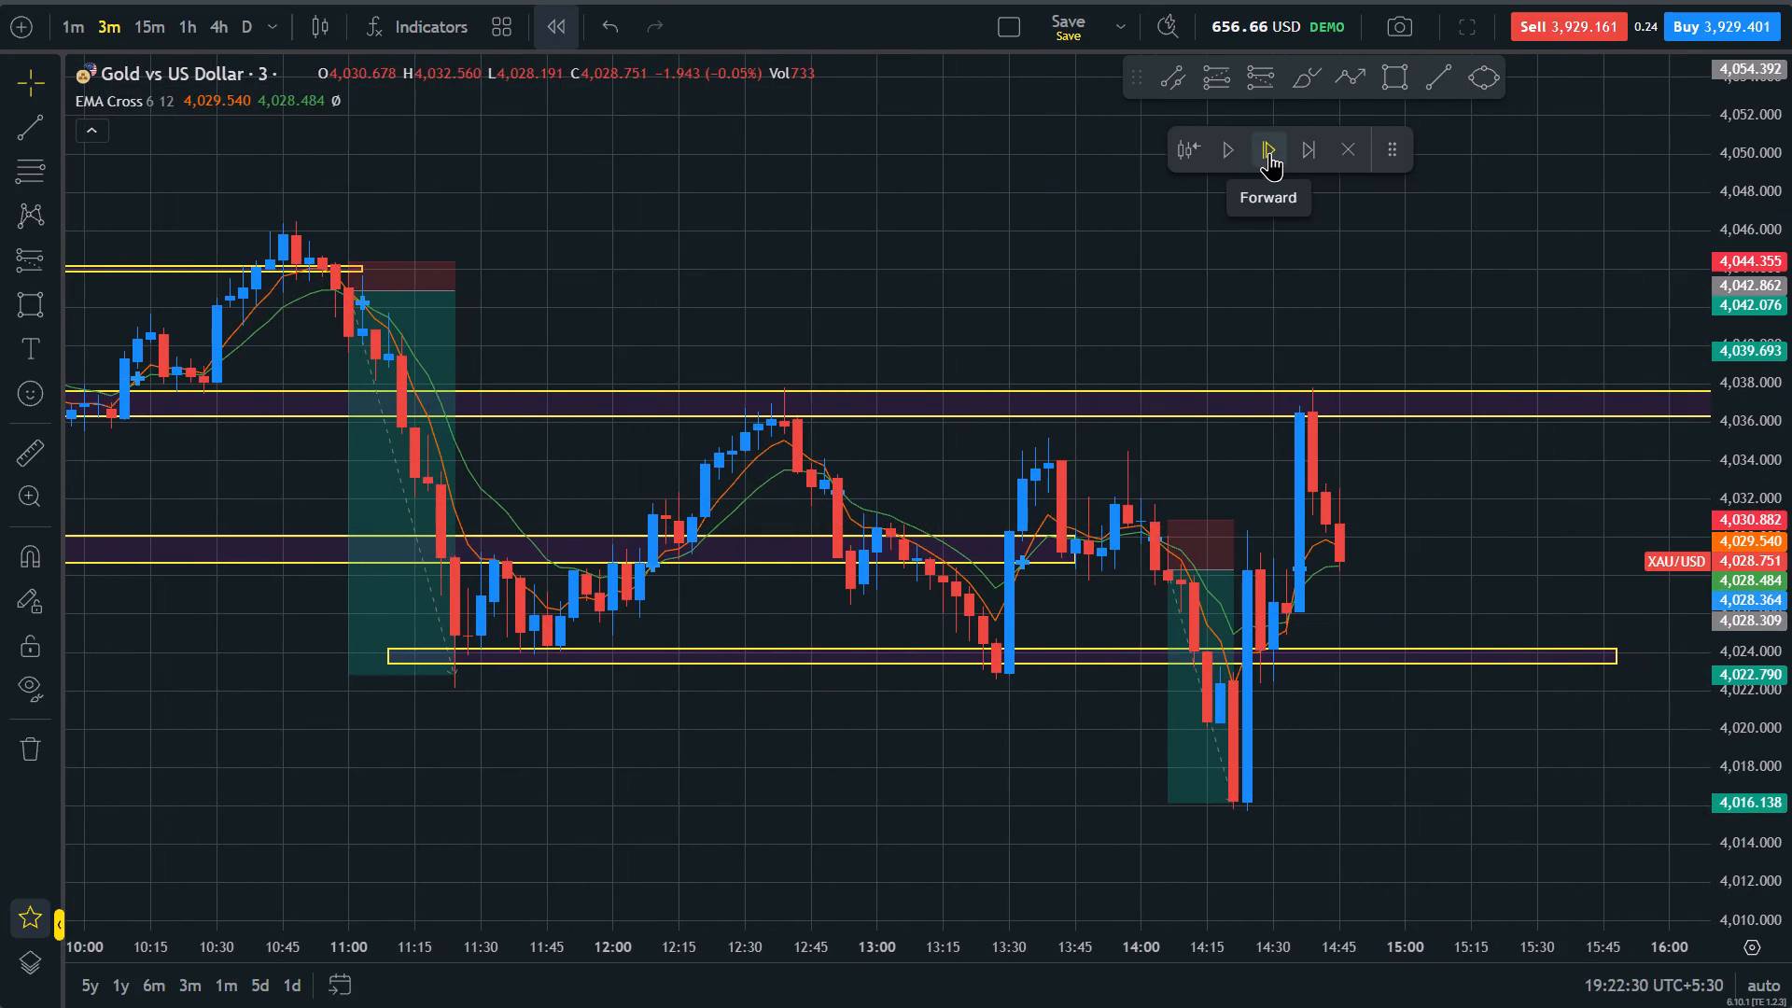
{"action": "left_click", "coordinate": [1269, 152]}
{"action": "triple_click", "coordinate": [1269, 152]}
{"action": "triple_click", "coordinate": [1269, 152]}
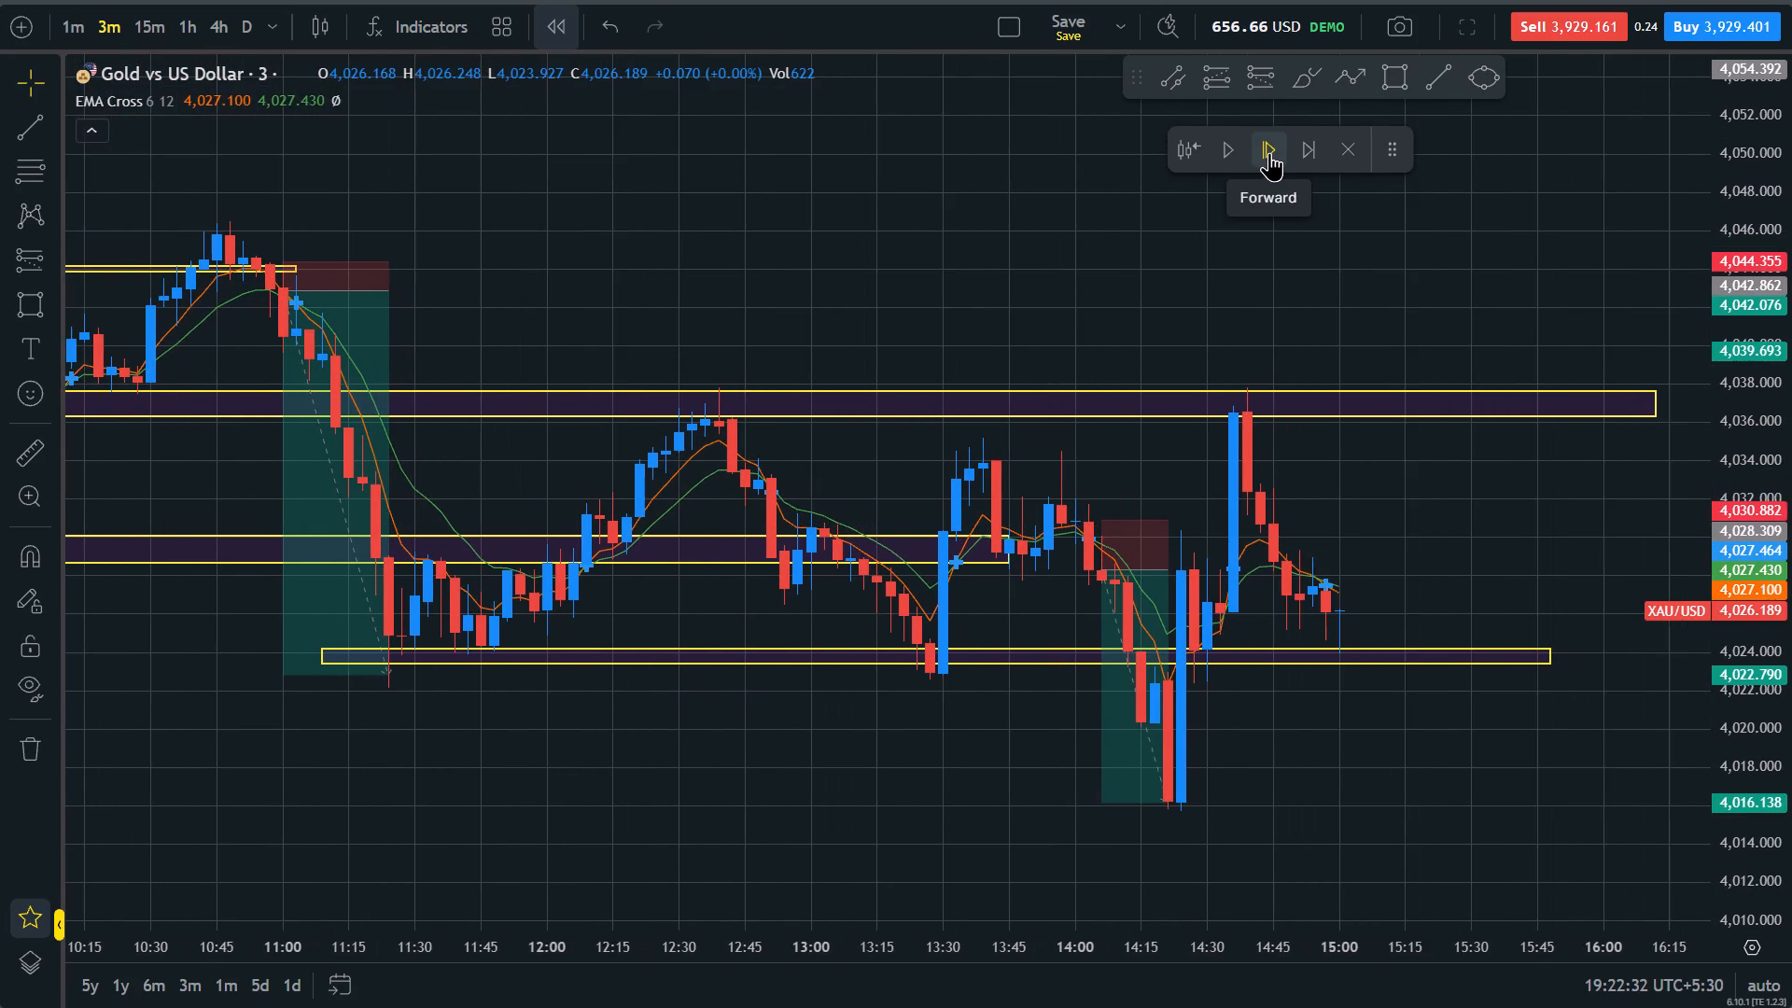
{"action": "left_click", "coordinate": [1269, 152]}
{"action": "double_click", "coordinate": [1269, 152]}
{"action": "triple_click", "coordinate": [1269, 152]}
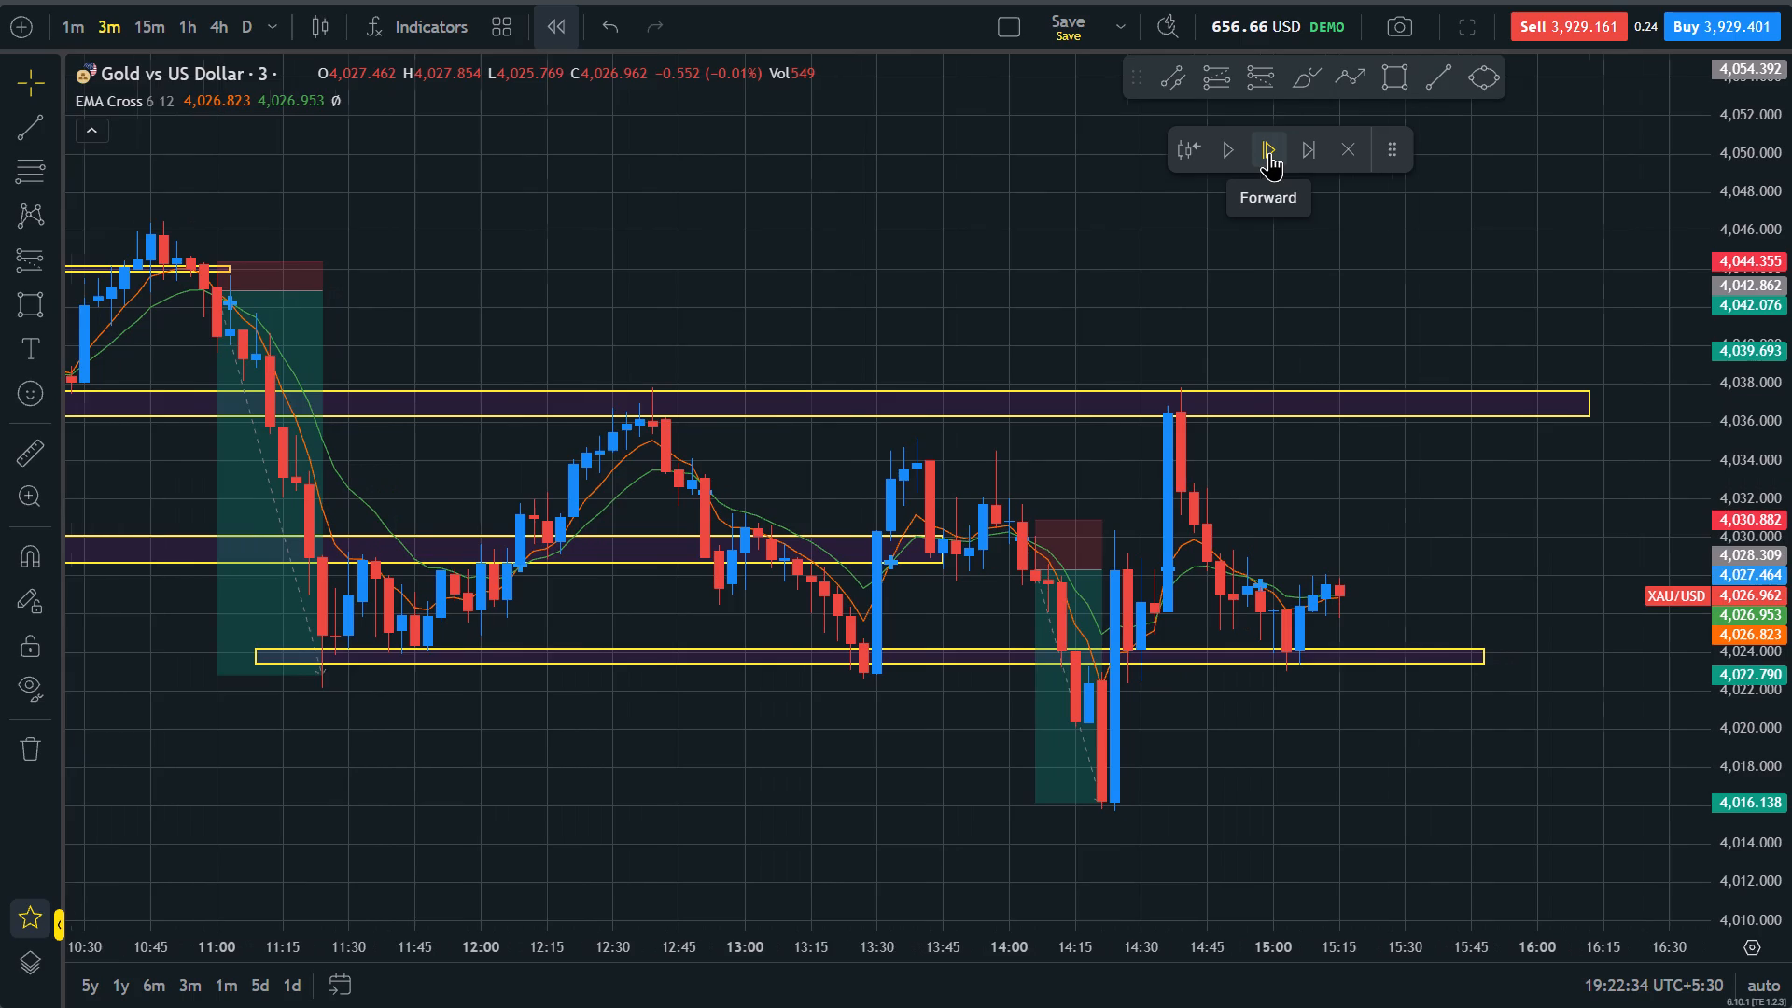
{"action": "triple_click", "coordinate": [1269, 152]}
{"action": "triple_click", "coordinate": [1269, 152]}
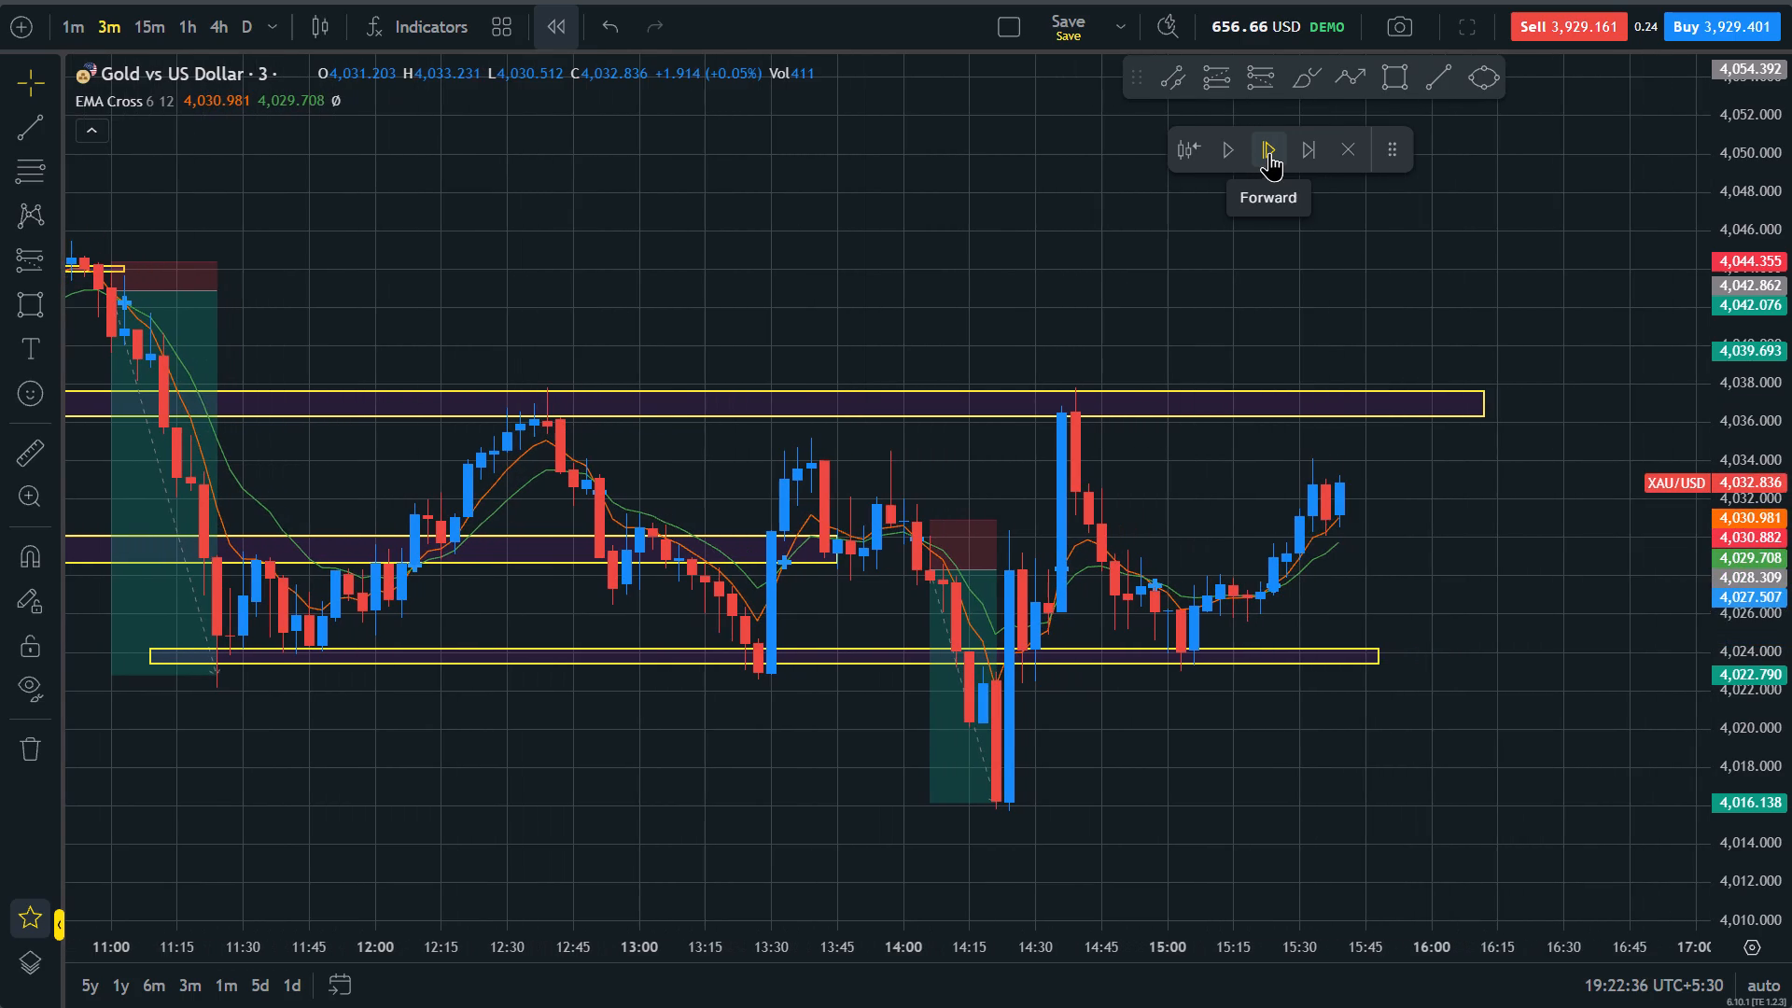
{"action": "left_click", "coordinate": [1269, 152]}
{"action": "left_click", "coordinate": [1269, 152]}
Extend the 4,023.4–4,024.2 support zone past the latest candle so that it ends at about 17:03.
{"action": "left_click_drag", "start_coordinate": [1791, 652], "coordinate": [1746, 272]}
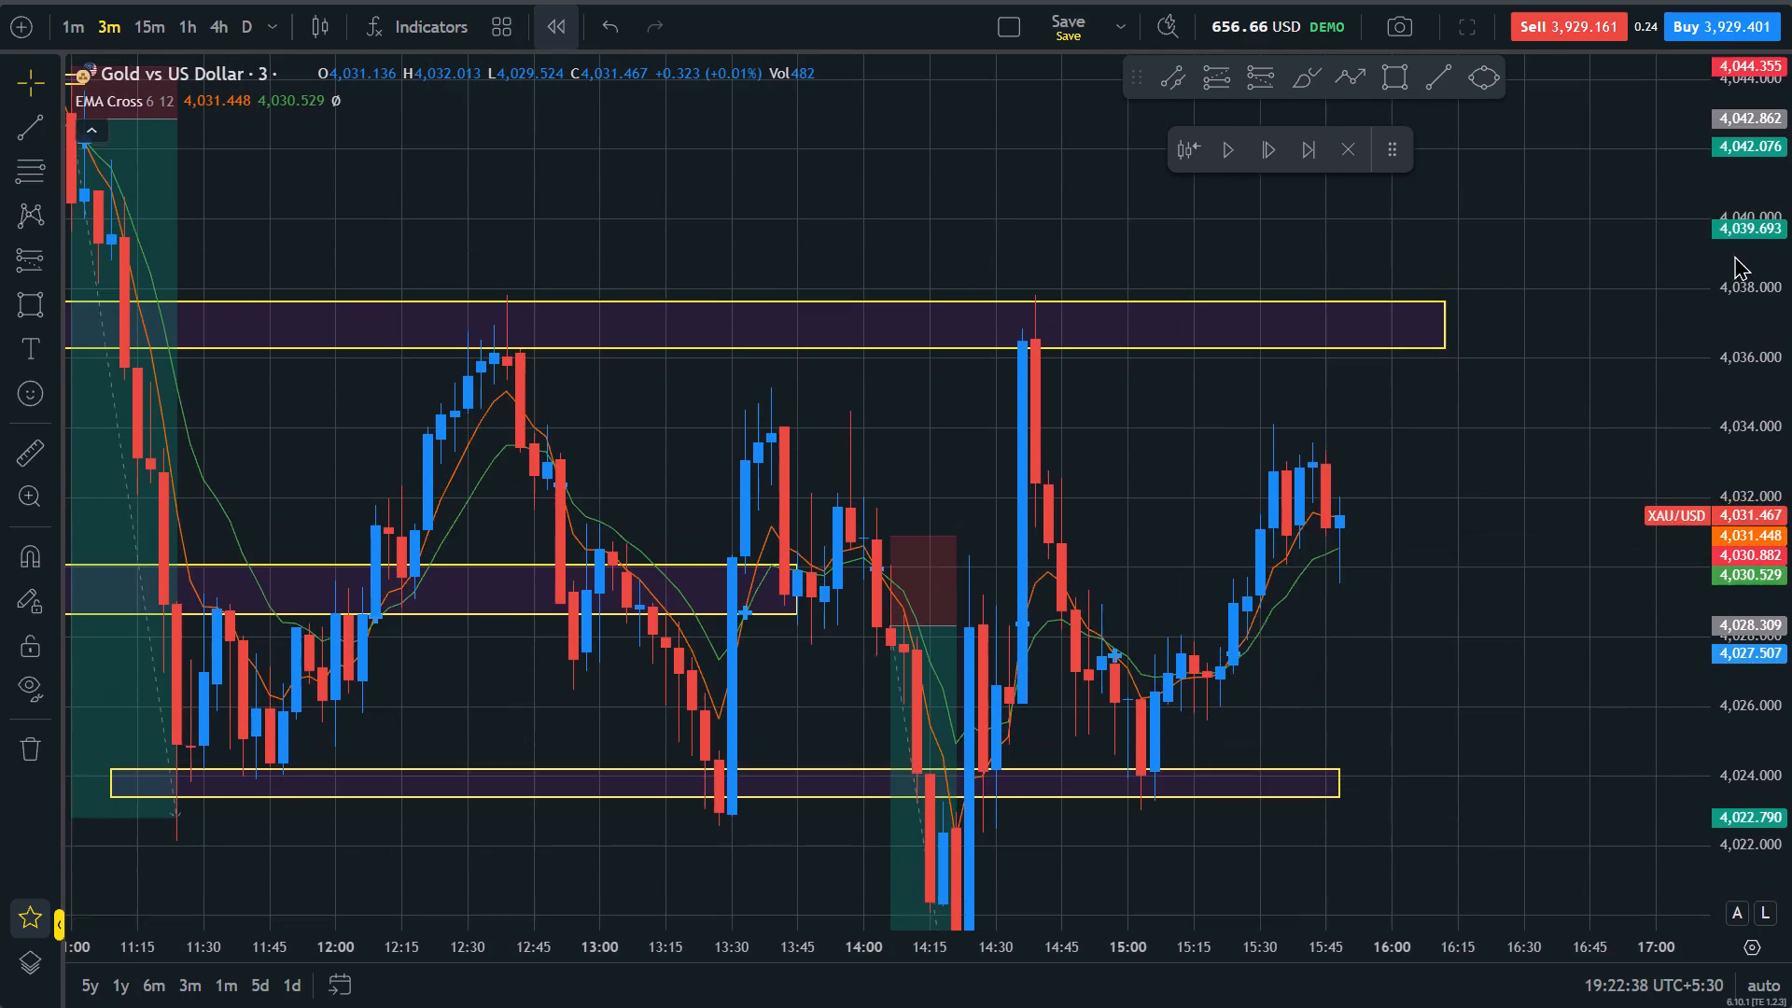
{"action": "left_click_drag", "start_coordinate": [1555, 590], "coordinate": [1505, 477]}
{"action": "scroll", "coordinate": [1545, 491], "scroll_direction": "down", "scroll_amount": 5}
{"action": "left_click_drag", "start_coordinate": [1791, 250], "coordinate": [1786, 485]}
{"action": "left_click_drag", "start_coordinate": [1642, 576], "coordinate": [1493, 703]}
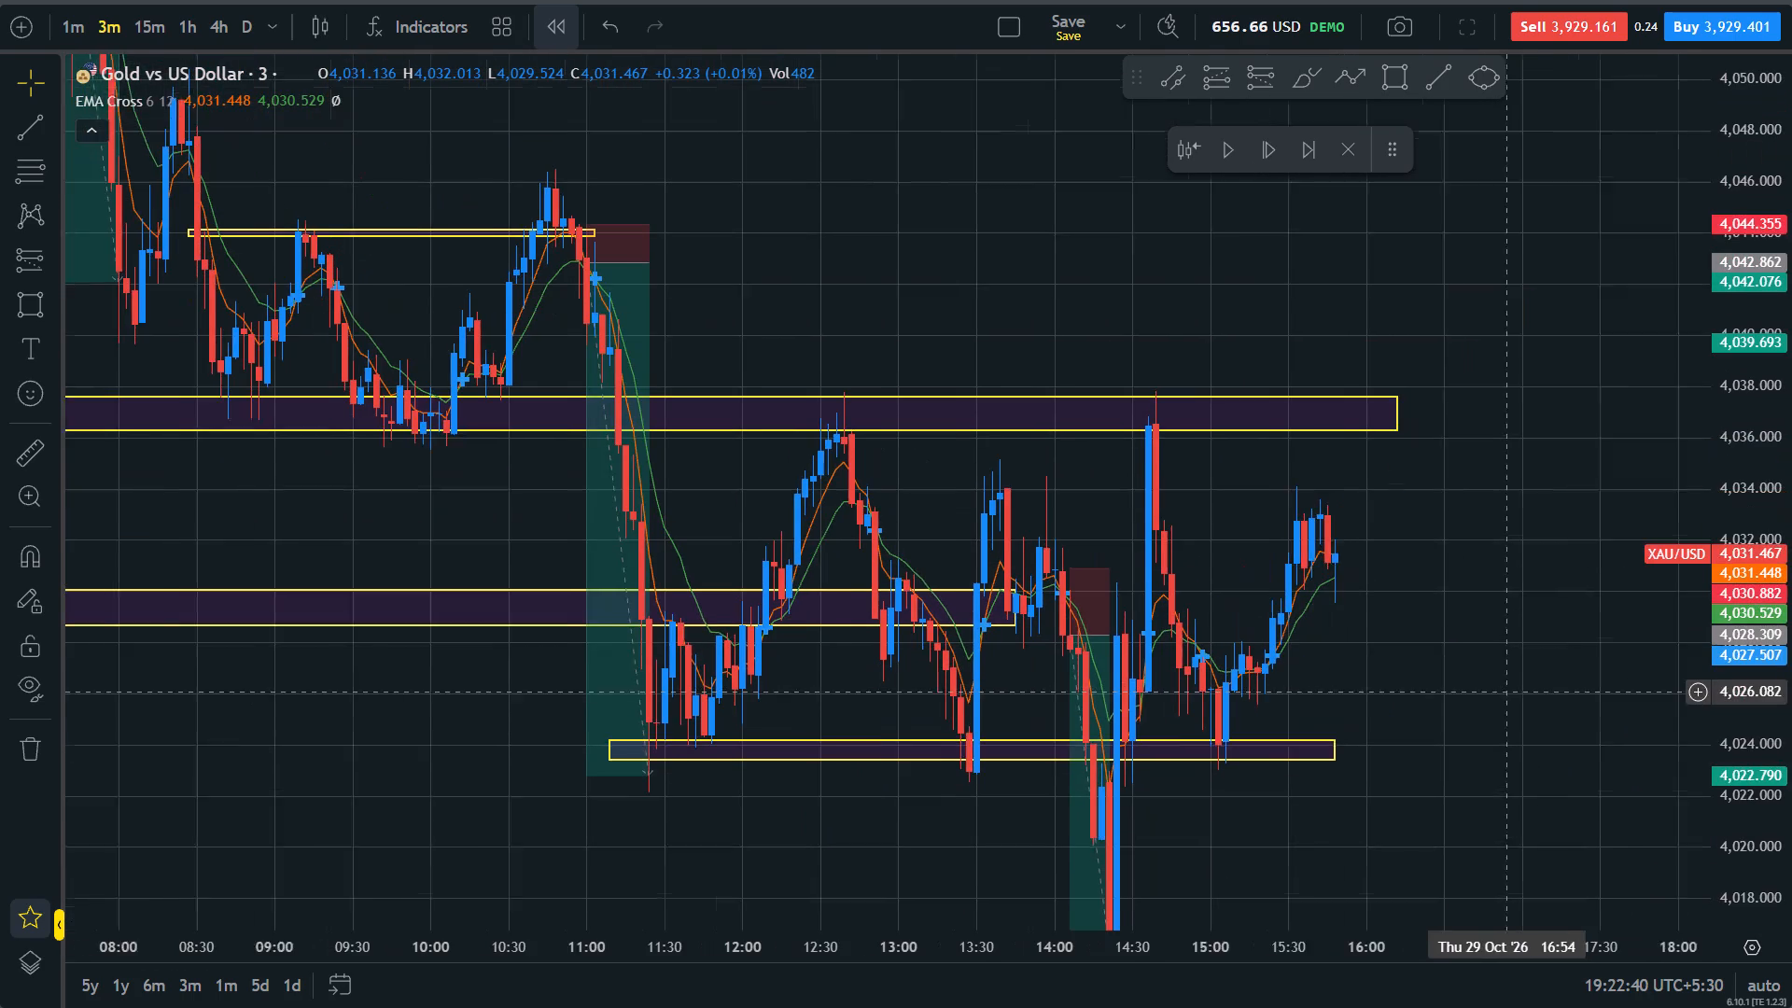
{"action": "left_click_drag", "start_coordinate": [1493, 703], "coordinate": [1491, 705]}
{"action": "left_click", "coordinate": [1328, 765]}
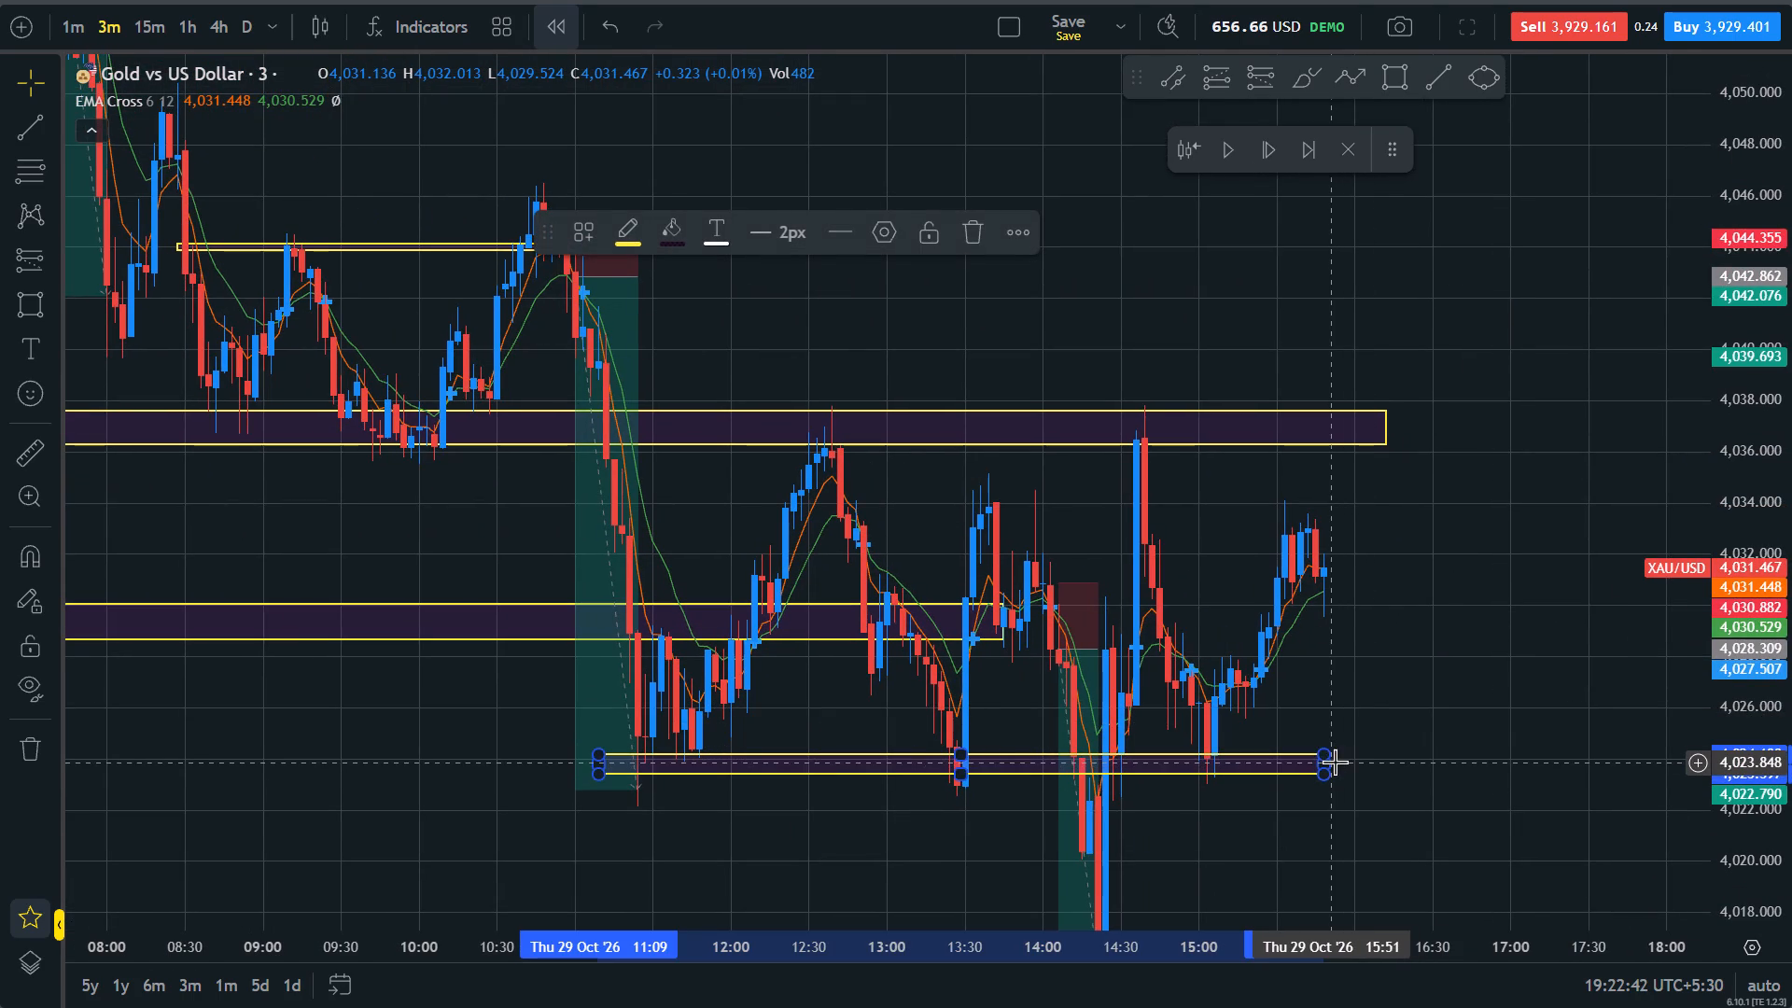
{"action": "left_click_drag", "start_coordinate": [1331, 762], "coordinate": [1517, 763]}
{"action": "left_click", "coordinate": [1445, 632]}
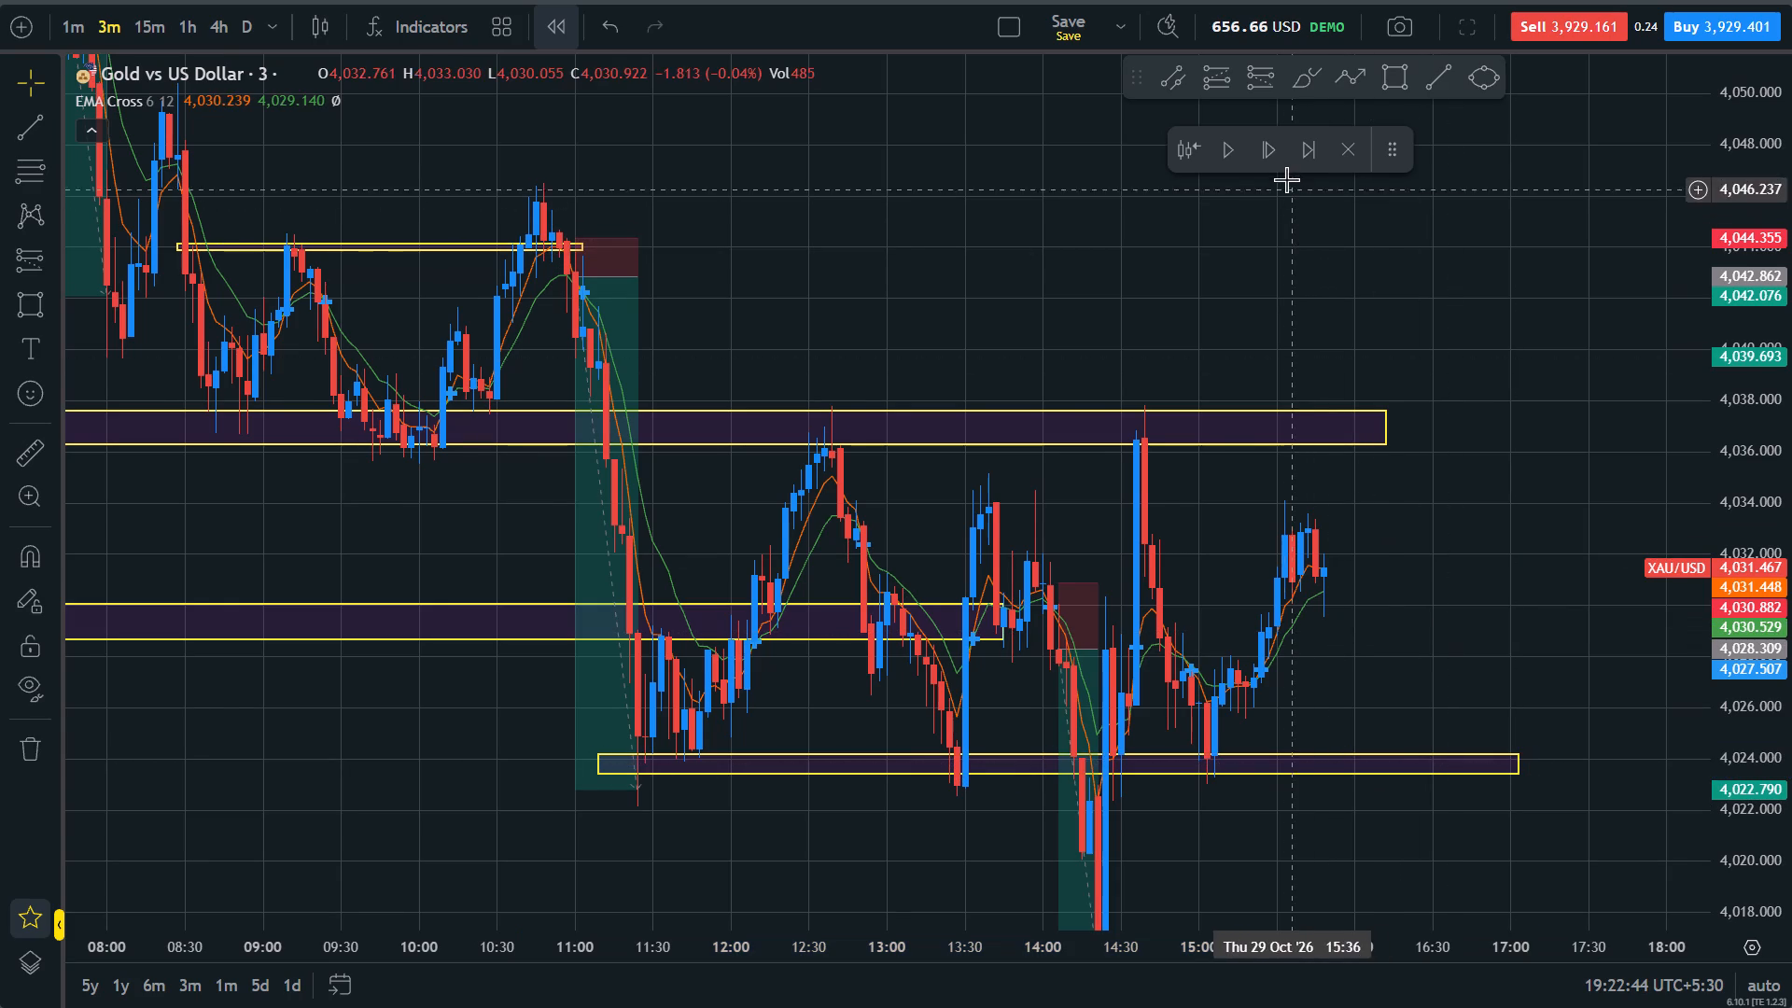
Advance the replay candle by candle to the 16:45 bar, following price up to the 4,036.3–4,037.6 zone.
{"action": "left_click", "coordinate": [1277, 156]}
{"action": "left_click", "coordinate": [1277, 156]}
{"action": "left_click", "coordinate": [1277, 156]}
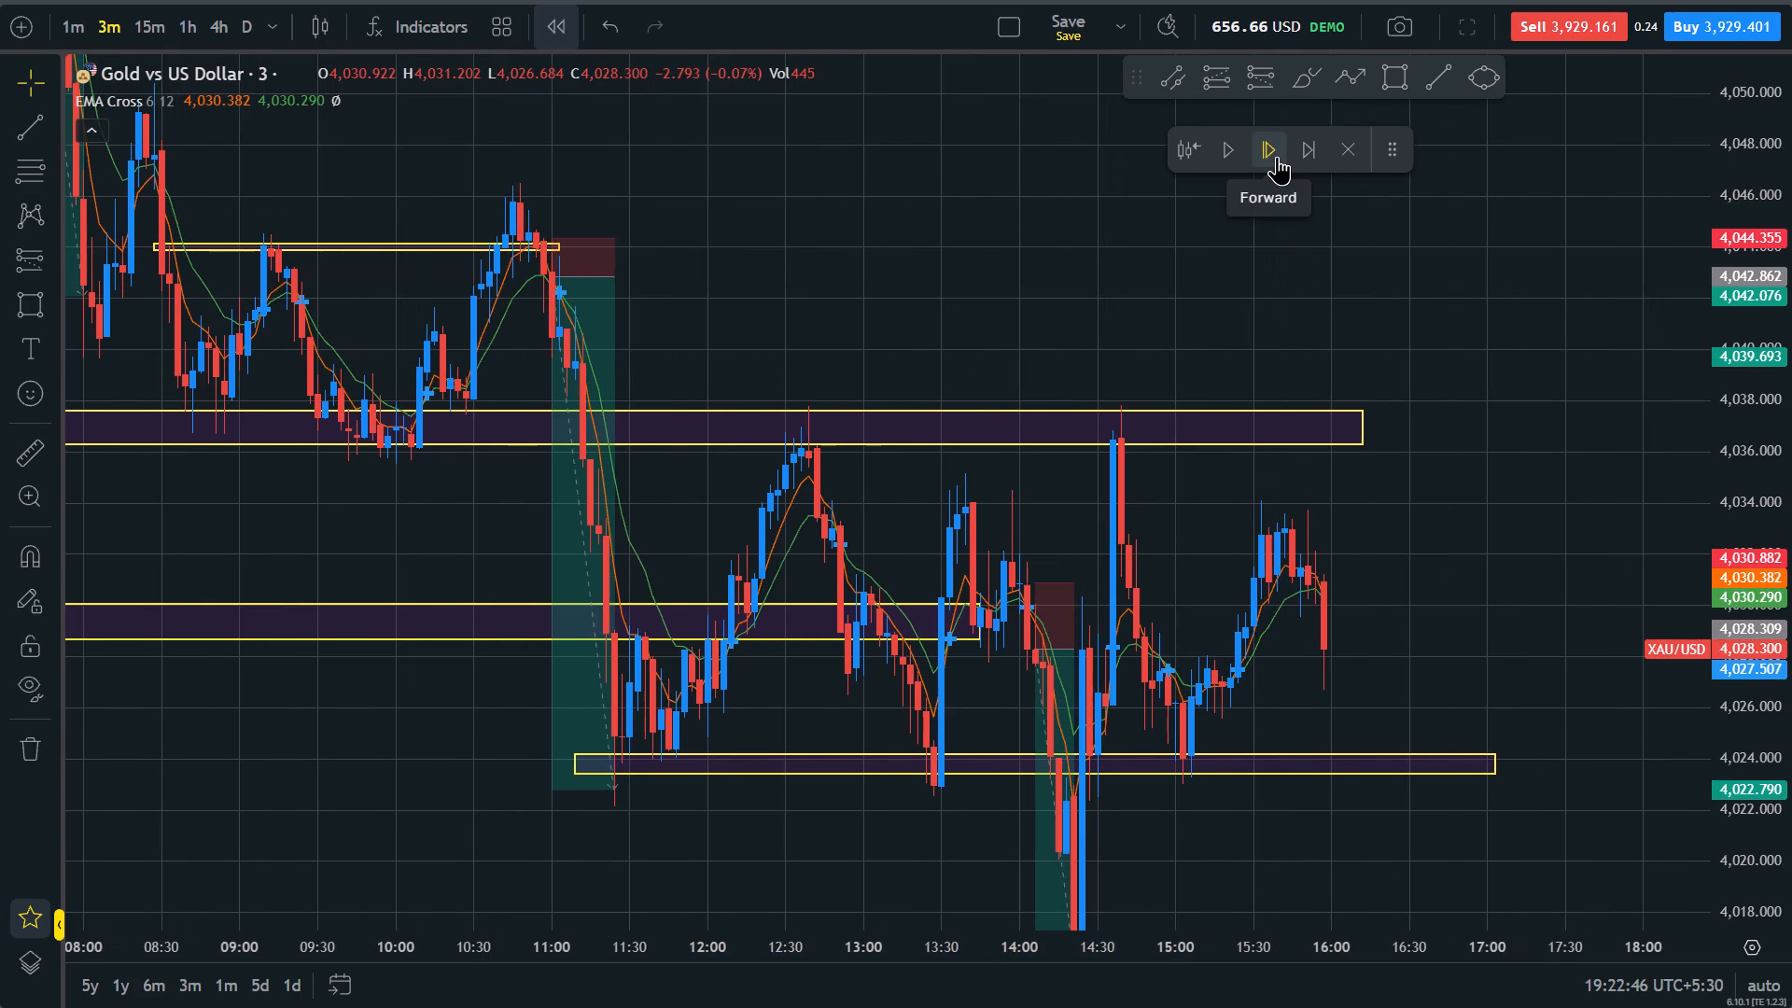
{"action": "left_click", "coordinate": [1277, 156]}
{"action": "left_click", "coordinate": [1277, 156]}
{"action": "triple_click", "coordinate": [1277, 156]}
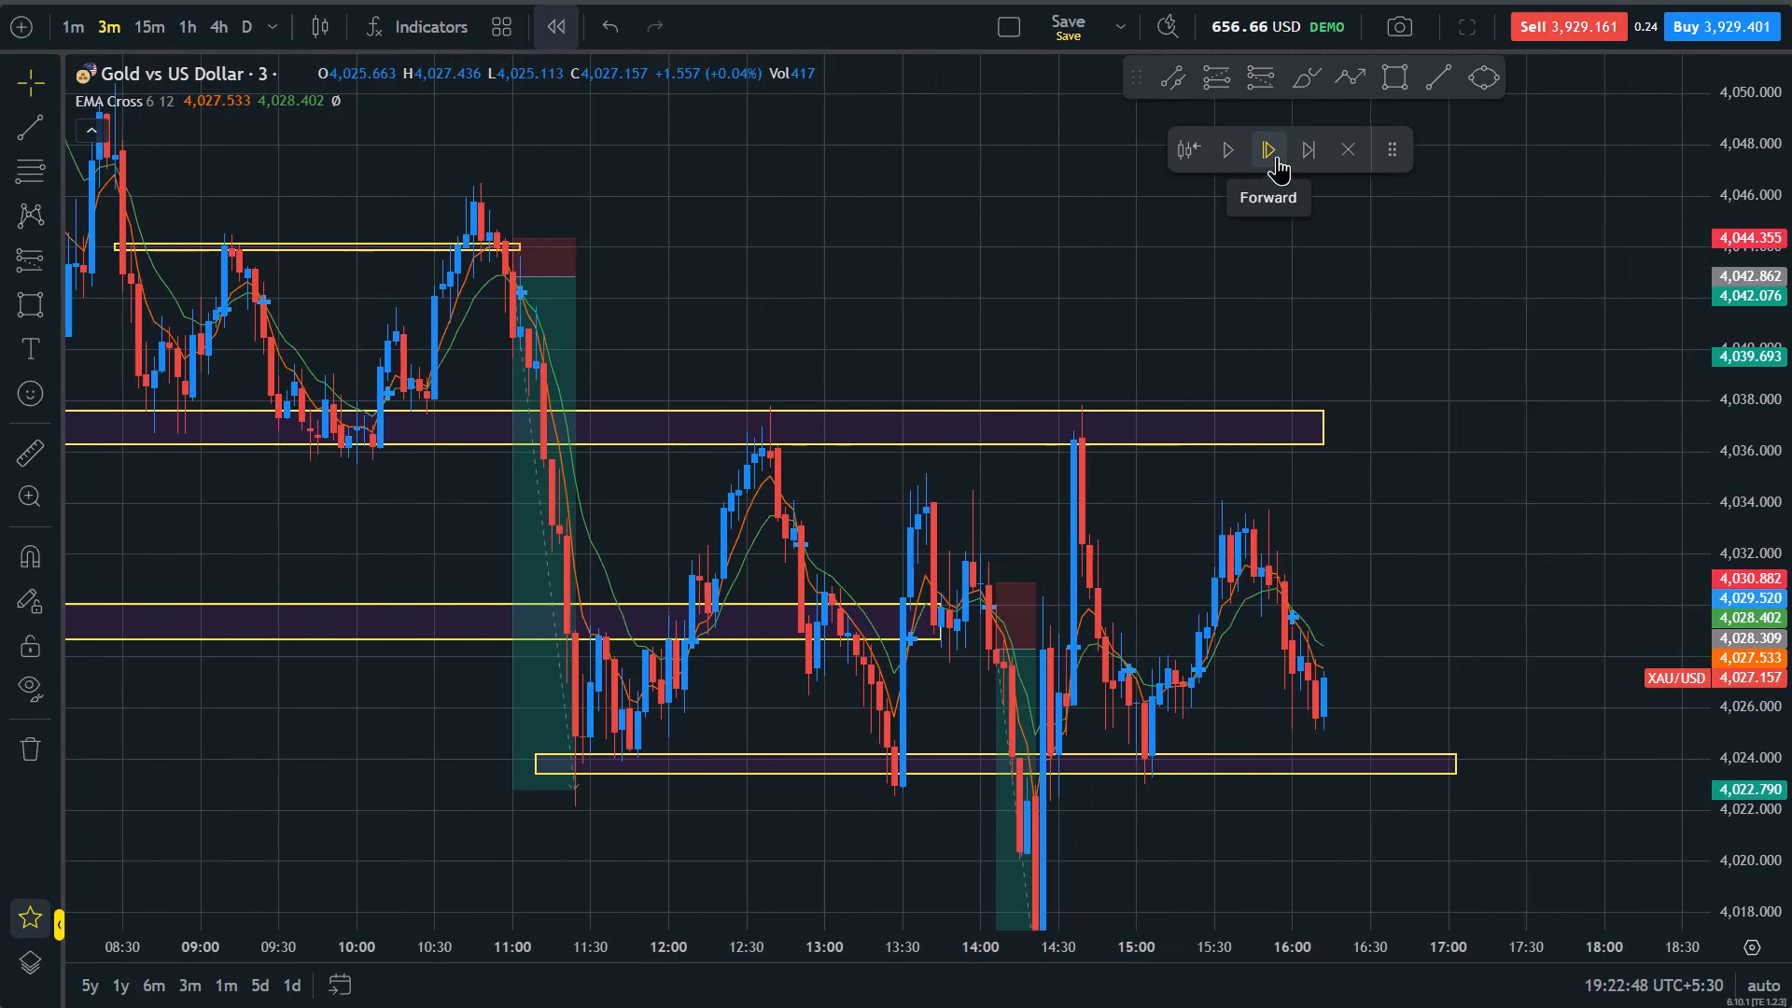
{"action": "triple_click", "coordinate": [1277, 156]}
{"action": "left_click", "coordinate": [1277, 156]}
{"action": "triple_click", "coordinate": [1277, 156]}
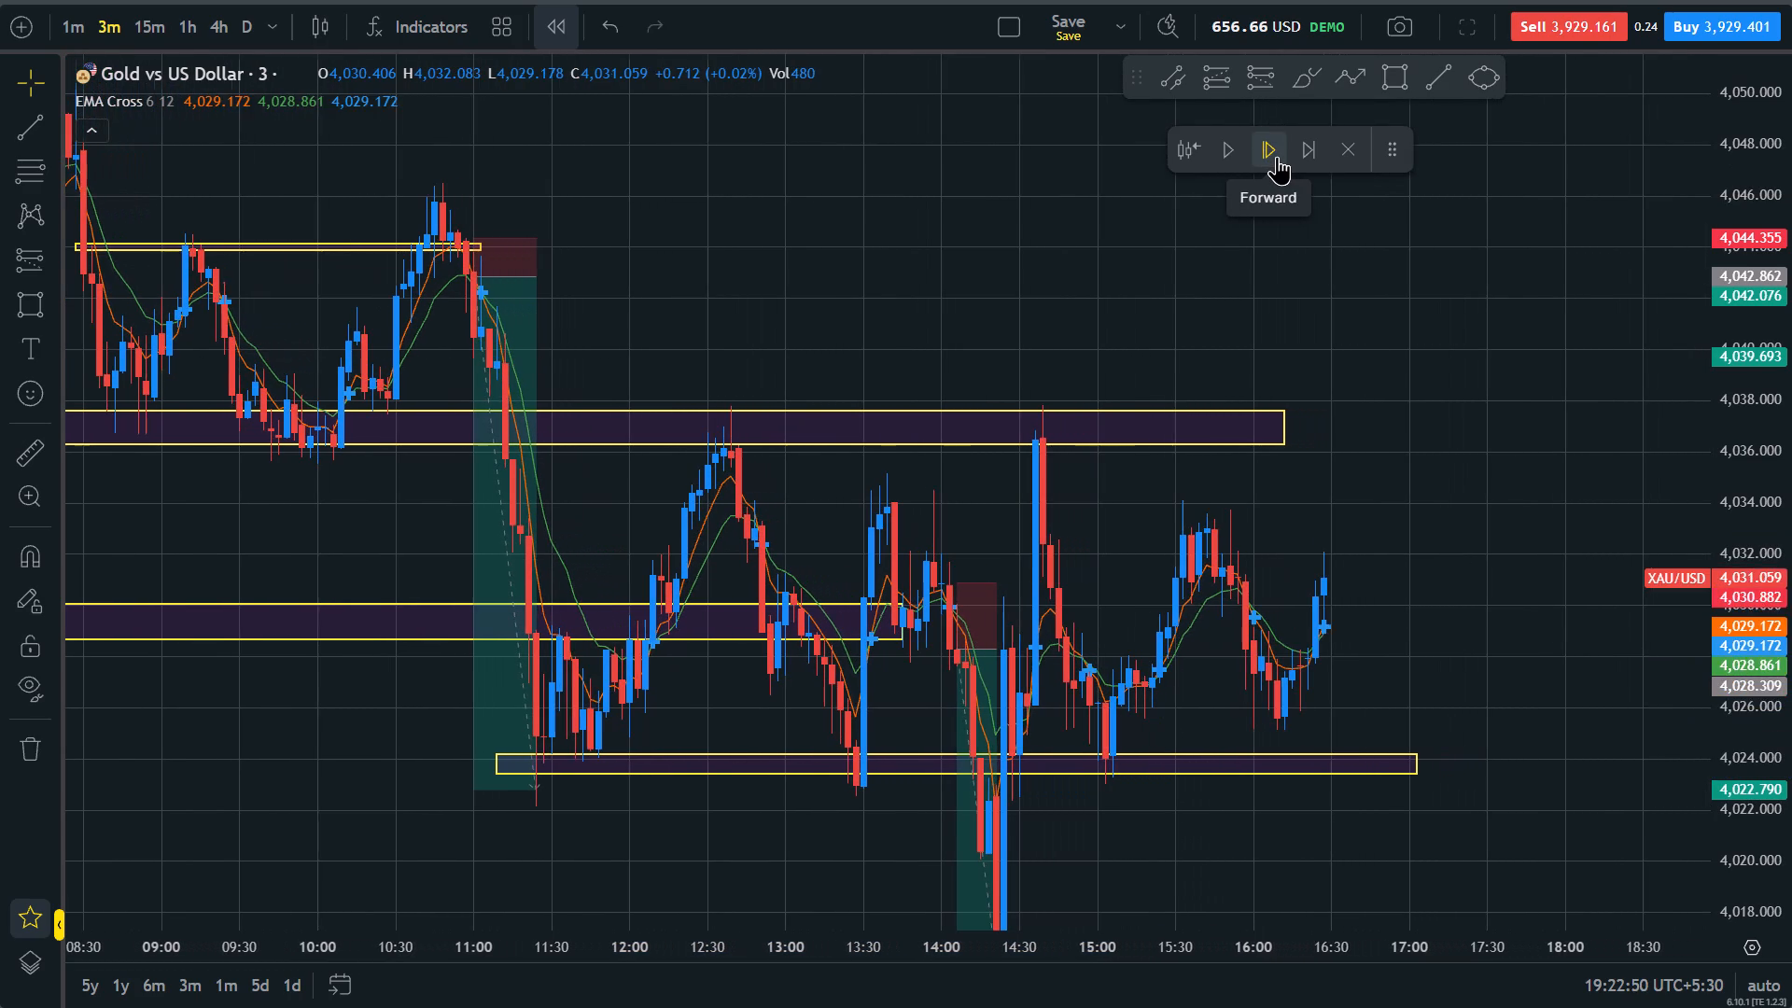
{"action": "triple_click", "coordinate": [1277, 156]}
{"action": "left_click", "coordinate": [1277, 156]}
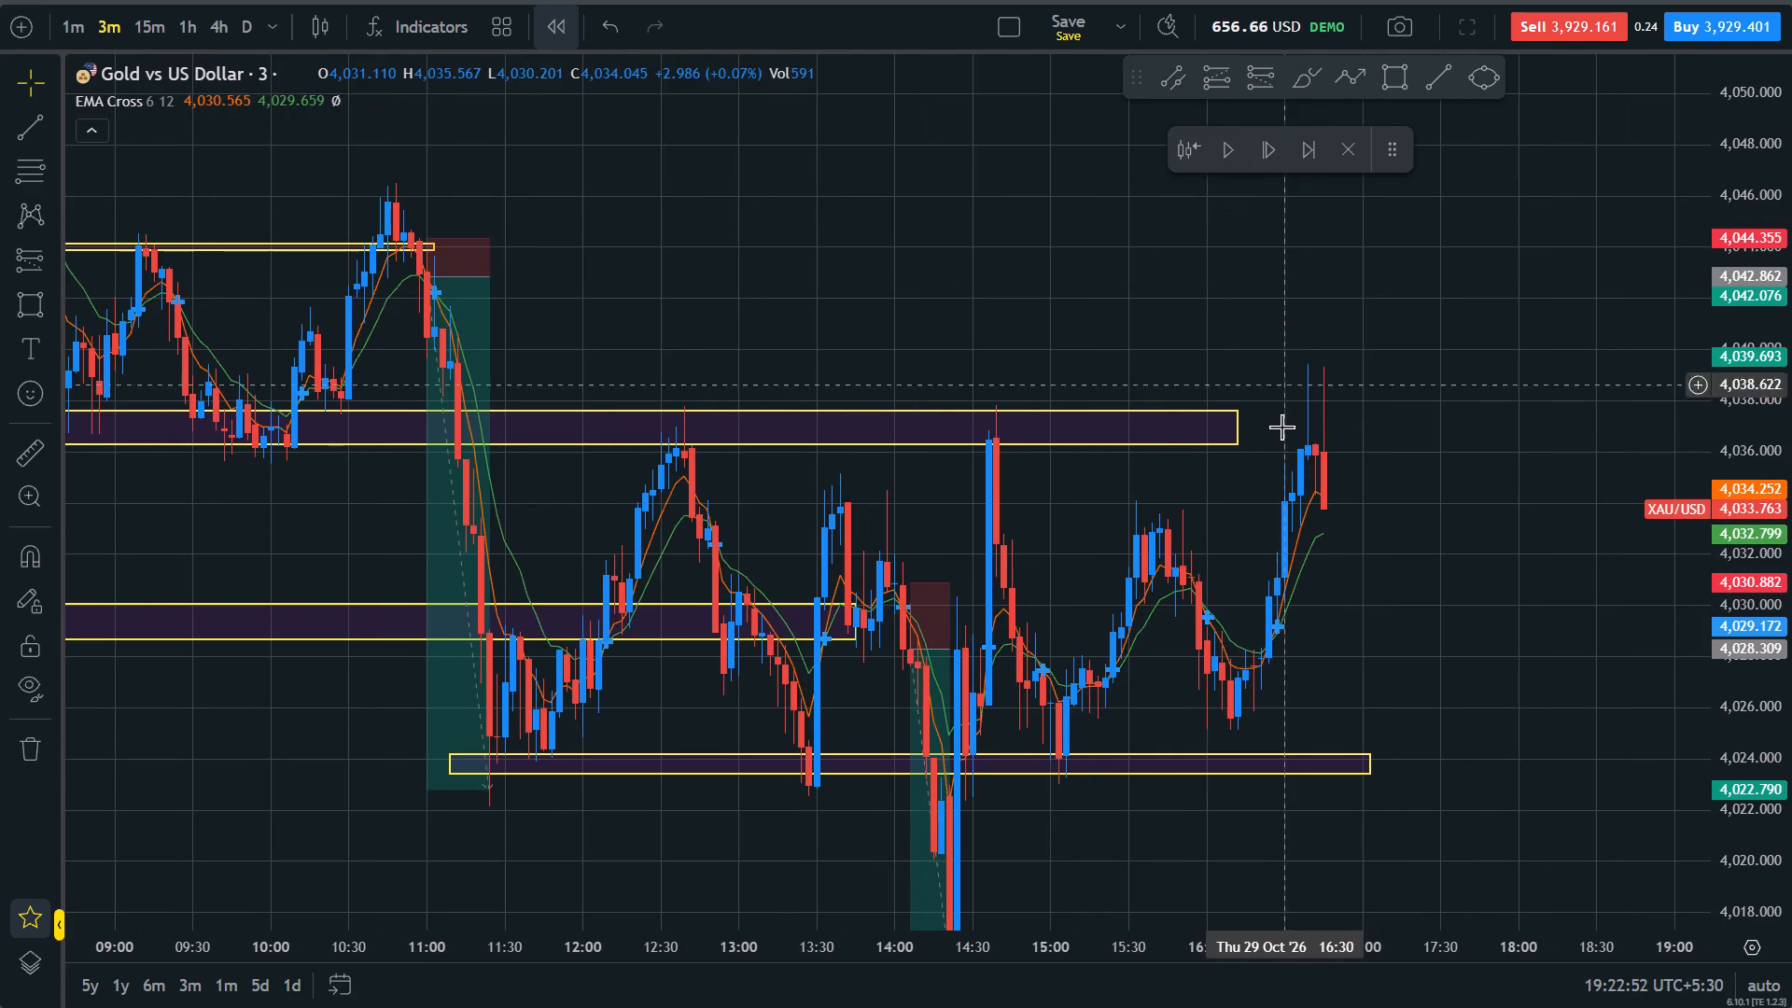
Extend the 4,036.3–4,037.6 zone past the latest candle so that it ends at about 18:15.
{"action": "left_click_drag", "start_coordinate": [1239, 427], "coordinate": [1561, 427]}
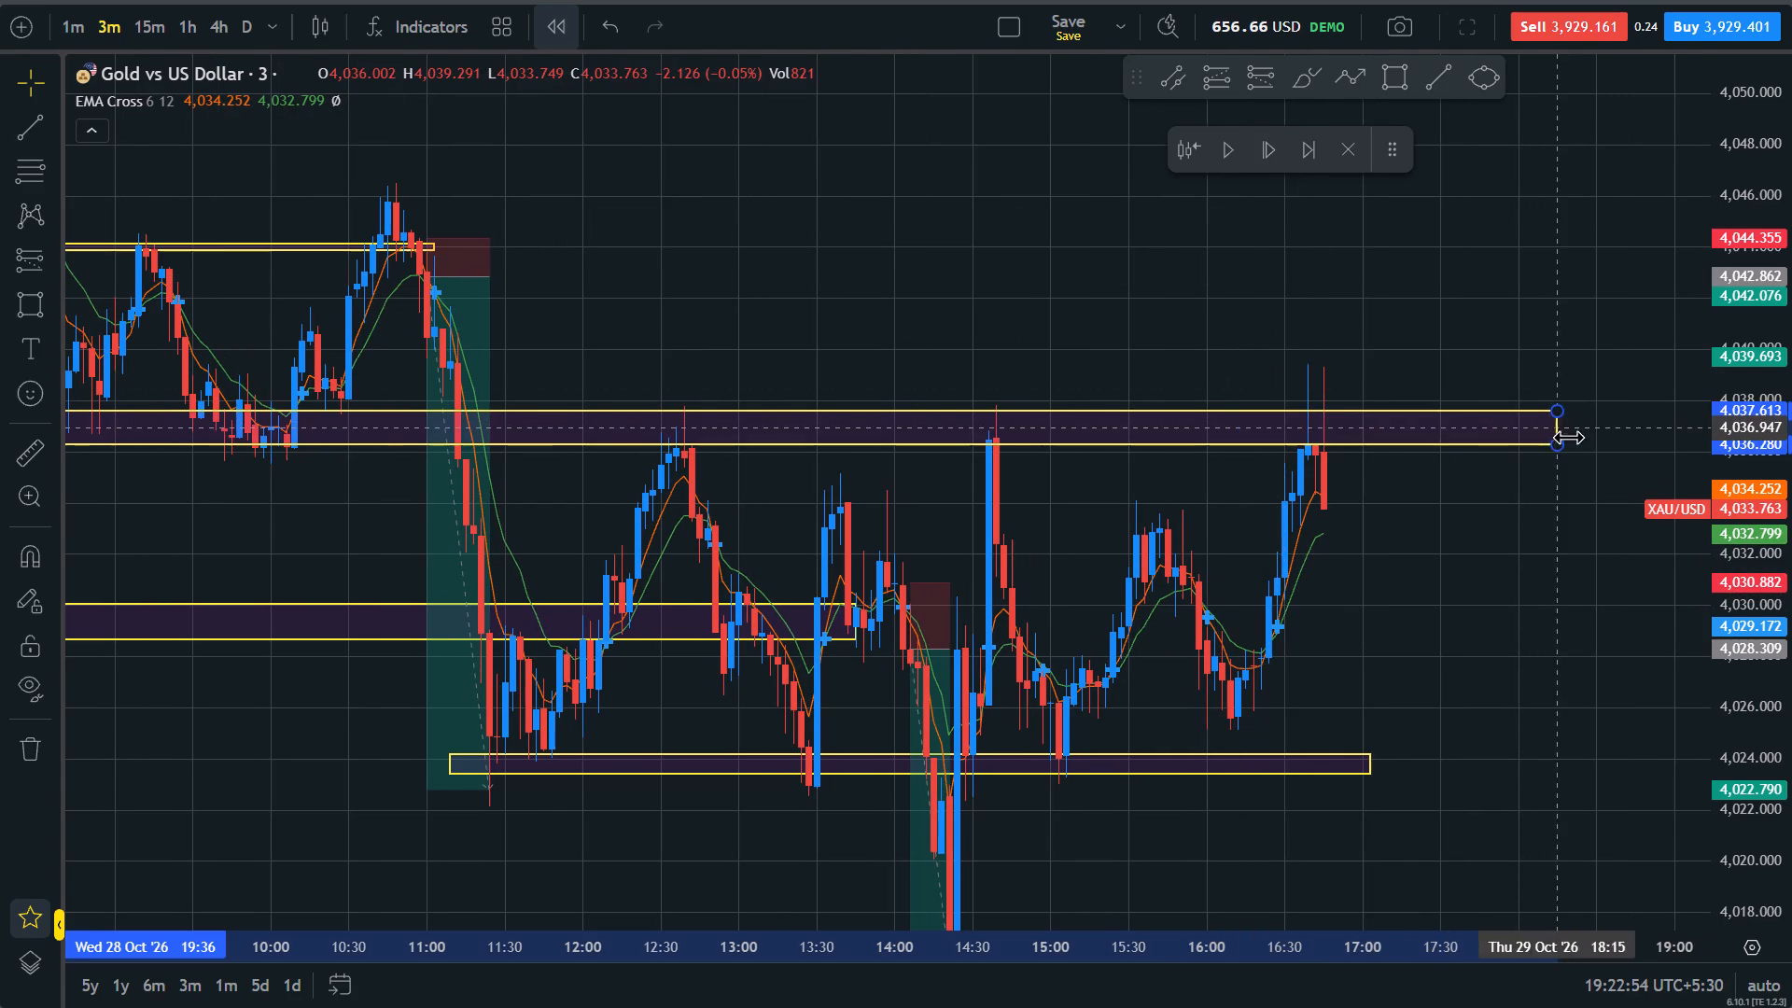
{"action": "scroll", "coordinate": [1513, 629], "scroll_direction": "down", "scroll_amount": 15}
{"action": "left_click", "coordinate": [1172, 821]}
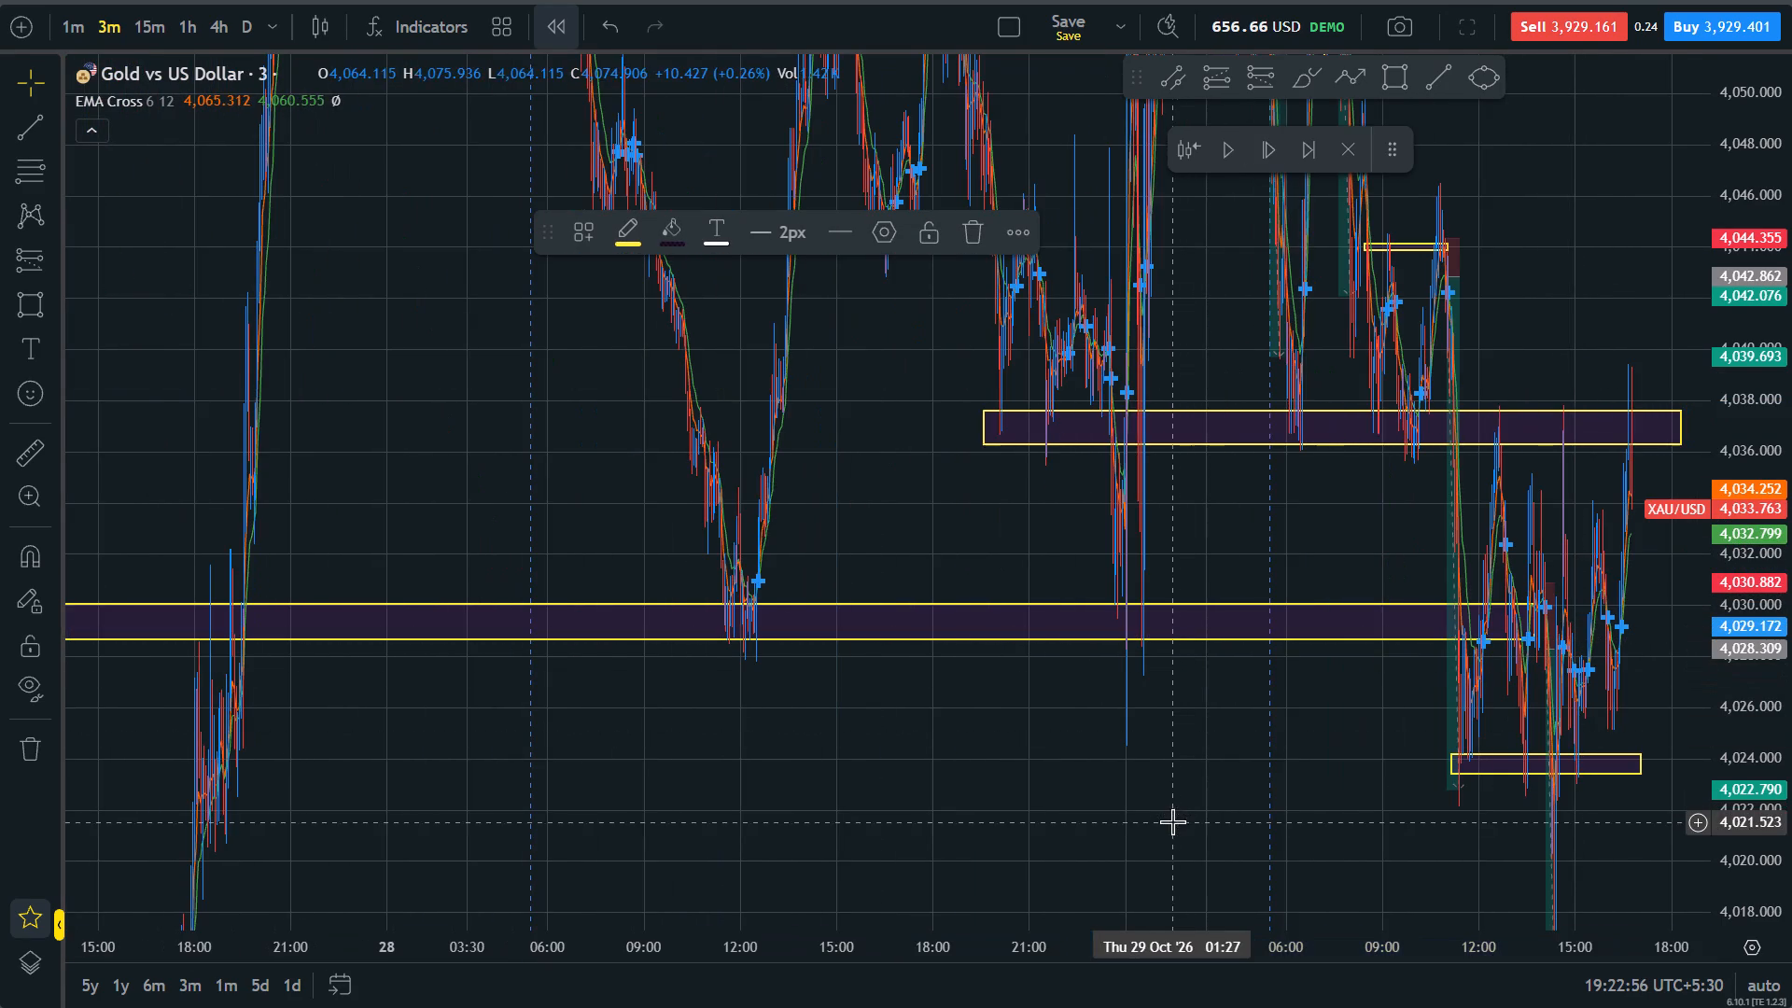
Examine the latest candles at the 4,036.3–4,037.6 zone against the earlier price swings and zones.
{"action": "scroll", "coordinate": [1172, 831], "scroll_direction": "up", "scroll_amount": 20}
{"action": "scroll", "coordinate": [1172, 831], "scroll_direction": "up", "scroll_amount": 3}
{"action": "left_click", "coordinate": [1202, 487]}
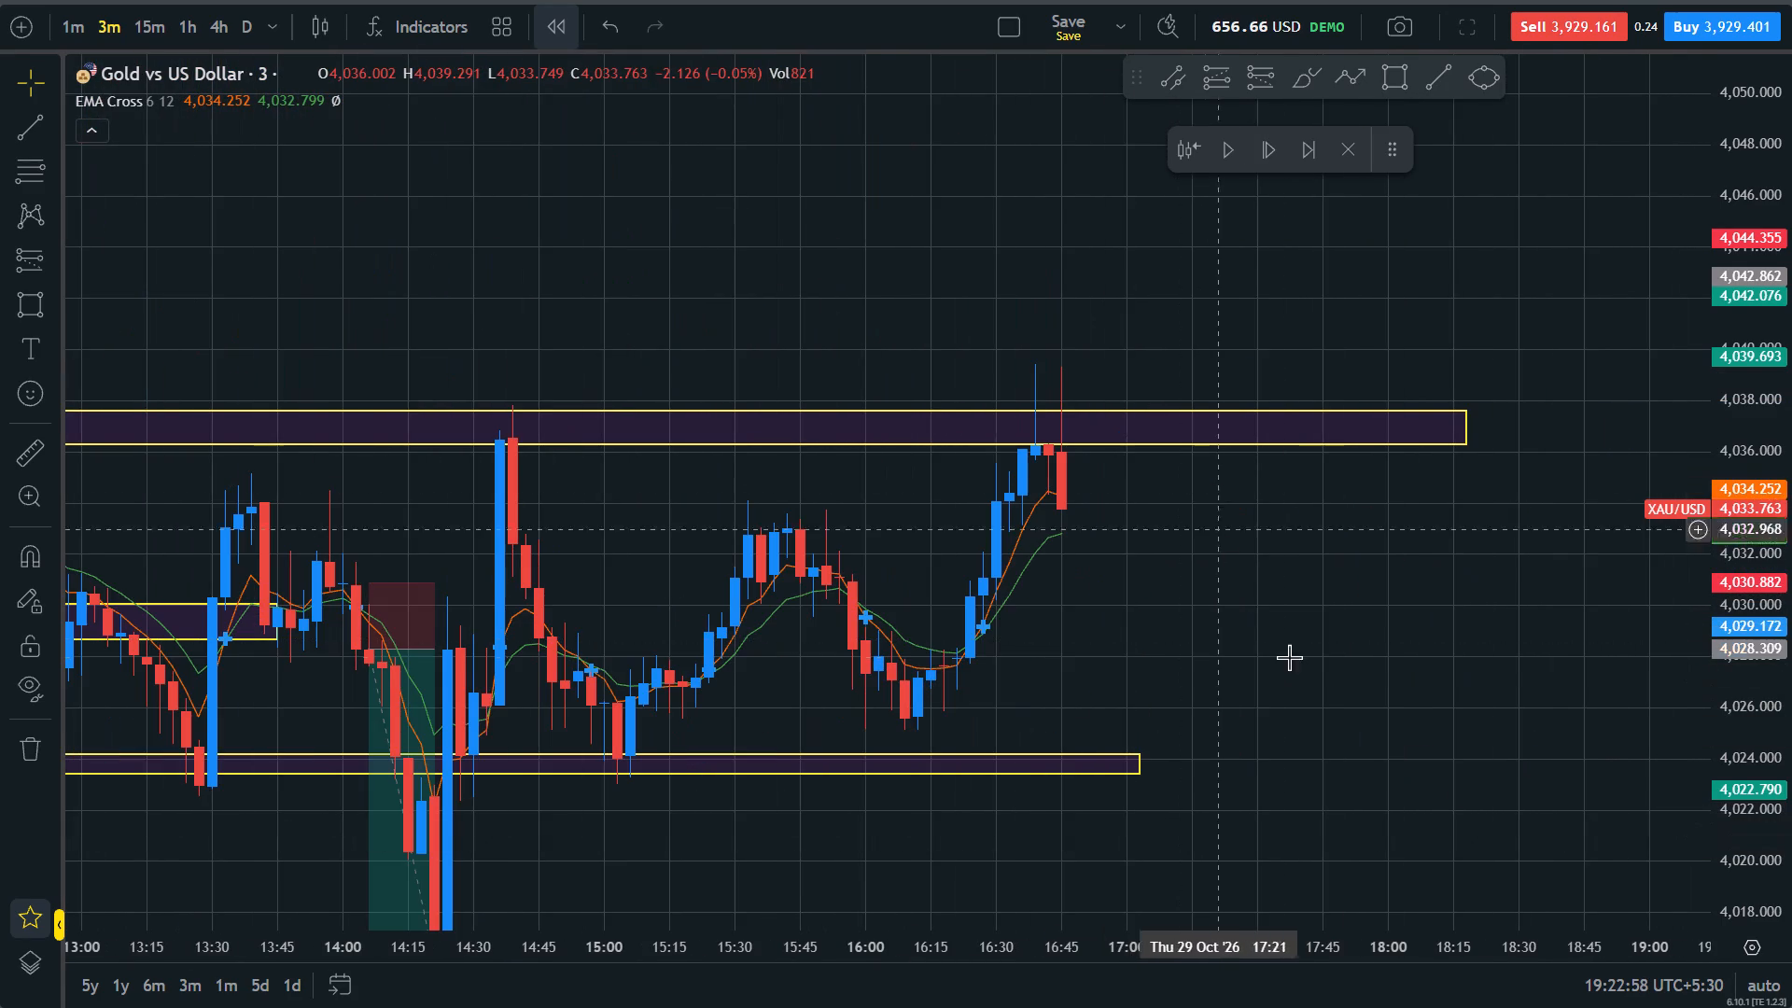
{"action": "left_click_drag", "start_coordinate": [1791, 891], "coordinate": [1762, 399]}
{"action": "scroll", "coordinate": [1407, 757], "scroll_direction": "down", "scroll_amount": 6}
{"action": "left_click_drag", "start_coordinate": [1774, 436], "coordinate": [1791, 852]}
{"action": "left_click", "coordinate": [1529, 577]}
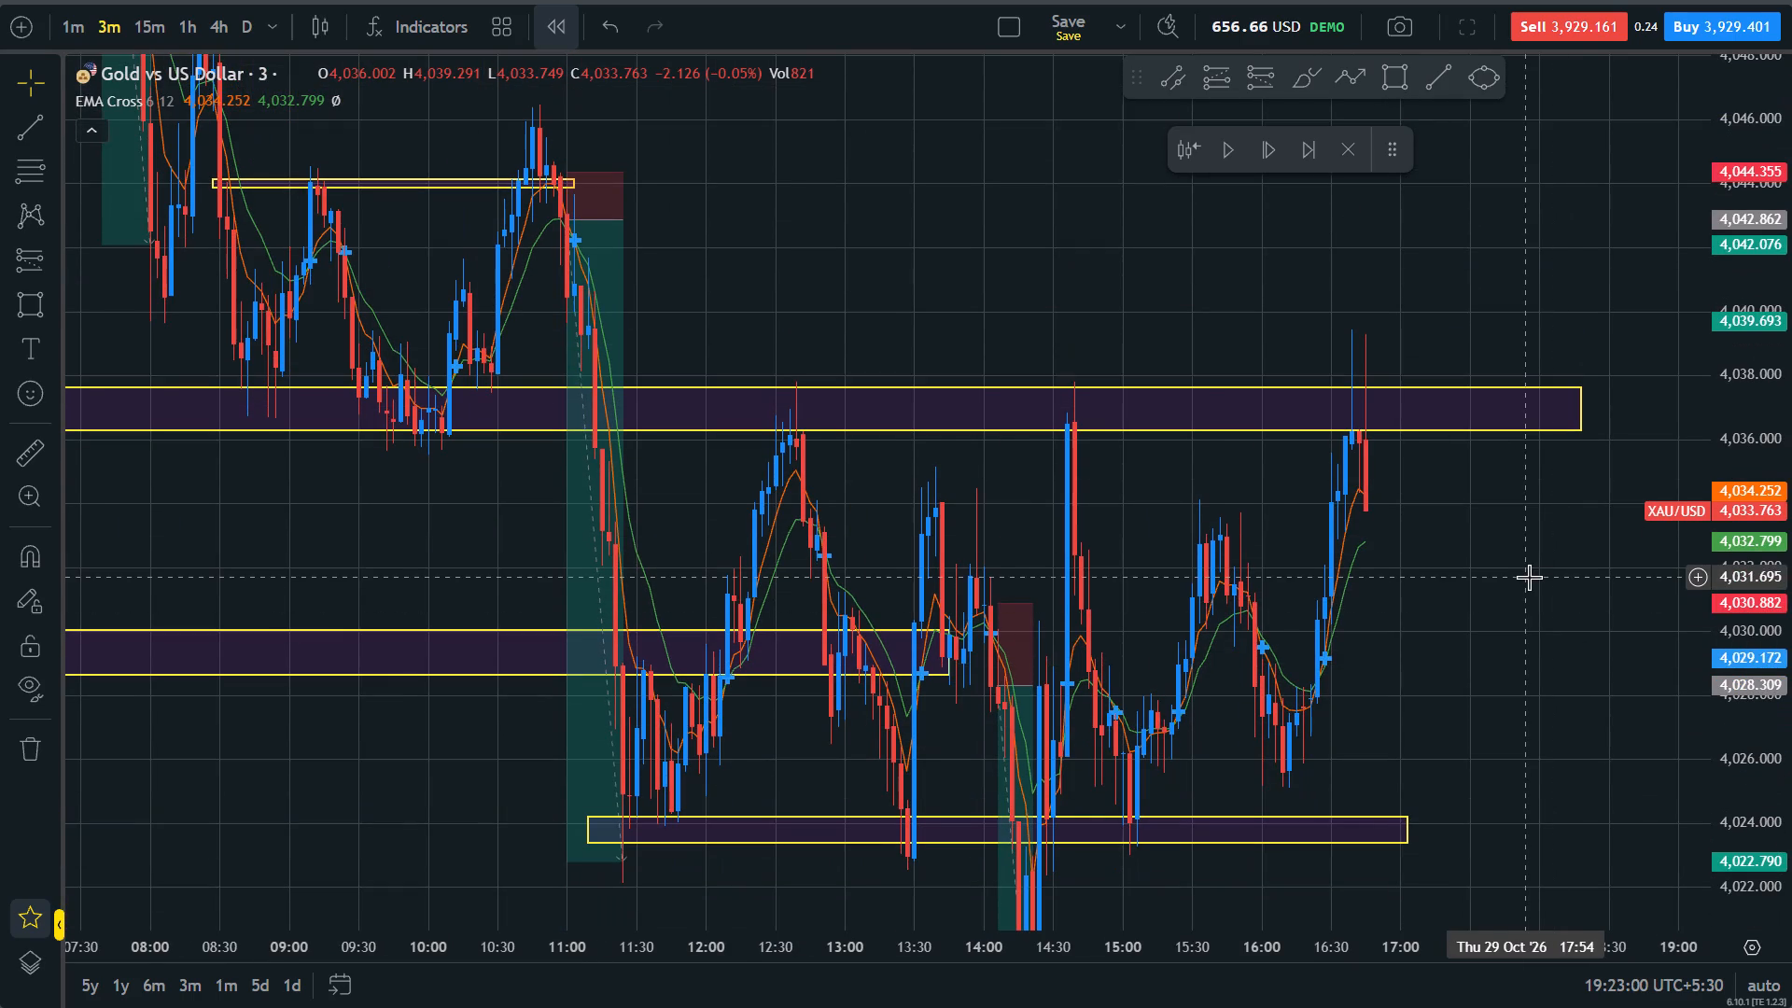
{"action": "scroll", "coordinate": [1529, 577], "scroll_direction": "up", "scroll_amount": 7}
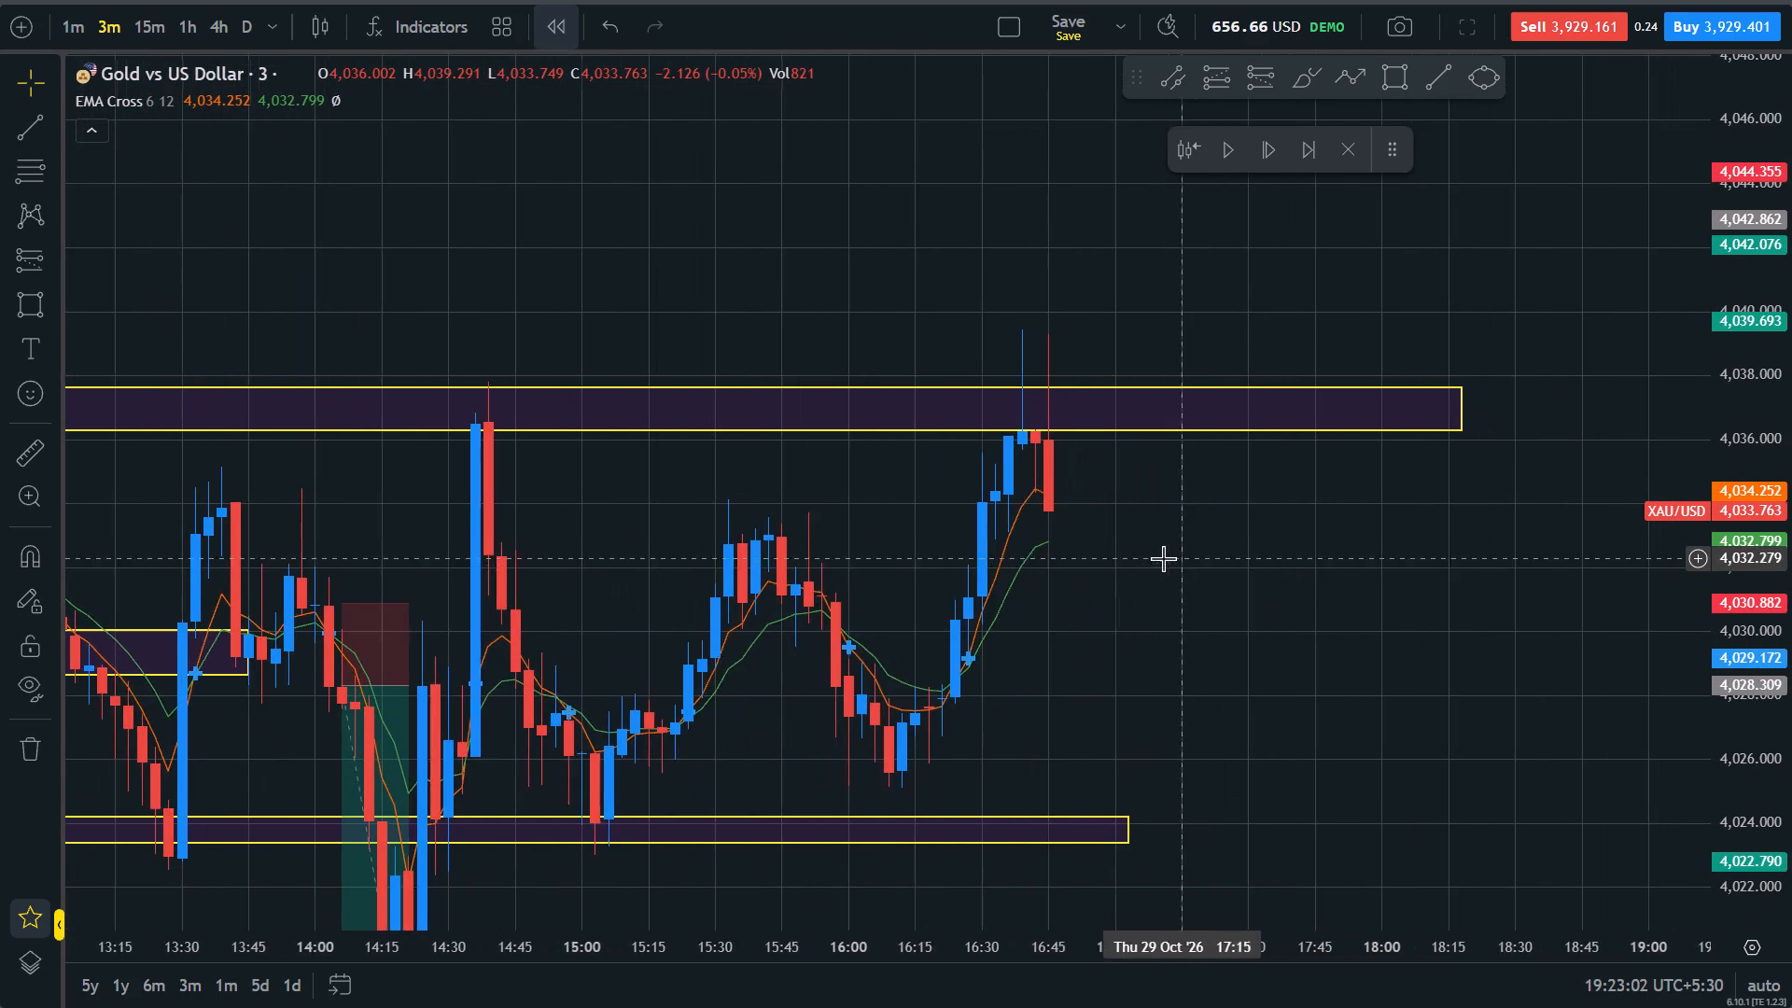
{"action": "left_click_drag", "start_coordinate": [1127, 567], "coordinate": [1421, 586]}
{"action": "left_click_drag", "start_coordinate": [1791, 673], "coordinate": [1747, 390]}
{"action": "scroll", "coordinate": [1541, 481], "scroll_direction": "down", "scroll_amount": 5}
{"action": "left_click_drag", "start_coordinate": [1791, 294], "coordinate": [1772, 560]}
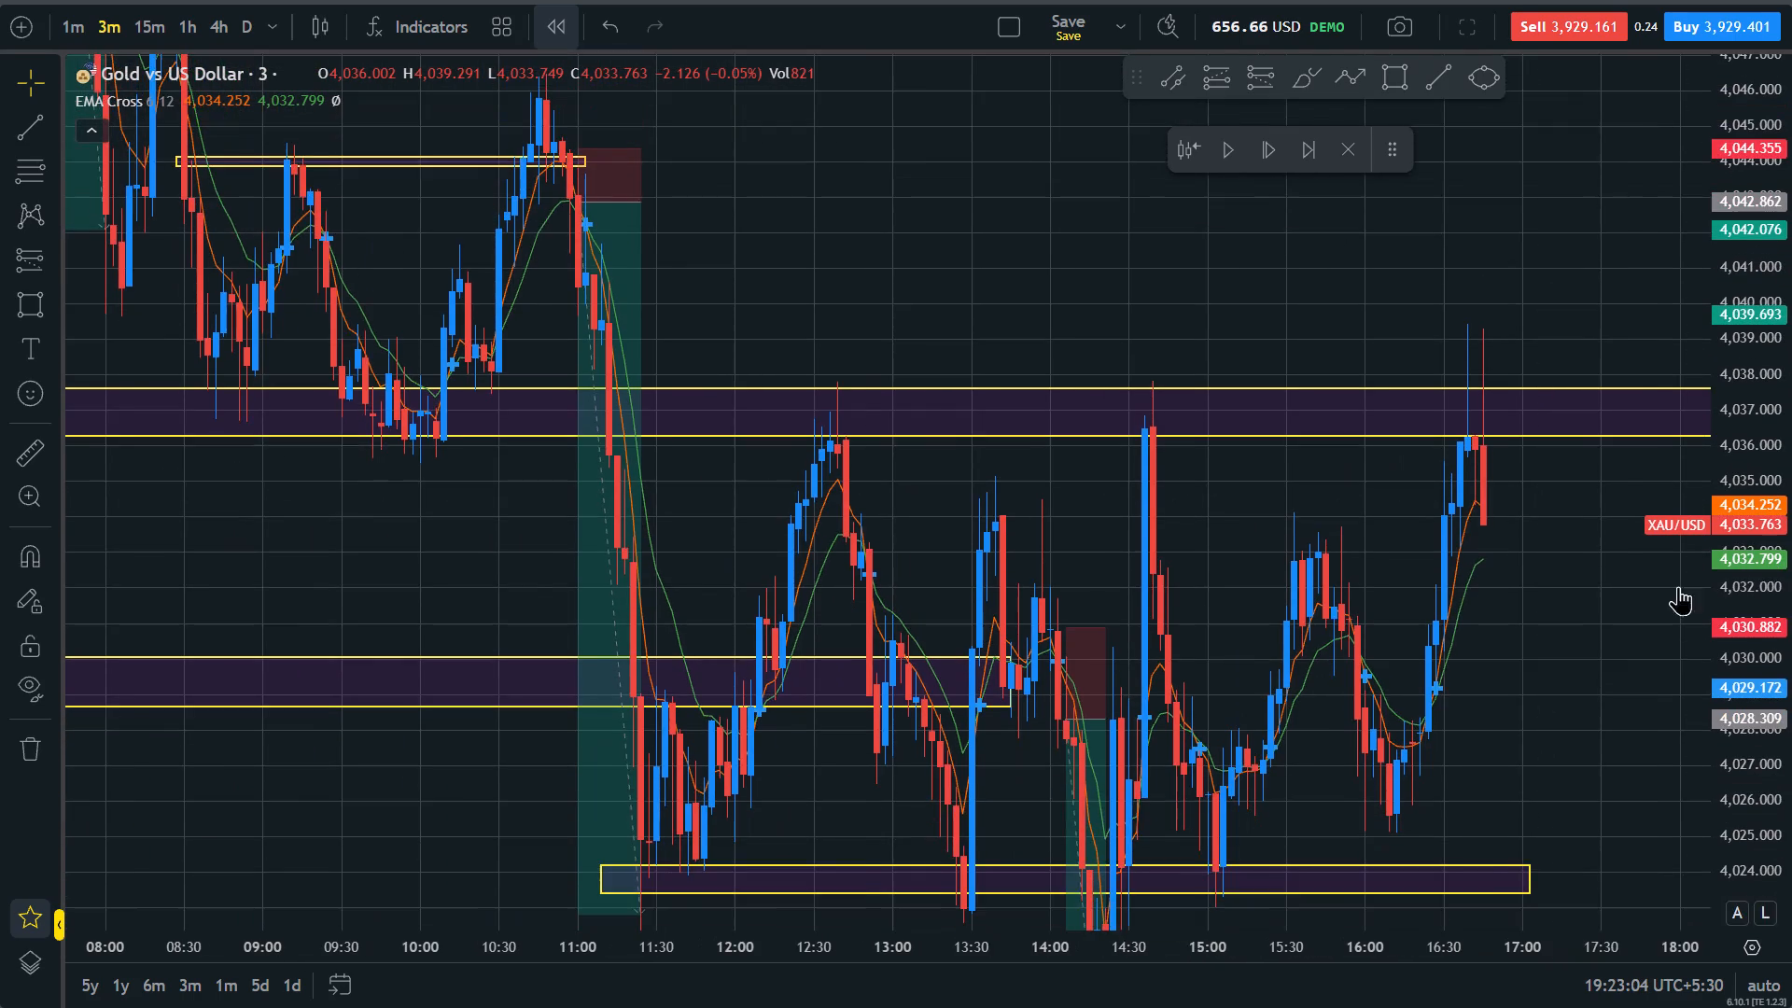
{"action": "left_click", "coordinate": [1619, 588]}
{"action": "scroll", "coordinate": [1619, 588], "scroll_direction": "up", "scroll_amount": 2}
{"action": "left_click_drag", "start_coordinate": [1555, 522], "coordinate": [1533, 582]}
{"action": "scroll", "coordinate": [1495, 548], "scroll_direction": "up", "scroll_amount": 1}
{"action": "left_click_drag", "start_coordinate": [1482, 595], "coordinate": [1436, 519]}
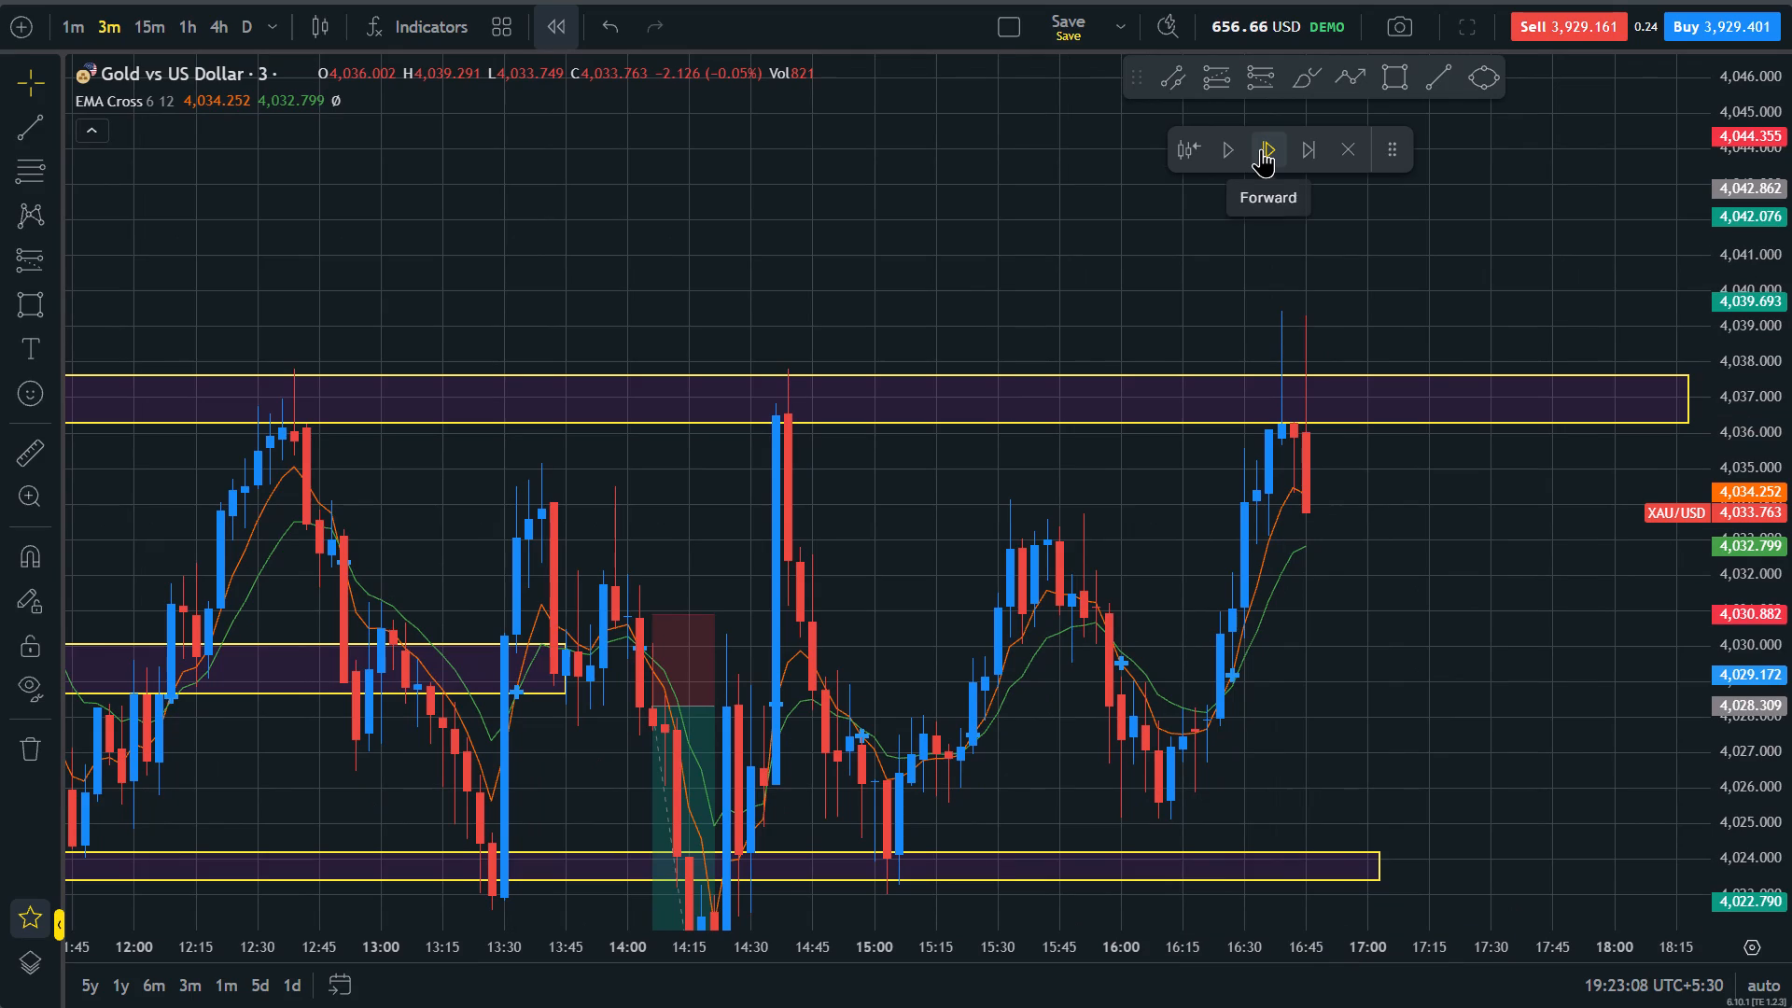
Advance the replay two candles to the 16:51 bar.
{"action": "left_click", "coordinate": [1260, 148]}
{"action": "left_click", "coordinate": [1260, 148]}
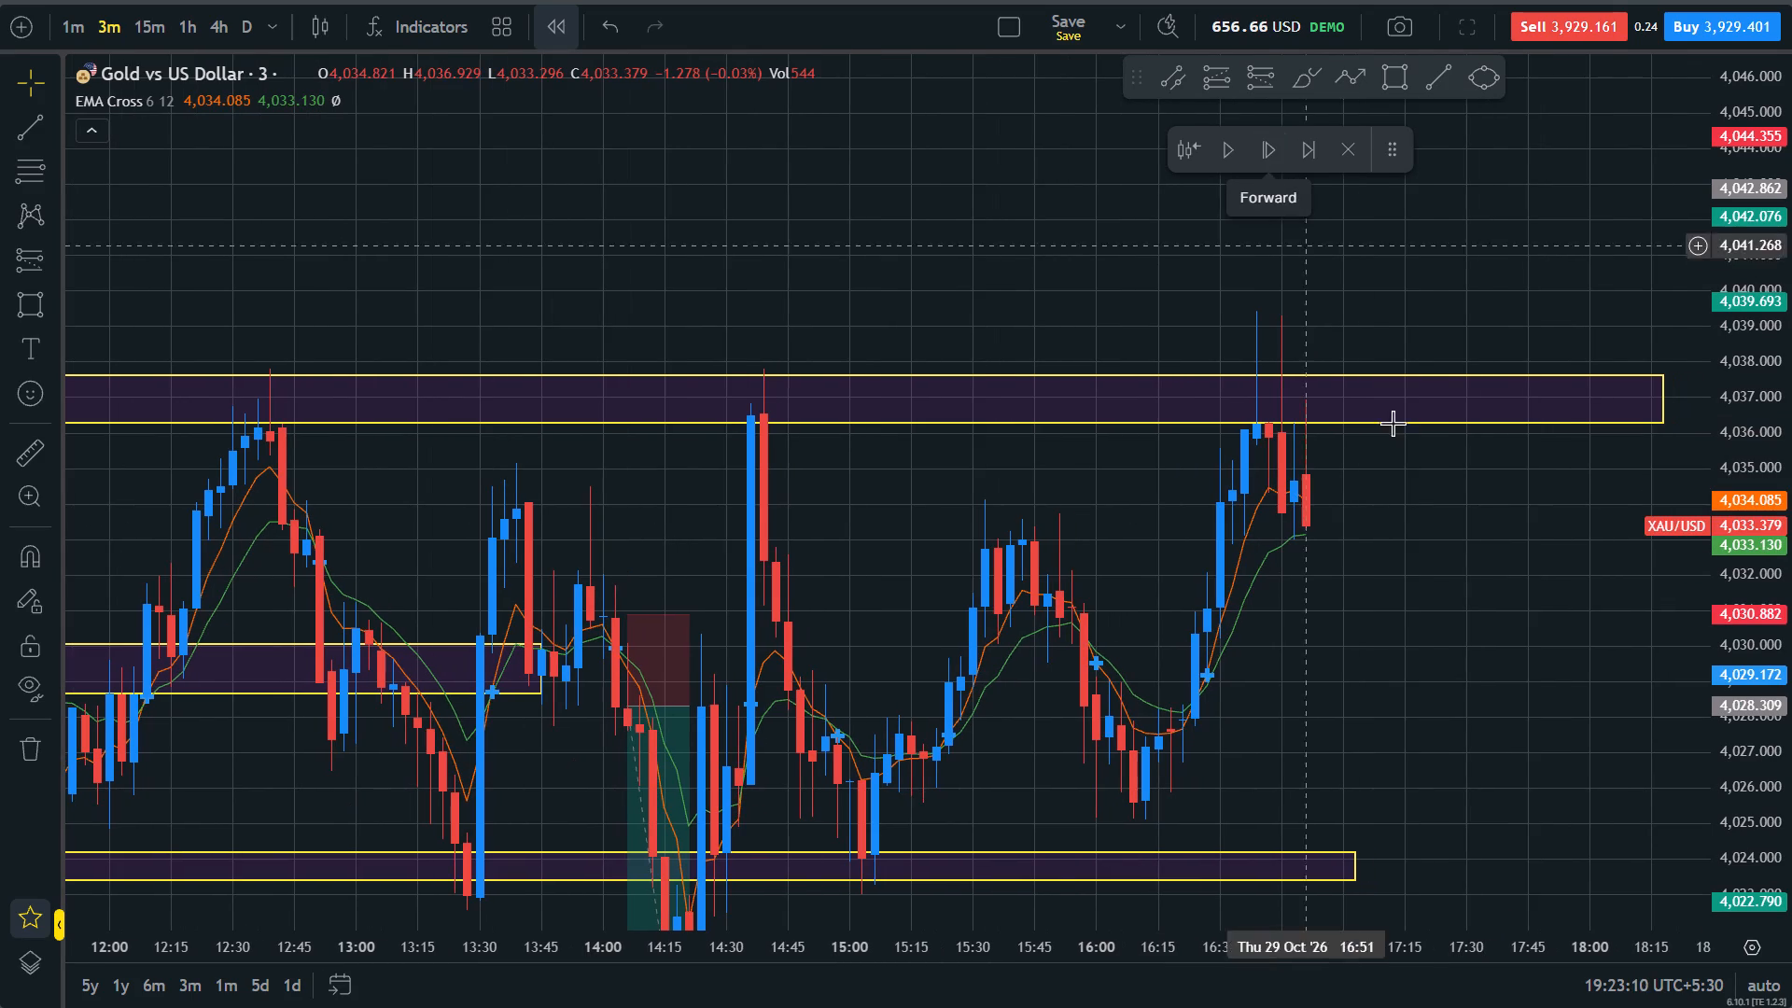
Place a short position starting at 16:54 with entry at about 4,033.07 and stop at about 4,035.24.
{"action": "scroll", "coordinate": [1446, 542], "scroll_direction": "down", "scroll_amount": 6}
{"action": "left_click_drag", "start_coordinate": [1791, 247], "coordinate": [1790, 539]}
{"action": "scroll", "coordinate": [1529, 498], "scroll_direction": "up", "scroll_amount": 3}
{"action": "left_click_drag", "start_coordinate": [1791, 679], "coordinate": [1769, 264]}
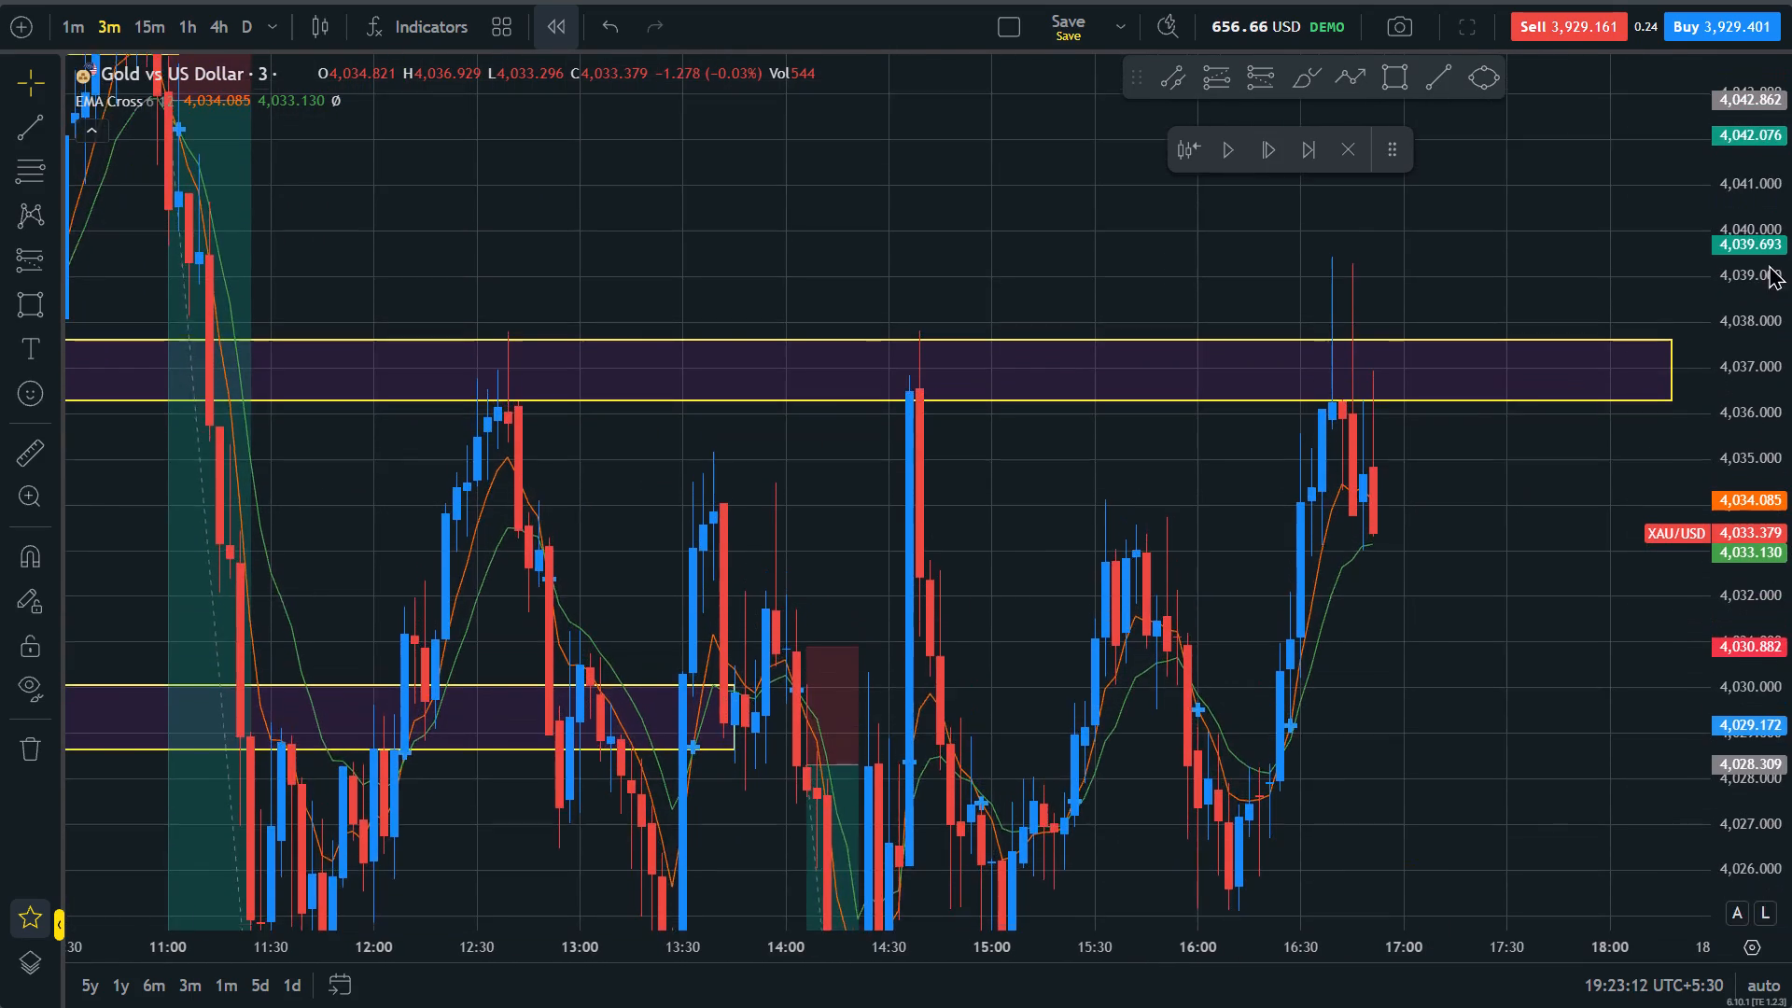
{"action": "scroll", "coordinate": [1553, 561], "scroll_direction": "up", "scroll_amount": 2}
{"action": "left_click", "coordinate": [1272, 69]}
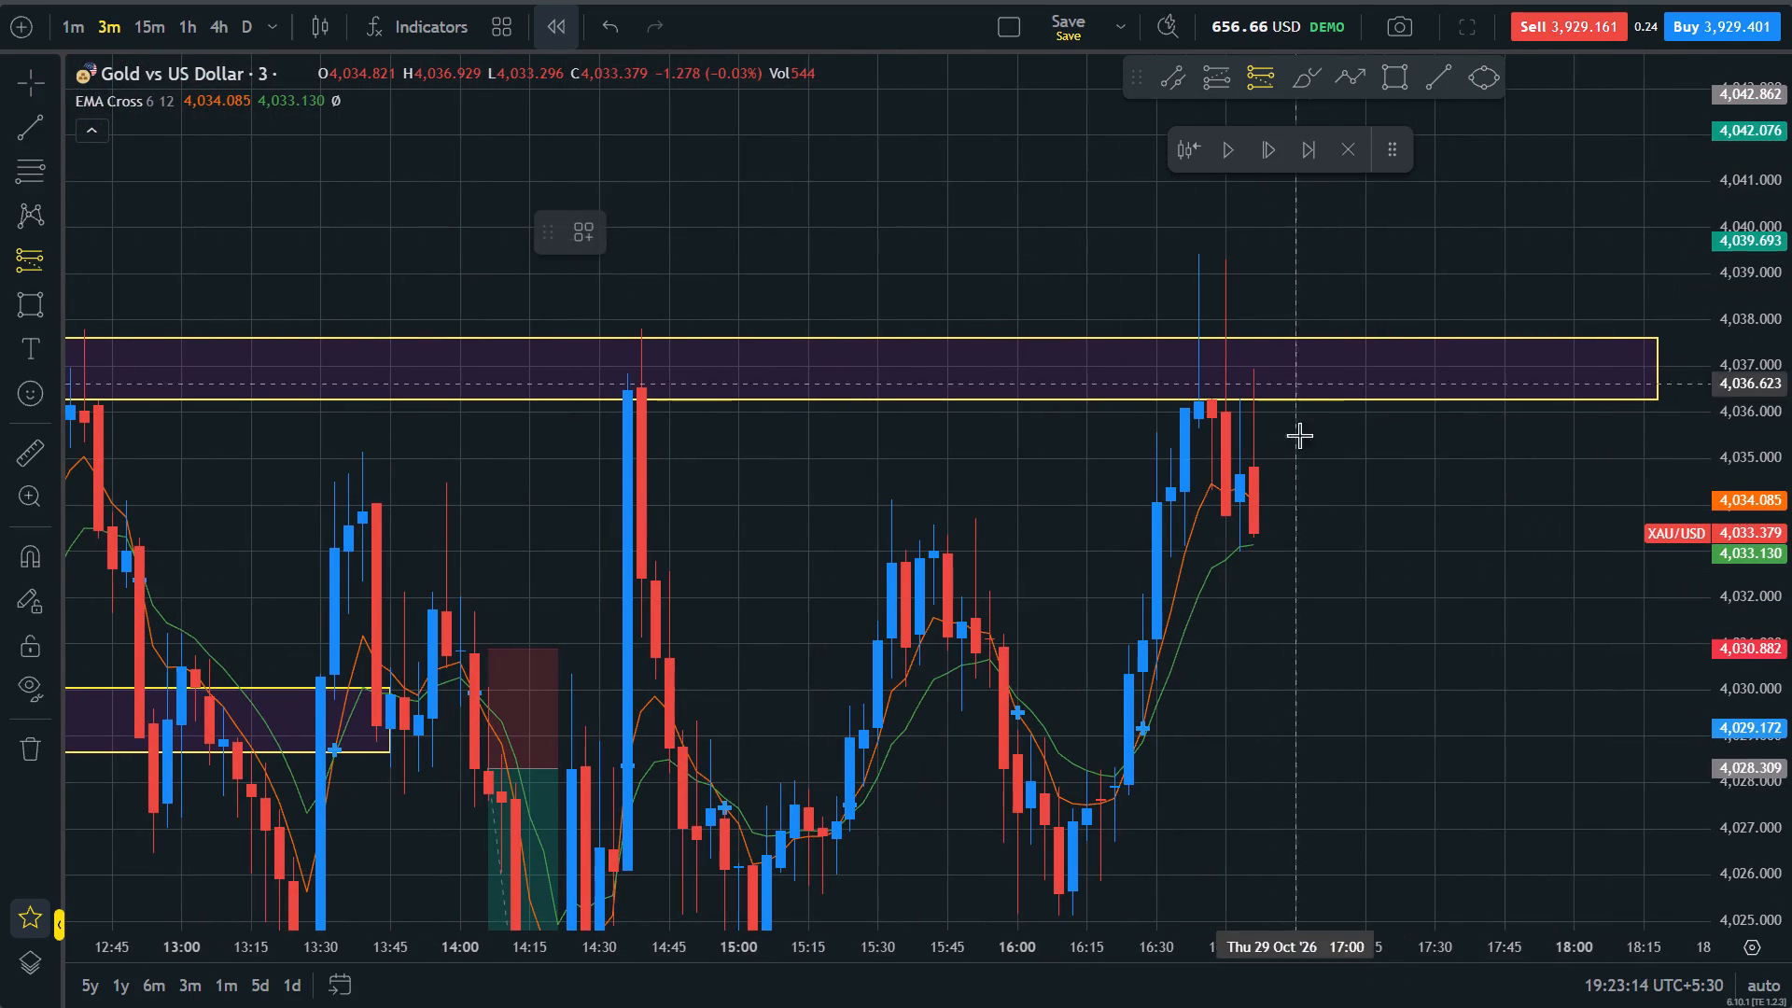
{"action": "left_click", "coordinate": [1272, 548]}
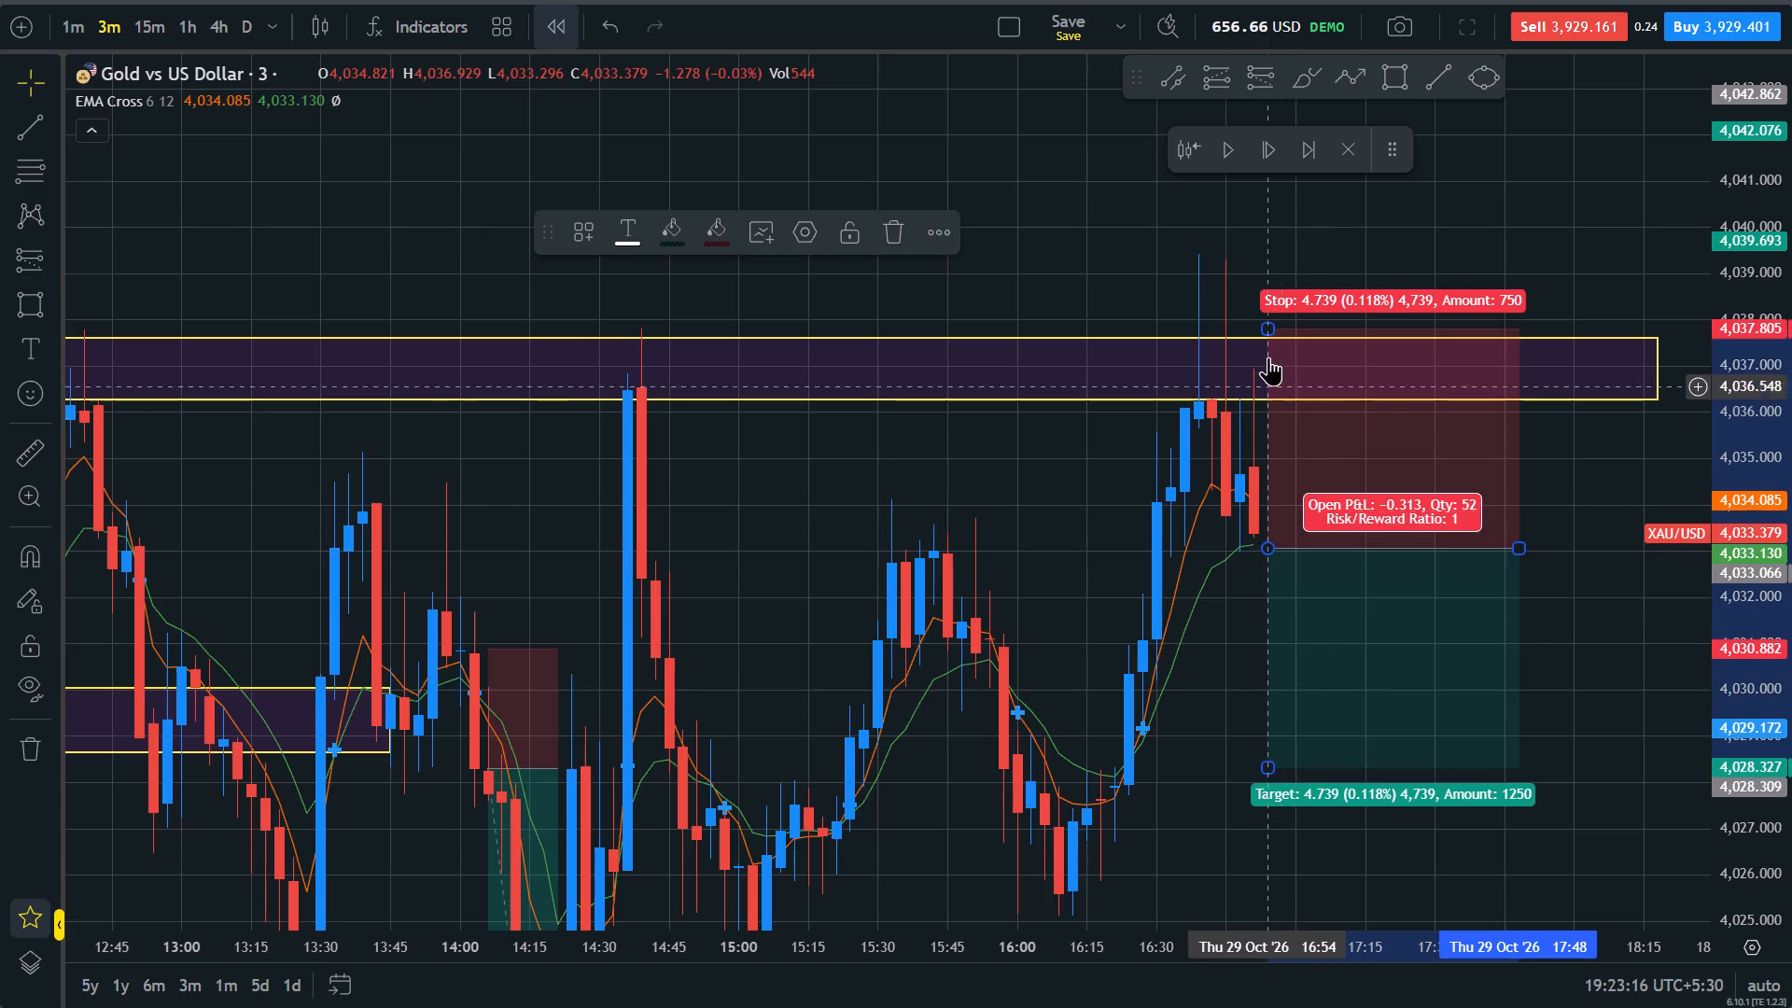
{"action": "left_click_drag", "start_coordinate": [1269, 331], "coordinate": [1273, 447]}
{"action": "left_click", "coordinate": [1248, 704]}
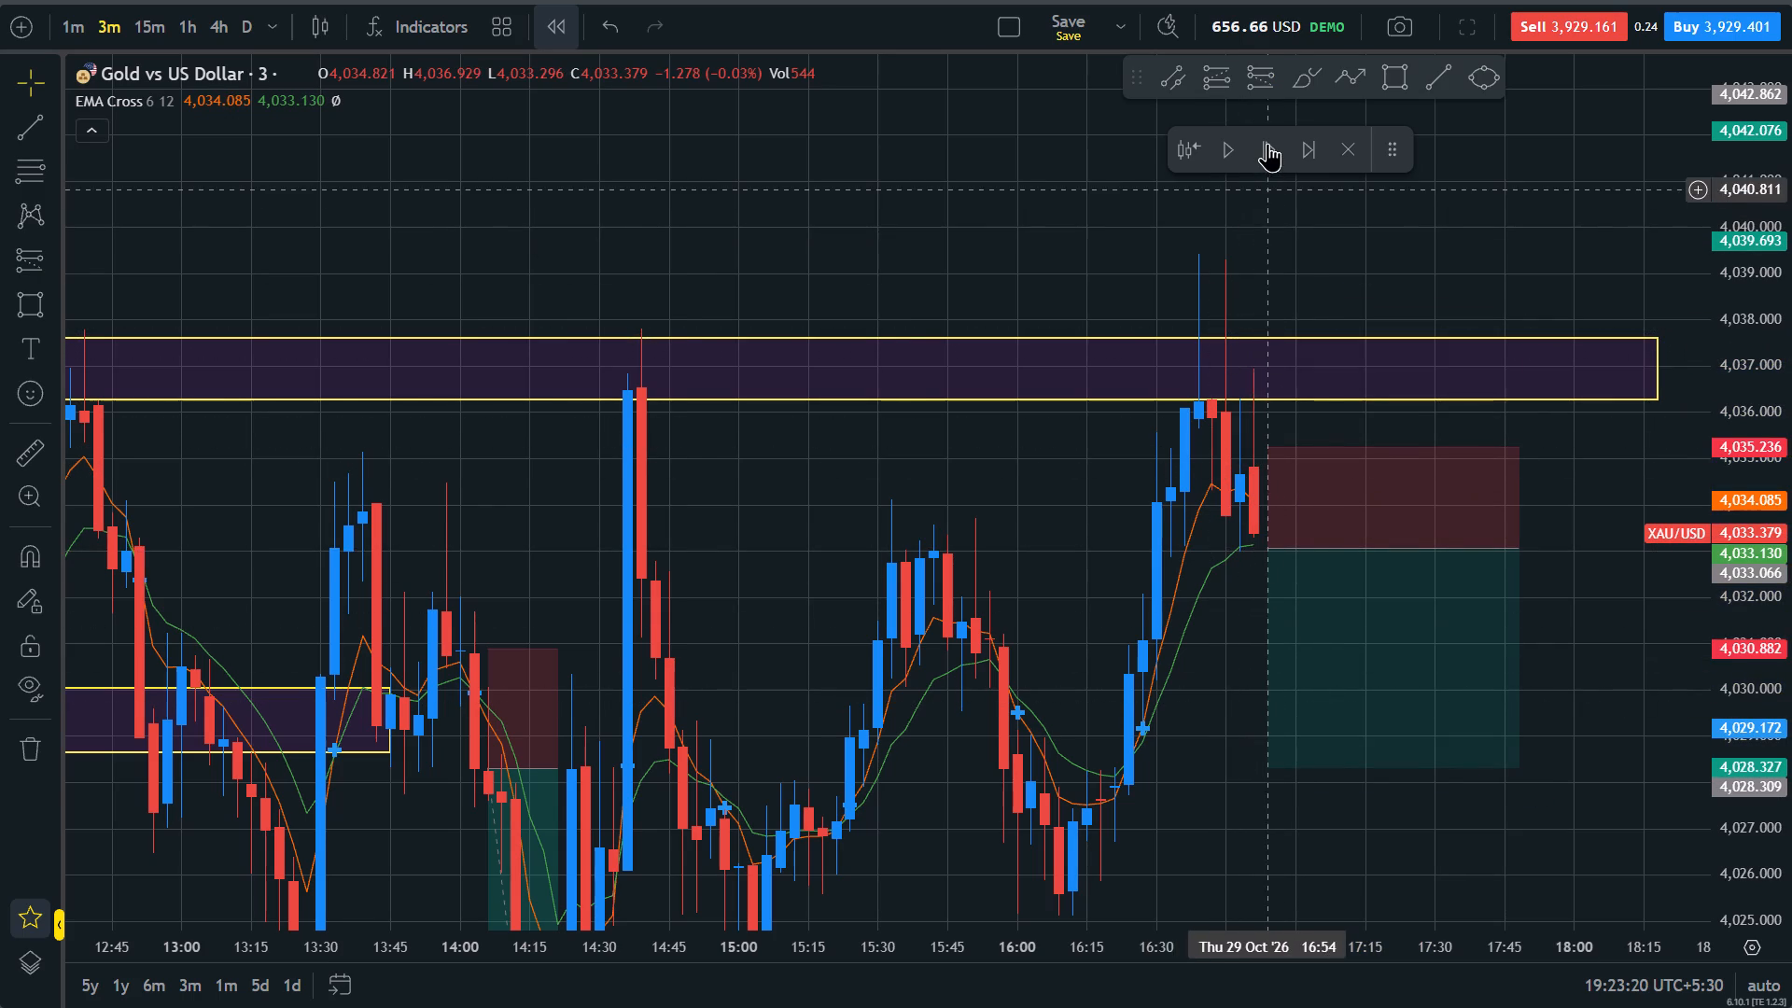
Advance the replay two candles to the 16:57 bar.
{"action": "left_click", "coordinate": [1267, 143]}
{"action": "left_click", "coordinate": [1267, 140]}
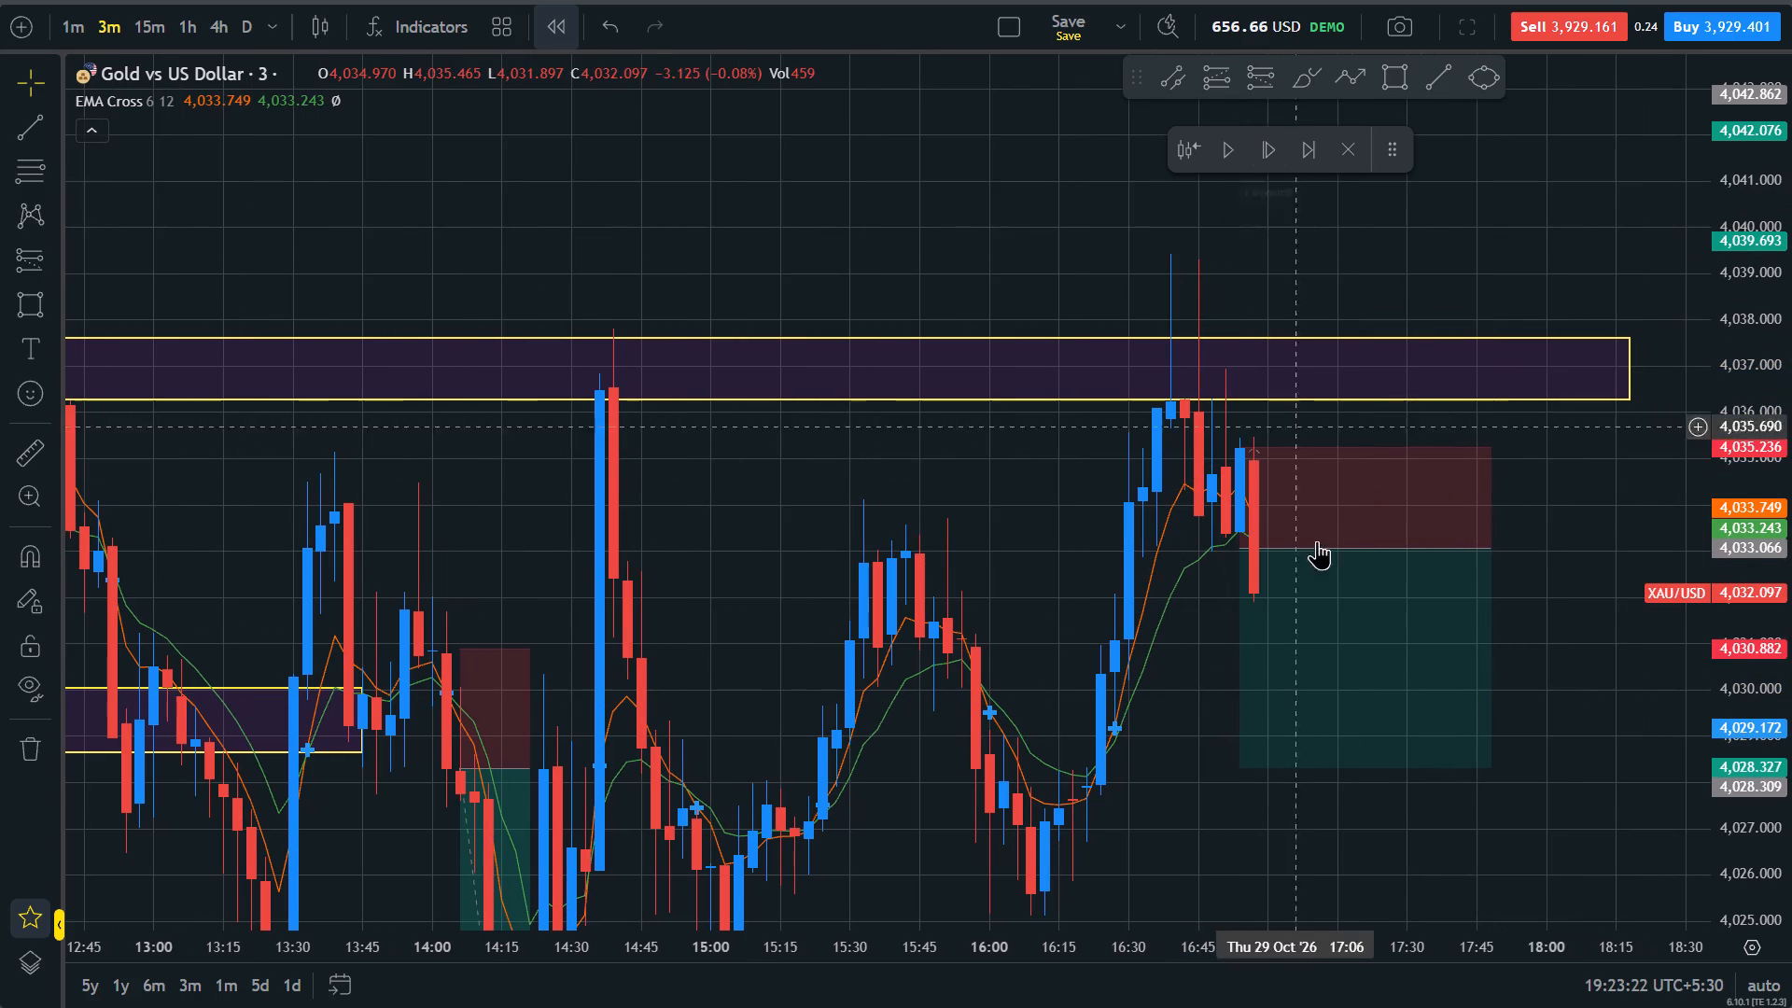
Move the new short position to start at 17:00 with entry at about 4,032.01 and stop at about 4,034.18.
{"action": "left_click_drag", "start_coordinate": [1338, 613], "coordinate": [1378, 658]}
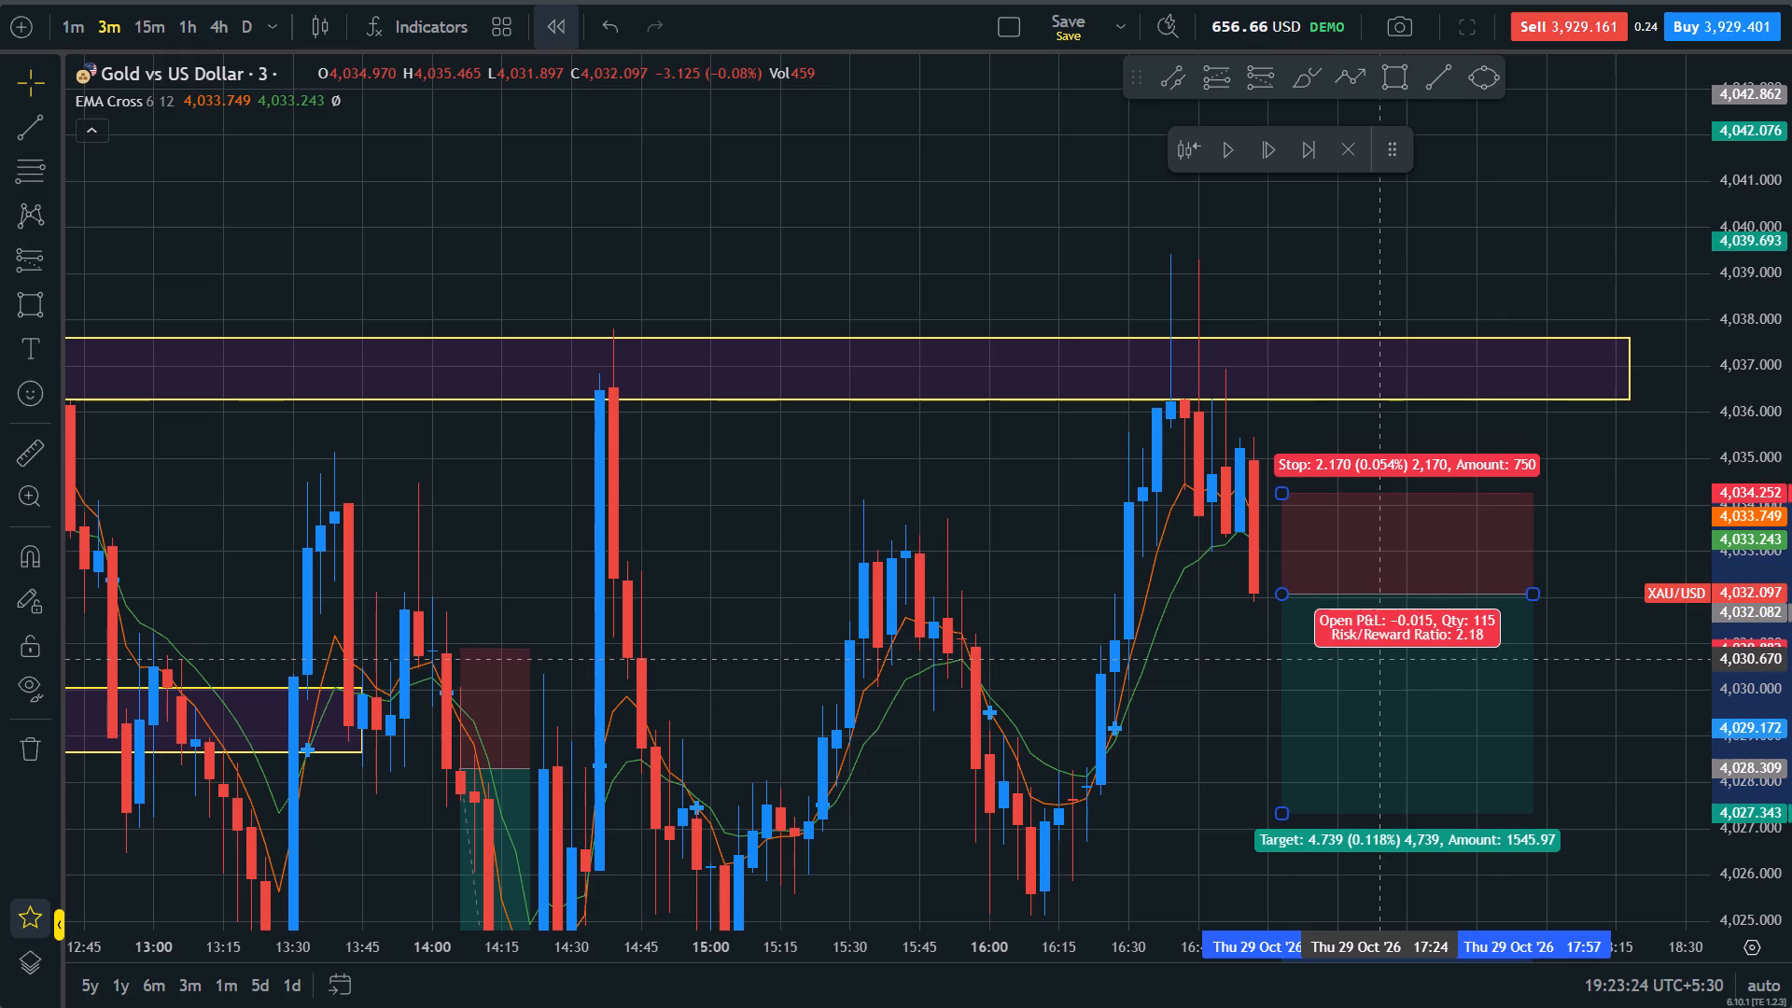
{"action": "left_click_drag", "start_coordinate": [1378, 658], "coordinate": [1364, 662]}
{"action": "left_click", "coordinate": [1691, 706]}
{"action": "left_click", "coordinate": [1596, 763]}
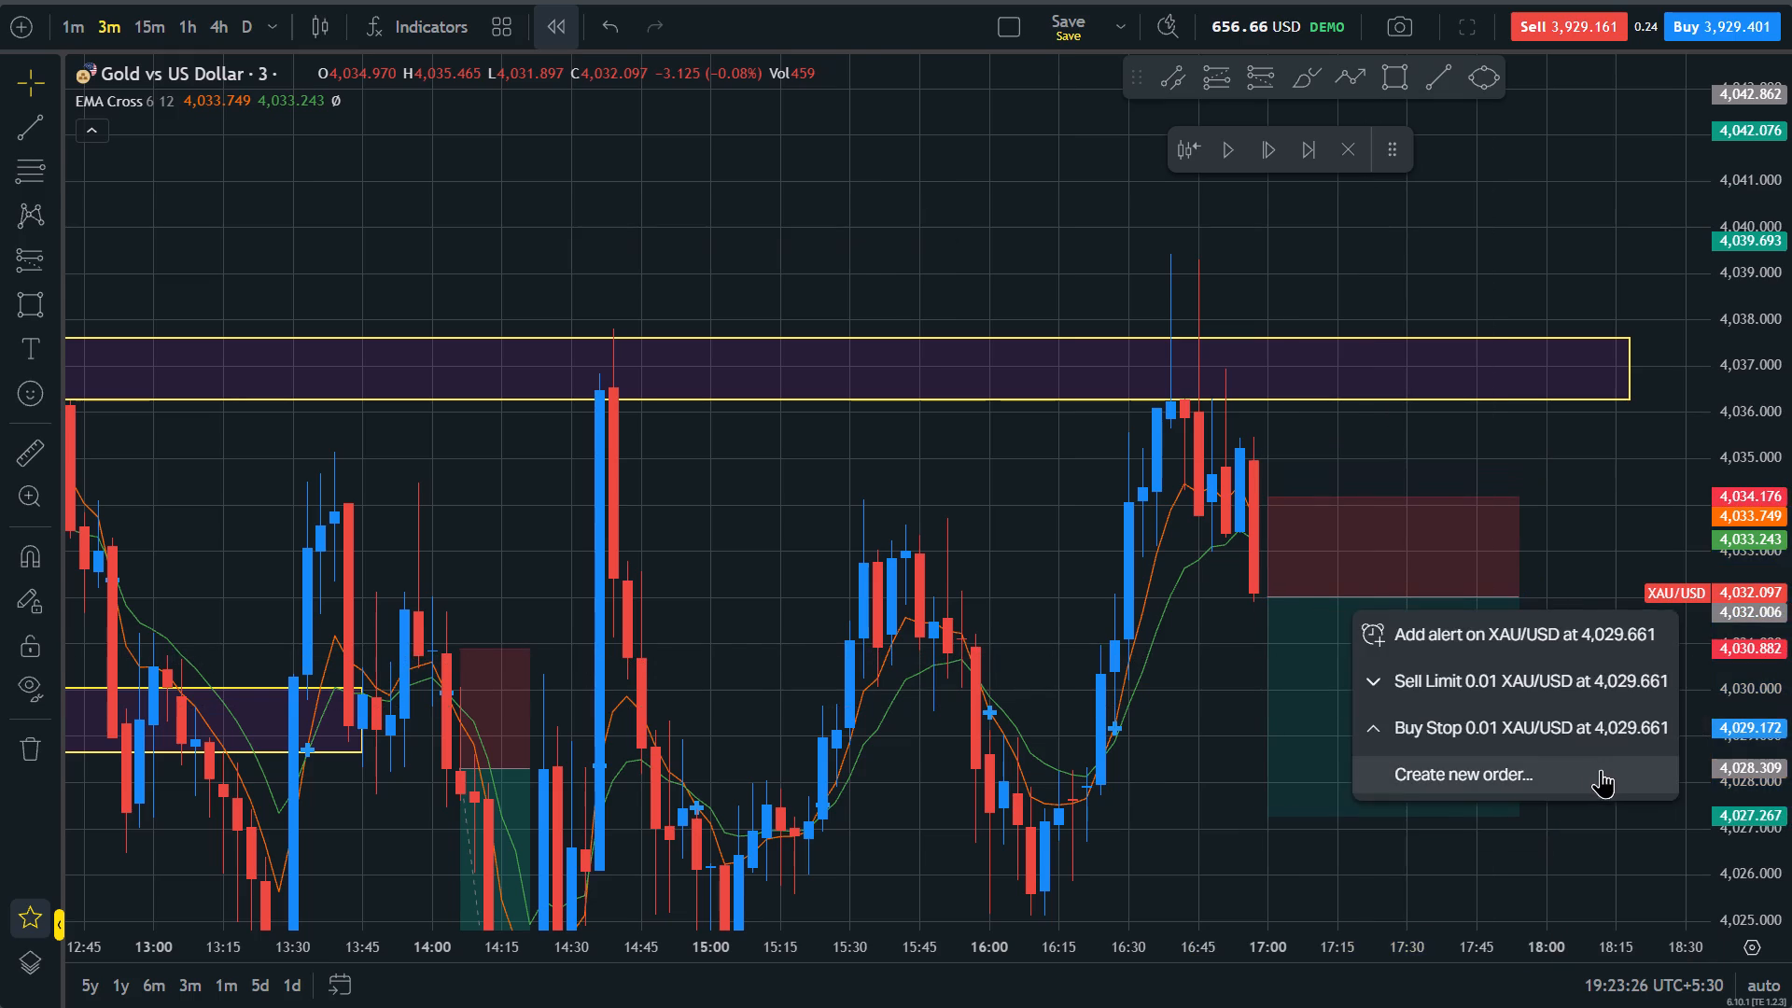
{"action": "left_click", "coordinate": [1662, 151]}
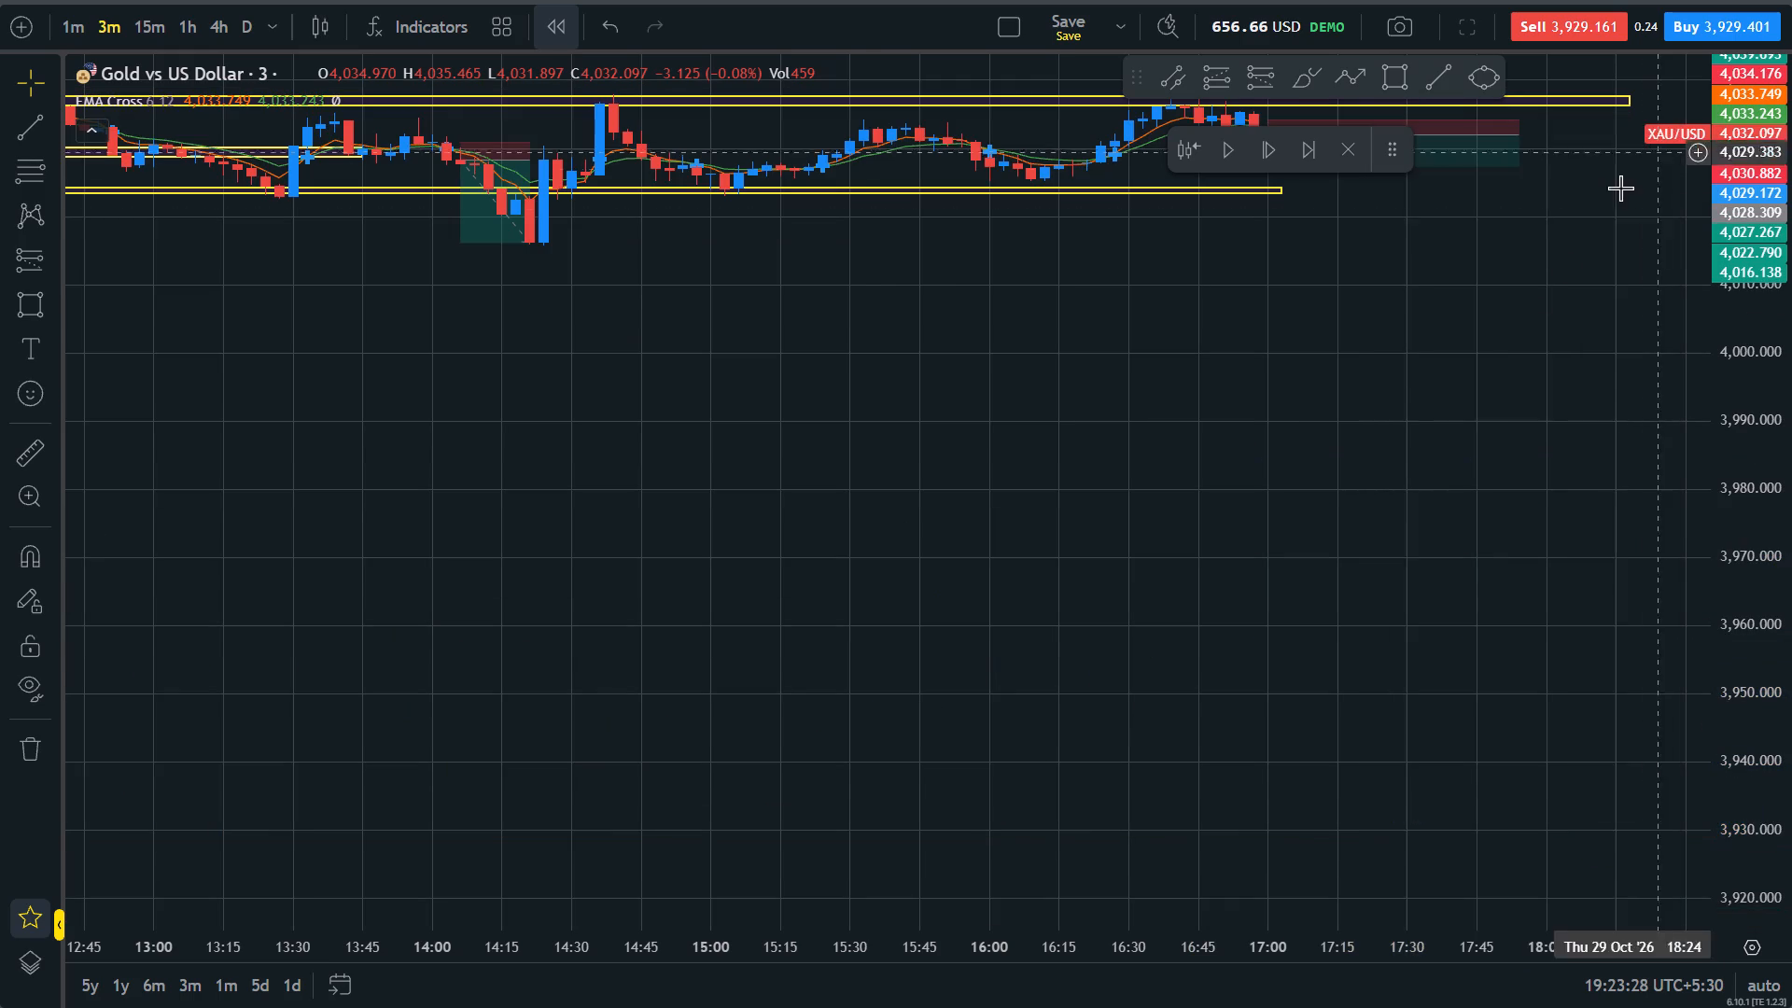
Lower the new short position's target to about 4,023.73, inside the support zone.
{"action": "left_click_drag", "start_coordinate": [1465, 487], "coordinate": [1449, 916]}
{"action": "left_click_drag", "start_coordinate": [1791, 760], "coordinate": [1764, 0]}
{"action": "left_click_drag", "start_coordinate": [1791, 659], "coordinate": [1770, 172]}
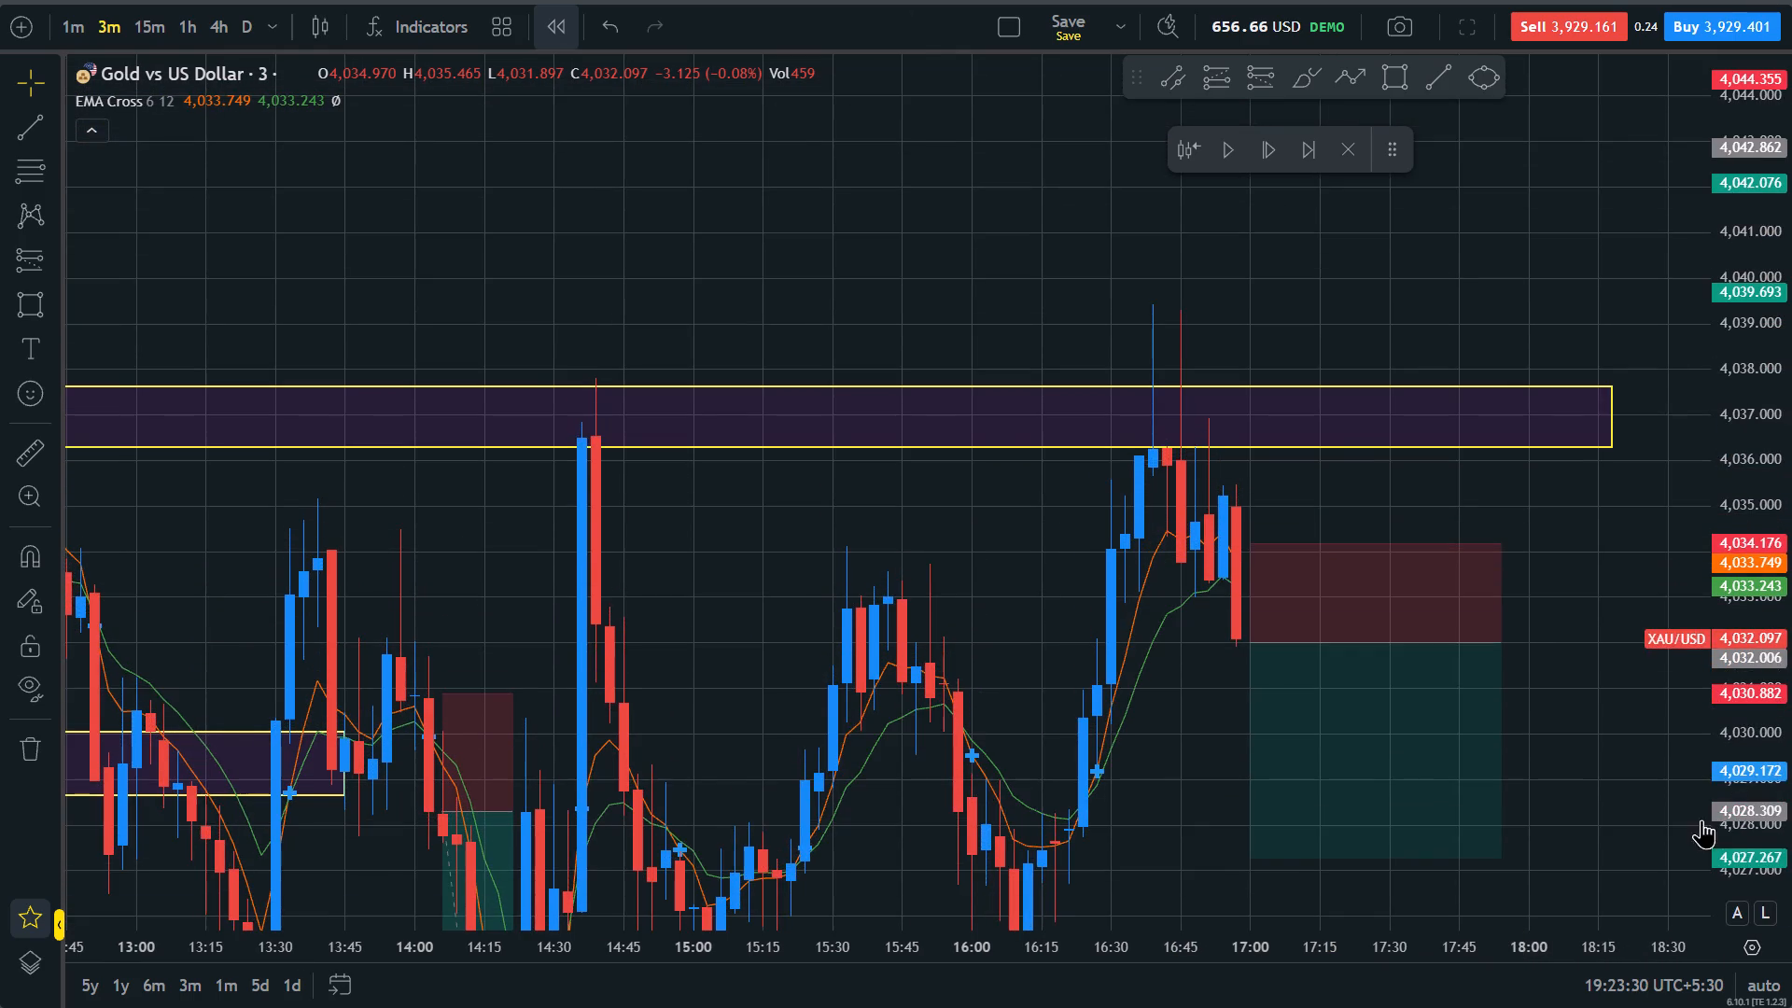
{"action": "left_click_drag", "start_coordinate": [1641, 813], "coordinate": [1555, 724]}
{"action": "scroll", "coordinate": [1589, 722], "scroll_direction": "down", "scroll_amount": 5}
{"action": "left_click_drag", "start_coordinate": [1791, 273], "coordinate": [1791, 622]}
{"action": "scroll", "coordinate": [1589, 736], "scroll_direction": "up", "scroll_amount": 2}
{"action": "left_click_drag", "start_coordinate": [1514, 751], "coordinate": [1467, 771]}
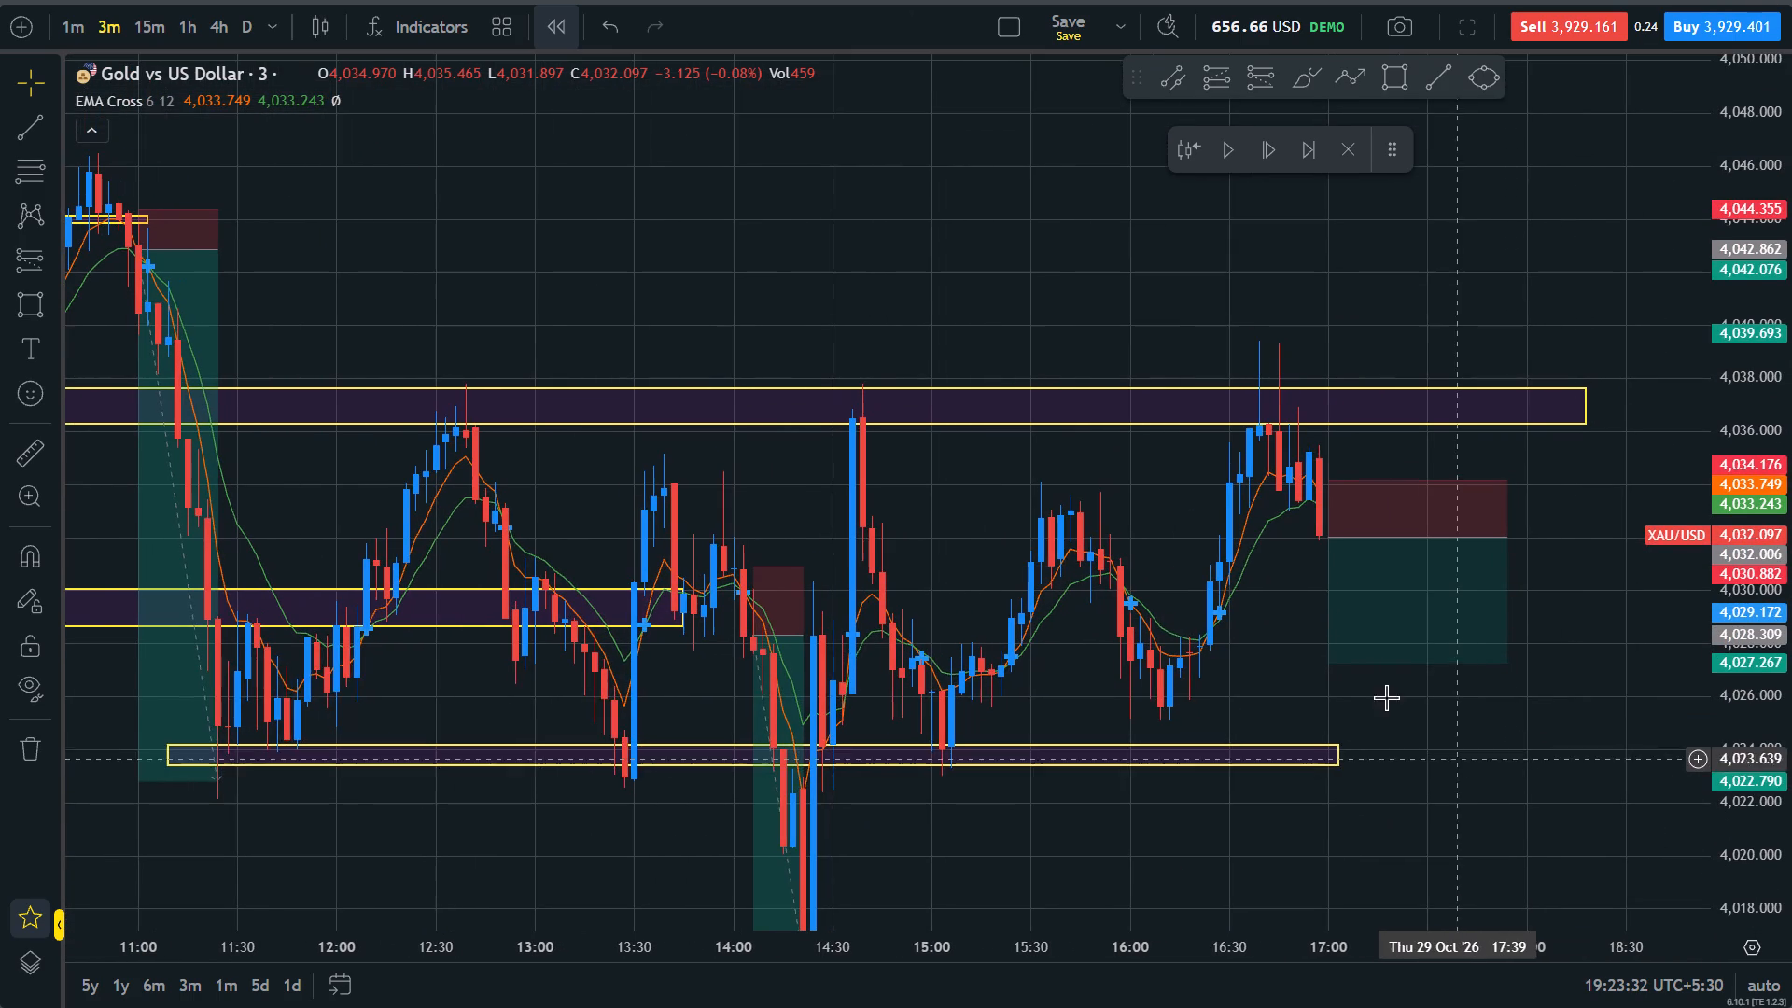
{"action": "left_click_drag", "start_coordinate": [1331, 667], "coordinate": [1343, 756]}
{"action": "left_click", "coordinate": [1289, 715]}
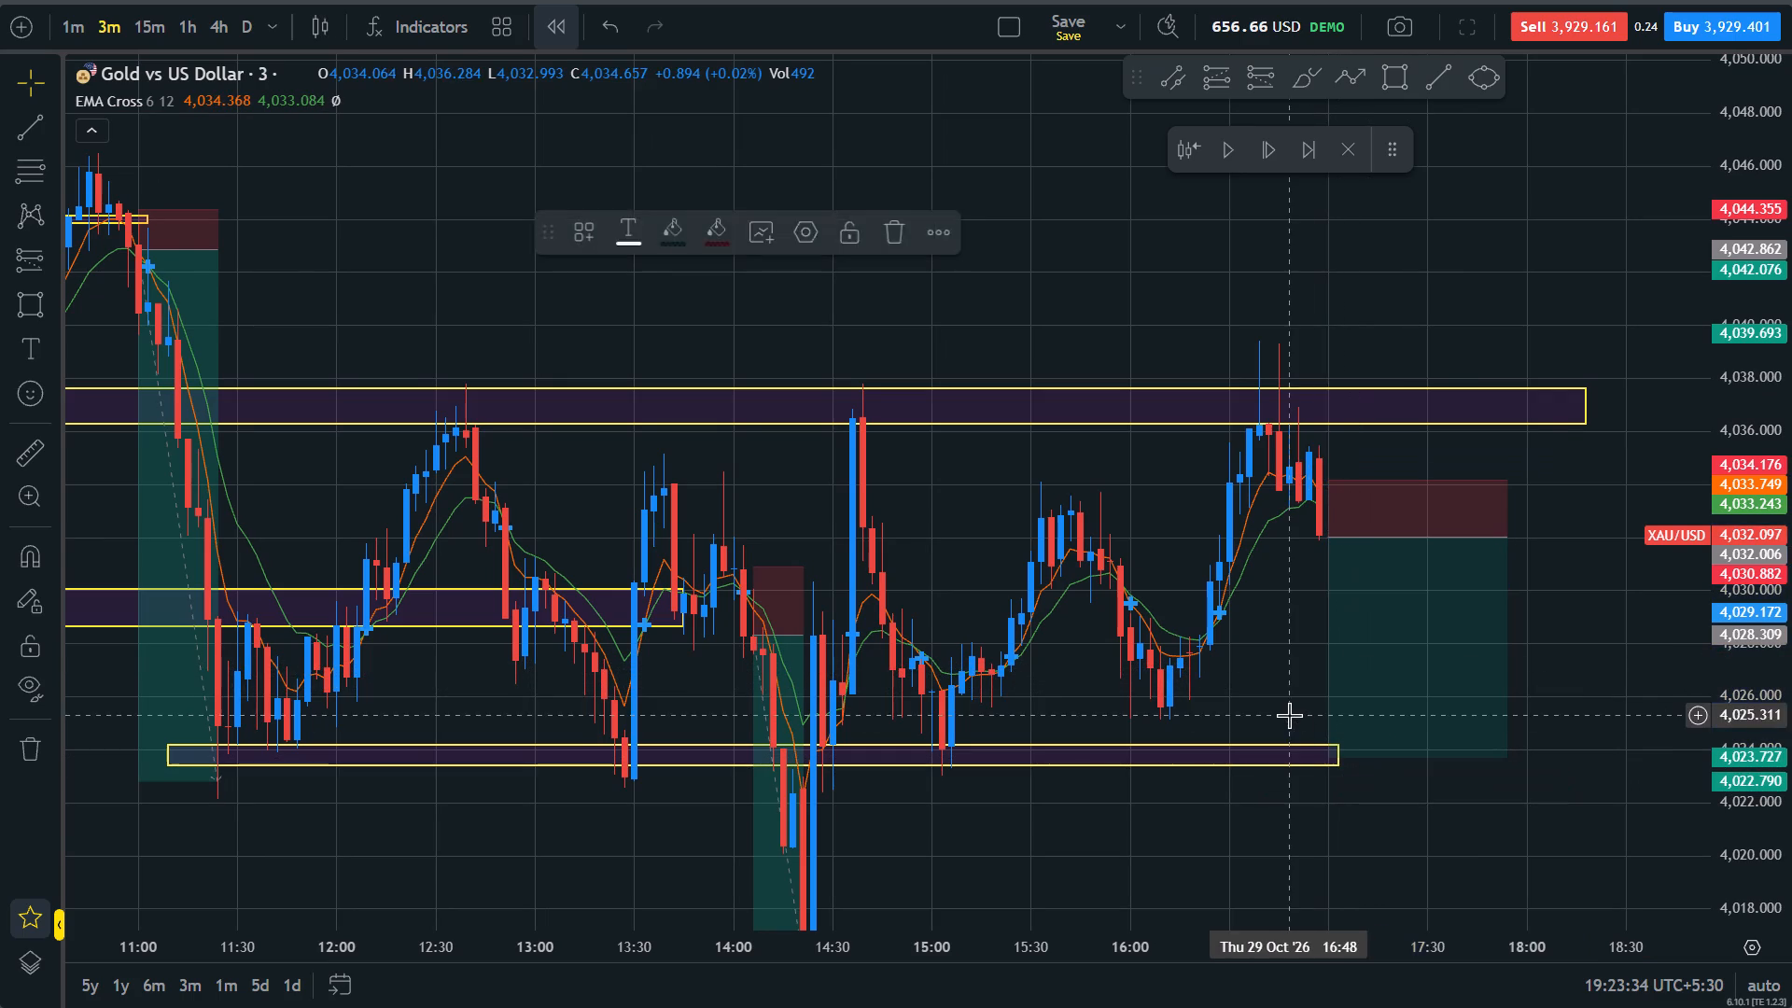
Advance the replay one candle to the 17:00 bar.
{"action": "left_click", "coordinate": [1259, 155]}
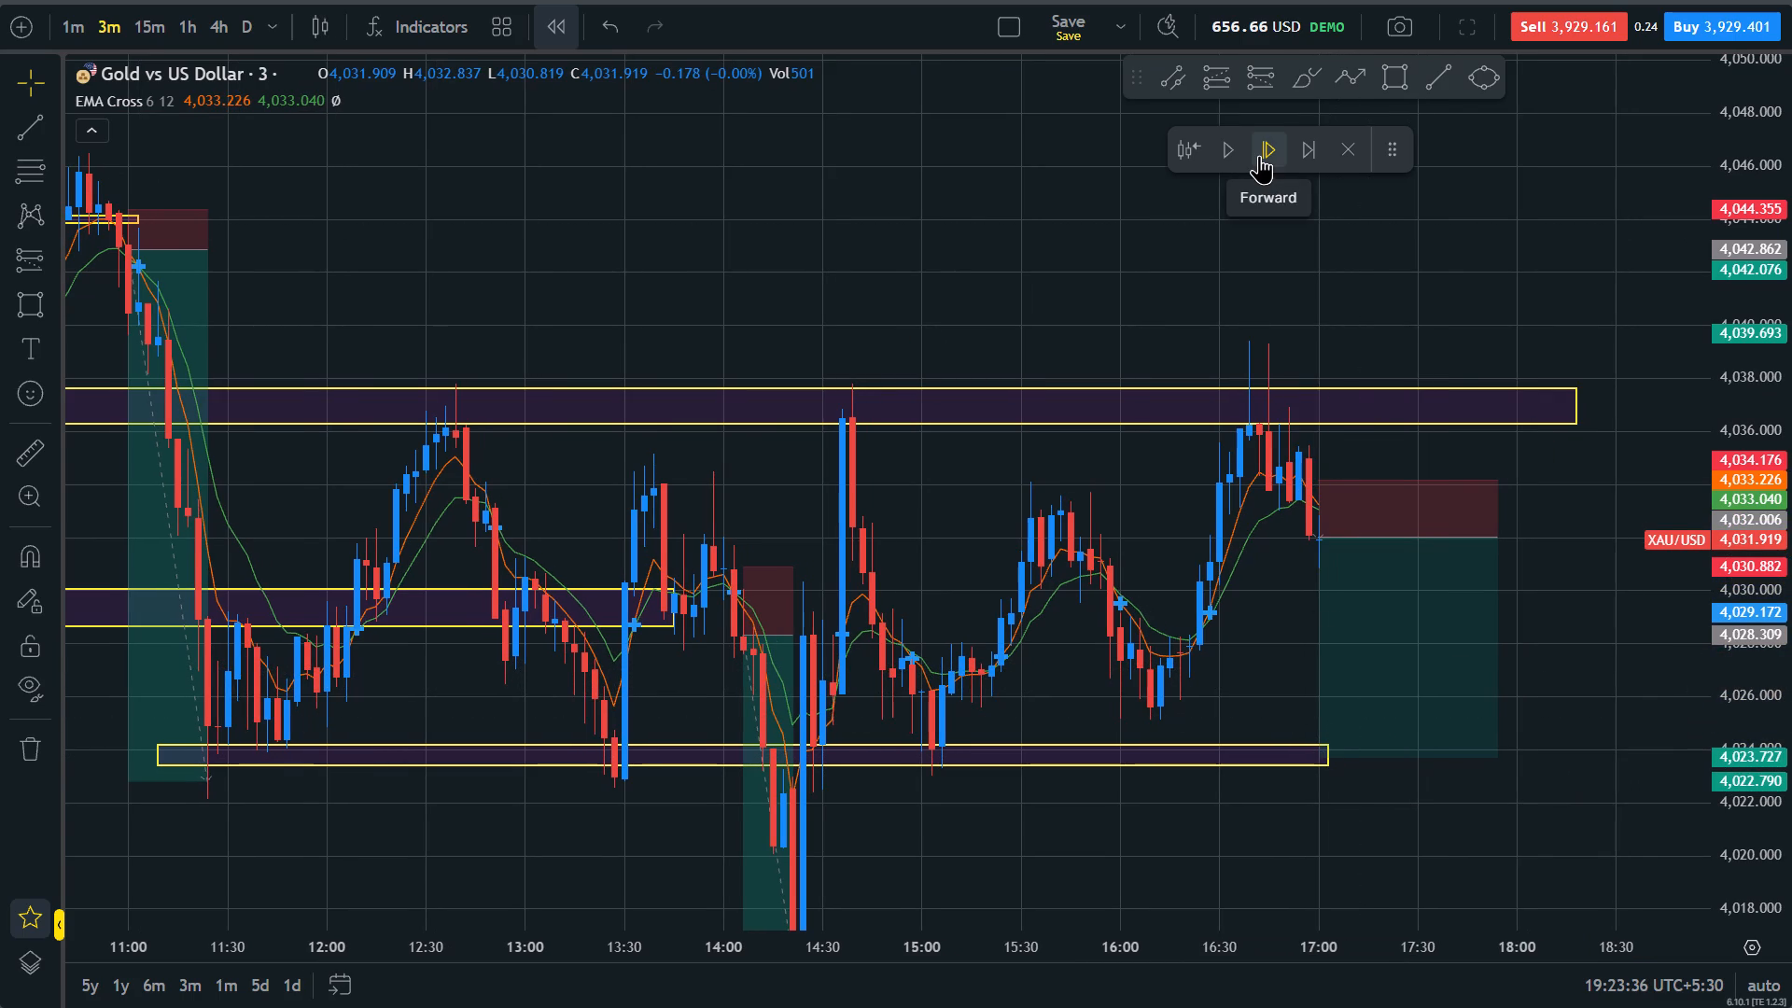
Shift the short position down to entry at about 4,031.83, stop at 4,034.00 and target at about 4,023.55.
{"action": "left_click", "coordinate": [1629, 651]}
{"action": "left_click", "coordinate": [1421, 668]}
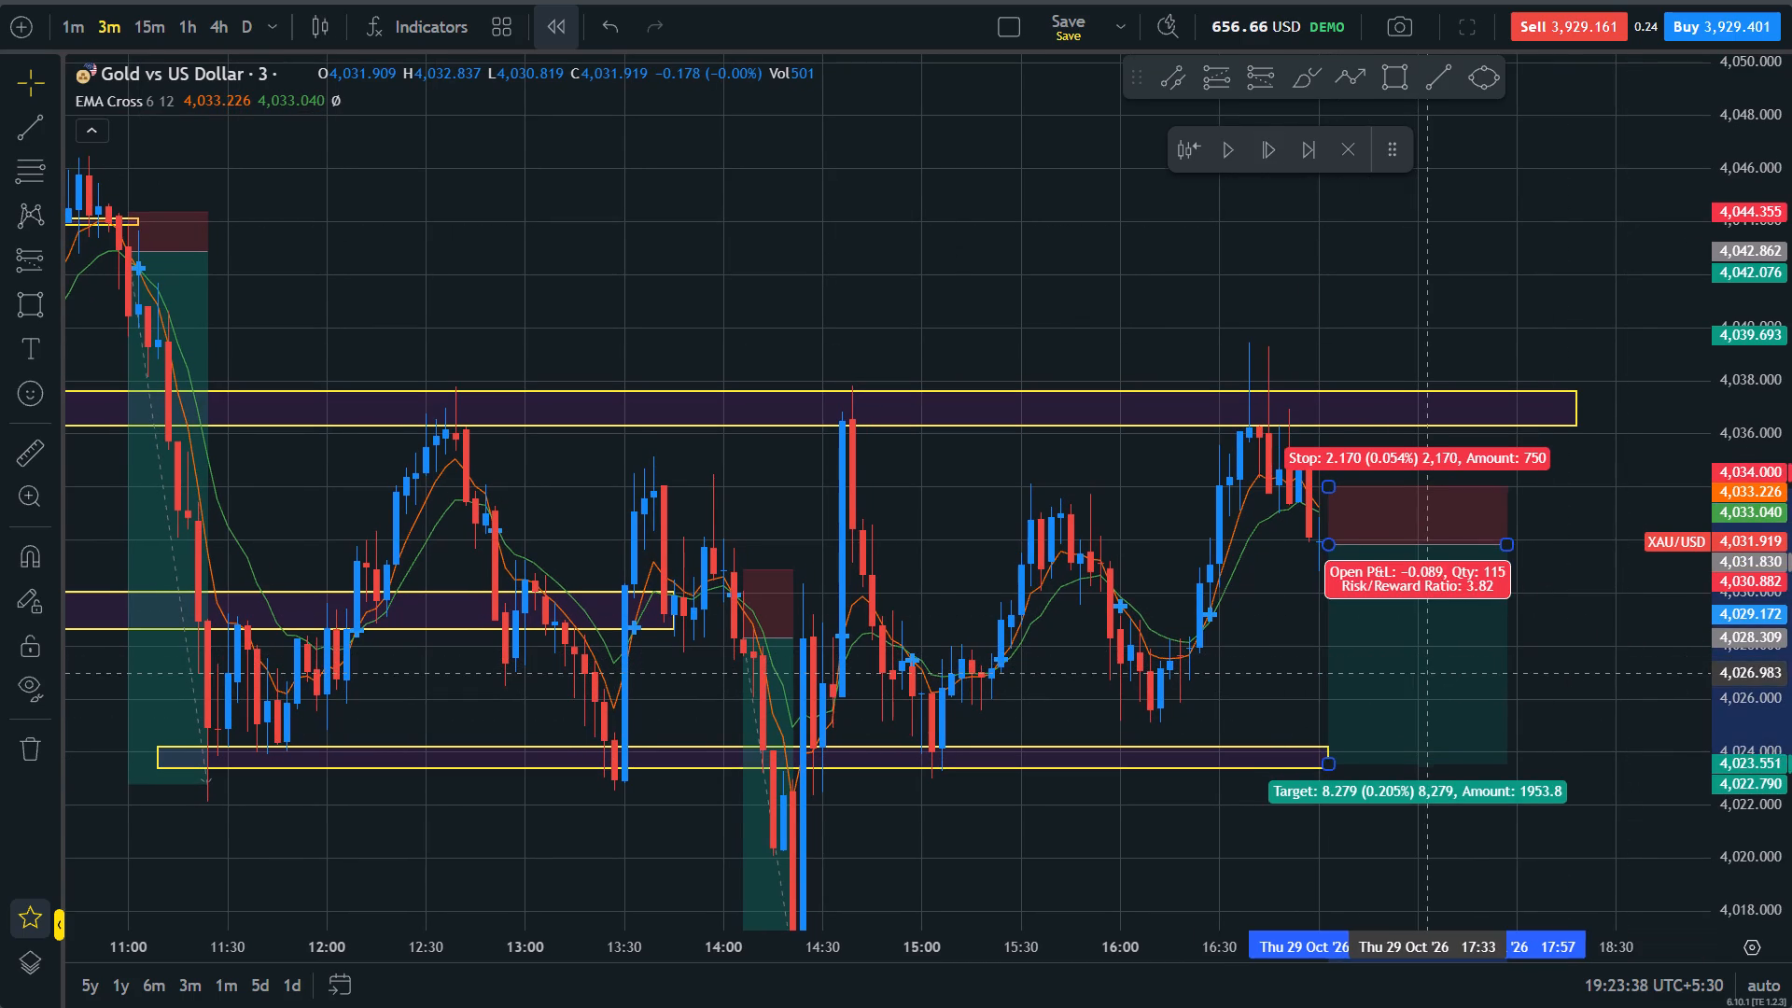
{"action": "left_click", "coordinate": [1615, 714]}
Advance the replay candle by candle to the 17:27 bar, following the short position towards its target.
{"action": "scroll", "coordinate": [1618, 711], "scroll_direction": "up", "scroll_amount": 2}
{"action": "left_click_drag", "start_coordinate": [1791, 751], "coordinate": [1750, 452]}
{"action": "left_click_drag", "start_coordinate": [1594, 659], "coordinate": [1546, 595]}
{"action": "left_click_drag", "start_coordinate": [1790, 598], "coordinate": [1788, 621]}
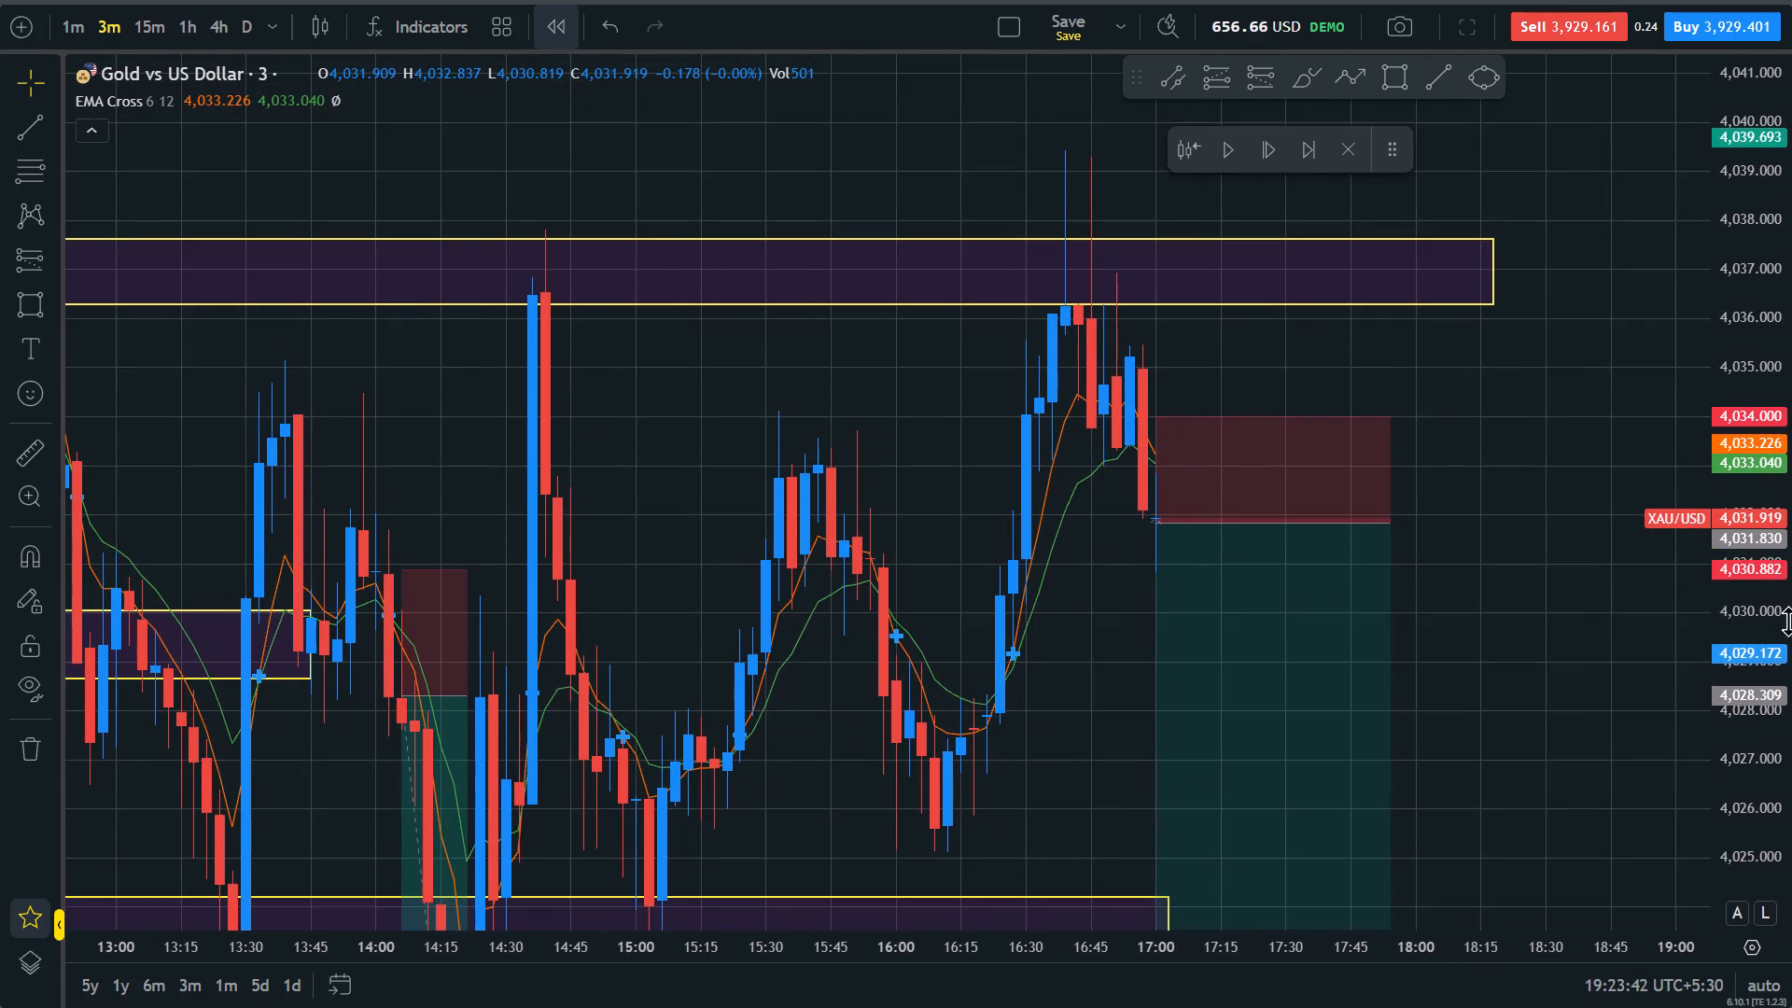
{"action": "left_click_drag", "start_coordinate": [1788, 621], "coordinate": [1788, 691]}
{"action": "left_click", "coordinate": [1282, 155]}
{"action": "left_click", "coordinate": [1281, 155]}
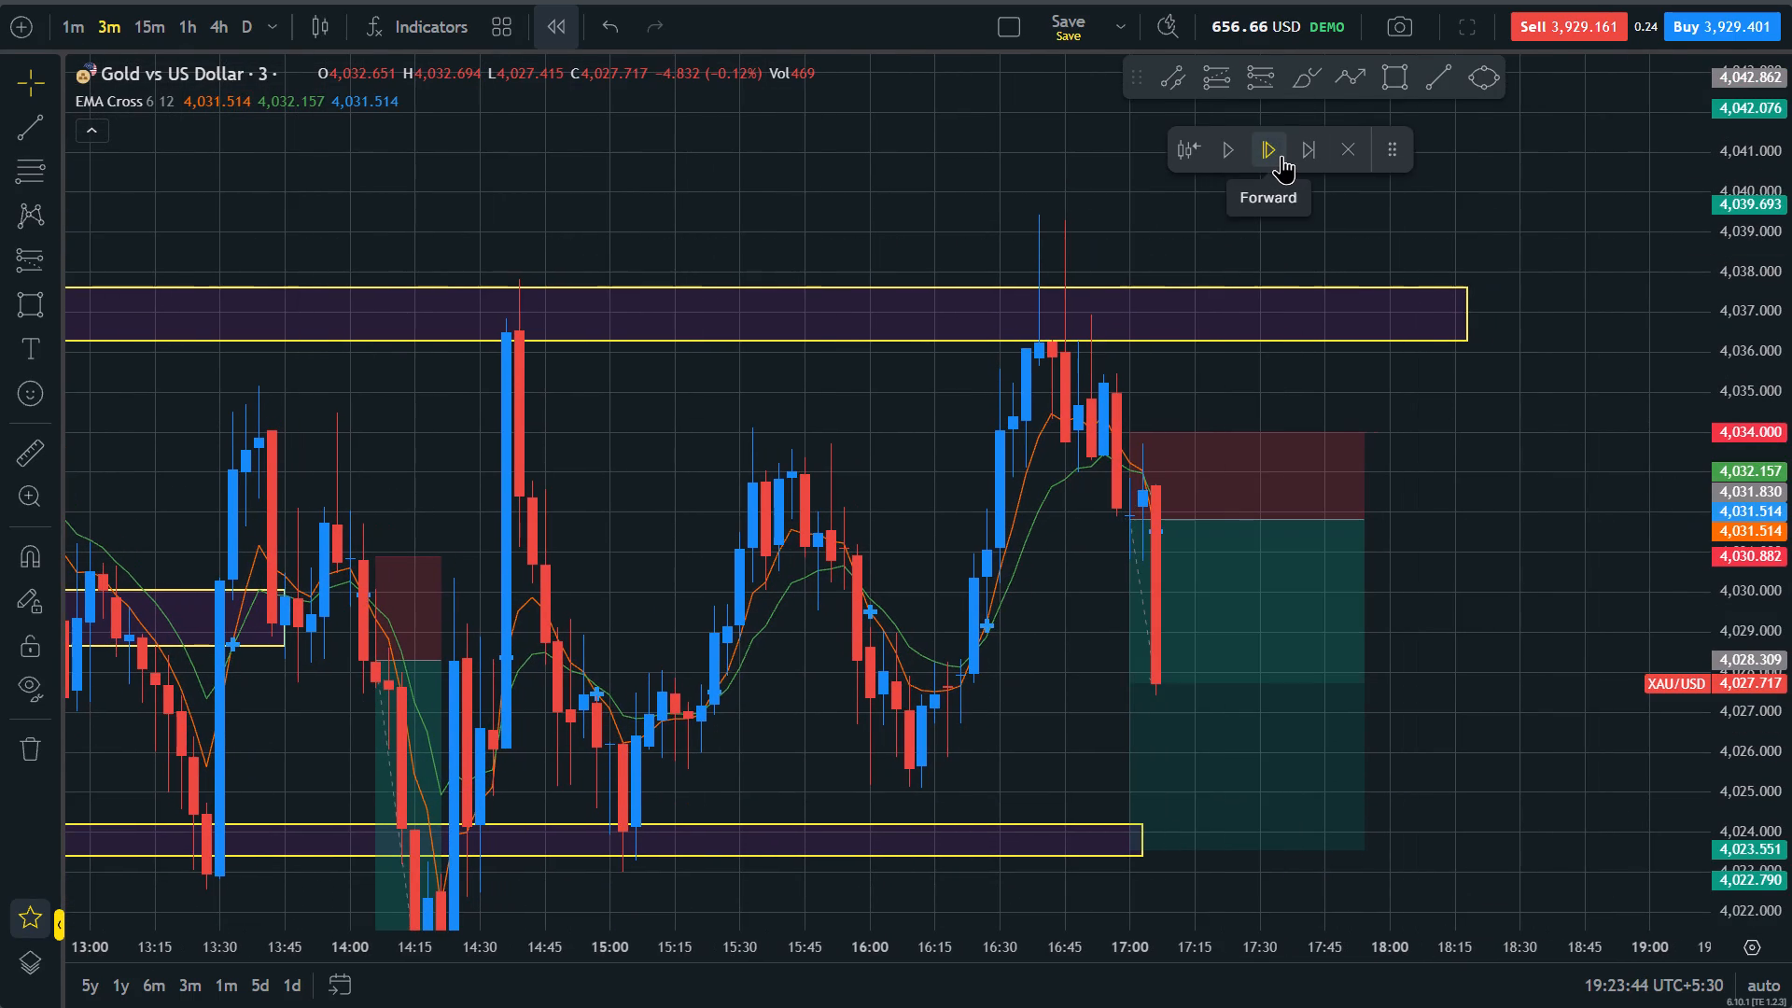
{"action": "triple_click", "coordinate": [1281, 155]}
{"action": "triple_click", "coordinate": [1281, 155]}
{"action": "left_click", "coordinate": [1281, 155]}
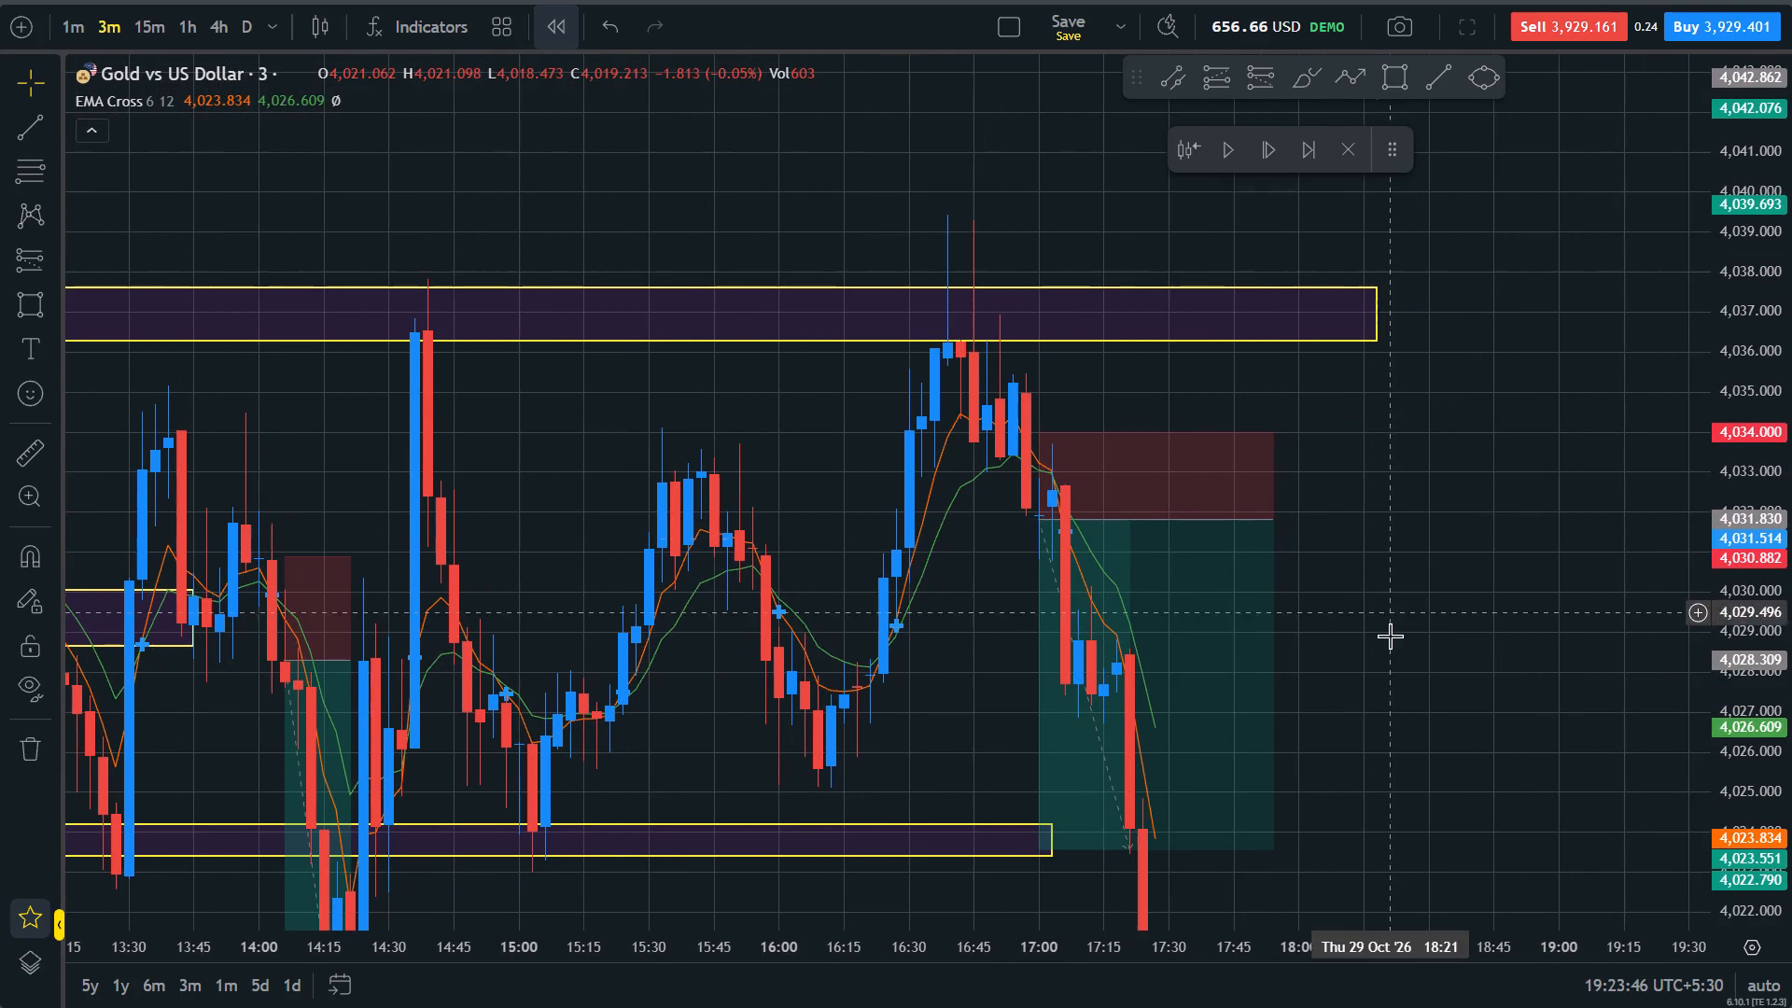
Lower the short position's target to about 4,018.57 and shorten the position so that it ends at the 17:27 candle.
{"action": "left_click_drag", "start_coordinate": [1390, 639], "coordinate": [1365, 332]}
{"action": "scroll", "coordinate": [1483, 527], "scroll_direction": "down", "scroll_amount": 3}
{"action": "left_click_drag", "start_coordinate": [1791, 399], "coordinate": [1791, 702]}
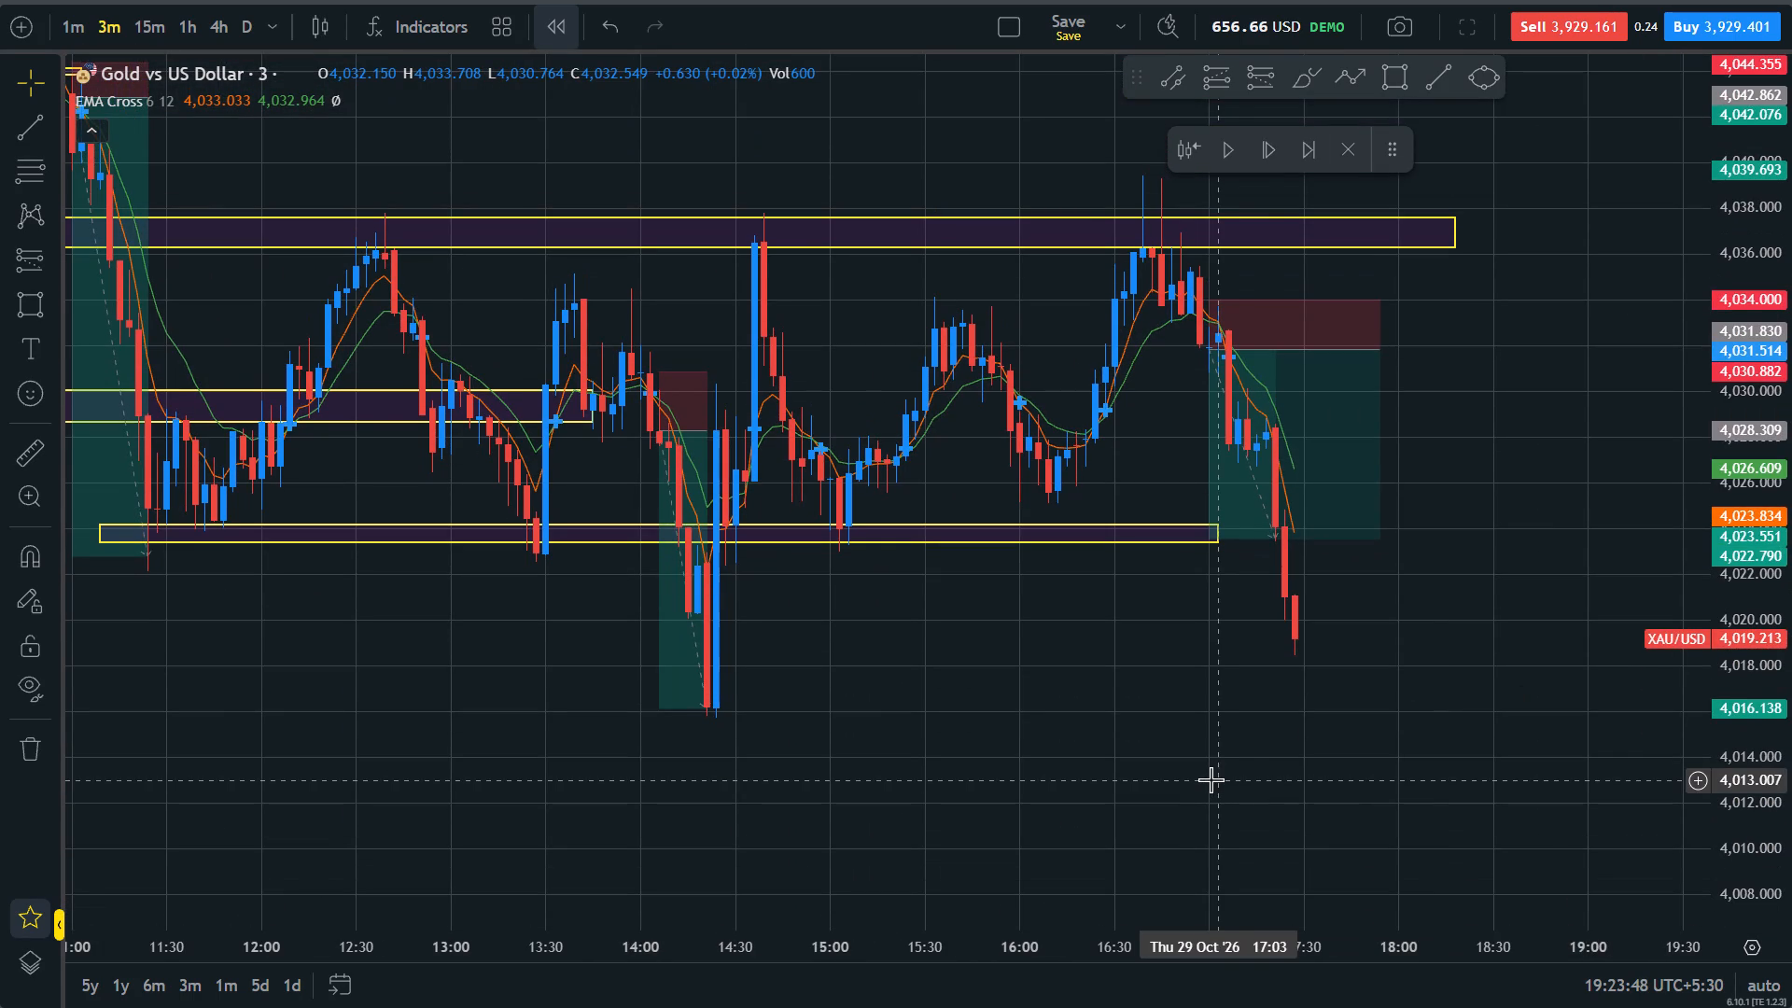
{"action": "left_click", "coordinate": [1207, 779]}
{"action": "left_click", "coordinate": [1207, 779]}
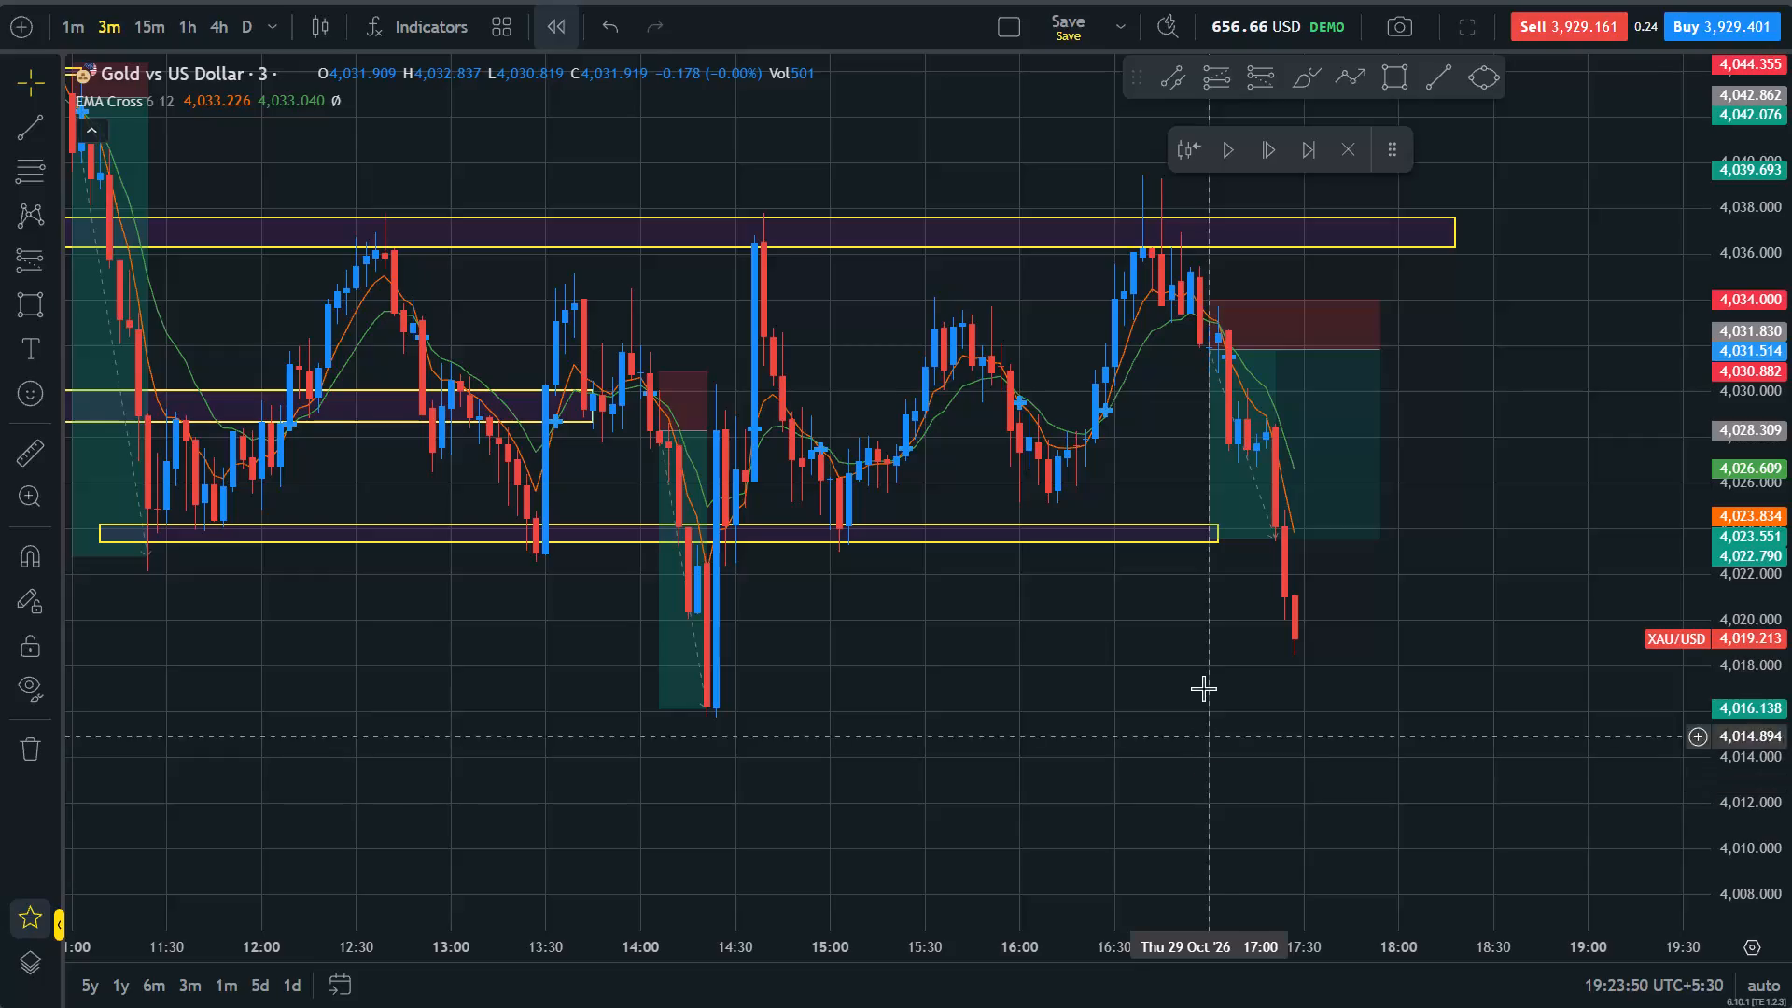
{"action": "left_click_drag", "start_coordinate": [1210, 539], "coordinate": [1215, 652]}
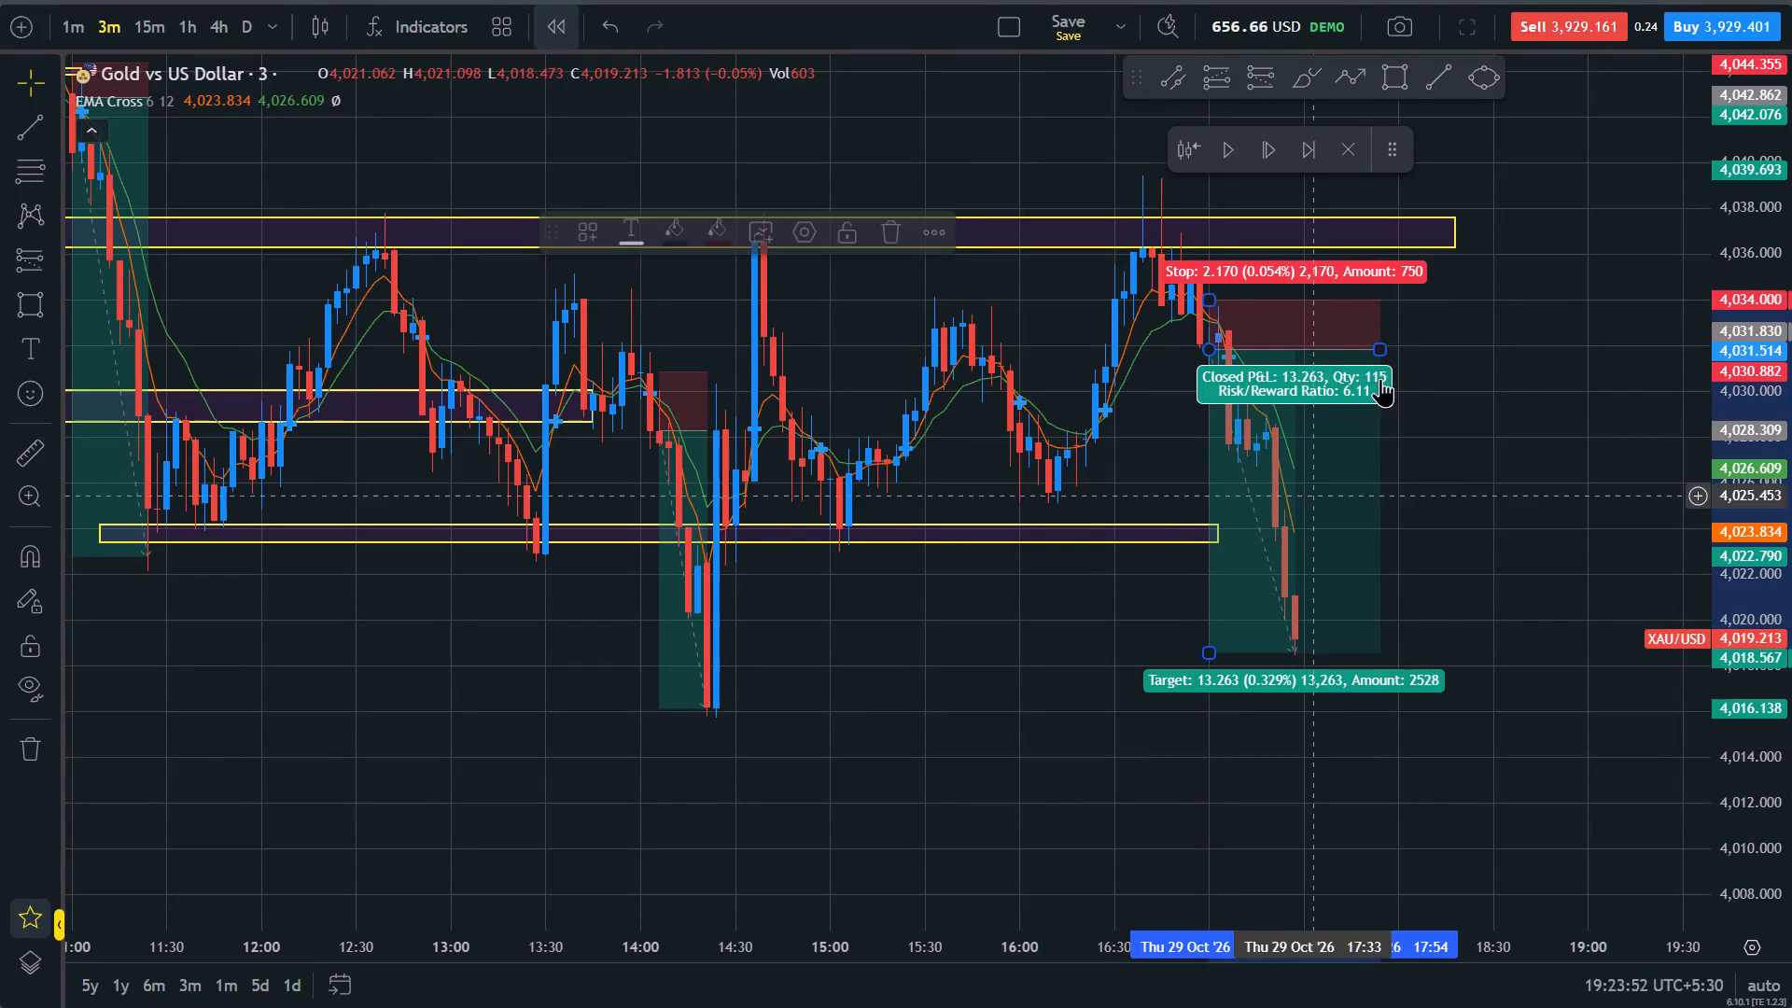
{"action": "left_click_drag", "start_coordinate": [1386, 348], "coordinate": [1293, 348]}
{"action": "left_click", "coordinate": [1407, 640]}
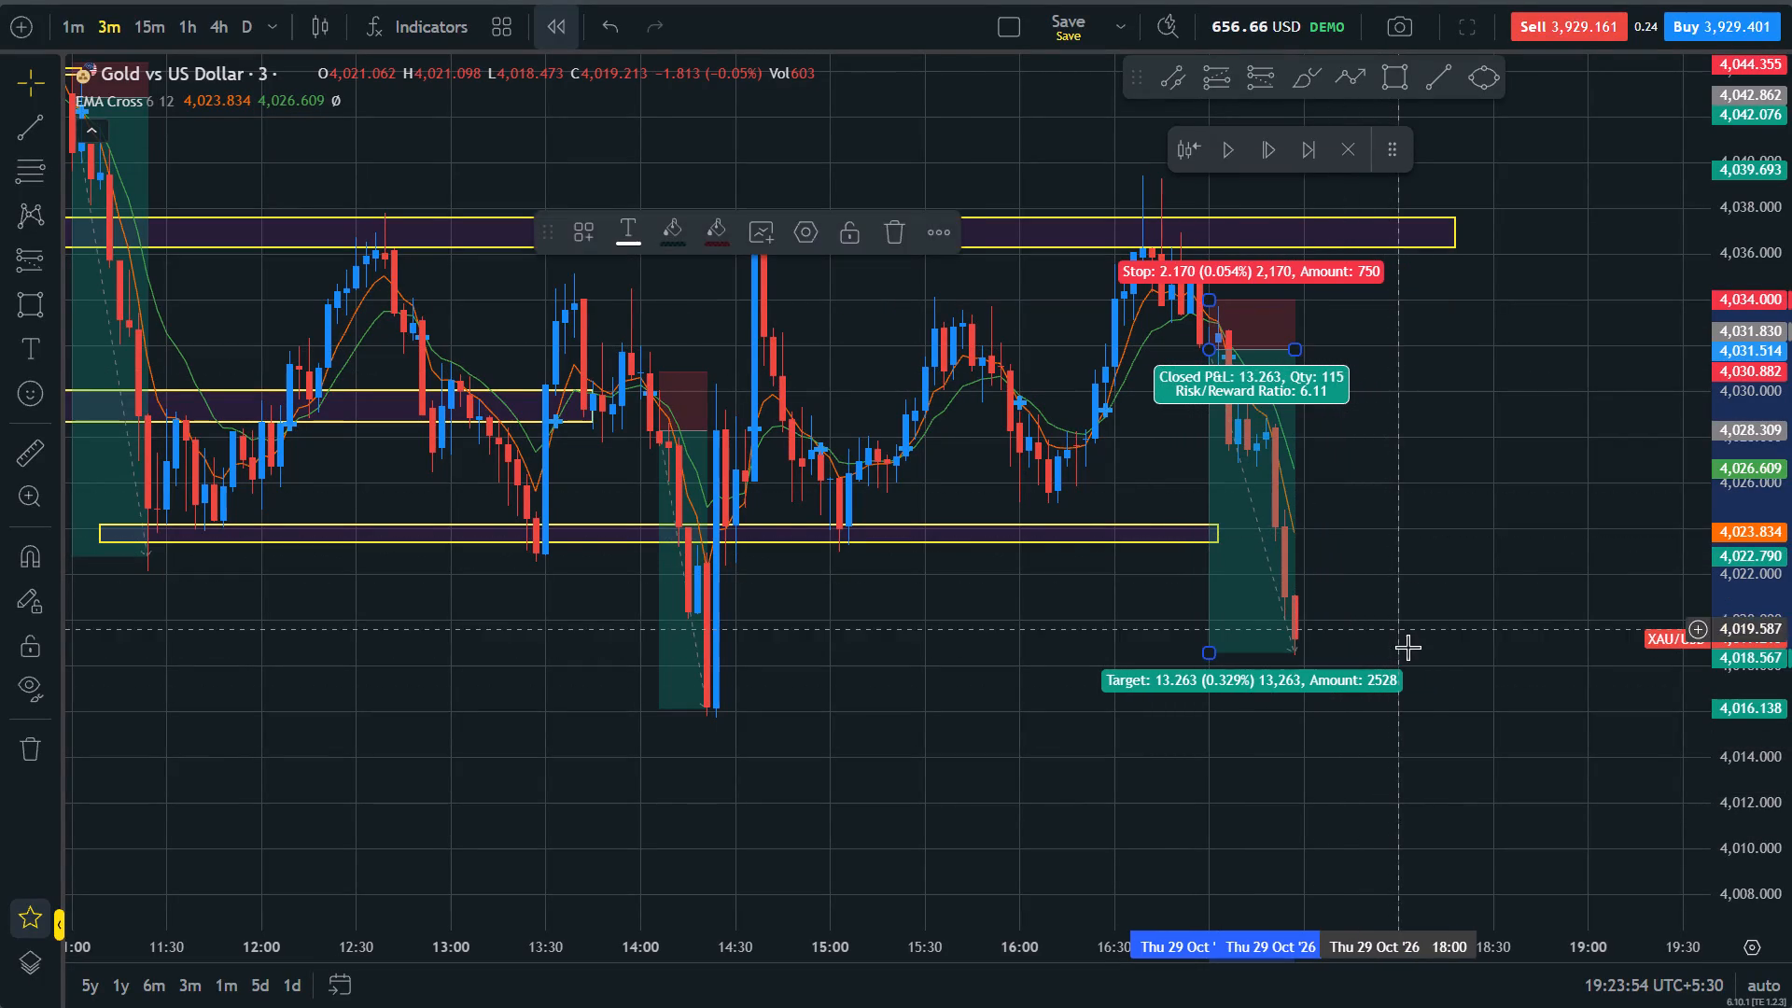
Extend the 4,023.4–4,024.2 support zone past the latest candle so that it ends at about 17:57.
{"action": "left_click", "coordinate": [1100, 615]}
{"action": "left_click_drag", "start_coordinate": [1217, 532], "coordinate": [1391, 532]}
{"action": "left_click", "coordinate": [1136, 745]}
Examine the drop below the support zone against the earlier swings and short positions.
{"action": "left_click_drag", "start_coordinate": [1221, 749], "coordinate": [1167, 693]}
{"action": "scroll", "coordinate": [1177, 694], "scroll_direction": "down", "scroll_amount": 5}
{"action": "left_click_drag", "start_coordinate": [1791, 347], "coordinate": [1786, 643]}
{"action": "left_click", "coordinate": [1496, 690]}
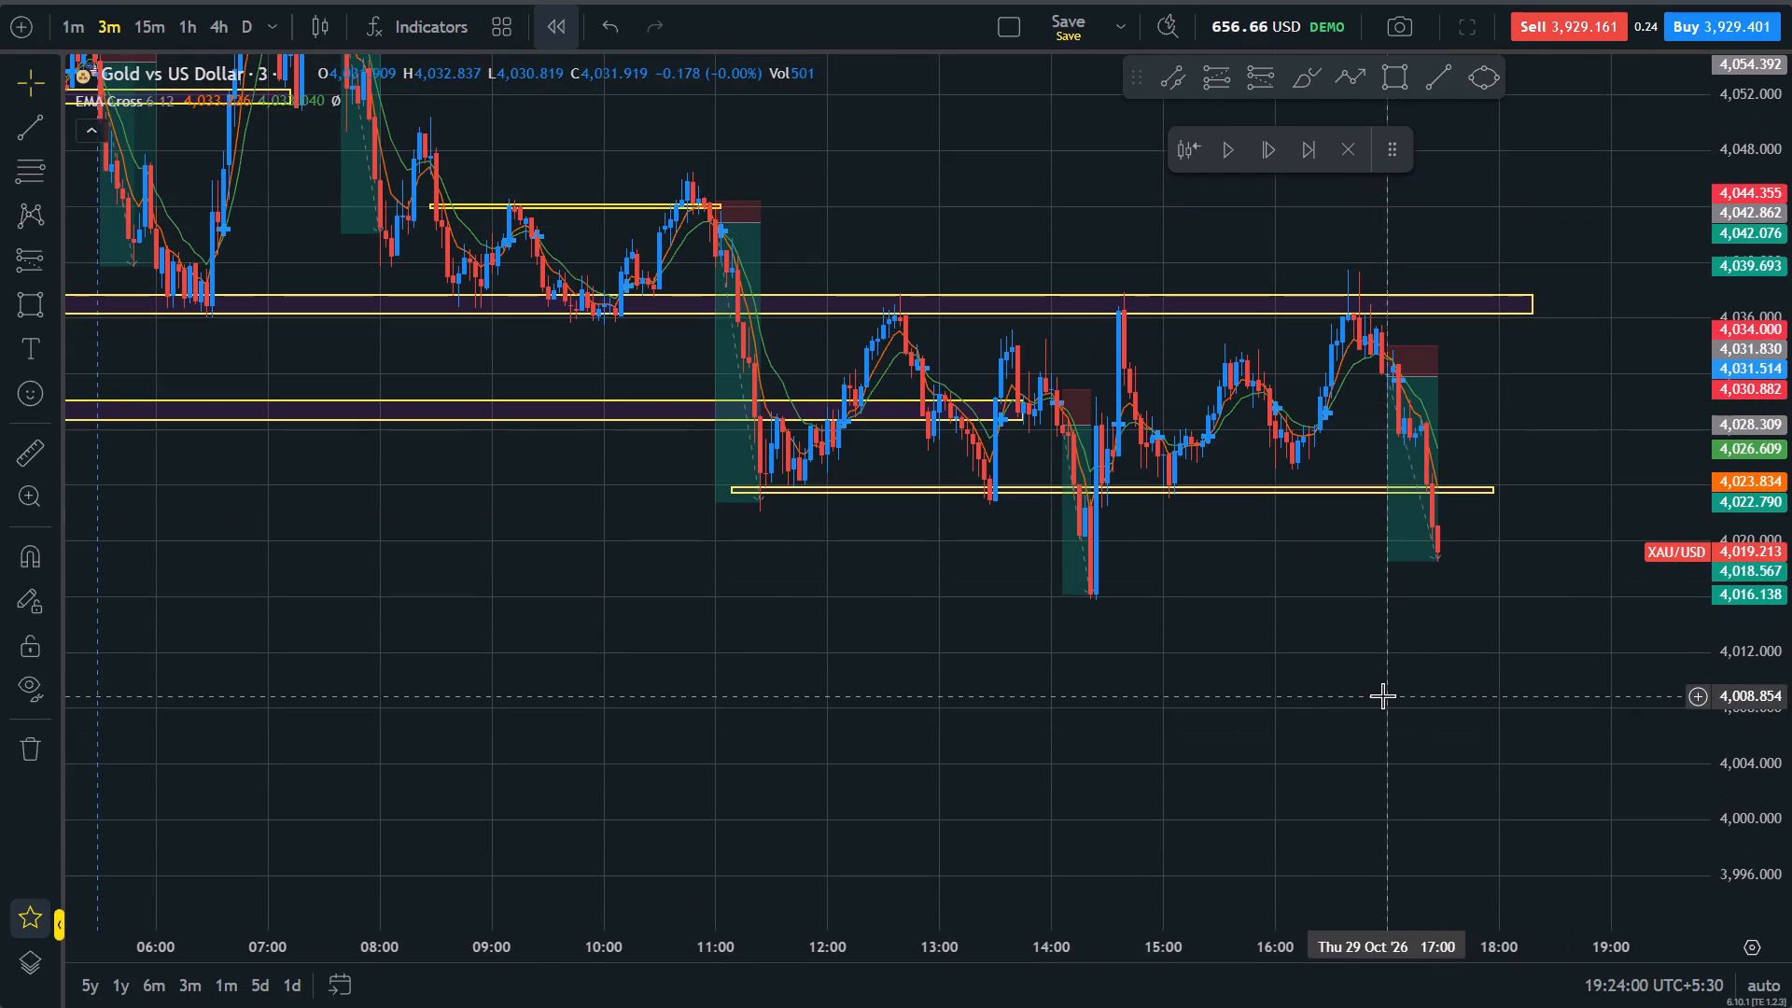
{"action": "left_click", "coordinate": [1382, 695]}
{"action": "scroll", "coordinate": [1382, 695], "scroll_direction": "up", "scroll_amount": 3}
{"action": "left_click_drag", "start_coordinate": [1791, 830], "coordinate": [1721, 386]}
{"action": "scroll", "coordinate": [1591, 449], "scroll_direction": "up", "scroll_amount": 3}
{"action": "left_click_drag", "start_coordinate": [1557, 507], "coordinate": [1544, 571]}
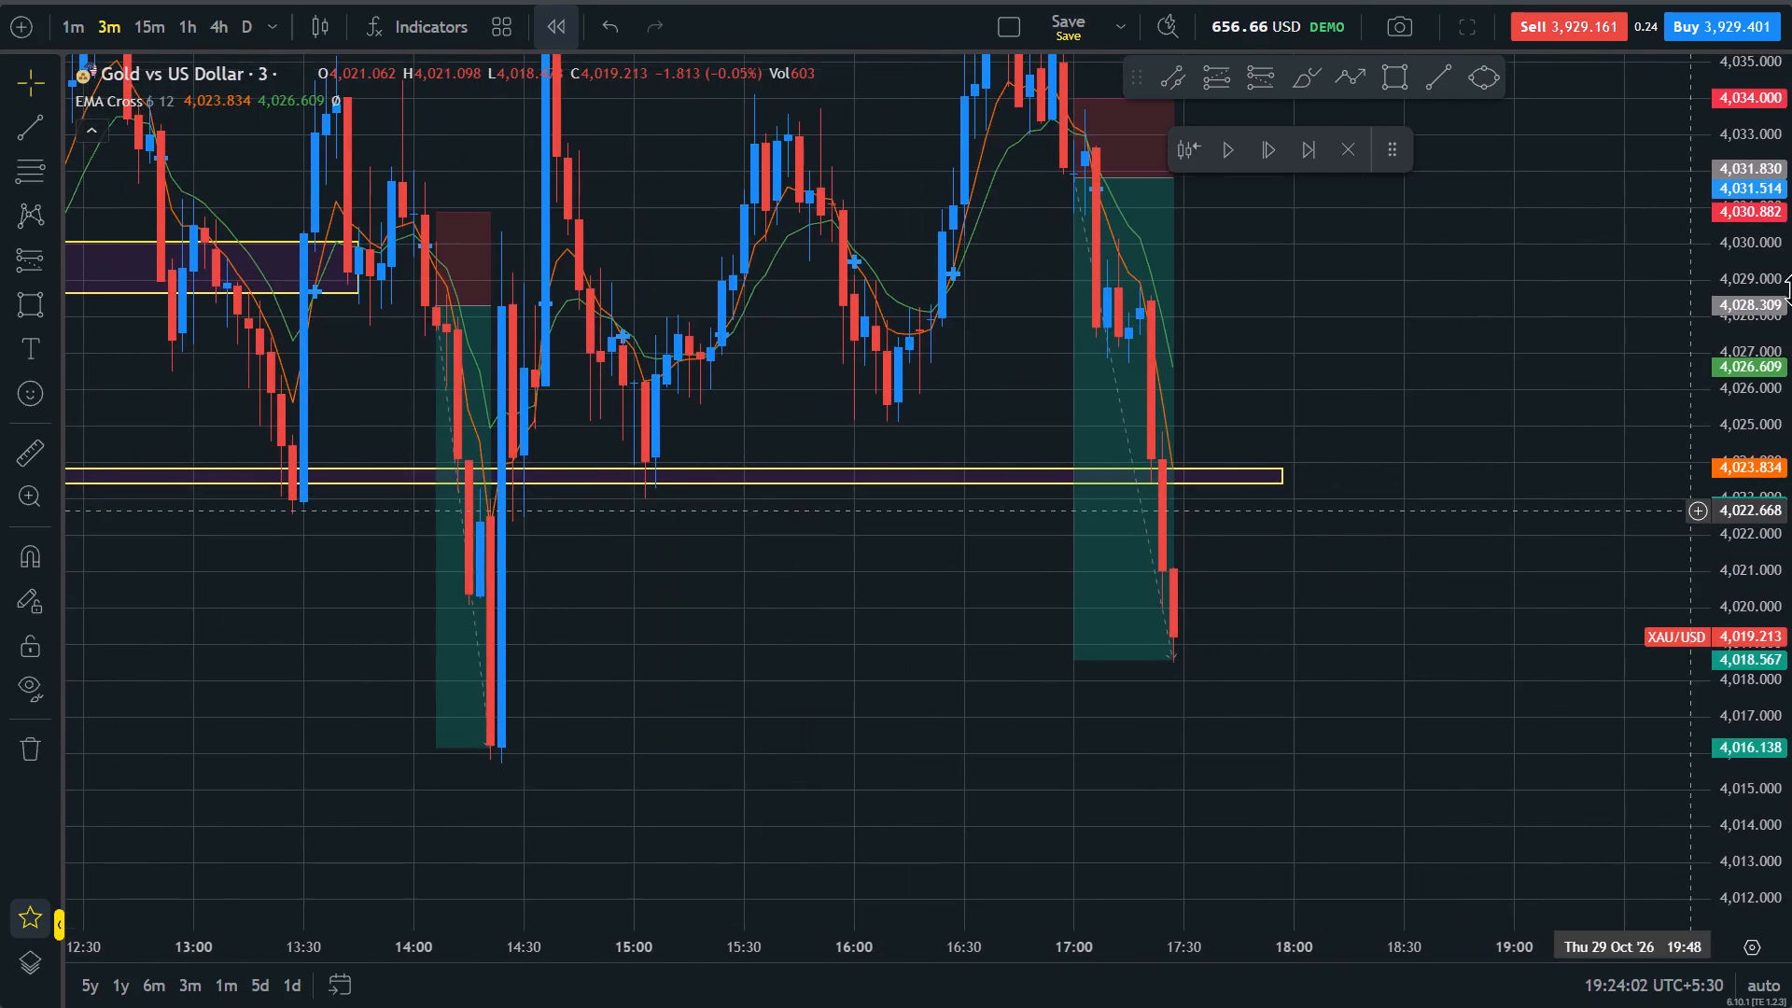
{"action": "left_click_drag", "start_coordinate": [1791, 288], "coordinate": [1791, 607]}
{"action": "left_click_drag", "start_coordinate": [1486, 595], "coordinate": [1464, 678]}
Advance the replay candle by candle to the 18:36 bar, following price around the support zone near 4,023.5.
{"action": "triple_click", "coordinate": [1274, 139]}
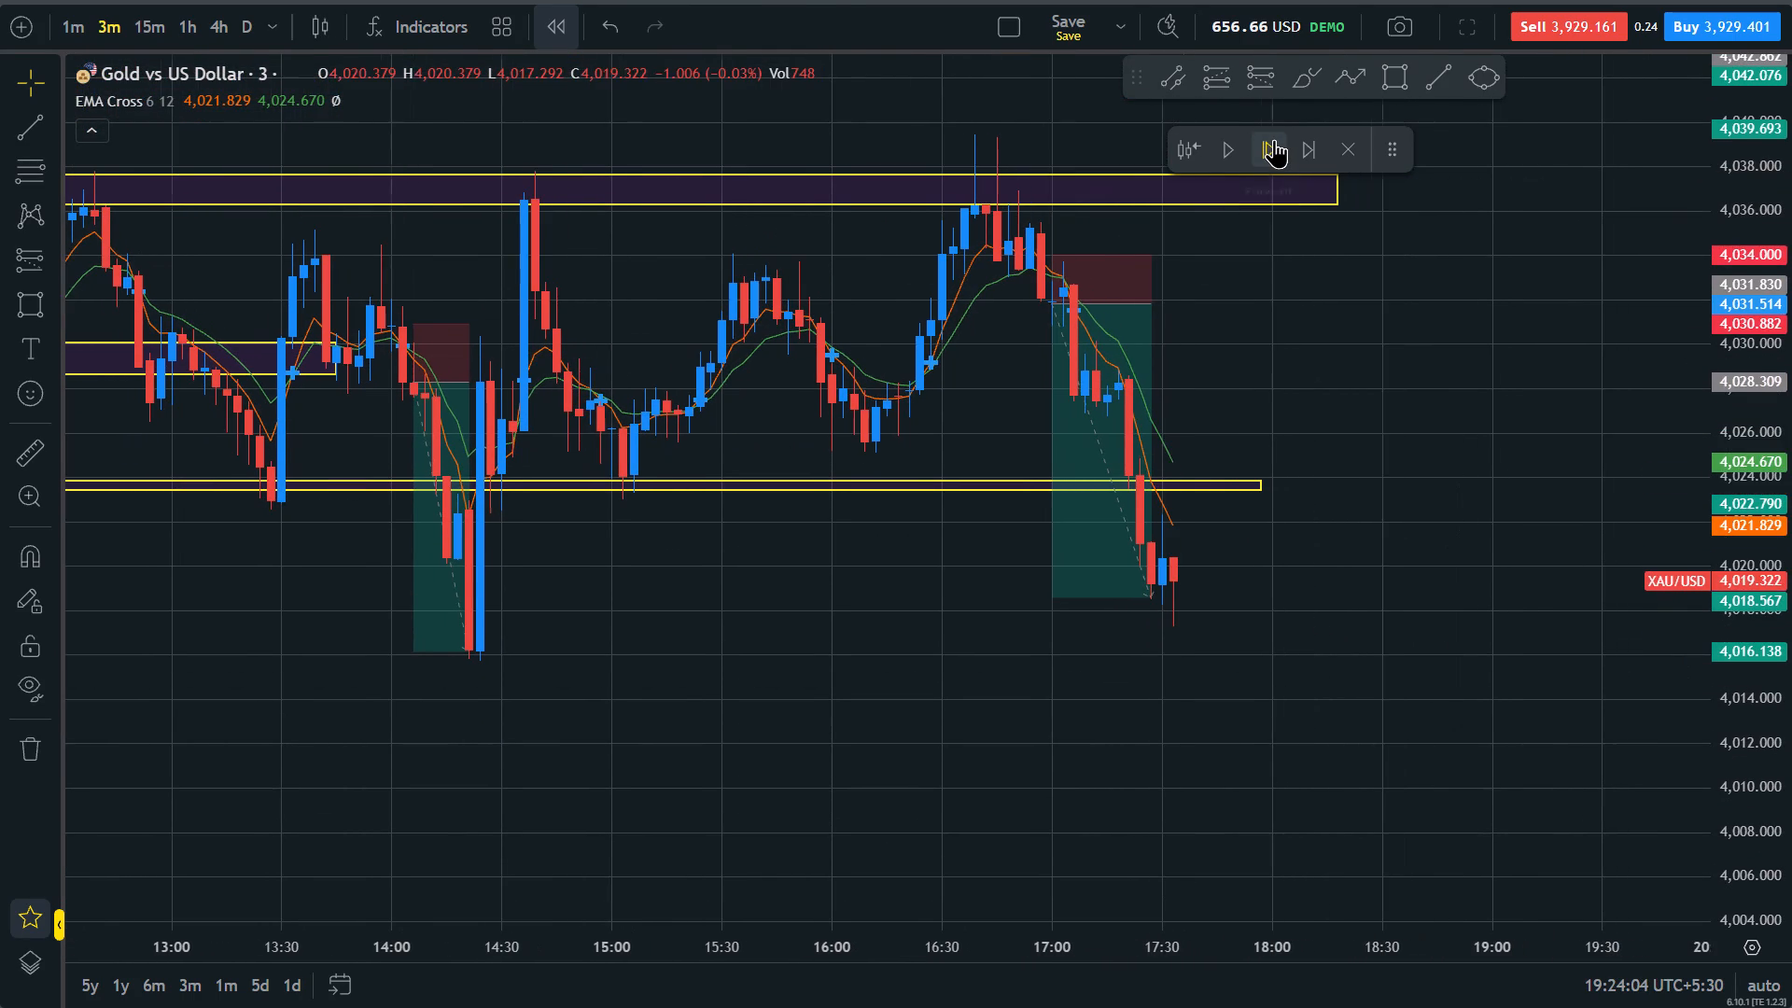
{"action": "triple_click", "coordinate": [1274, 139]}
{"action": "double_click", "coordinate": [1274, 139]}
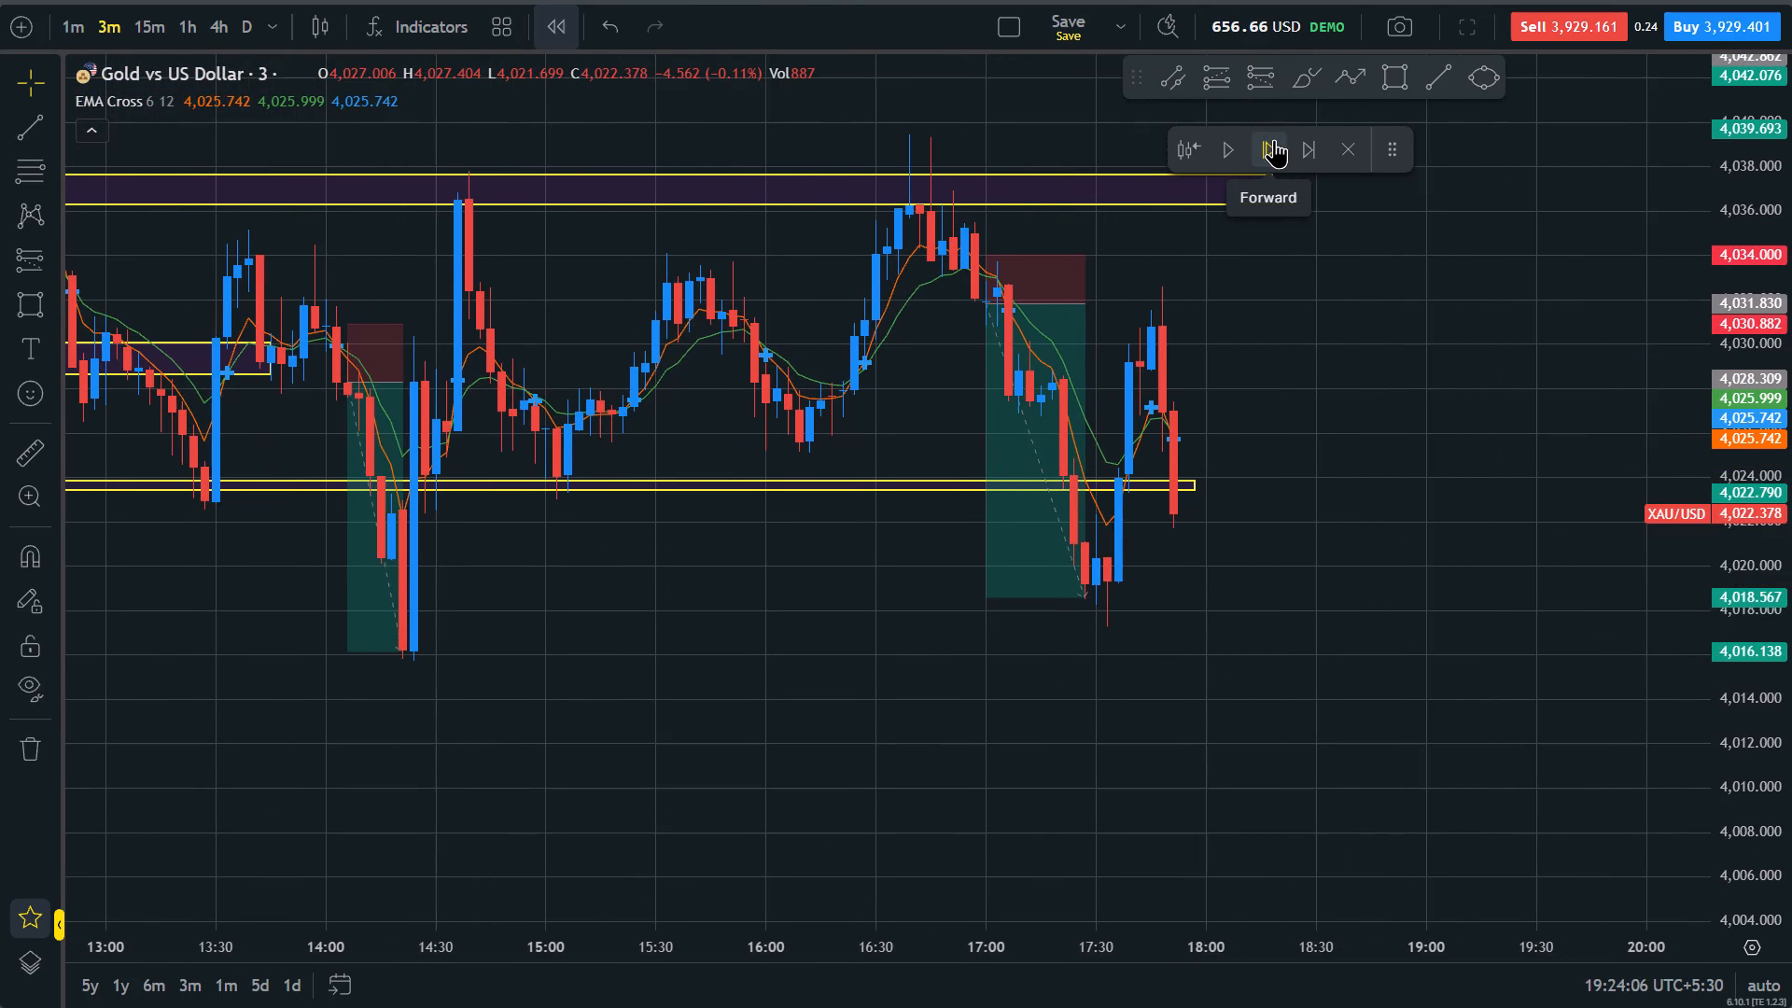
{"action": "left_click", "coordinate": [1274, 139]}
{"action": "left_click", "coordinate": [1274, 139]}
{"action": "left_click_drag", "start_coordinate": [1293, 665], "coordinate": [1295, 676]}
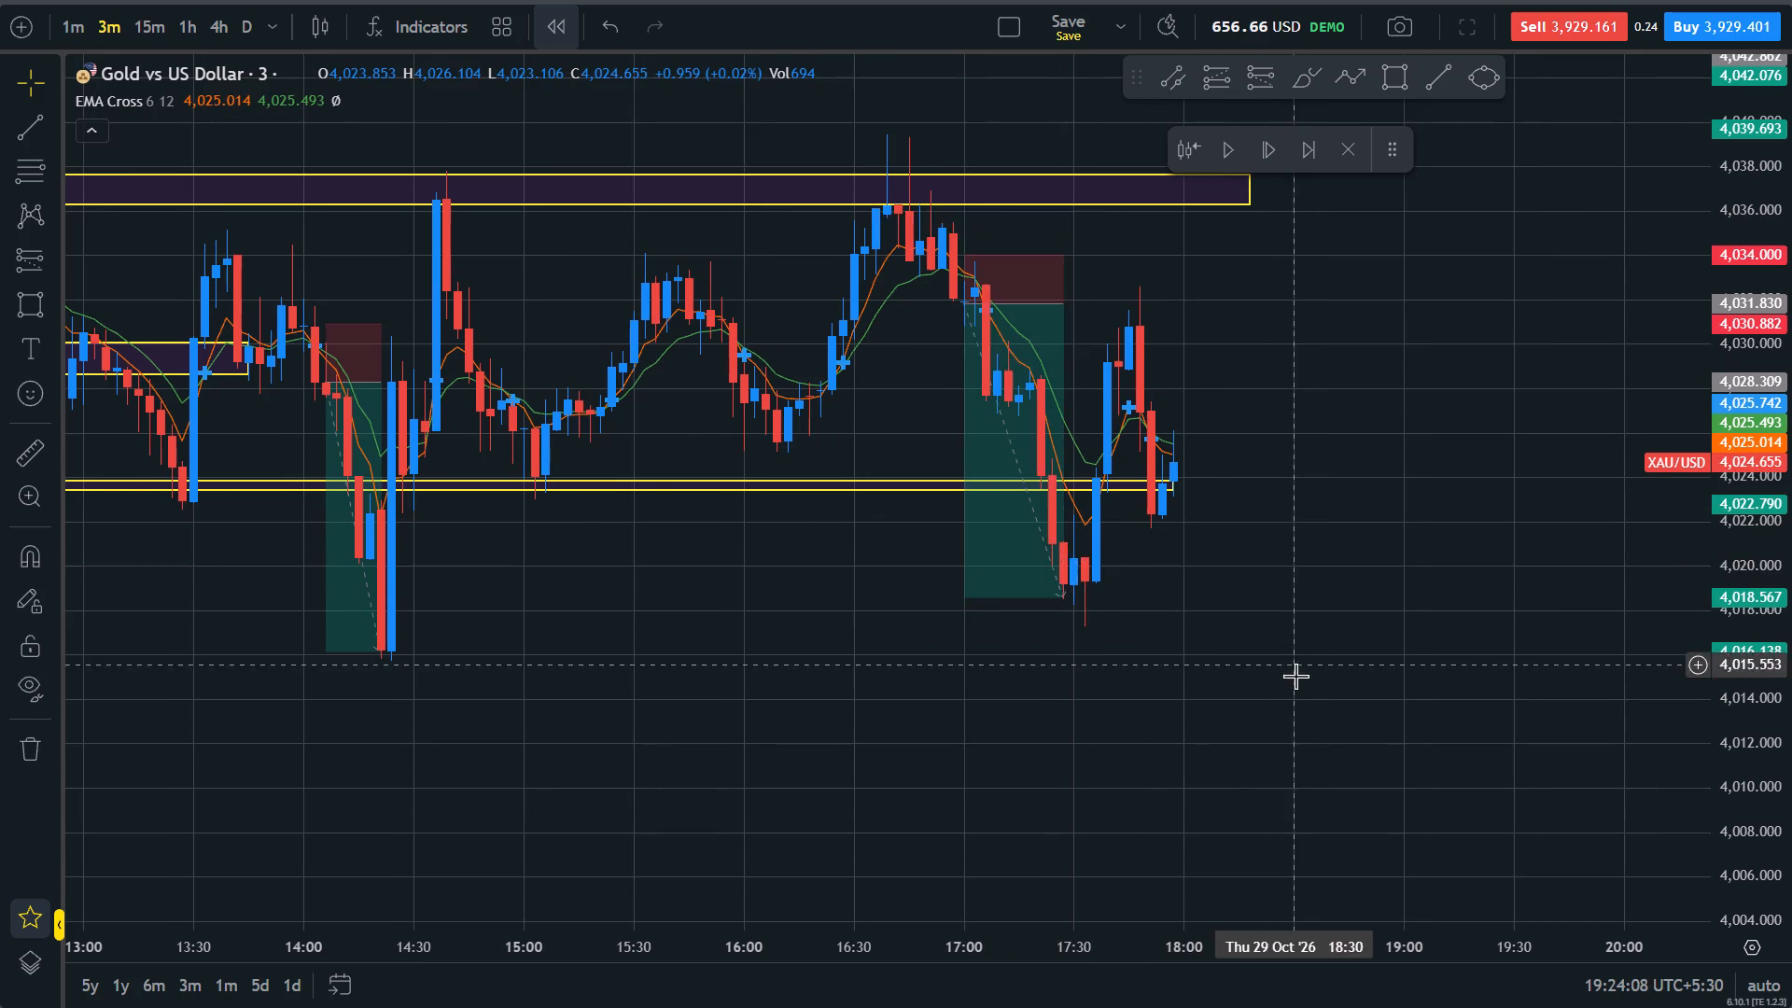
{"action": "left_click_drag", "start_coordinate": [1295, 676], "coordinate": [1308, 777]}
{"action": "left_click", "coordinate": [1273, 147]}
{"action": "left_click", "coordinate": [1275, 143]}
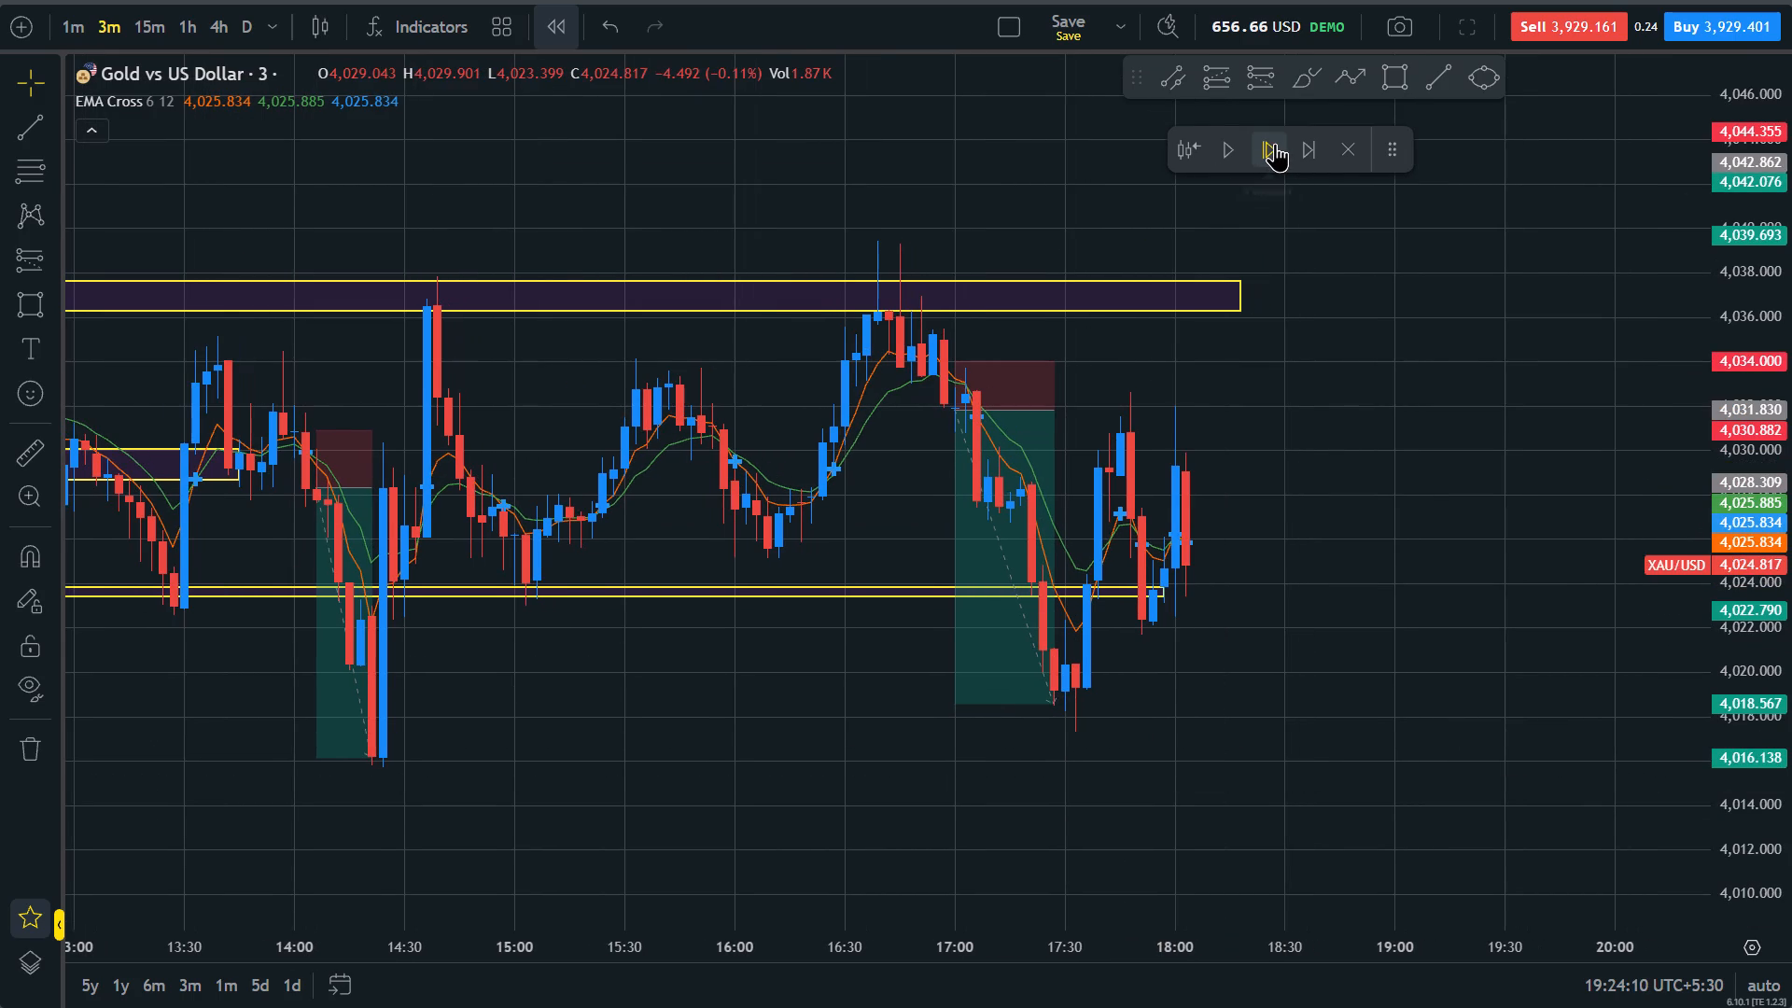
{"action": "left_click", "coordinate": [1275, 143]}
{"action": "triple_click", "coordinate": [1275, 143]}
{"action": "triple_click", "coordinate": [1275, 143]}
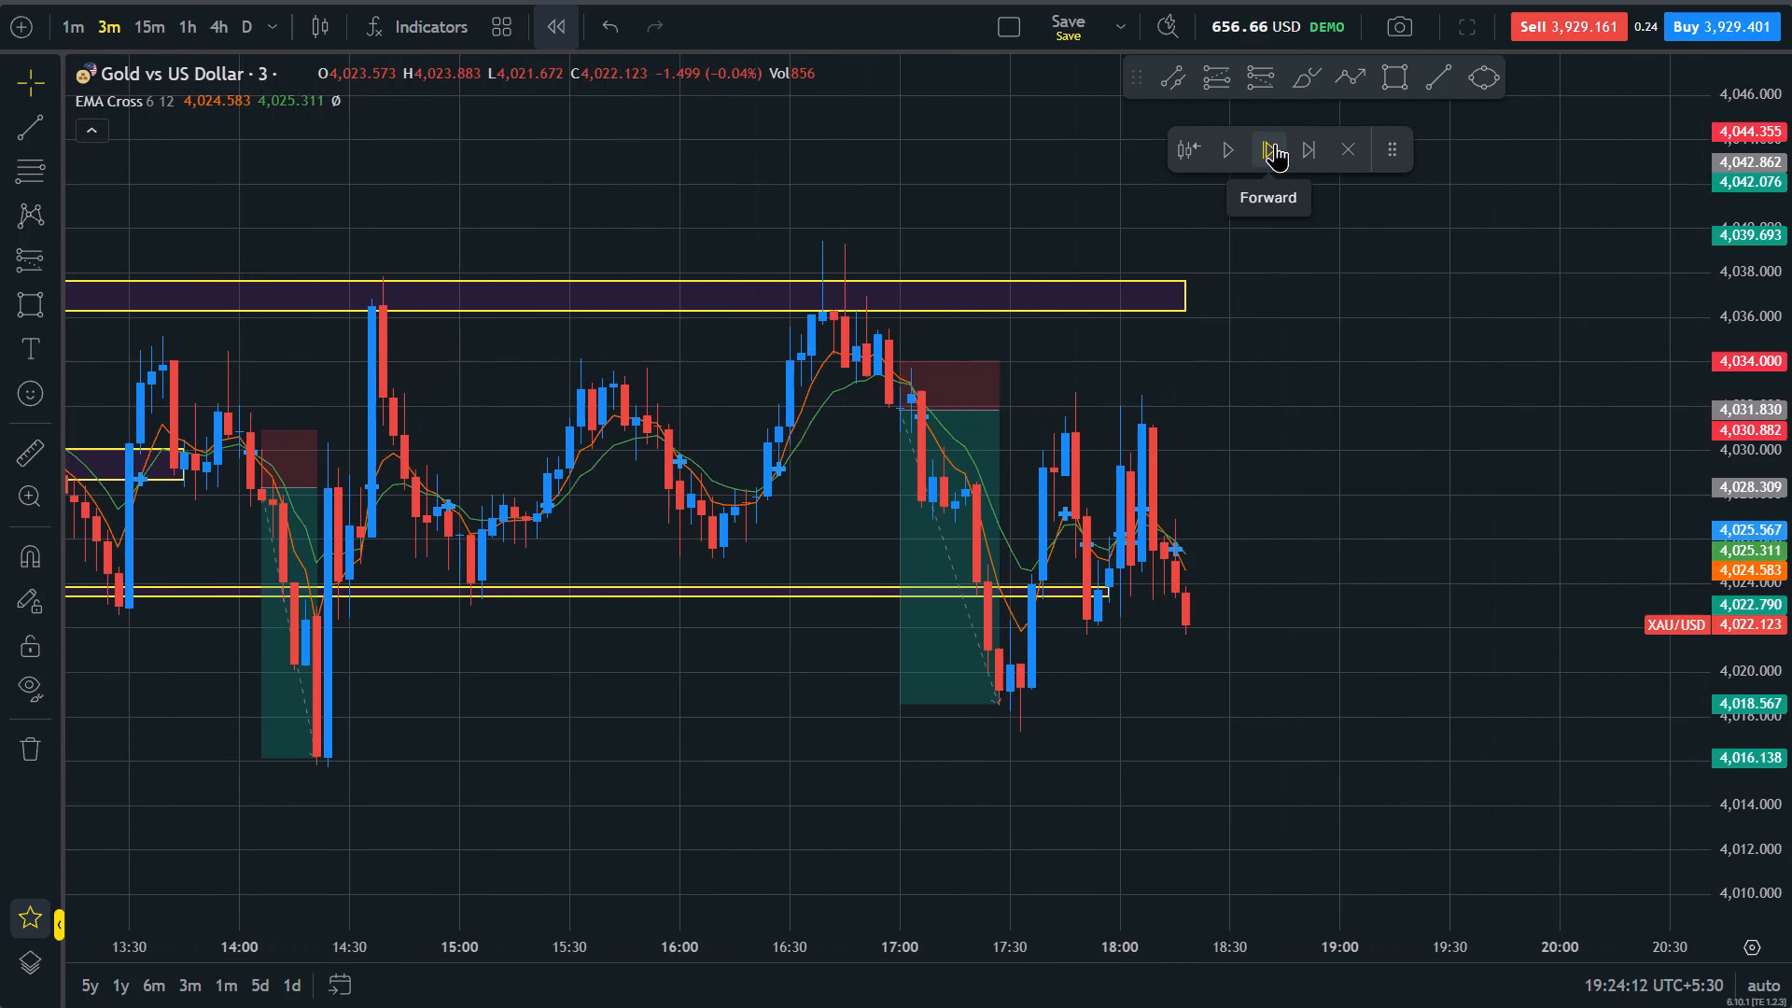
{"action": "double_click", "coordinate": [1275, 143]}
{"action": "left_click", "coordinate": [1275, 143]}
{"action": "left_click", "coordinate": [1275, 143]}
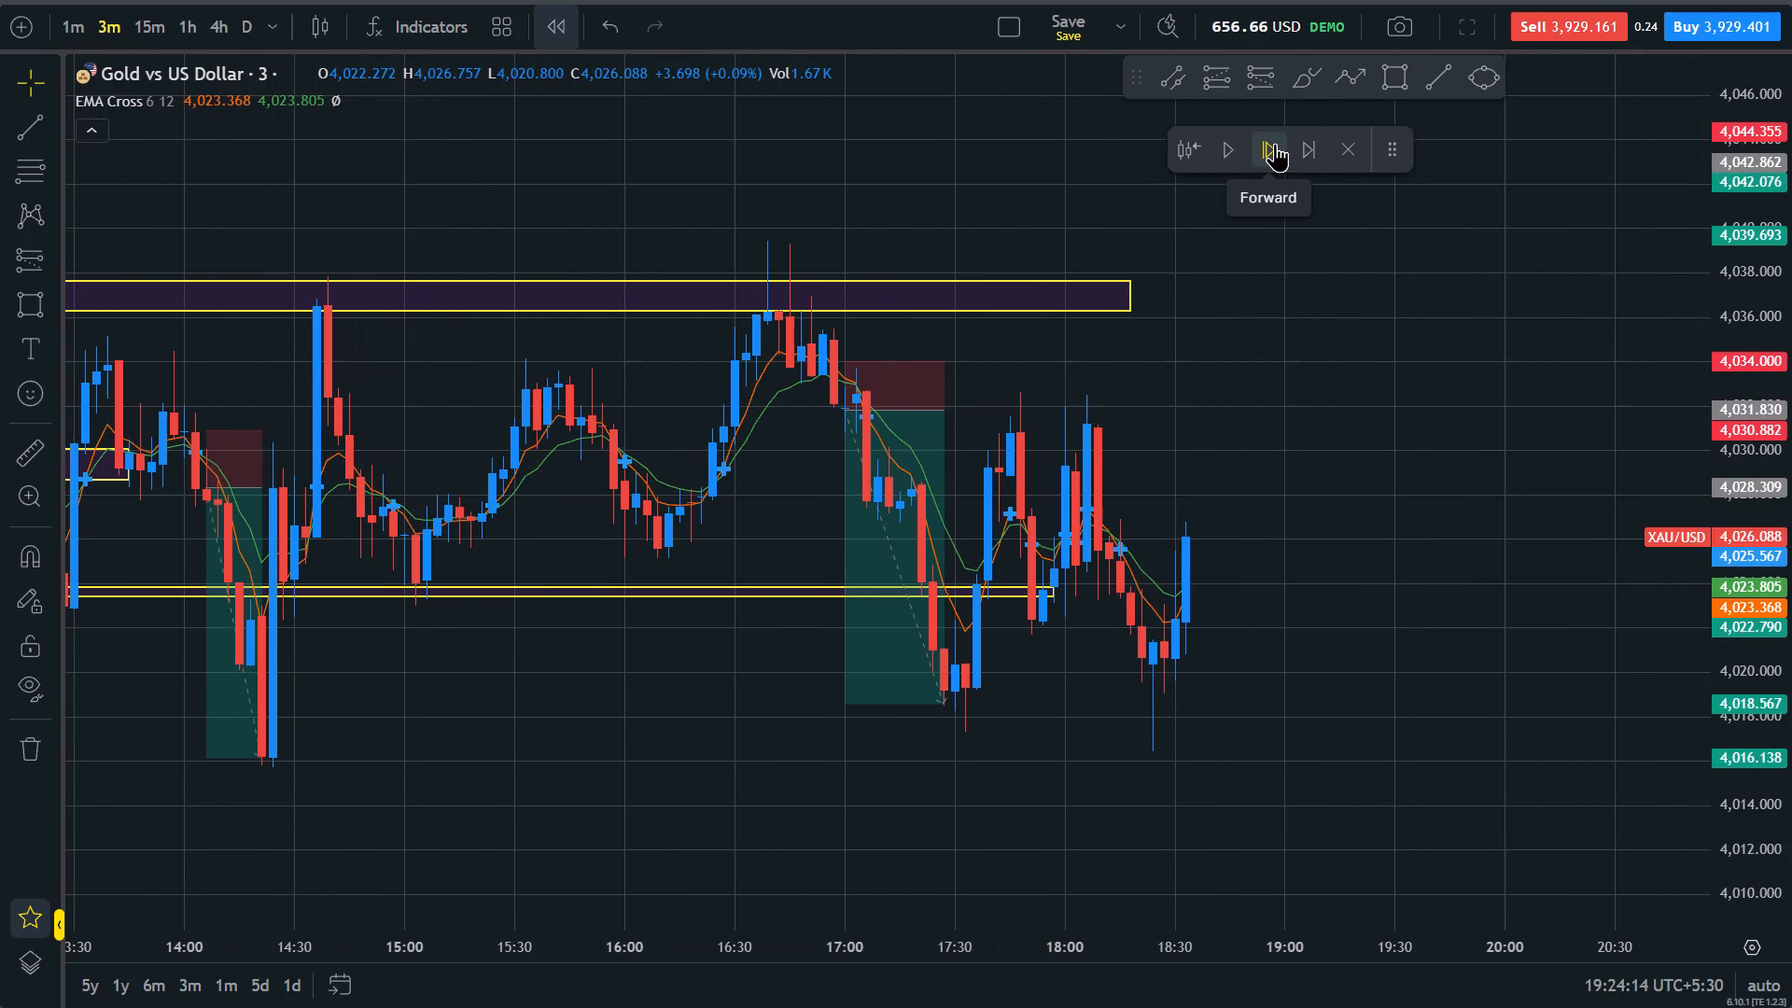
{"action": "left_click", "coordinate": [1336, 704]}
{"action": "scroll", "coordinate": [1345, 722], "scroll_direction": "down", "scroll_amount": 3}
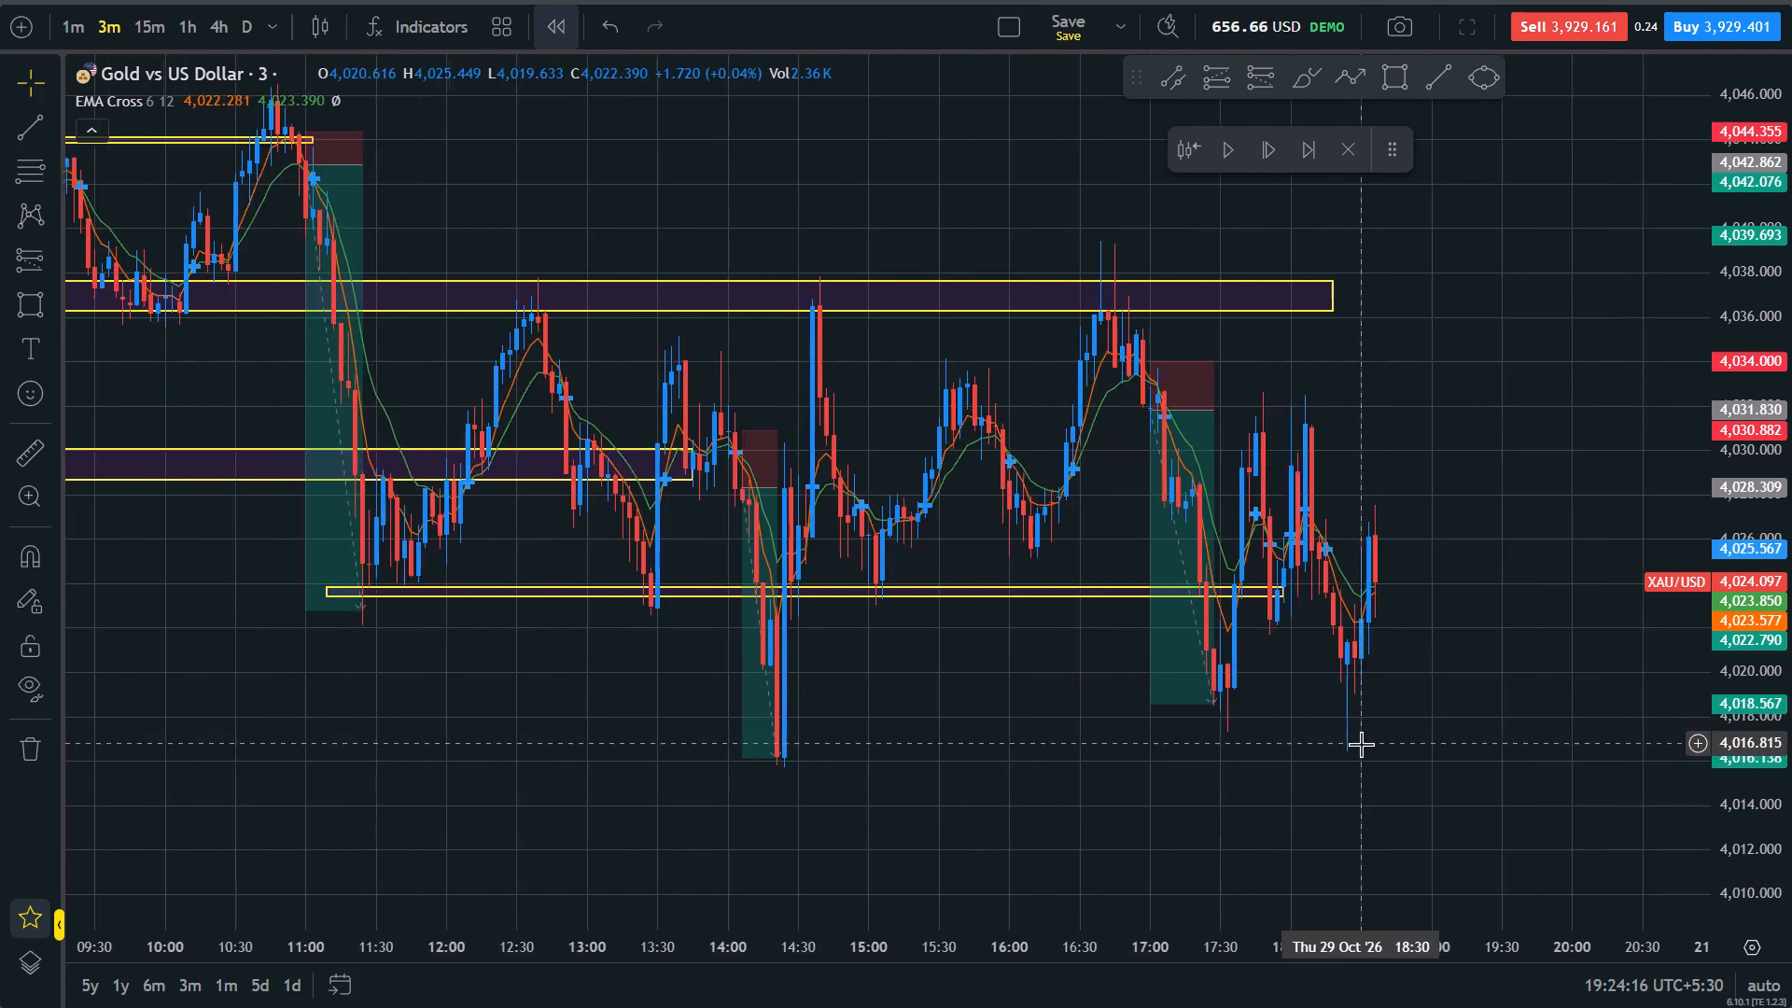
Draw a thin support zone rectangle from the 14:24 low at about 4,016.18 up to about 4,016.82, ending at about 20:21.
{"action": "scroll", "coordinate": [1361, 744], "scroll_direction": "down", "scroll_amount": 1}
{"action": "scroll", "coordinate": [1385, 733], "scroll_direction": "up", "scroll_amount": 3}
{"action": "left_click", "coordinate": [1373, 754]}
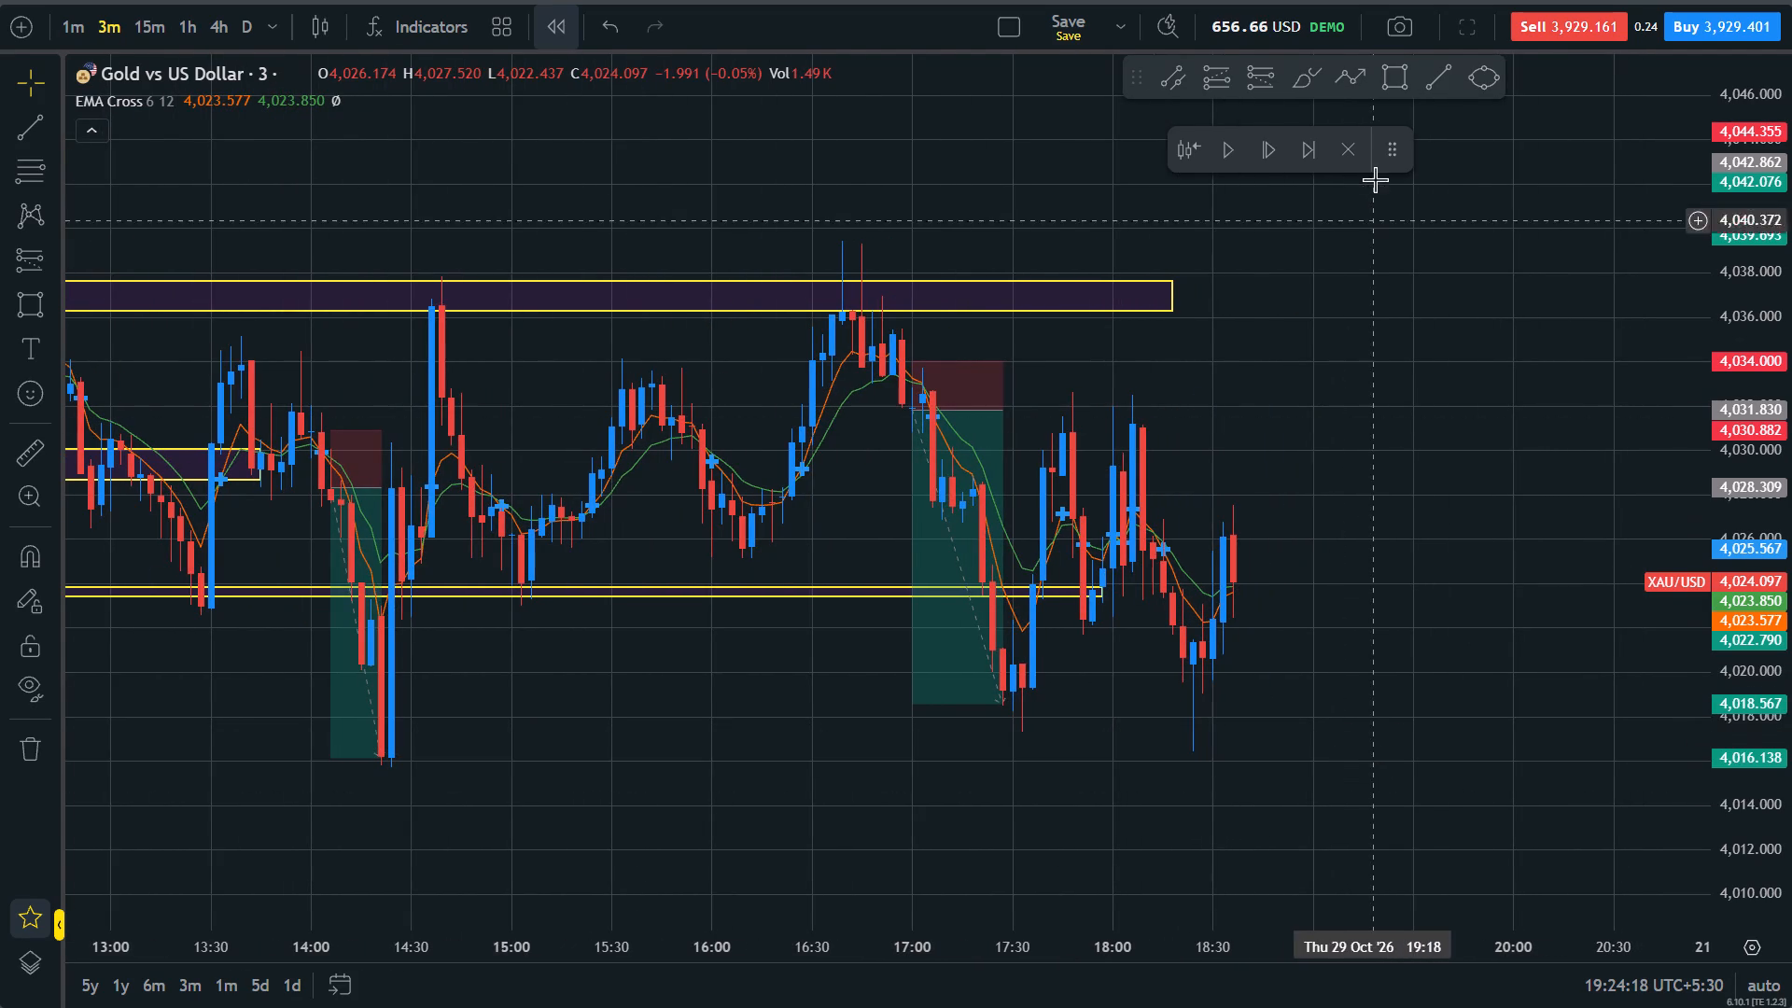
{"action": "left_click", "coordinate": [1406, 85]}
{"action": "left_click", "coordinate": [387, 757]}
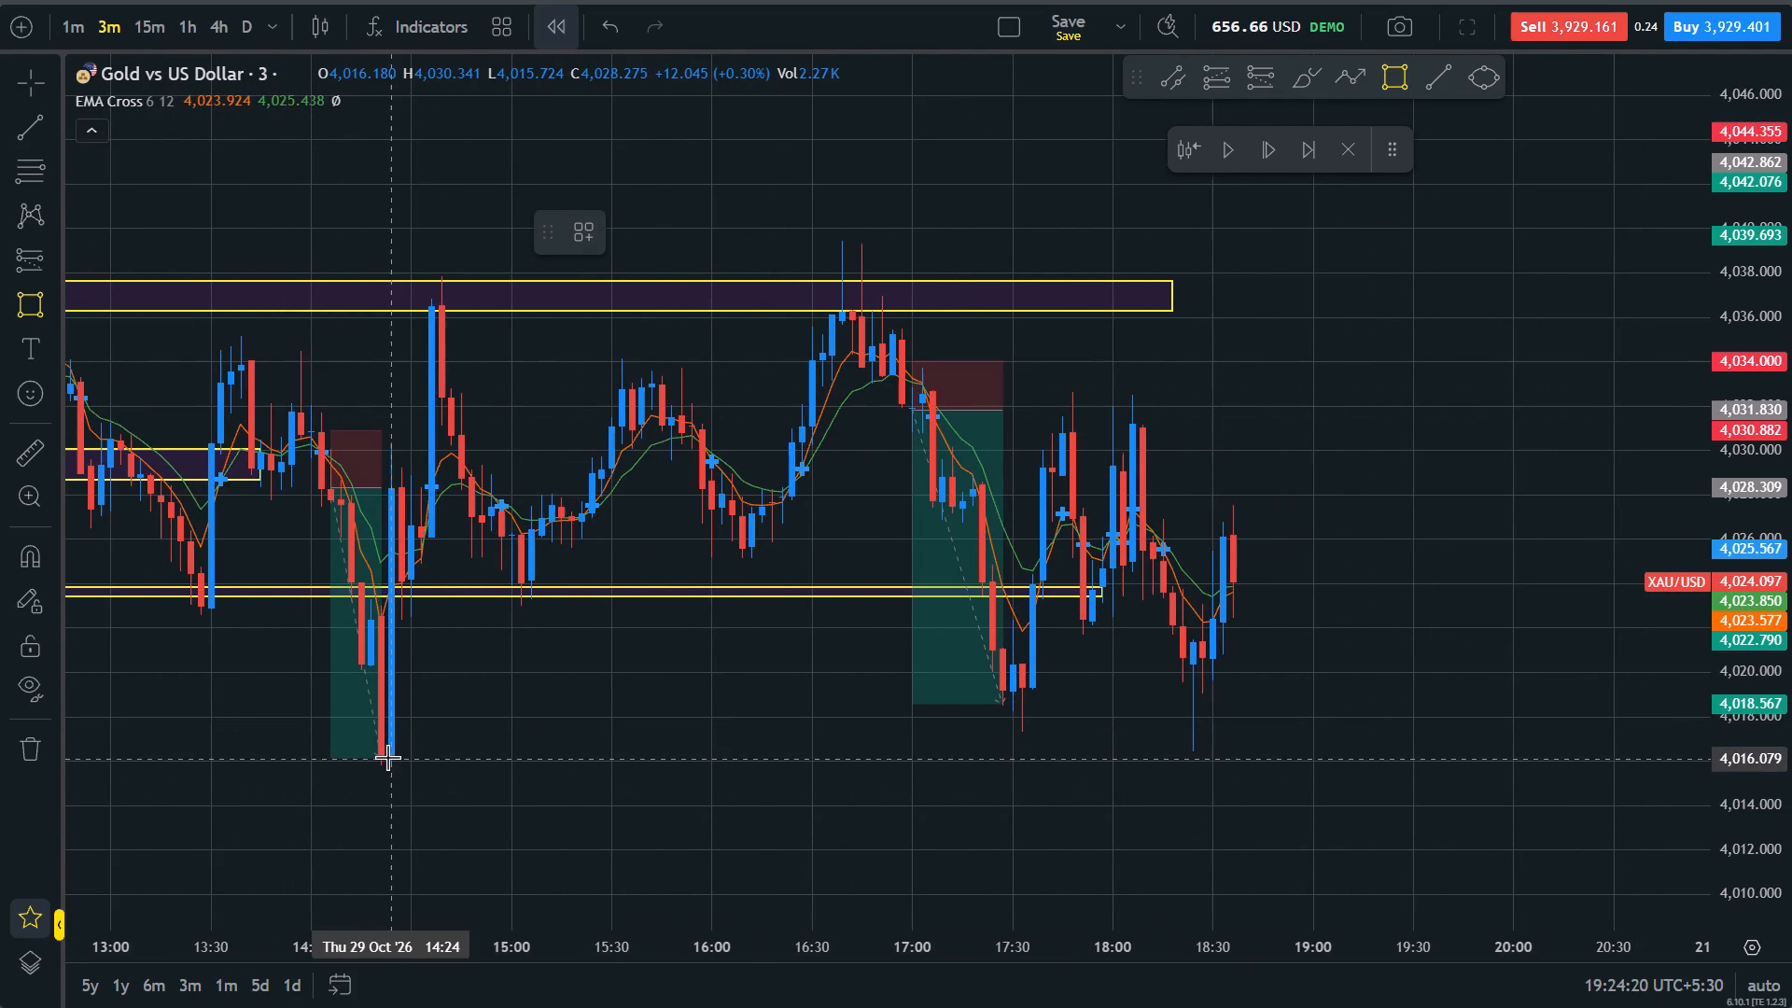
{"action": "left_click", "coordinate": [1588, 742]}
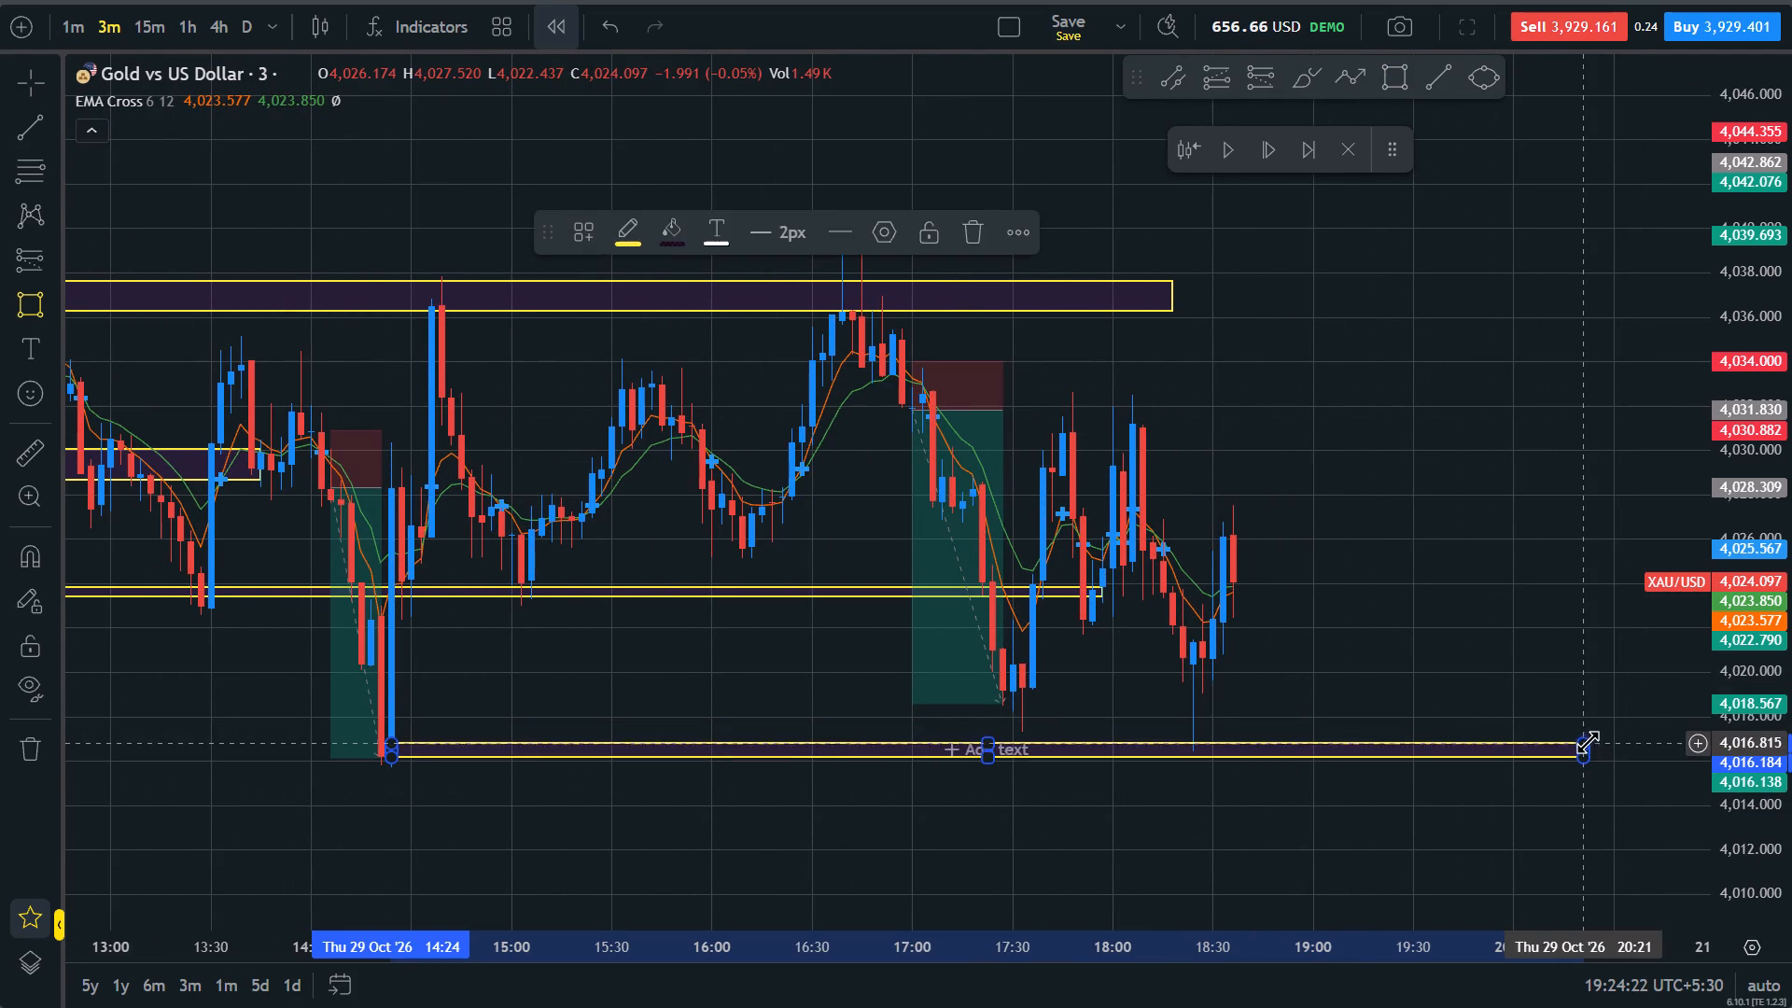
{"action": "left_click_drag", "start_coordinate": [1494, 650], "coordinate": [1493, 663]}
Advance the replay candle by candle to the 19:06 bar, following price up towards the resistance zone.
{"action": "triple_click", "coordinate": [1267, 157]}
{"action": "triple_click", "coordinate": [1267, 153]}
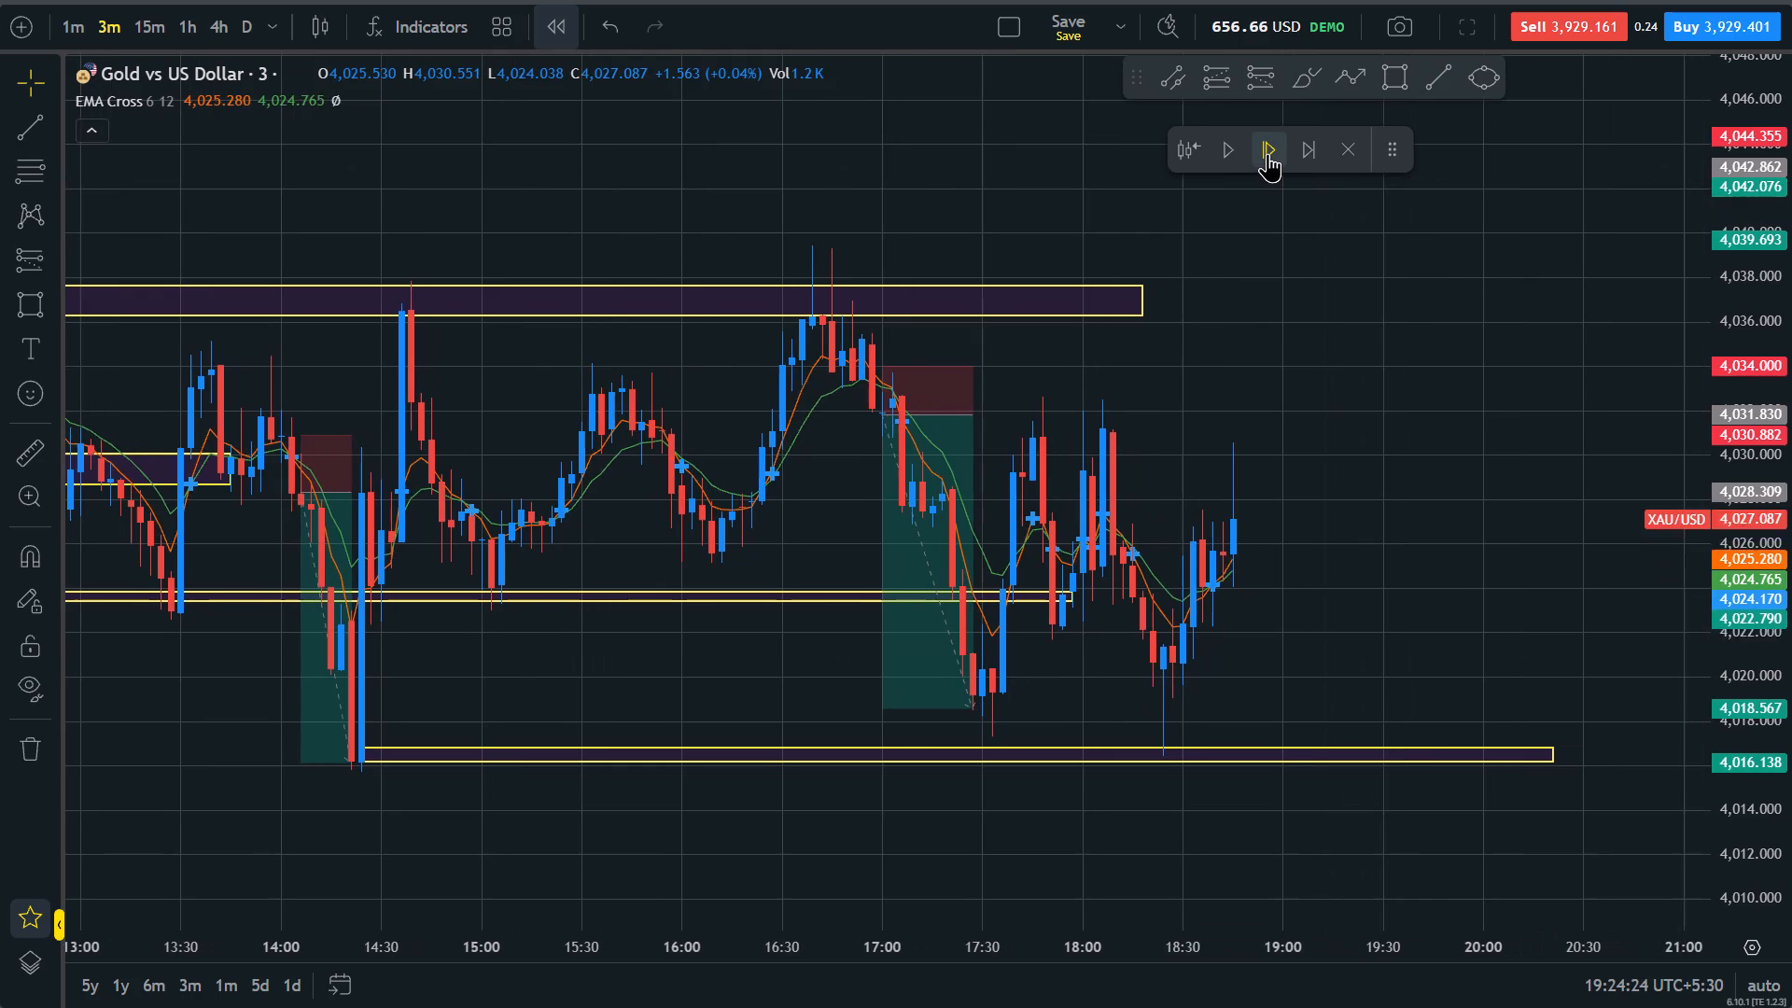
{"action": "left_click", "coordinate": [1267, 153]}
{"action": "triple_click", "coordinate": [1267, 153]}
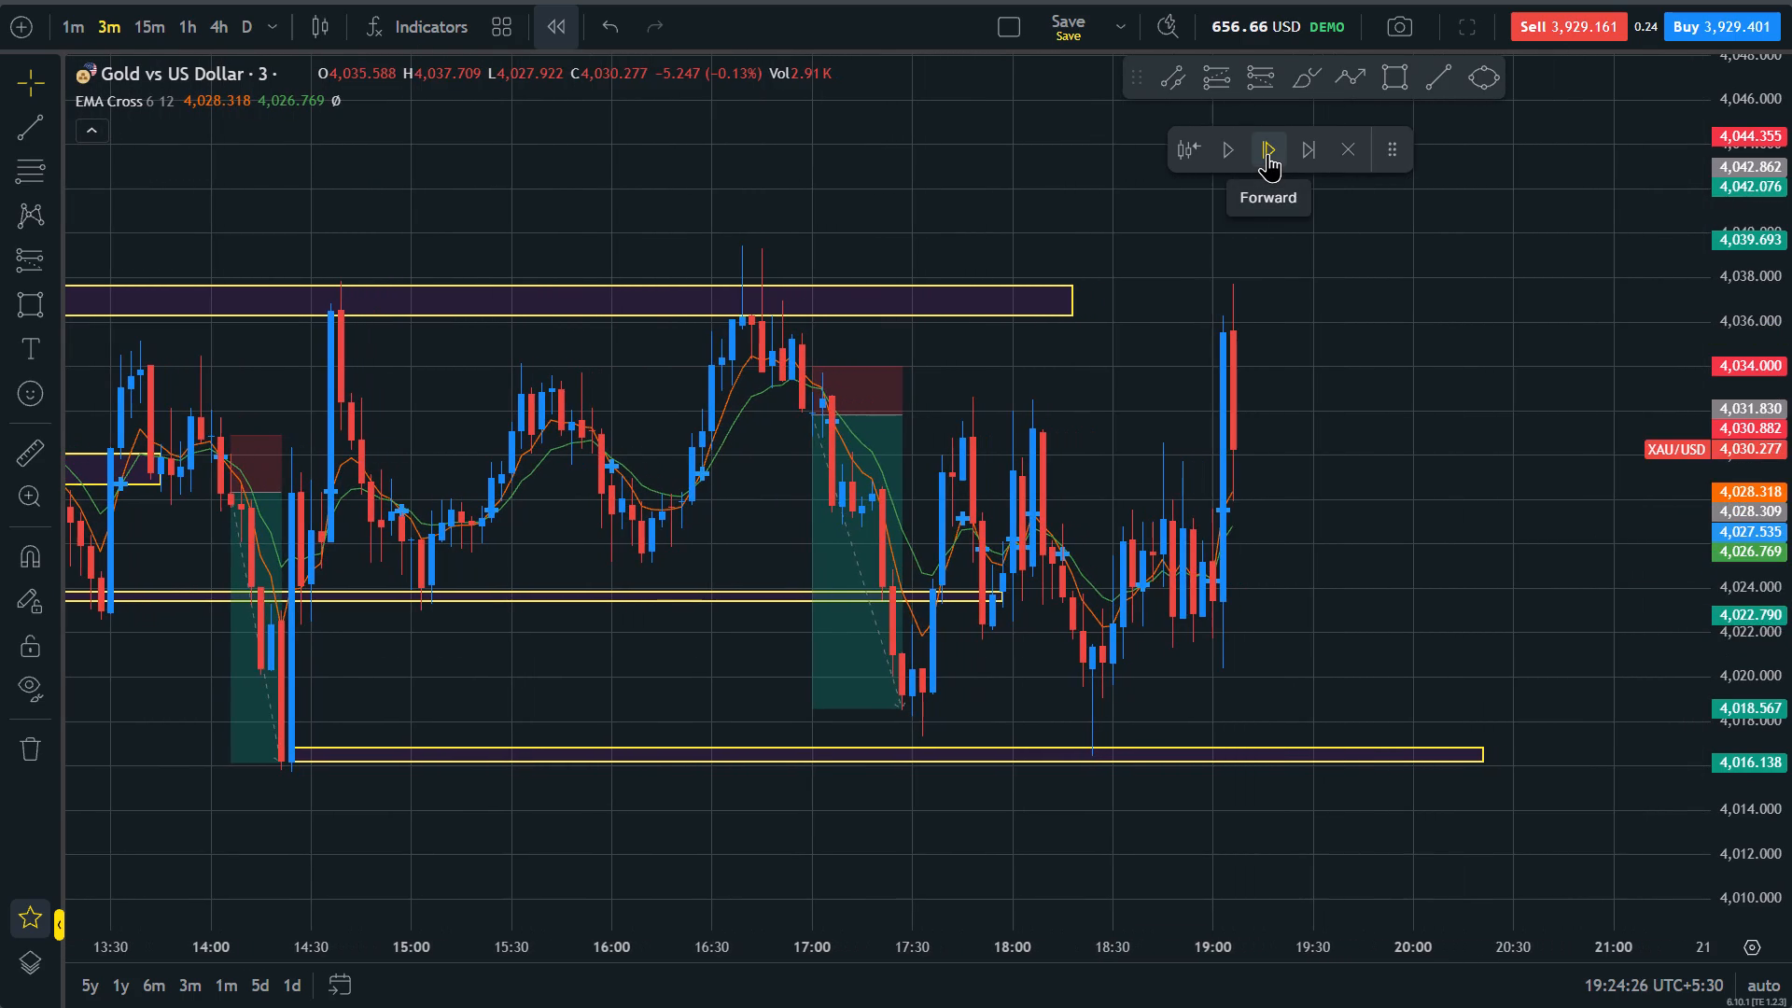
Extend the 4,036.28–4,037.61 resistance zone past the latest candle so that it ends at about 20:36.
{"action": "left_click_drag", "start_coordinate": [1358, 455], "coordinate": [1362, 610]}
{"action": "left_click_drag", "start_coordinate": [1068, 390], "coordinate": [1424, 371]}
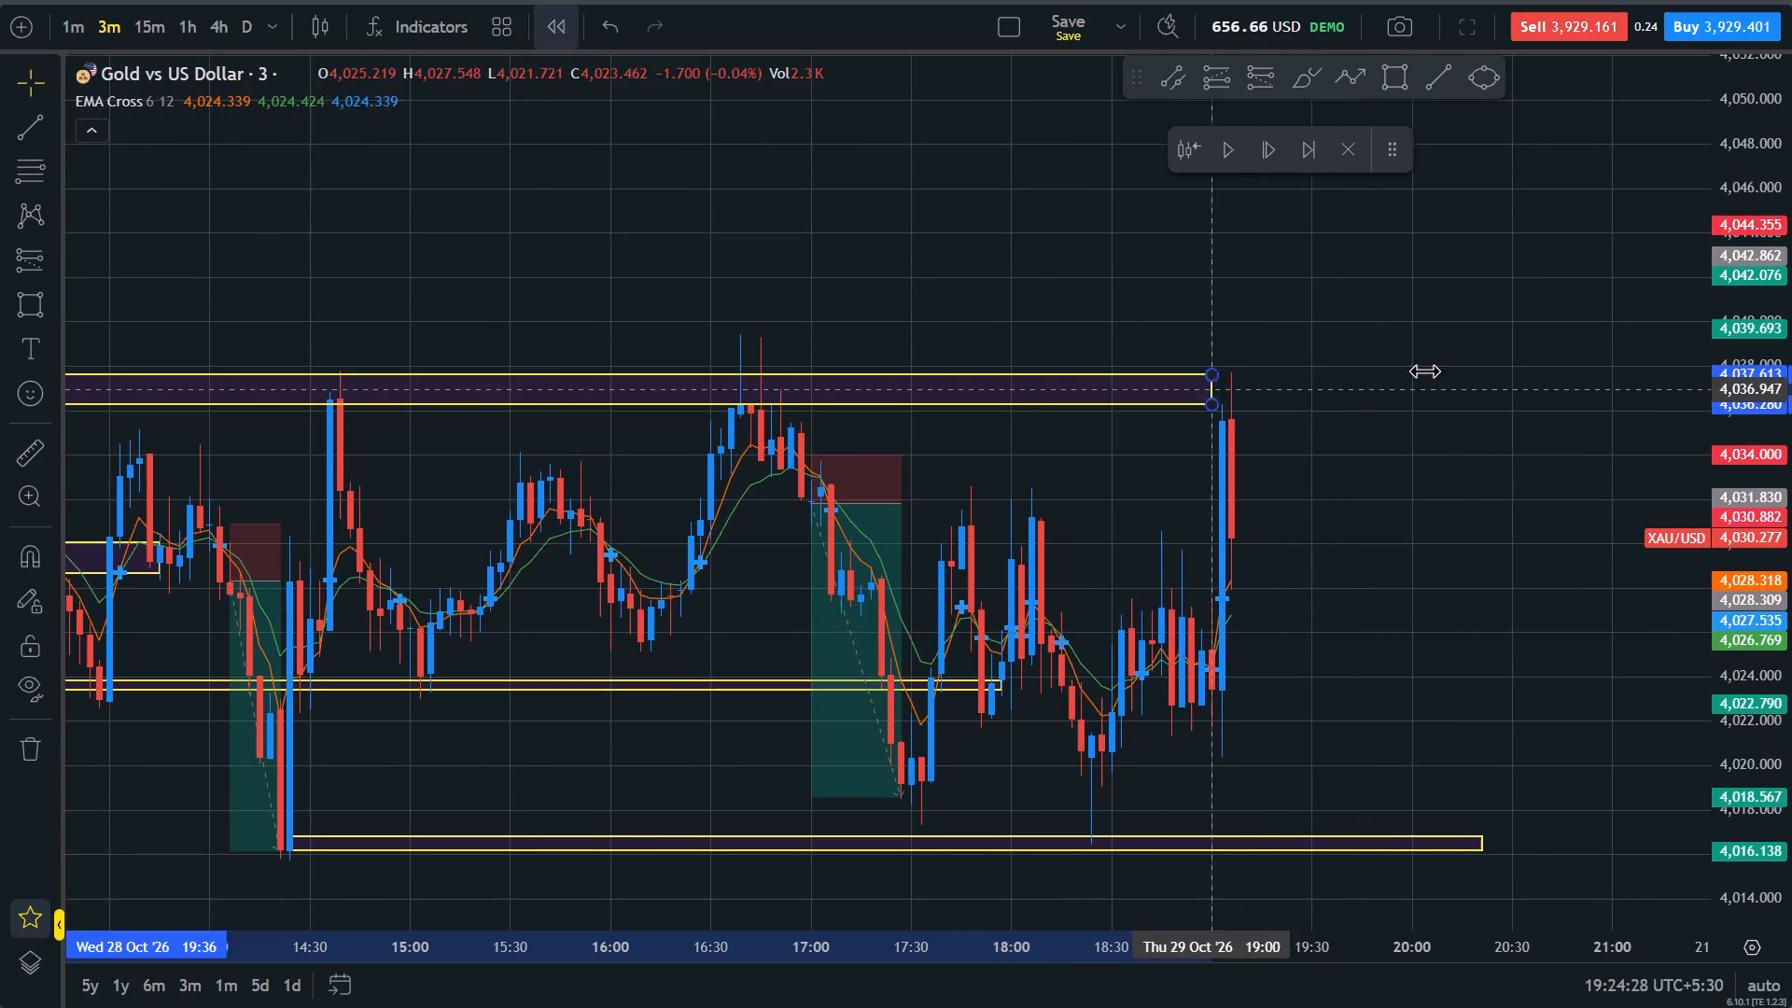
{"action": "left_click_drag", "start_coordinate": [1424, 371], "coordinate": [1533, 366]}
{"action": "left_click", "coordinate": [1470, 607]}
{"action": "left_click_drag", "start_coordinate": [1421, 621], "coordinate": [1392, 625]}
{"action": "scroll", "coordinate": [1420, 637], "scroll_direction": "down", "scroll_amount": 4}
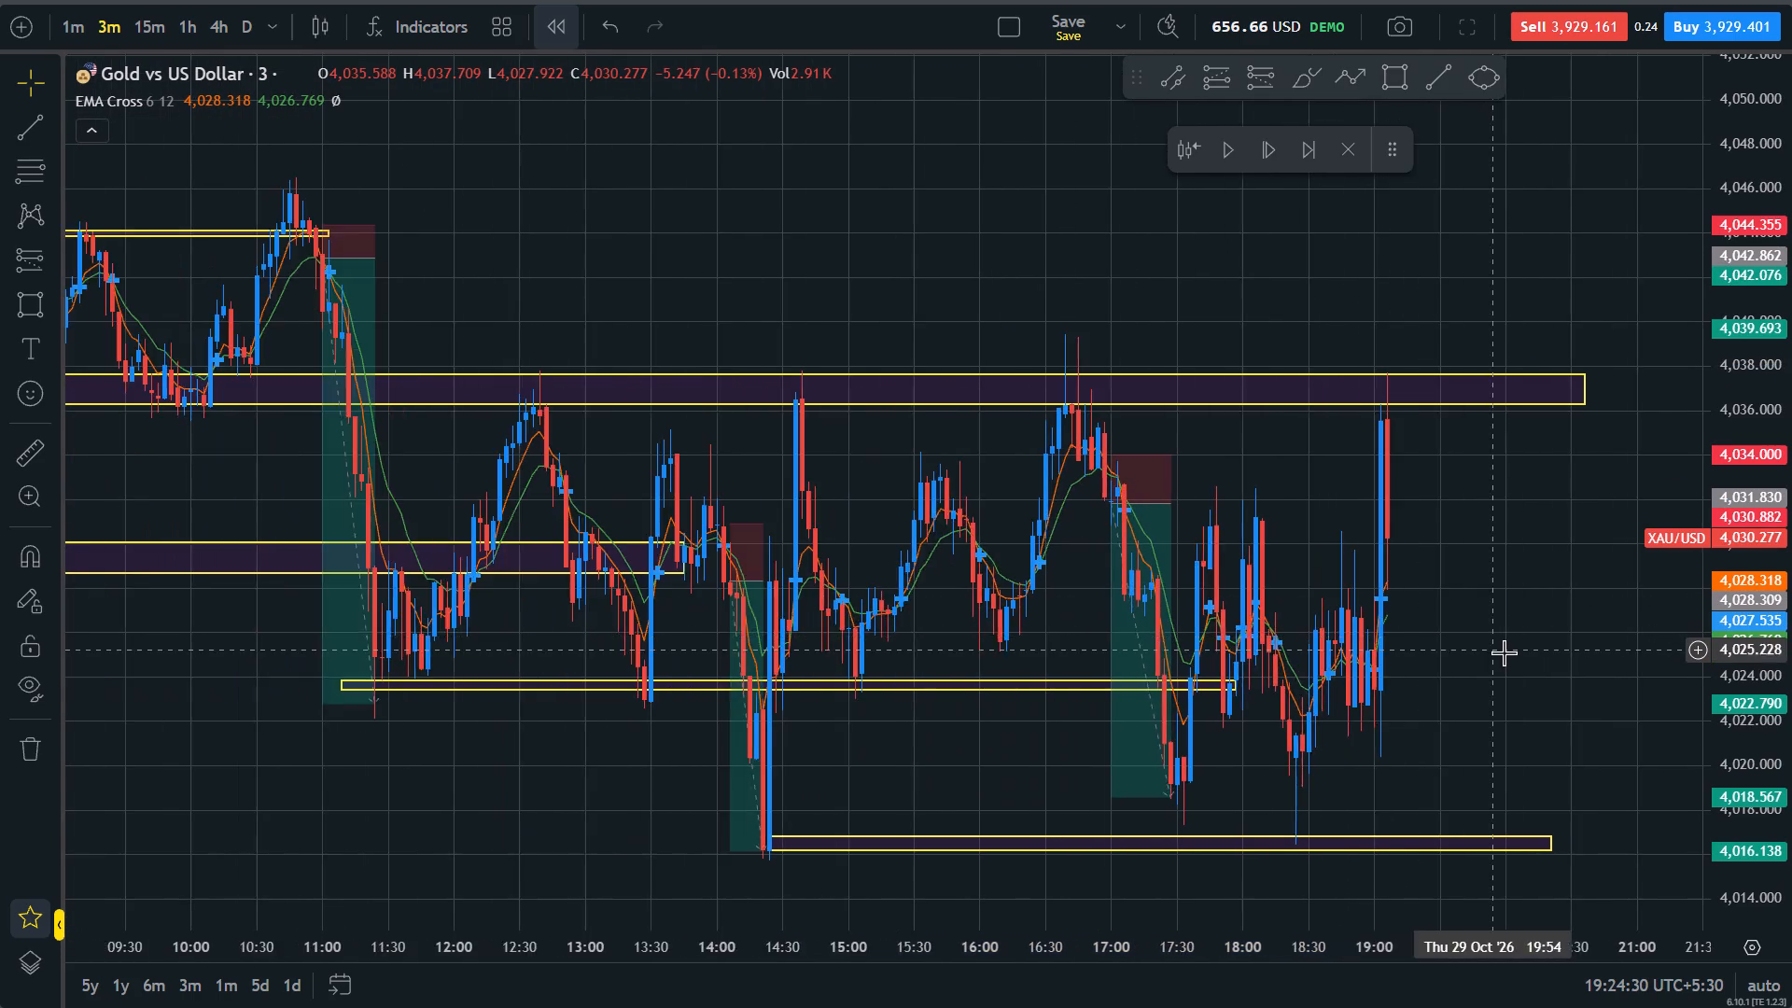
{"action": "scroll", "coordinate": [1504, 652], "scroll_direction": "up", "scroll_amount": 8}
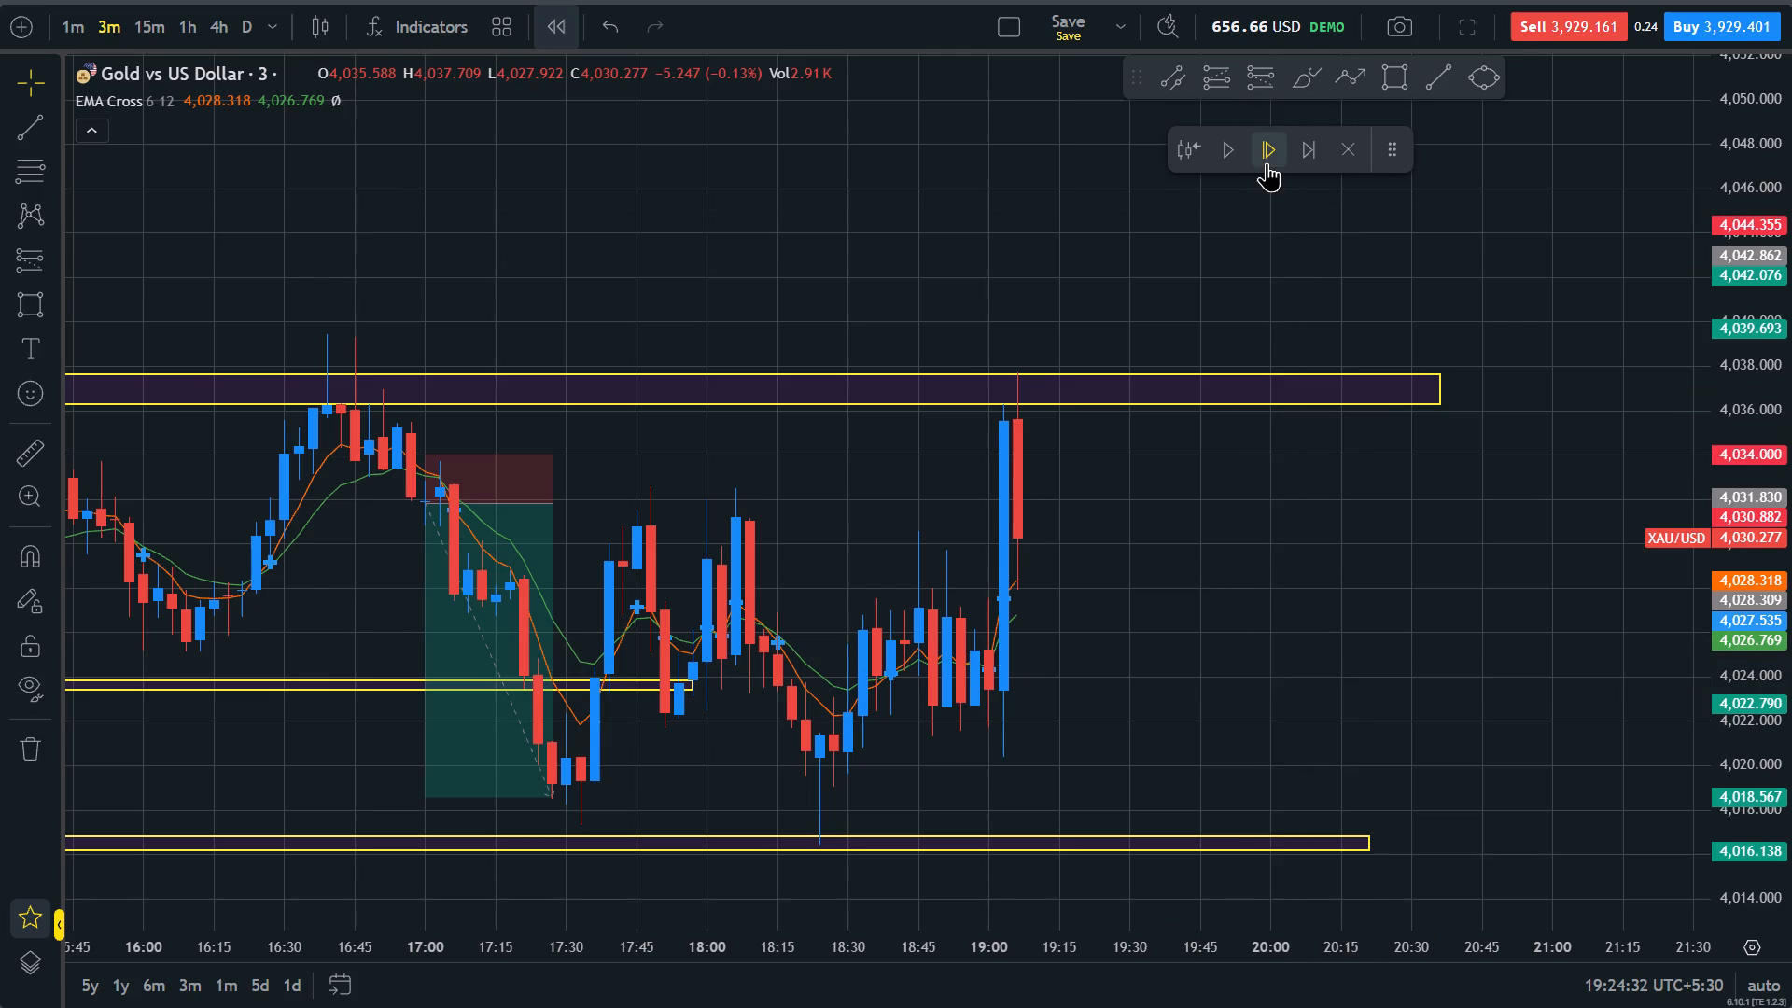
Advance the replay candle by candle to the 20:27 bar, following price between the resistance and support zones.
{"action": "triple_click", "coordinate": [1266, 160]}
{"action": "scroll", "coordinate": [1266, 730], "scroll_direction": "down", "scroll_amount": 5}
{"action": "left_click_drag", "start_coordinate": [1791, 320], "coordinate": [1789, 567]}
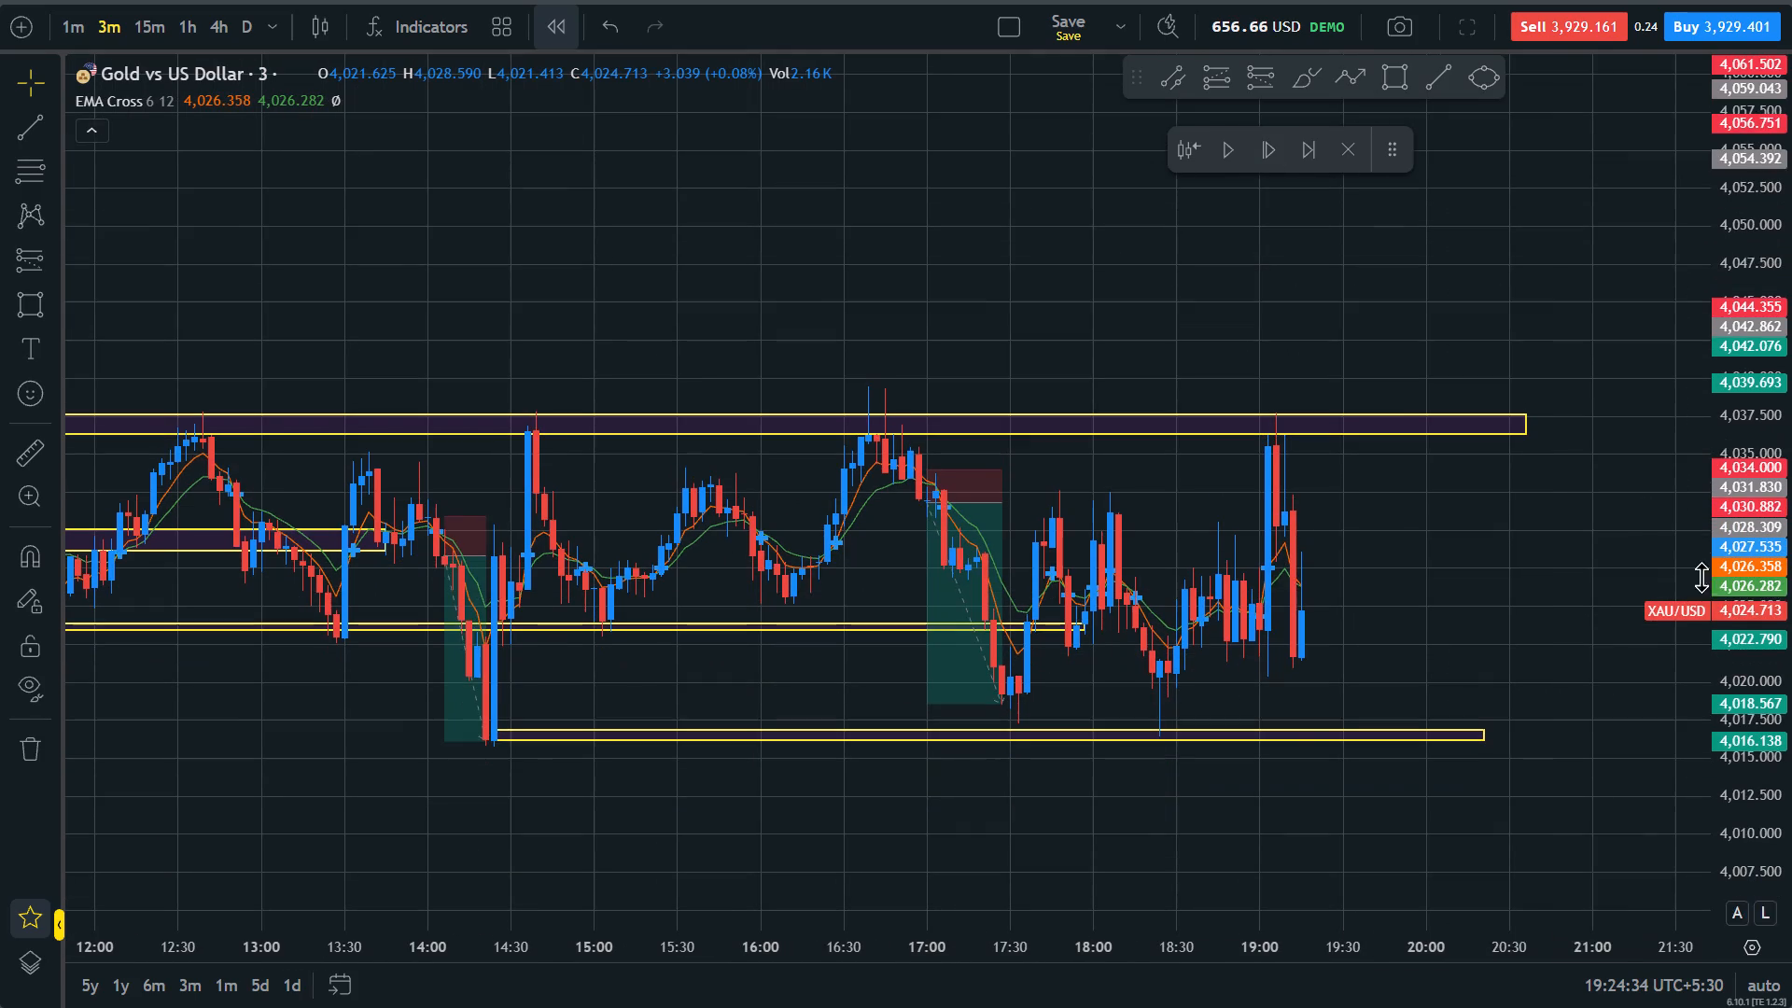
{"action": "left_click", "coordinate": [1546, 595]}
{"action": "triple_click", "coordinate": [1268, 147]}
{"action": "triple_click", "coordinate": [1271, 147]}
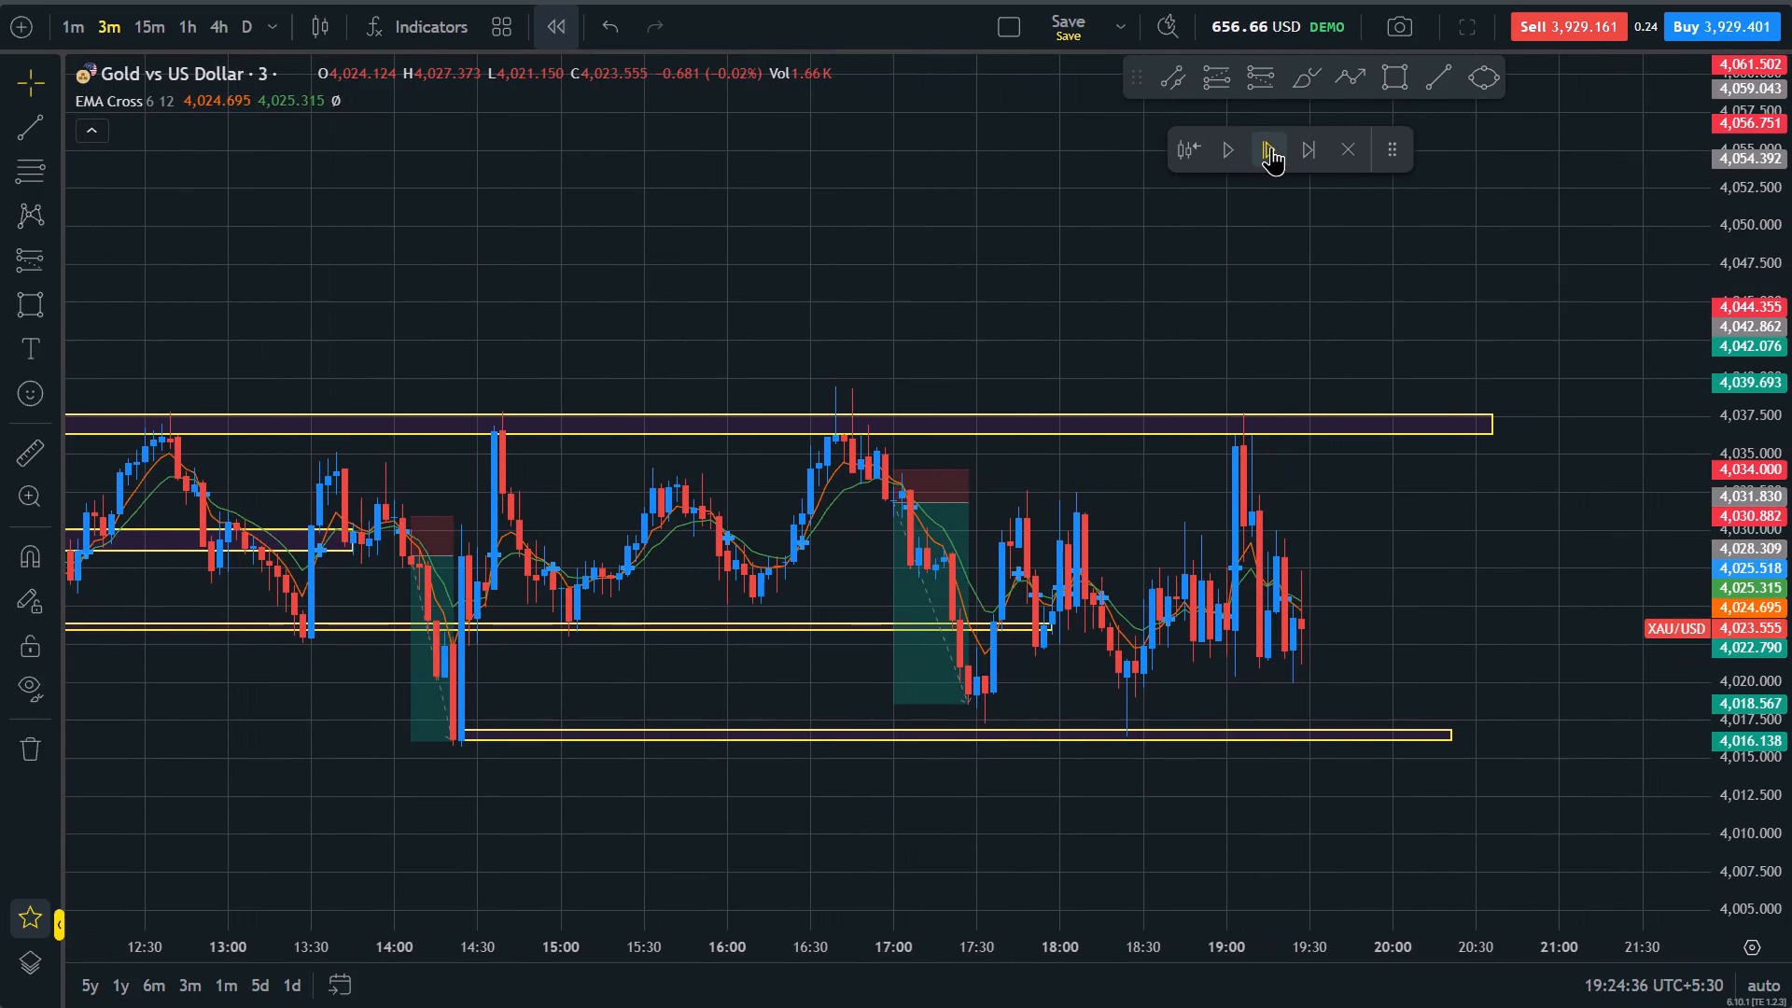
{"action": "triple_click", "coordinate": [1271, 147]}
{"action": "left_click", "coordinate": [1271, 147]}
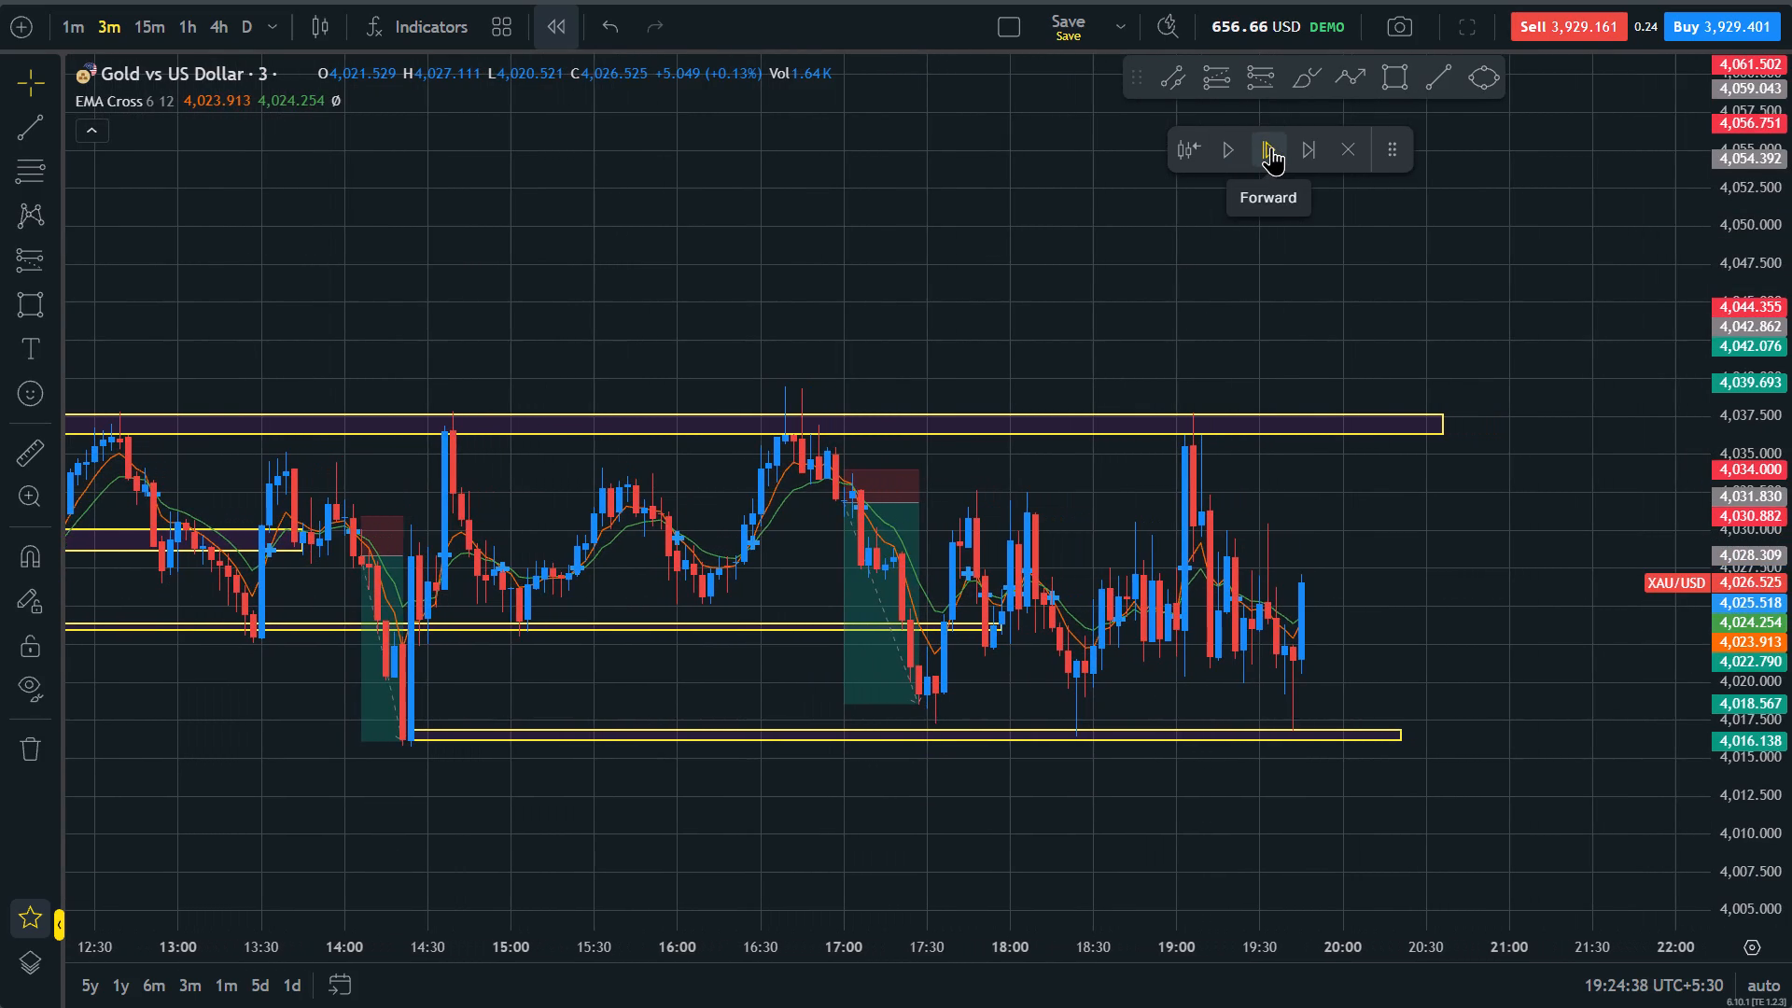
{"action": "left_click", "coordinate": [1271, 147]}
{"action": "triple_click", "coordinate": [1271, 147]}
{"action": "triple_click", "coordinate": [1271, 148]}
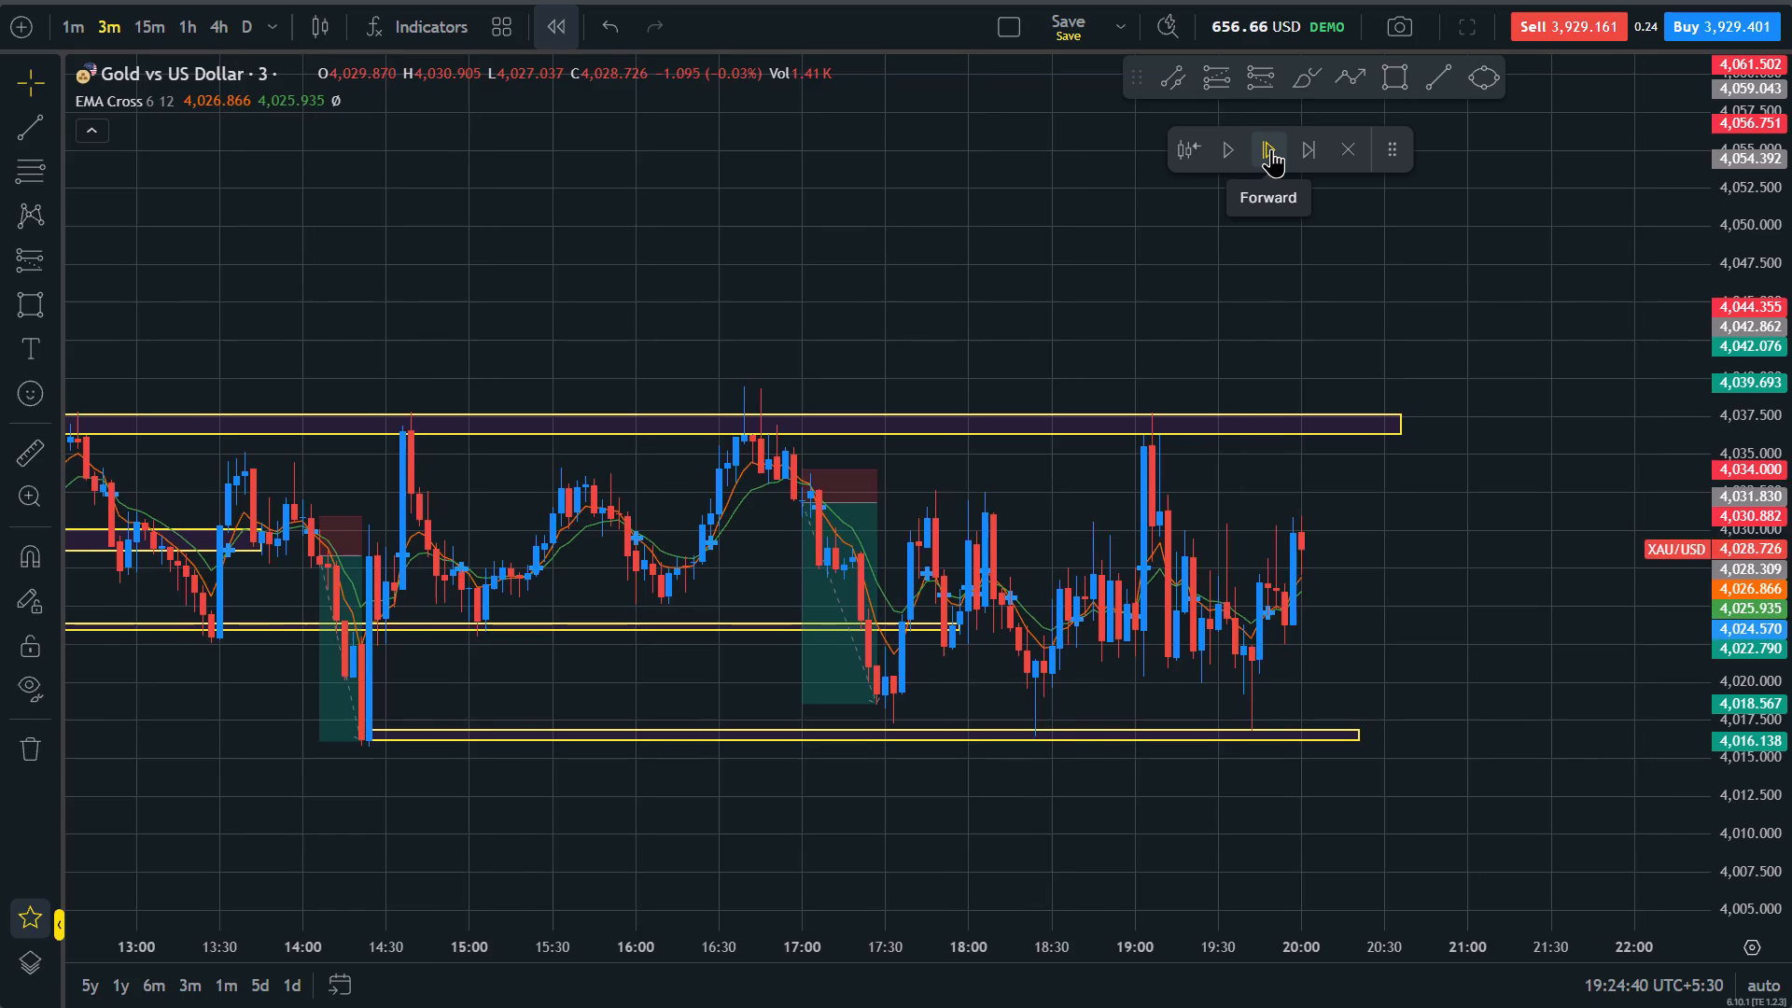
{"action": "triple_click", "coordinate": [1271, 148]}
{"action": "triple_click", "coordinate": [1271, 148]}
{"action": "left_click", "coordinate": [1271, 148]}
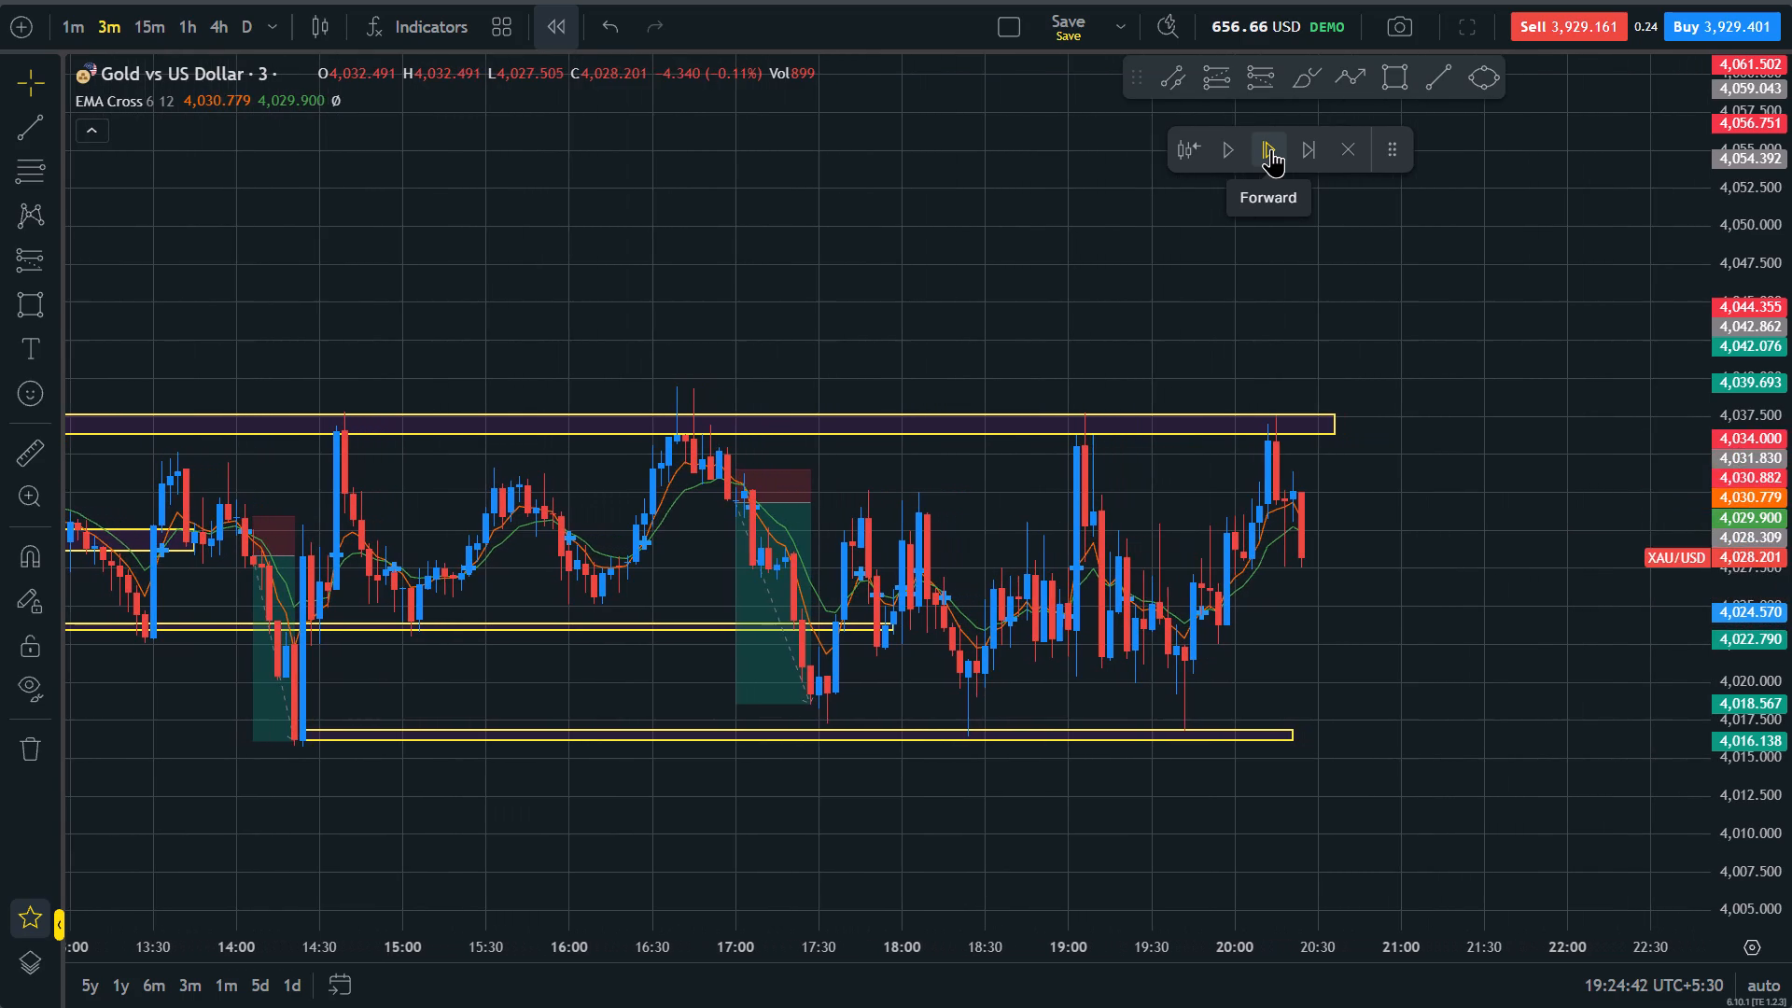
{"action": "left_click", "coordinate": [1378, 553]}
Place a short position at the 20:27 candle with its entry at about 4,028.01.
{"action": "scroll", "coordinate": [1379, 556], "scroll_direction": "up", "scroll_amount": 3}
{"action": "left_click_drag", "start_coordinate": [1791, 780], "coordinate": [1715, 257]}
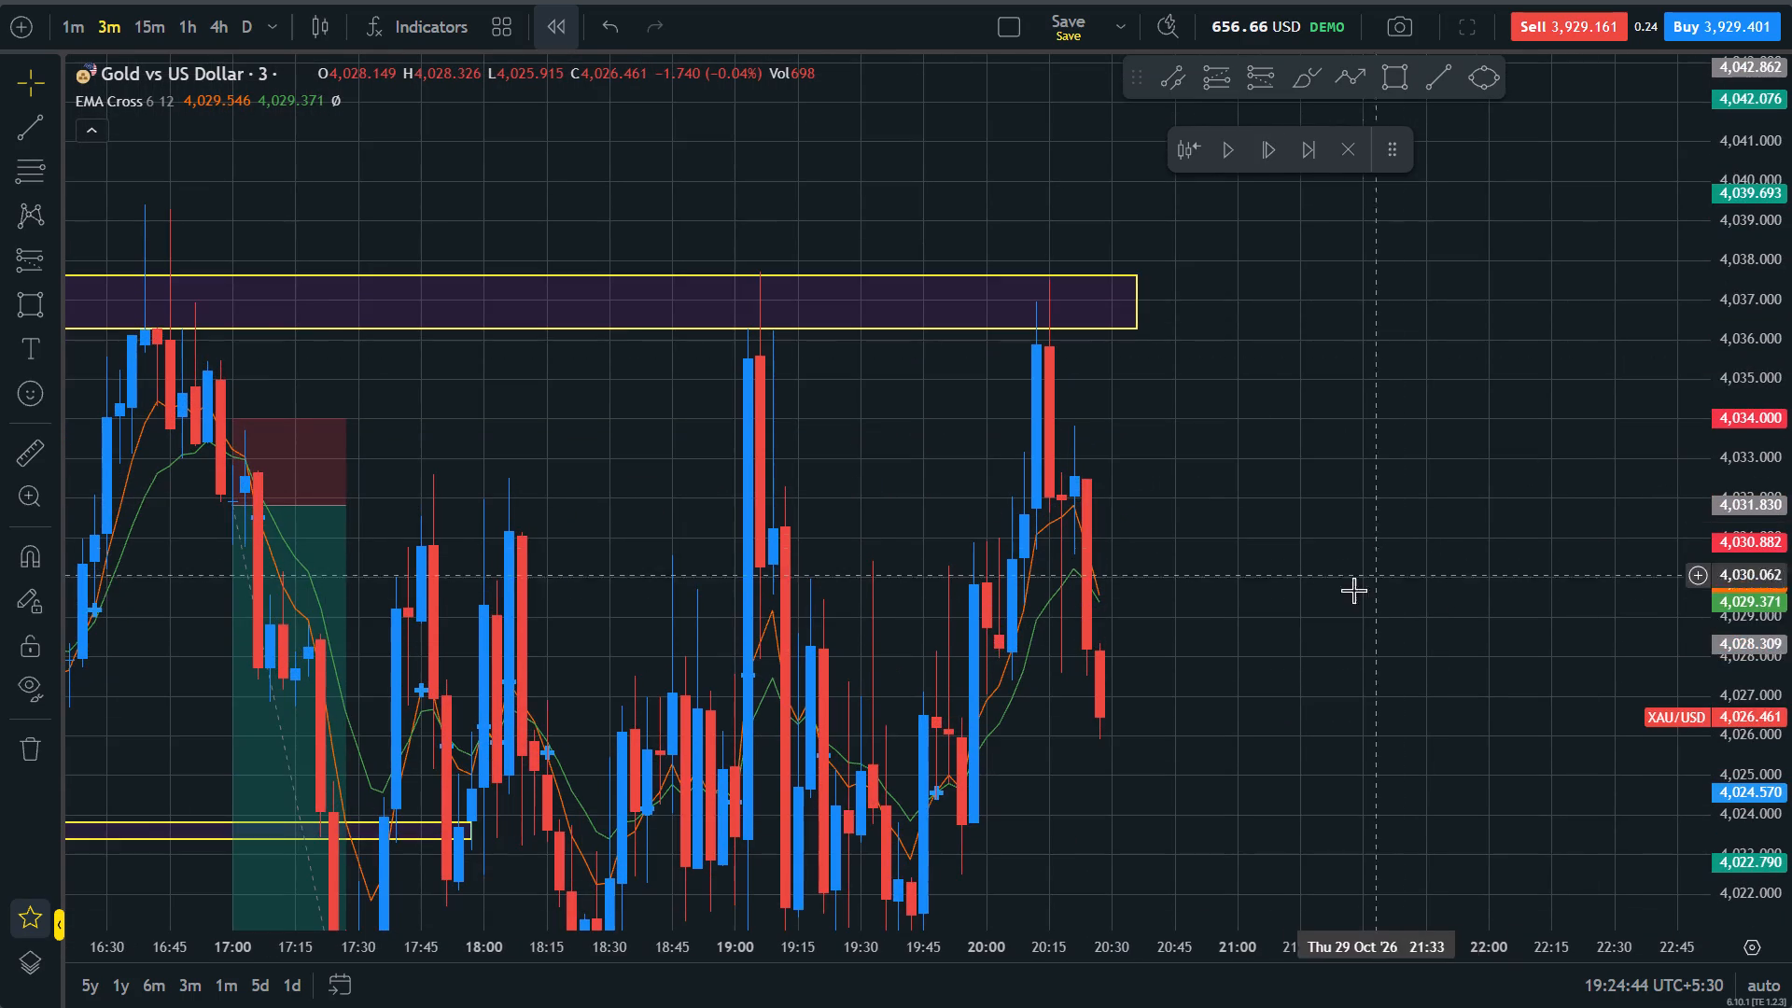
{"action": "scroll", "coordinate": [1352, 612], "scroll_direction": "down", "scroll_amount": 5}
{"action": "left_click_drag", "start_coordinate": [1790, 288], "coordinate": [1764, 691]}
{"action": "scroll", "coordinate": [1528, 603], "scroll_direction": "up", "scroll_amount": 2}
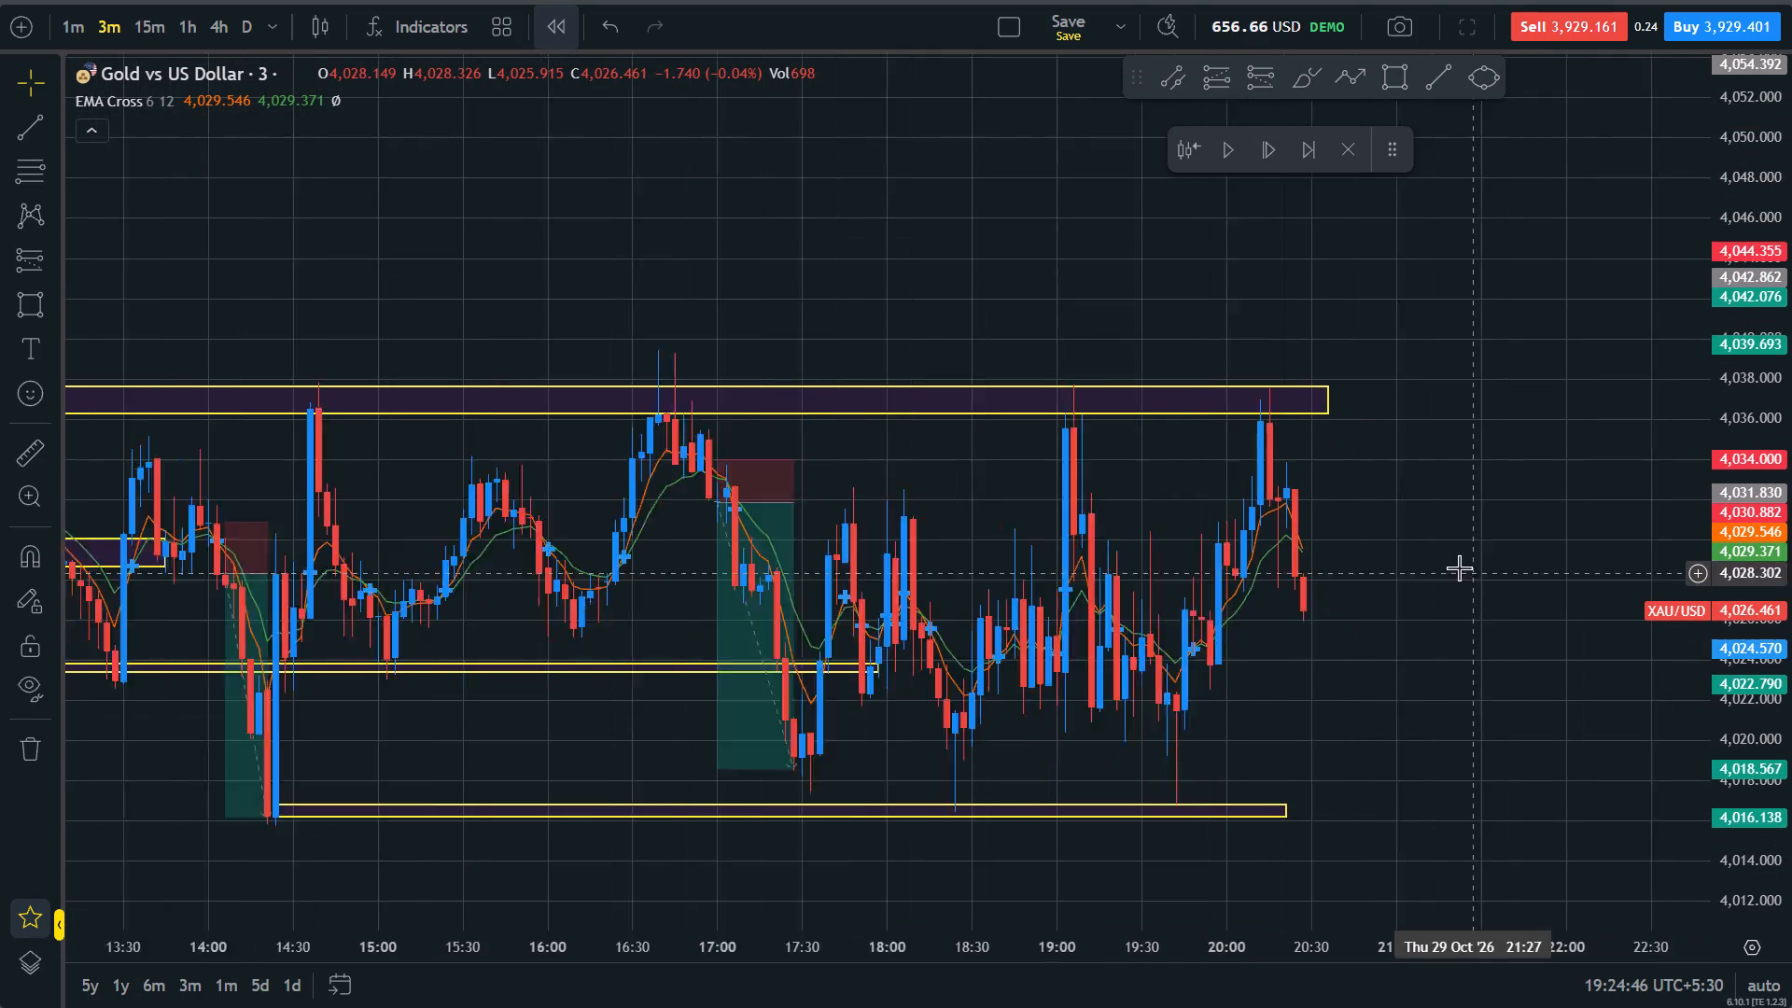
{"action": "scroll", "coordinate": [1459, 567], "scroll_direction": "up", "scroll_amount": 2}
{"action": "left_click", "coordinate": [1272, 79]}
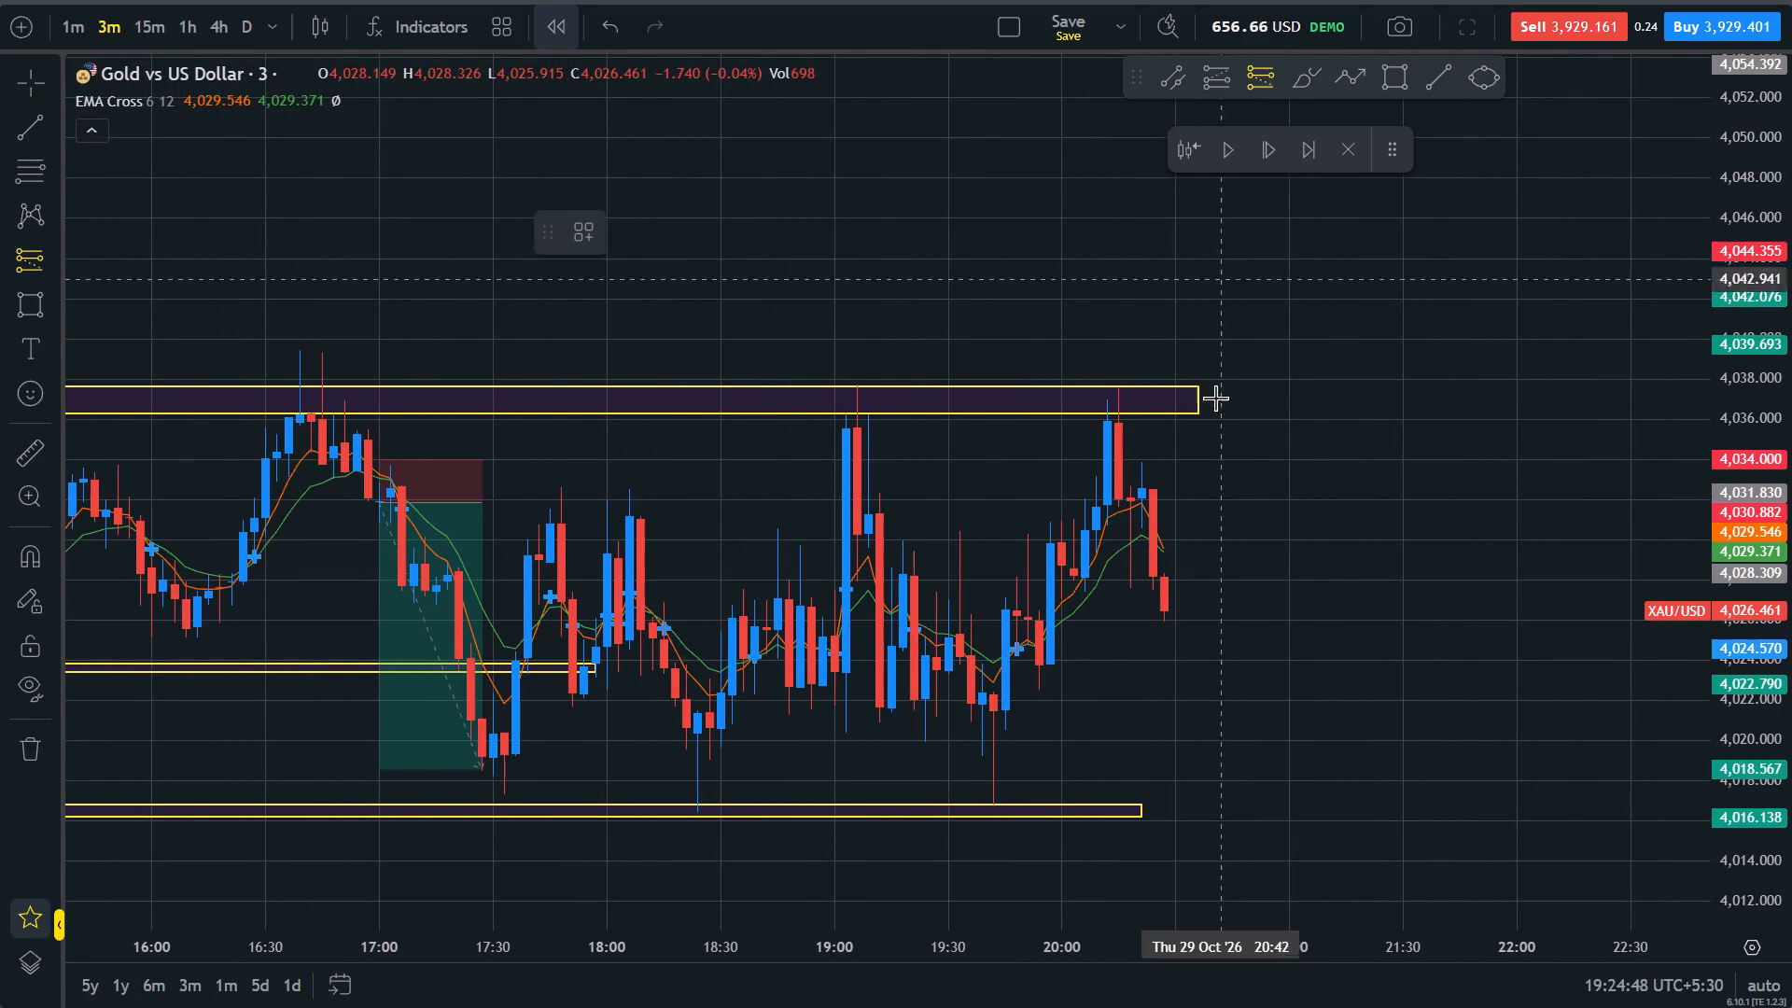
{"action": "left_click", "coordinate": [1162, 579]}
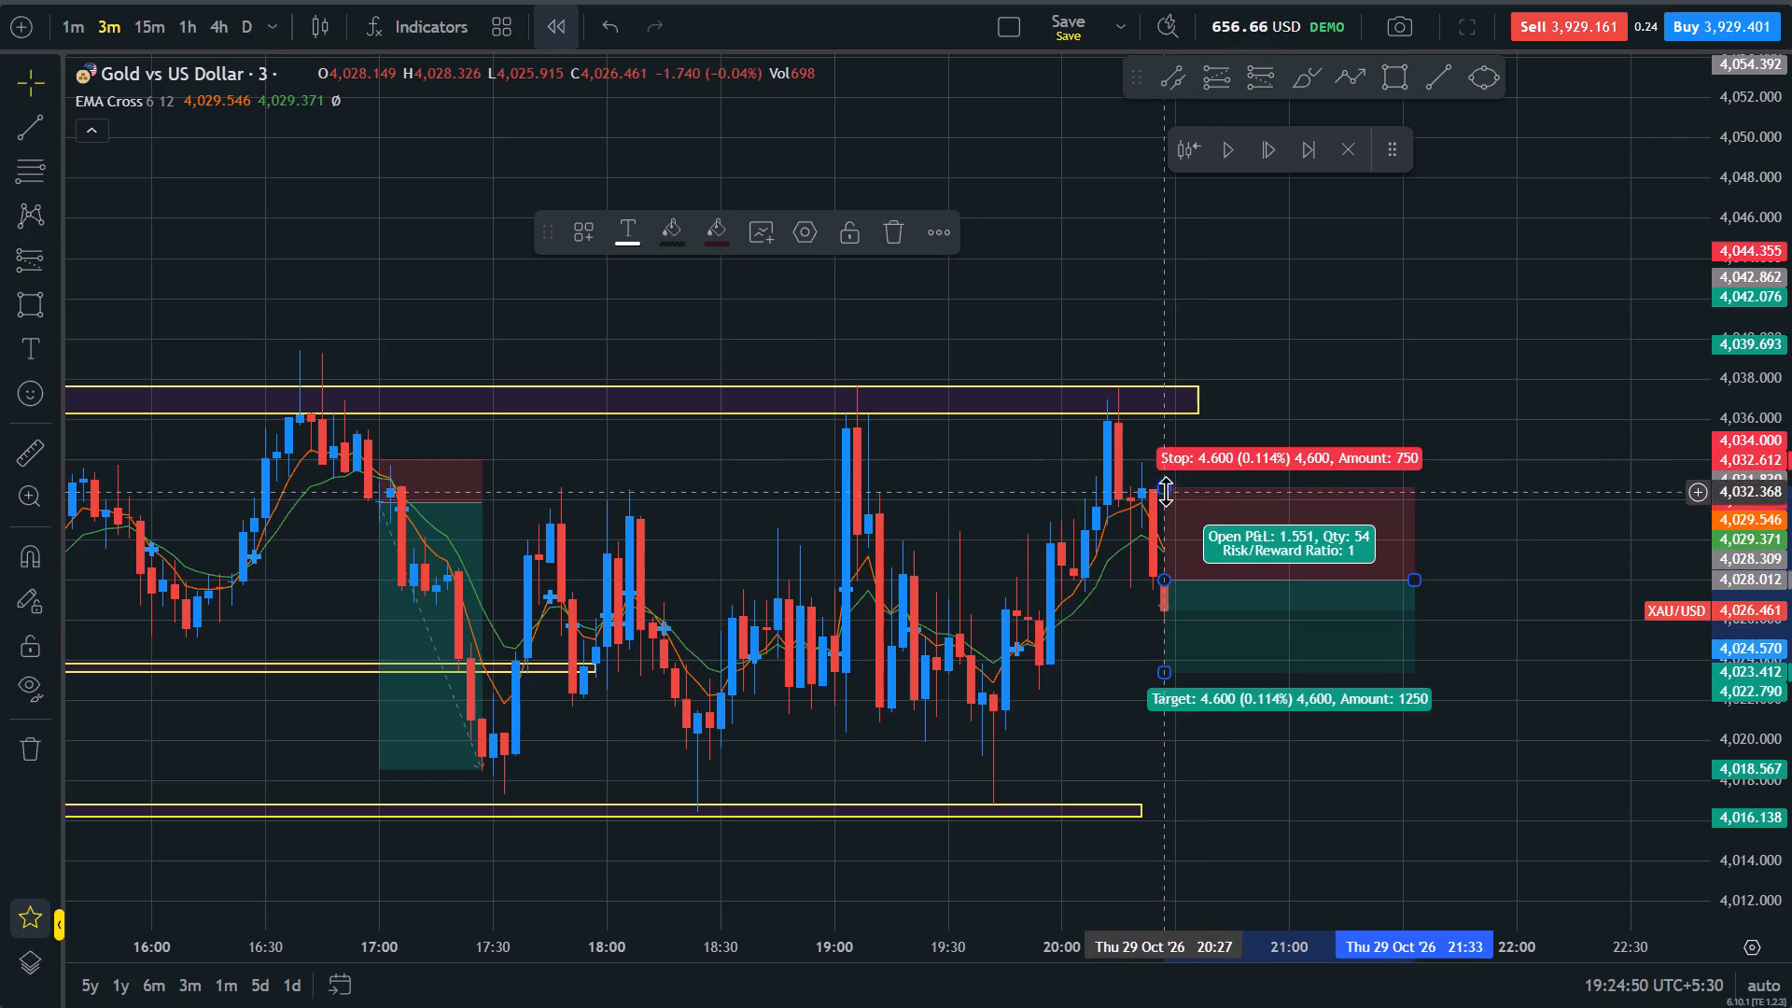
Tighten the new short position's stop to about 4,030.55.
{"action": "left_click_drag", "start_coordinate": [1166, 491], "coordinate": [1172, 539]}
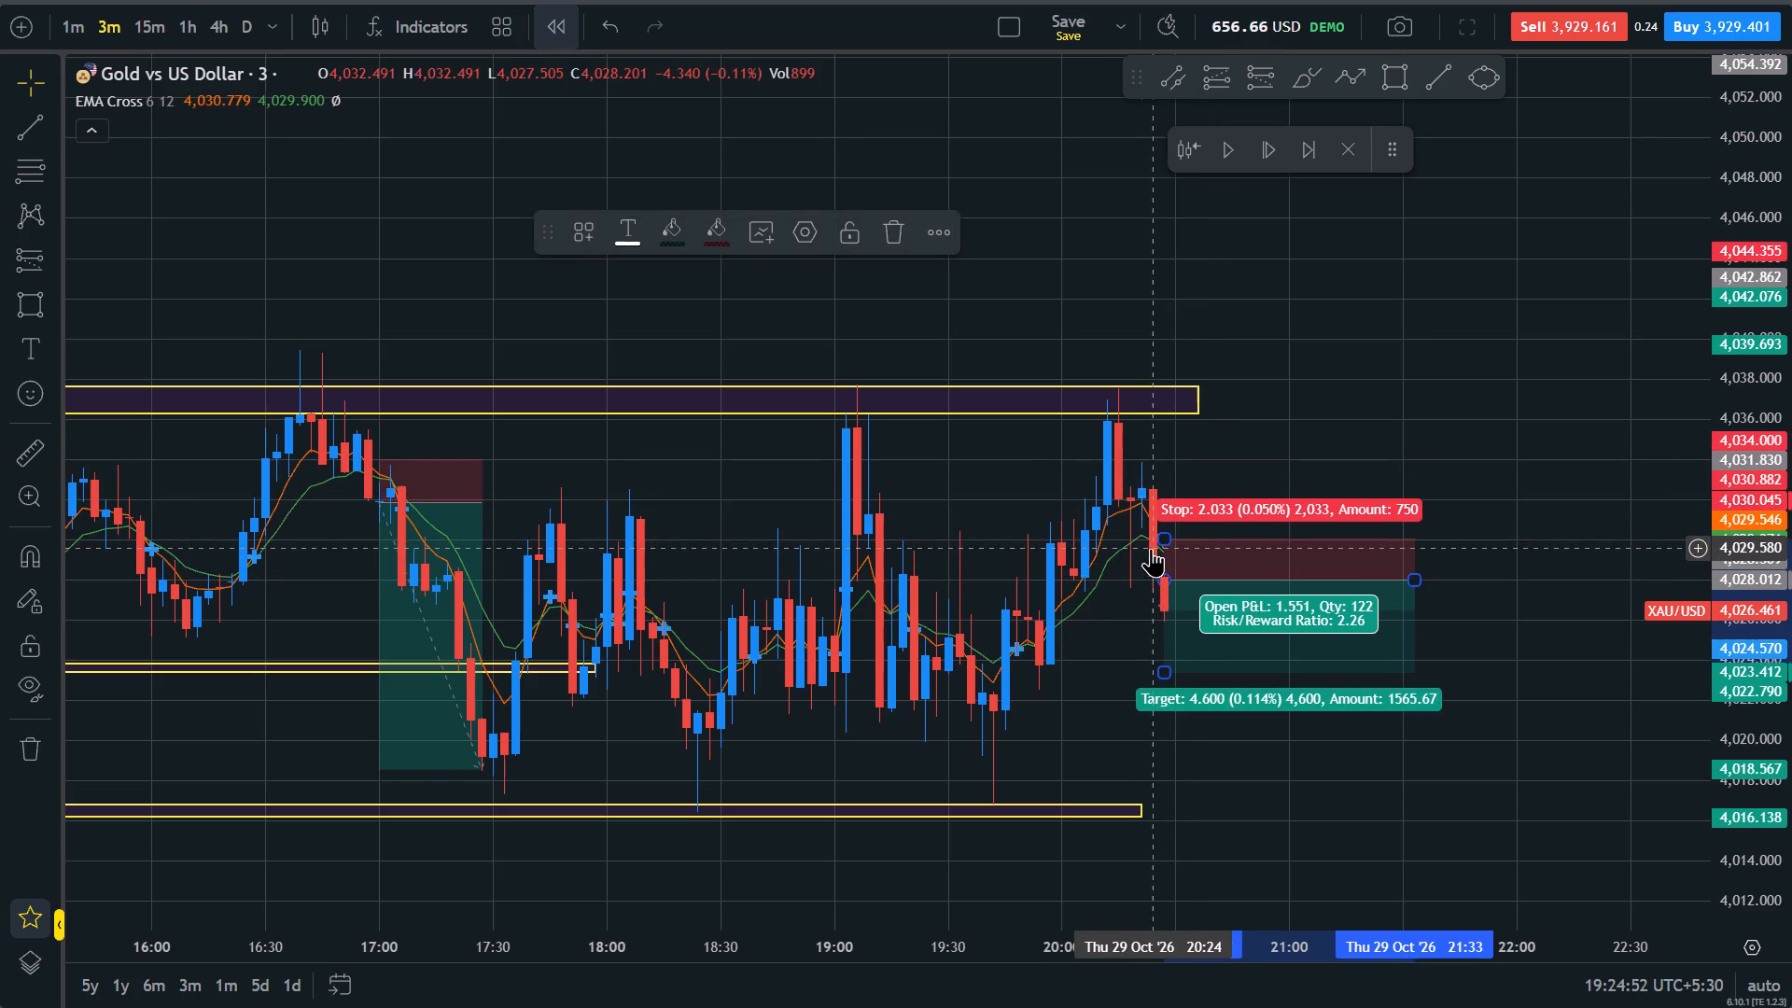
{"action": "left_click", "coordinate": [1675, 591]}
{"action": "left_click_drag", "start_coordinate": [1791, 713], "coordinate": [1738, 356]}
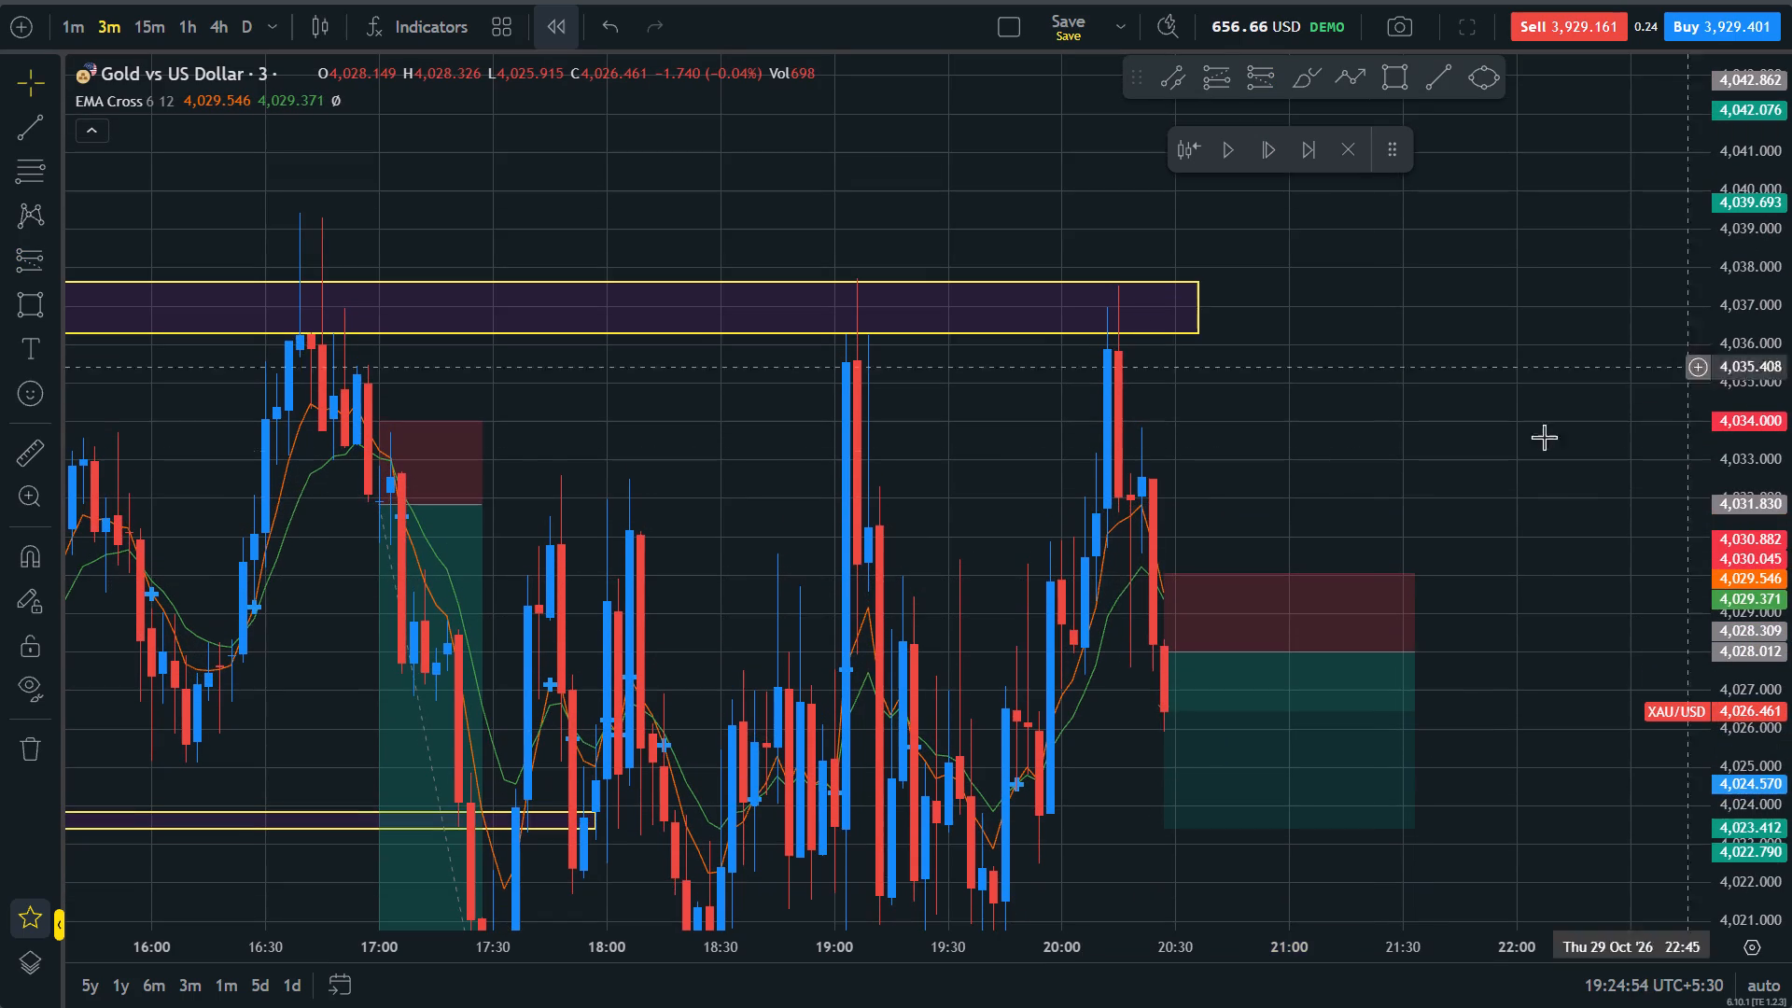
{"action": "left_click_drag", "start_coordinate": [1167, 579], "coordinate": [1173, 562]}
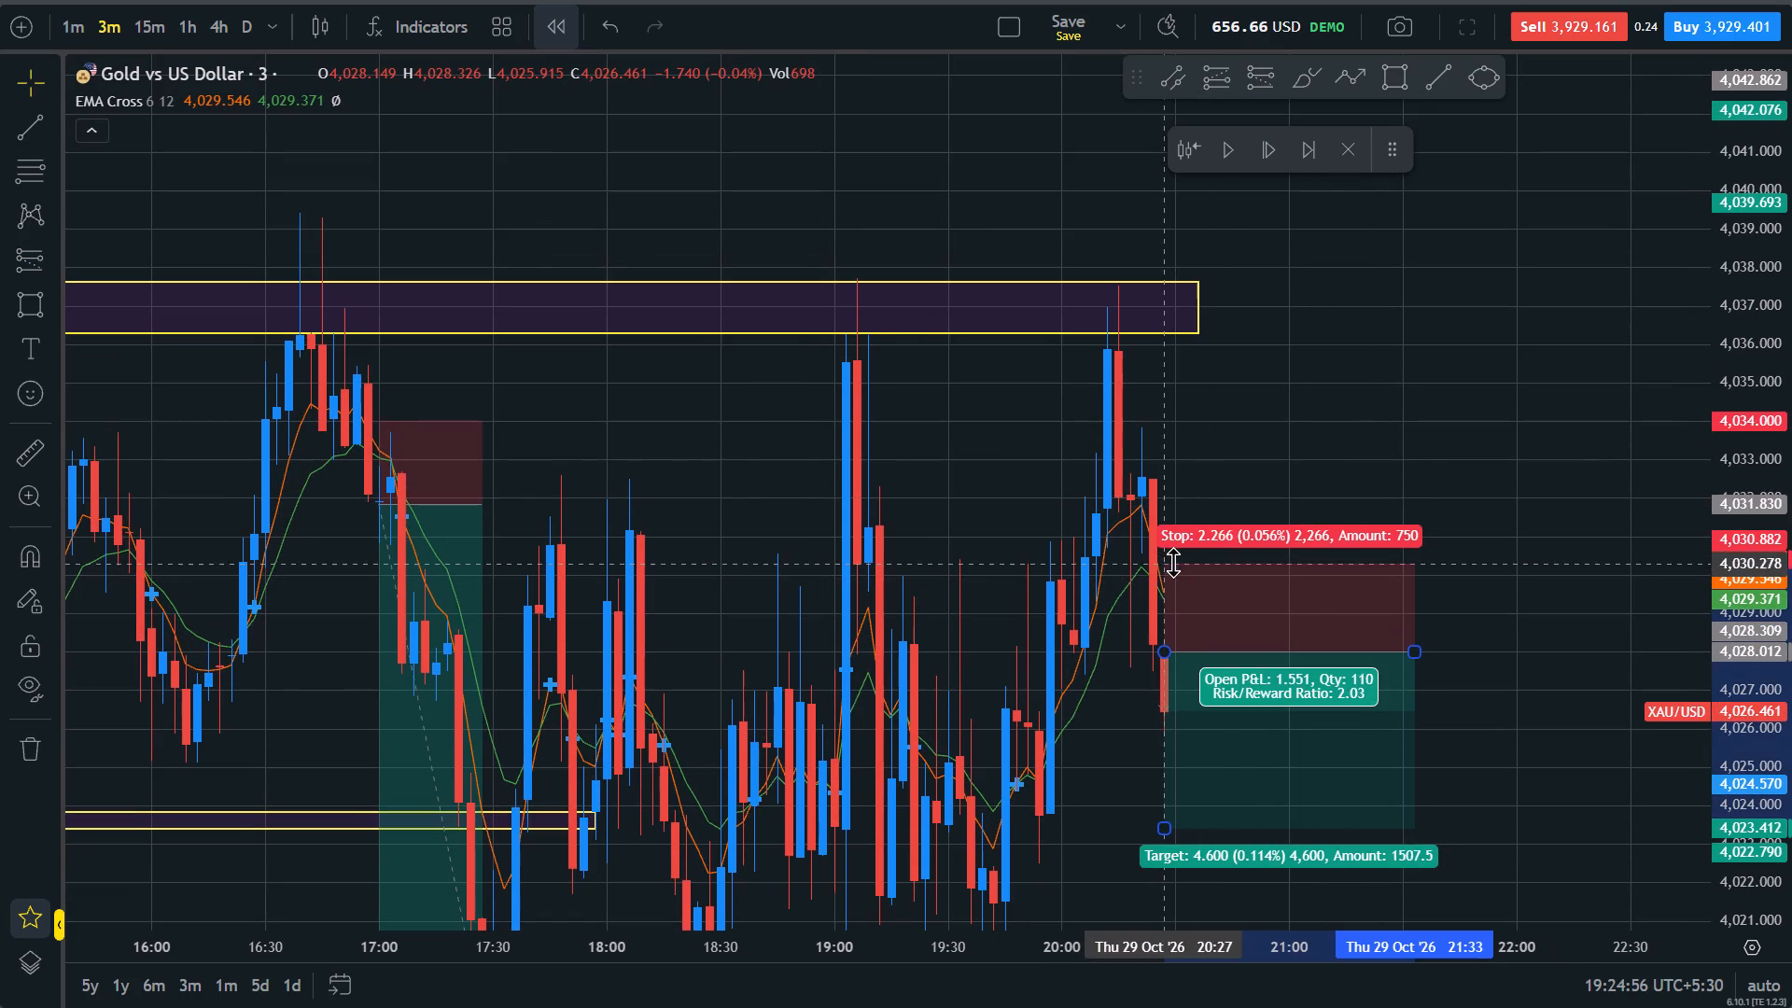
{"action": "left_click_drag", "start_coordinate": [1173, 562], "coordinate": [1182, 553]}
Advance the replay candle by candle to the 21:27 bar, following price through the short position.
{"action": "left_click_drag", "start_coordinate": [1557, 698], "coordinate": [1533, 534]}
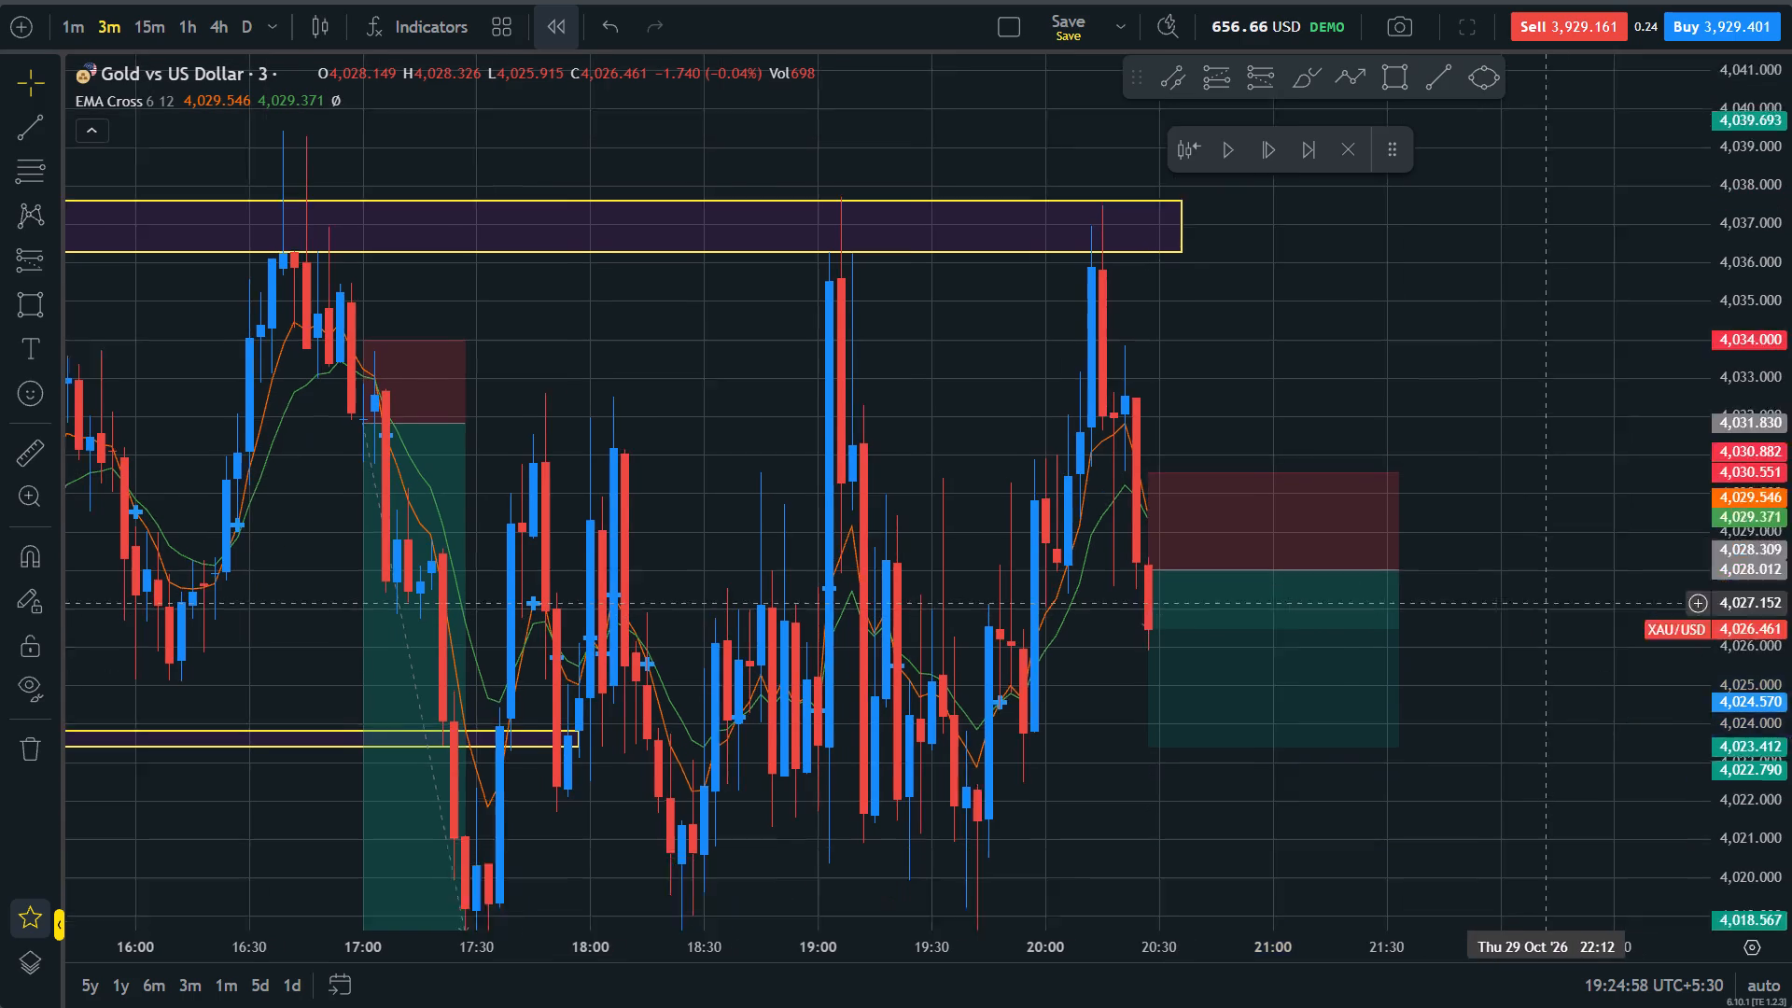
{"action": "left_click_drag", "start_coordinate": [1533, 534], "coordinate": [1531, 504]}
{"action": "left_click_drag", "start_coordinate": [1791, 403], "coordinate": [1791, 694]}
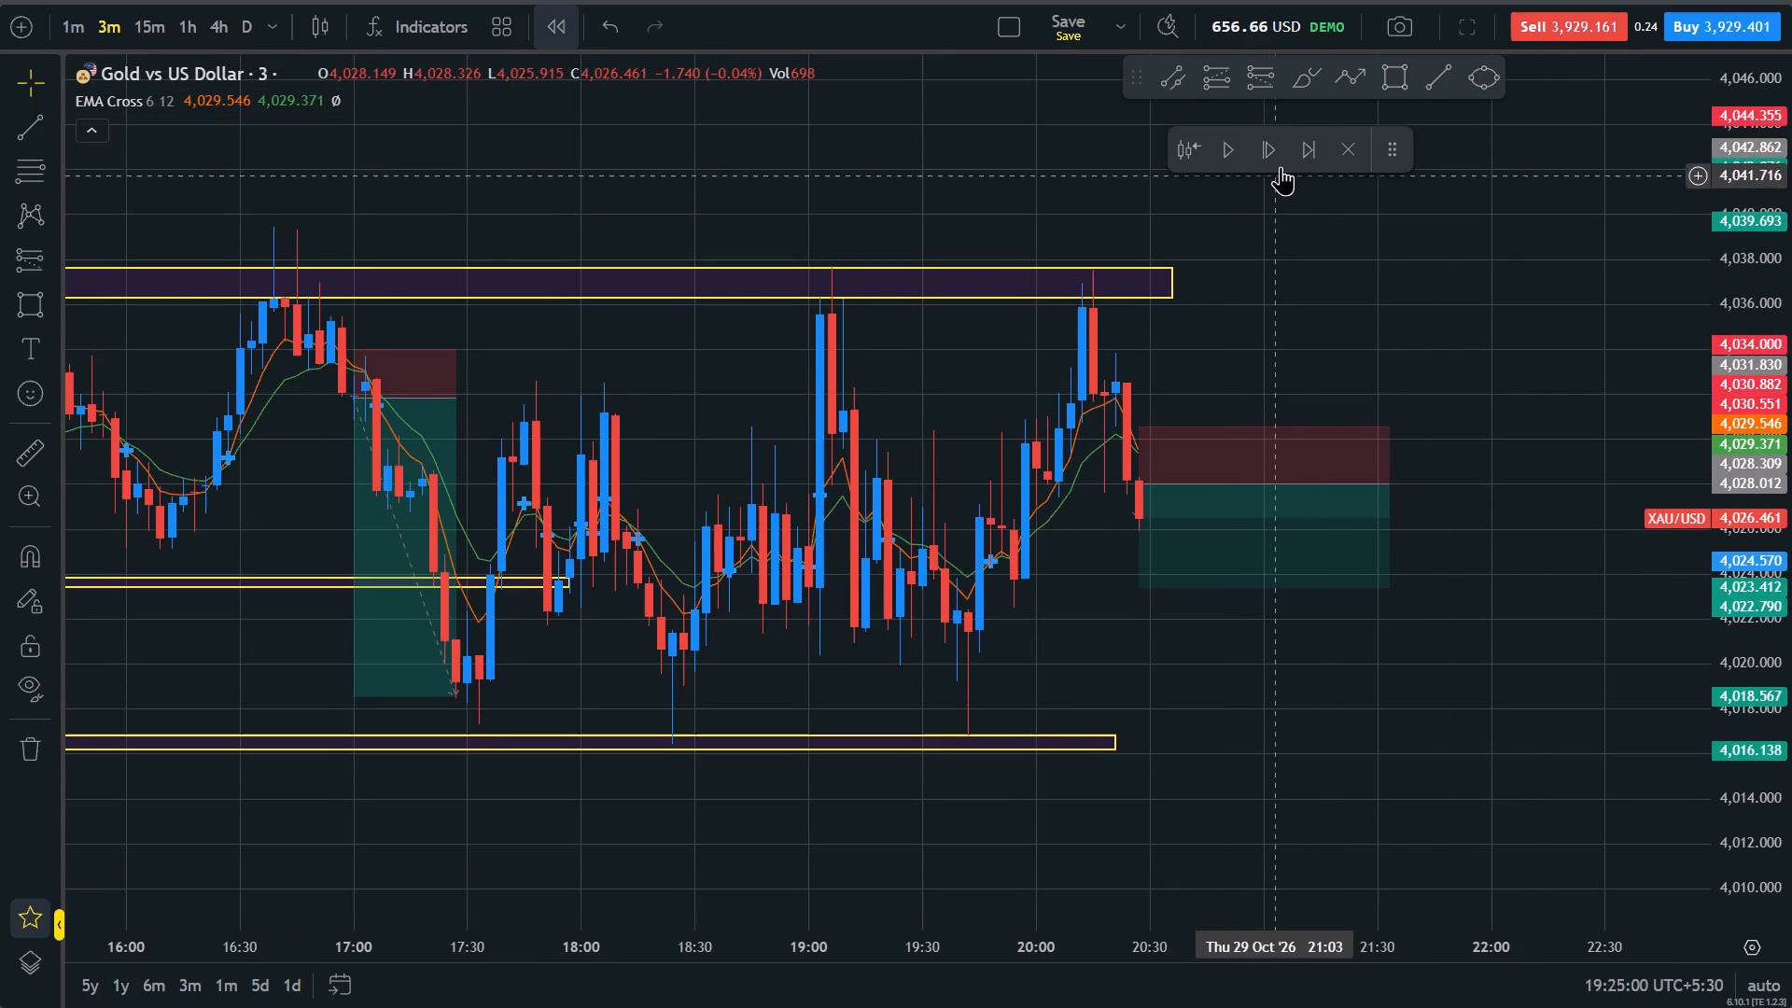
{"action": "left_click", "coordinate": [1281, 166]}
{"action": "left_click", "coordinate": [1281, 166]}
{"action": "triple_click", "coordinate": [1281, 166]}
{"action": "triple_click", "coordinate": [1281, 166]}
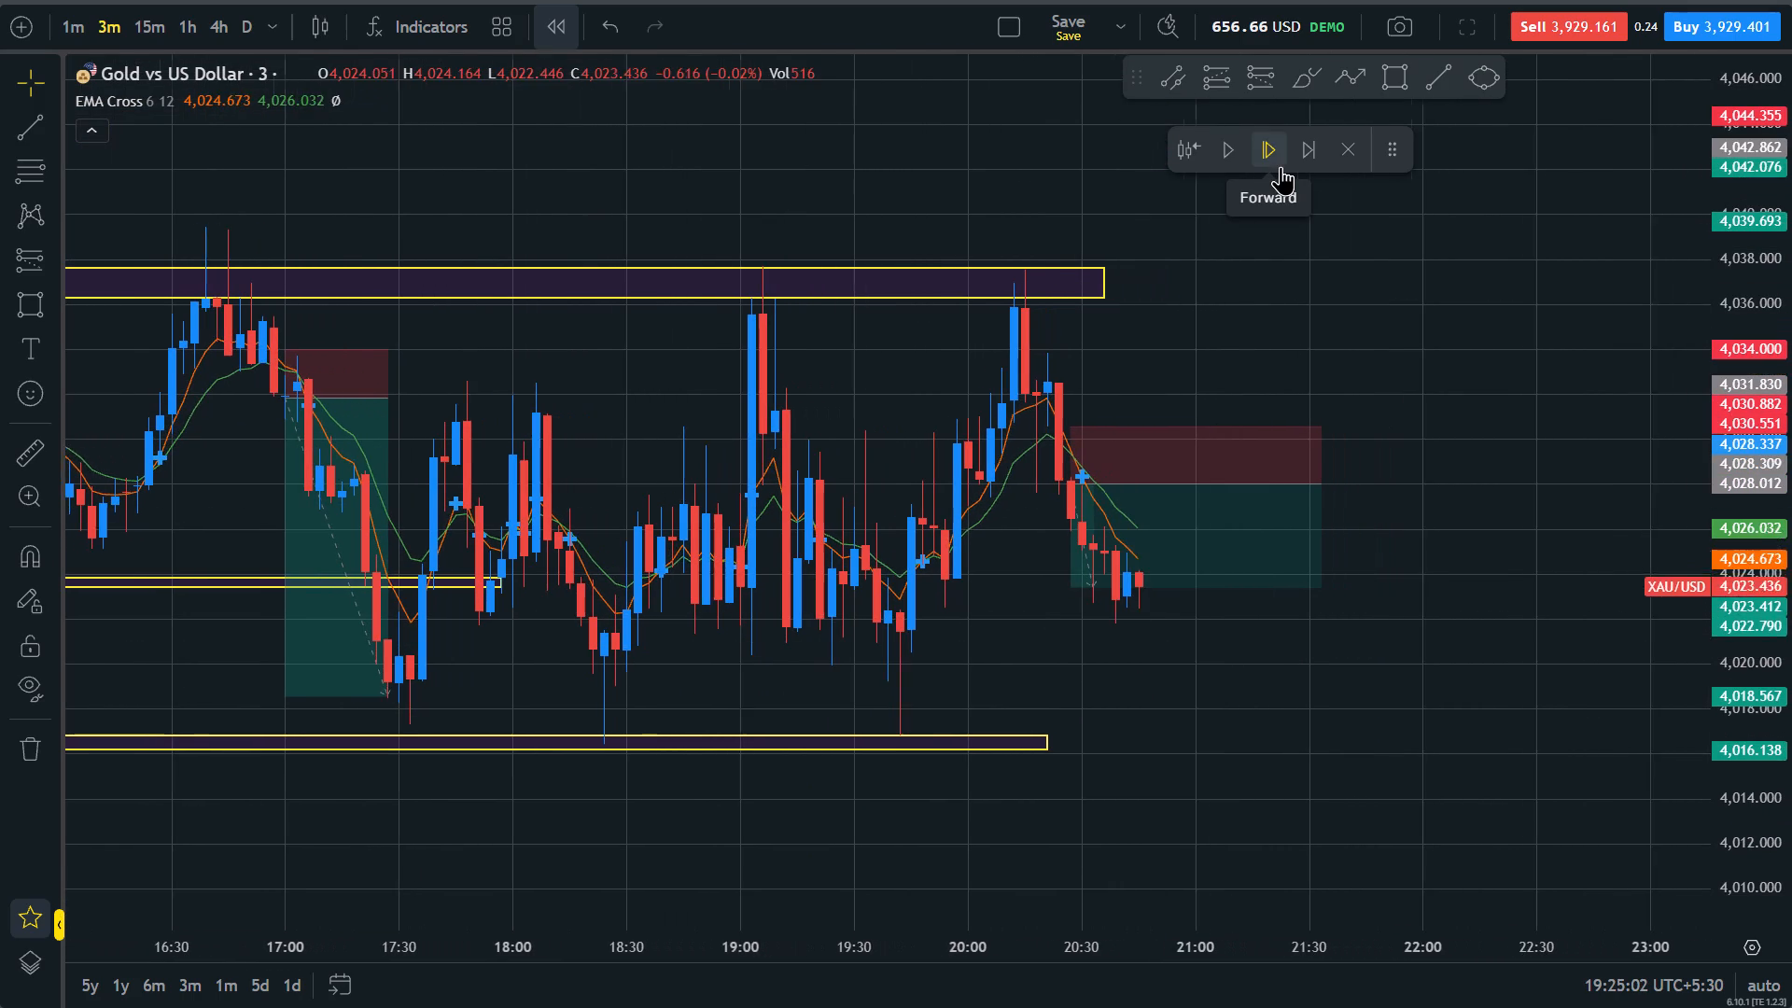
{"action": "triple_click", "coordinate": [1281, 166]}
{"action": "triple_click", "coordinate": [1281, 166]}
{"action": "triple_click", "coordinate": [1281, 166]}
{"action": "triple_click", "coordinate": [1281, 166]}
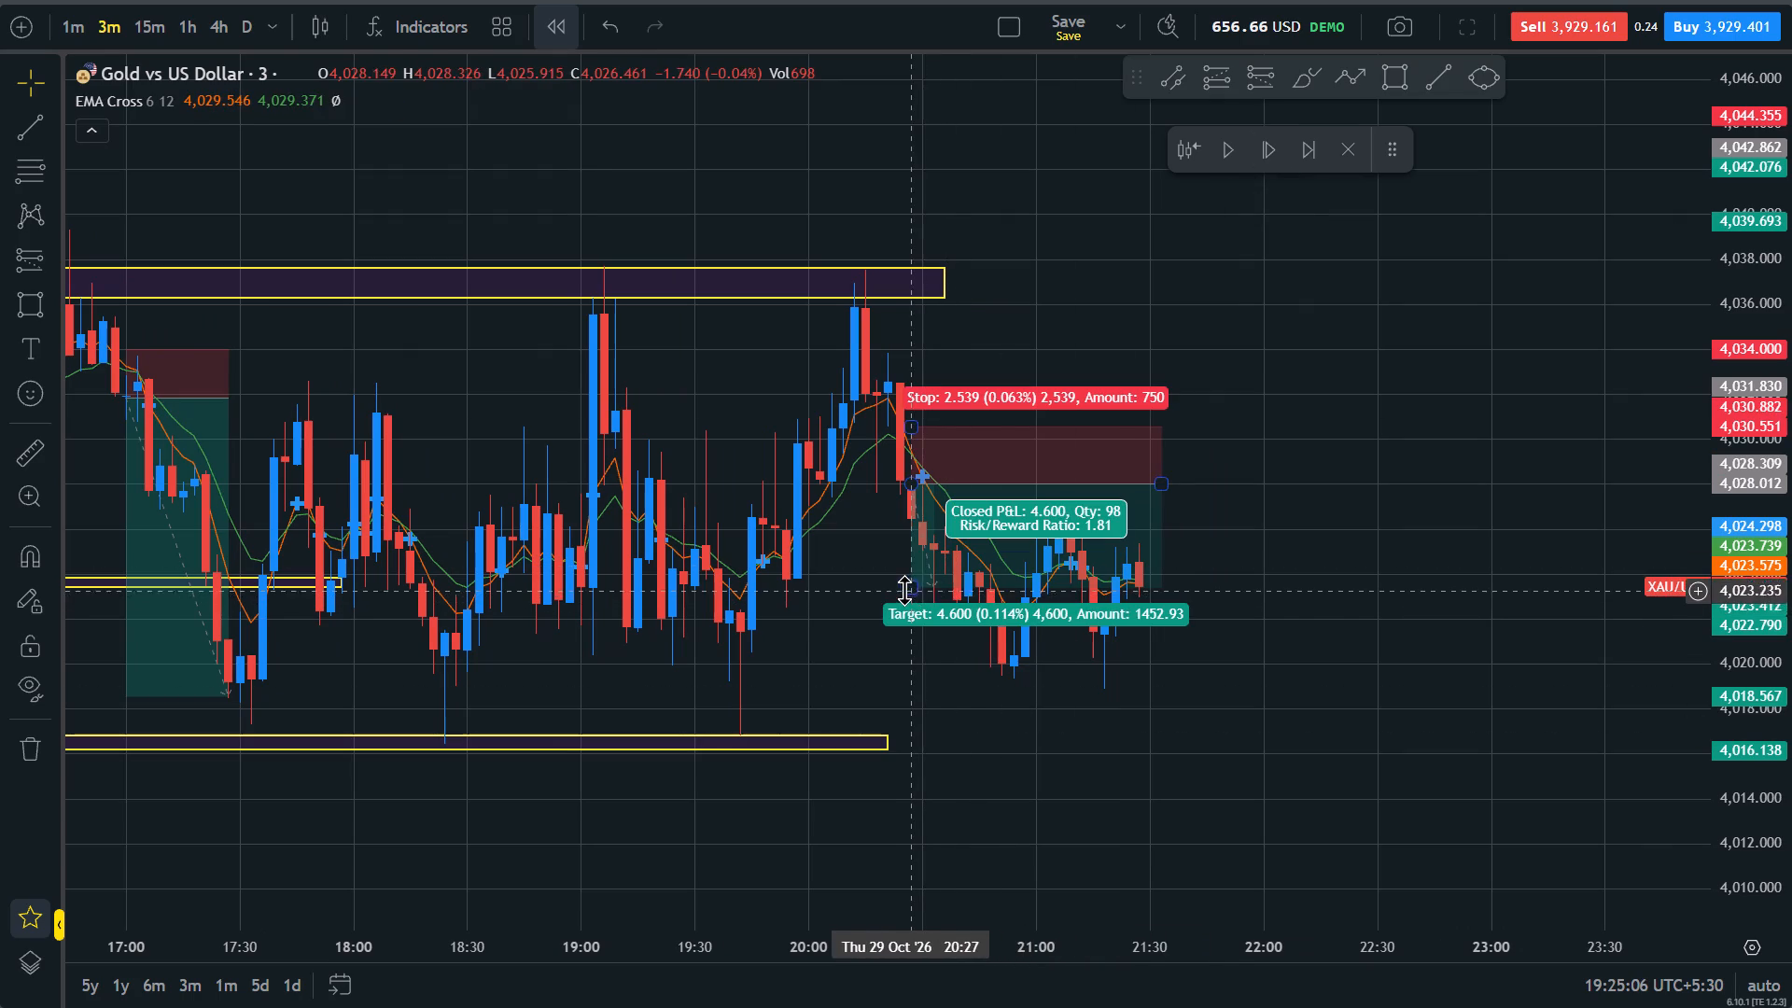
Lower the short position's target to about 4,019.86 and shorten the position so that it ends at about 20:51.
{"action": "left_click_drag", "start_coordinate": [904, 589], "coordinate": [931, 666]}
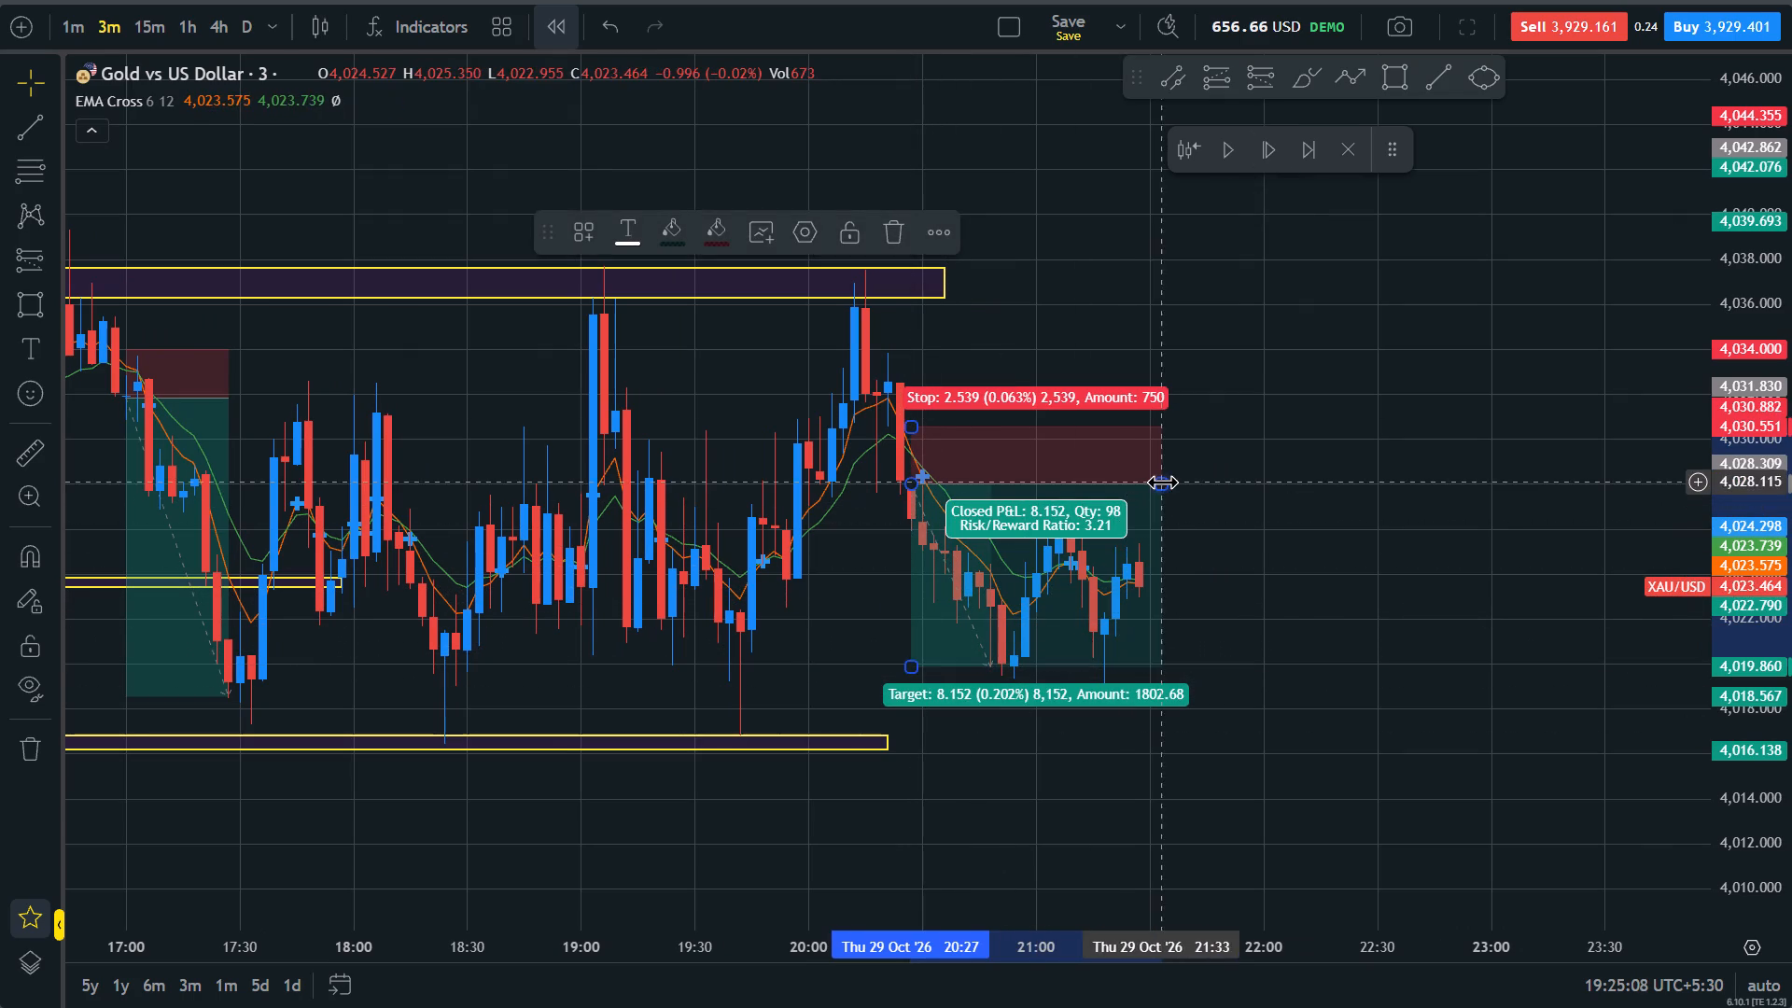
{"action": "left_click_drag", "start_coordinate": [1162, 482], "coordinate": [997, 490]}
{"action": "left_click", "coordinate": [1186, 730]}
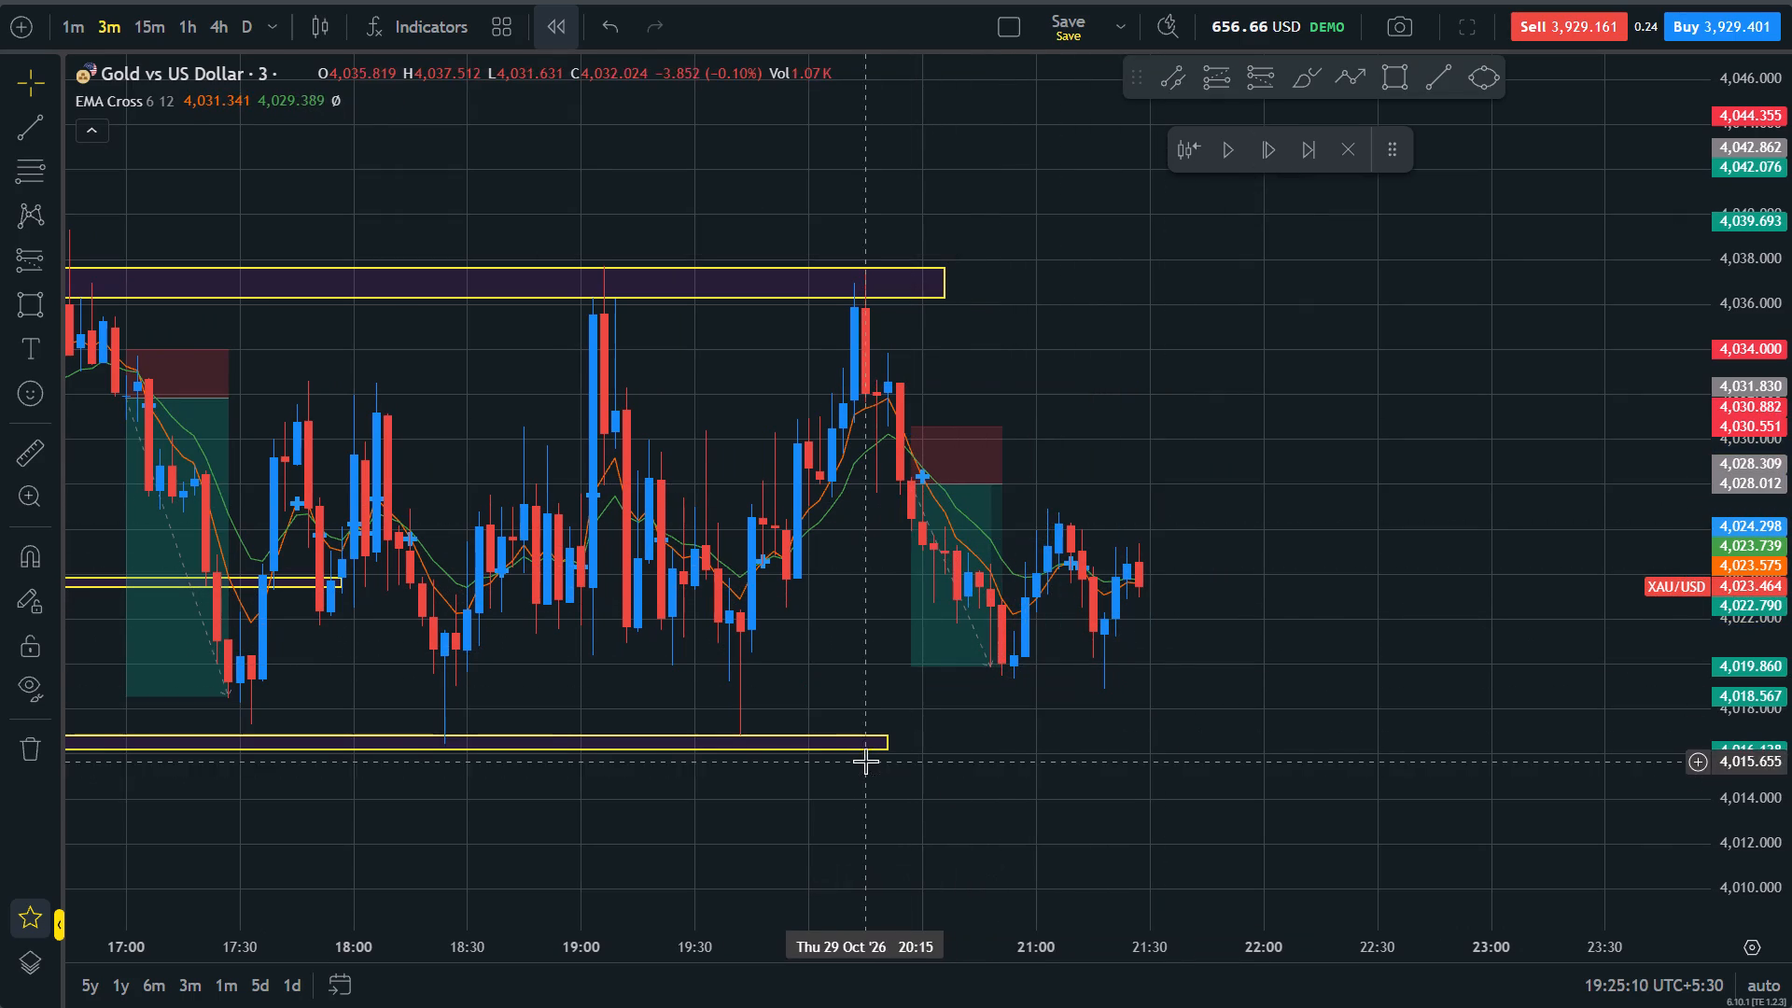
Extend the lowest support zone to 23:15 and raise its upper edge to about 4,017.16.
{"action": "left_click_drag", "start_coordinate": [889, 736], "coordinate": [1544, 727]}
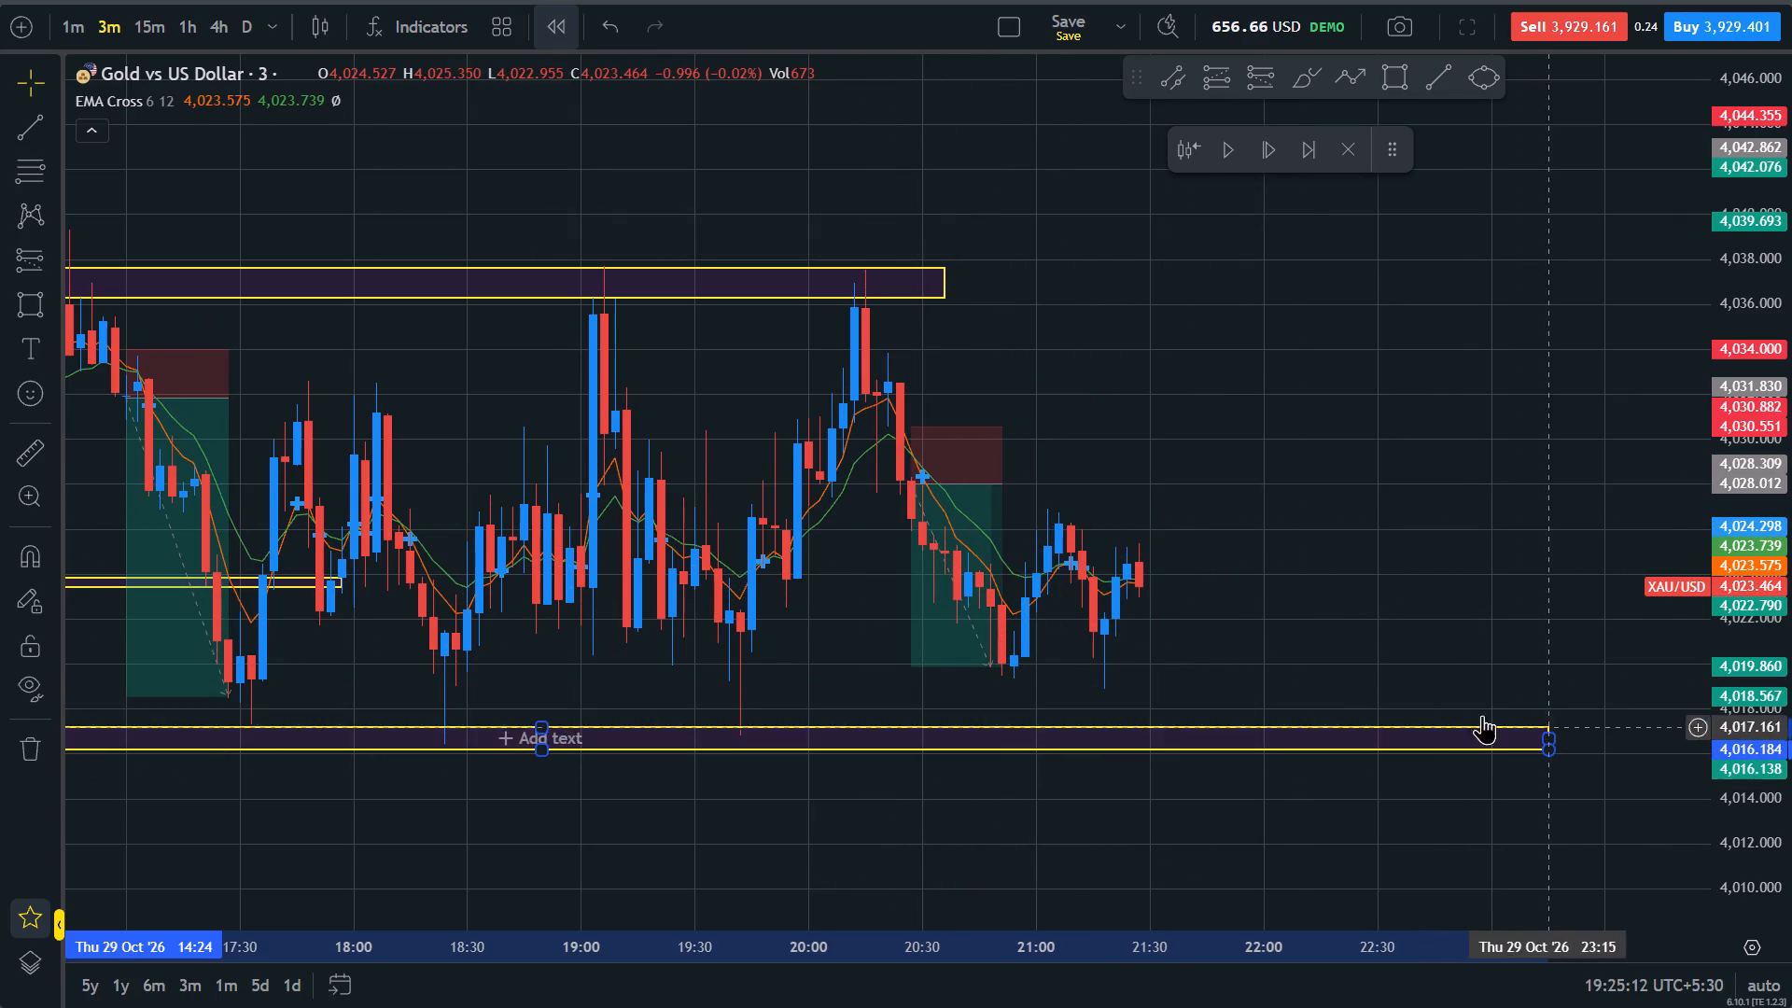
{"action": "left_click", "coordinate": [1353, 598]}
Extend the 4,036.28–4,037.61 resistance zone to the right so that it also ends at 23:15.
{"action": "left_click_drag", "start_coordinate": [951, 280], "coordinate": [1010, 280]}
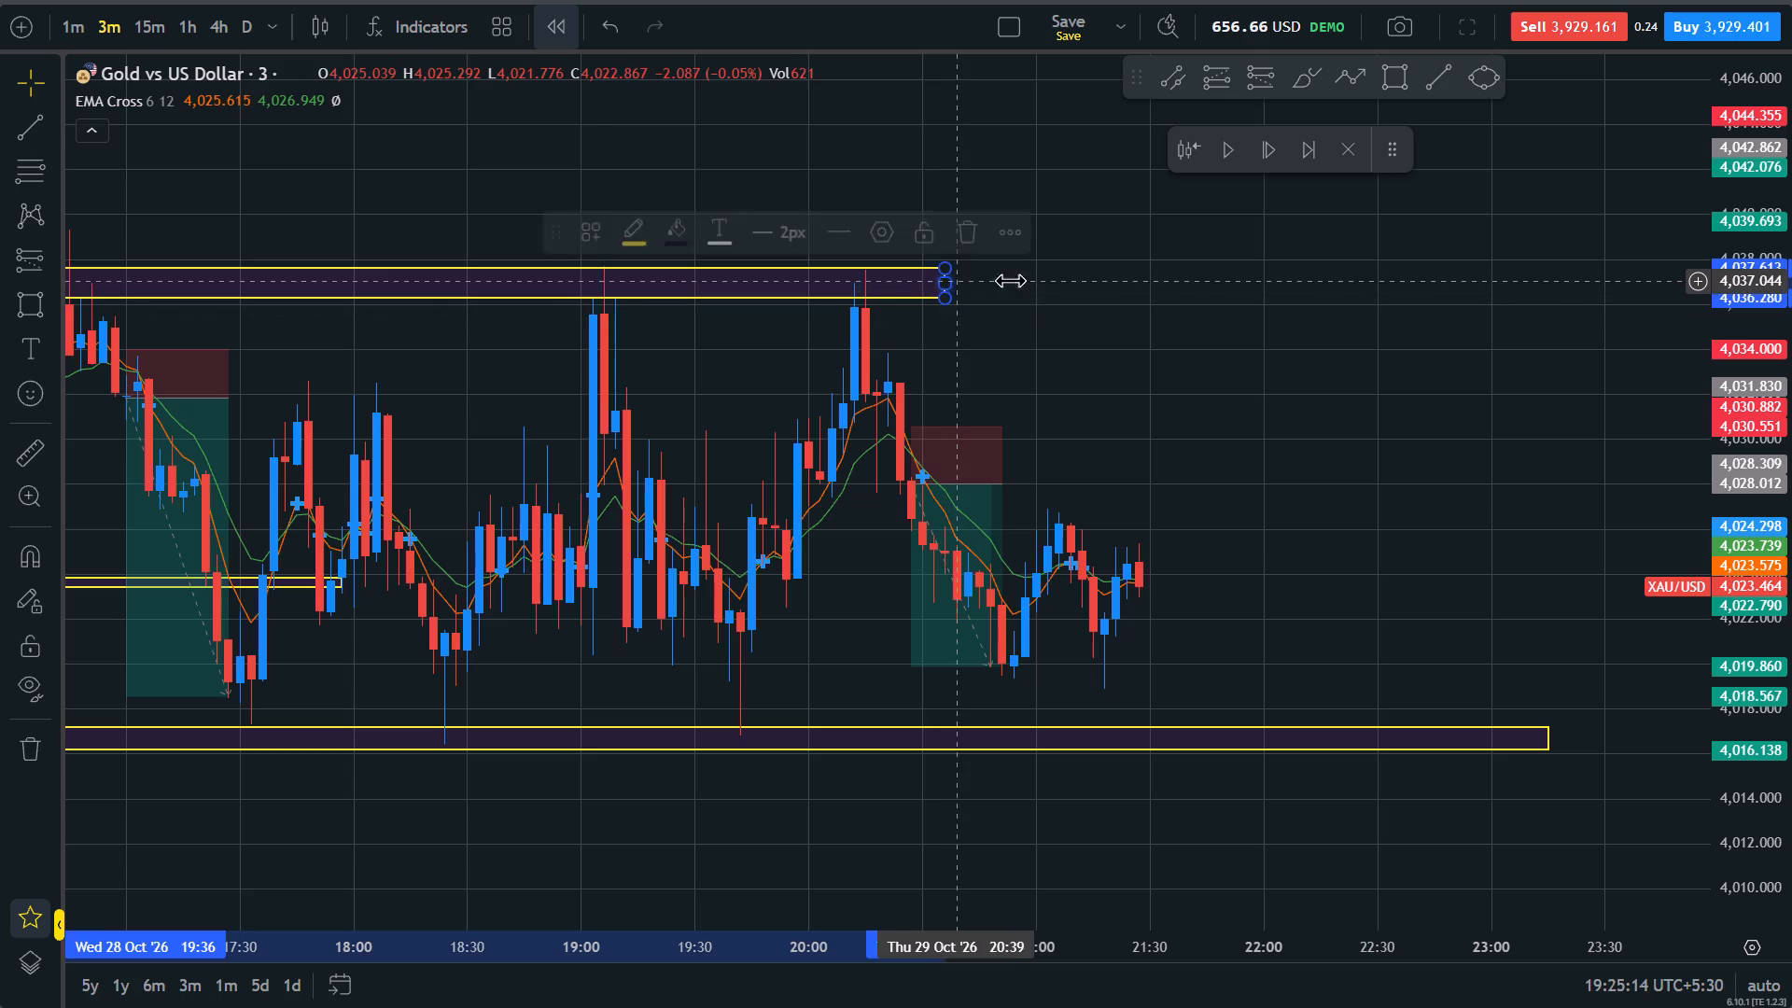
{"action": "left_click_drag", "start_coordinate": [1010, 280], "coordinate": [1550, 298]}
{"action": "scroll", "coordinate": [1261, 685], "scroll_direction": "down", "scroll_amount": 9}
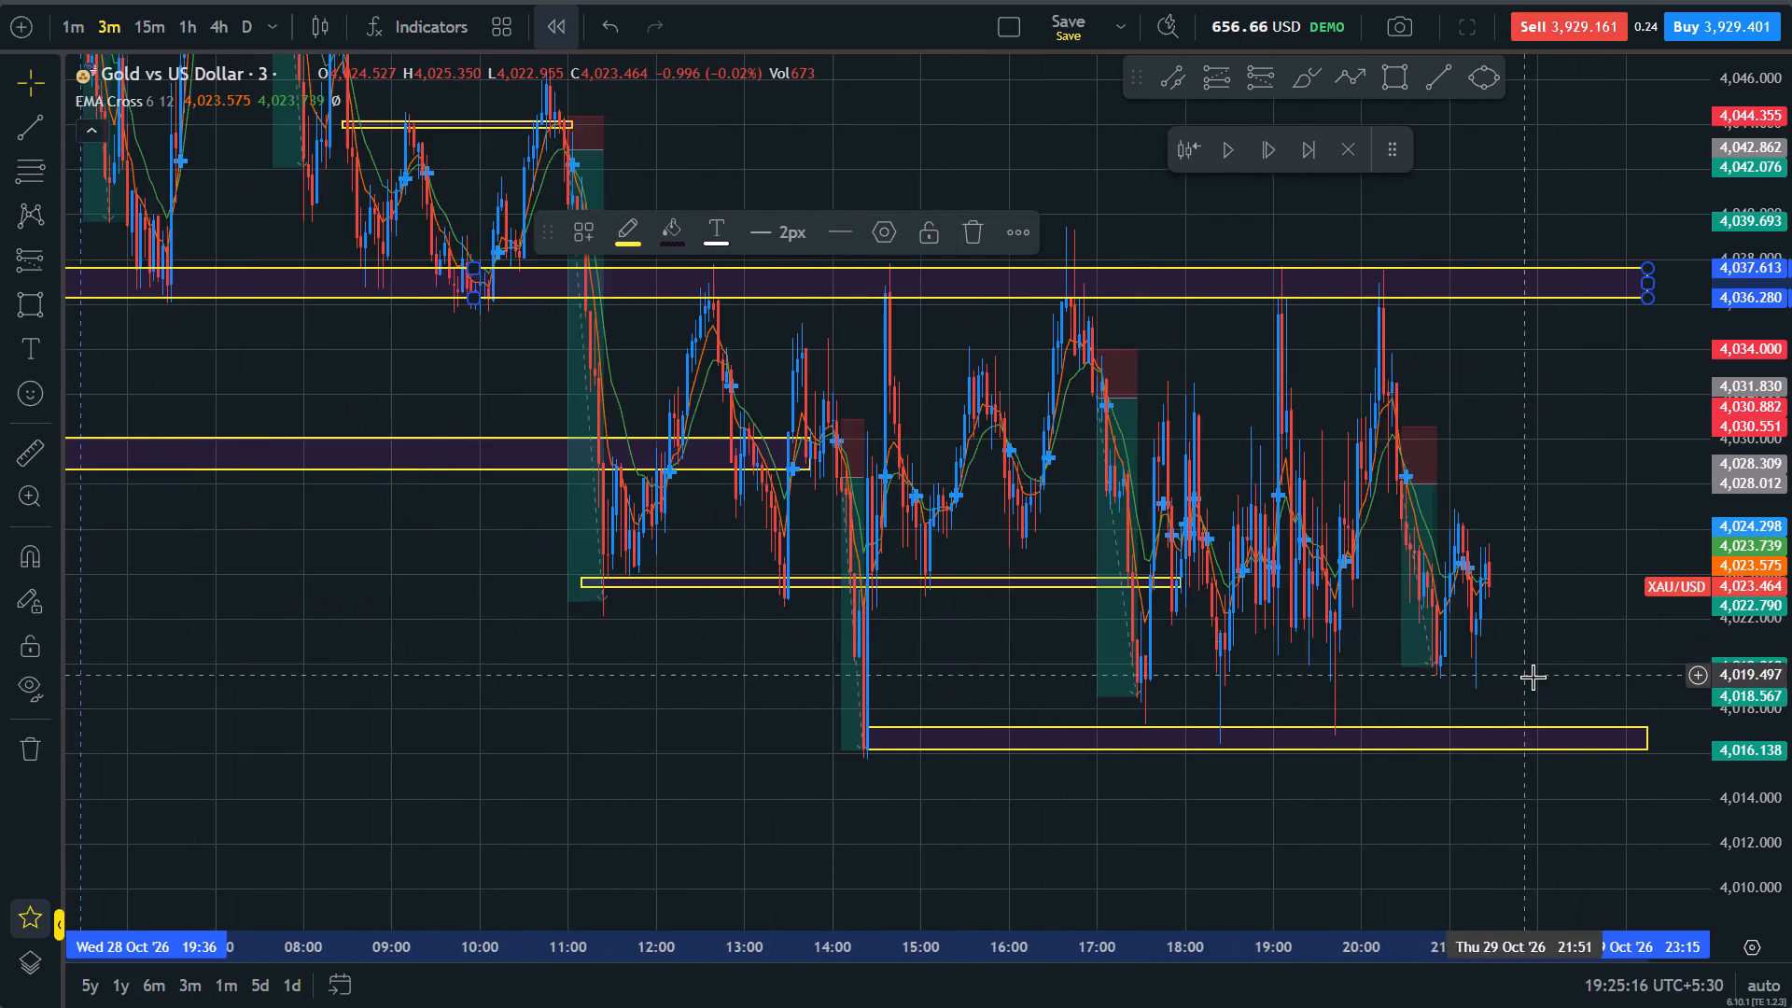
{"action": "scroll", "coordinate": [1536, 677], "scroll_direction": "up", "scroll_amount": 10}
{"action": "left_click", "coordinate": [1357, 469]}
Examine the latest price action between the resistance and support zones against the earlier swings and short positions.
{"action": "left_click_drag", "start_coordinate": [1356, 483], "coordinate": [1351, 544]}
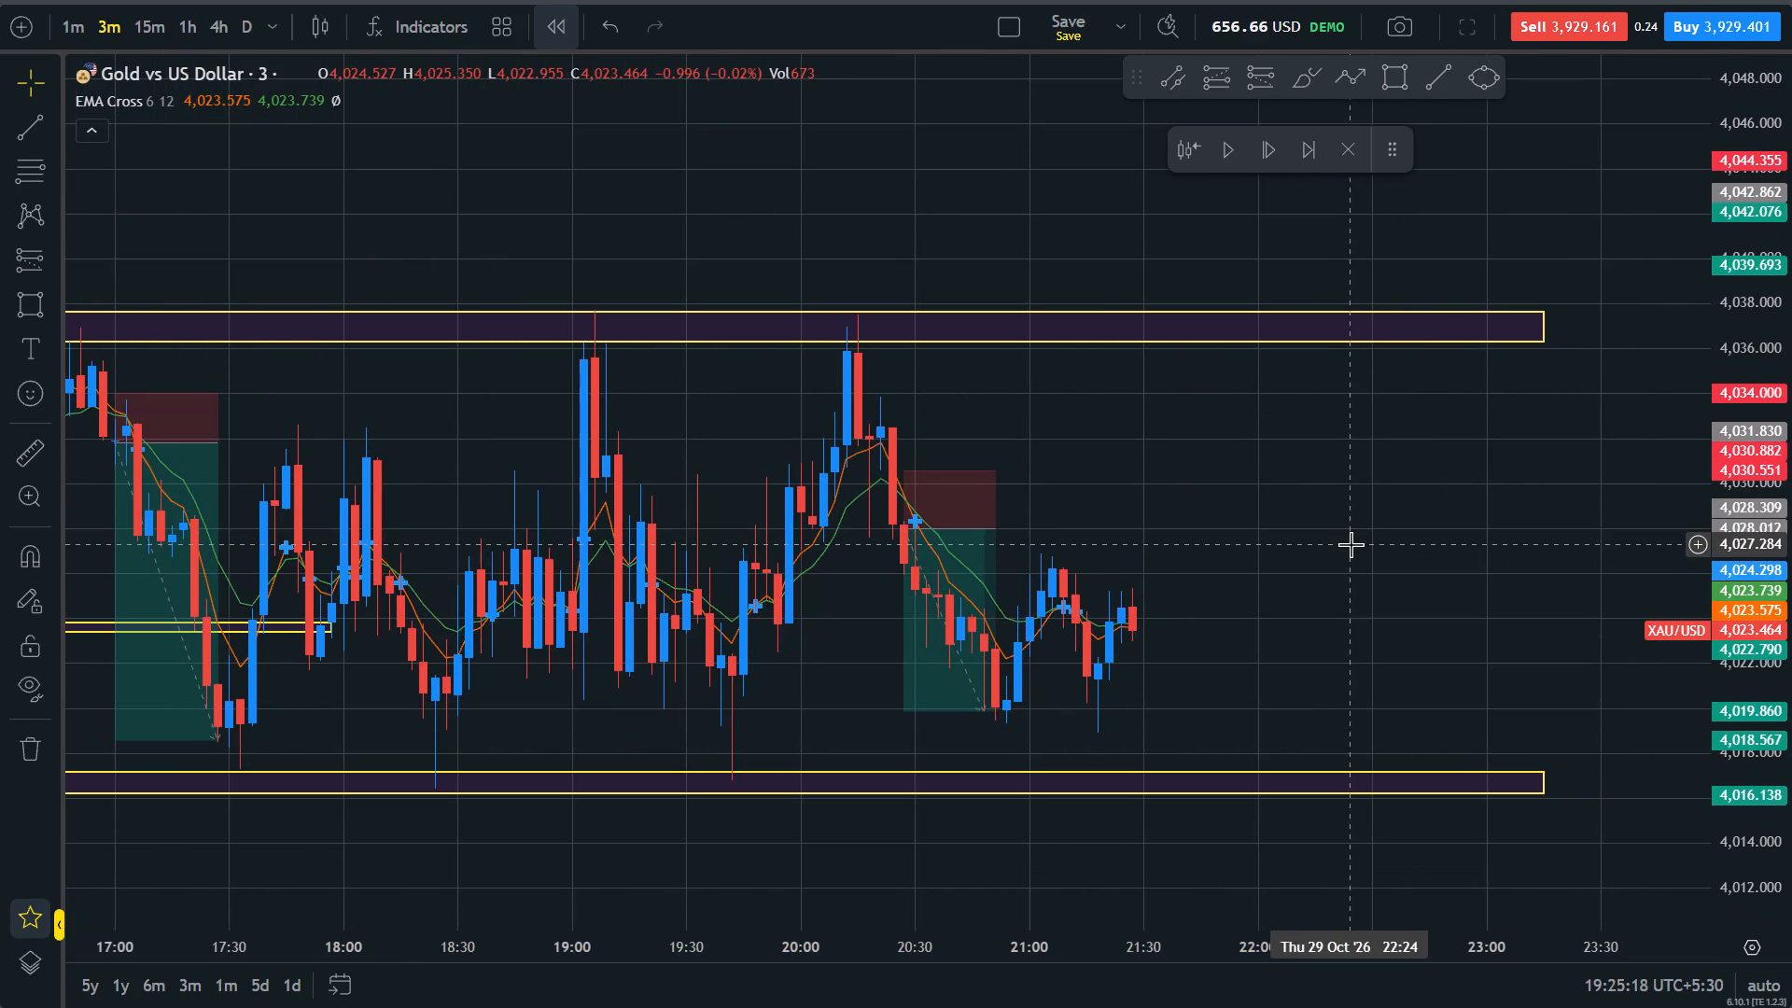
{"action": "scroll", "coordinate": [1351, 544], "scroll_direction": "up", "scroll_amount": 1}
{"action": "scroll", "coordinate": [1351, 544], "scroll_direction": "down", "scroll_amount": 1}
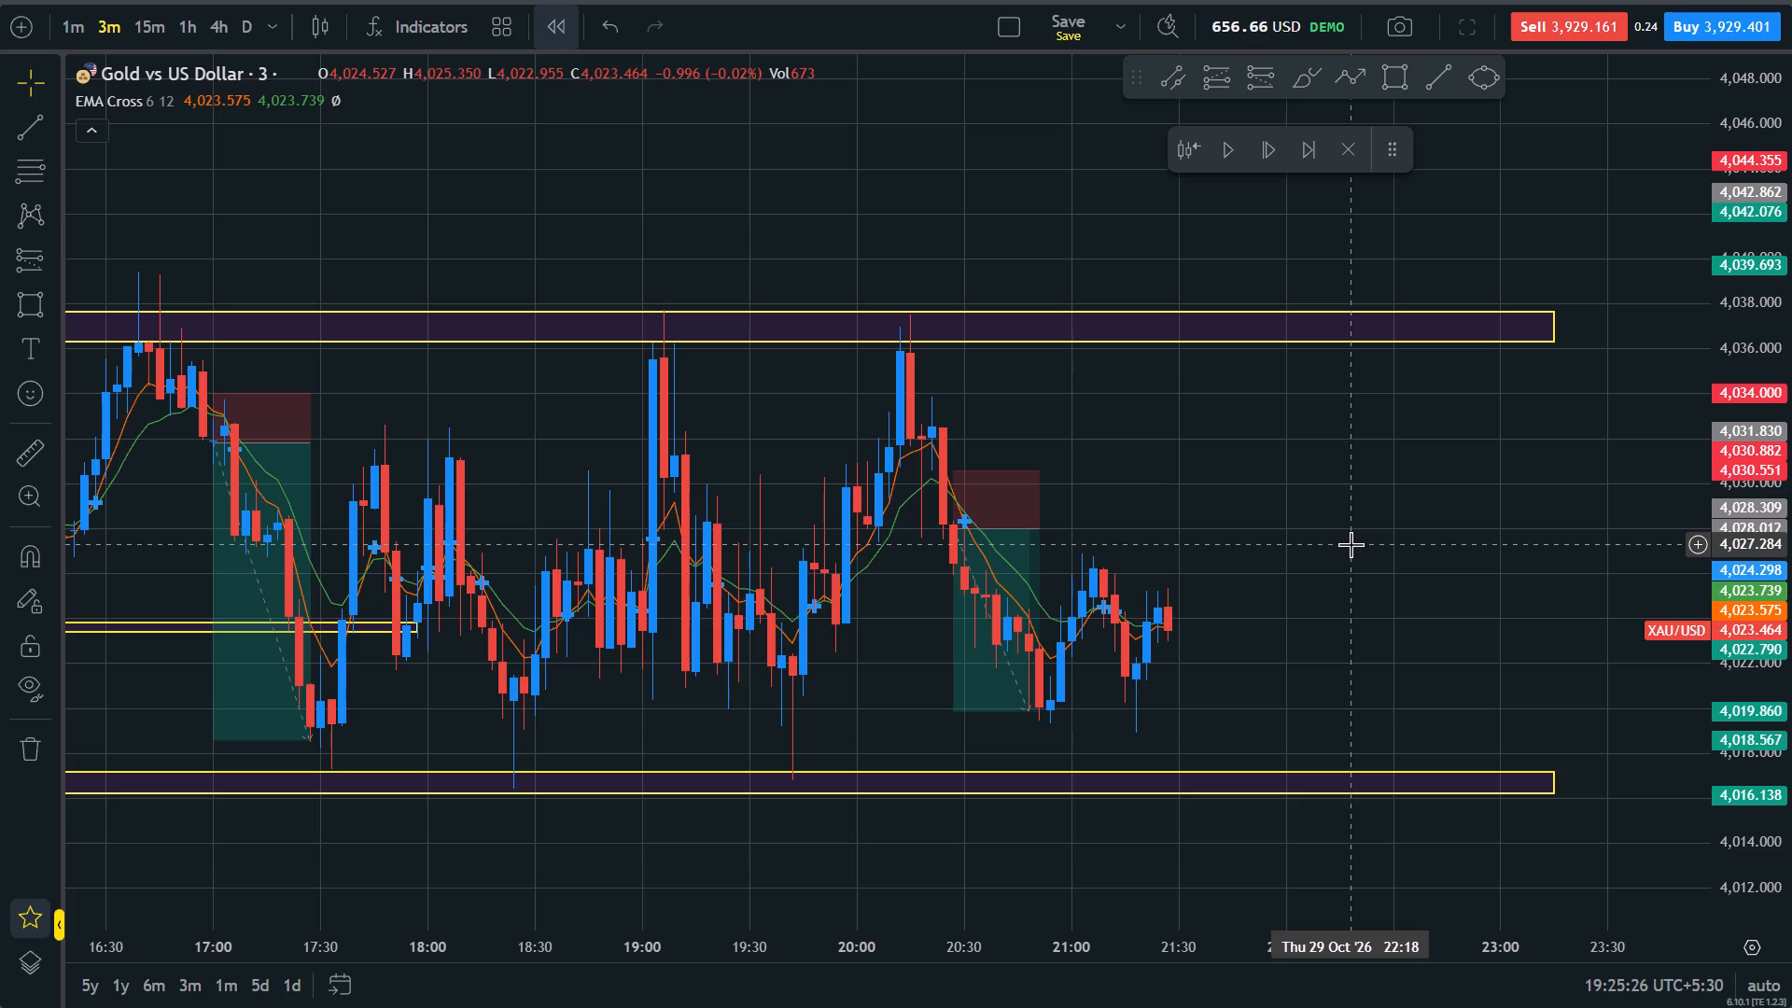
{"action": "left_click_drag", "start_coordinate": [1363, 551], "coordinate": [1450, 477]}
{"action": "scroll", "coordinate": [1450, 477], "scroll_direction": "up", "scroll_amount": 1}
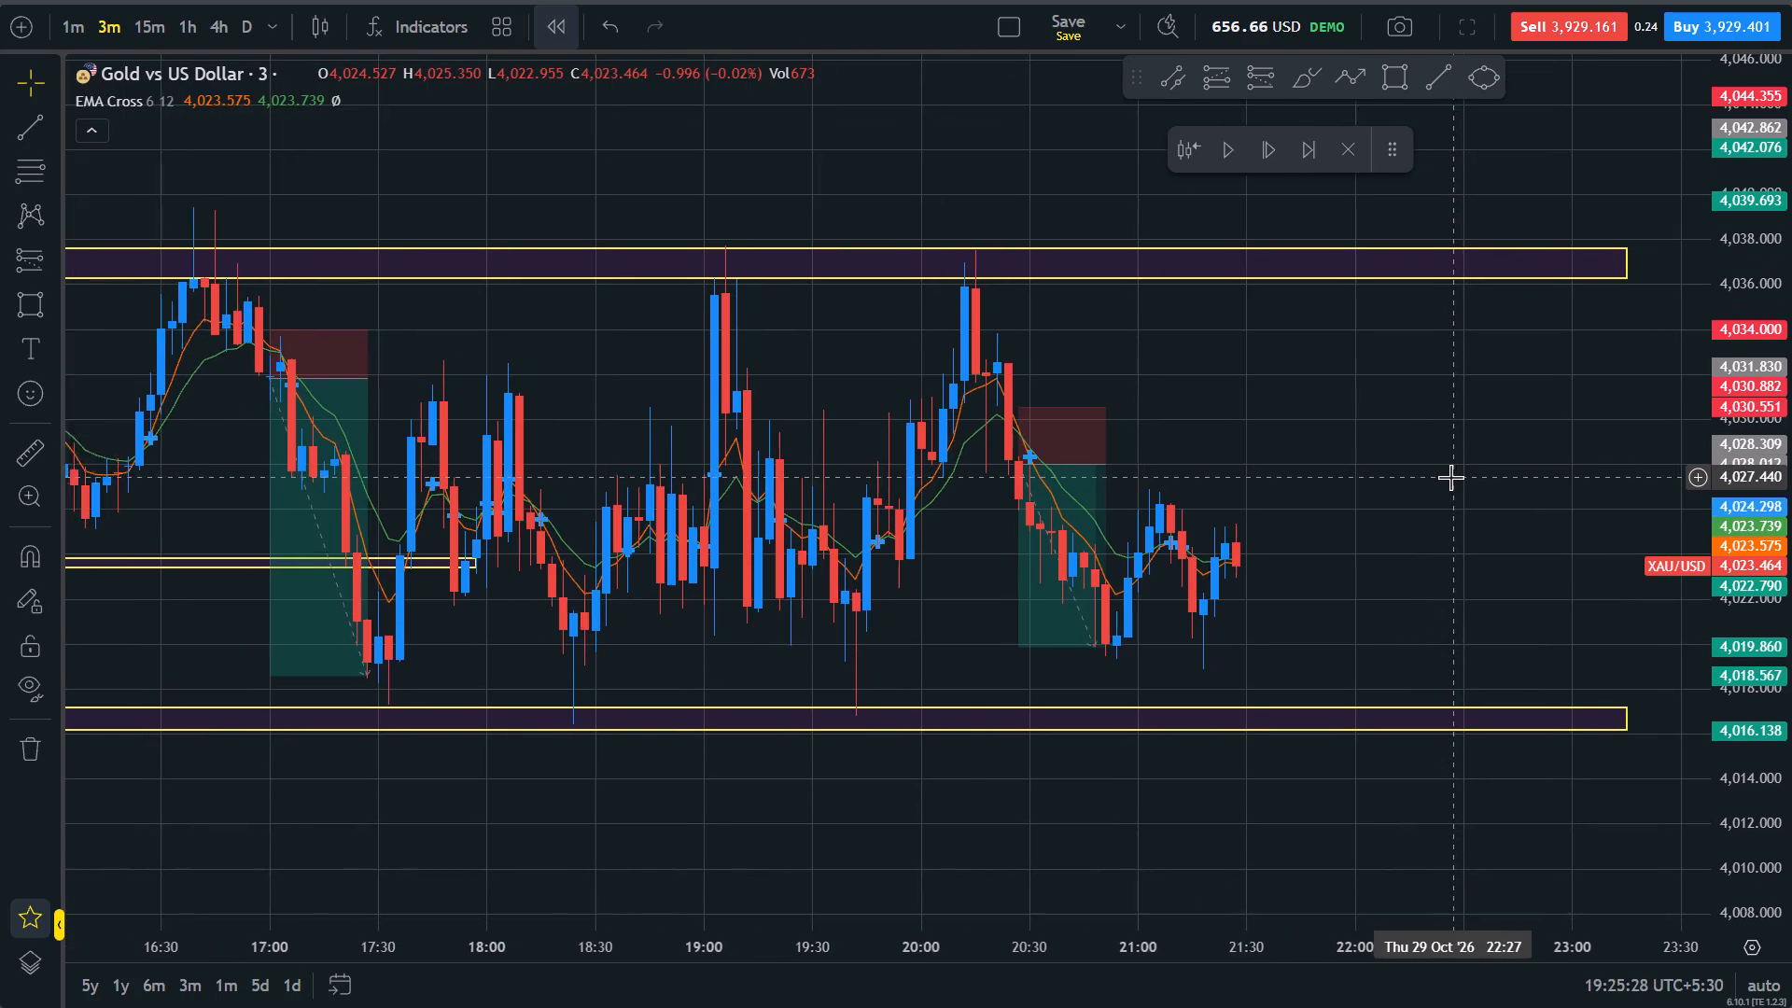
{"action": "scroll", "coordinate": [1450, 477], "scroll_direction": "up", "scroll_amount": 2}
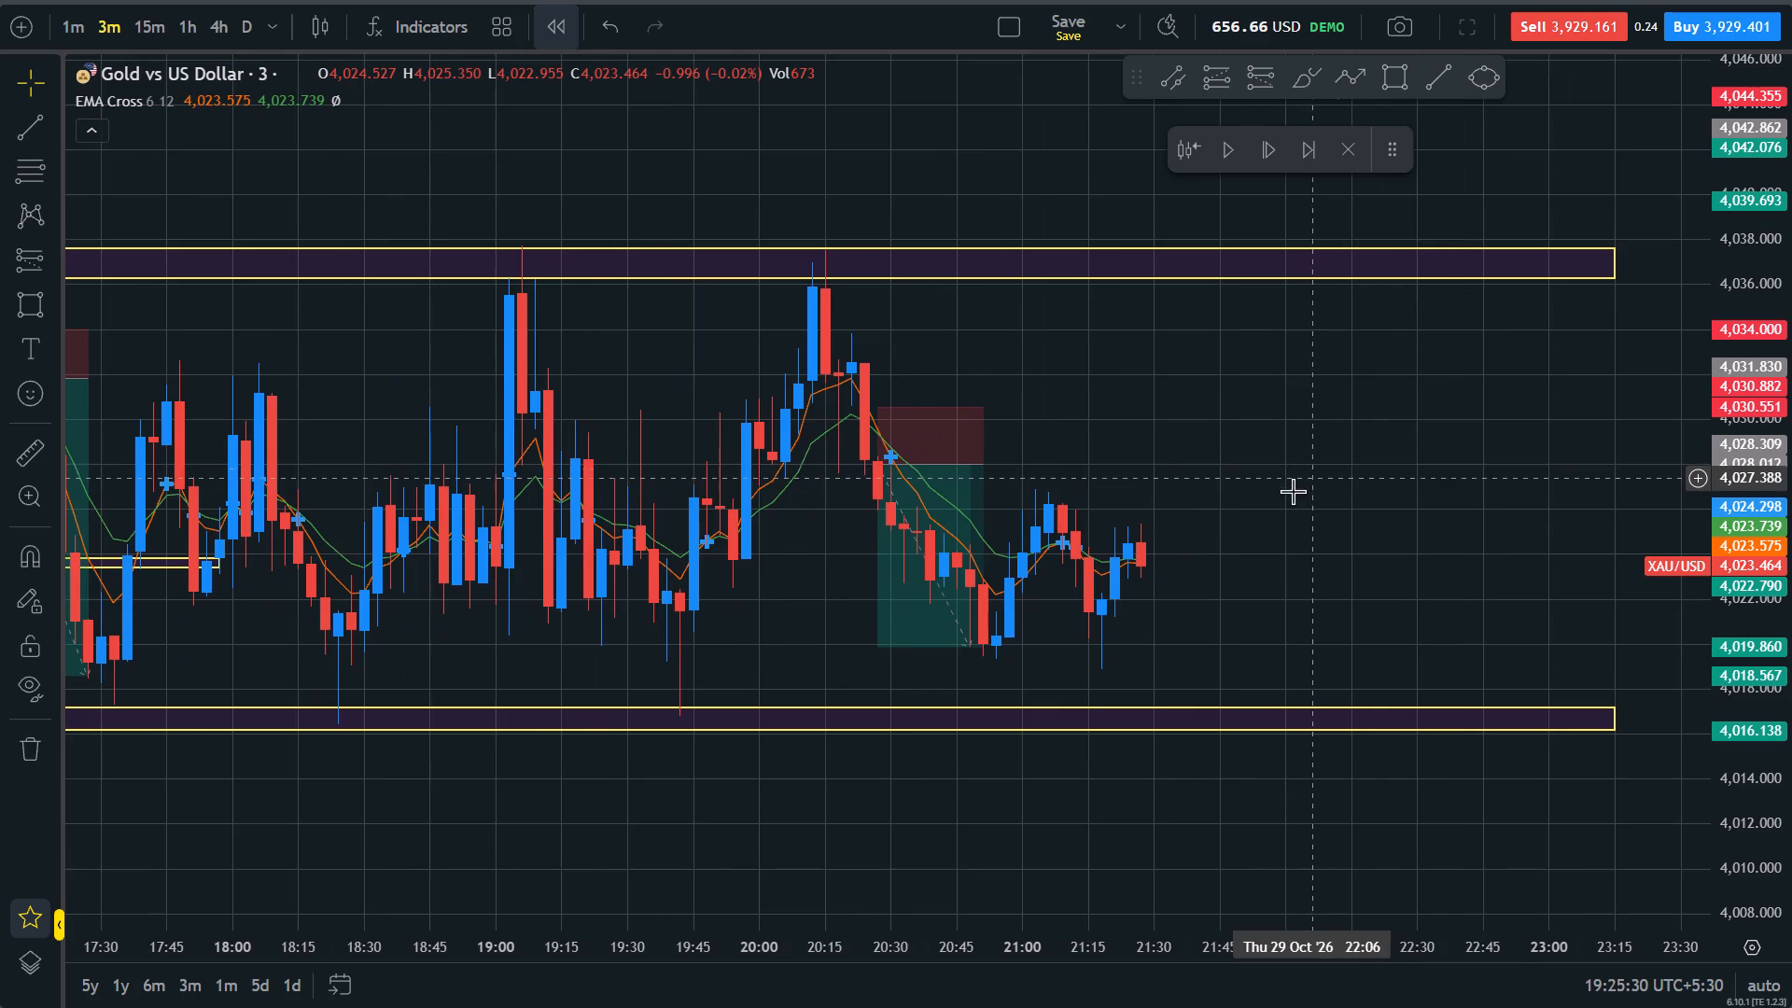
{"action": "left_click_drag", "start_coordinate": [1288, 508], "coordinate": [1535, 393]}
{"action": "scroll", "coordinate": [1535, 393], "scroll_direction": "down", "scroll_amount": 3}
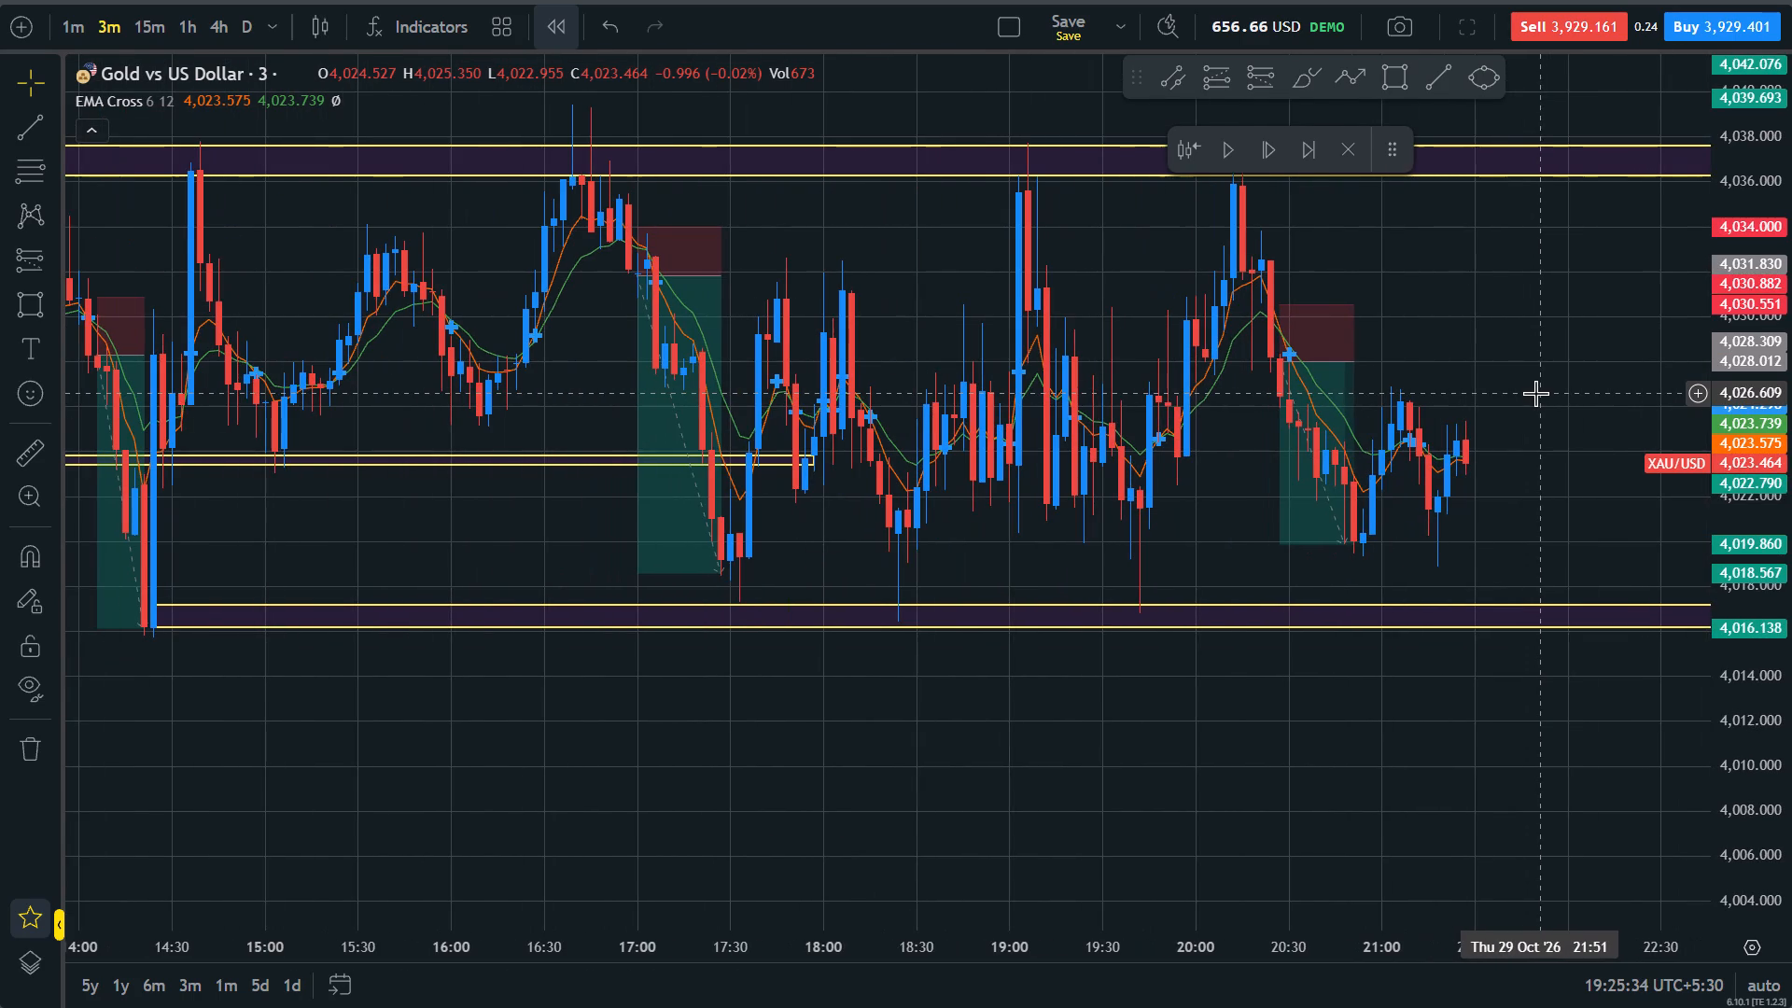
{"action": "scroll", "coordinate": [1535, 393], "scroll_direction": "up", "scroll_amount": 1}
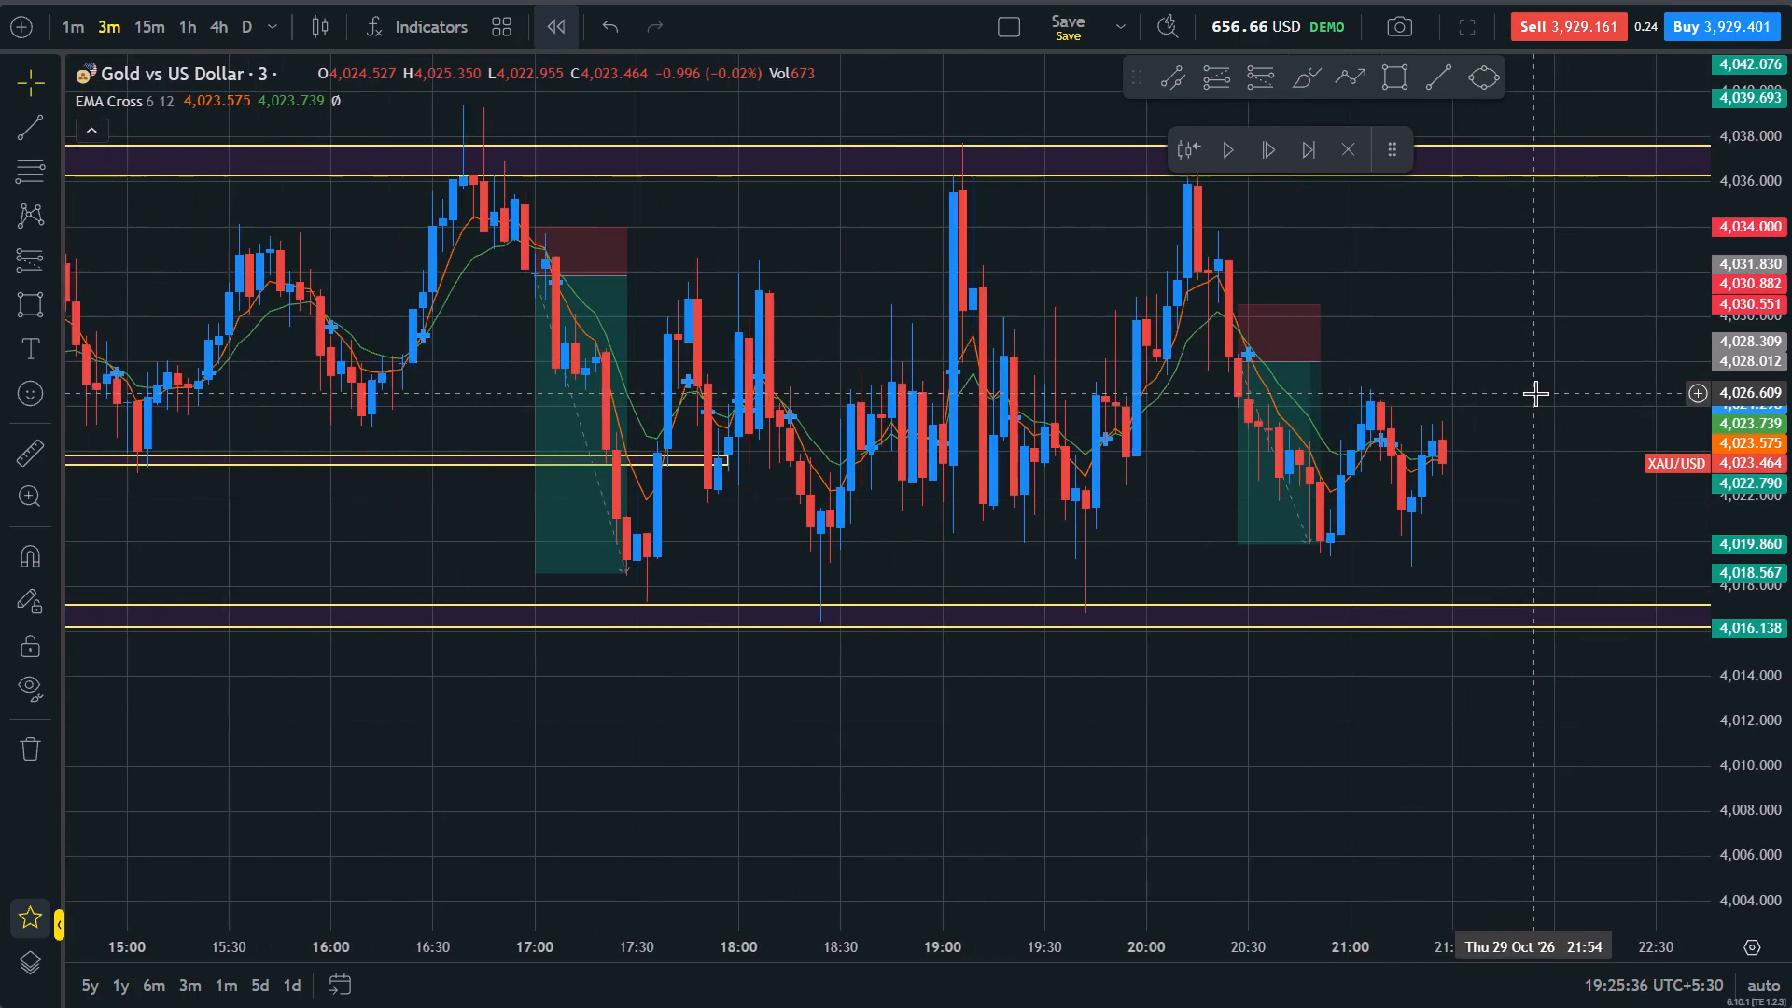
Advance the 3-minute replay candle by candle to 22:18 to follow price through the lowest support zone.
{"action": "scroll", "coordinate": [1535, 393], "scroll_direction": "up", "scroll_amount": 1}
{"action": "left_click_drag", "start_coordinate": [1464, 403], "coordinate": [1411, 588]}
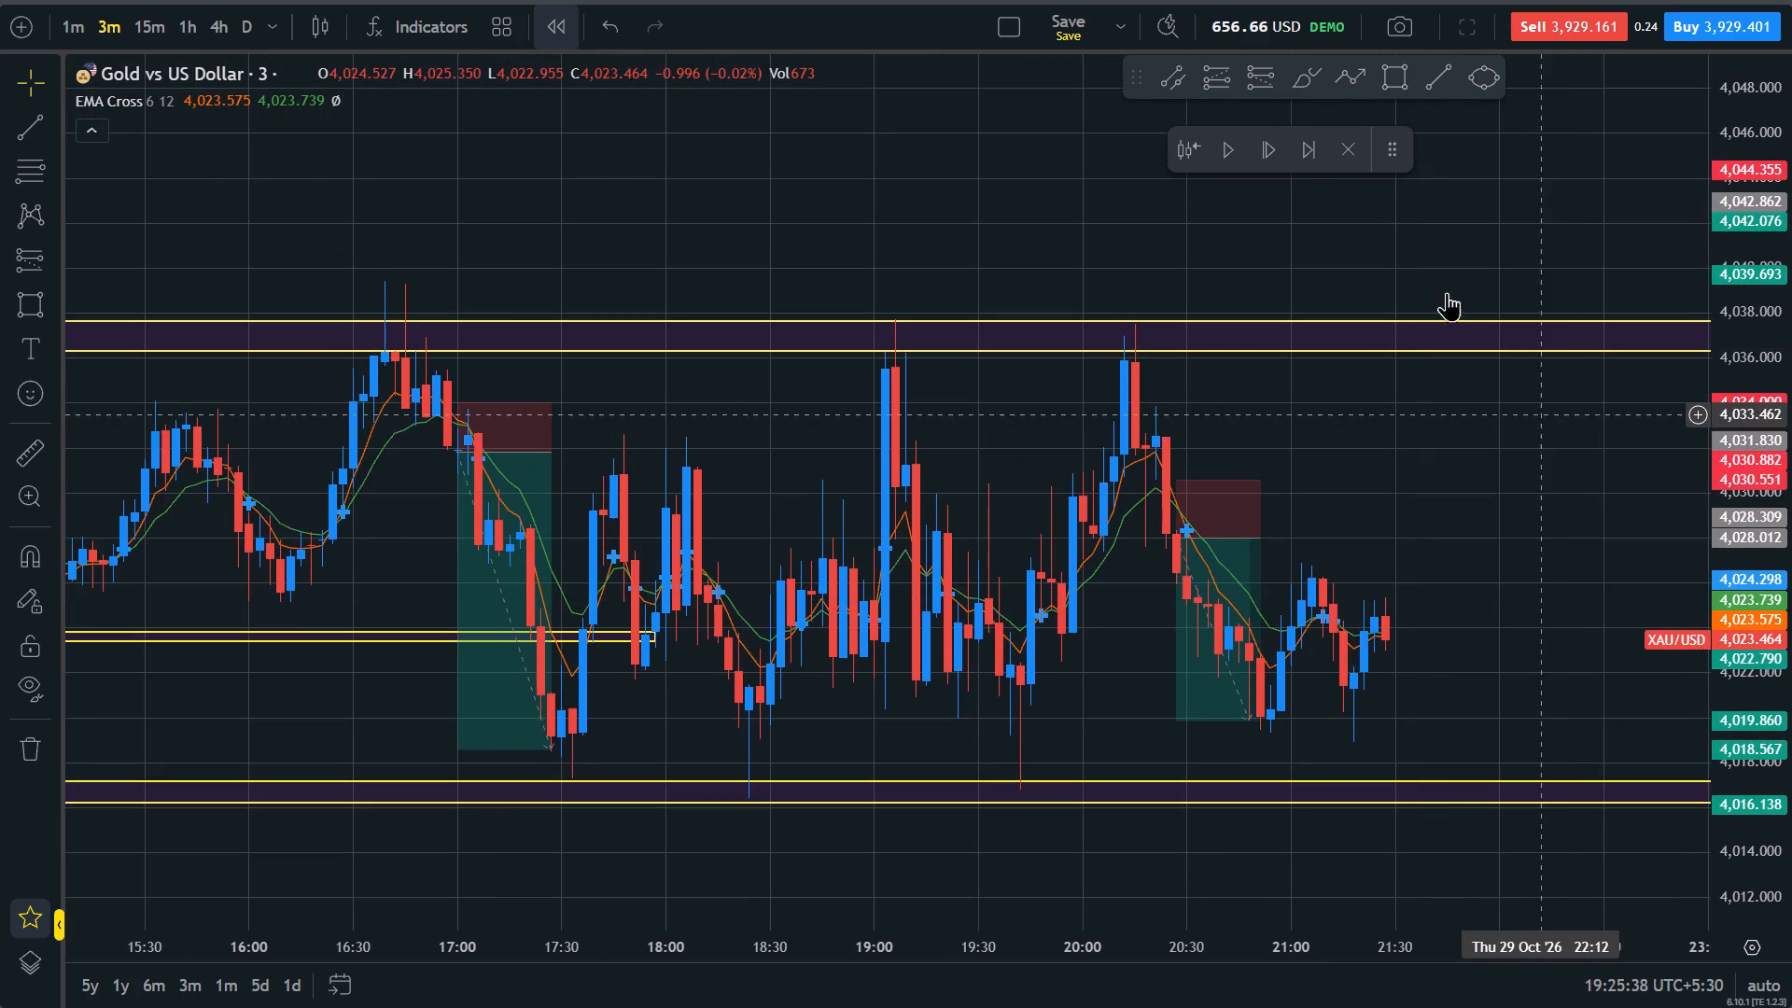
{"action": "double_click", "coordinate": [1281, 165]}
{"action": "double_click", "coordinate": [1281, 165]}
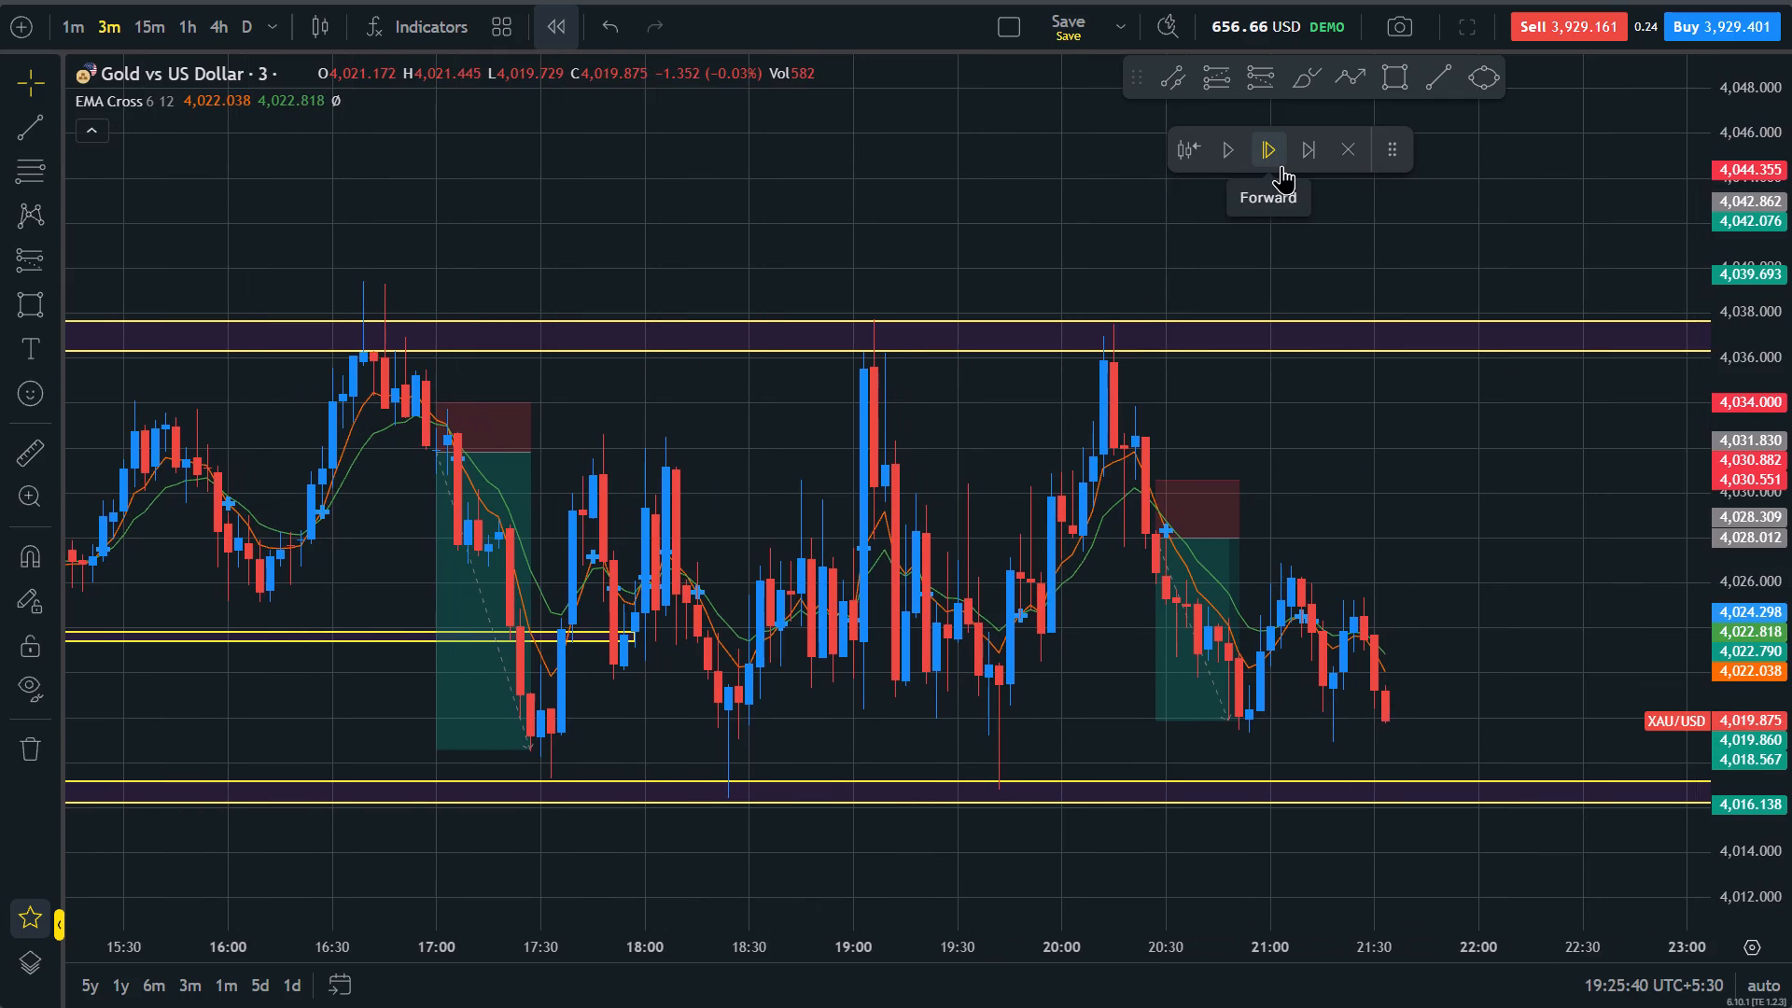
{"action": "left_click", "coordinate": [1281, 165]}
{"action": "left_click", "coordinate": [1281, 165]}
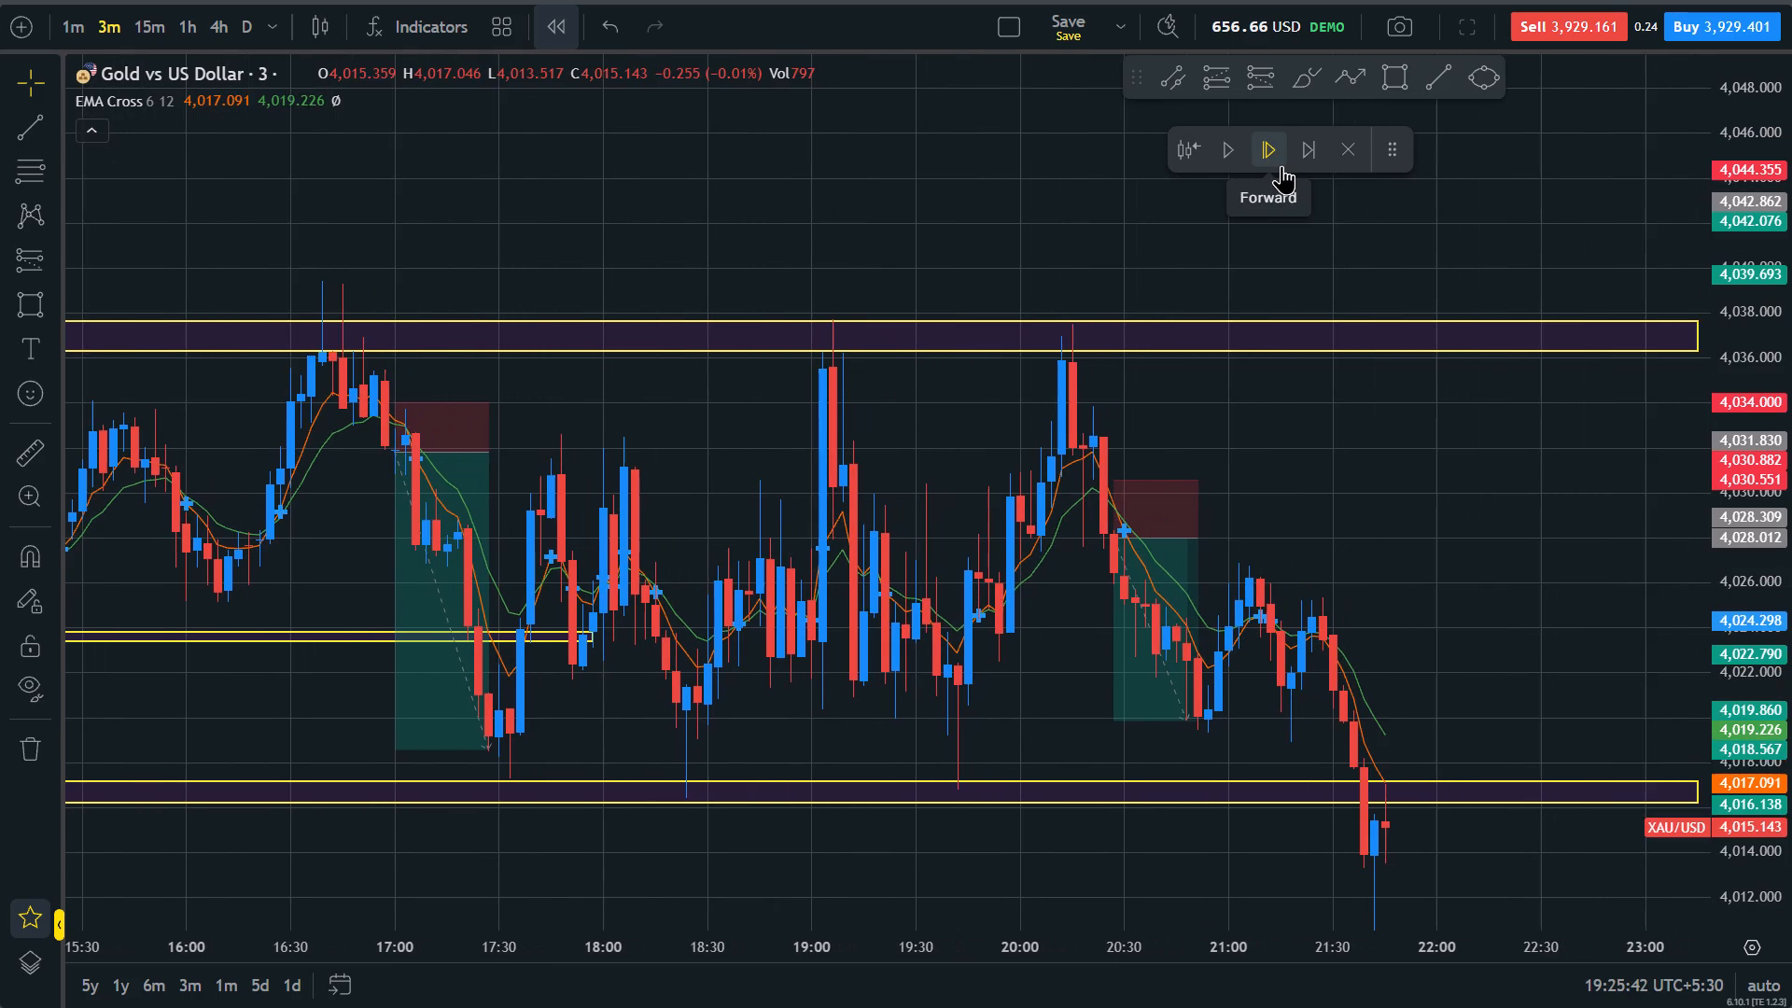
{"action": "double_click", "coordinate": [1281, 165]}
{"action": "double_click", "coordinate": [1281, 165]}
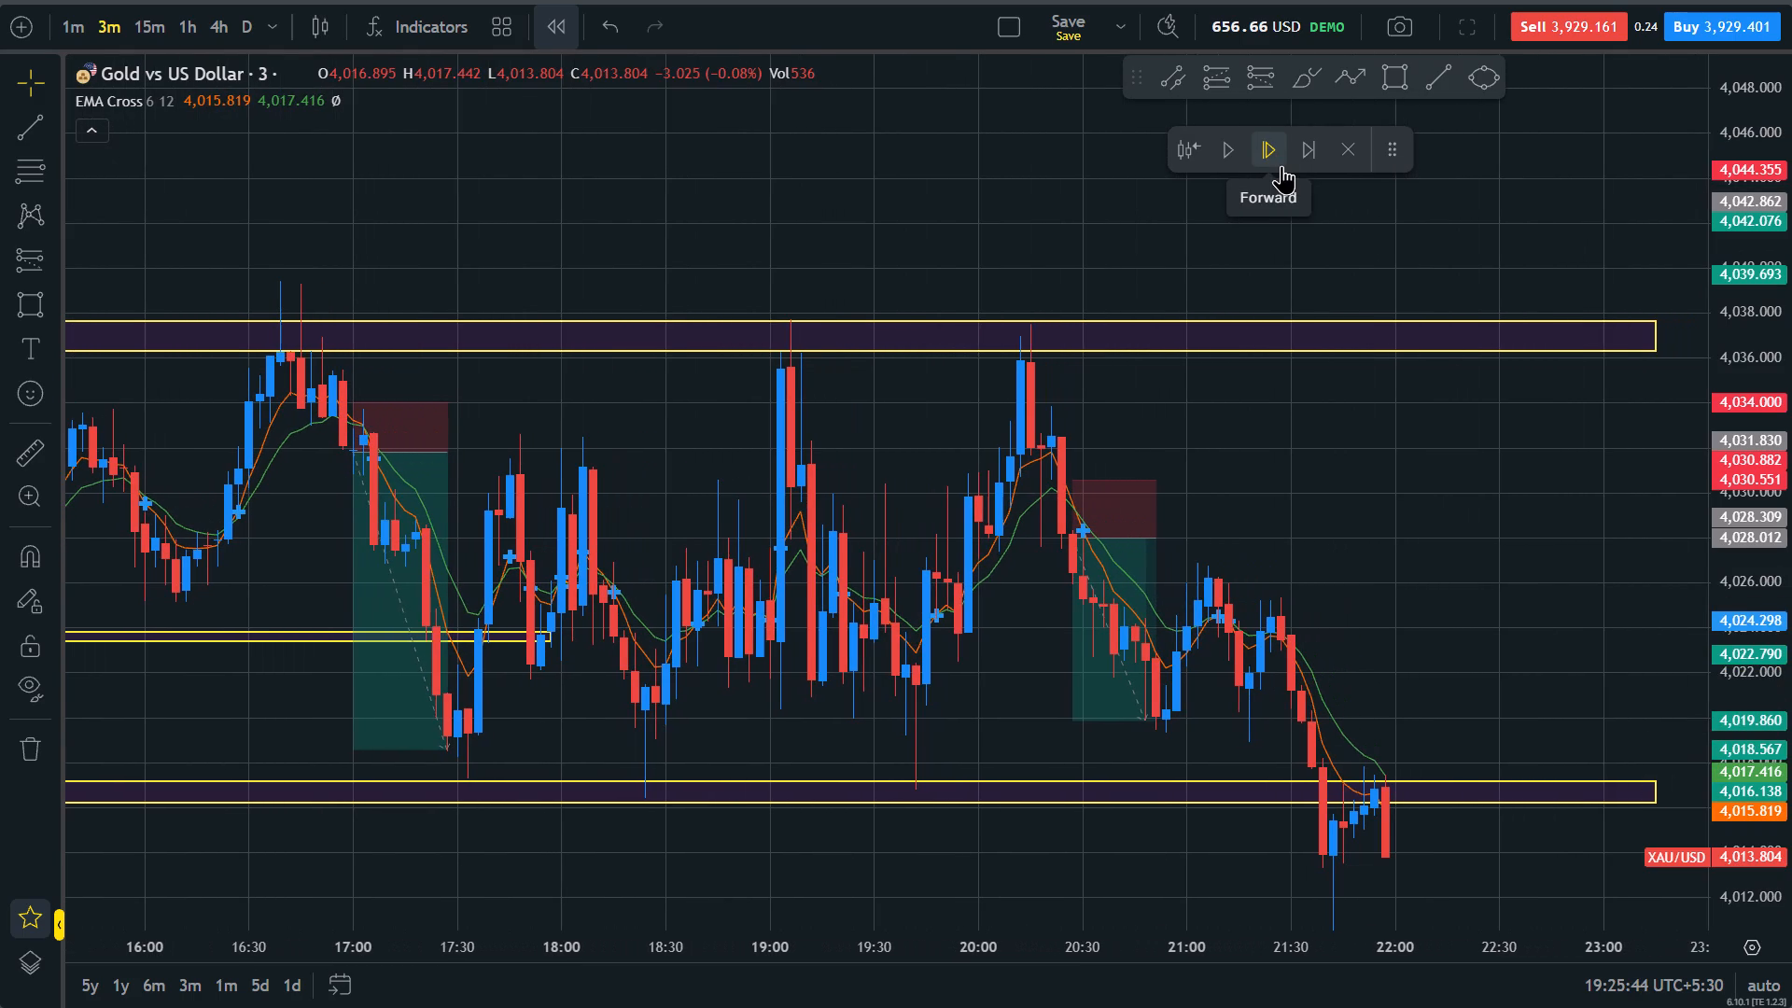
{"action": "double_click", "coordinate": [1281, 165]}
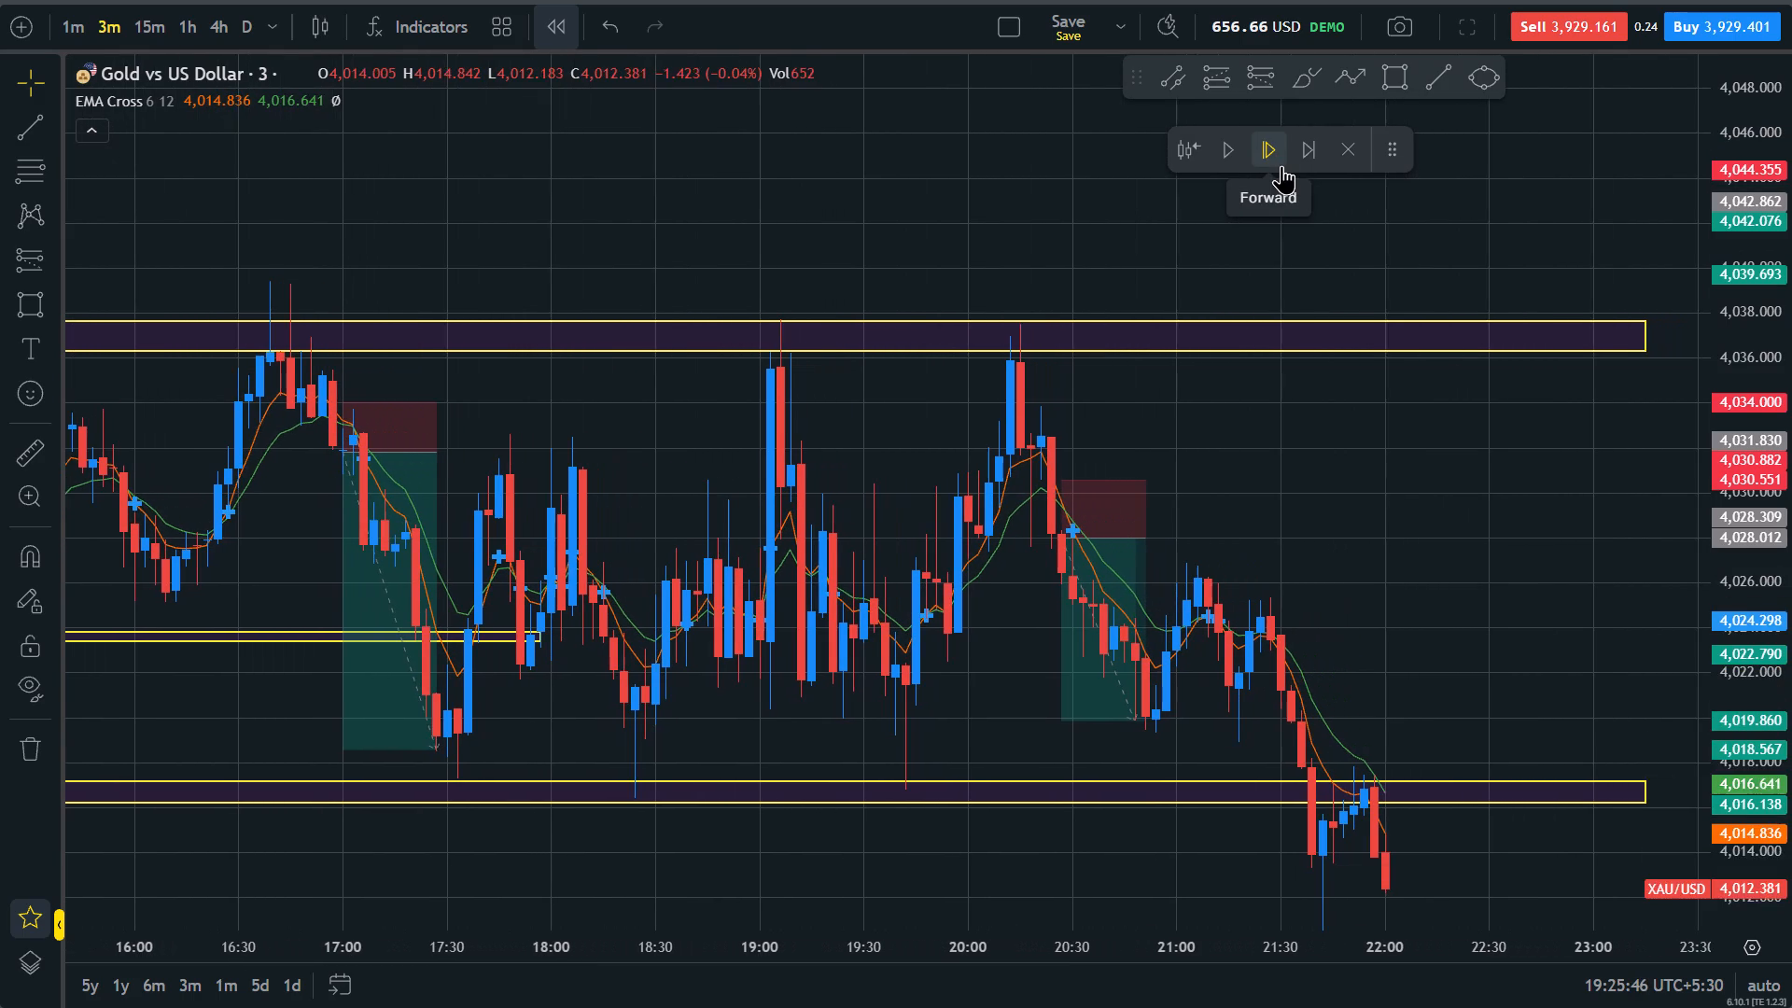
{"action": "double_click", "coordinate": [1281, 165]}
{"action": "double_click", "coordinate": [1281, 165]}
{"action": "left_click", "coordinate": [1281, 165]}
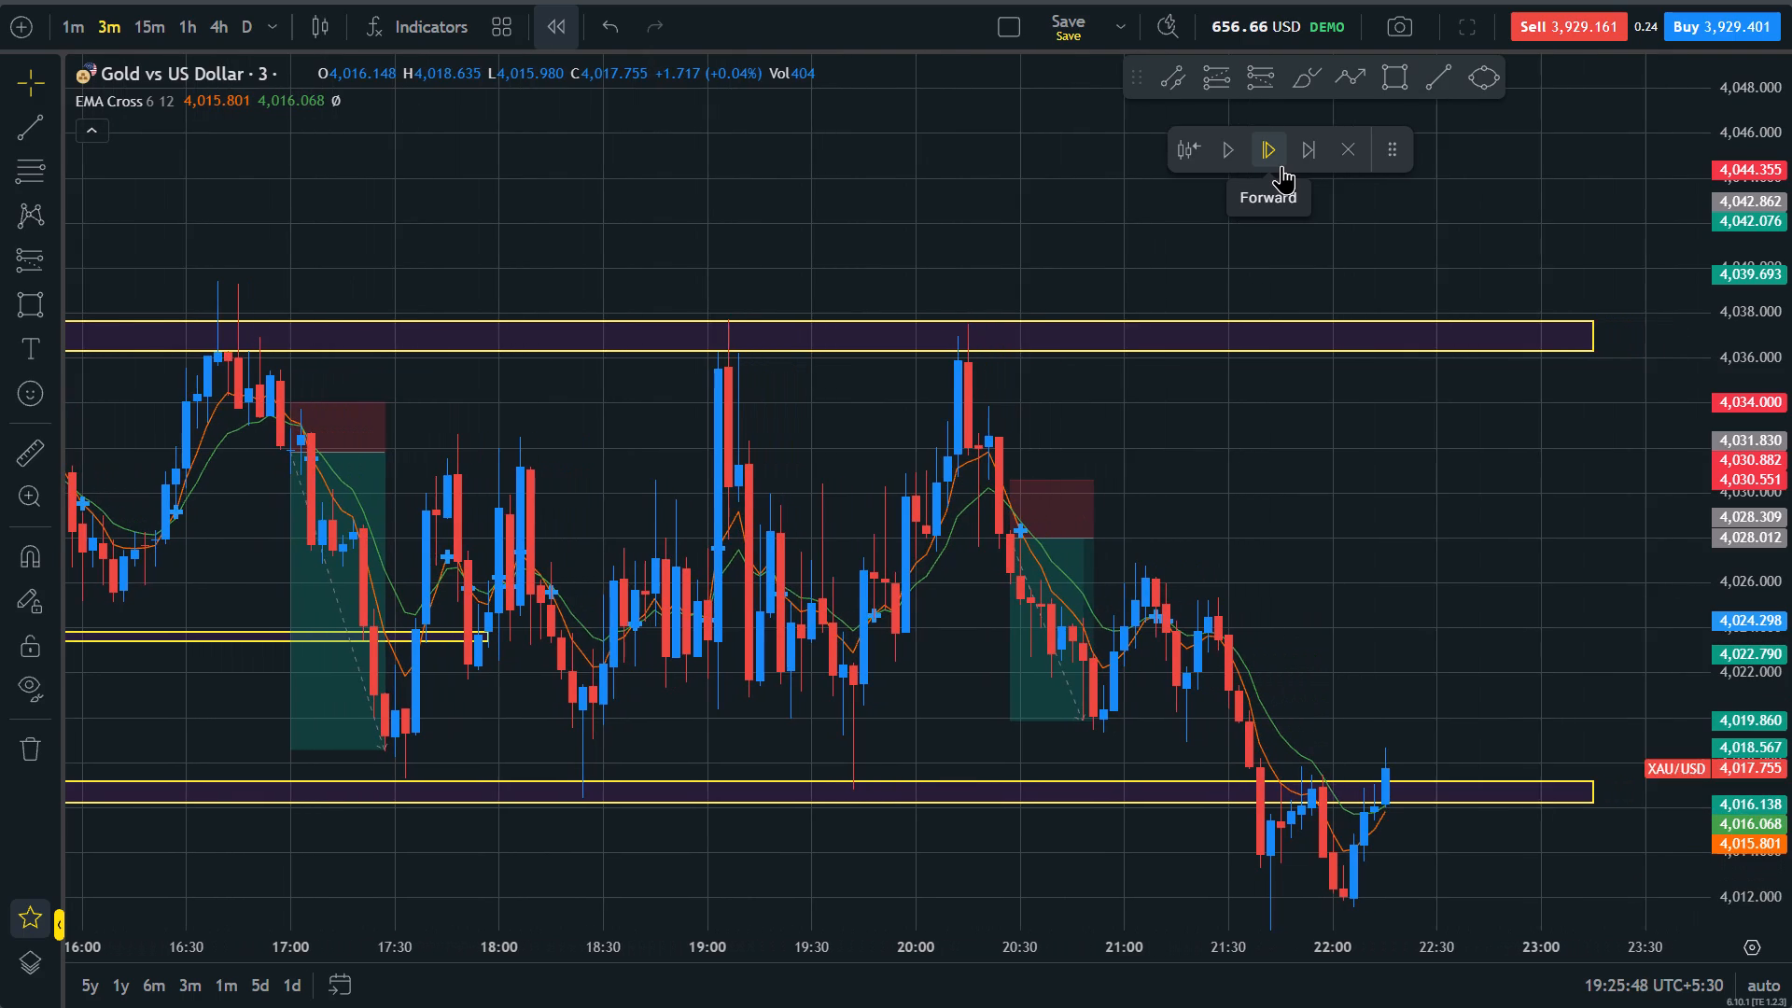
Place a short position after the 22:18 candle with entry about 4,015.66, stop about 4,017.66 and target about 4,010.12.
{"action": "left_click_drag", "start_coordinate": [1456, 643], "coordinate": [1370, 407]}
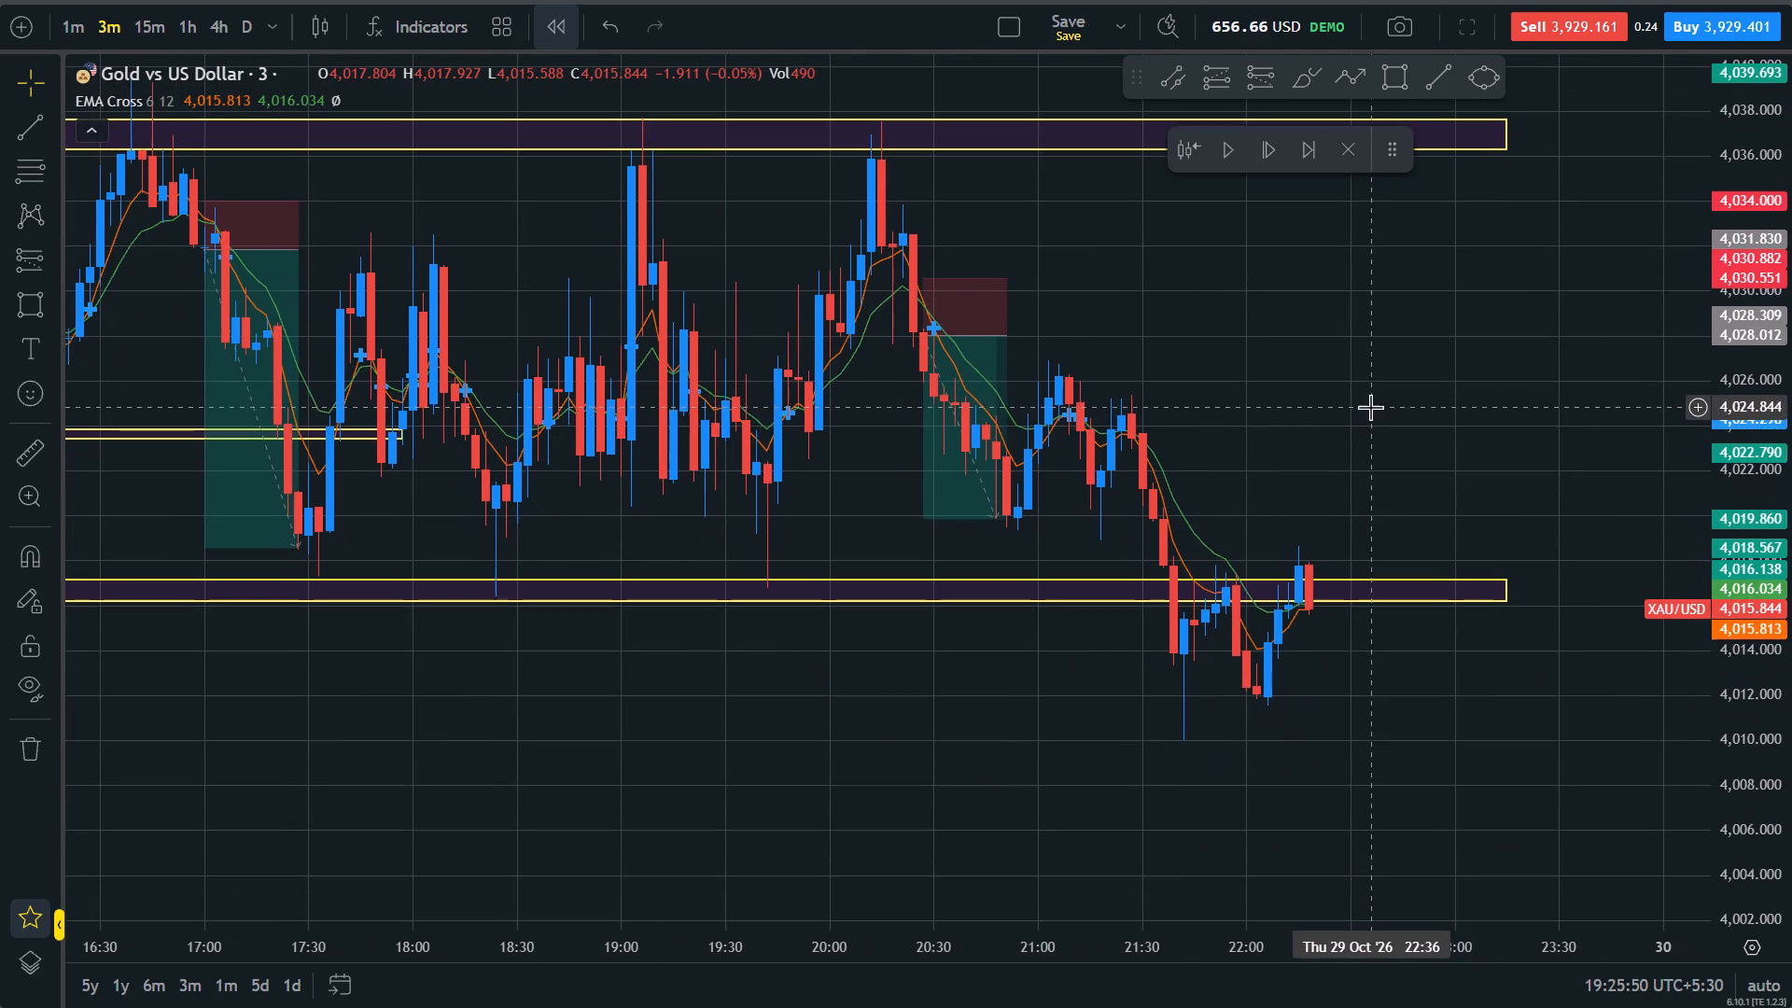
{"action": "left_click_drag", "start_coordinate": [1791, 764], "coordinate": [1787, 334]}
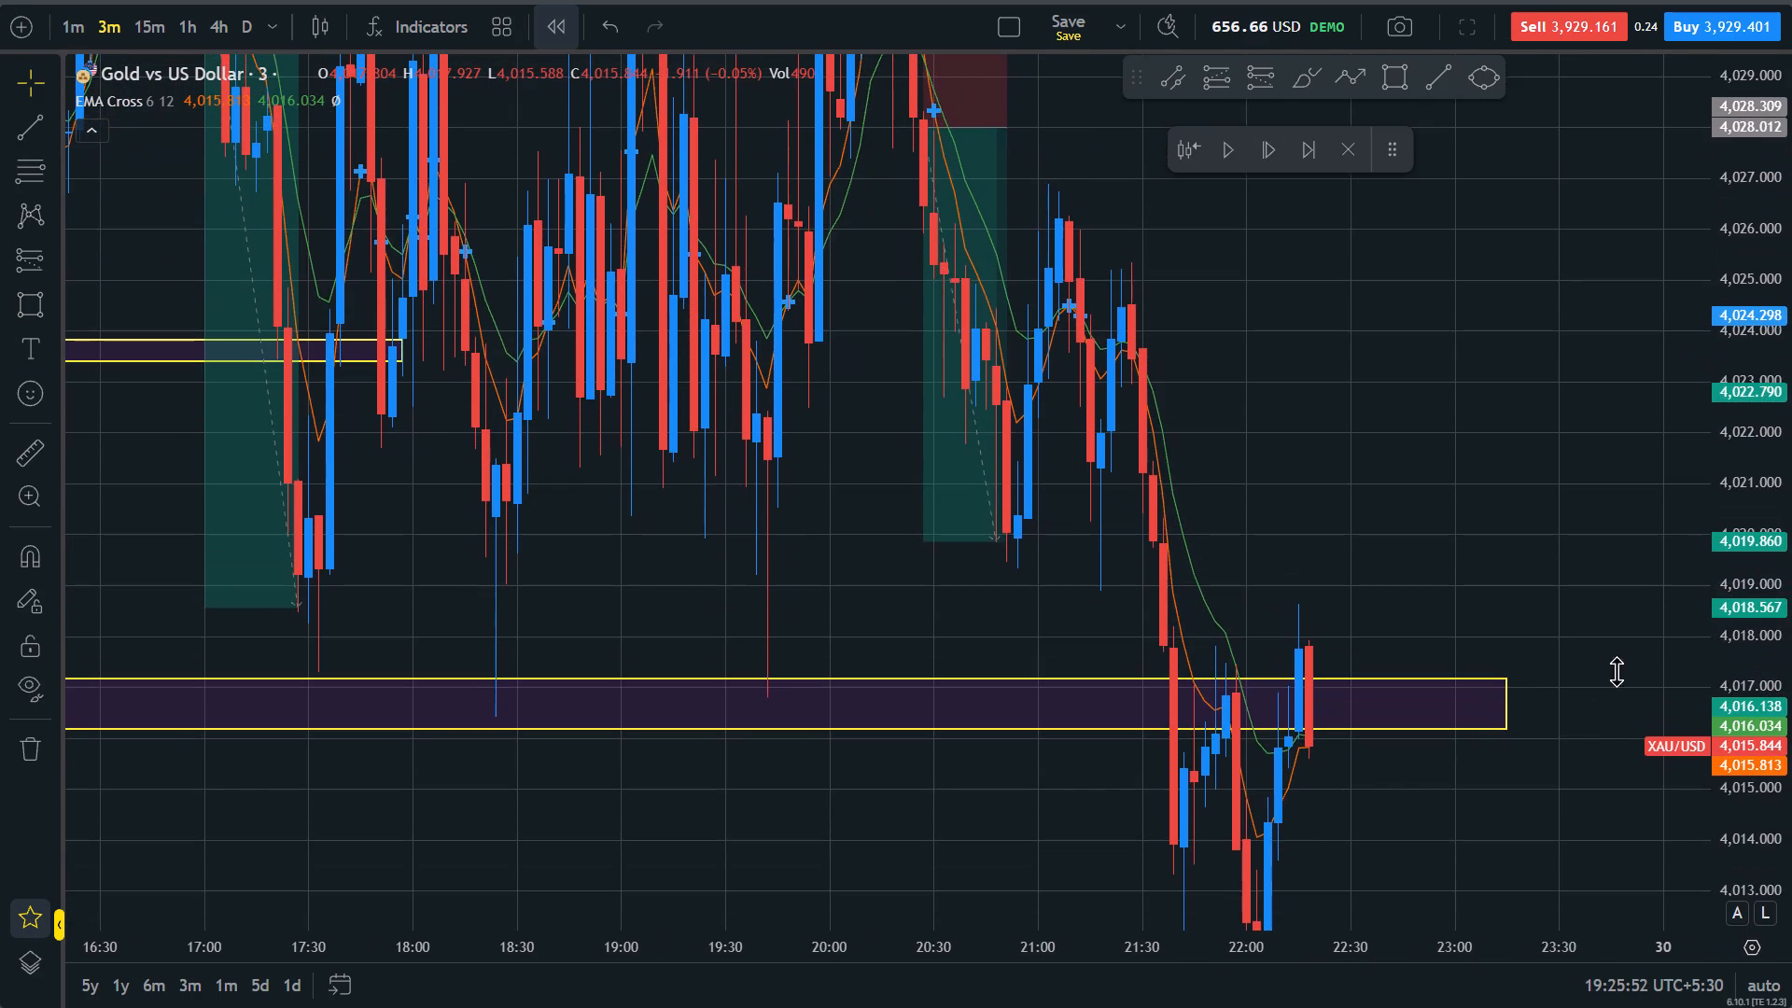
{"action": "left_click_drag", "start_coordinate": [1475, 870], "coordinate": [1482, 492]}
{"action": "scroll", "coordinate": [1517, 579], "scroll_direction": "down", "scroll_amount": 5}
{"action": "left_click_drag", "start_coordinate": [1791, 385], "coordinate": [1791, 643]}
{"action": "scroll", "coordinate": [1563, 581], "scroll_direction": "up", "scroll_amount": 3}
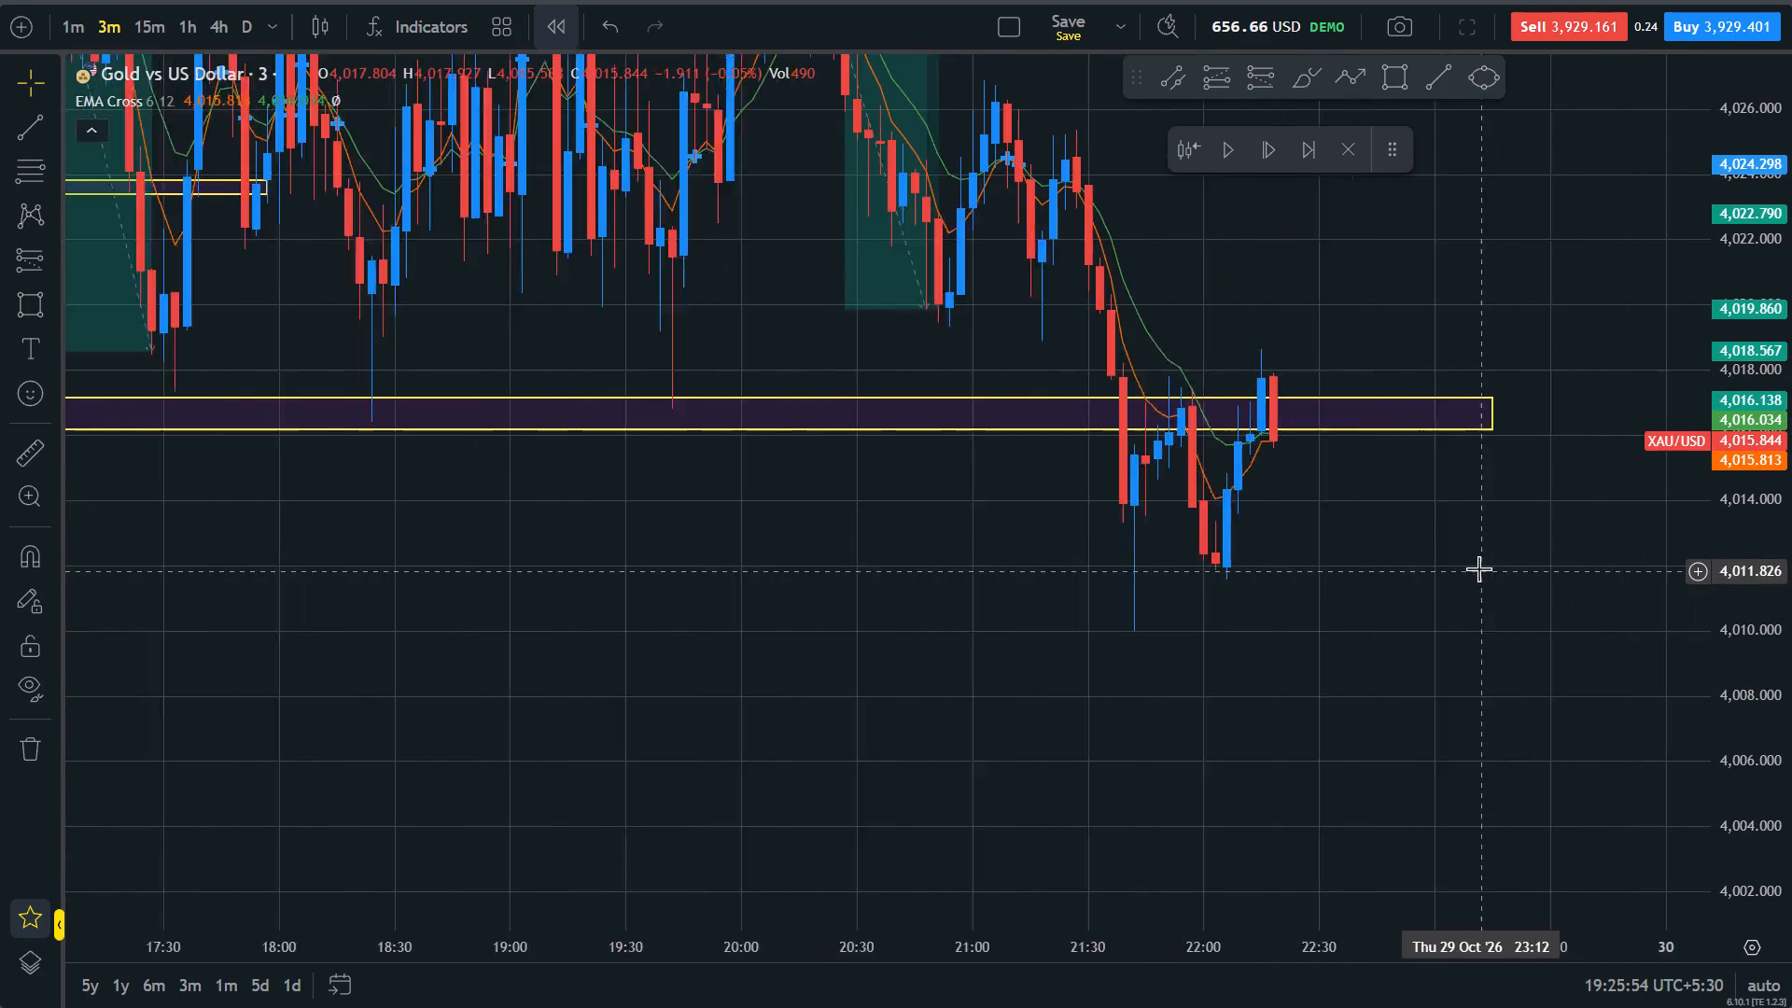
{"action": "scroll", "coordinate": [1478, 568], "scroll_direction": "up", "scroll_amount": 2}
{"action": "left_click_drag", "start_coordinate": [1389, 539], "coordinate": [1338, 708]}
{"action": "left_click", "coordinate": [1267, 86]}
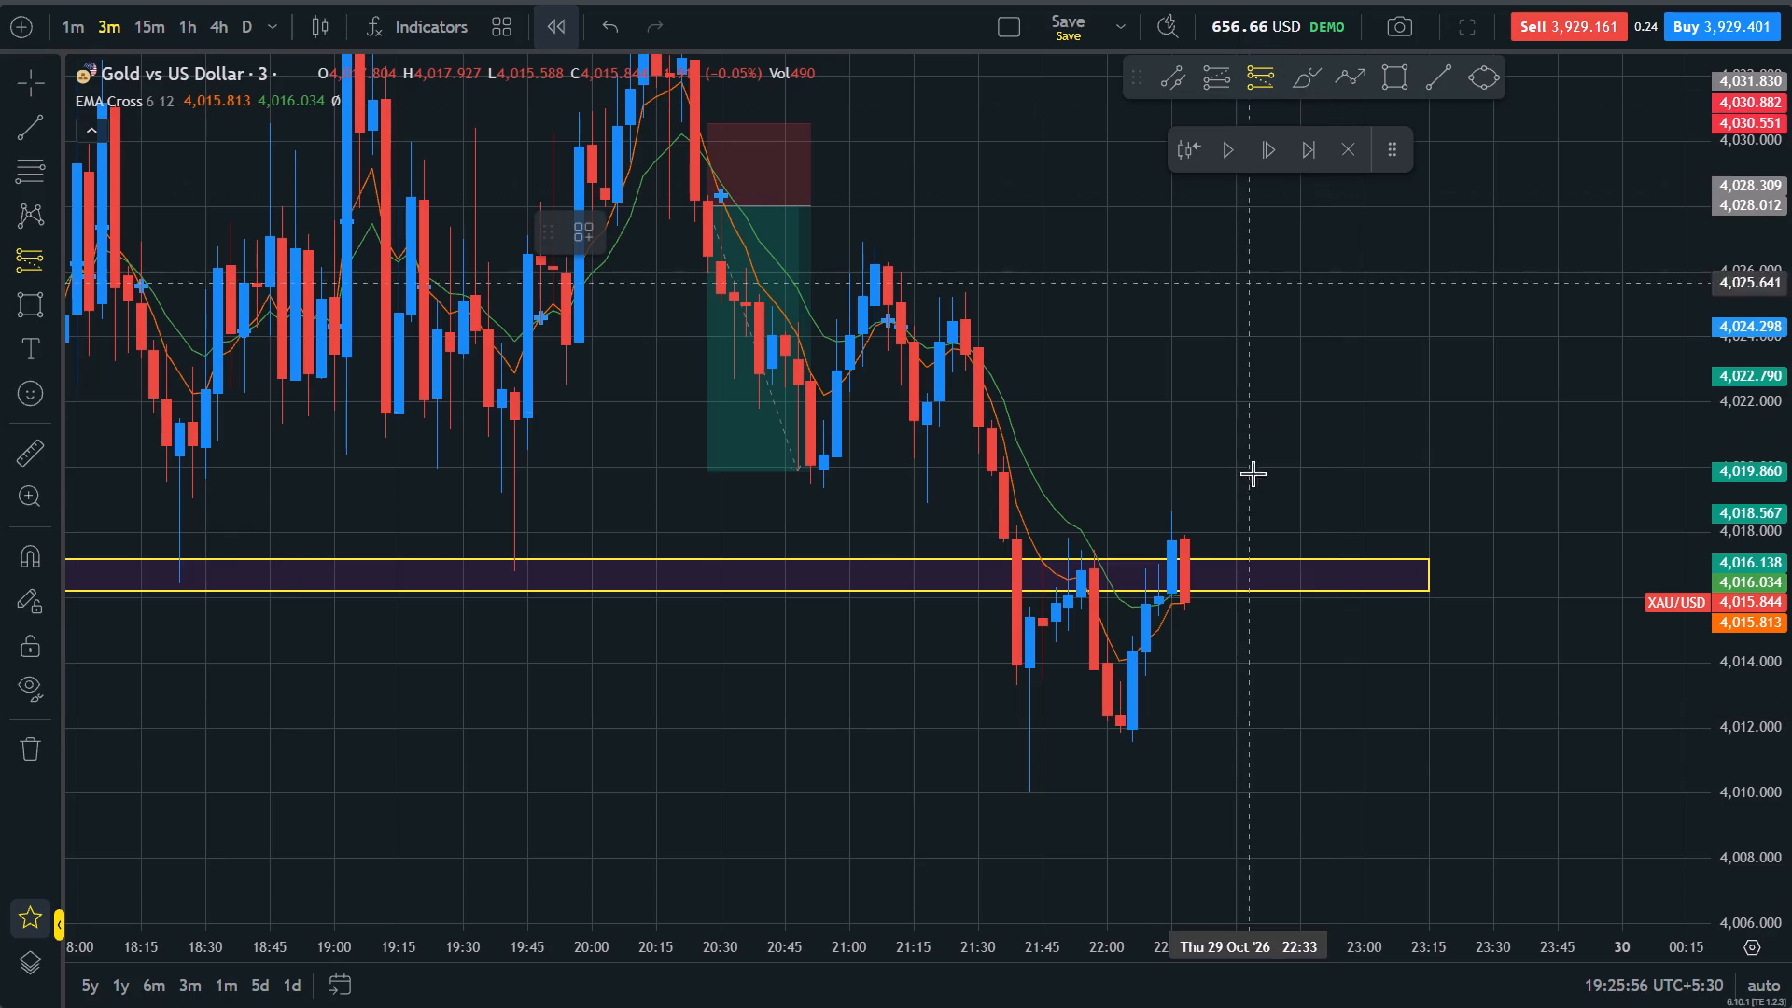
{"action": "left_click", "coordinate": [1199, 609]}
{"action": "left_click_drag", "start_coordinate": [1192, 428], "coordinate": [1195, 437]}
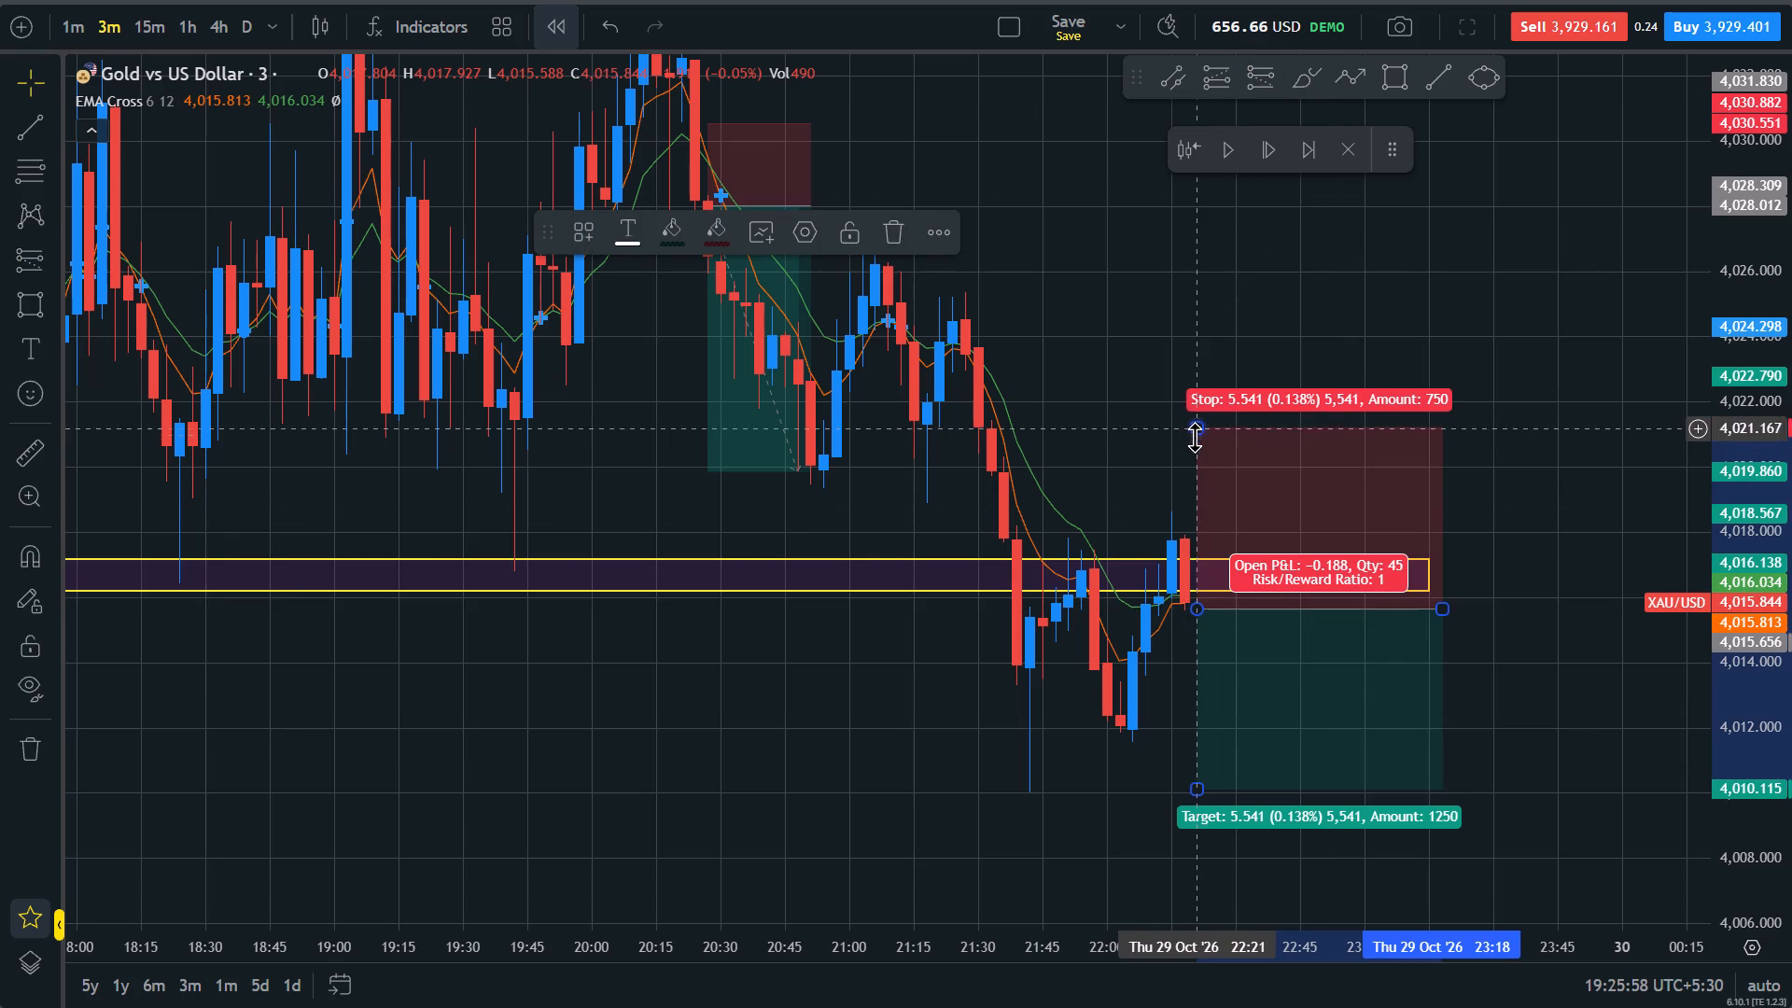
{"action": "left_click_drag", "start_coordinate": [1195, 437], "coordinate": [1212, 543]}
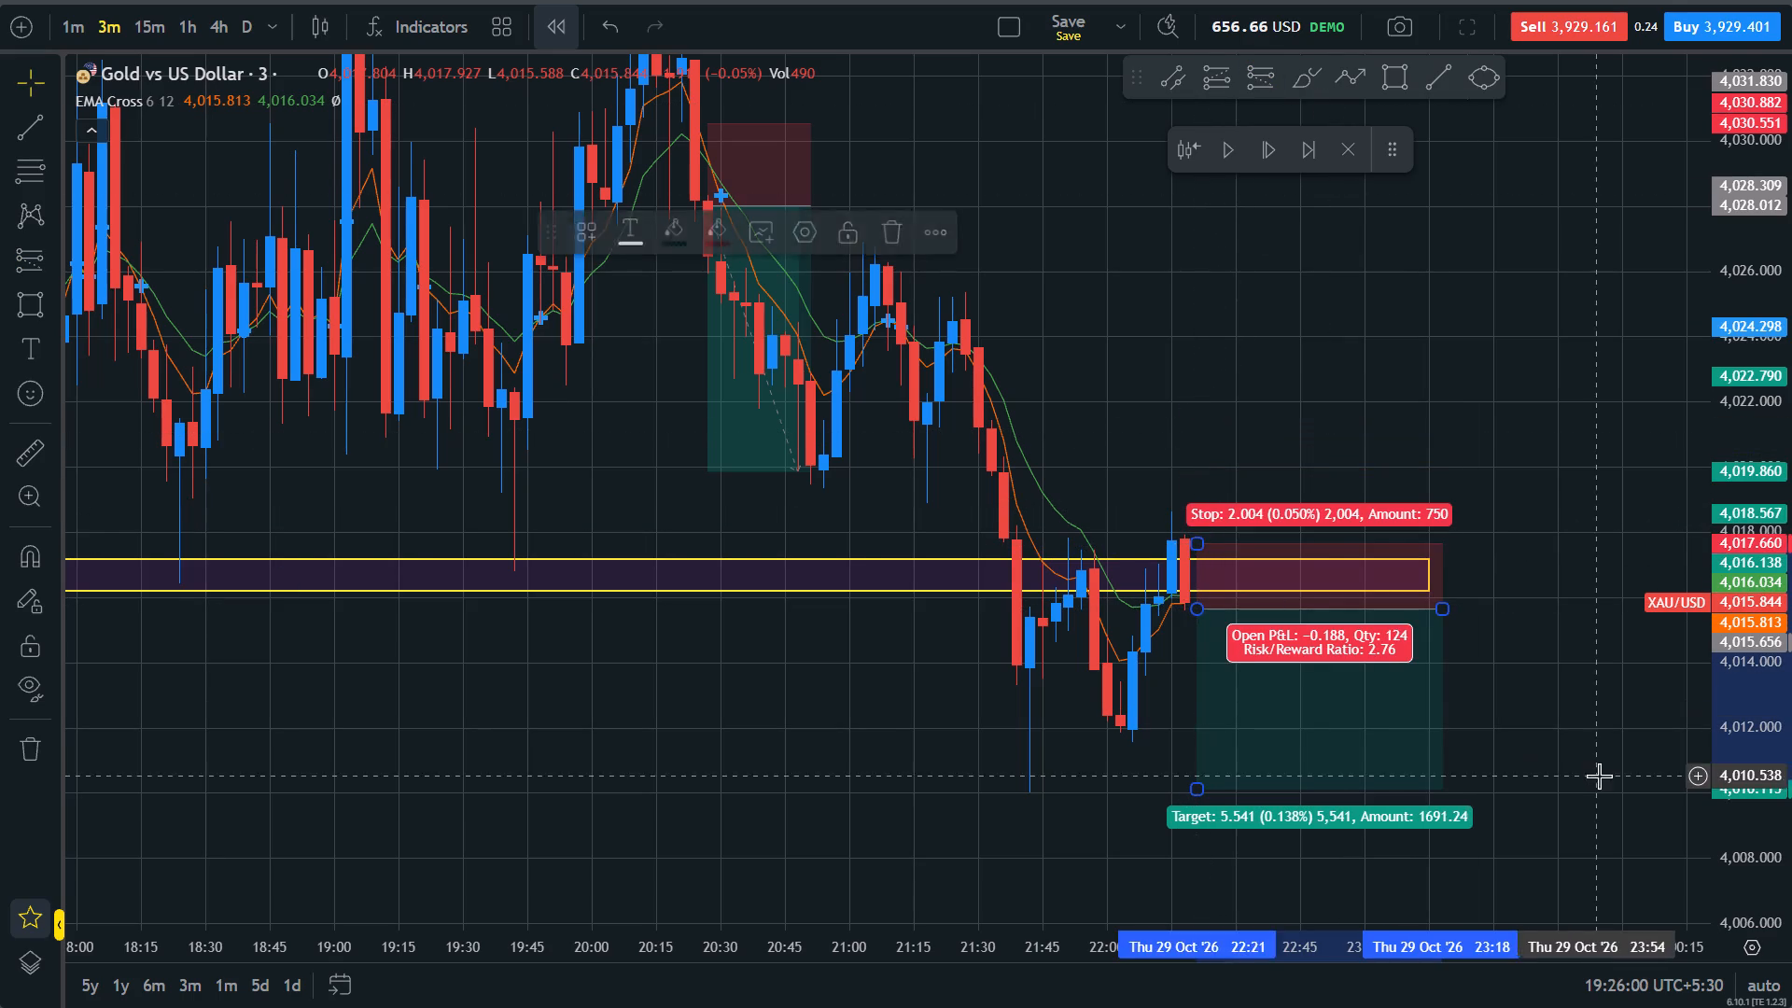
{"action": "left_click", "coordinate": [1600, 777]}
{"action": "left_click_drag", "start_coordinate": [1592, 779], "coordinate": [1572, 763]}
Advance the replay three candles to 22:27 to follow the new short position.
{"action": "left_click", "coordinate": [1281, 147]}
{"action": "left_click", "coordinate": [1281, 147]}
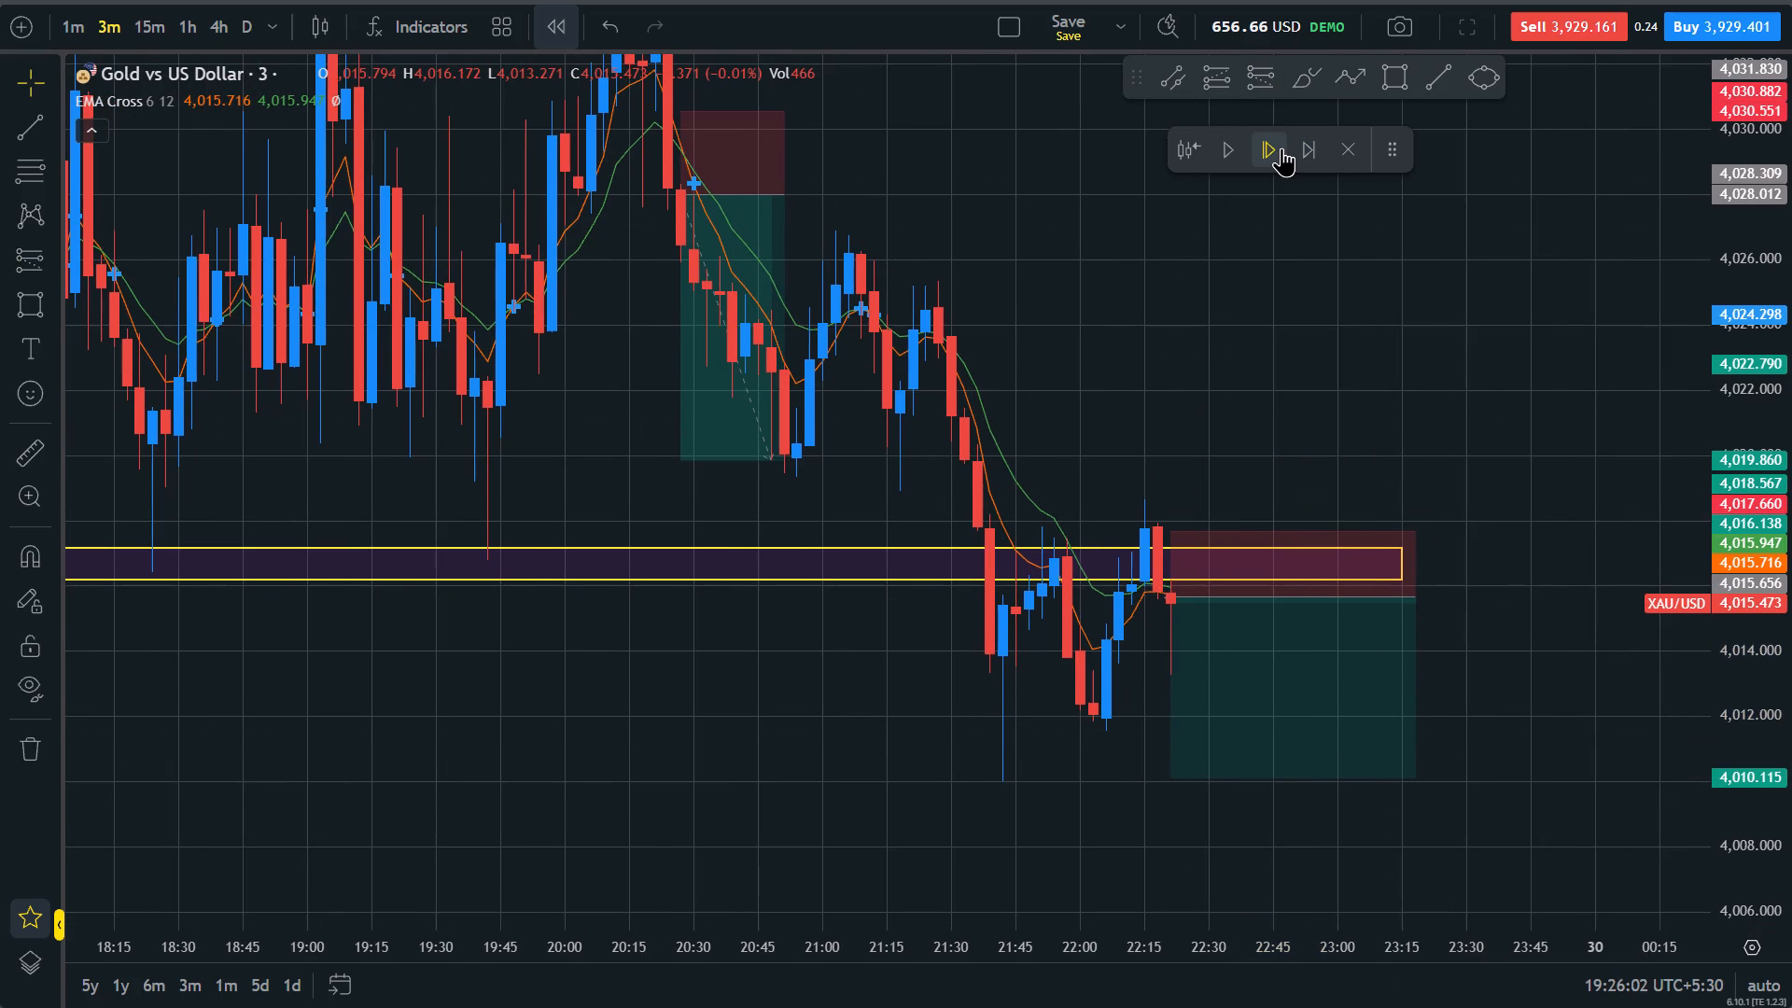
{"action": "left_click", "coordinate": [1281, 147]}
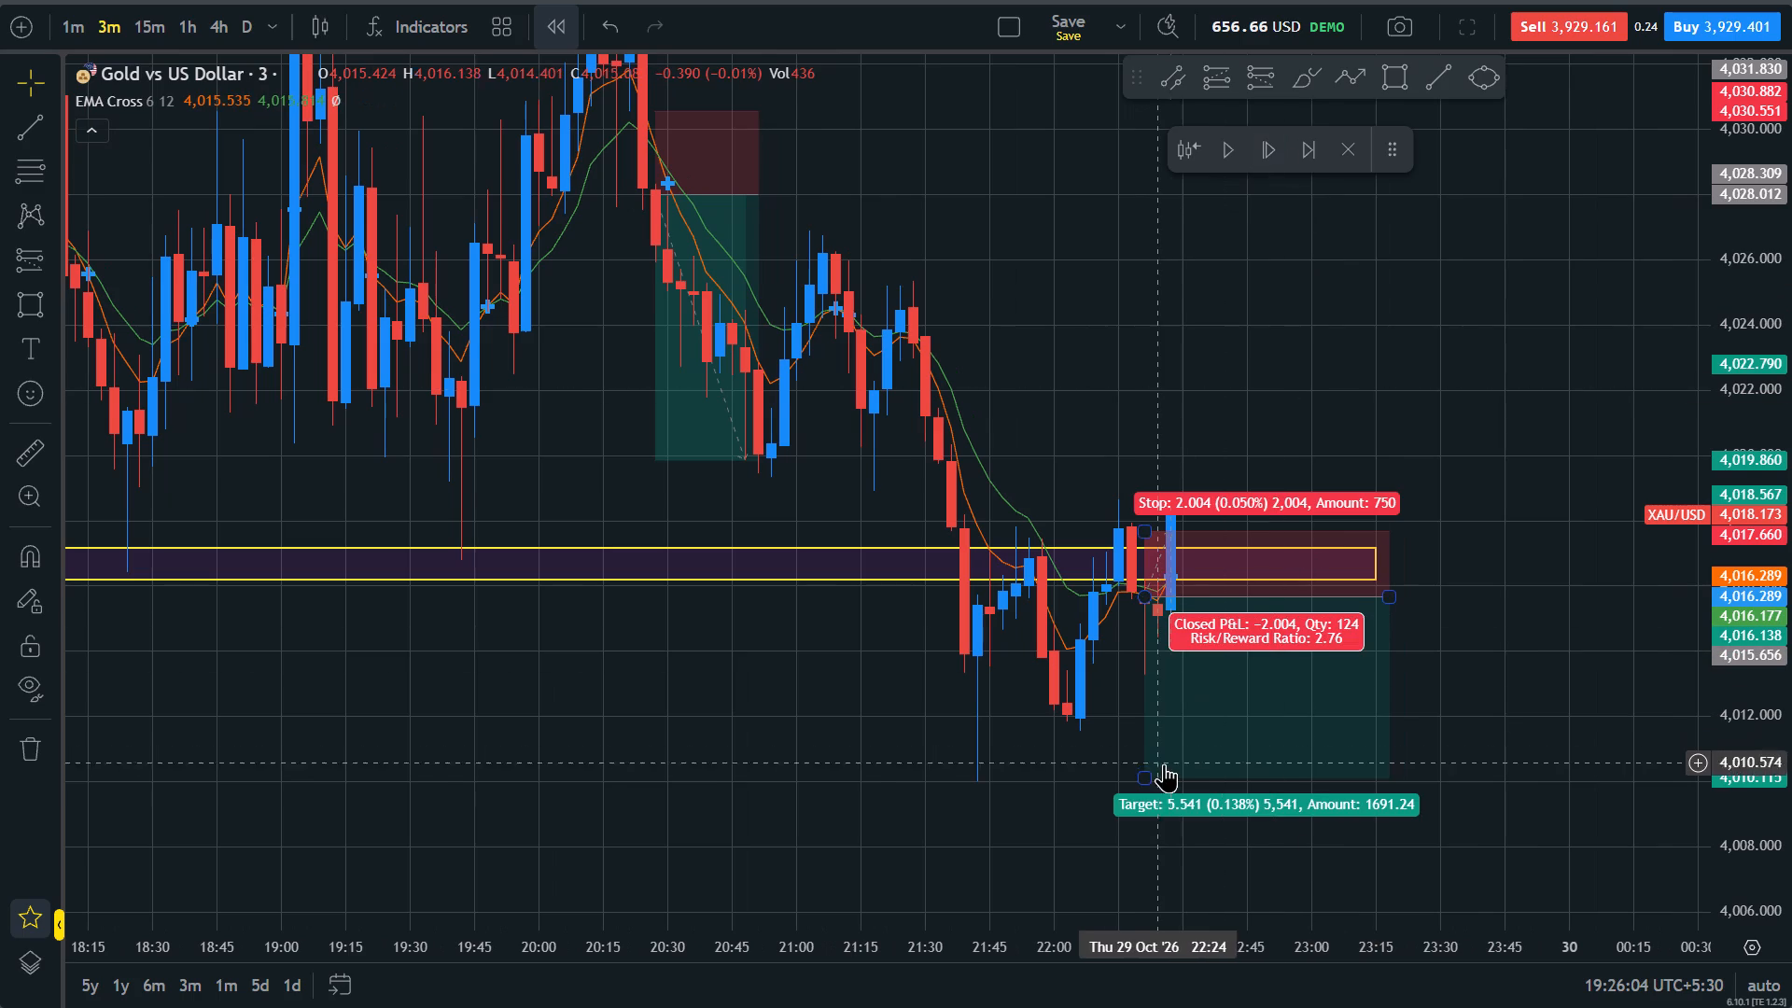
Raise the new short position's target to about 4,013.26 and lower its stop to the entry at about 4,015.66.
{"action": "left_click_drag", "start_coordinate": [1145, 780], "coordinate": [1188, 675]}
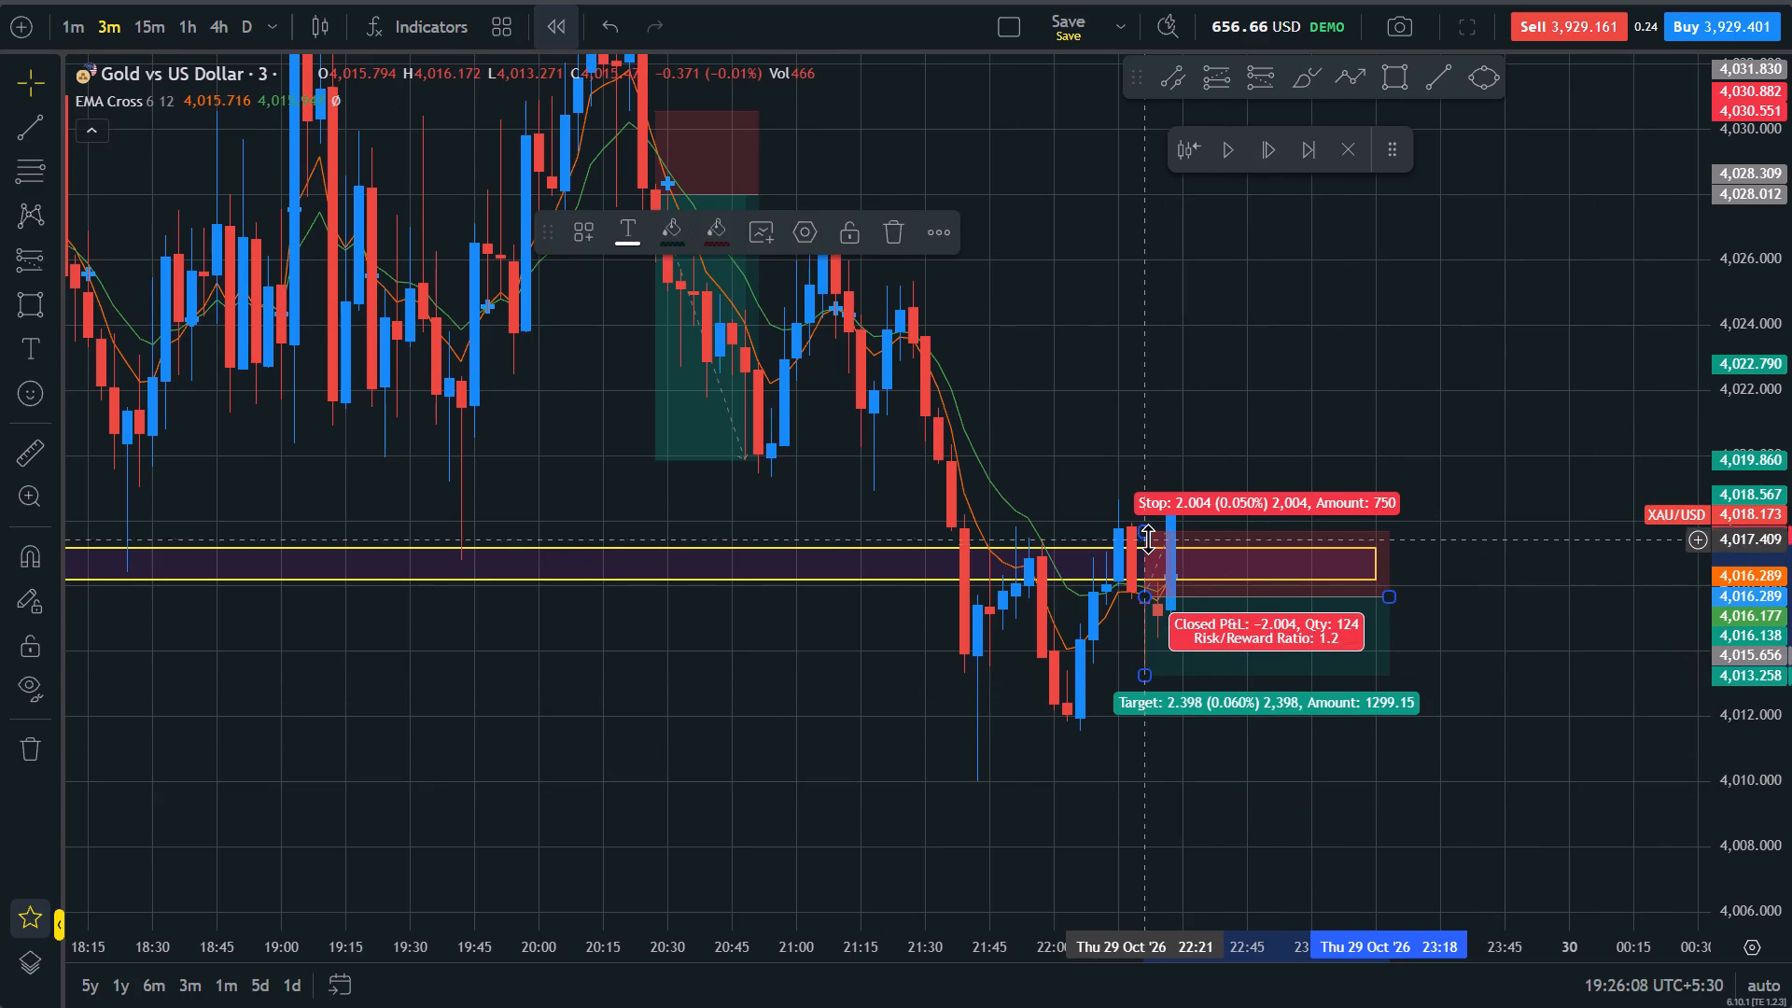
{"action": "left_click_drag", "start_coordinate": [1148, 539], "coordinate": [1170, 635]}
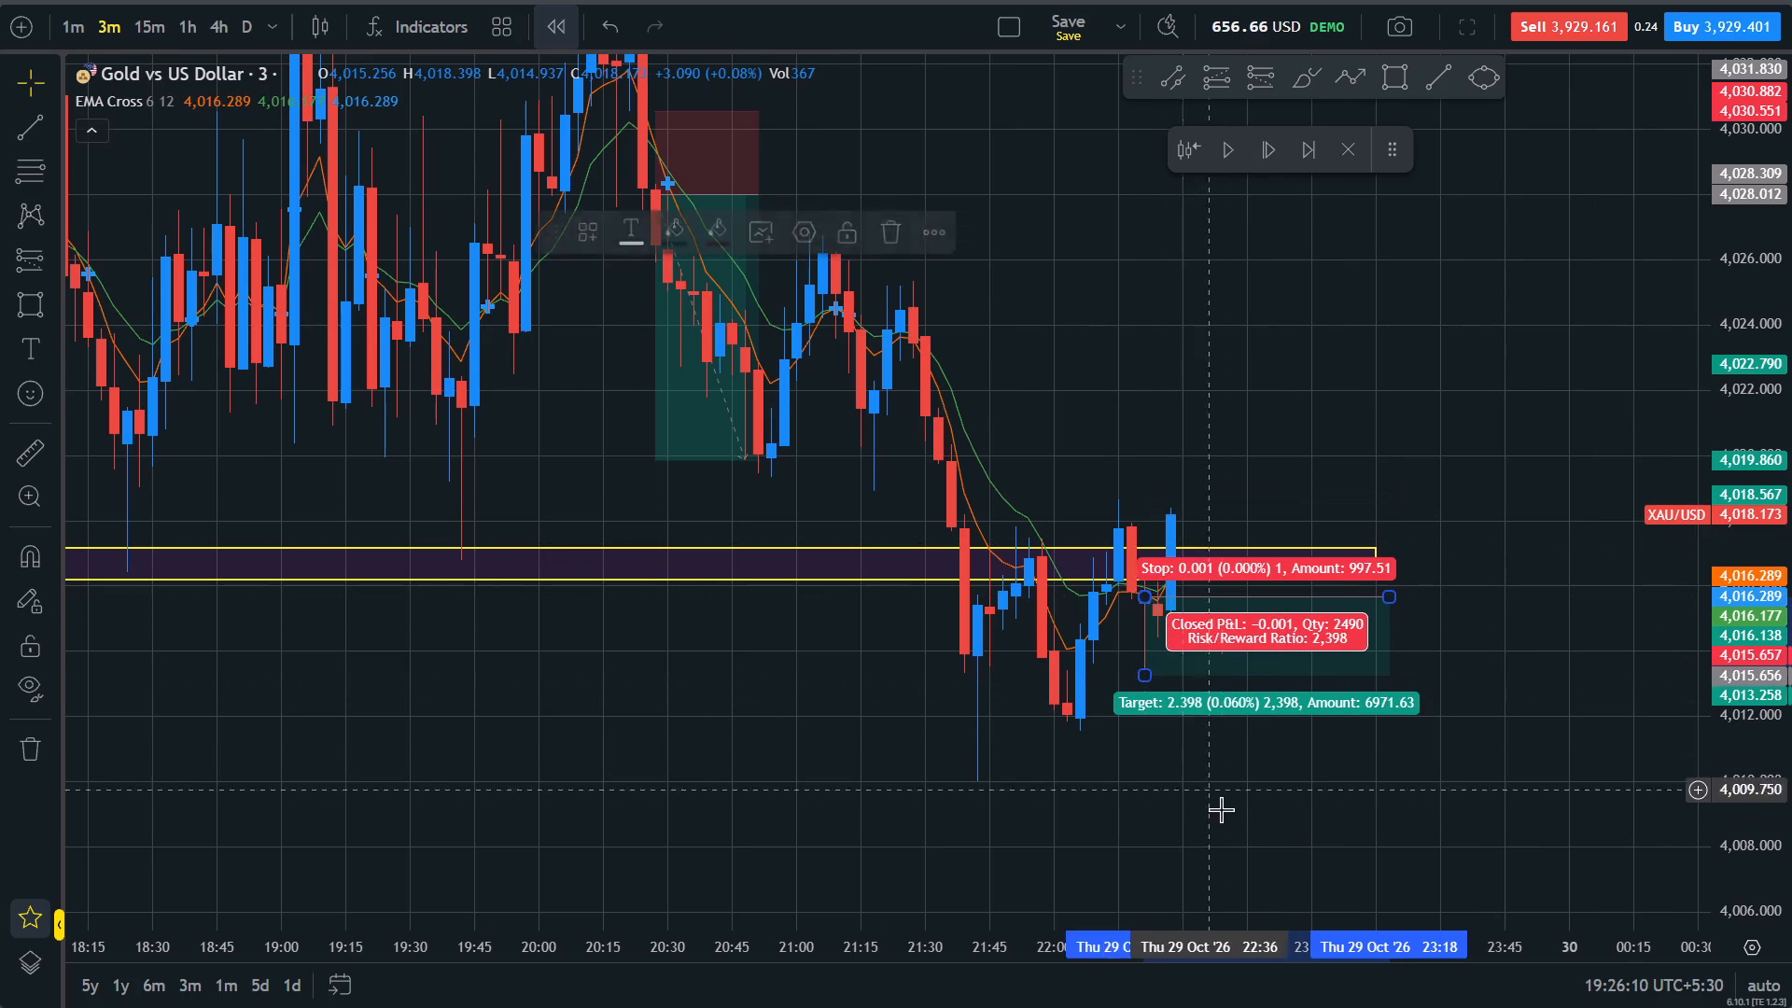
{"action": "left_click", "coordinate": [1221, 809]}
Advance the replay candle by candle to 23:00 to follow price above the support zone.
{"action": "triple_click", "coordinate": [1279, 152]}
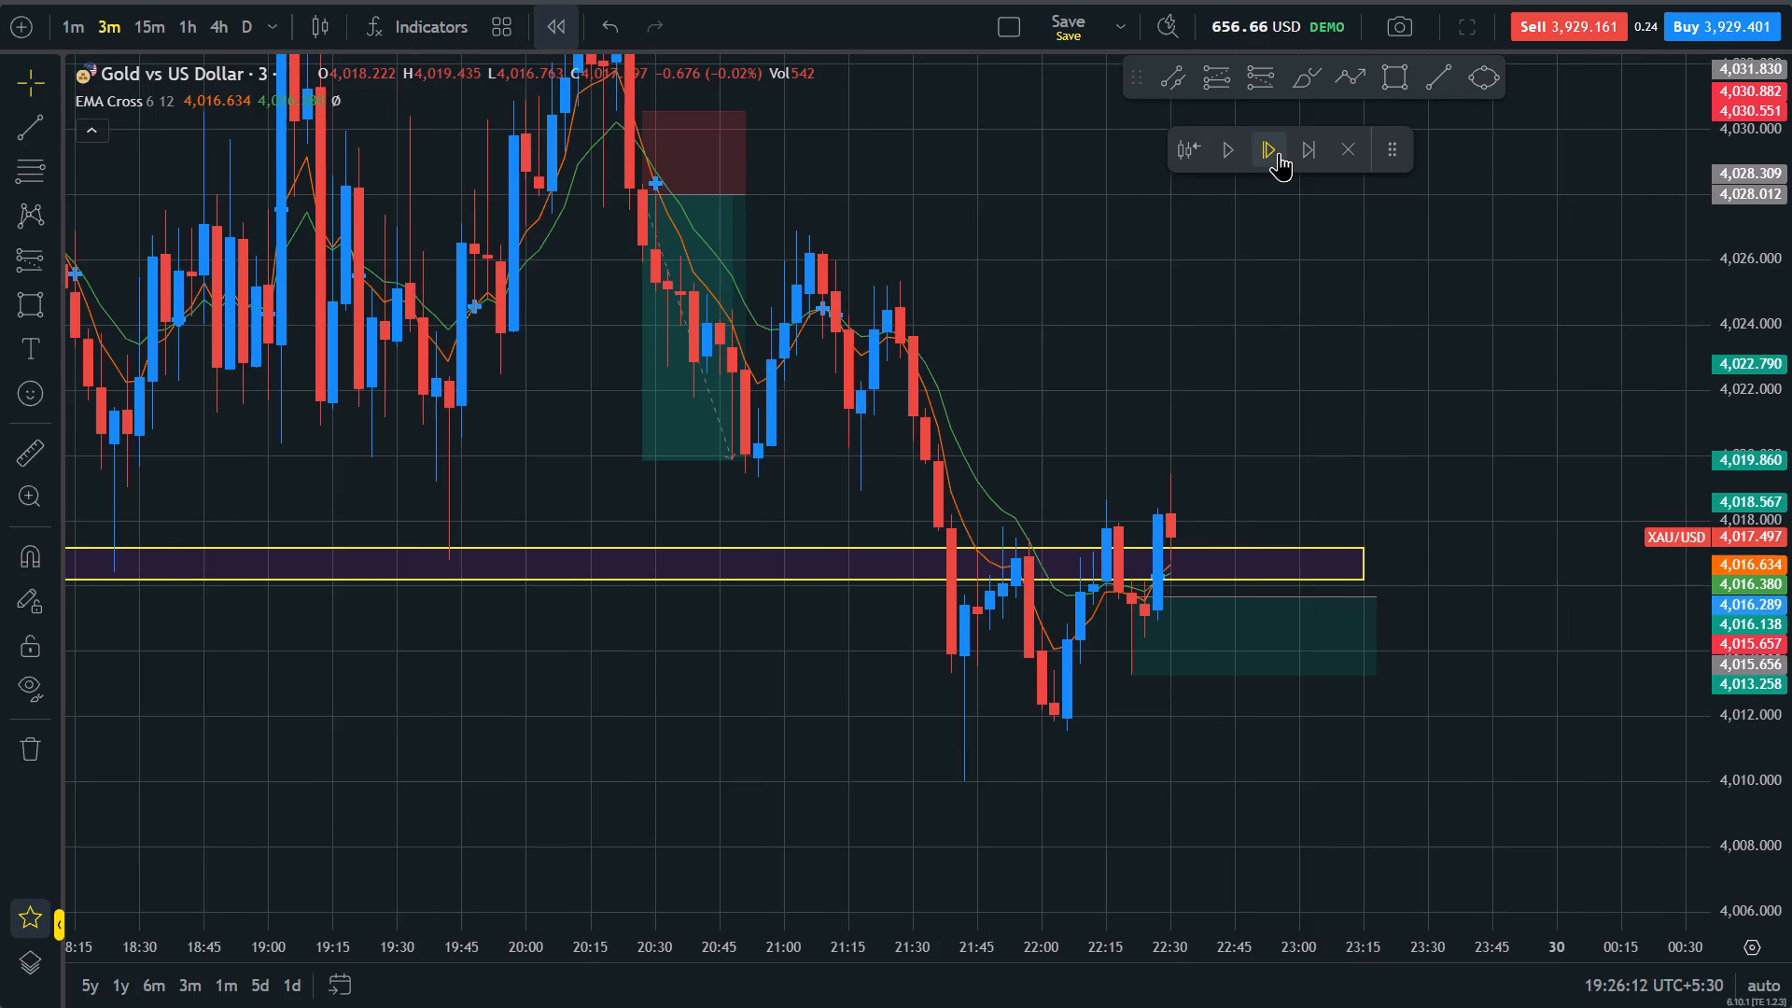
{"action": "triple_click", "coordinate": [1279, 152]}
{"action": "triple_click", "coordinate": [1279, 152]}
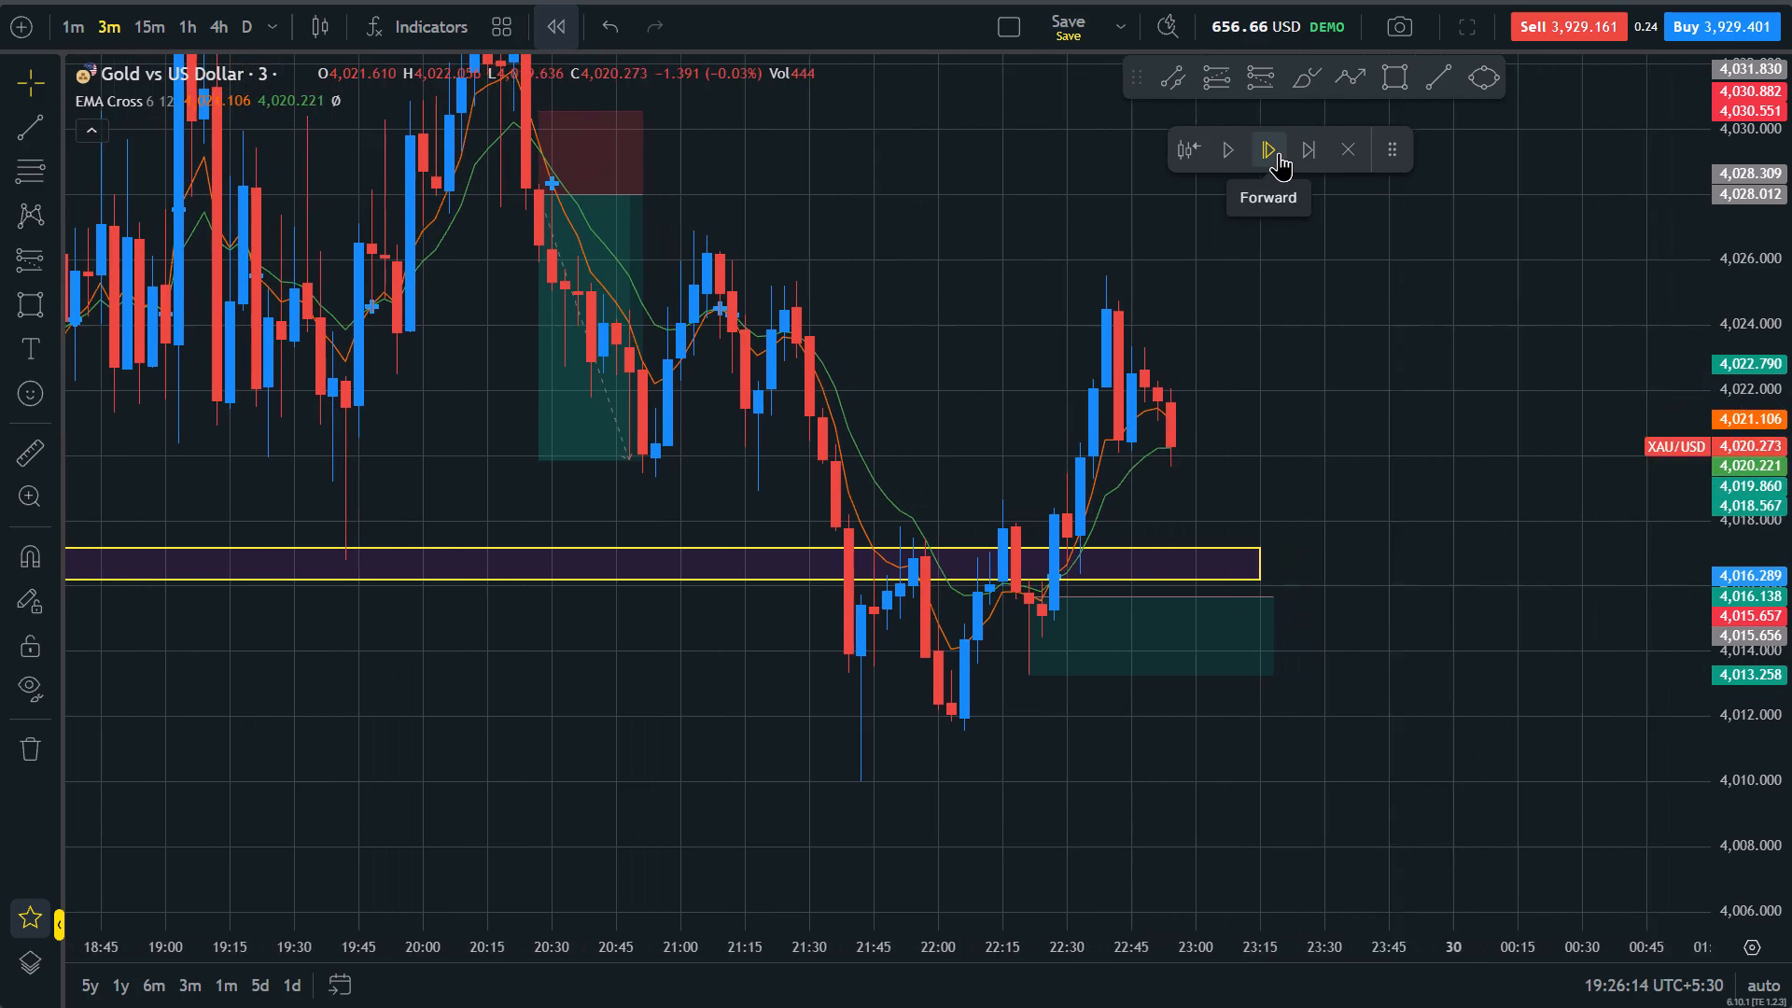
{"action": "double_click", "coordinate": [1279, 152]}
{"action": "scroll", "coordinate": [1426, 474], "scroll_direction": "down", "scroll_amount": 7}
{"action": "left_click_drag", "start_coordinate": [1791, 281], "coordinate": [1791, 563]}
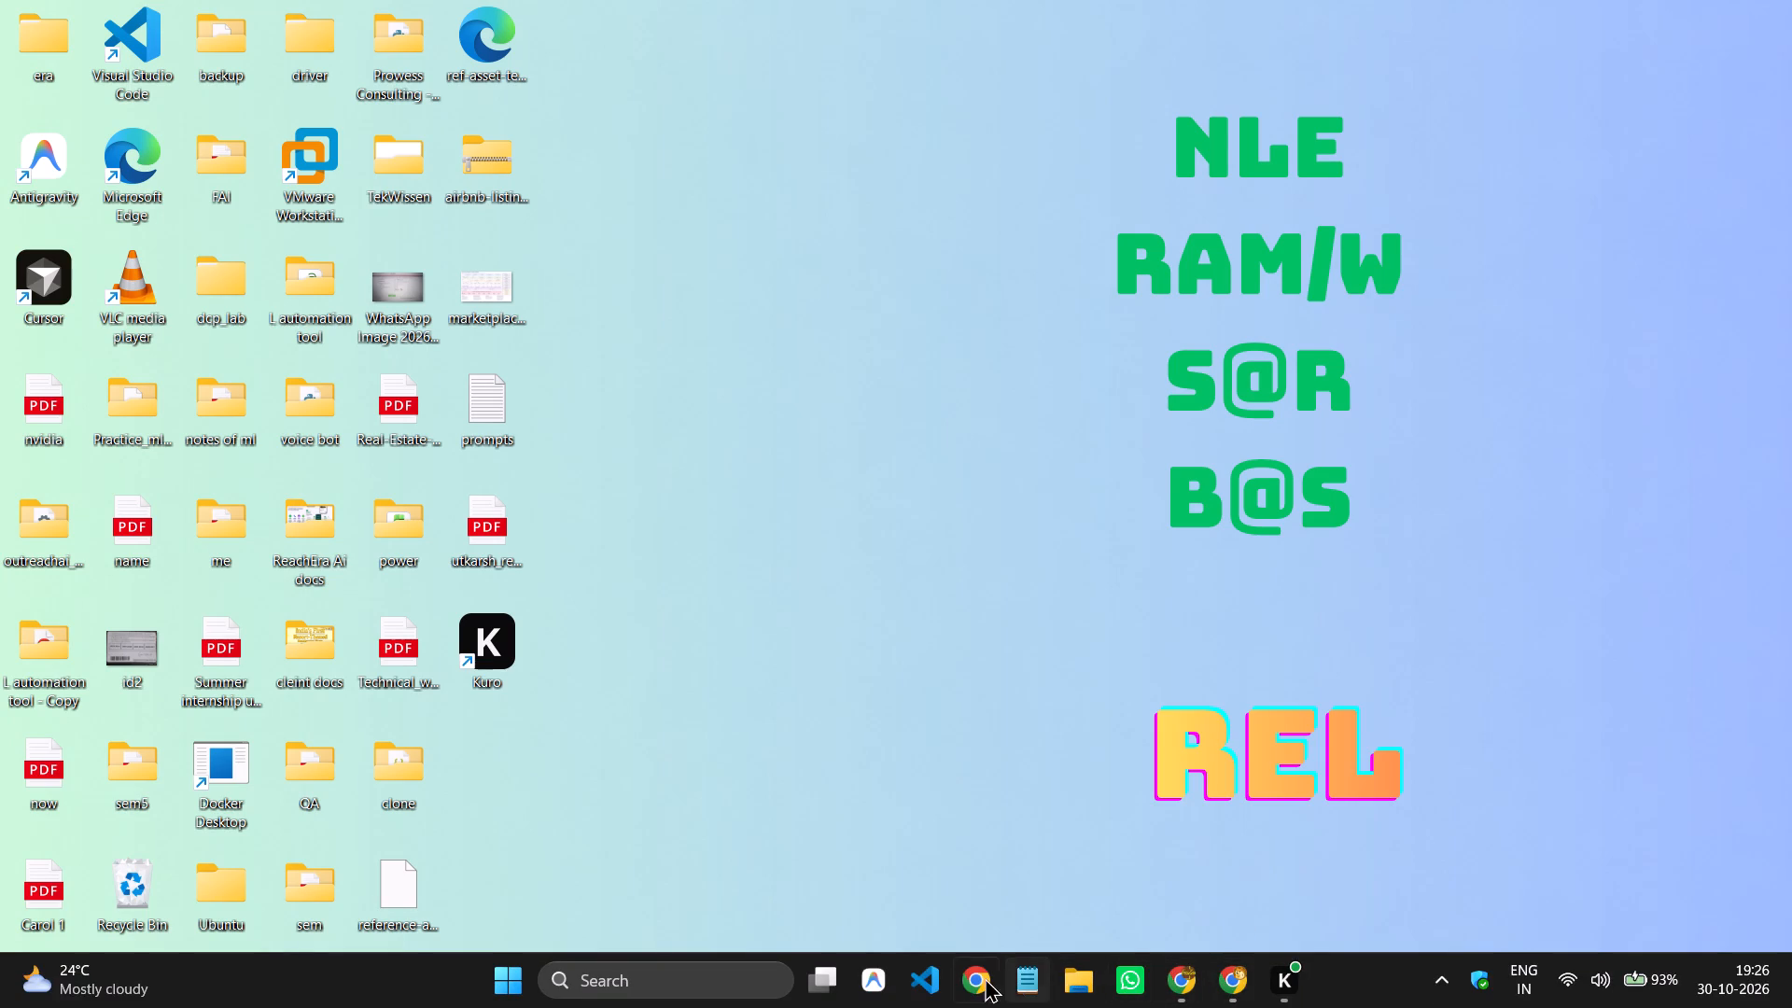
Open the installed apps list in Windows Settings and look through it.
{"action": "left_click", "coordinate": [691, 979]}
{"action": "type", "text": "se"}
{"action": "key", "text": "Return"}
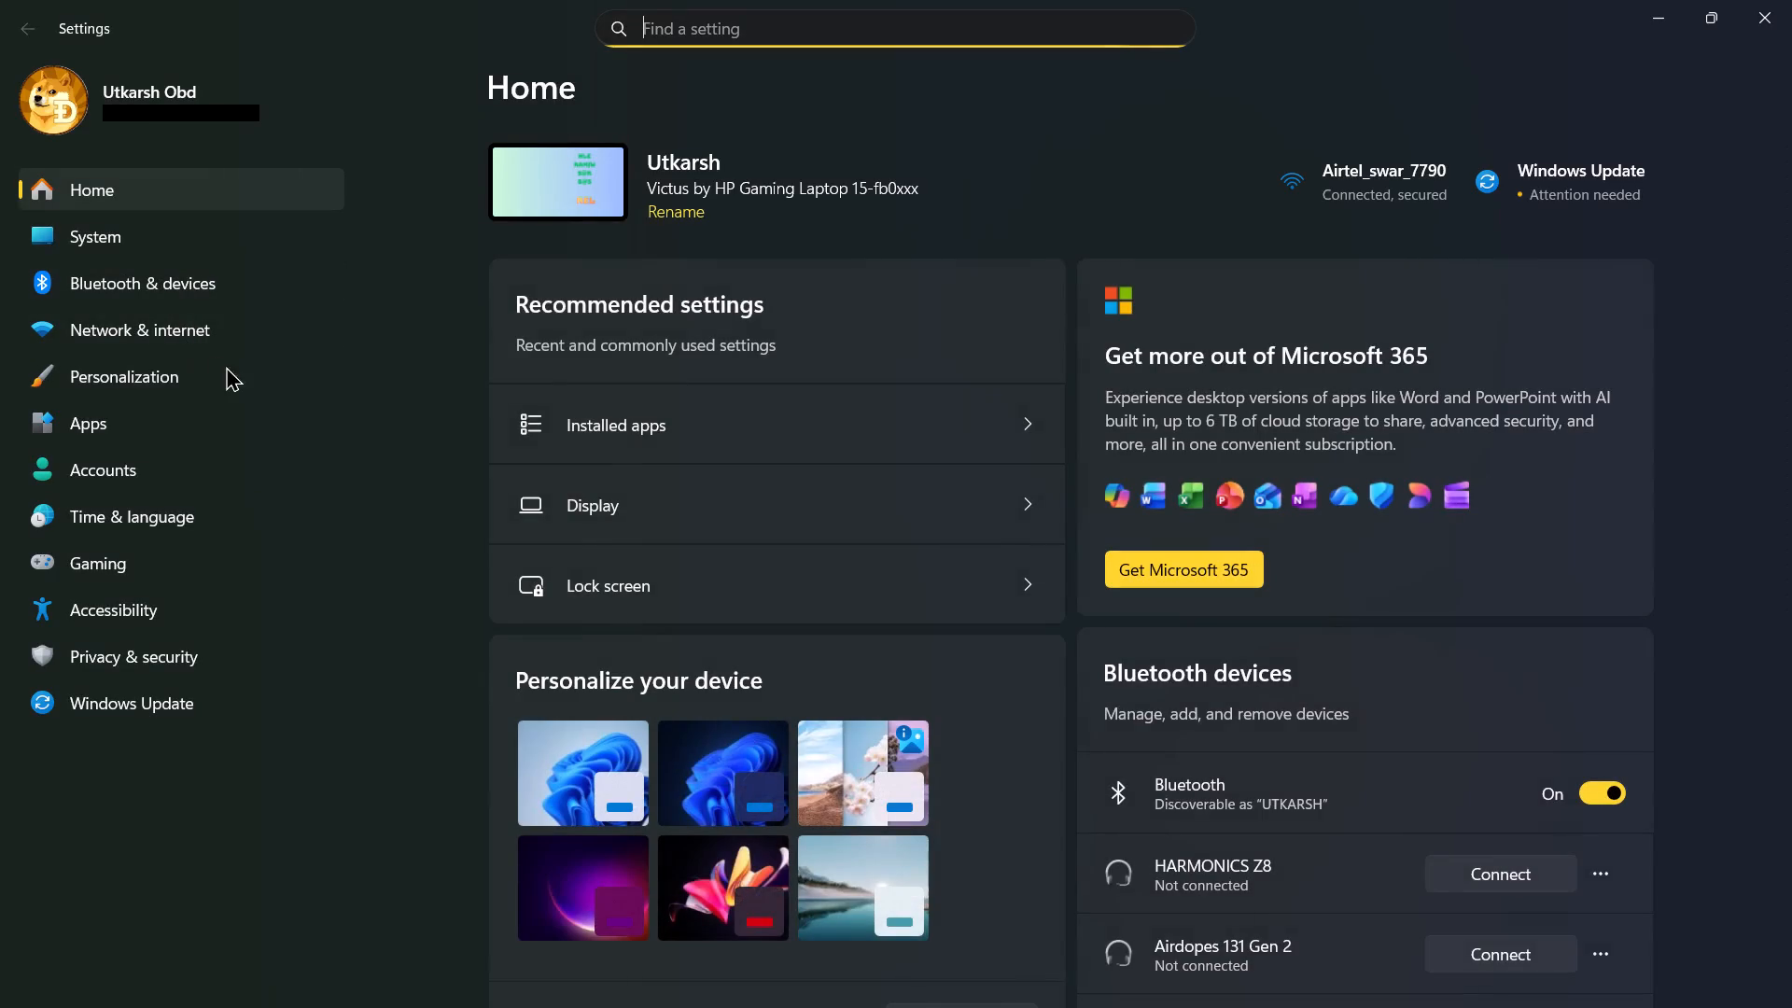
{"action": "left_click", "coordinate": [648, 431]}
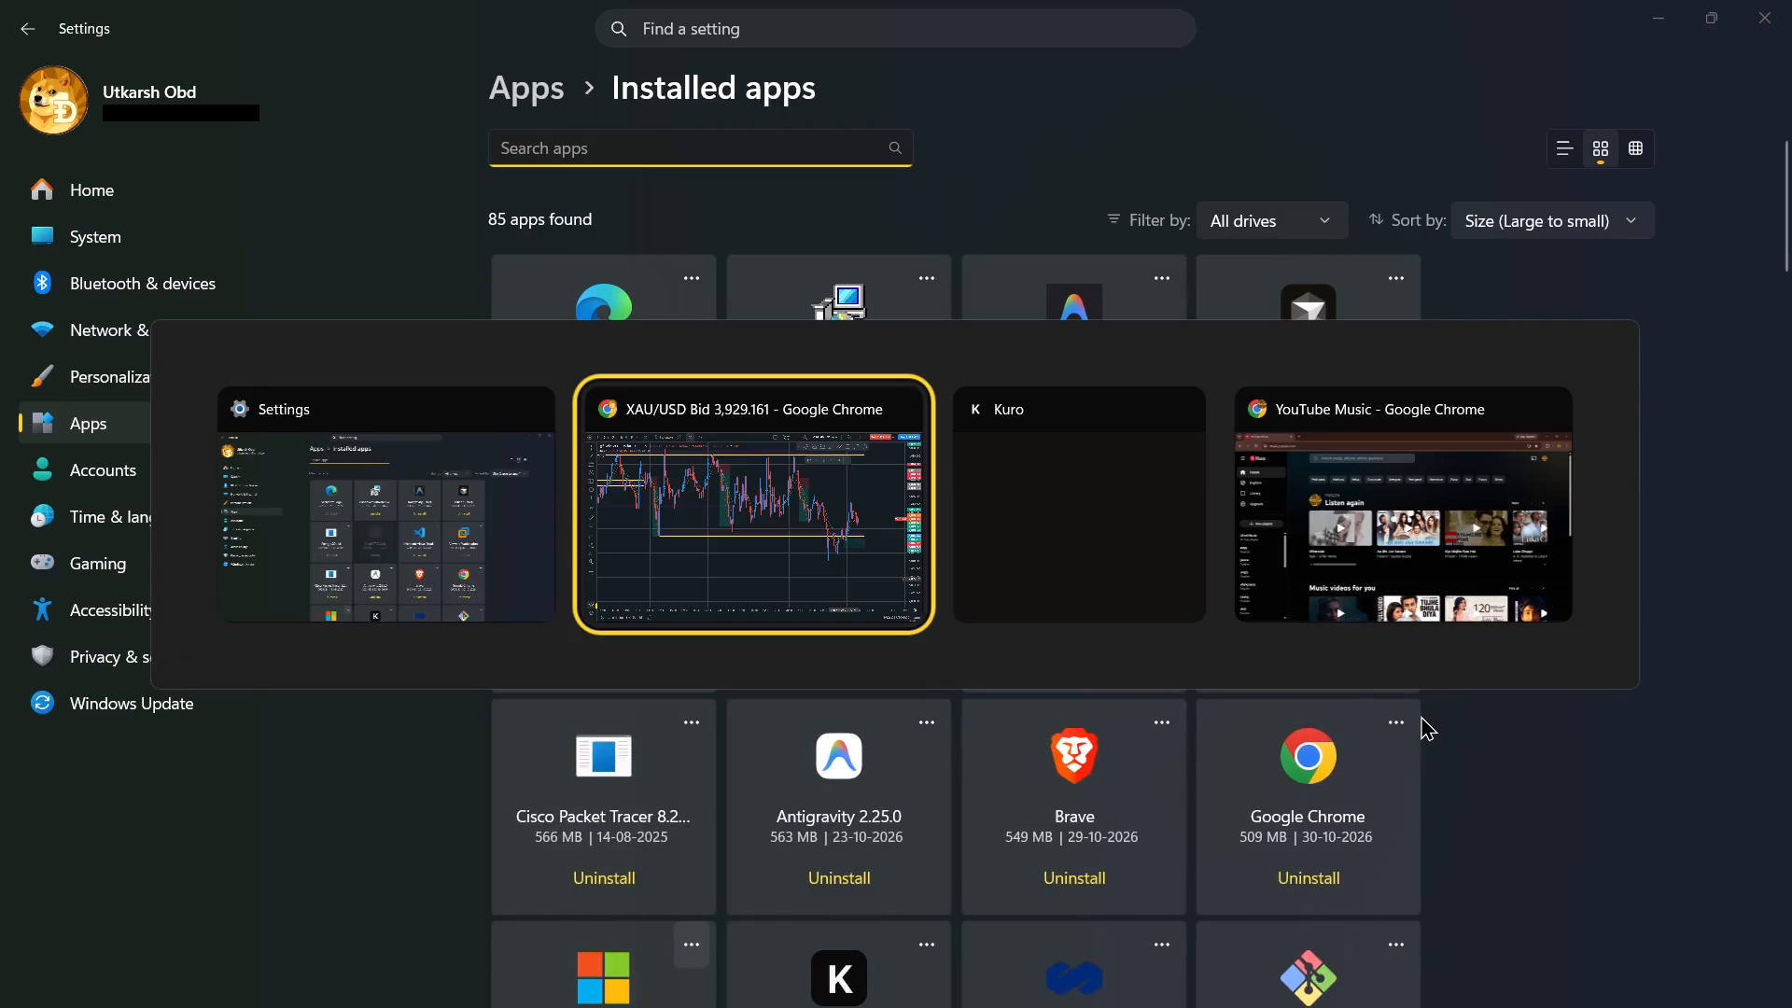
{"action": "scroll", "coordinate": [1421, 715], "scroll_direction": "down", "scroll_amount": 2}
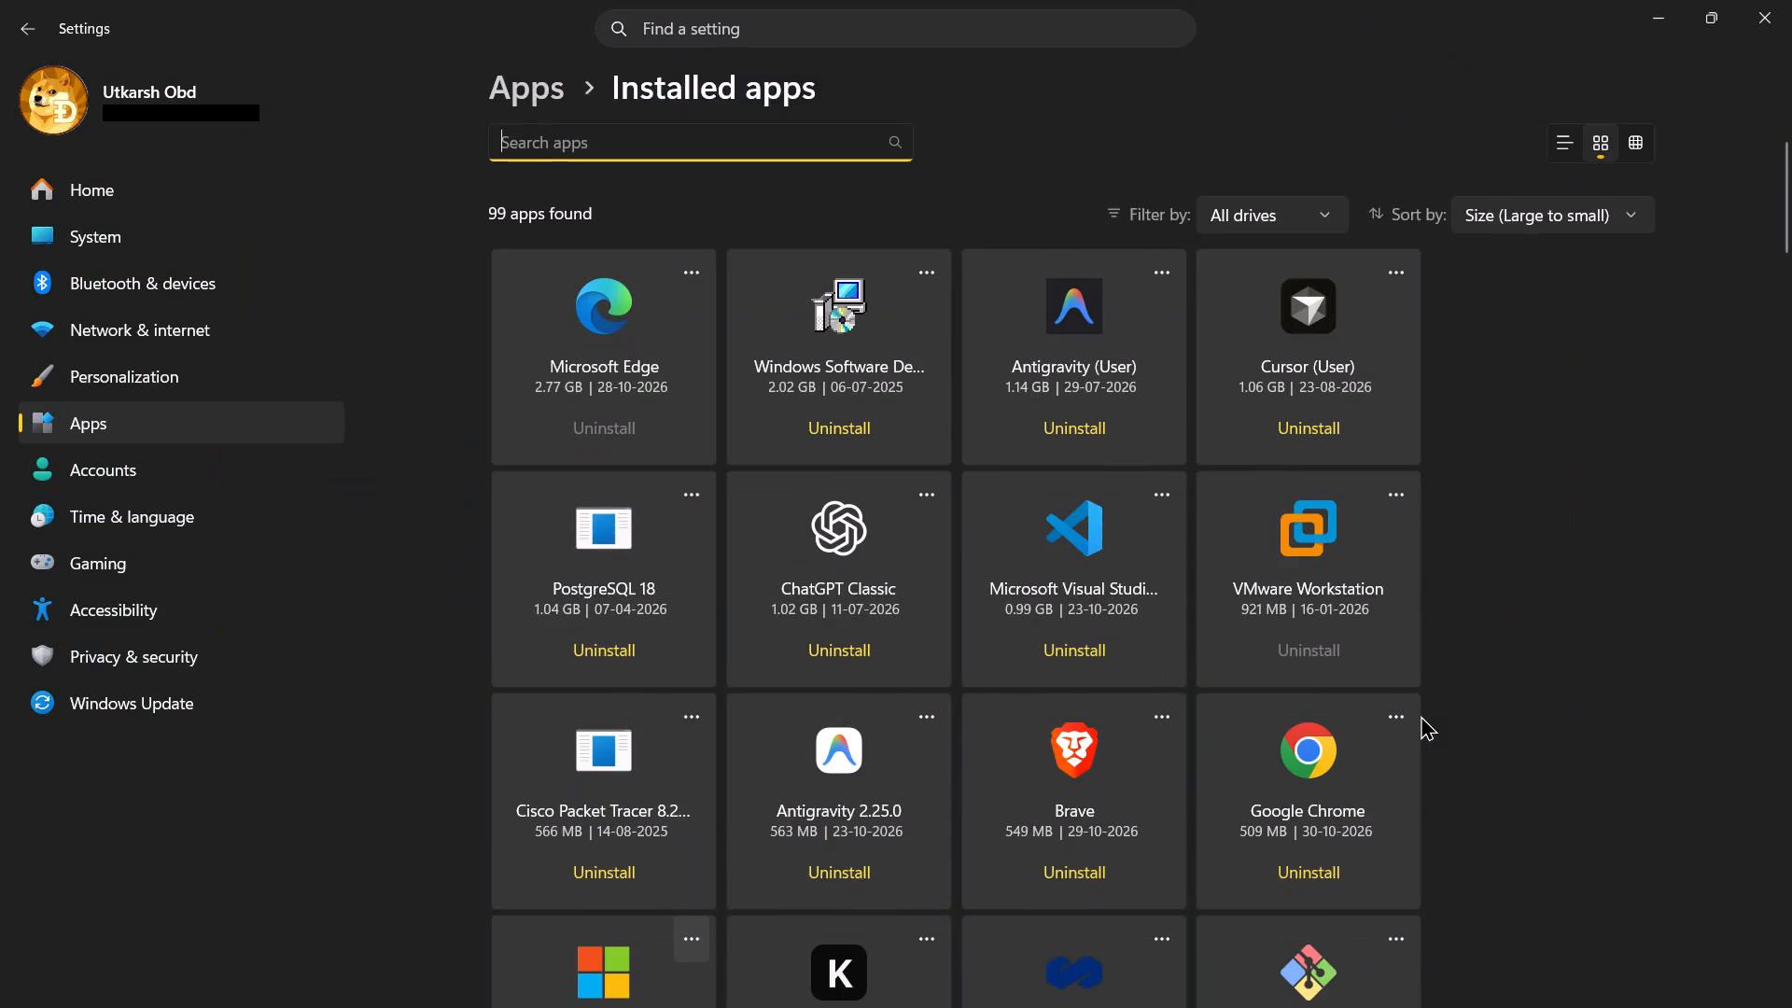
{"action": "scroll", "coordinate": [1421, 715], "scroll_direction": "down", "scroll_amount": 2}
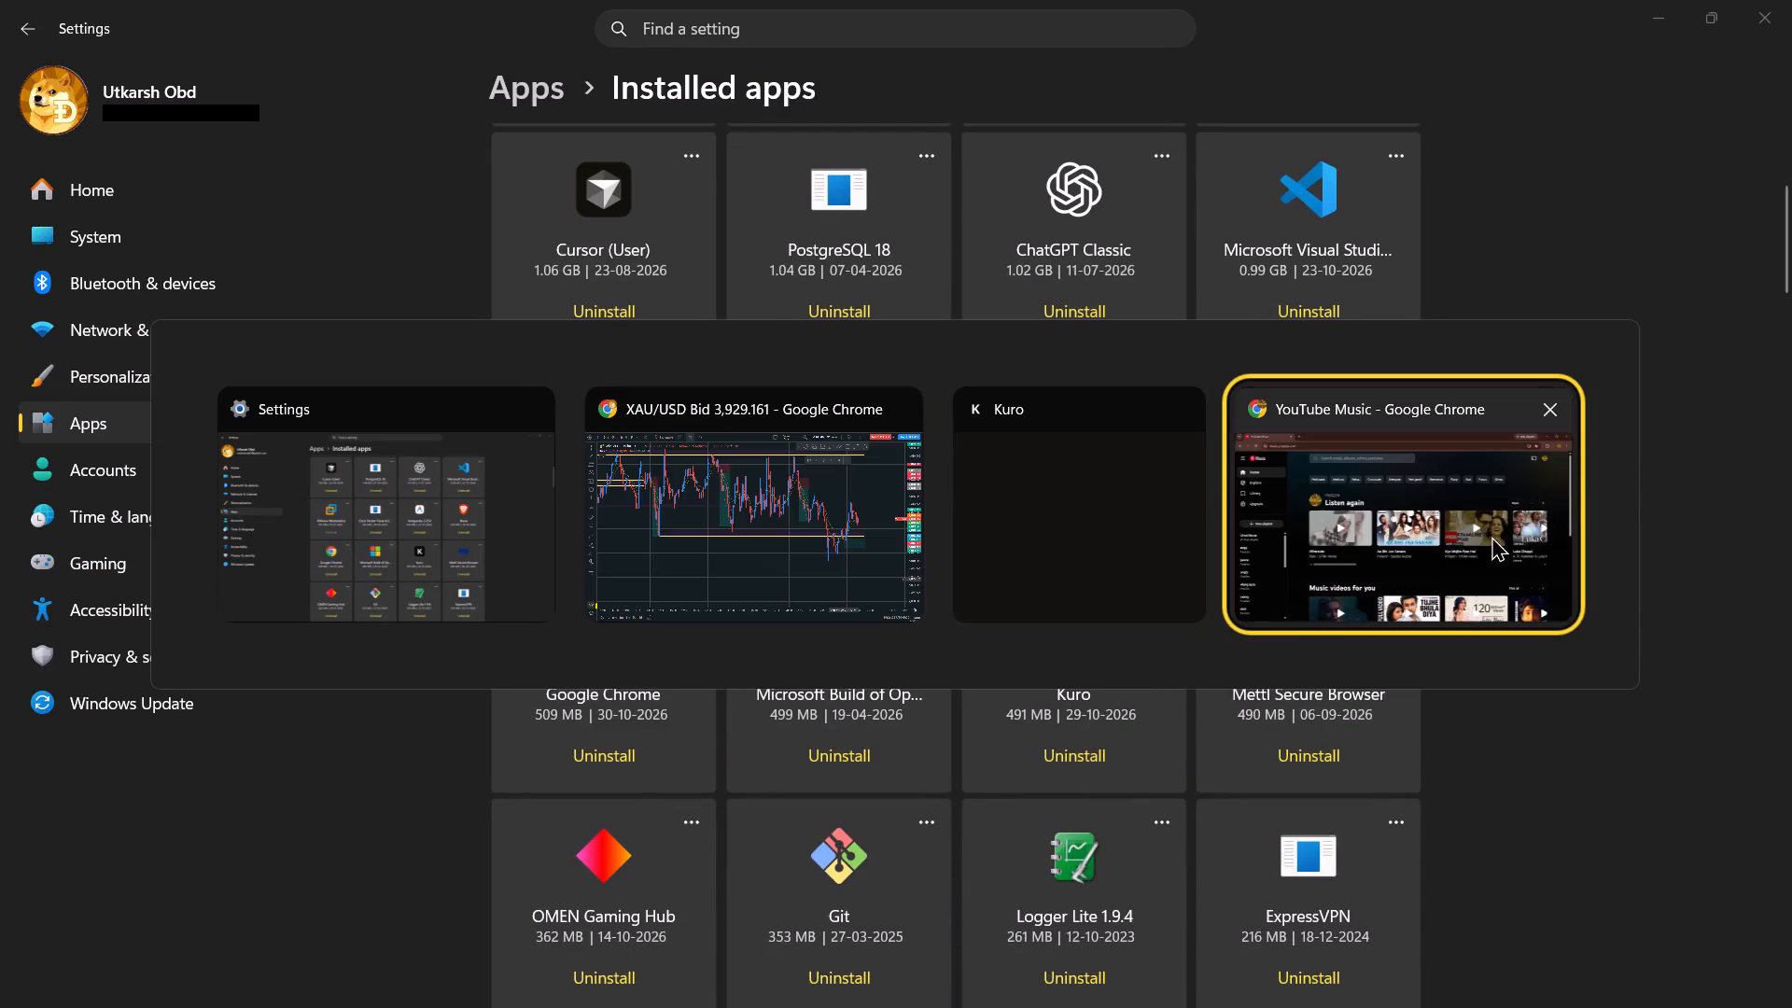
Close the YouTube Music window and switch back to the XAU/USD chart in Google Chrome.
{"action": "left_click", "coordinate": [1562, 403]}
{"action": "left_click", "coordinate": [1035, 497]}
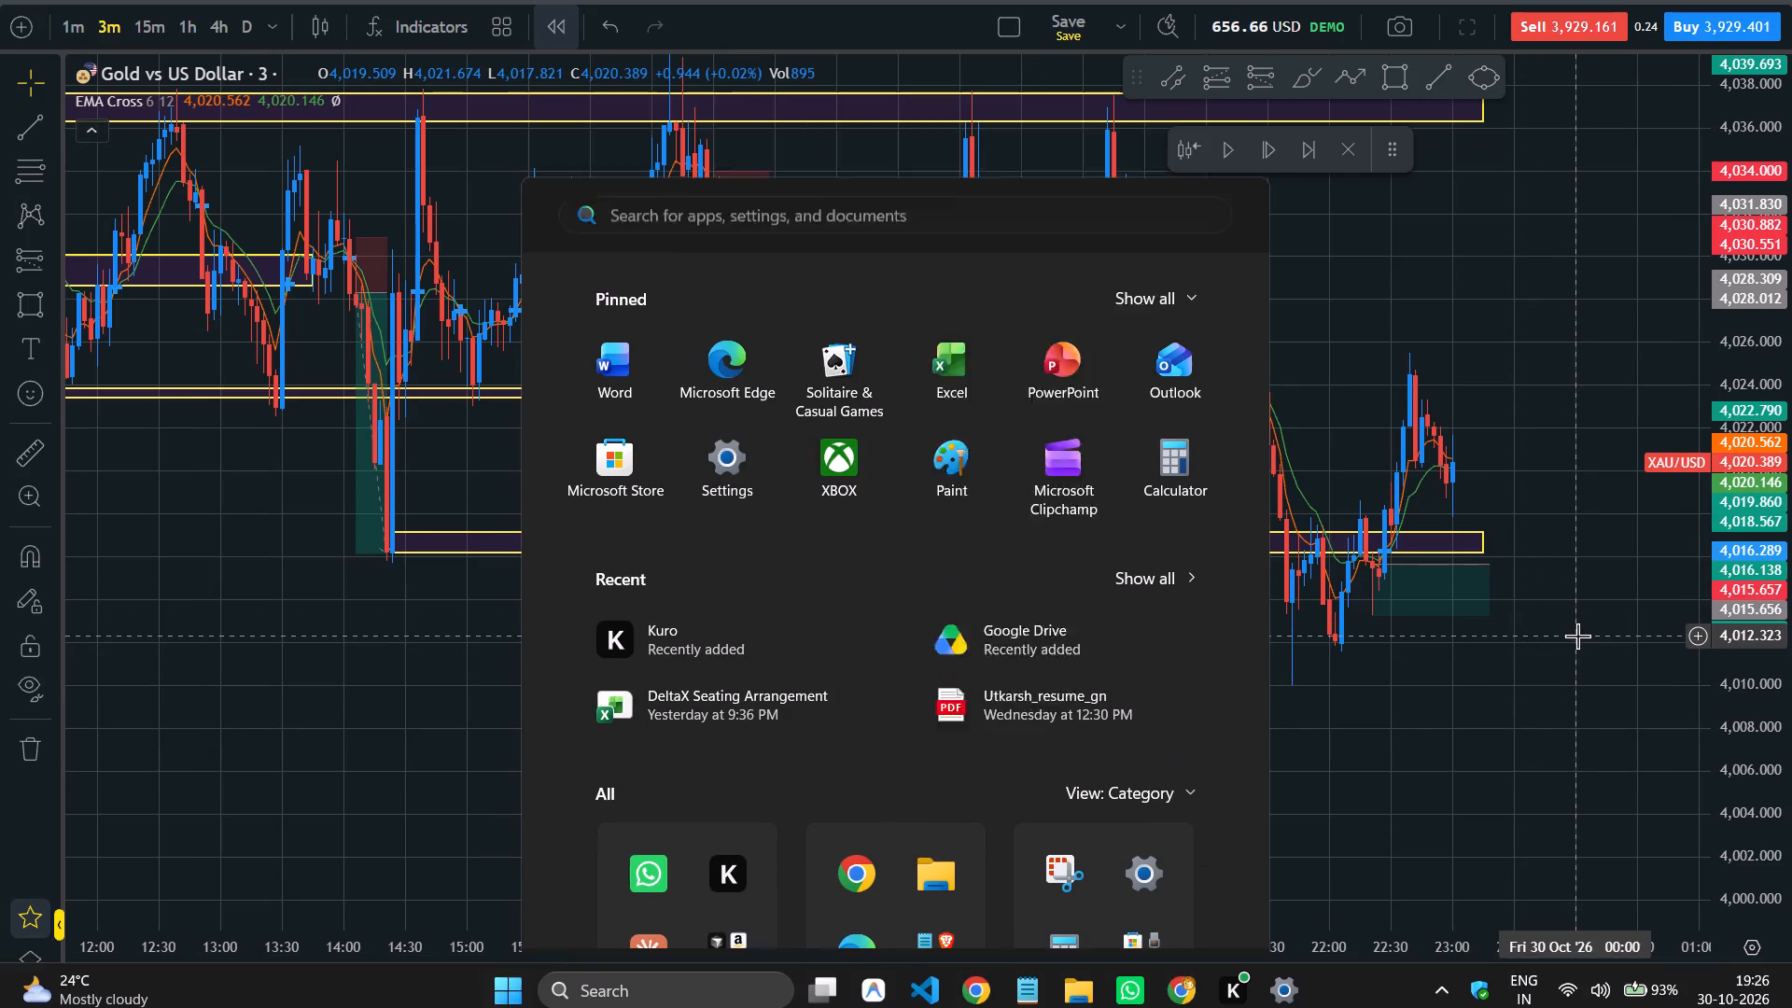
Extend the 4,016.18–4,017.16 support zone to the right so that it ends at 03:00 on 30 Oct.
{"action": "left_click_drag", "start_coordinate": [1505, 692], "coordinate": [1463, 678]}
{"action": "scroll", "coordinate": [1475, 679], "scroll_direction": "up", "scroll_amount": 4}
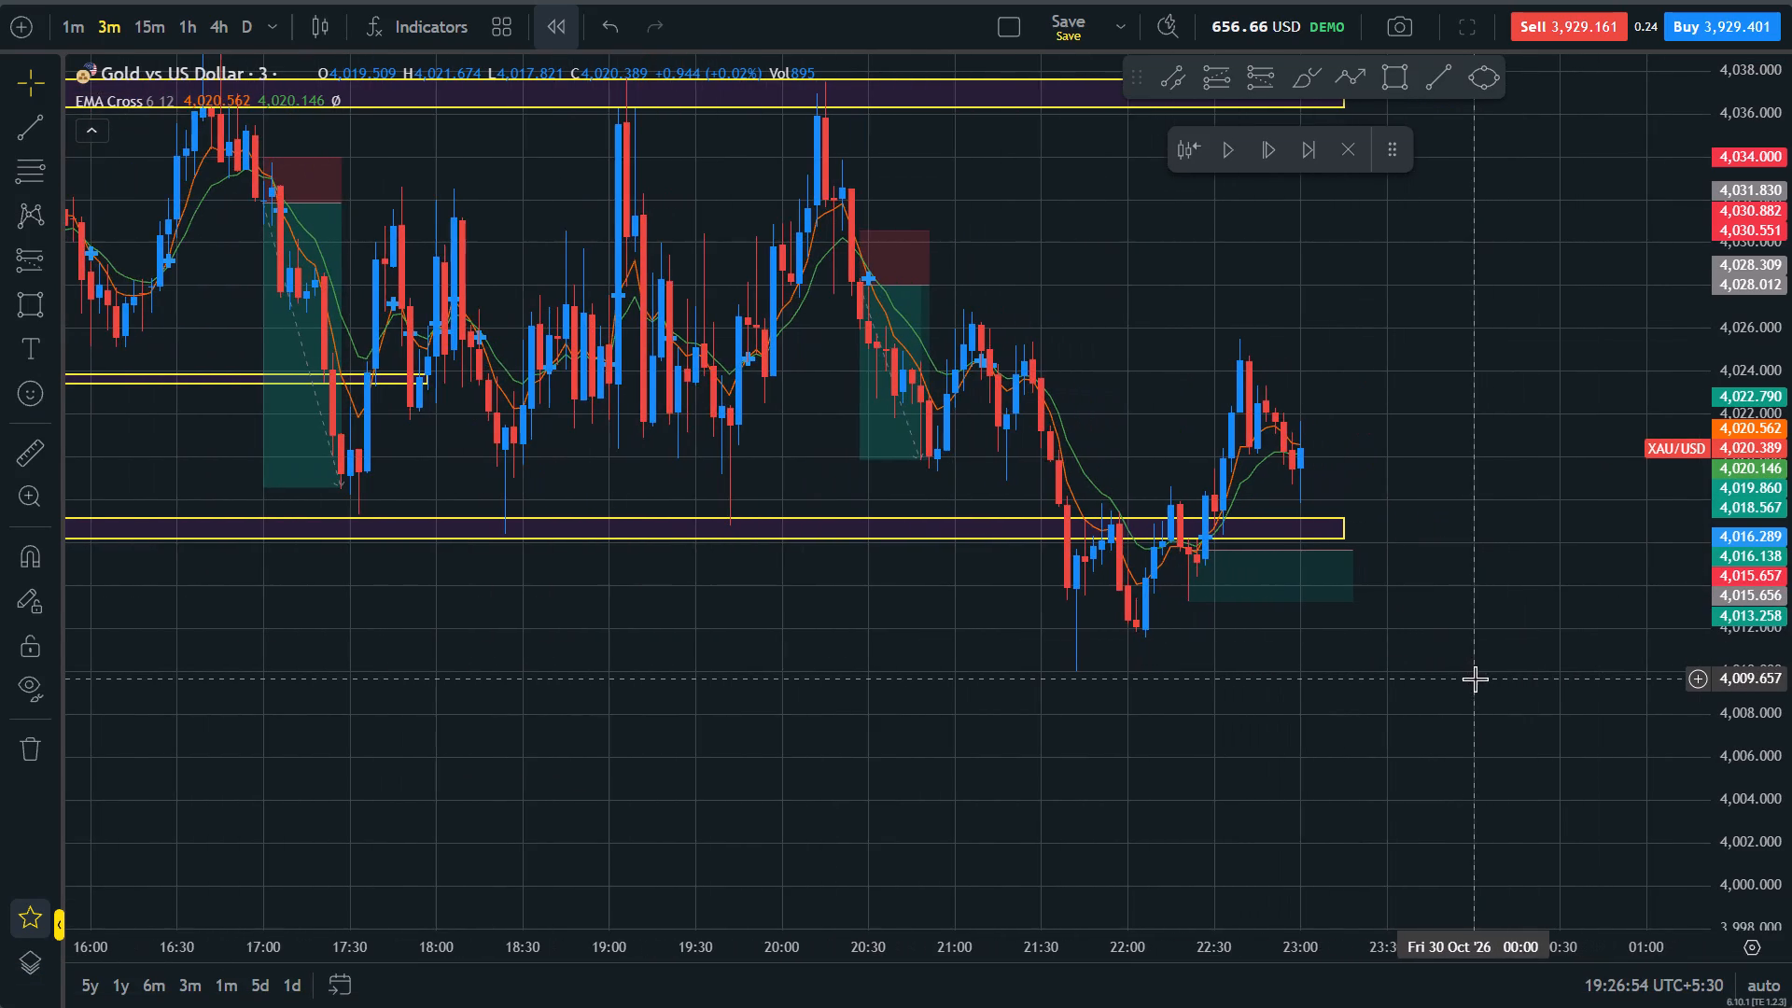
{"action": "scroll", "coordinate": [1492, 656], "scroll_direction": "down", "scroll_amount": 5}
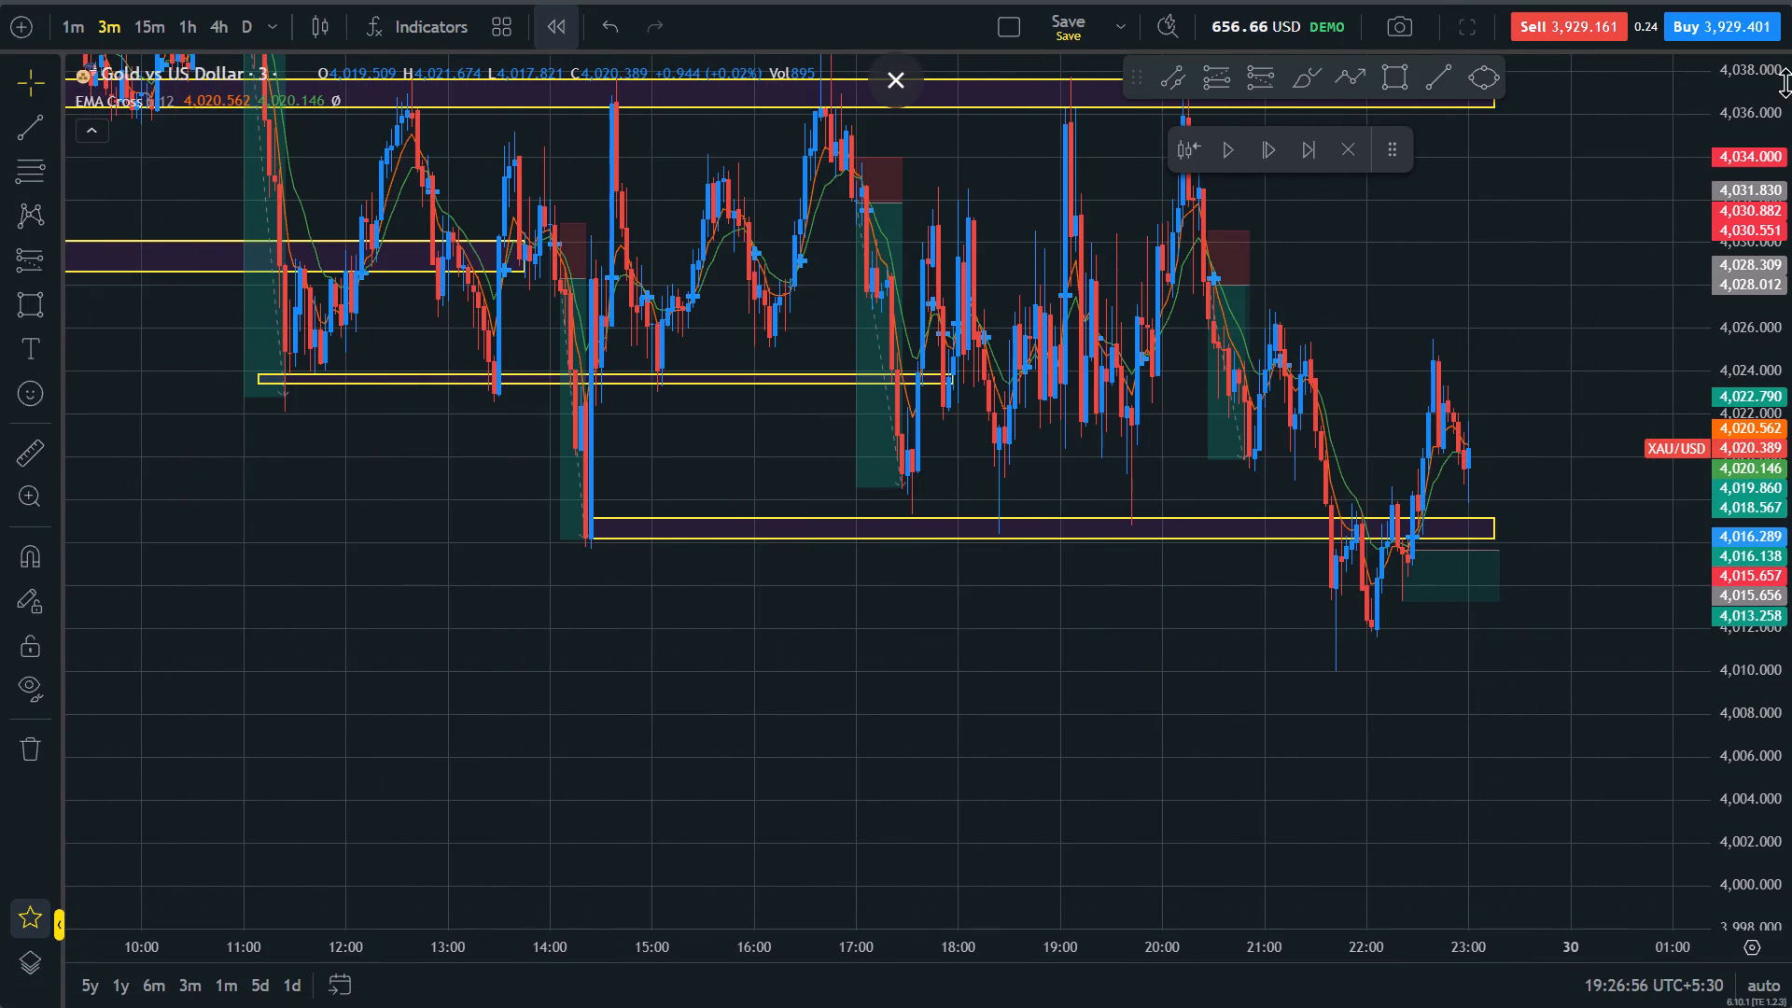
{"action": "scroll", "coordinate": [1491, 346], "scroll_direction": "up", "scroll_amount": 10}
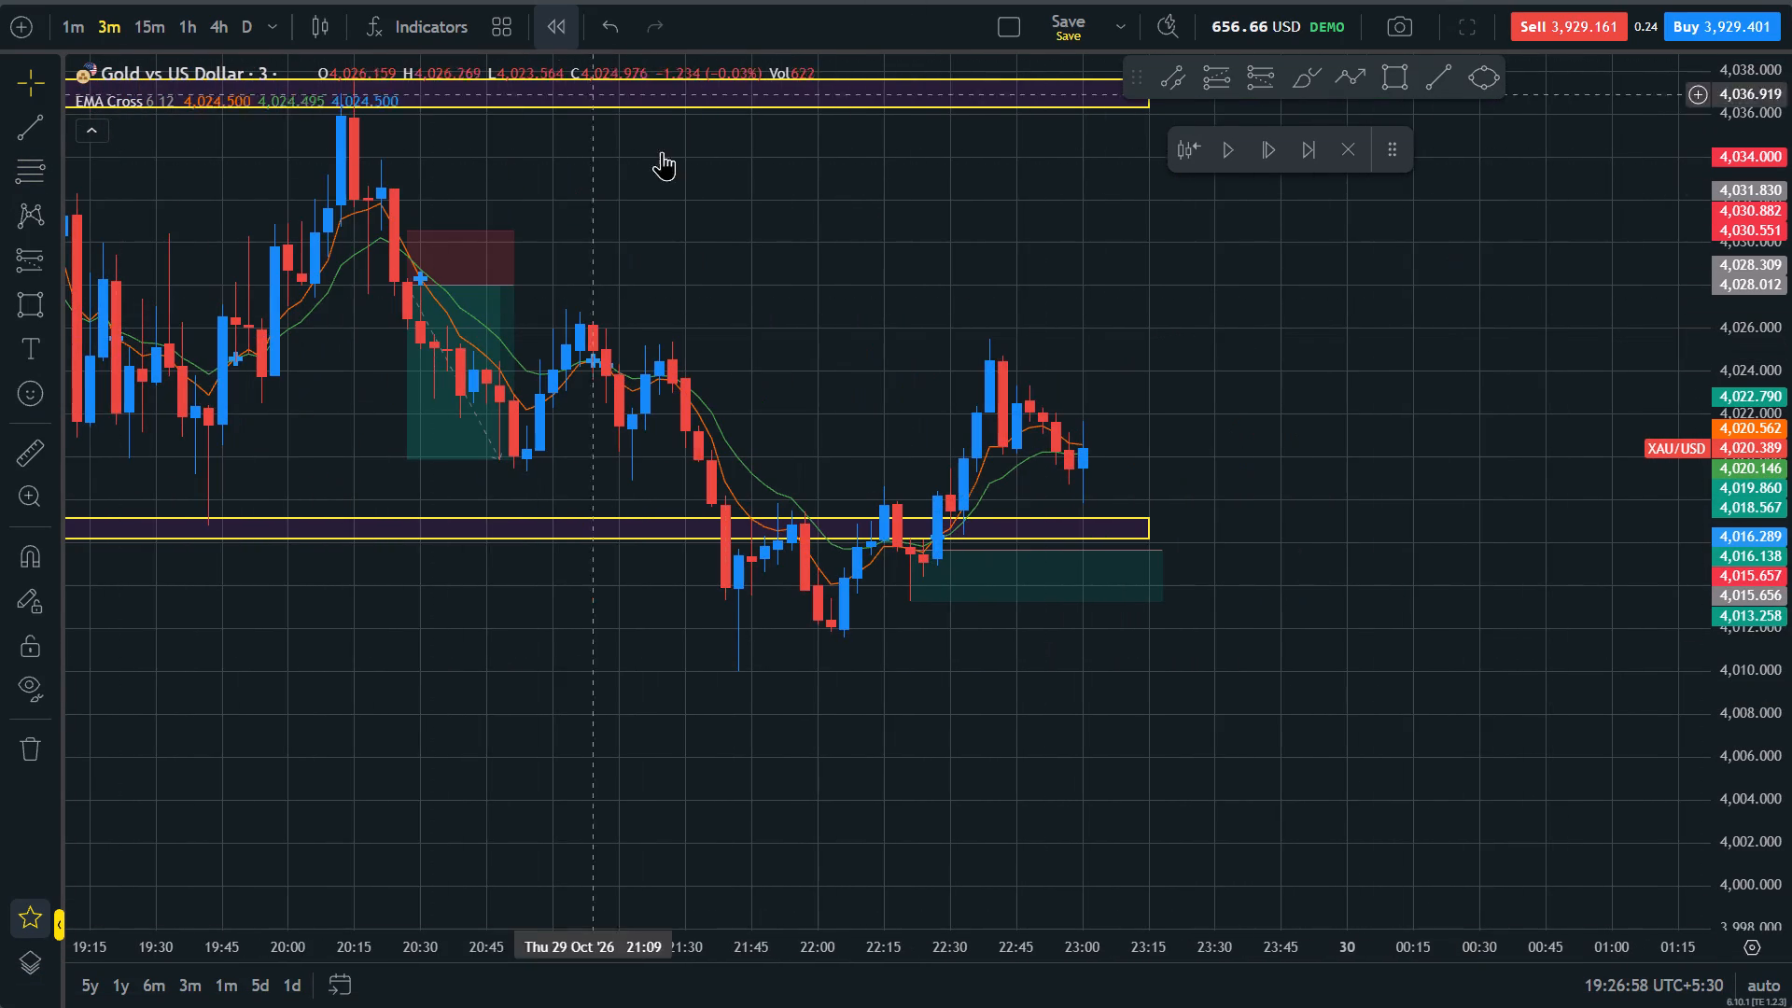
{"action": "scroll", "coordinate": [1110, 260], "scroll_direction": "down", "scroll_amount": 6}
{"action": "left_click_drag", "start_coordinate": [1791, 328], "coordinate": [1791, 562]}
{"action": "left_click_drag", "start_coordinate": [1553, 373], "coordinate": [1446, 462]}
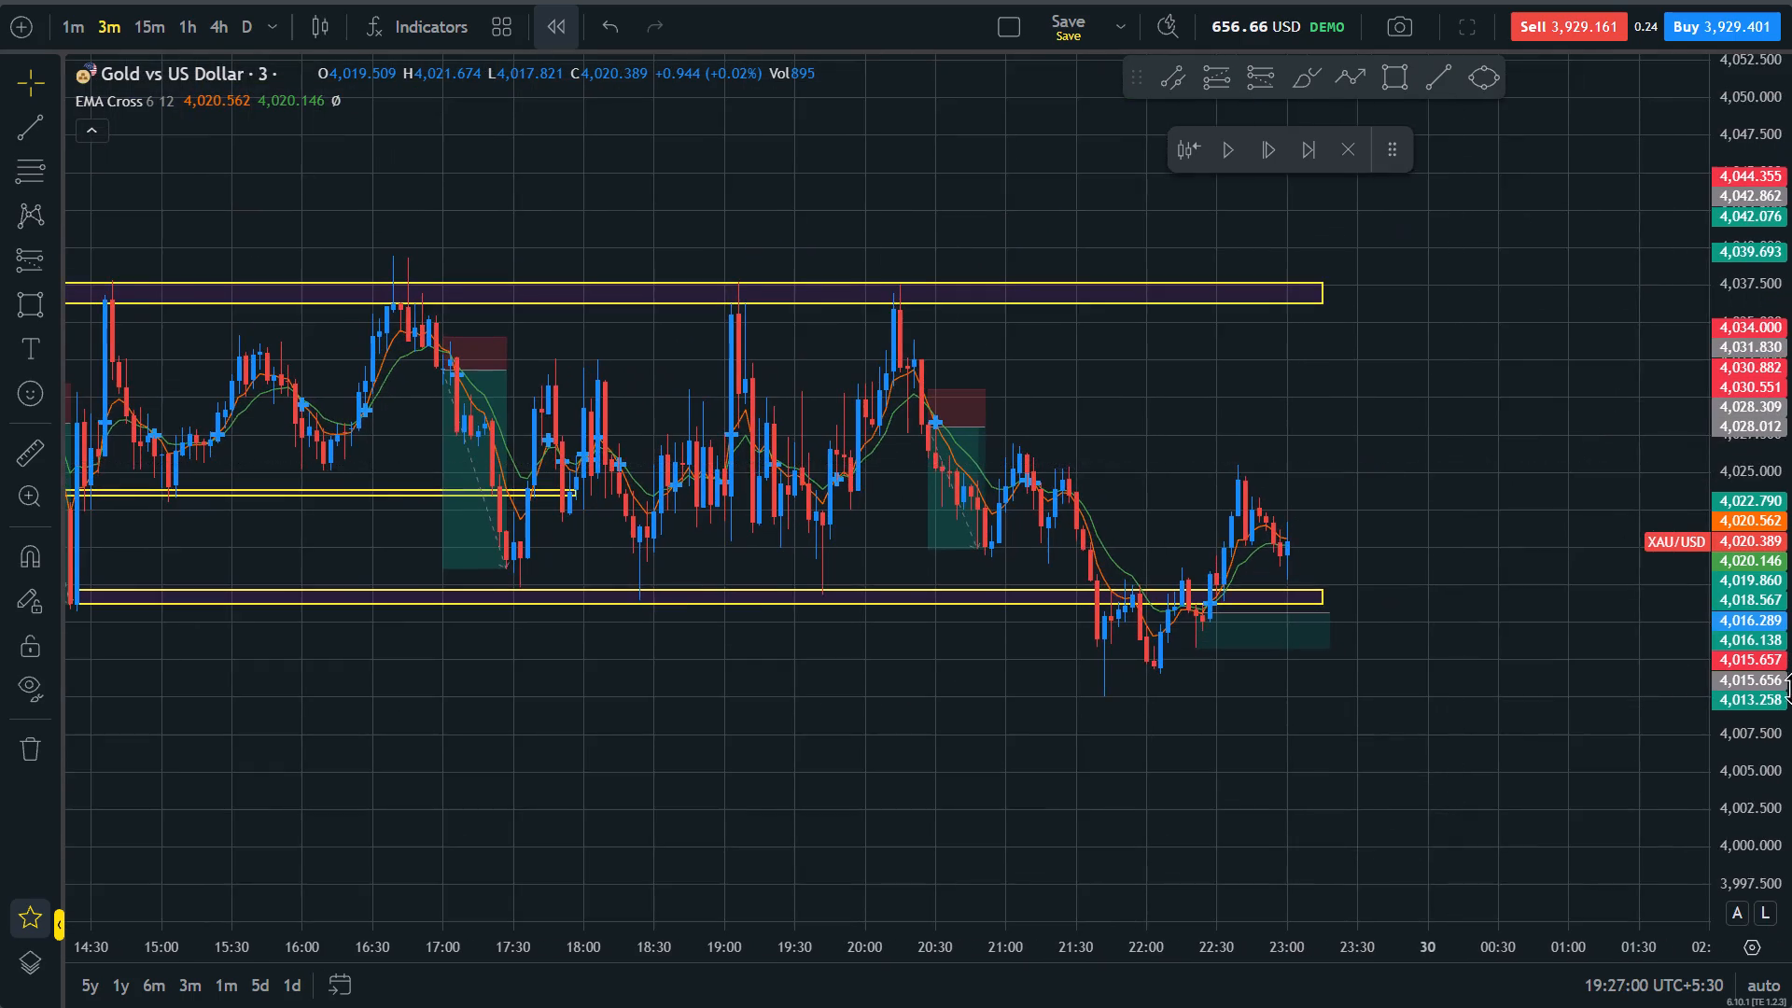
{"action": "left_click_drag", "start_coordinate": [1791, 680], "coordinate": [1744, 383]}
{"action": "scroll", "coordinate": [1423, 458], "scroll_direction": "up", "scroll_amount": 2}
{"action": "left_click_drag", "start_coordinate": [1371, 502], "coordinate": [1085, 599]}
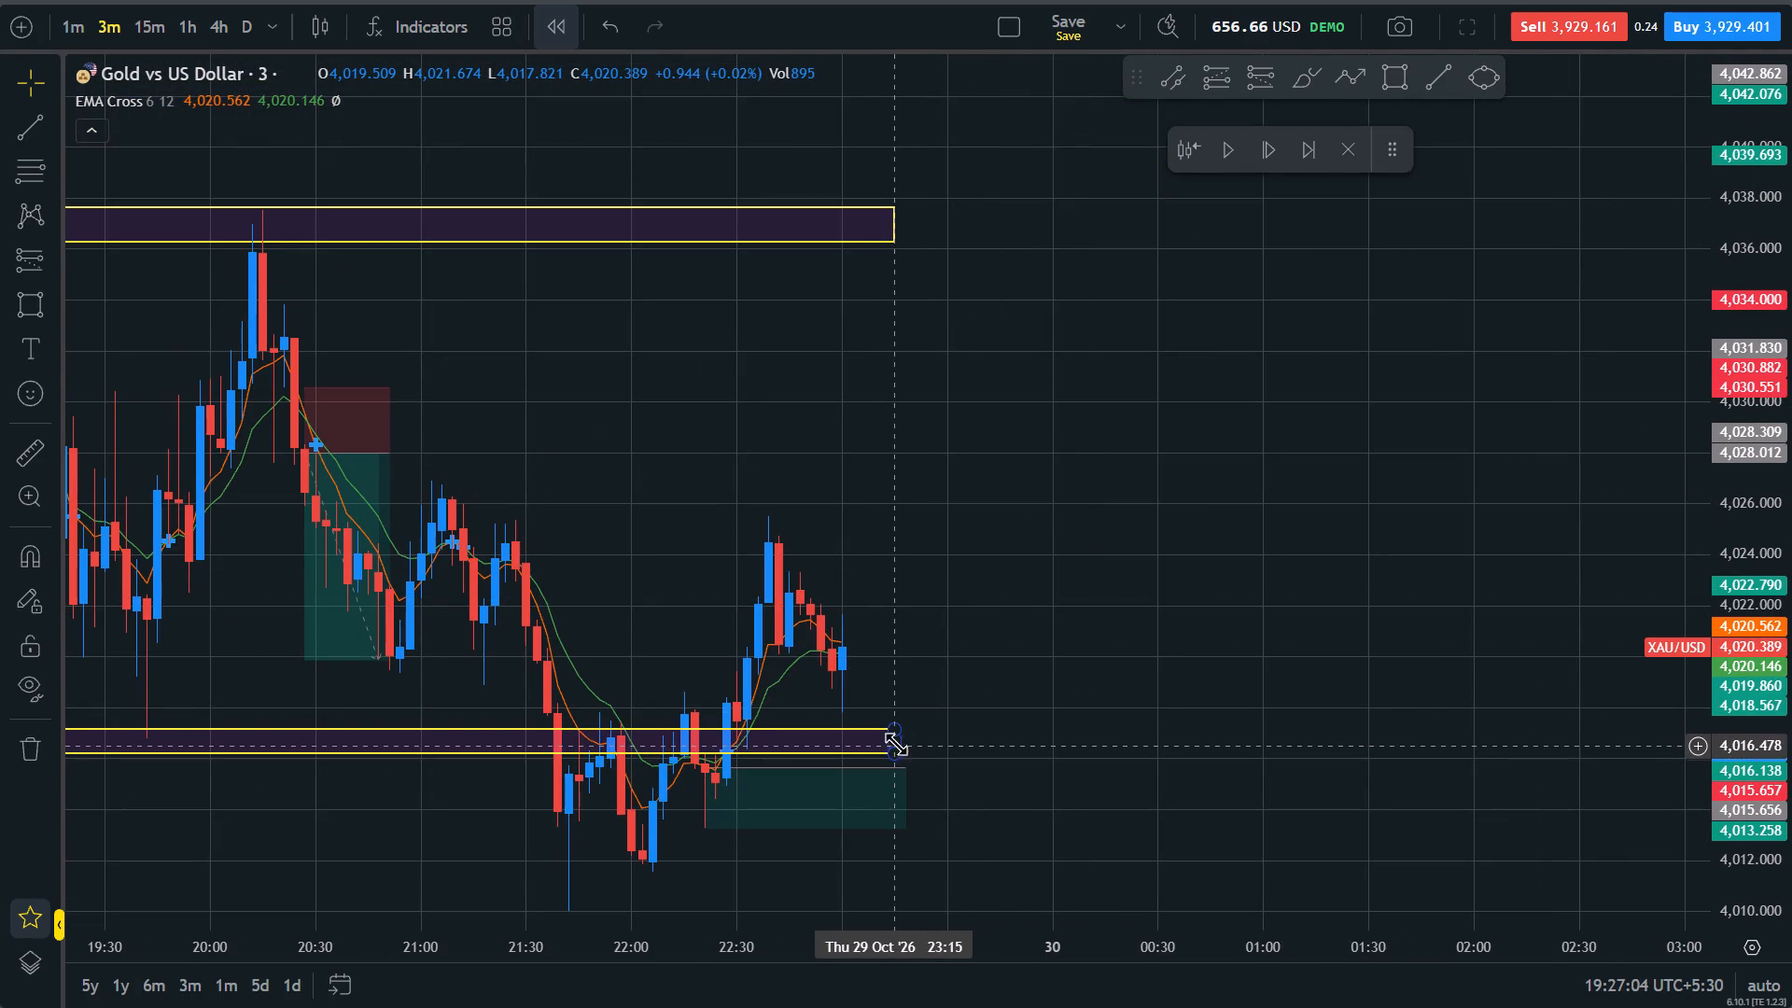
{"action": "left_click_drag", "start_coordinate": [896, 742], "coordinate": [1679, 787]}
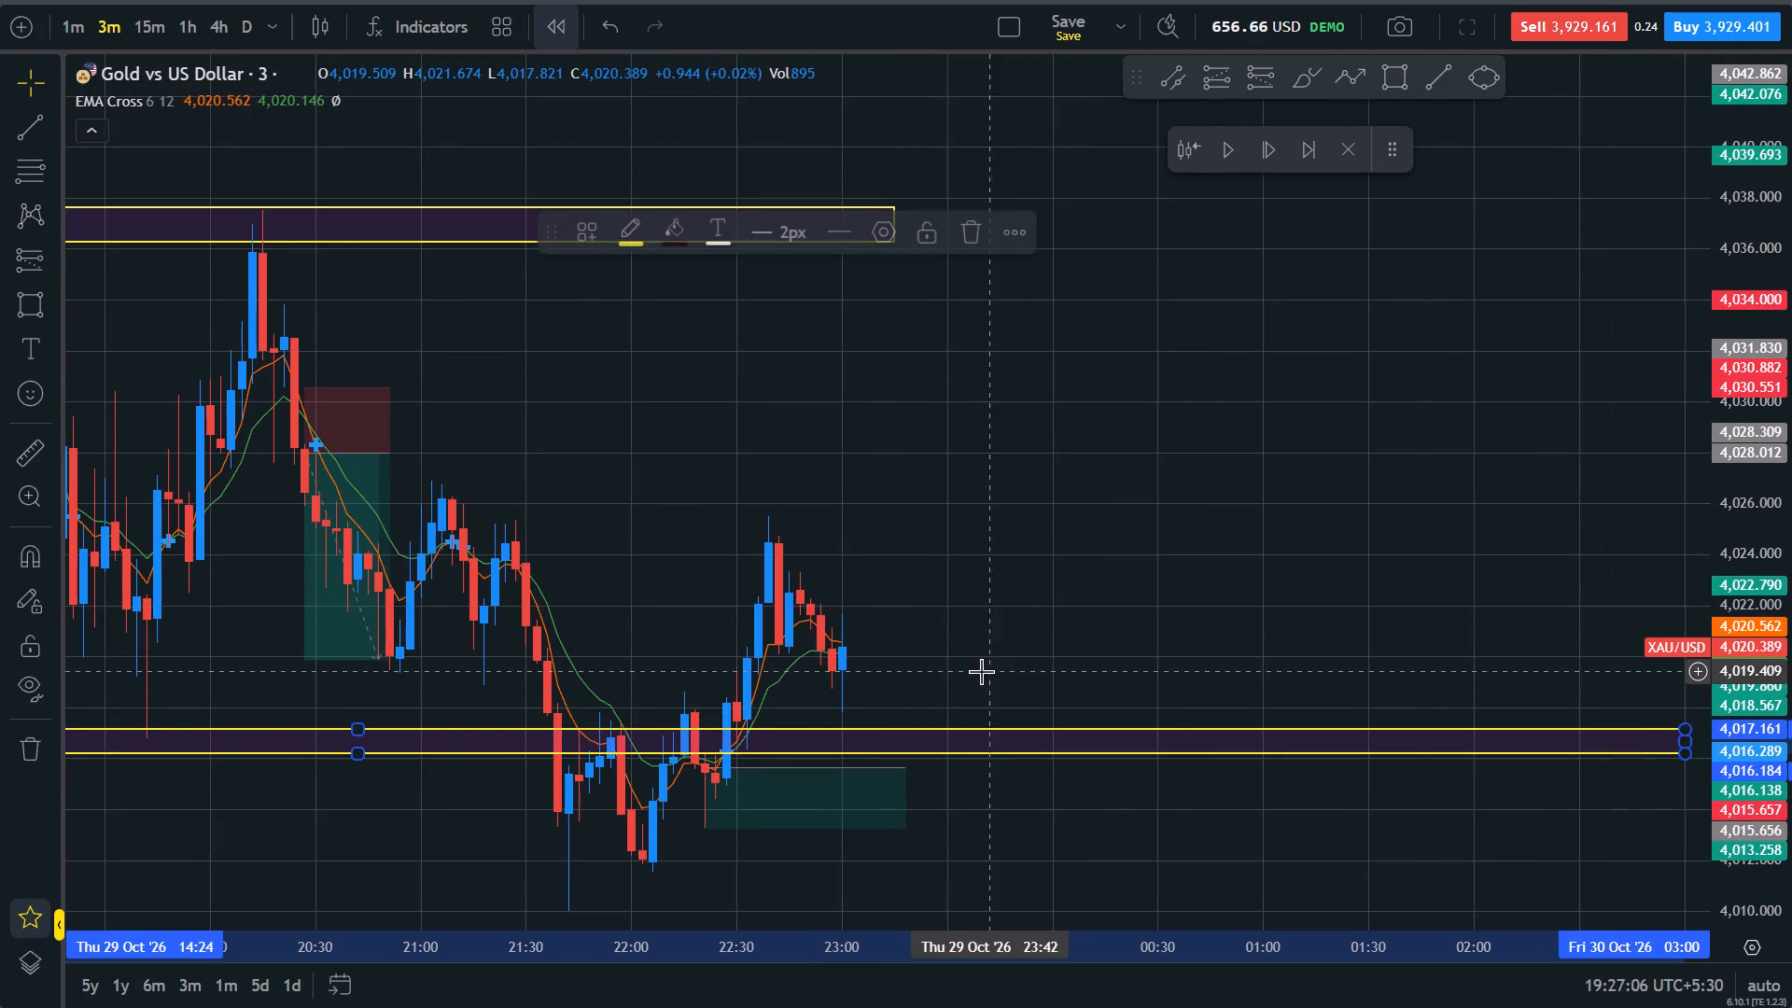
{"action": "scroll", "coordinate": [981, 671], "scroll_direction": "down", "scroll_amount": 17}
{"action": "left_click_drag", "start_coordinate": [1791, 422], "coordinate": [1791, 715]}
{"action": "left_click", "coordinate": [1539, 487]}
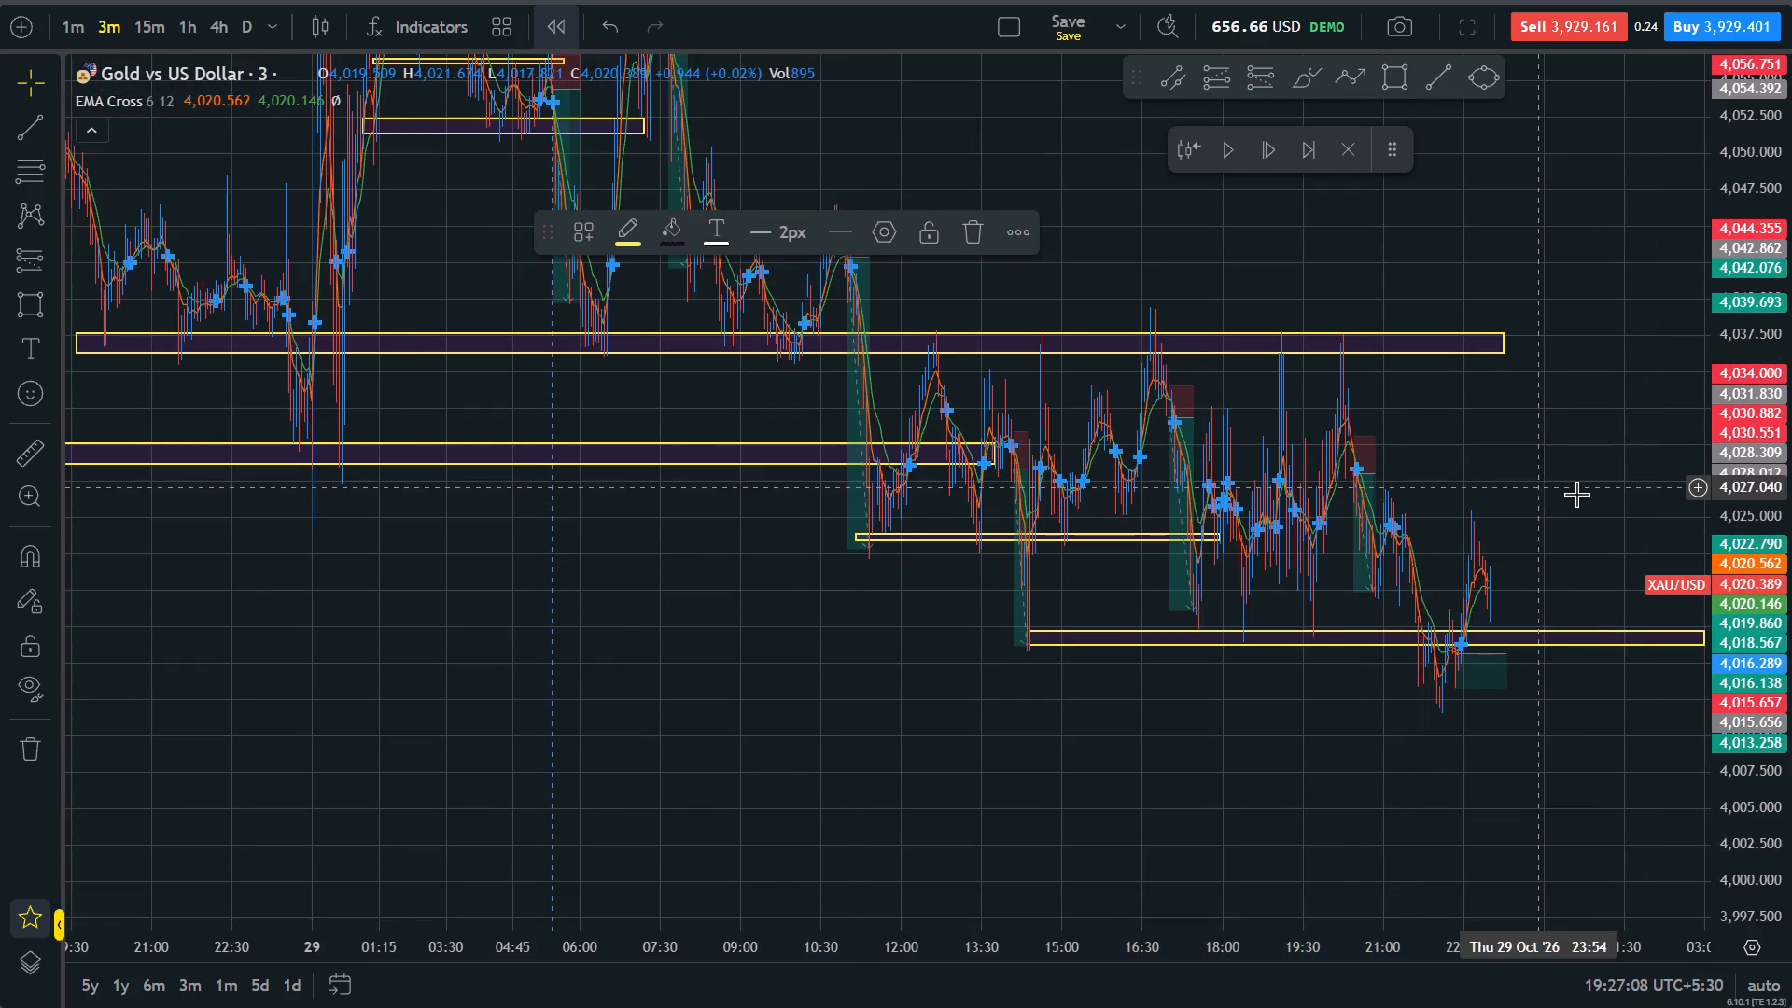
Advance the replay six candles to 23:18 to follow price through the extended support zone.
{"action": "scroll", "coordinate": [1576, 494], "scroll_direction": "up", "scroll_amount": 8}
{"action": "left_click_drag", "start_coordinate": [1791, 696], "coordinate": [1749, 392]}
{"action": "left_click_drag", "start_coordinate": [1561, 517], "coordinate": [1494, 502]}
{"action": "left_click_drag", "start_coordinate": [1774, 420], "coordinate": [1785, 498]}
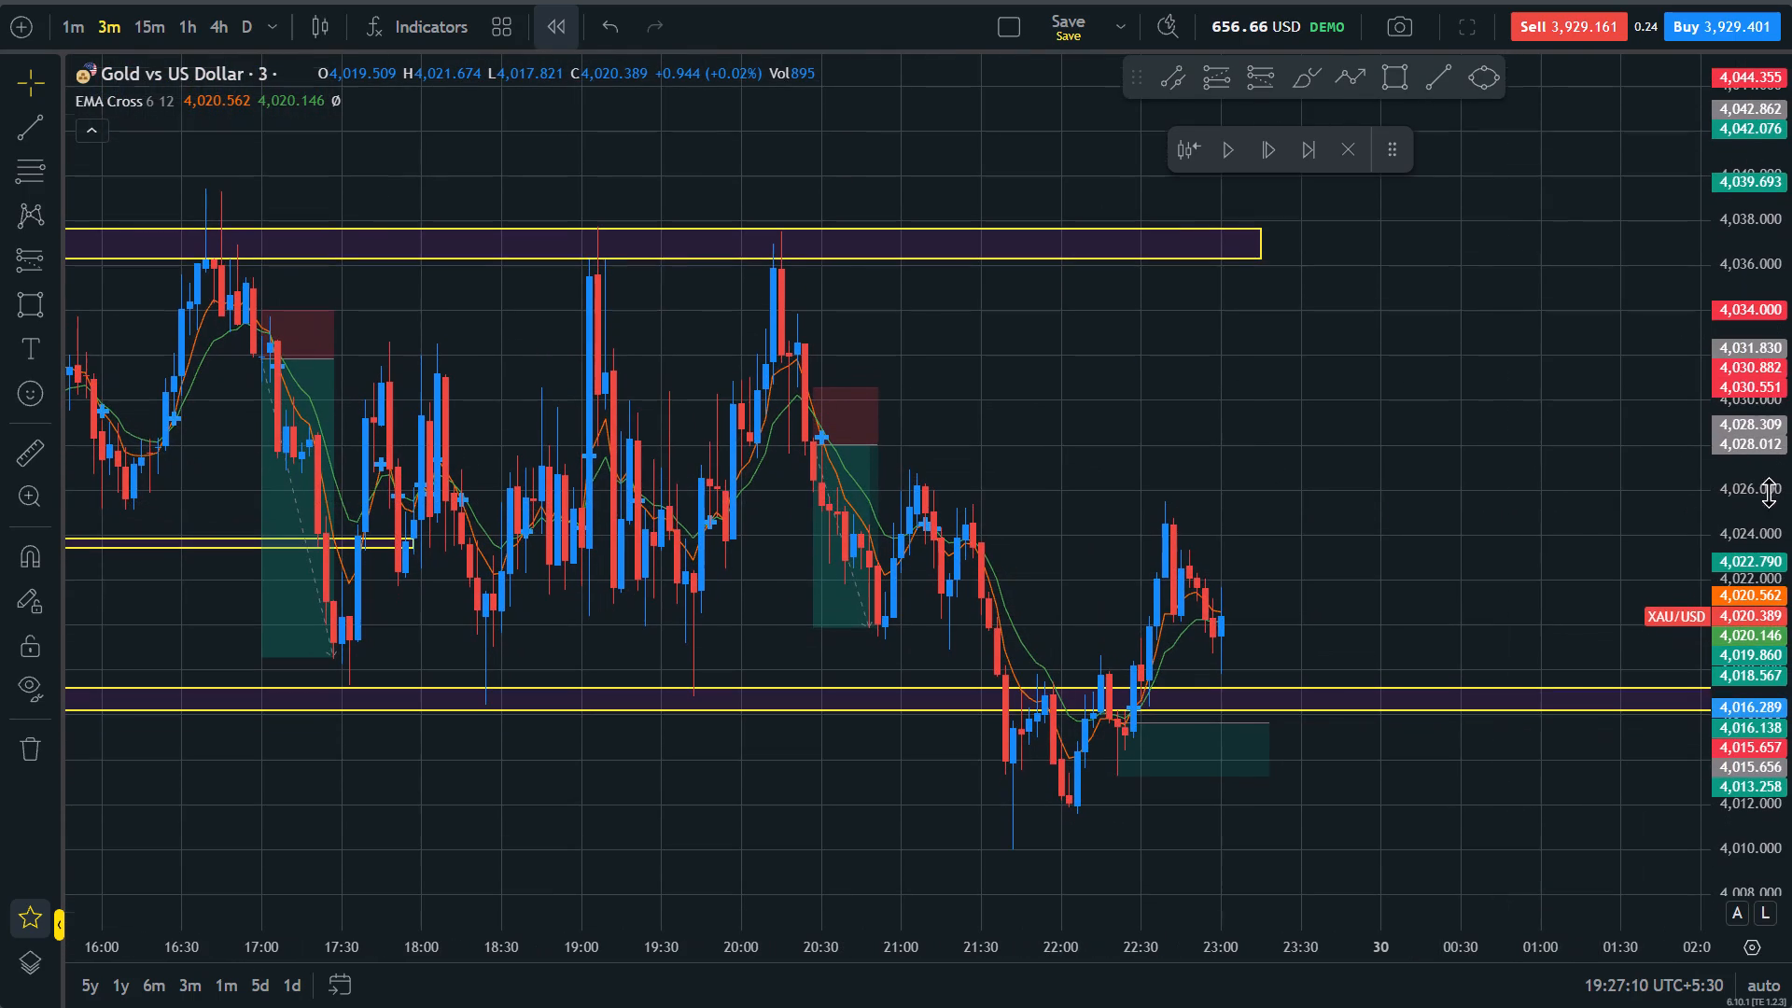
{"action": "double_click", "coordinate": [1275, 158]}
{"action": "left_click", "coordinate": [1275, 158]}
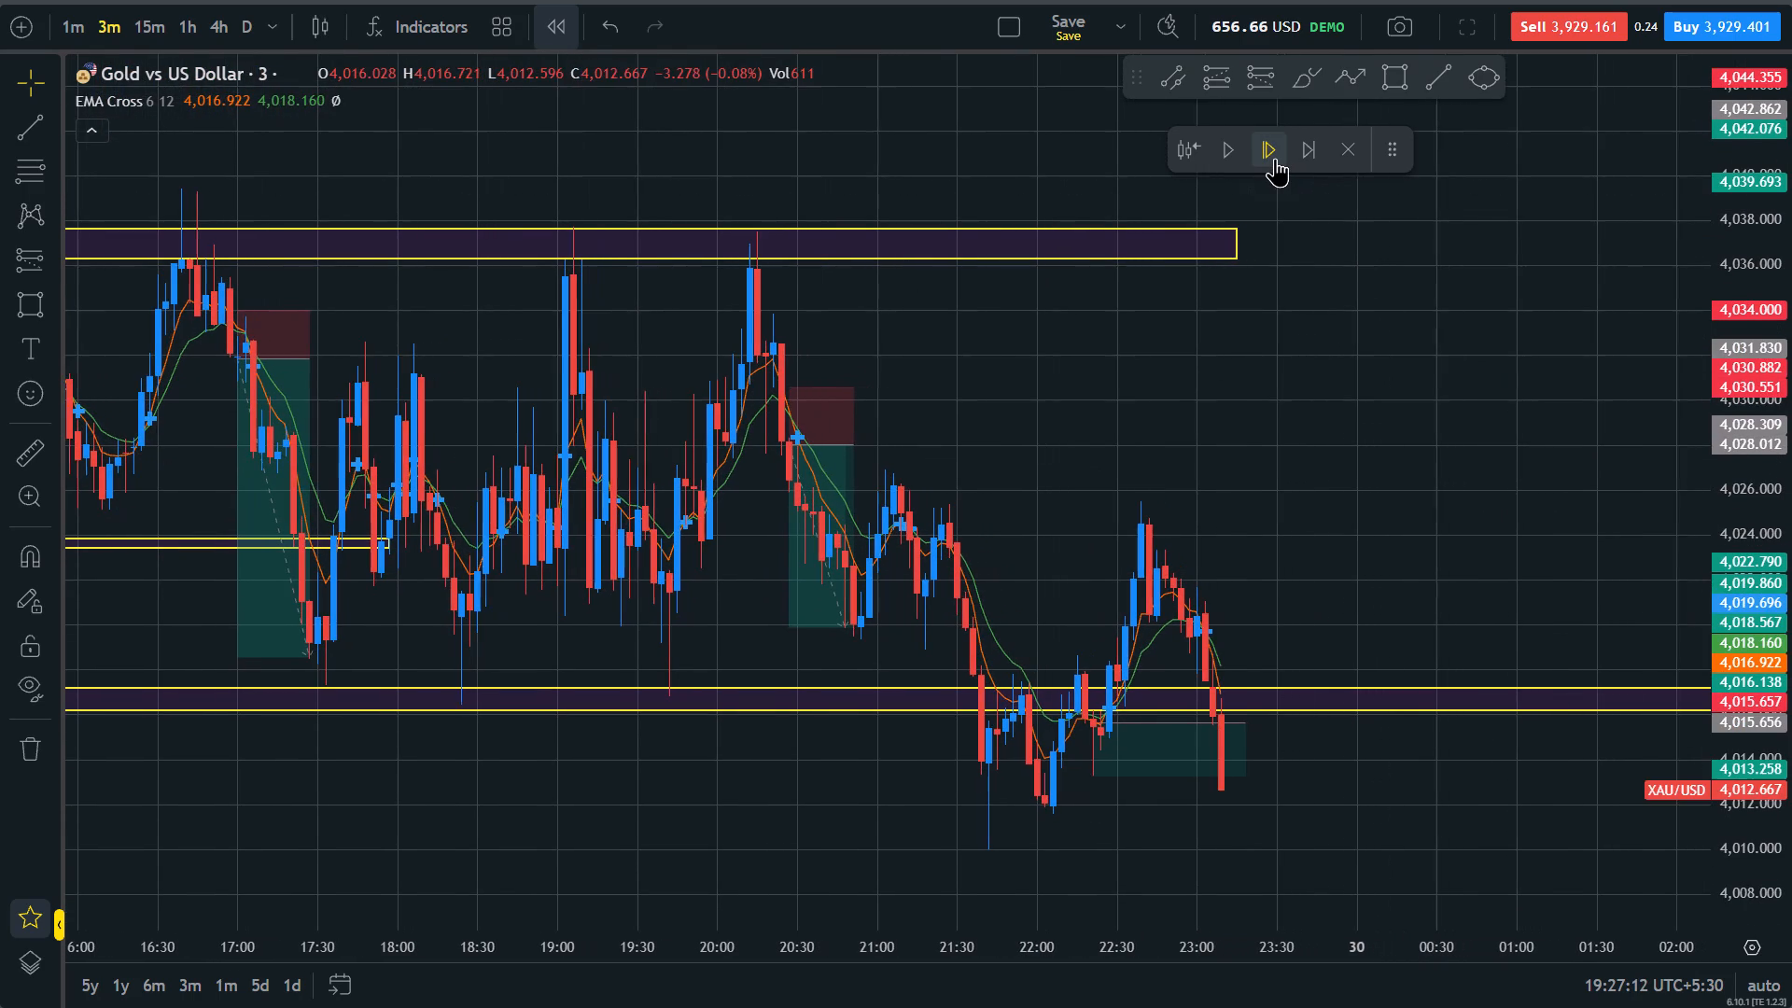
{"action": "left_click", "coordinate": [1275, 158]}
{"action": "left_click", "coordinate": [1275, 158]}
{"action": "left_click", "coordinate": [1275, 158]}
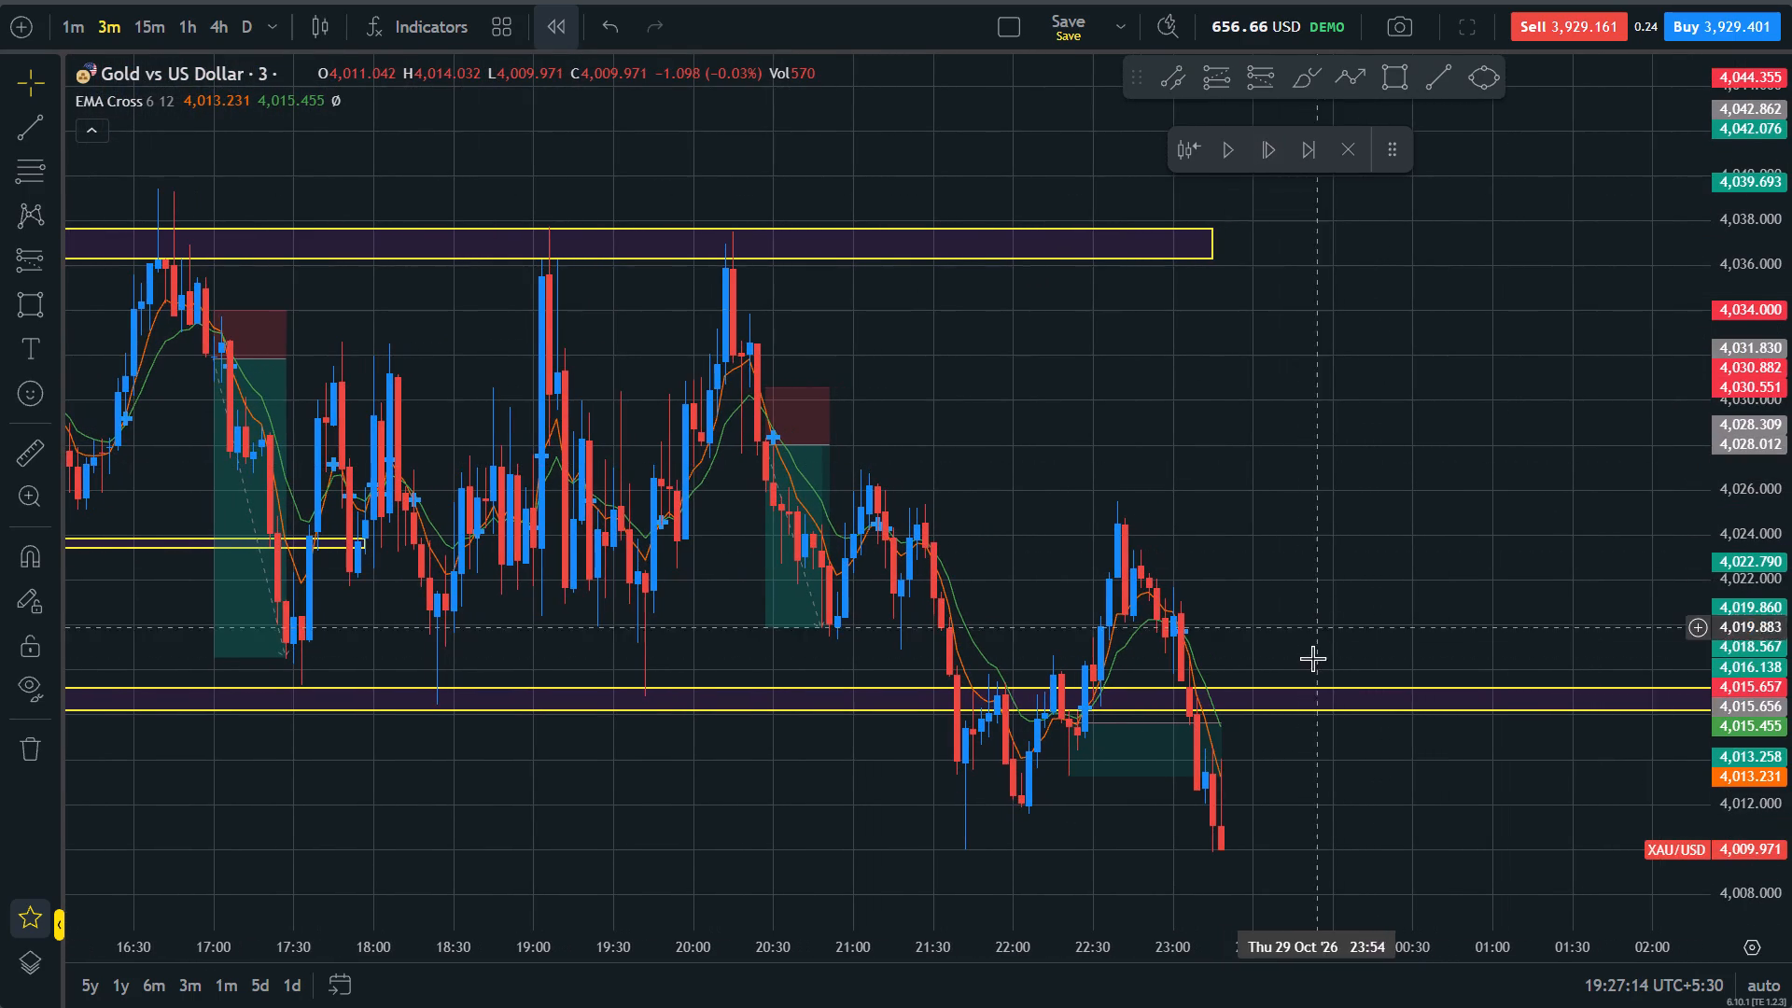
Advance the replay 28 candles to 00:42 on 30 Oct to follow price below the support zone.
{"action": "left_click_drag", "start_coordinate": [1311, 661], "coordinate": [1399, 488]}
{"action": "scroll", "coordinate": [1399, 488], "scroll_direction": "up", "scroll_amount": 3}
{"action": "left_click_drag", "start_coordinate": [1772, 775], "coordinate": [1739, 439]}
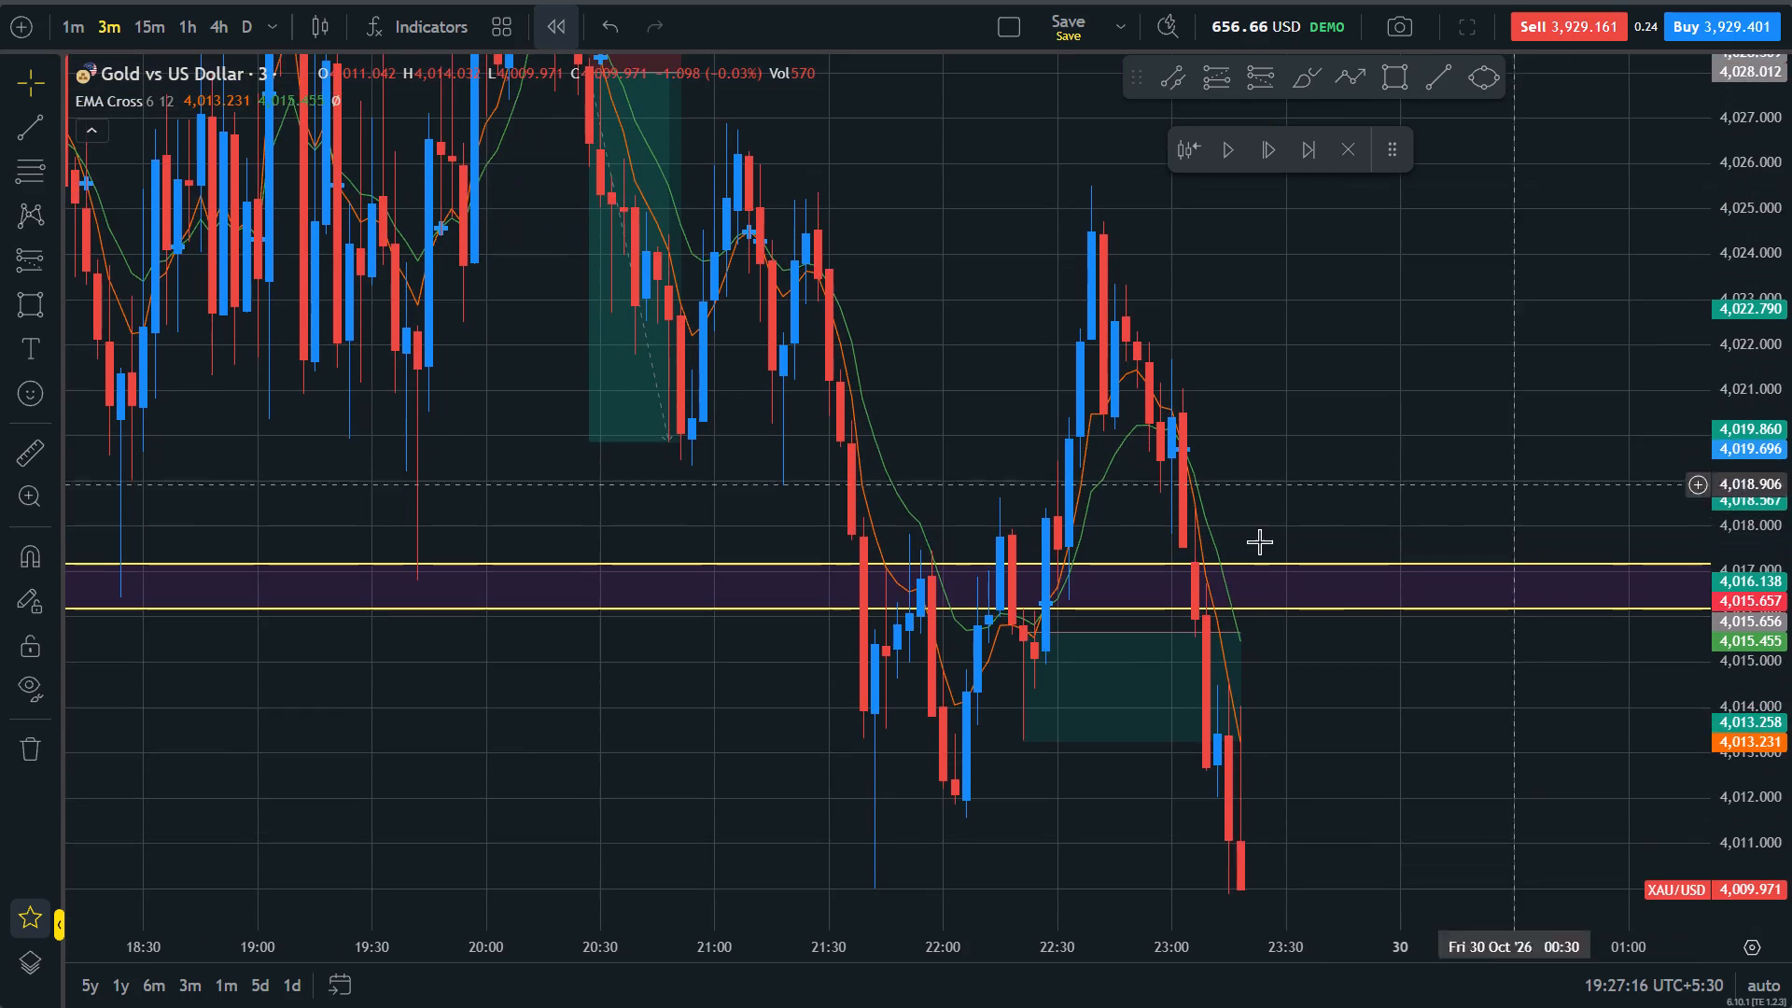
{"action": "left_click_drag", "start_coordinate": [1273, 475], "coordinate": [1239, 244]}
{"action": "left_click_drag", "start_coordinate": [1791, 483], "coordinate": [1790, 647]}
{"action": "triple_click", "coordinate": [1265, 147]}
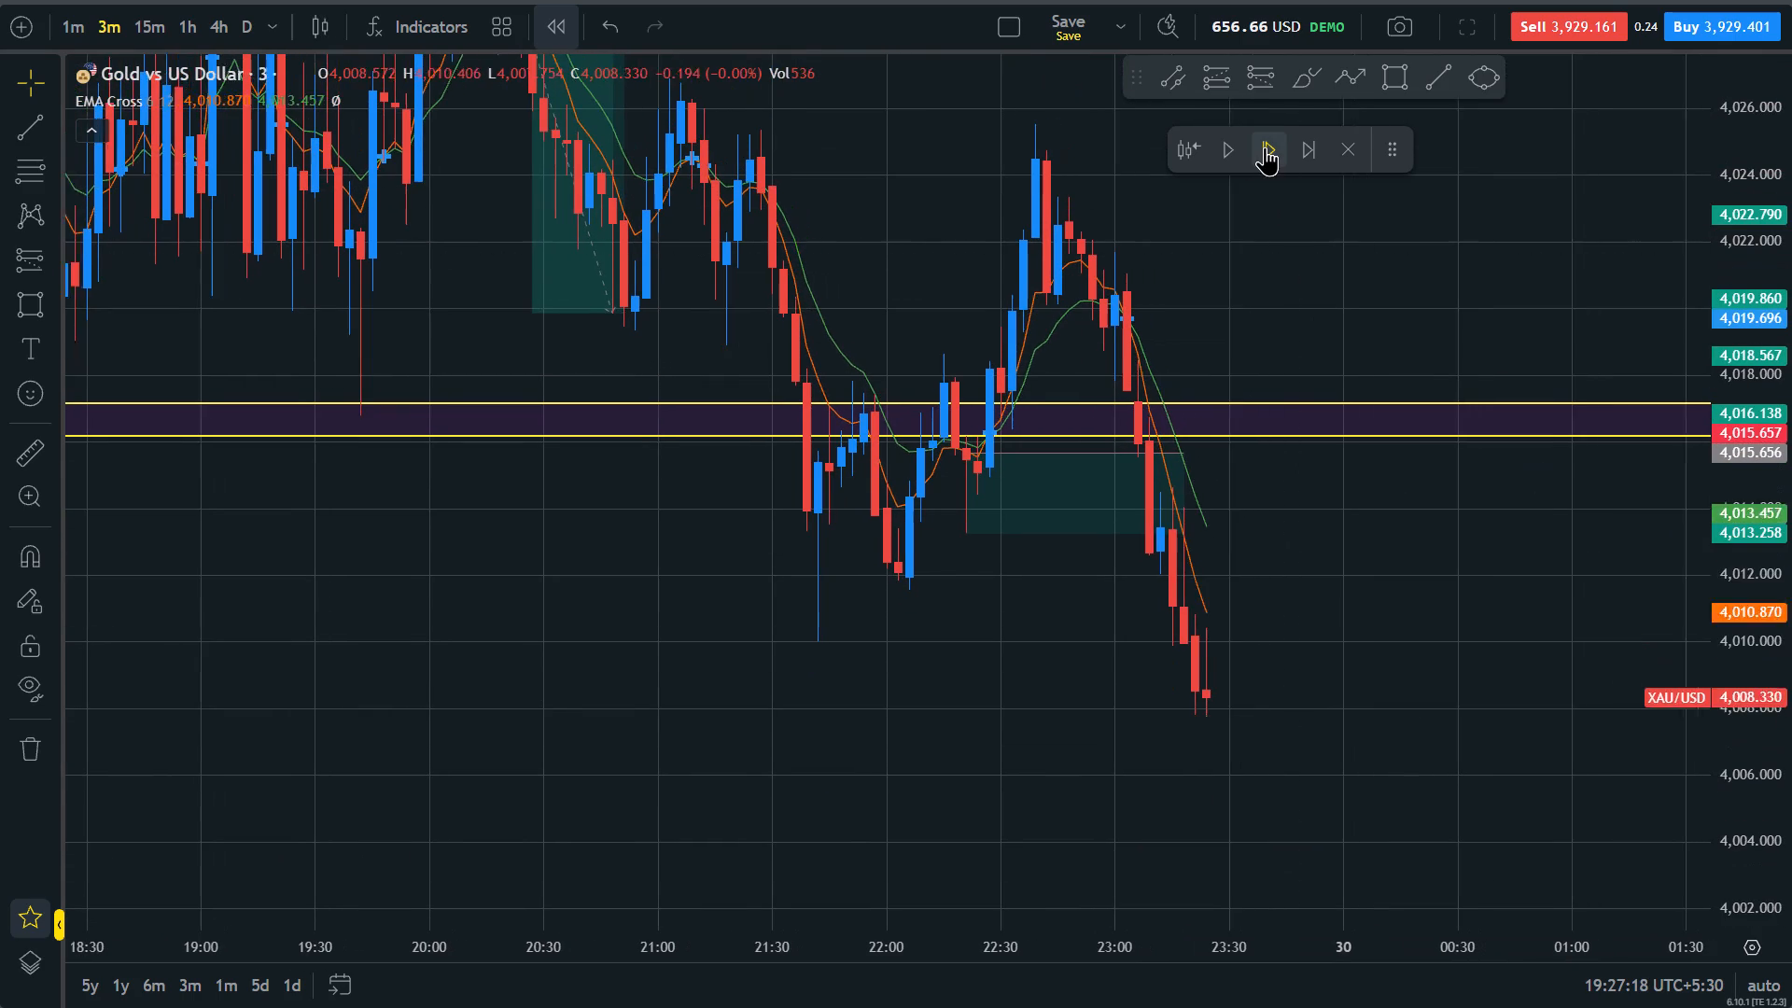
{"action": "triple_click", "coordinate": [1265, 147]}
{"action": "triple_click", "coordinate": [1265, 147]}
{"action": "double_click", "coordinate": [1265, 147]}
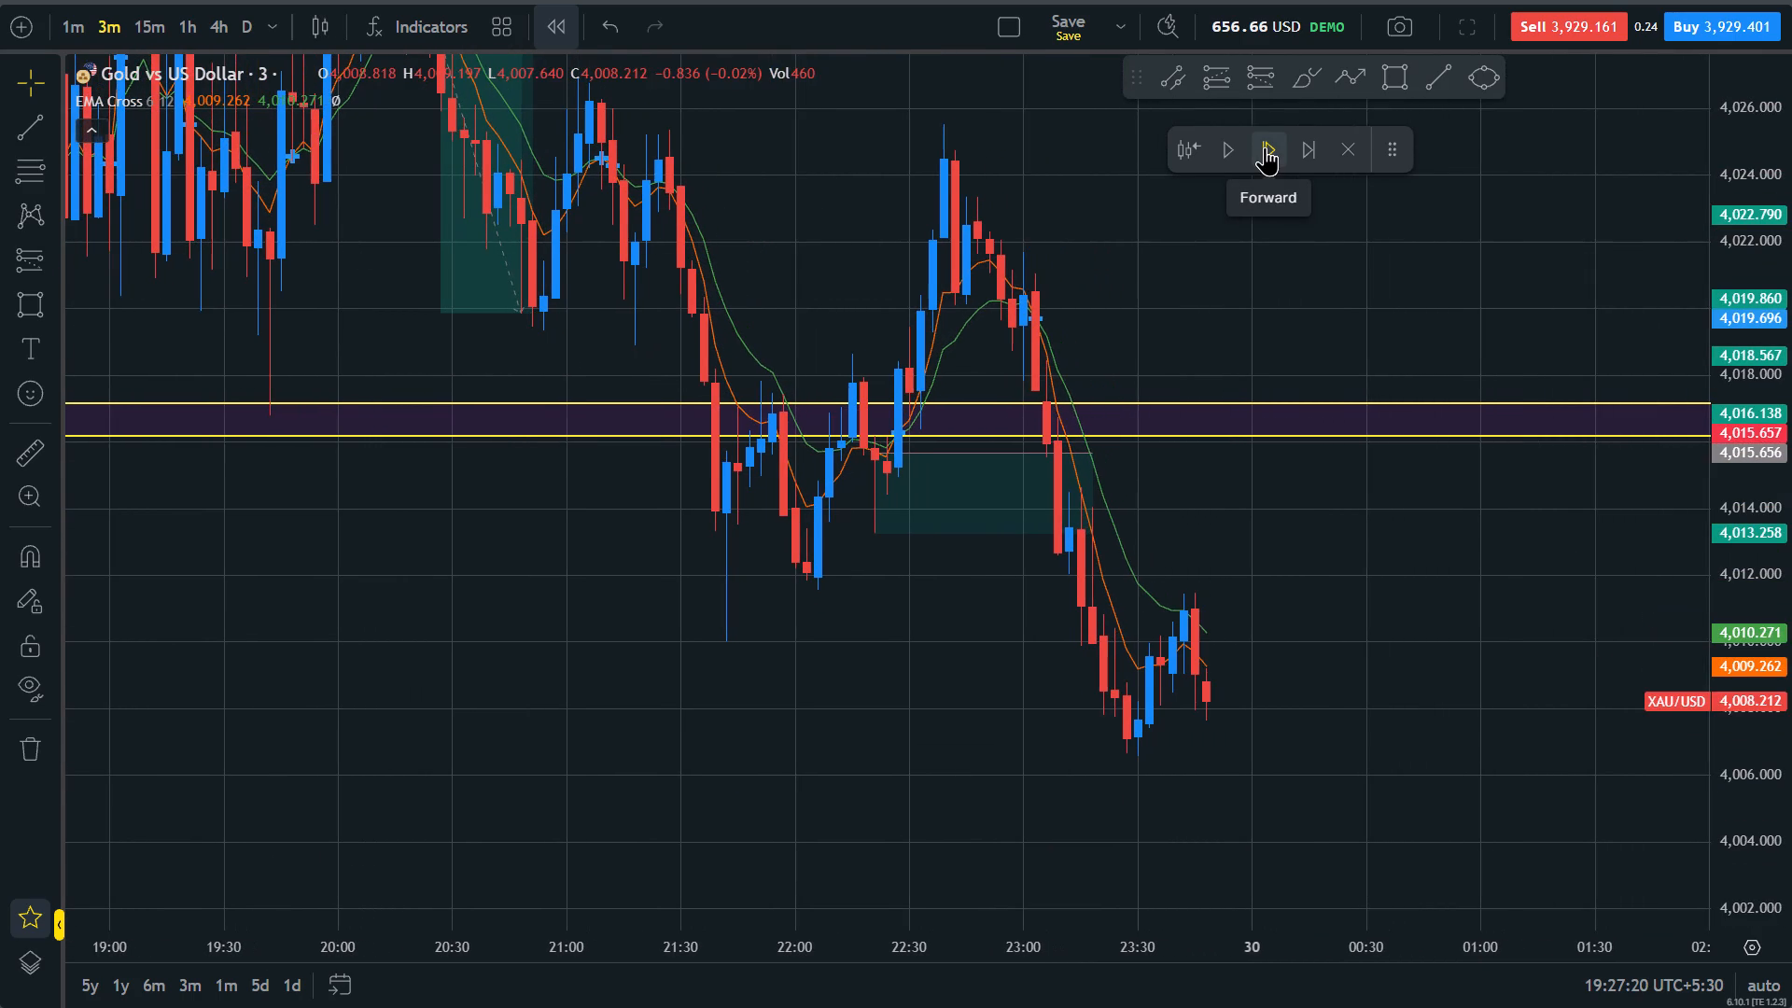
{"action": "triple_click", "coordinate": [1265, 147]}
{"action": "triple_click", "coordinate": [1265, 147]}
{"action": "triple_click", "coordinate": [1265, 147]}
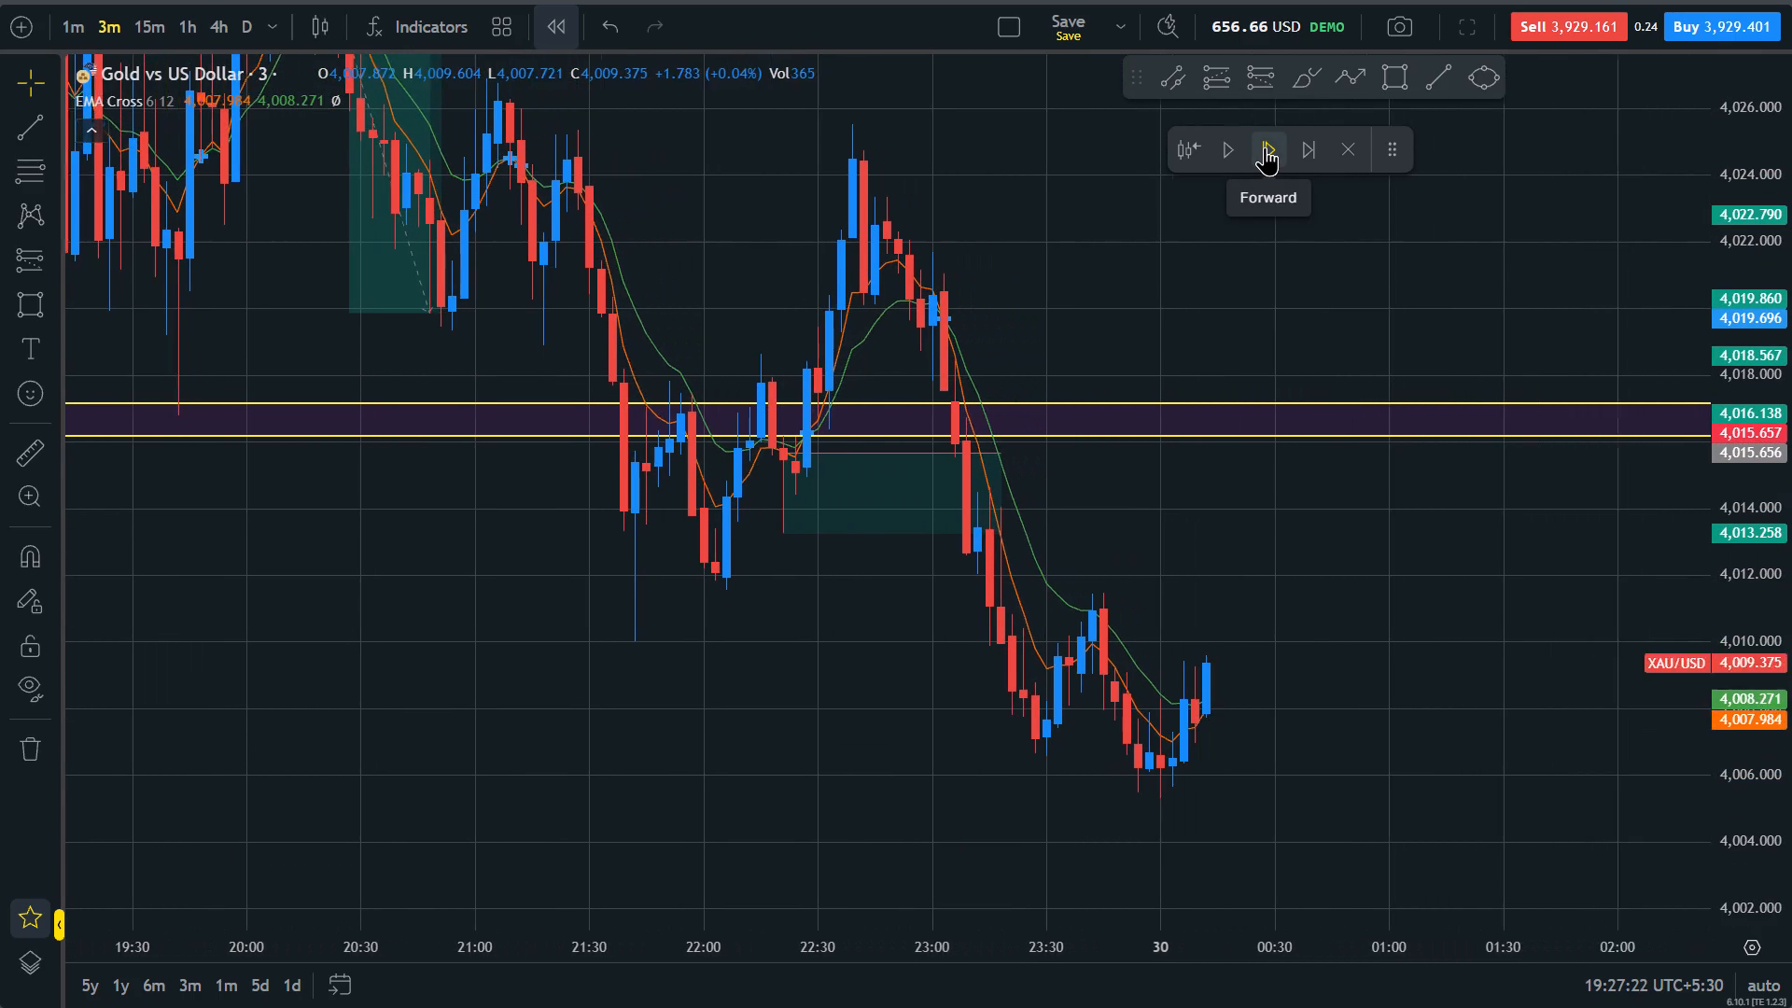
{"action": "left_click", "coordinate": [1265, 147]}
{"action": "left_click", "coordinate": [1265, 147]}
{"action": "left_click", "coordinate": [1265, 147]}
{"action": "double_click", "coordinate": [1265, 147]}
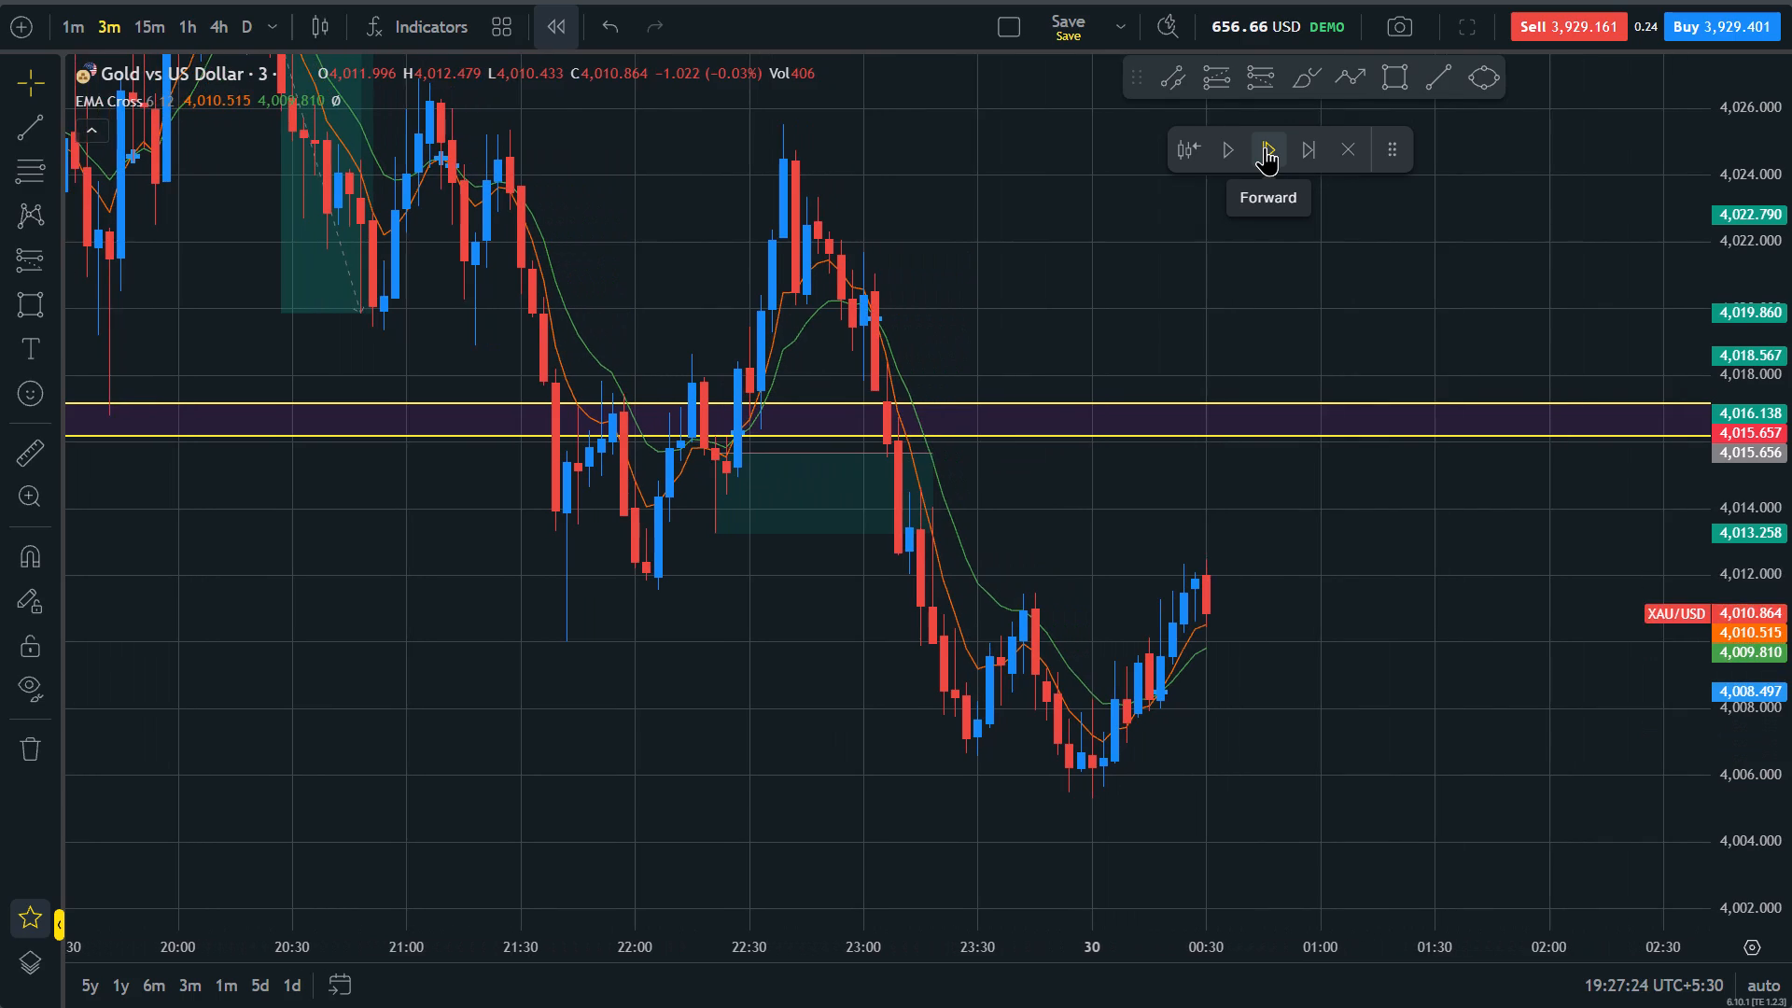
{"action": "left_click", "coordinate": [1265, 147]}
{"action": "left_click", "coordinate": [1265, 147]}
{"action": "left_click", "coordinate": [1265, 147]}
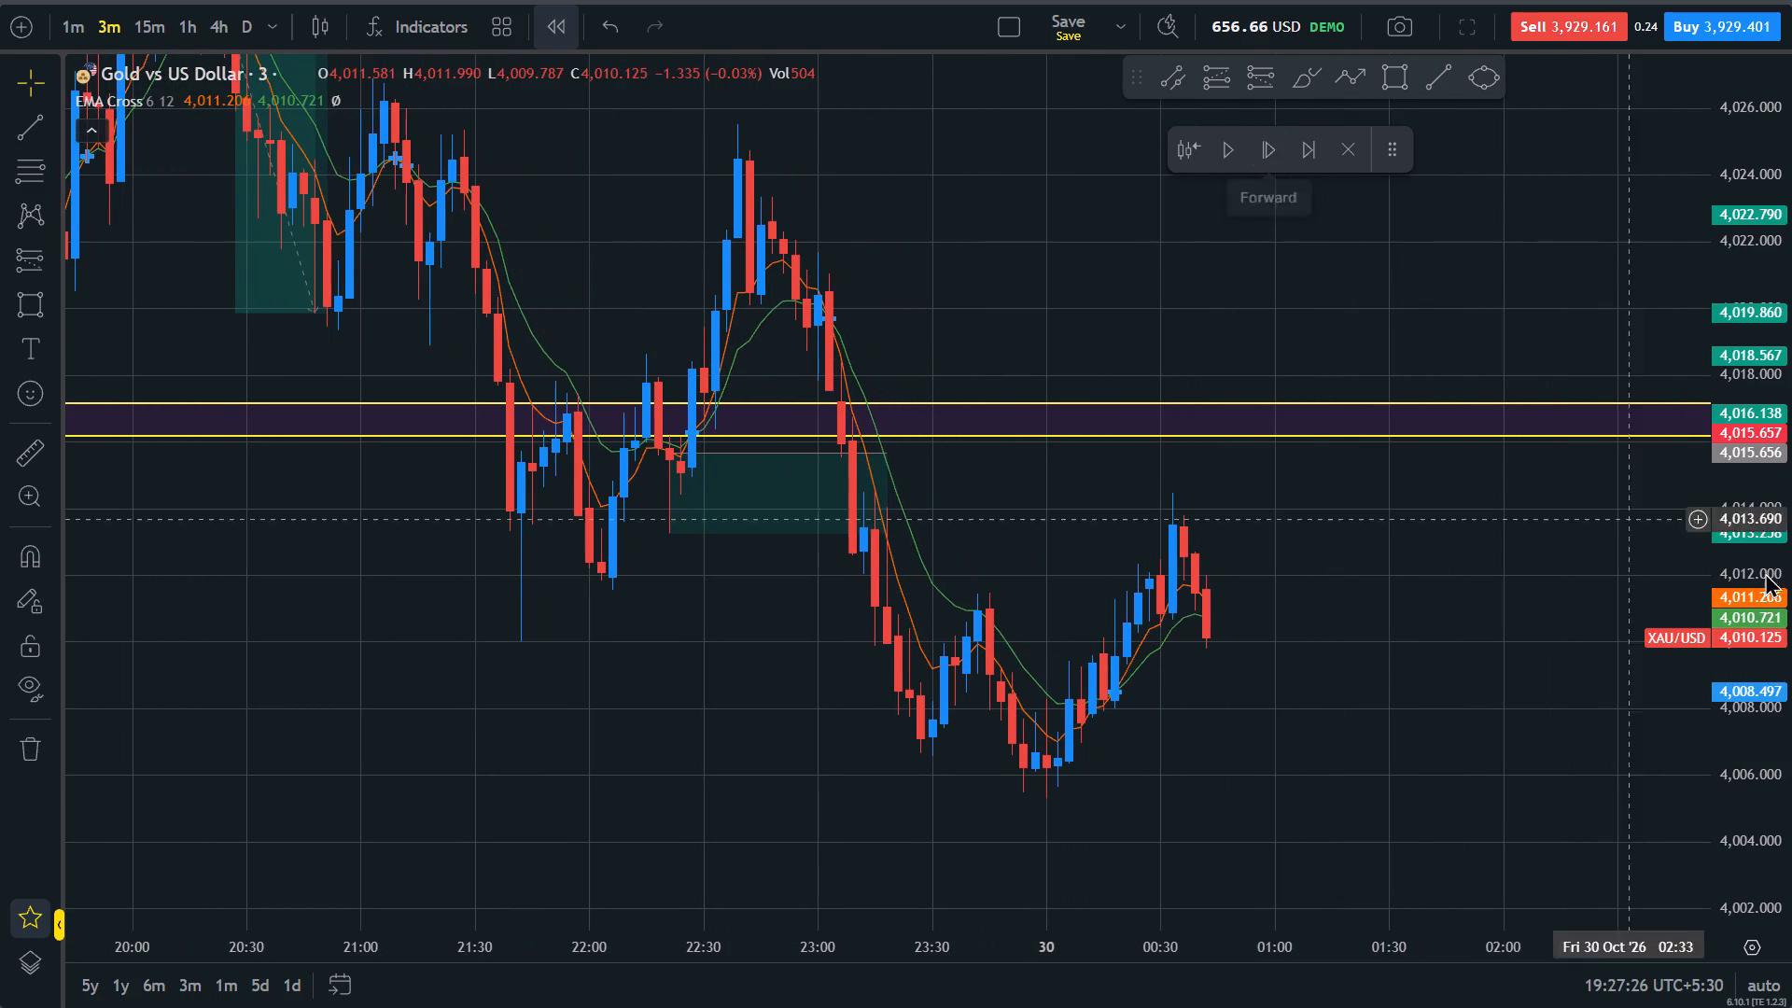
Place a short position at 00:45 with entry 4,010.044 and tighten its stop to 4,011.724.
{"action": "left_click_drag", "start_coordinate": [1791, 602], "coordinate": [1768, 384]}
{"action": "left_click_drag", "start_coordinate": [1353, 624], "coordinate": [1206, 451]}
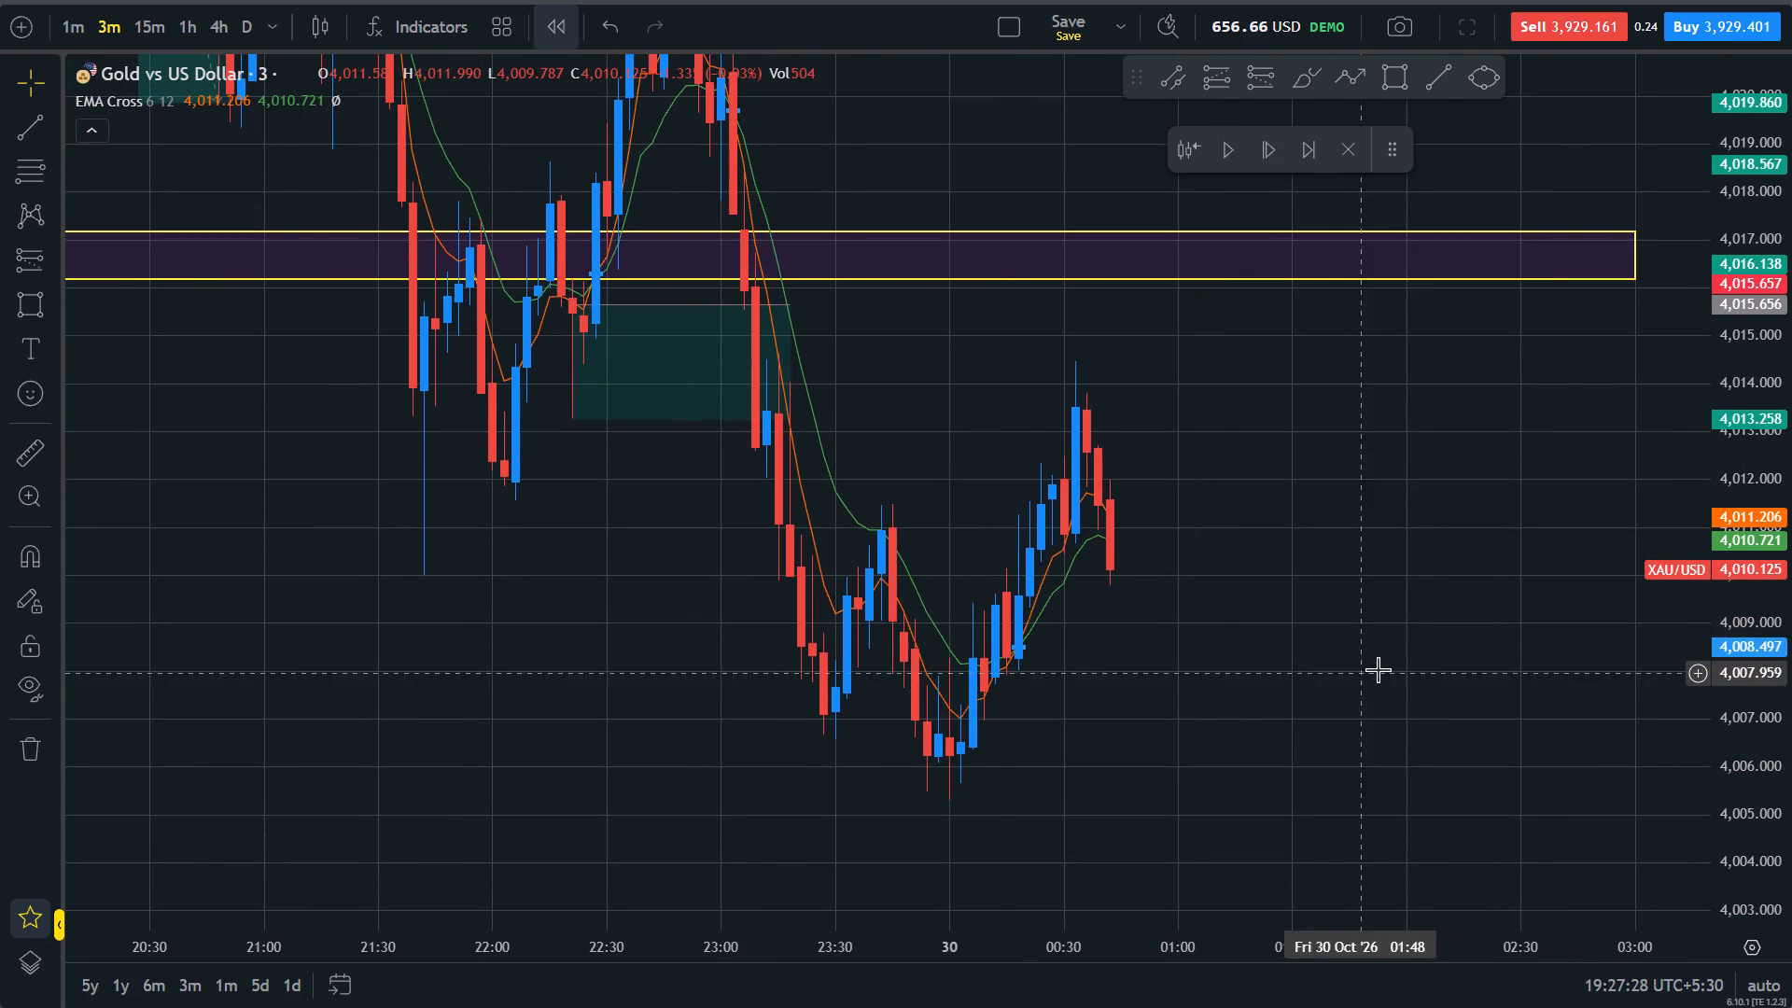
{"action": "scroll", "coordinate": [1414, 648], "scroll_direction": "up", "scroll_amount": 1}
{"action": "left_click_drag", "start_coordinate": [1272, 652], "coordinate": [1433, 586]}
{"action": "left_click_drag", "start_coordinate": [1791, 641], "coordinate": [1776, 573]}
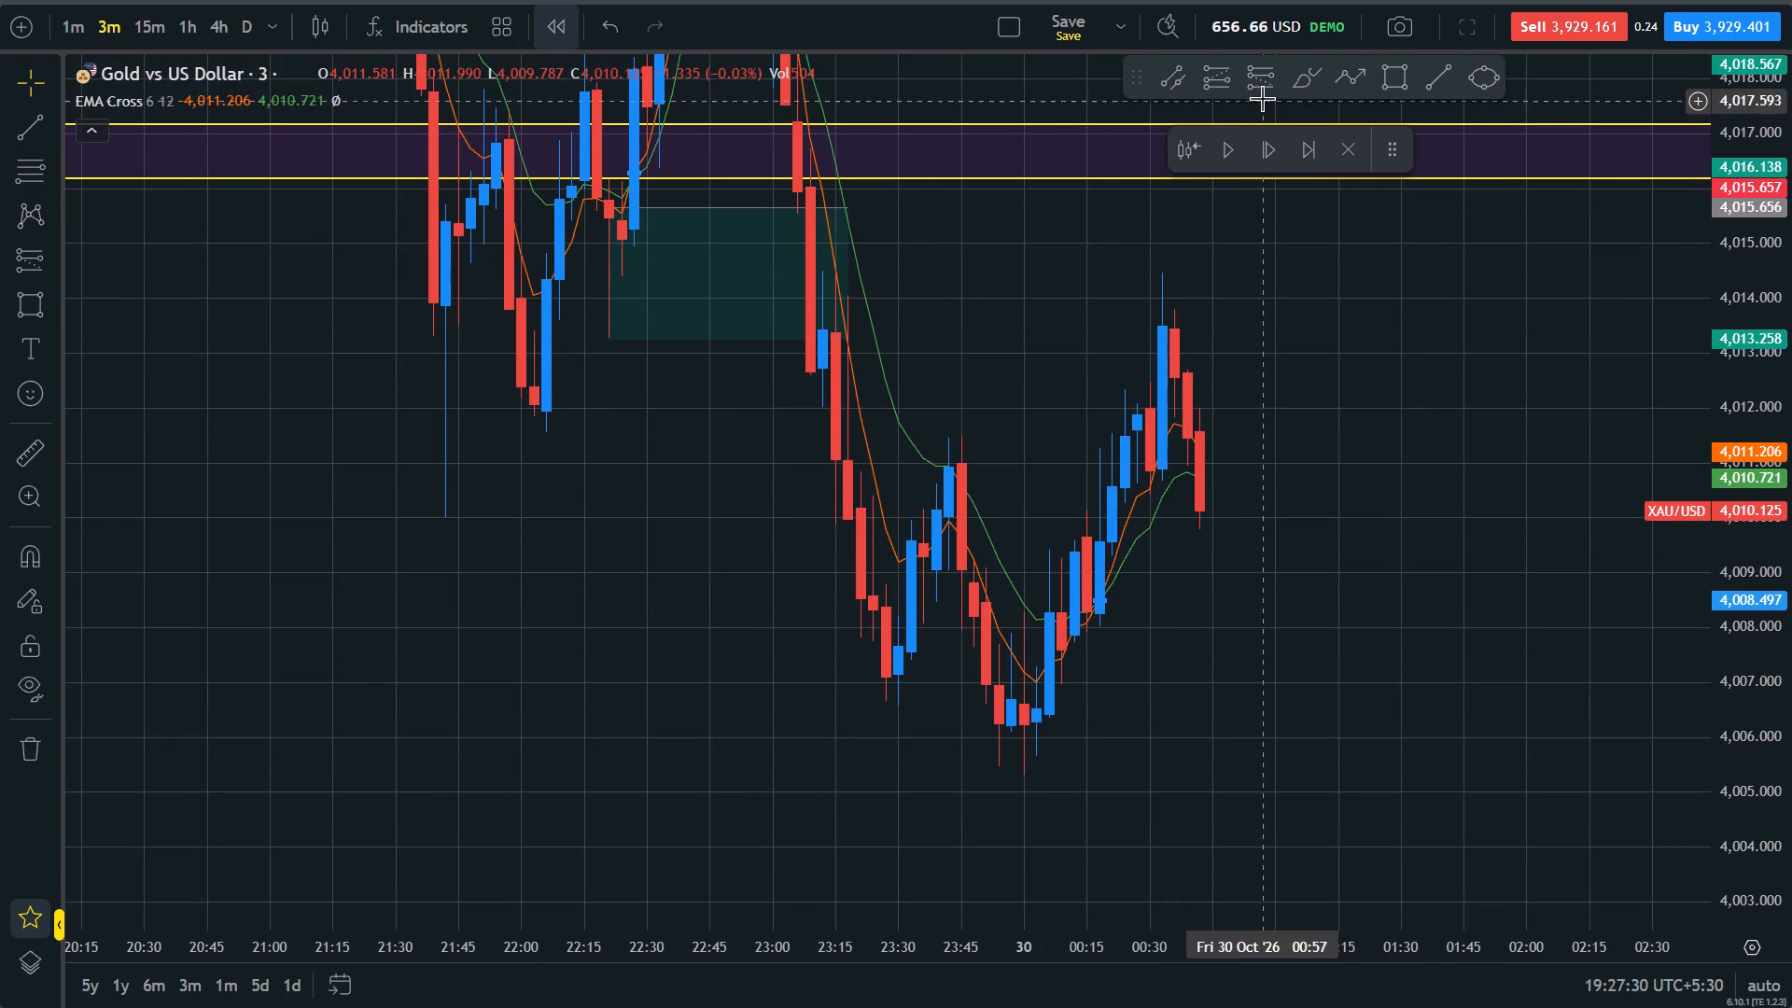
{"action": "left_click", "coordinate": [1262, 68]}
{"action": "left_click", "coordinate": [1209, 515]}
{"action": "left_click_drag", "start_coordinate": [1156, 275], "coordinate": [1138, 467]}
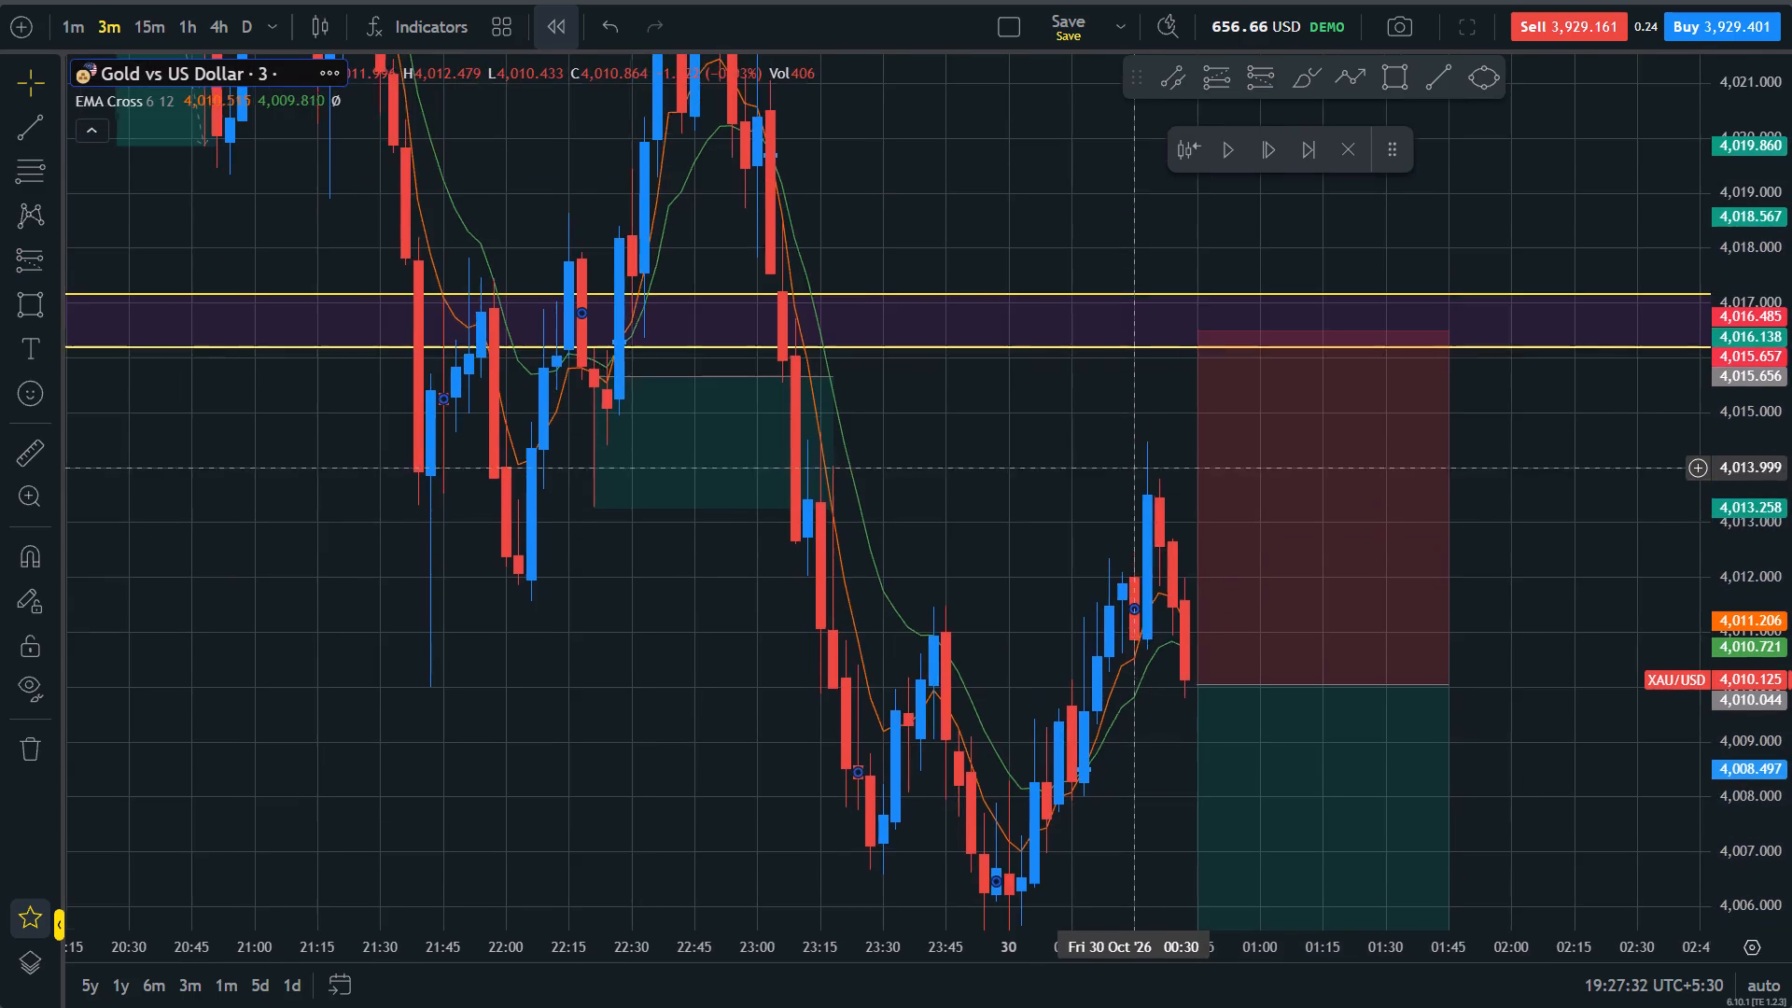
{"action": "left_click_drag", "start_coordinate": [1138, 467], "coordinate": [1136, 467]}
{"action": "left_click_drag", "start_coordinate": [1193, 329], "coordinate": [1209, 592]}
Advance the replay two candles to 00:48 to test the new short position.
{"action": "left_click_drag", "start_coordinate": [1273, 448], "coordinate": [1273, 429]}
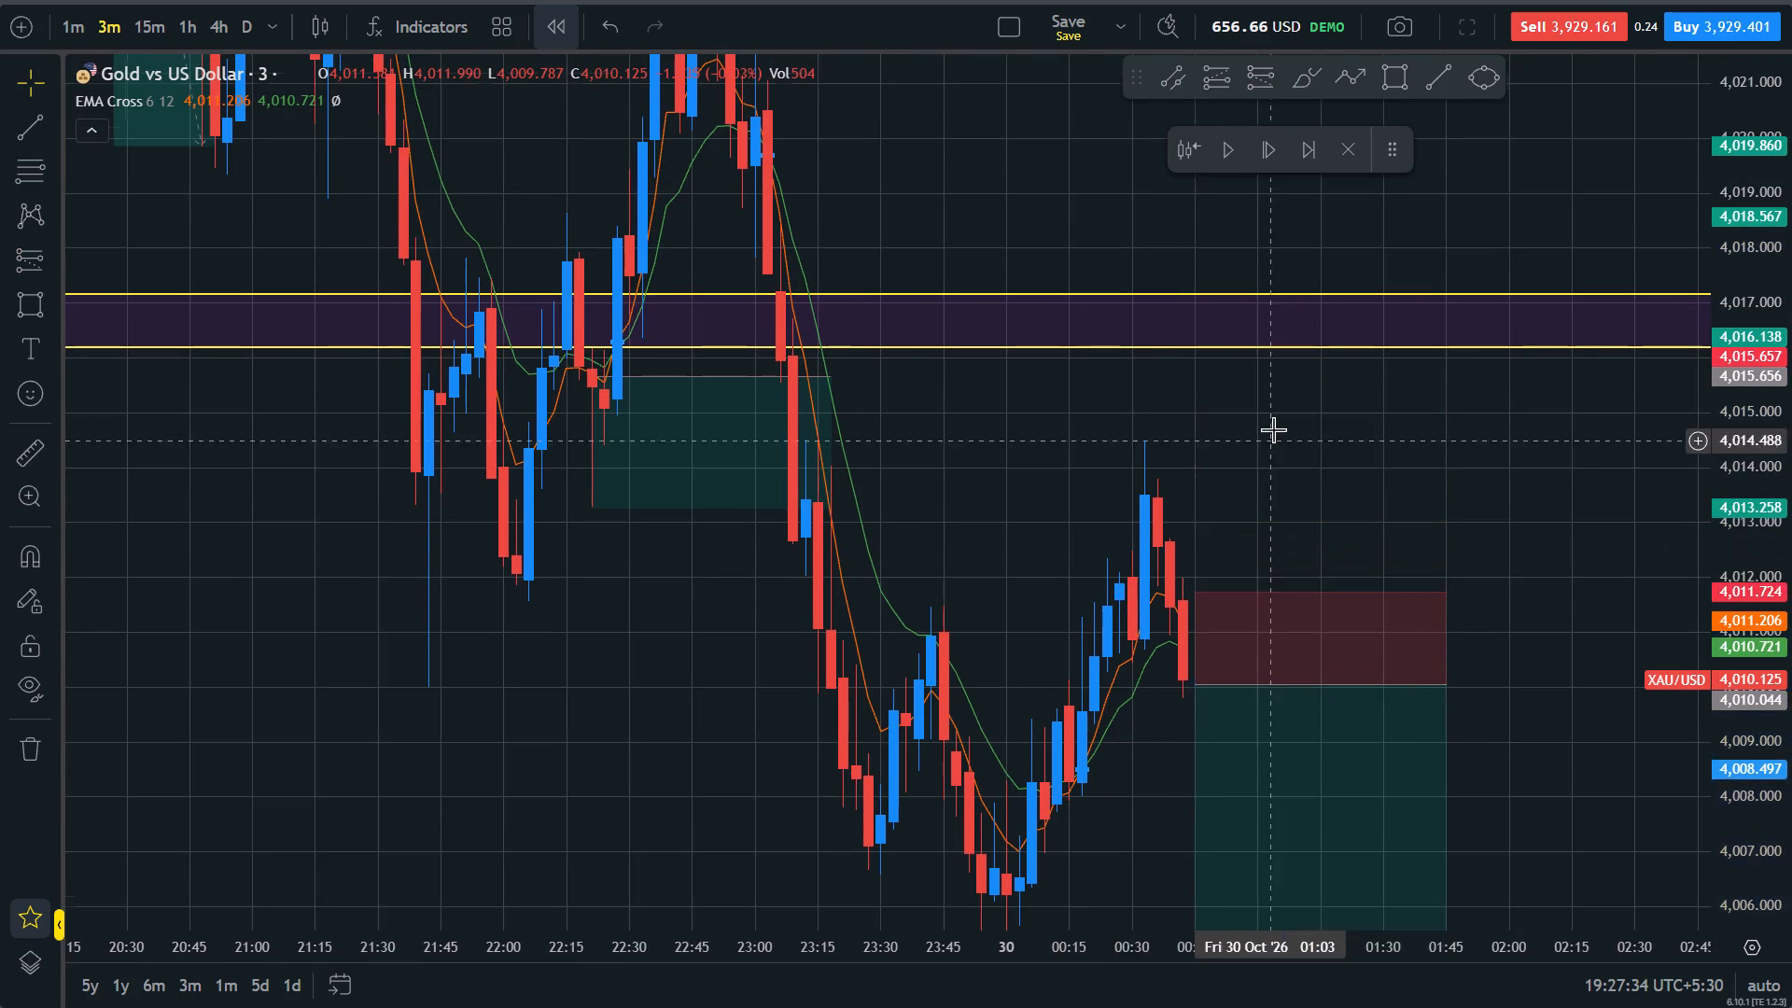
{"action": "left_click_drag", "start_coordinate": [1273, 429], "coordinate": [1266, 342]}
{"action": "left_click", "coordinate": [1278, 147]}
{"action": "left_click", "coordinate": [1278, 147]}
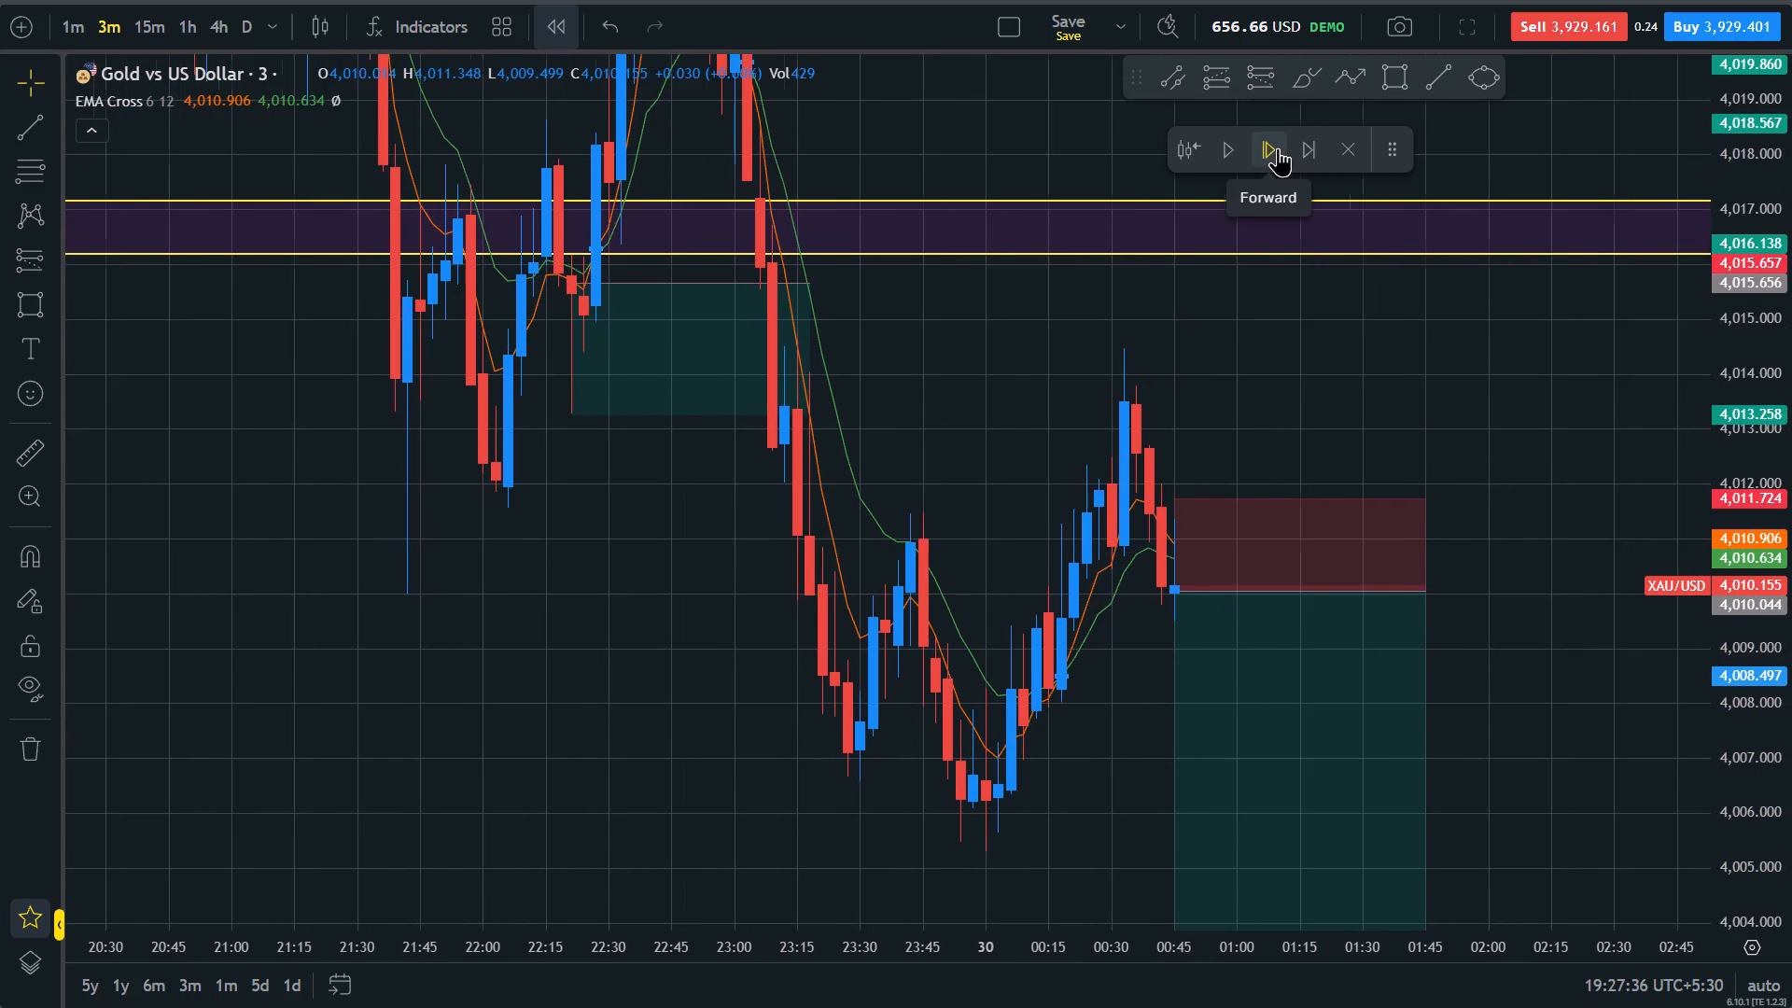
Collapse the 00:45 short position's target to the entry level at 4,010.043, leaving only its stop area.
{"action": "left_click_drag", "start_coordinate": [1692, 713], "coordinate": [1677, 581]}
{"action": "left_click_drag", "start_coordinate": [1791, 438], "coordinate": [1786, 622]}
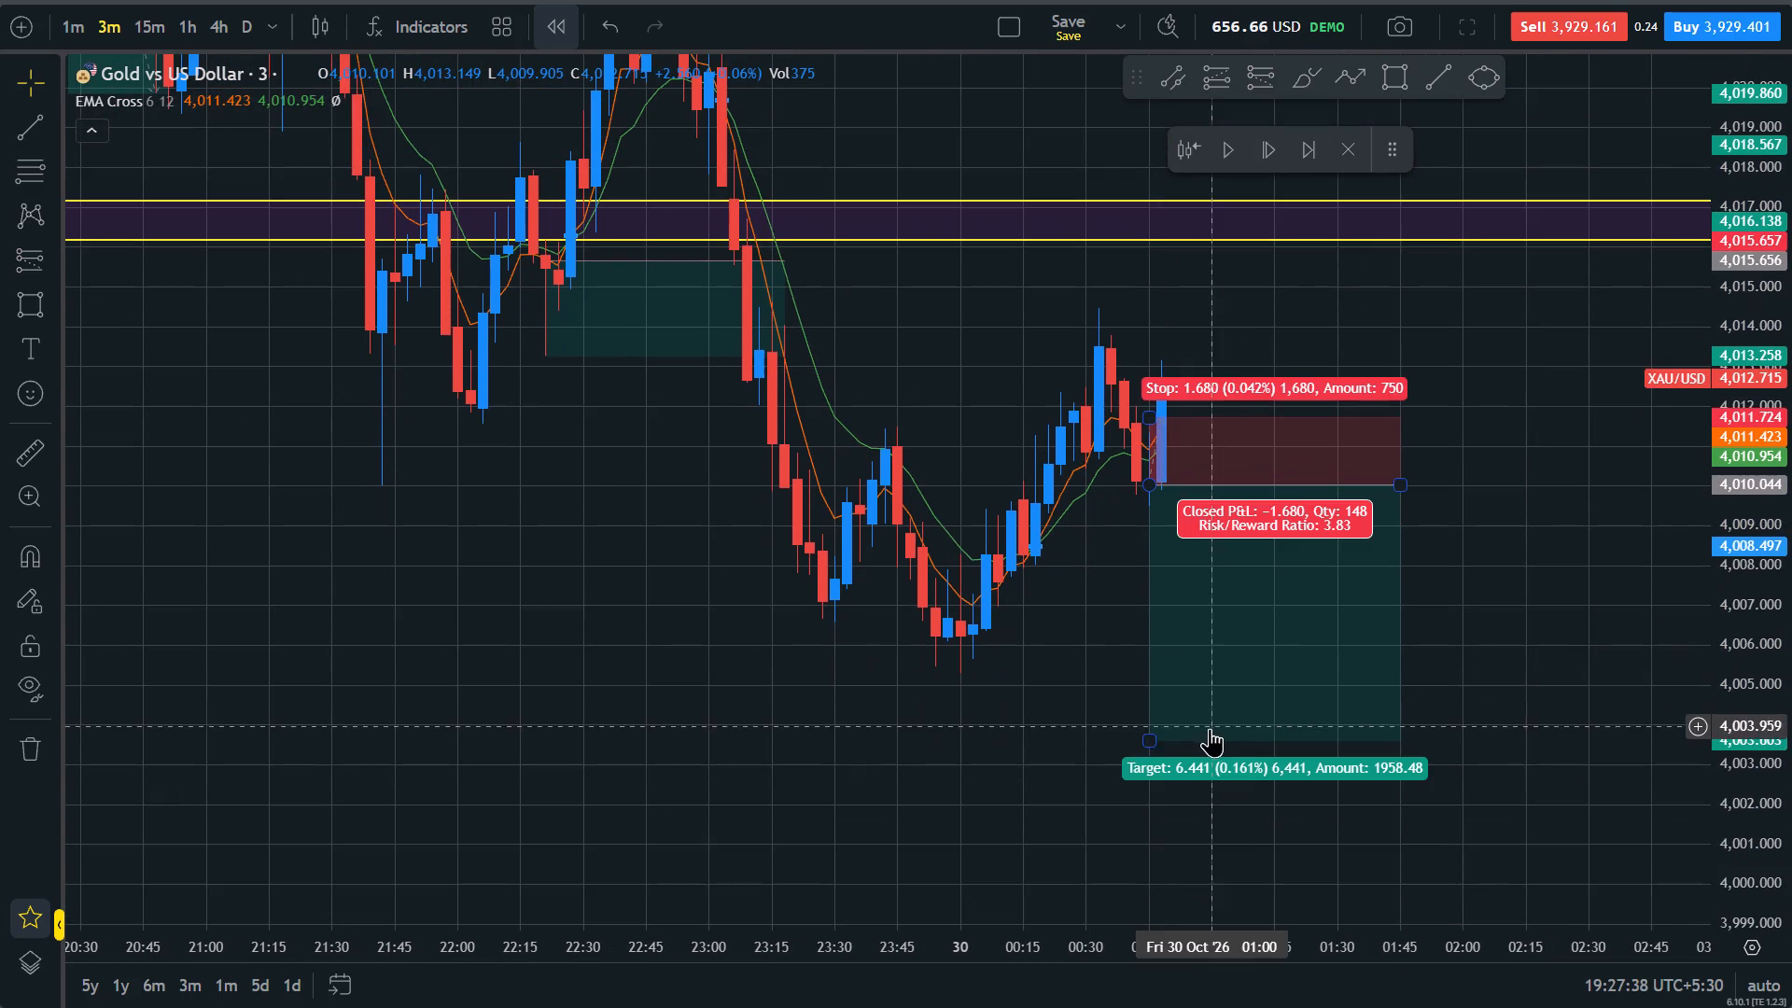
{"action": "left_click_drag", "start_coordinate": [1146, 744], "coordinate": [1174, 413]}
{"action": "left_click", "coordinate": [1219, 688]}
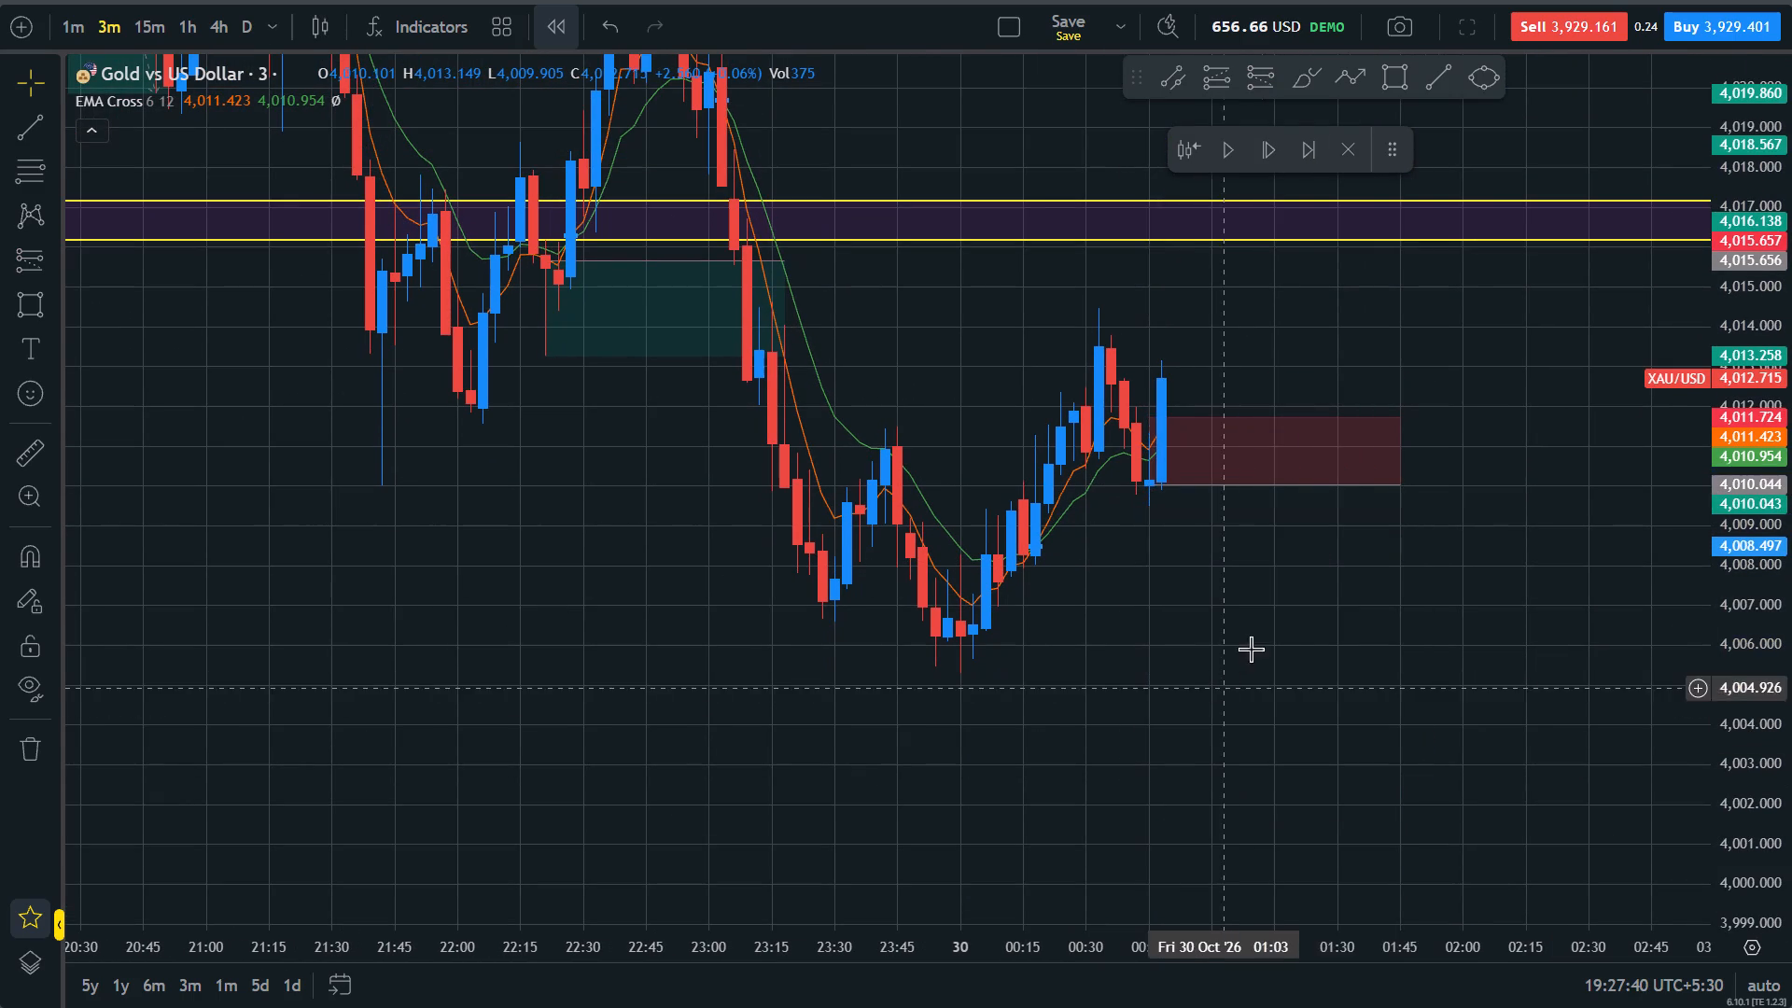
Advance the replay 18 candles to 01:42 to follow price beyond the 4,016–4,017 zone.
{"action": "left_click", "coordinate": [1277, 148]}
{"action": "left_click", "coordinate": [1277, 148]}
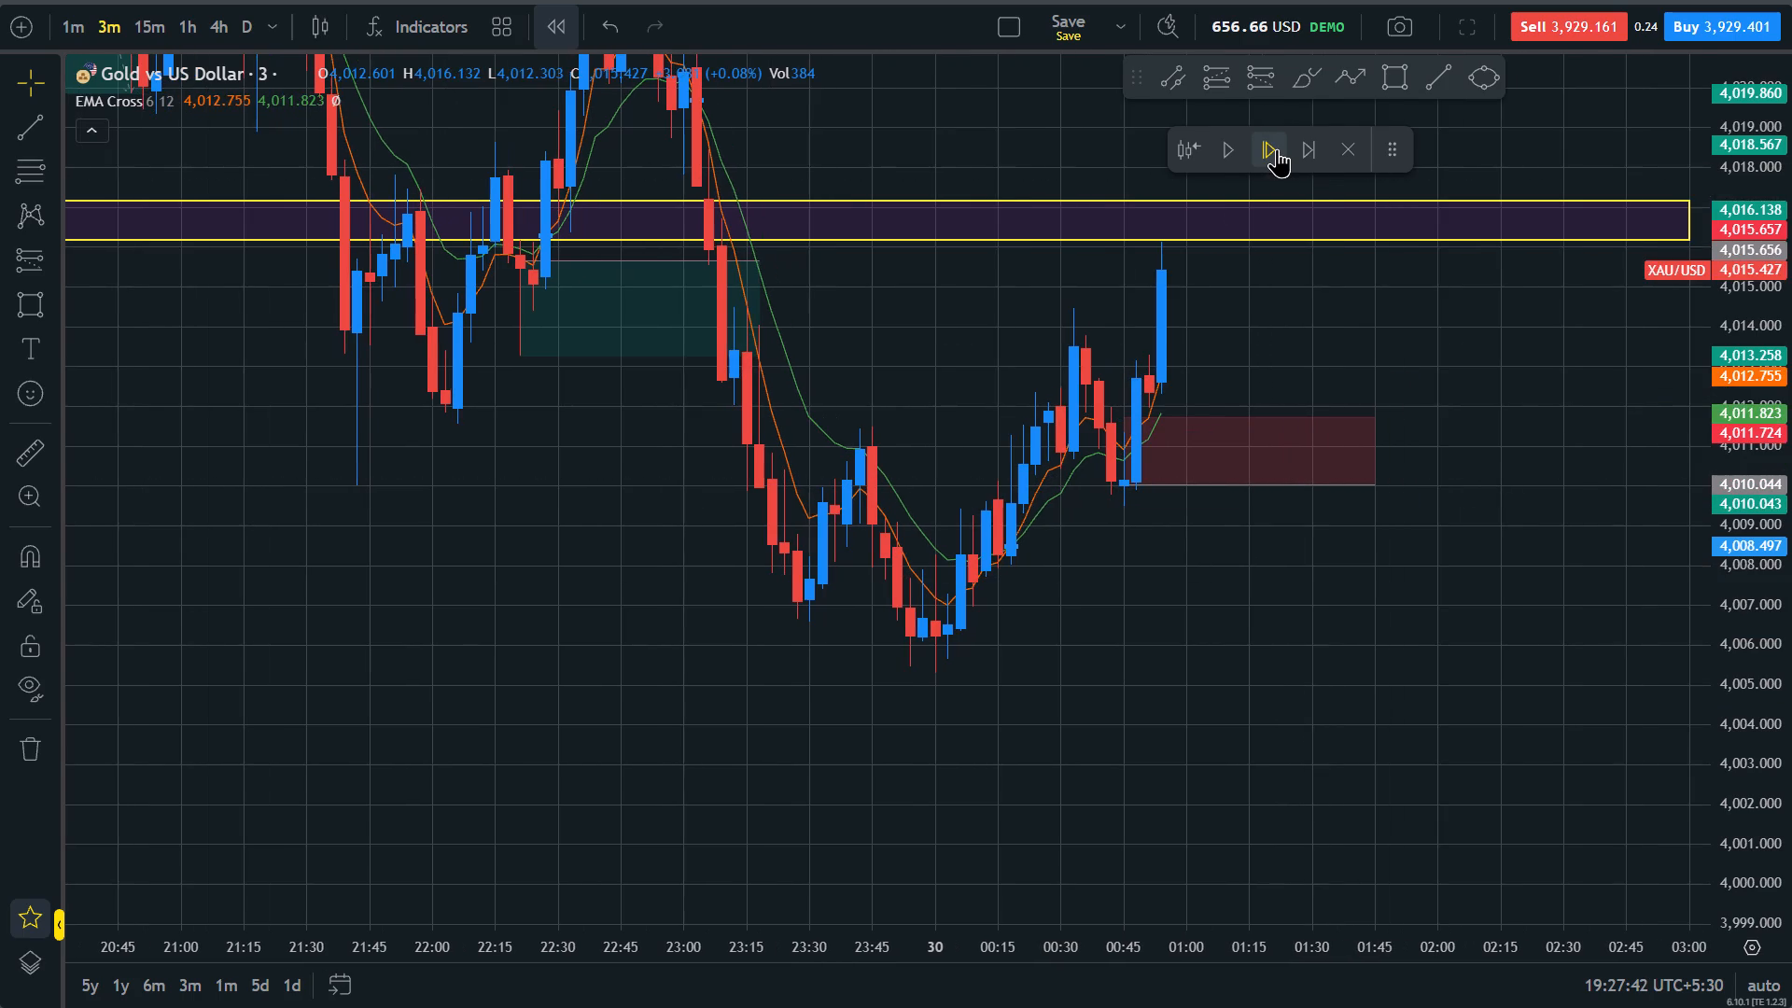
{"action": "triple_click", "coordinate": [1277, 148]}
{"action": "triple_click", "coordinate": [1277, 148]}
{"action": "triple_click", "coordinate": [1277, 148]}
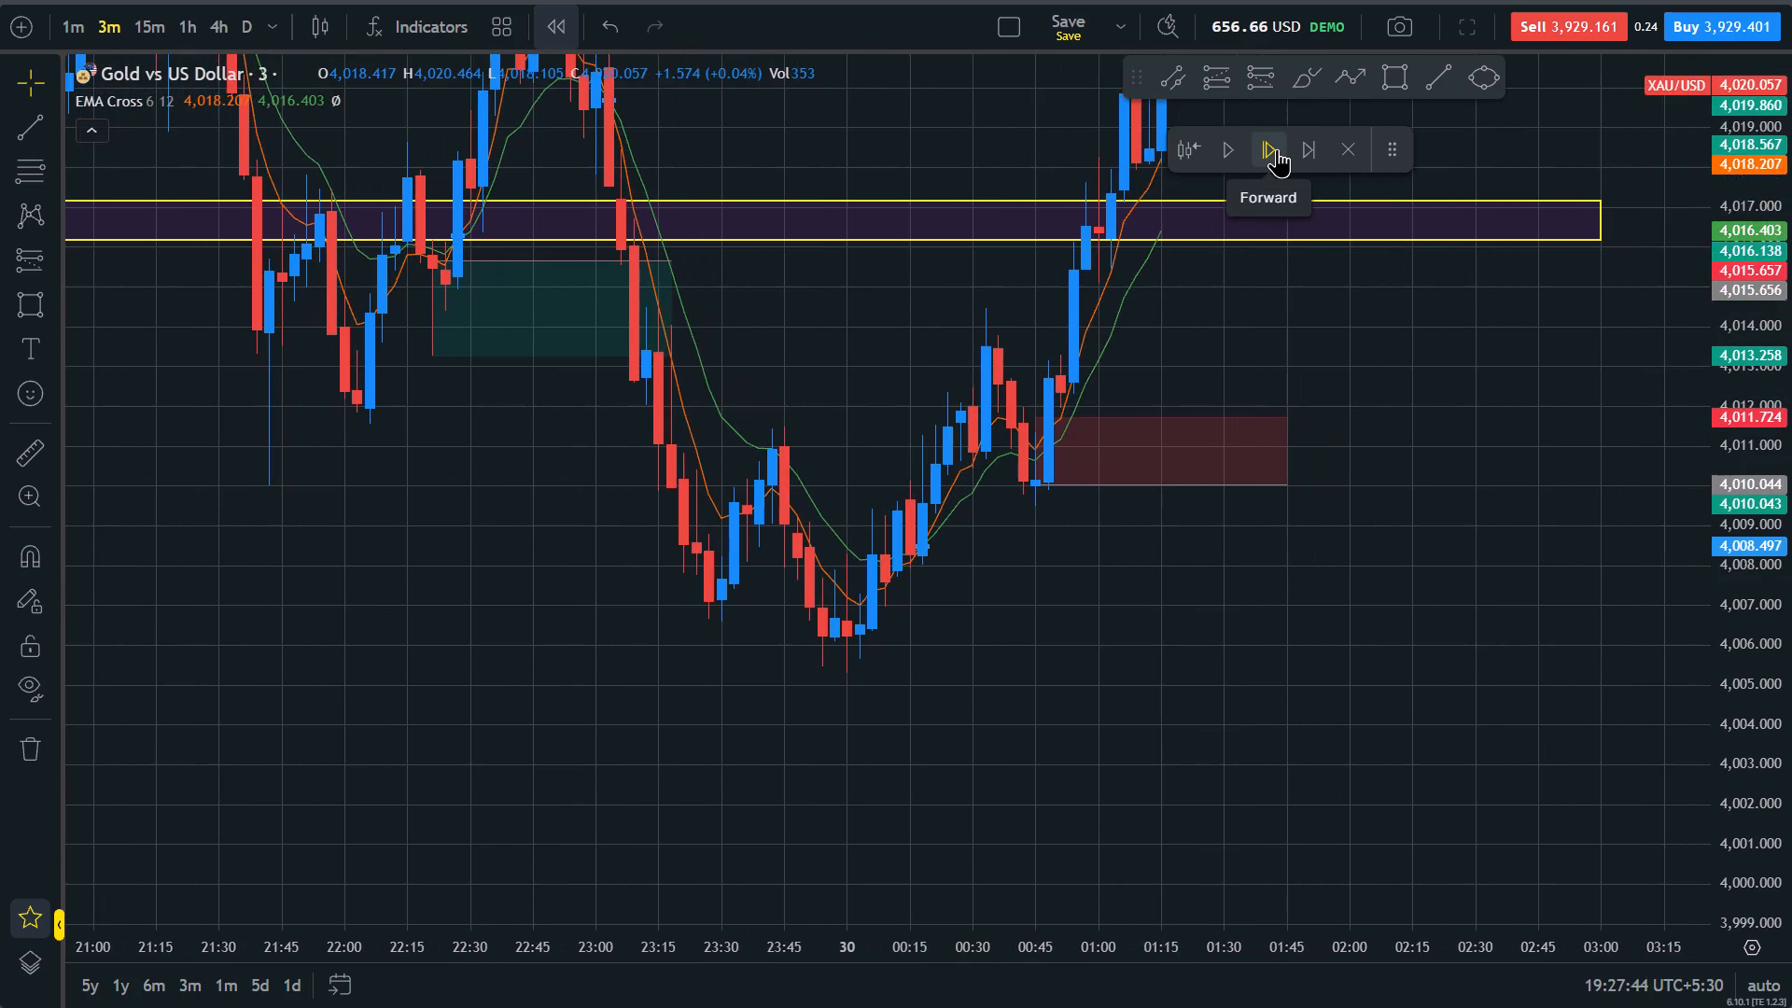
{"action": "triple_click", "coordinate": [1277, 148]}
{"action": "triple_click", "coordinate": [1277, 148]}
{"action": "left_click", "coordinate": [1277, 148]}
Extend the resistance zone just above 4,036 forward in time so that it ends at about 06:12 on 30 Oct.
{"action": "left_click_drag", "start_coordinate": [1295, 345], "coordinate": [1299, 371]}
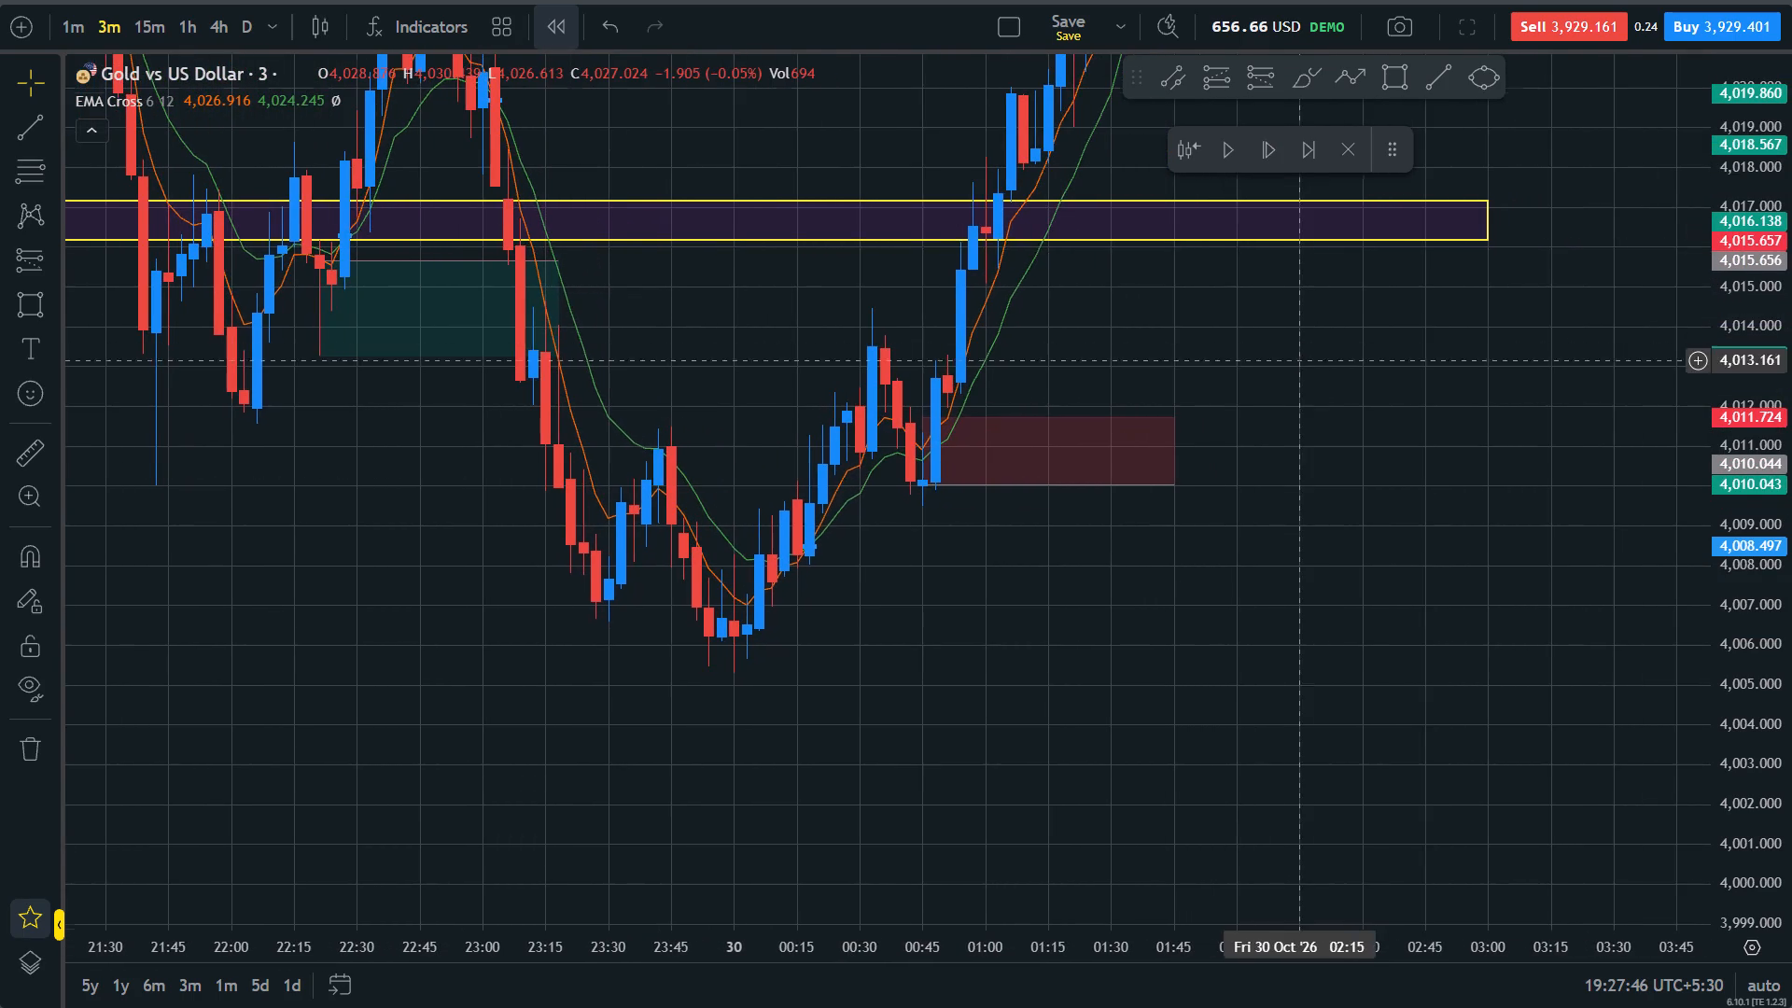
{"action": "left_click_drag", "start_coordinate": [1299, 371], "coordinate": [1307, 421]}
{"action": "scroll", "coordinate": [1340, 463], "scroll_direction": "down", "scroll_amount": 3}
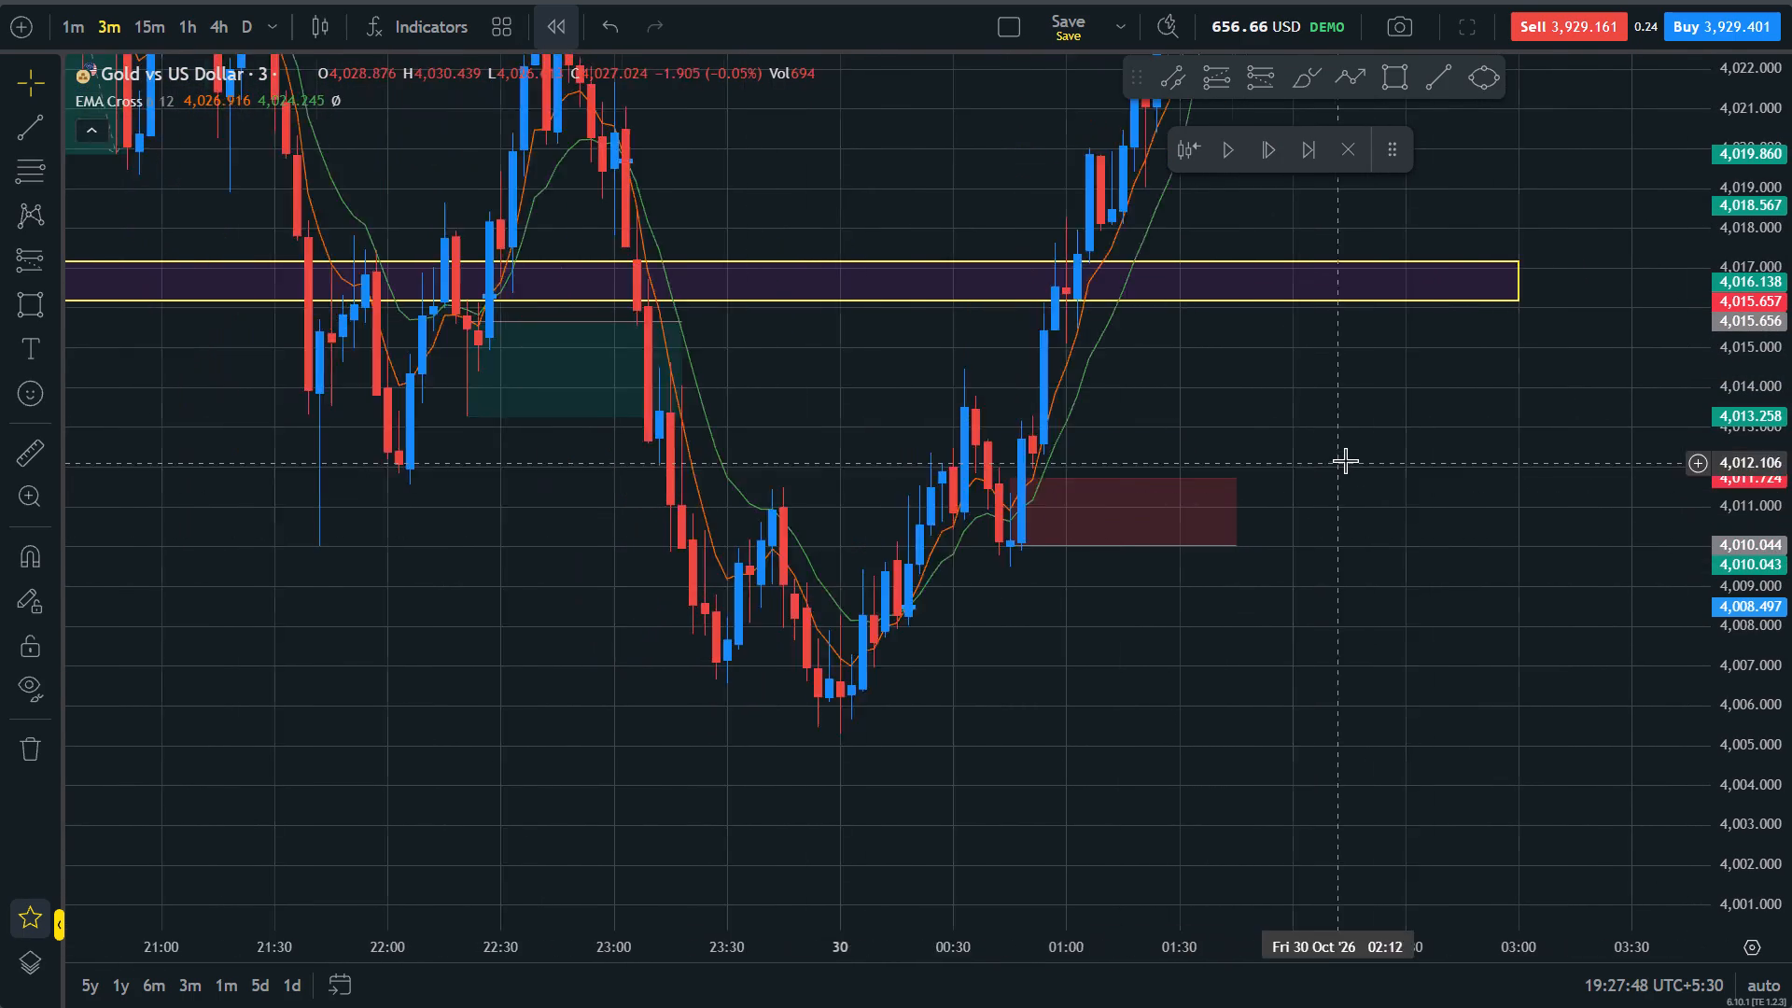
{"action": "scroll", "coordinate": [1345, 460], "scroll_direction": "down", "scroll_amount": 3}
{"action": "left_click_drag", "start_coordinate": [1468, 401], "coordinate": [1440, 723]}
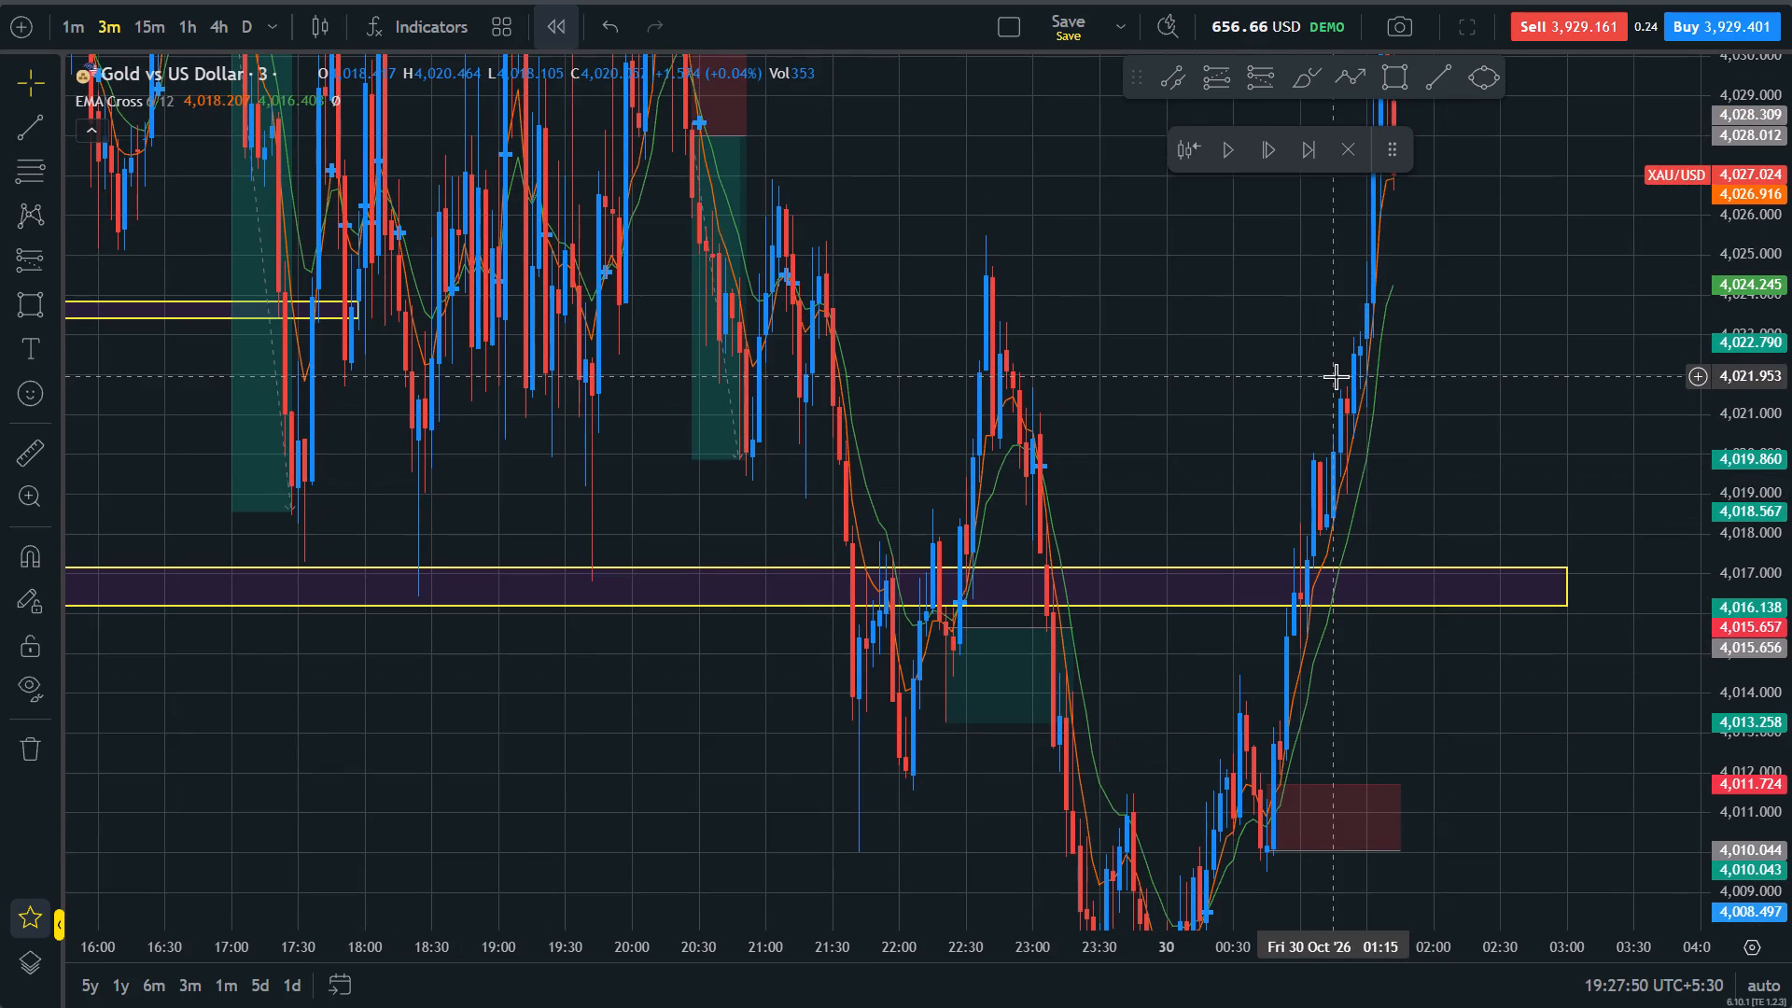
{"action": "left_click_drag", "start_coordinate": [1457, 292], "coordinate": [1398, 691]}
{"action": "left_click_drag", "start_coordinate": [1791, 274], "coordinate": [1785, 466]}
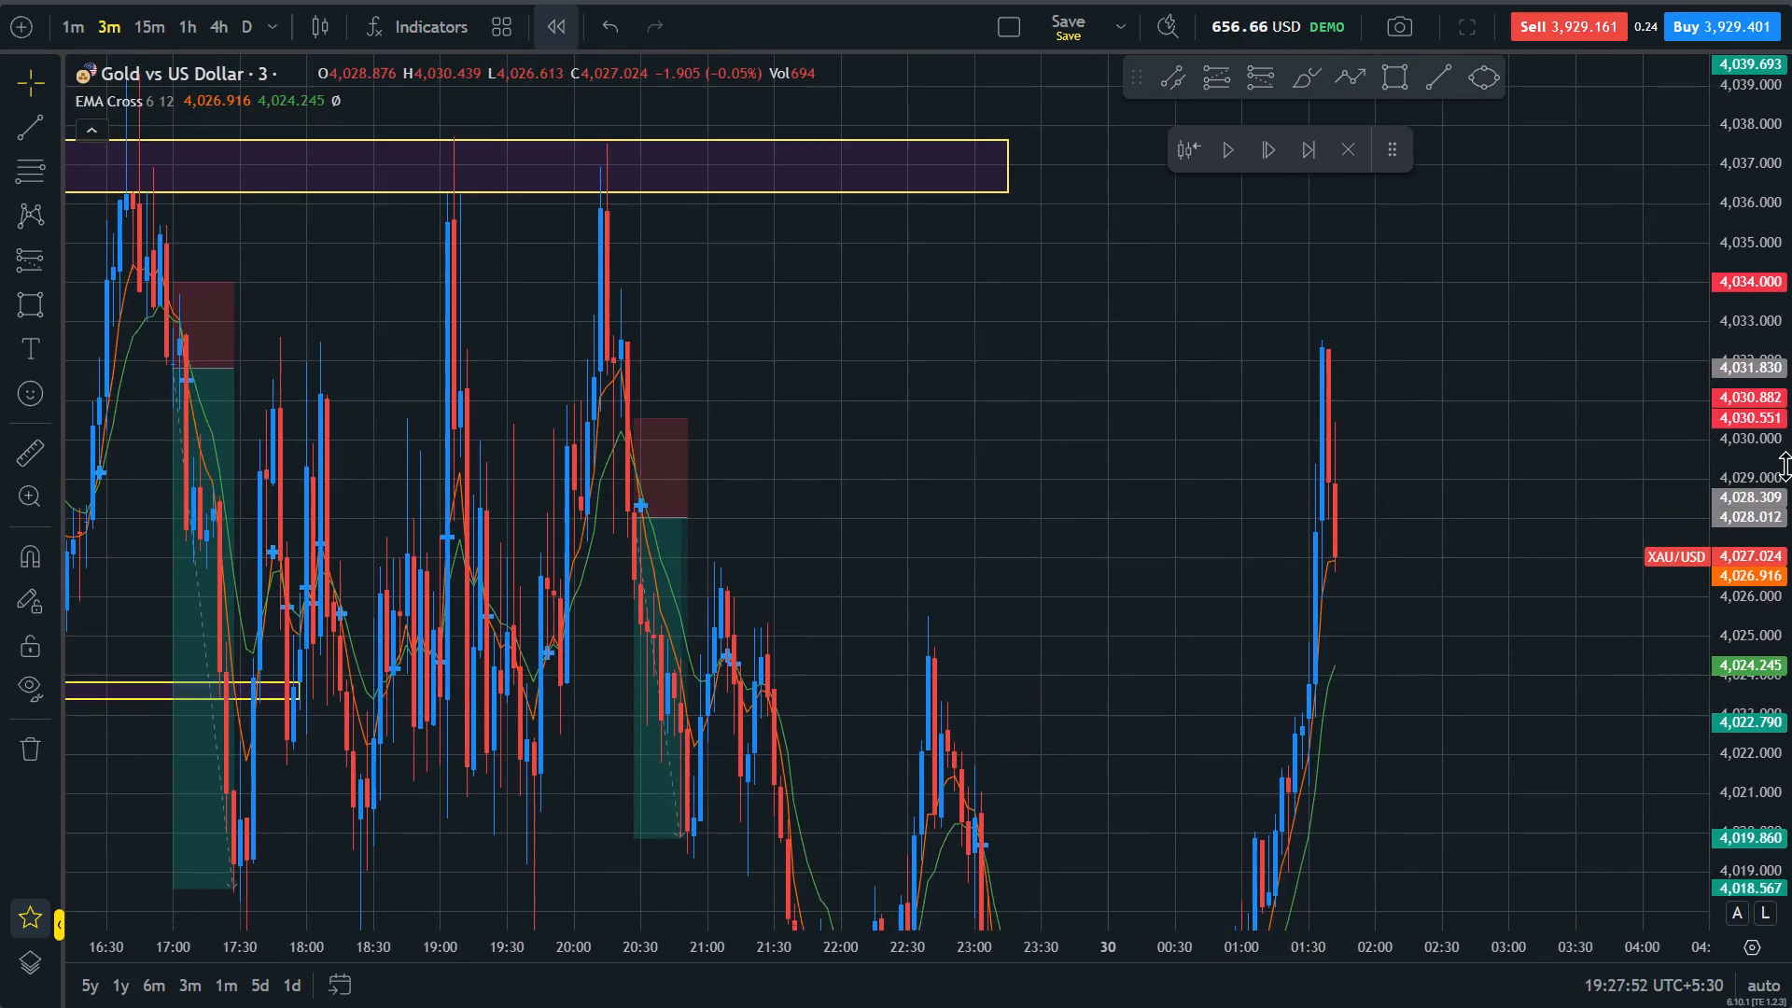
{"action": "left_click_drag", "start_coordinate": [1785, 466], "coordinate": [1774, 552]}
{"action": "left_click_drag", "start_coordinate": [1546, 536], "coordinate": [1273, 657]}
{"action": "left_click_drag", "start_coordinate": [759, 389], "coordinate": [1685, 416]}
Advance the replay nine candles to 02:09 to follow price between the two zones.
{"action": "scroll", "coordinate": [1227, 636], "scroll_direction": "down", "scroll_amount": 6}
{"action": "left_click_drag", "start_coordinate": [1791, 272], "coordinate": [1782, 654]}
{"action": "left_click_drag", "start_coordinate": [1455, 645], "coordinate": [1418, 441]}
{"action": "scroll", "coordinate": [1413, 443], "scroll_direction": "up", "scroll_amount": 1}
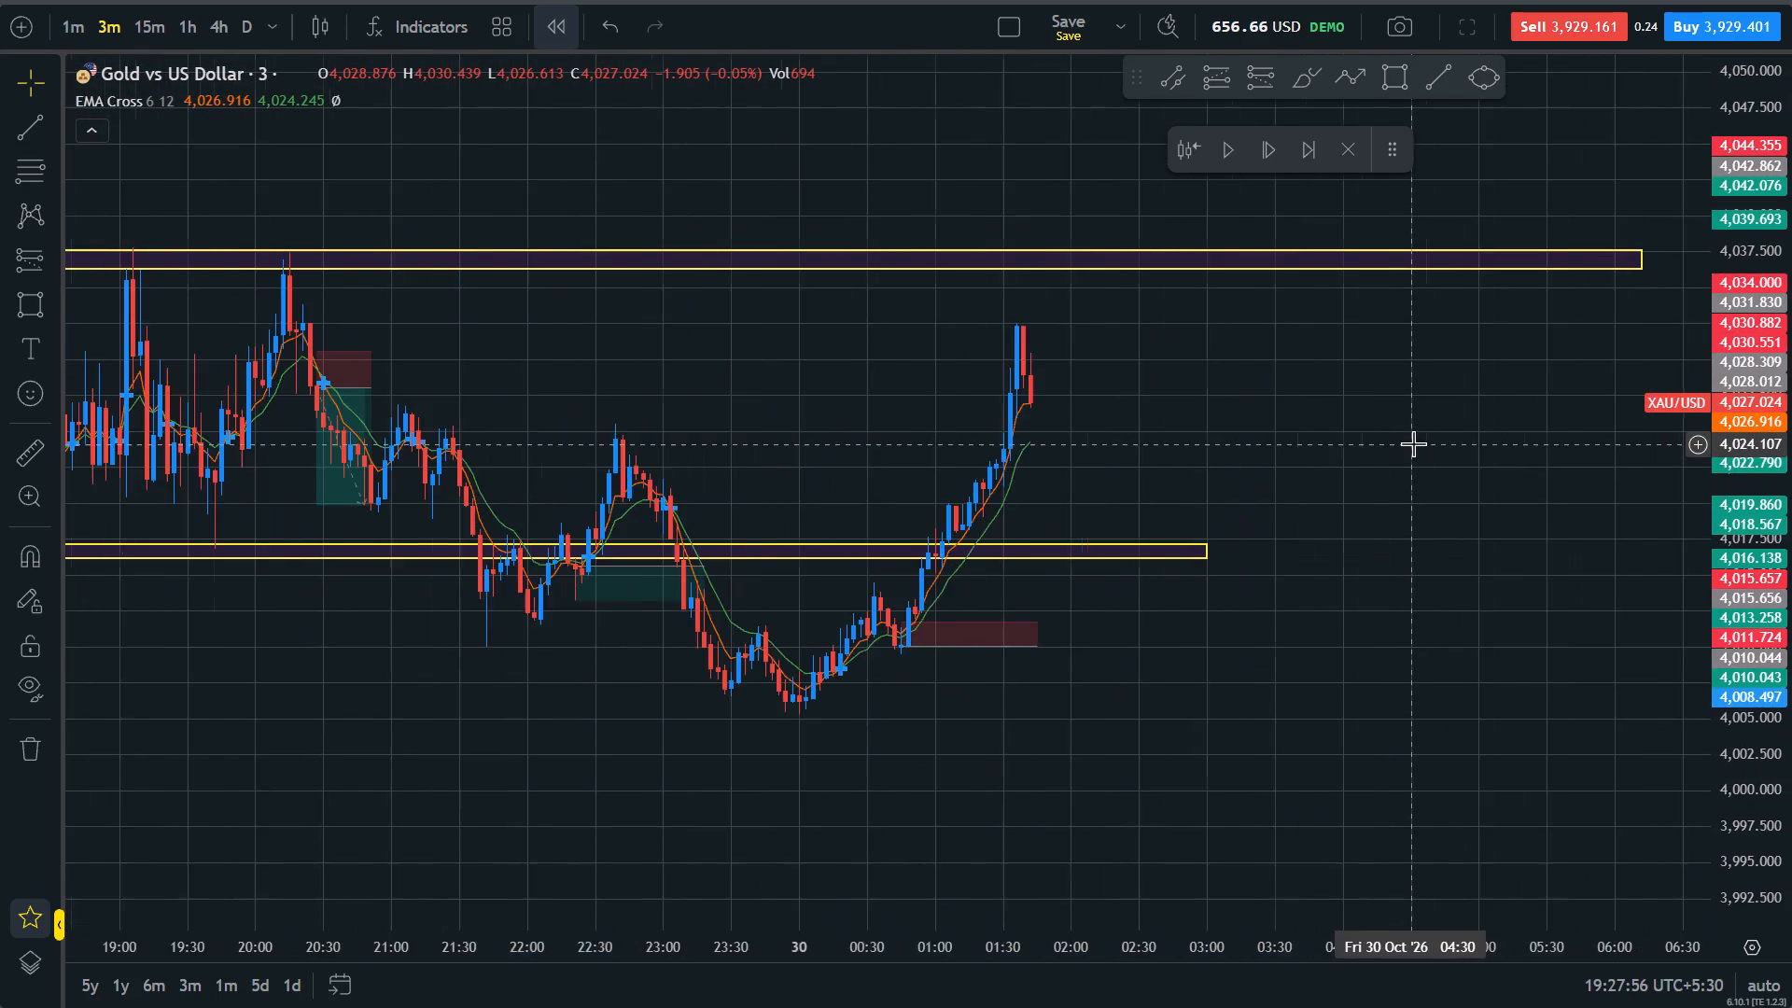
{"action": "scroll", "coordinate": [1413, 443], "scroll_direction": "up", "scroll_amount": 2}
{"action": "left_click_drag", "start_coordinate": [1078, 422], "coordinate": [1429, 412]}
{"action": "double_click", "coordinate": [1258, 147]}
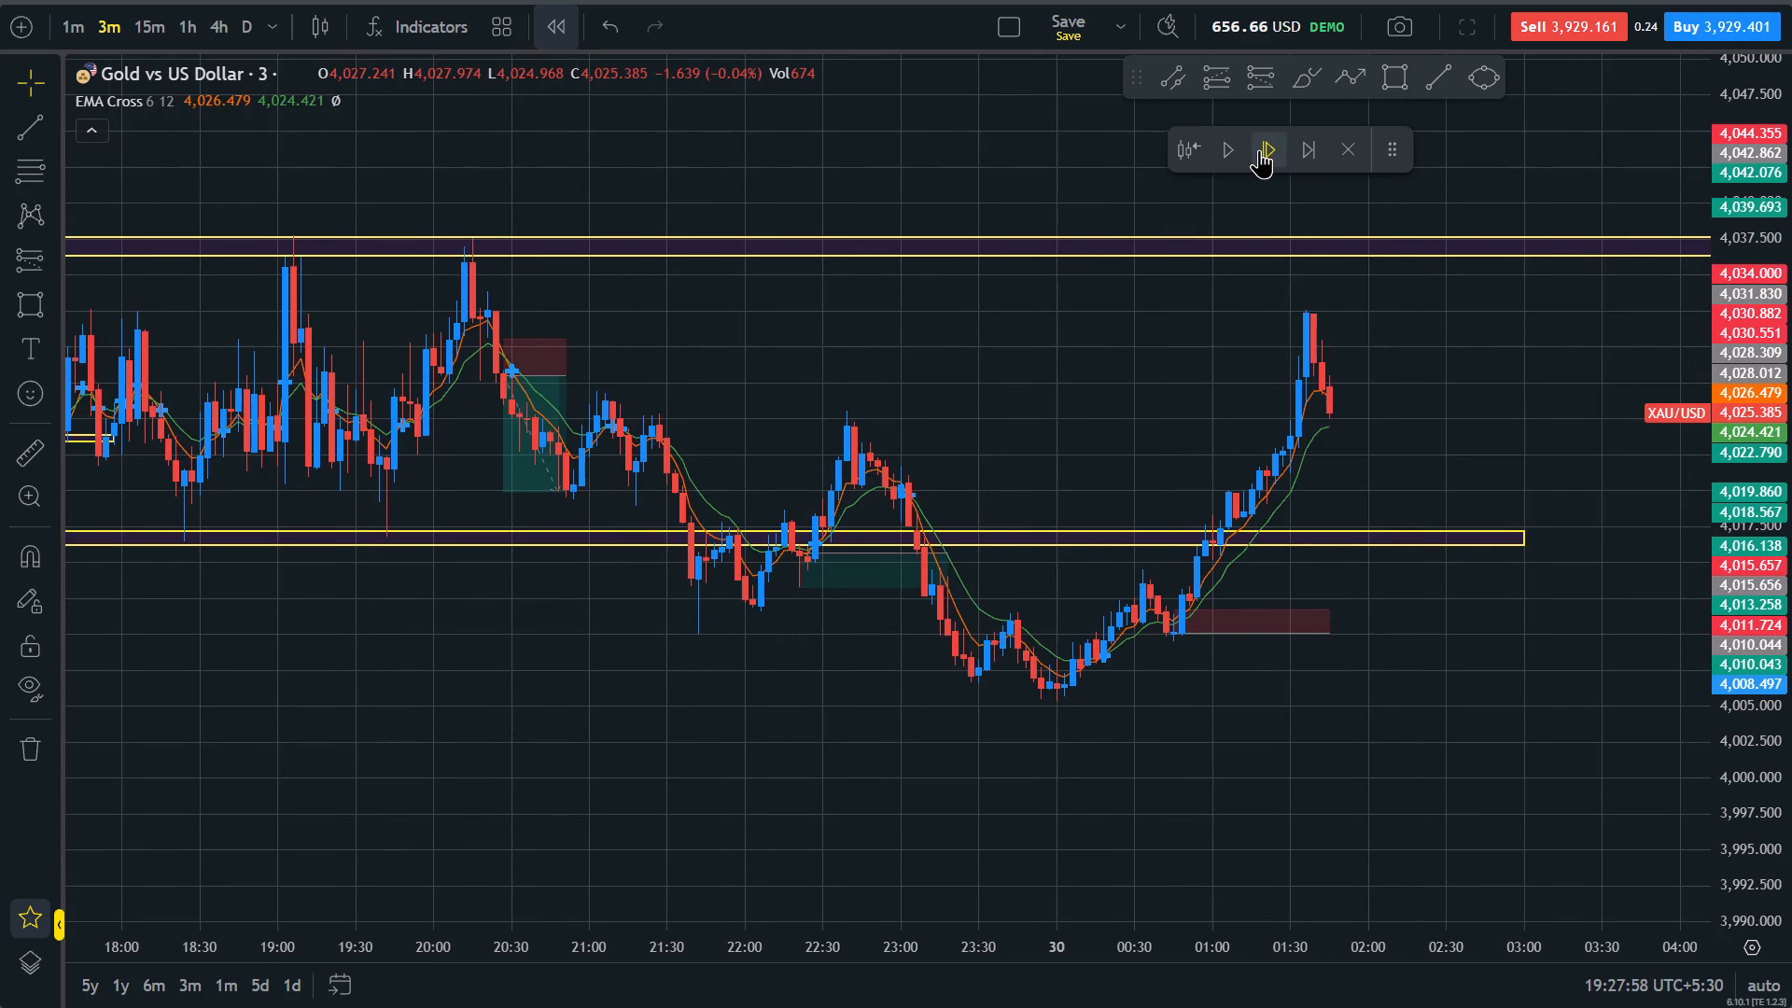
{"action": "triple_click", "coordinate": [1259, 149]}
{"action": "triple_click", "coordinate": [1259, 149]}
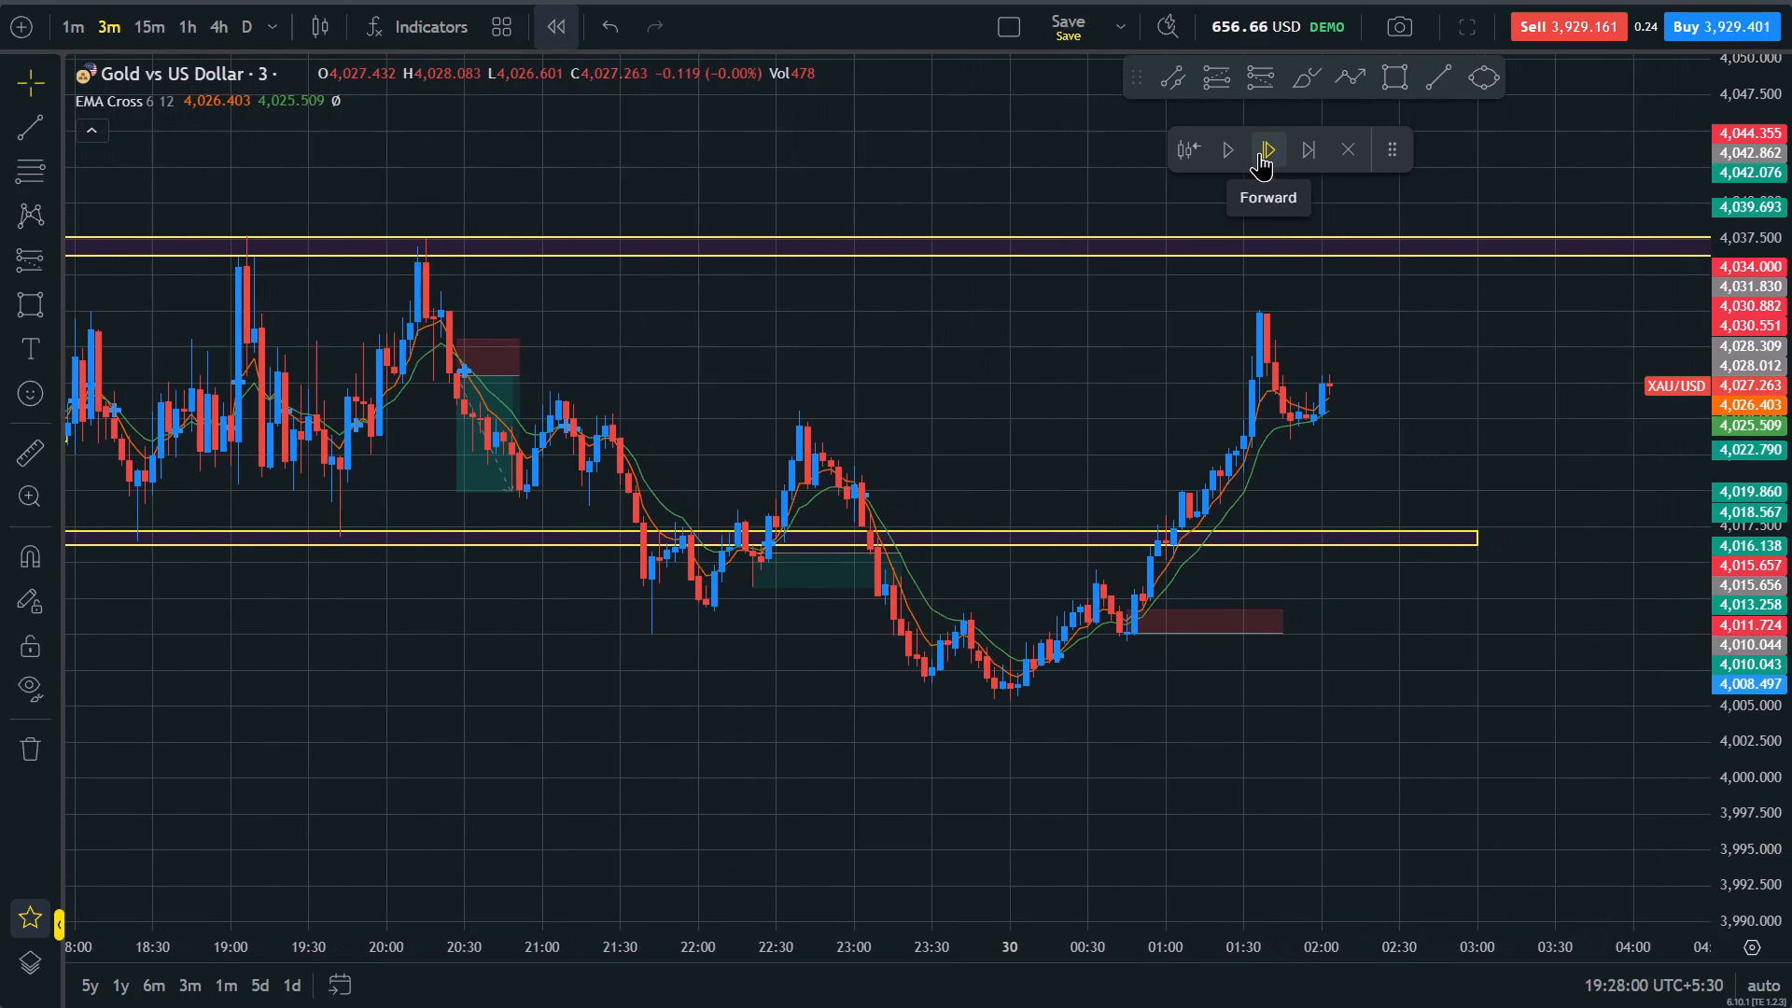
{"action": "left_click", "coordinate": [1259, 152]}
Place a short position at 02:15 with entry 4,024.432 and tighten its stop to 4,026.983.
{"action": "left_click_drag", "start_coordinate": [1791, 514], "coordinate": [1781, 167]}
{"action": "left_click", "coordinate": [1454, 448]}
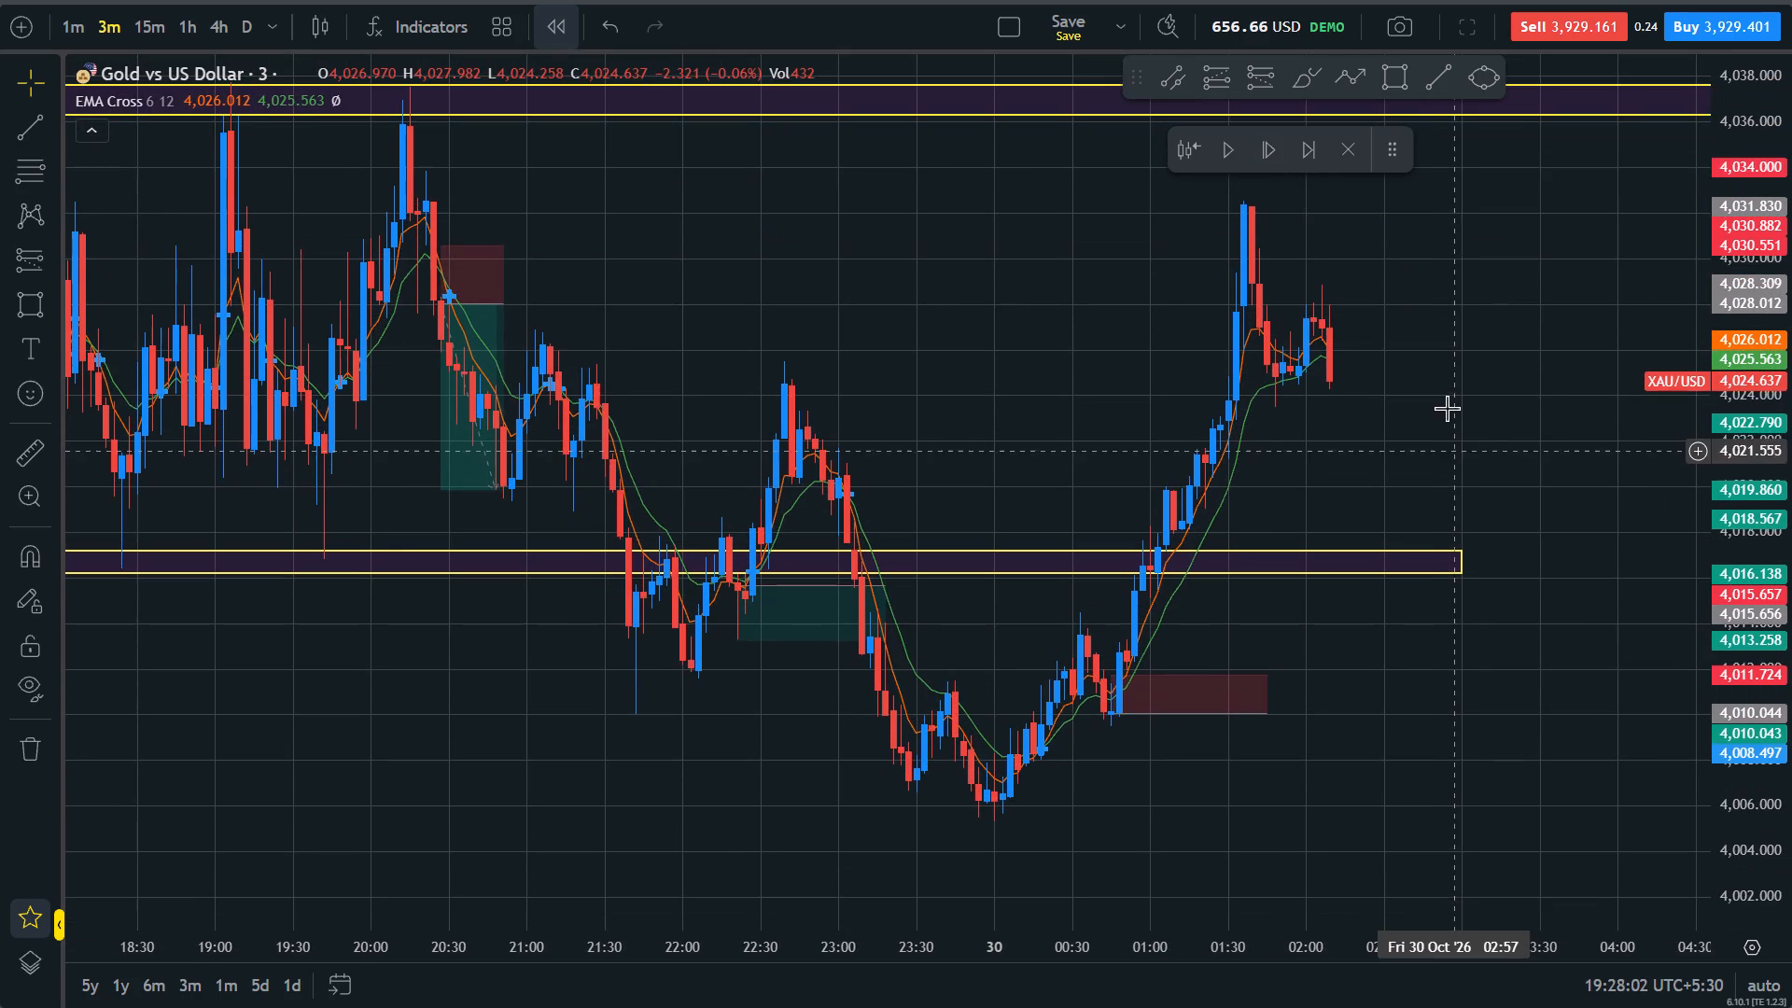
{"action": "left_click", "coordinate": [1437, 384]}
{"action": "left_click_drag", "start_coordinate": [1791, 561], "coordinate": [1770, 274]}
{"action": "left_click_drag", "start_coordinate": [1508, 392], "coordinate": [1496, 455]}
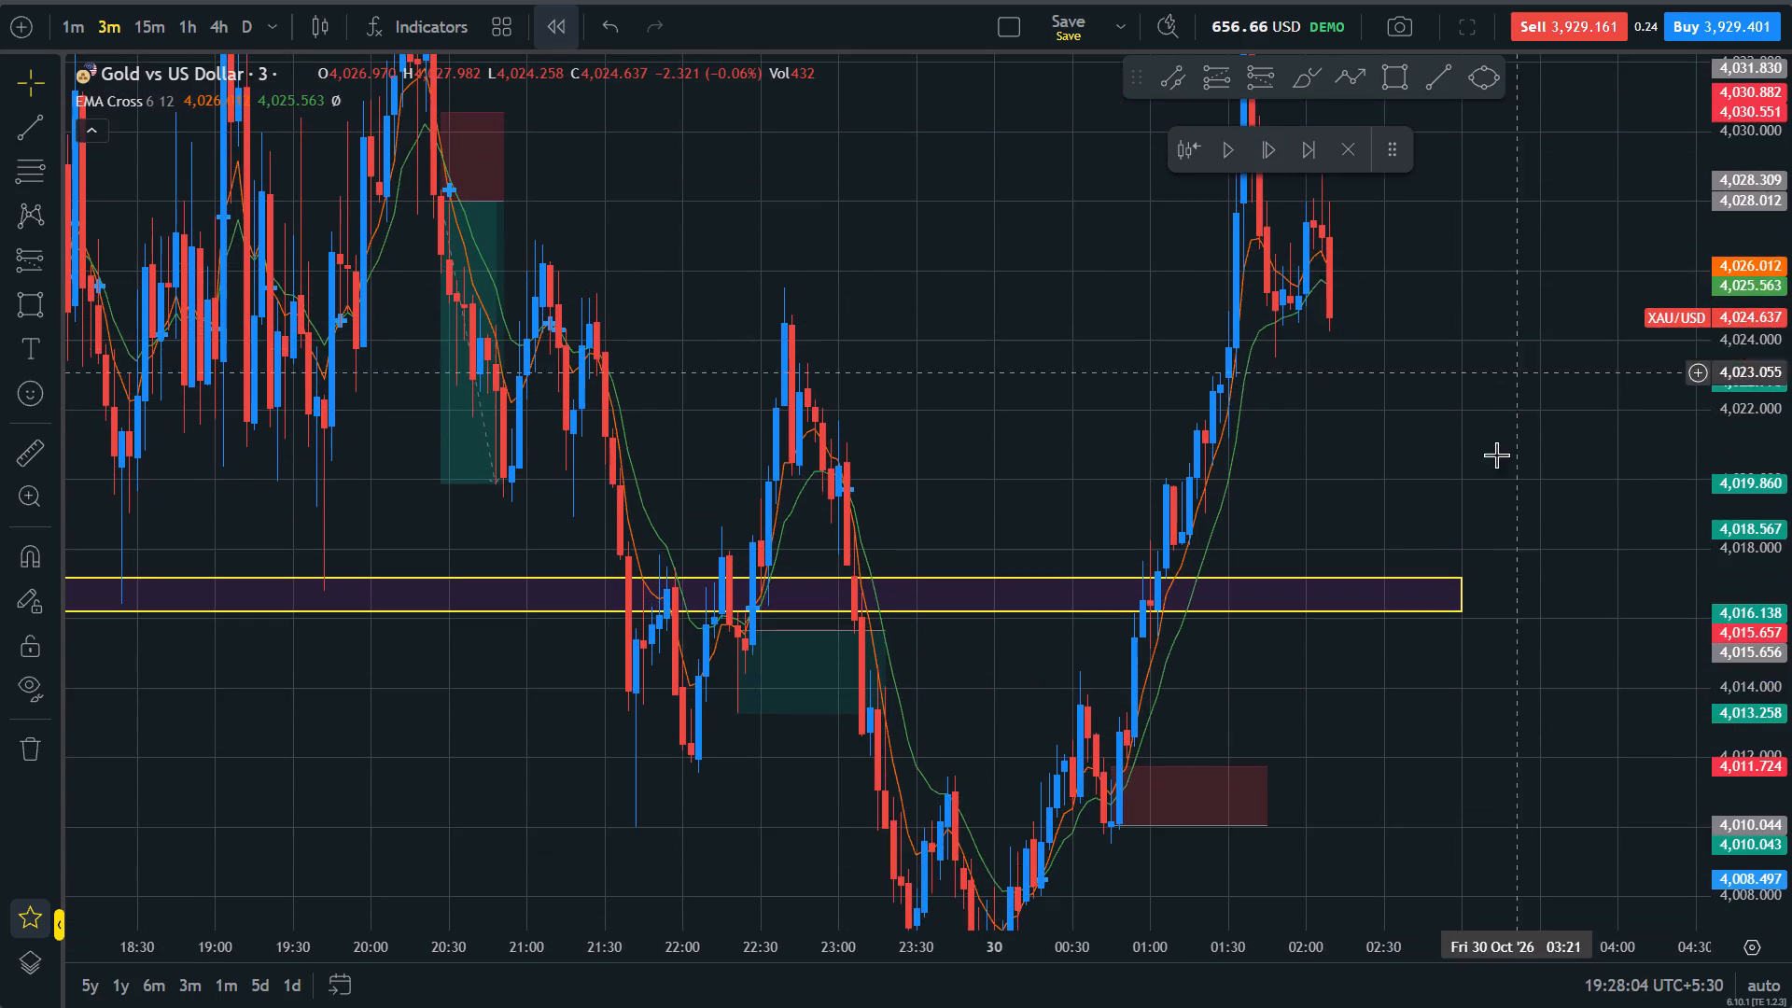
{"action": "left_click_drag", "start_coordinate": [1496, 455], "coordinate": [1467, 609]}
{"action": "left_click", "coordinate": [1266, 72]}
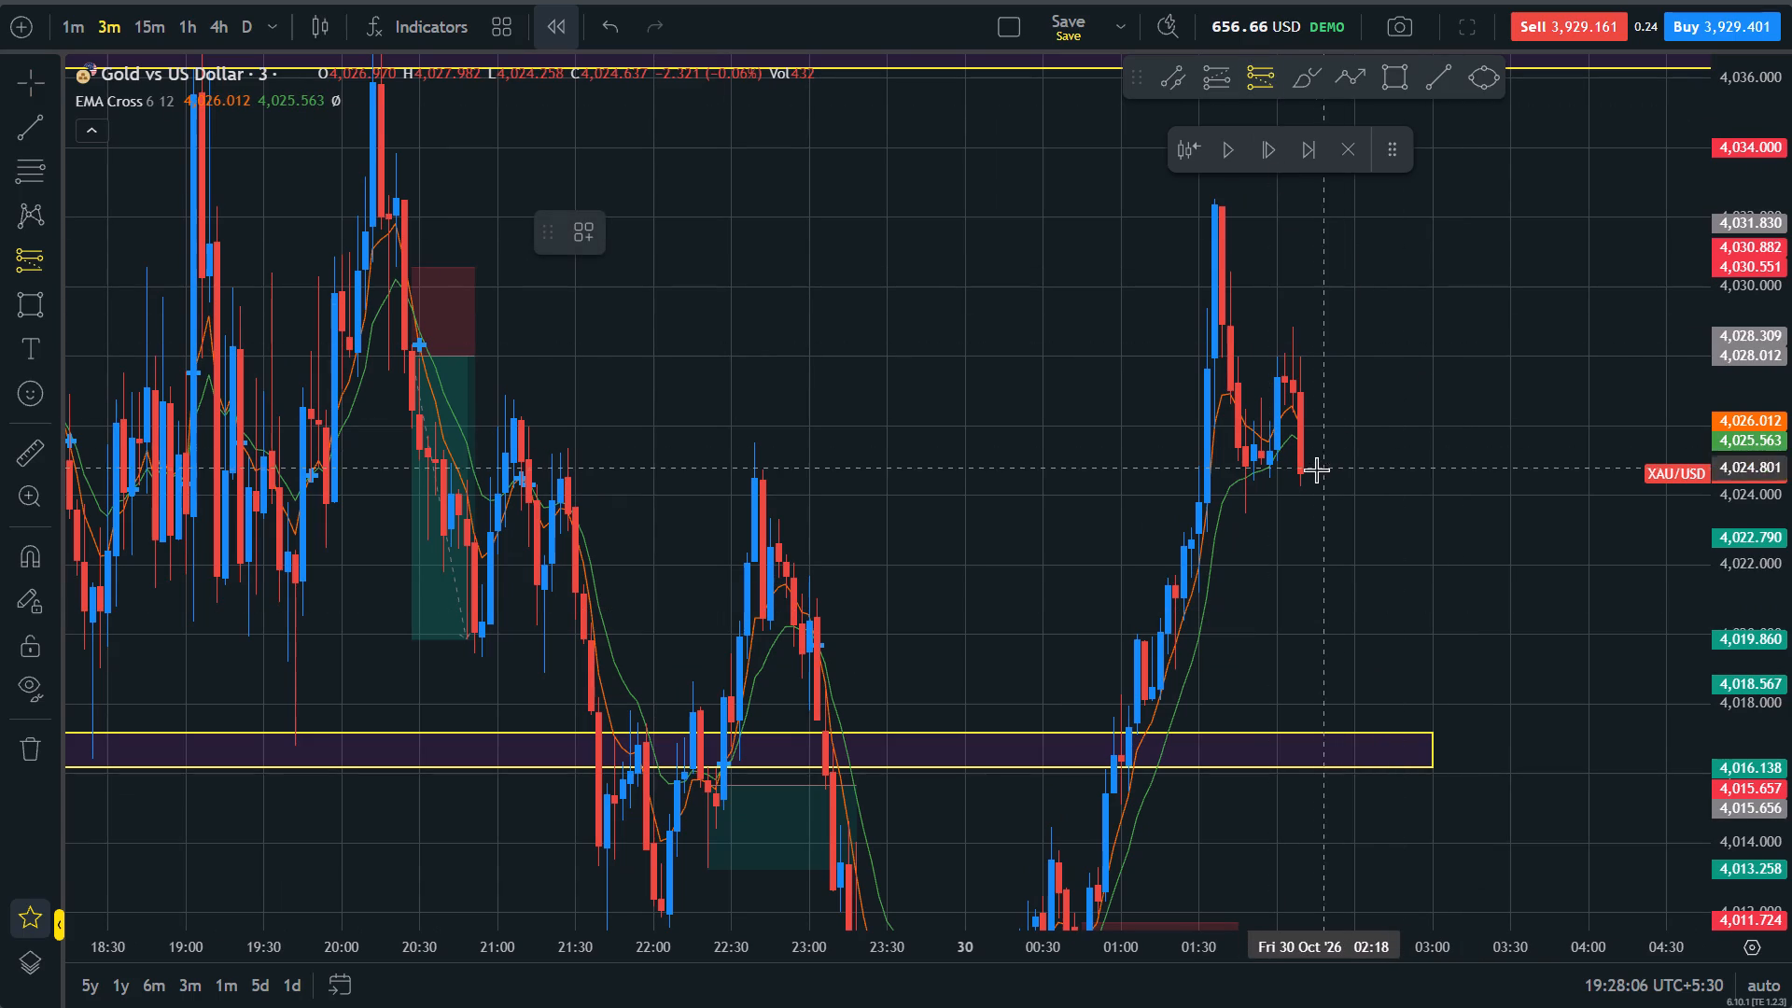
{"action": "left_click", "coordinate": [1313, 480]}
{"action": "left_click_drag", "start_coordinate": [1261, 540], "coordinate": [1253, 695]}
{"action": "left_click_drag", "start_coordinate": [1307, 384], "coordinate": [1309, 537]}
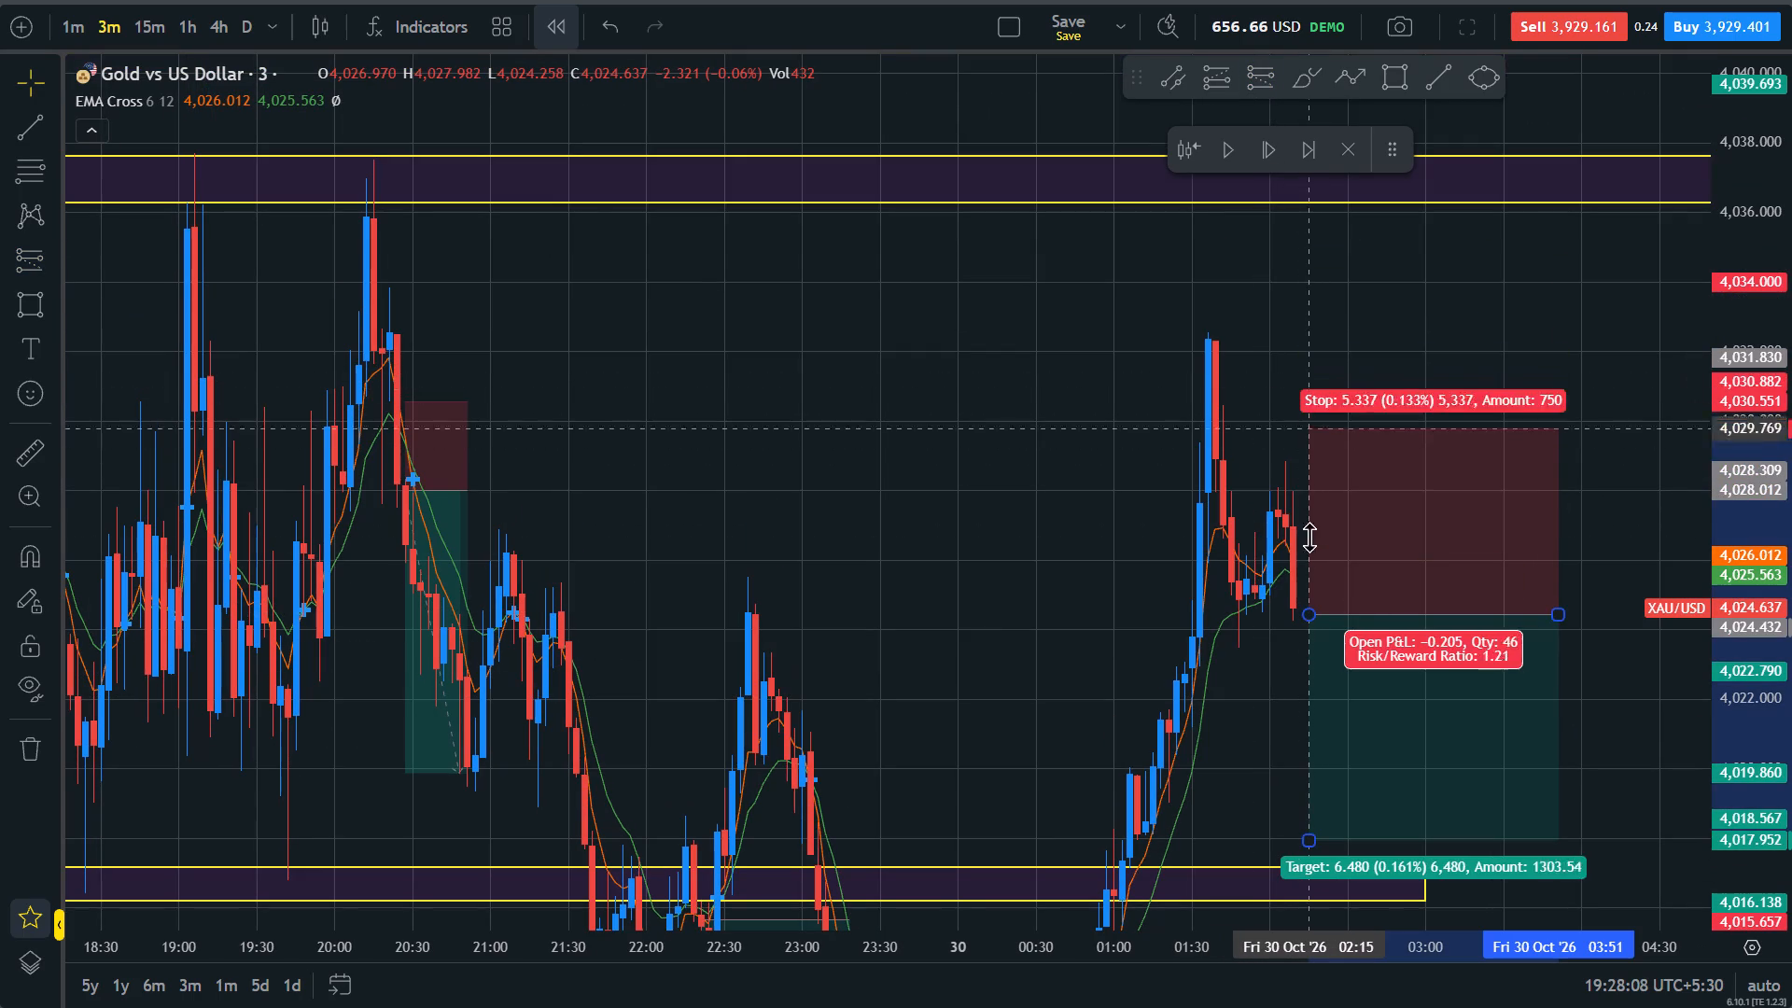
{"action": "left_click_drag", "start_coordinate": [1309, 537], "coordinate": [1303, 525]}
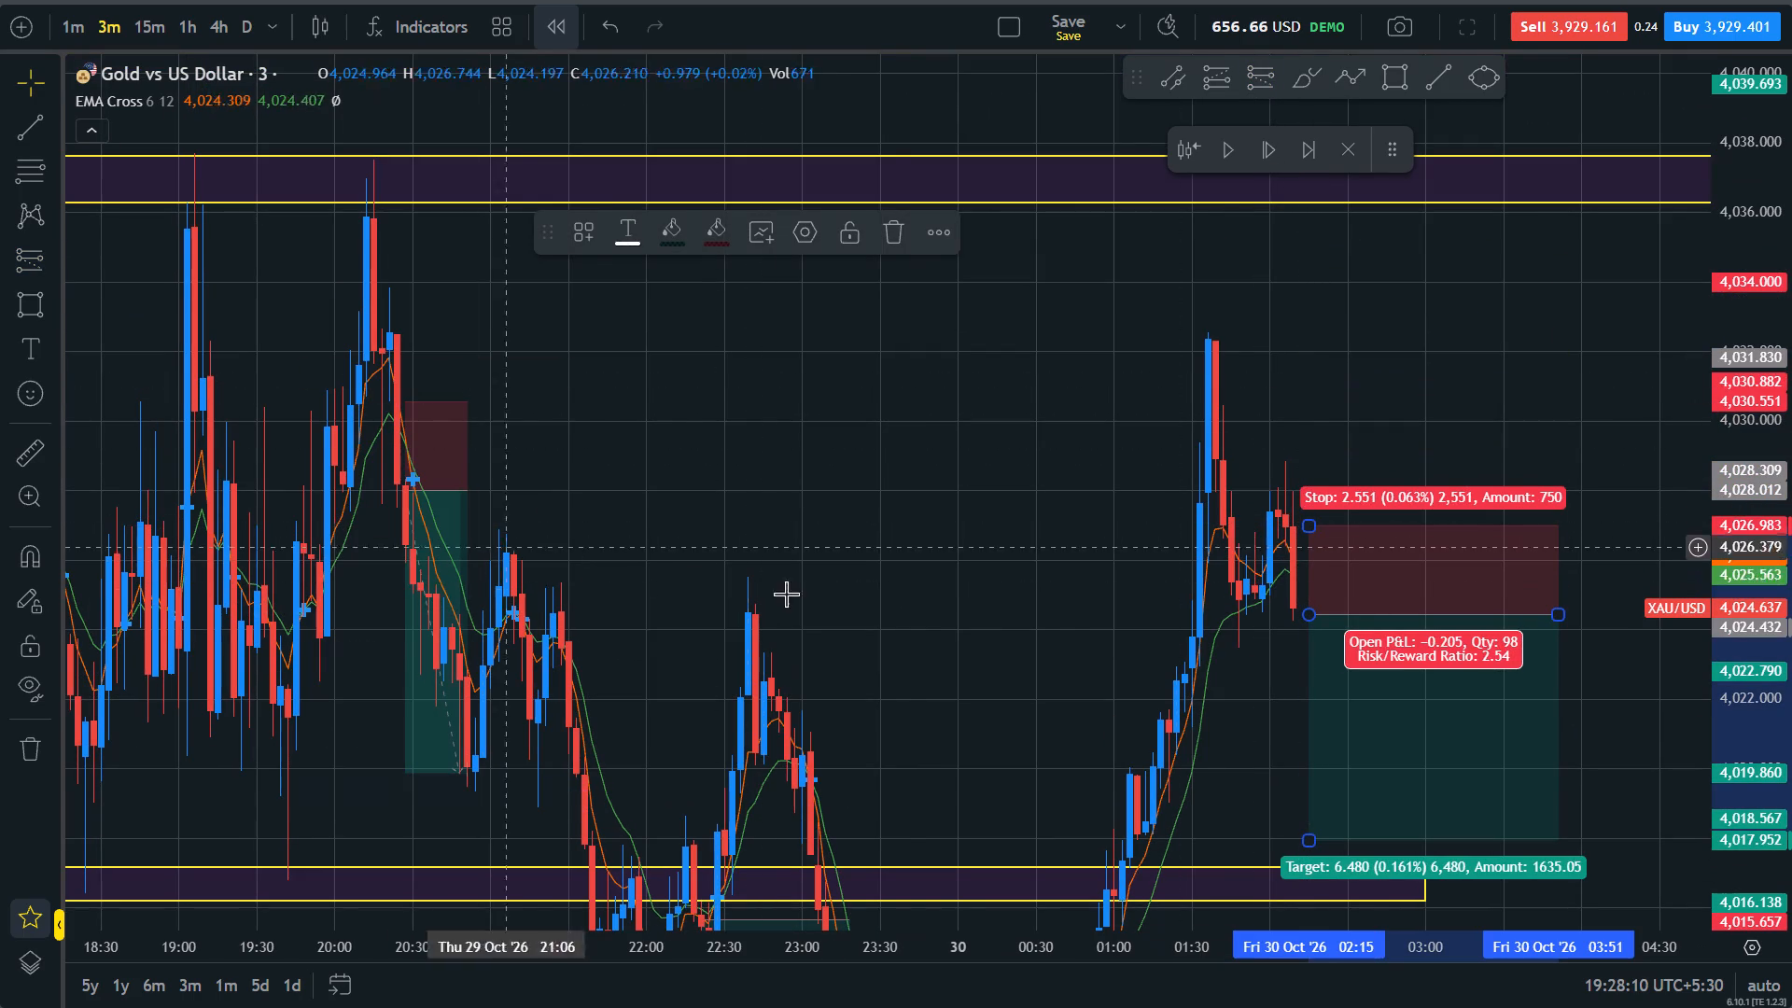
Shift the new short position one candle earlier to 02:12, with entry 4,024.403 and stop 4,026.954.
{"action": "left_click_drag", "start_coordinate": [1303, 393], "coordinate": [1235, 198]}
{"action": "left_click_drag", "start_coordinate": [1791, 329], "coordinate": [1789, 662]}
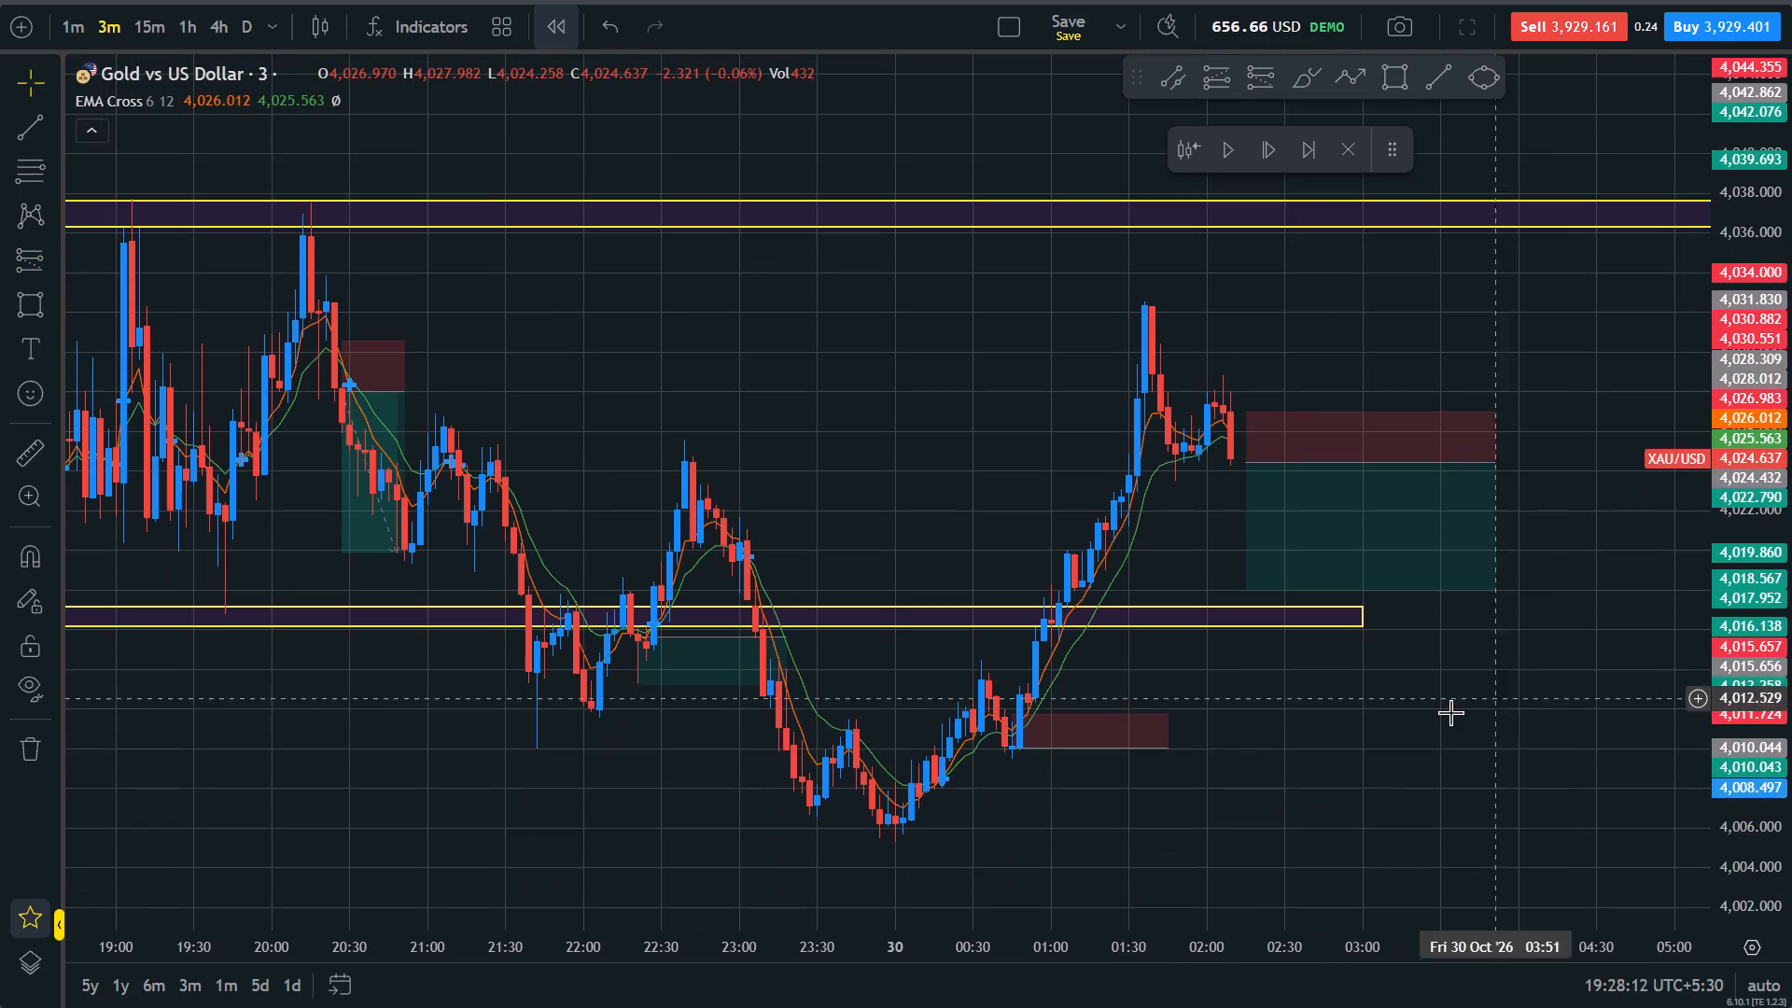
{"action": "left_click", "coordinate": [1449, 712]}
{"action": "left_click_drag", "start_coordinate": [1791, 756], "coordinate": [1726, 408]}
{"action": "left_click_drag", "start_coordinate": [1423, 456], "coordinate": [1413, 458]}
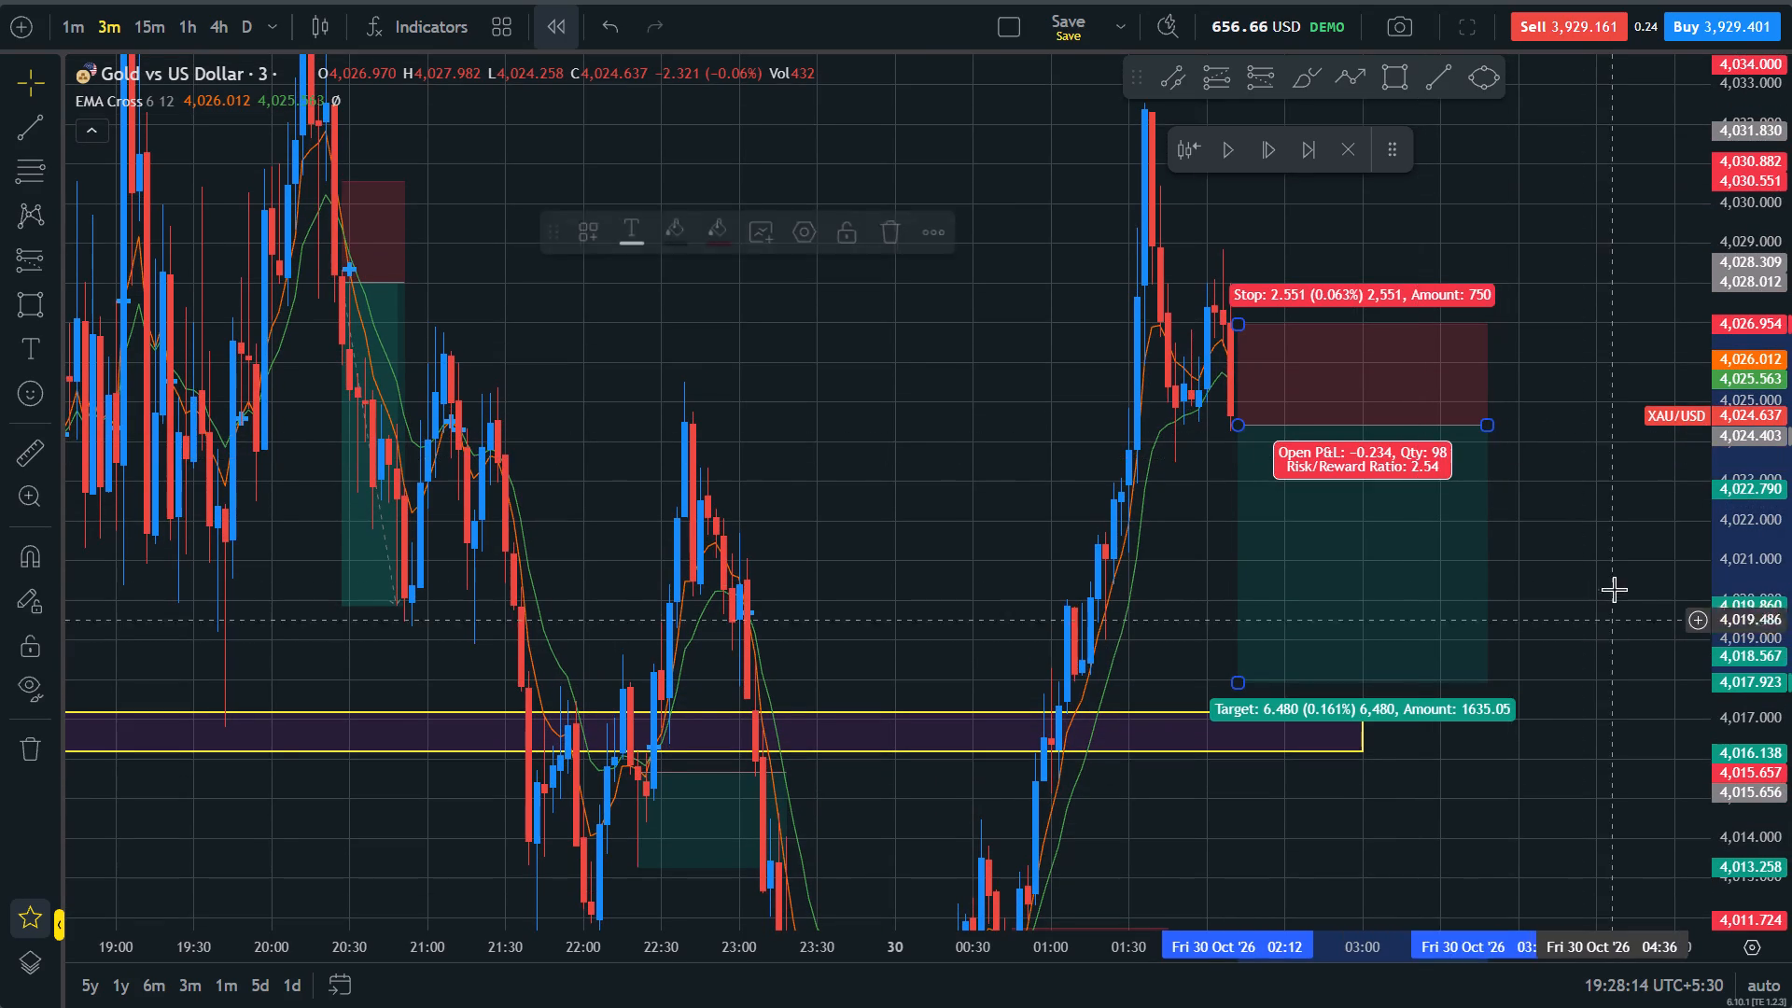
Advance the replay 25 candles to 04:24 to play out the 02:12 short position.
{"action": "left_click_drag", "start_coordinate": [1614, 584], "coordinate": [1590, 514]}
{"action": "left_click", "coordinate": [1255, 156]}
{"action": "double_click", "coordinate": [1255, 156]}
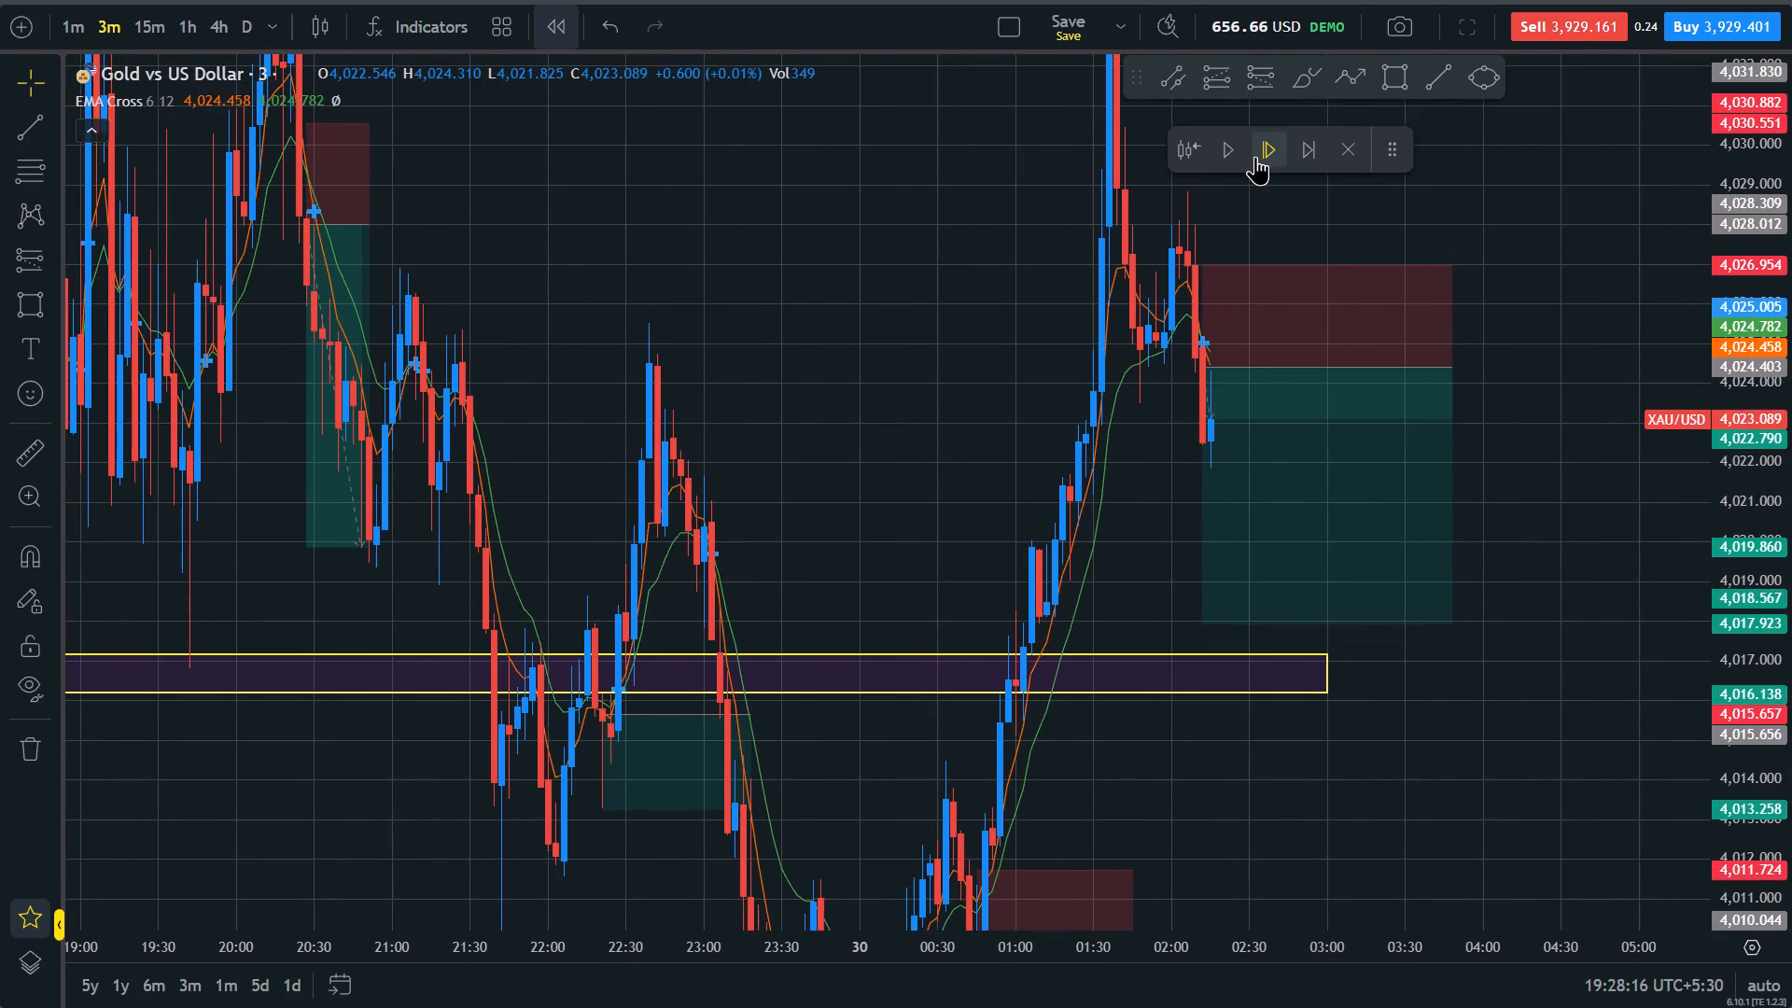
{"action": "triple_click", "coordinate": [1255, 156]}
{"action": "triple_click", "coordinate": [1255, 156]}
{"action": "triple_click", "coordinate": [1255, 156]}
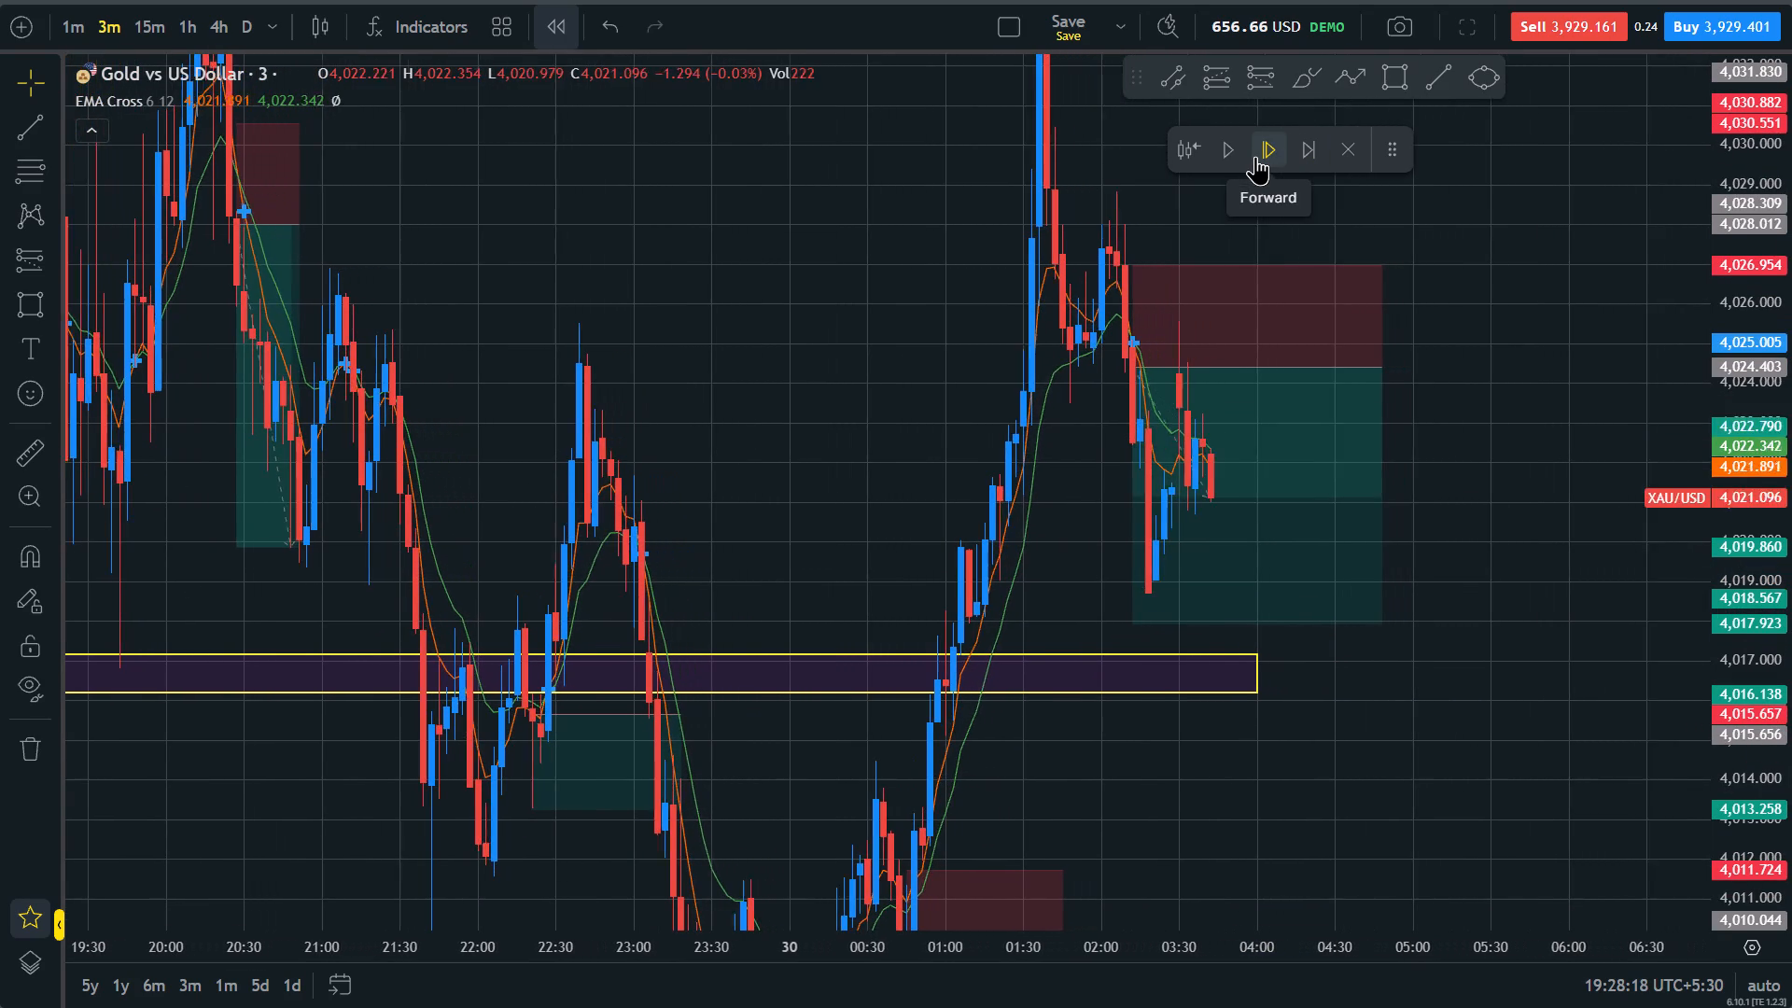
{"action": "triple_click", "coordinate": [1255, 156]}
{"action": "triple_click", "coordinate": [1255, 156]}
{"action": "triple_click", "coordinate": [1255, 156]}
{"action": "triple_click", "coordinate": [1255, 156]}
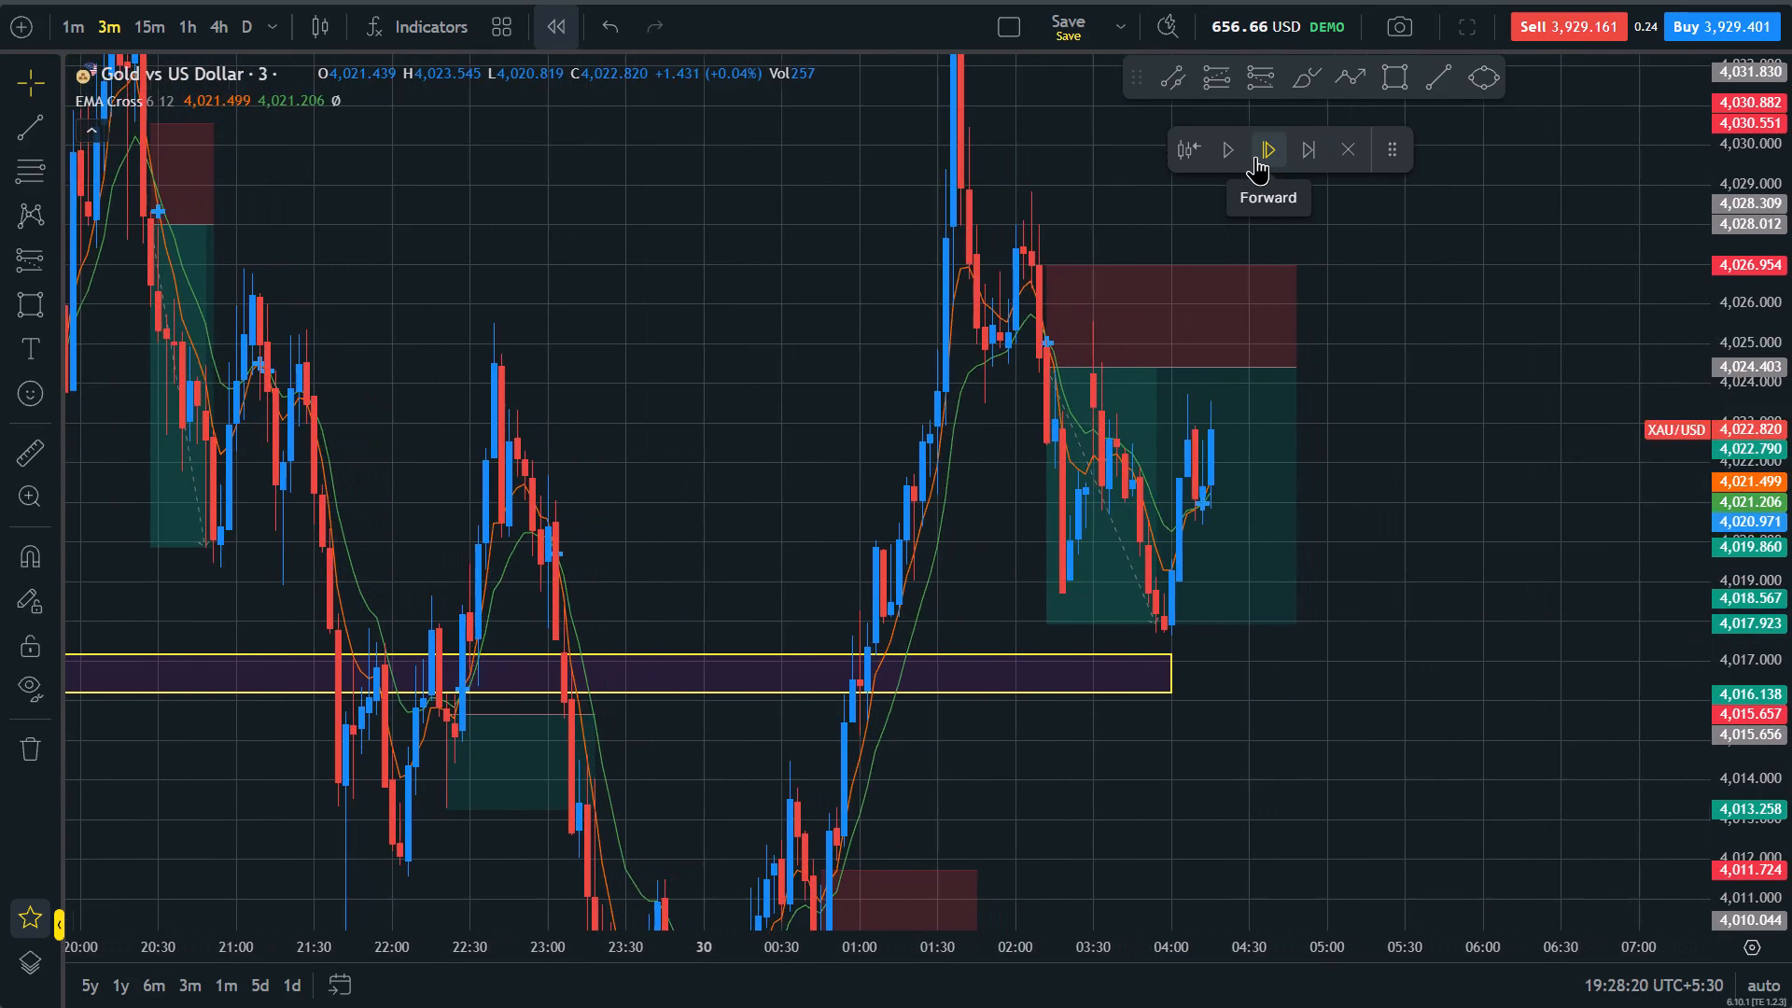
{"action": "left_click", "coordinate": [1255, 156]}
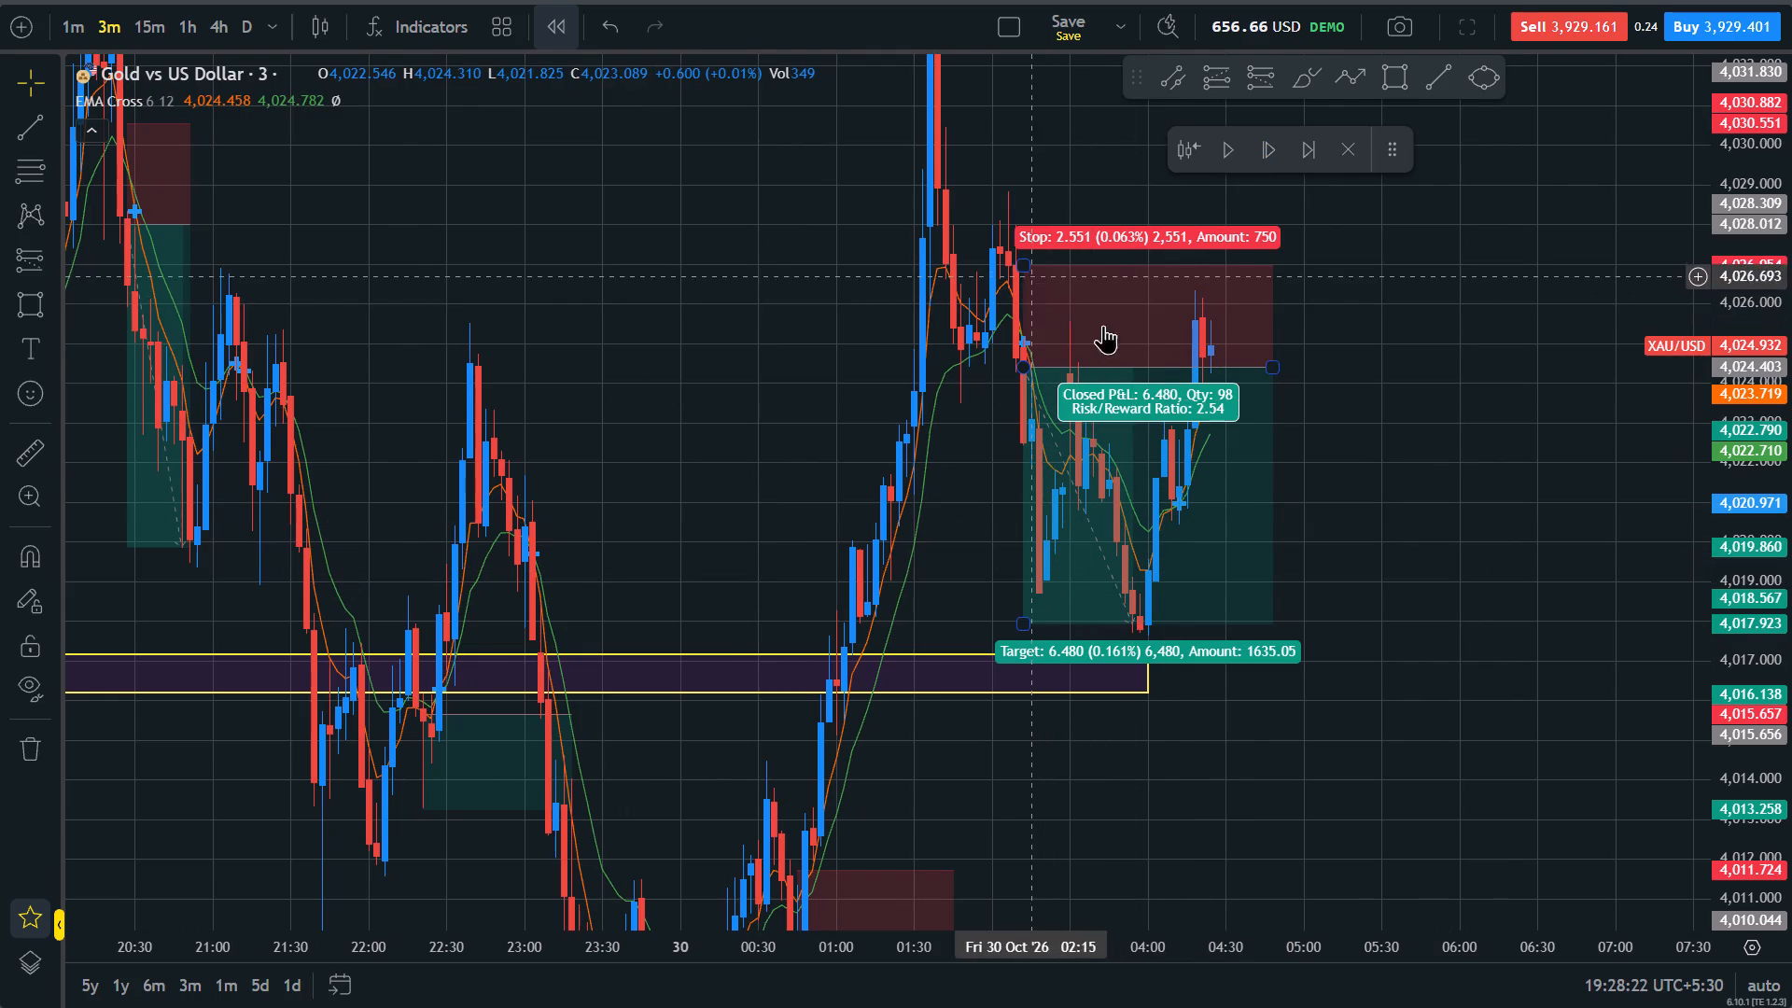
{"action": "left_click", "coordinate": [1563, 448]}
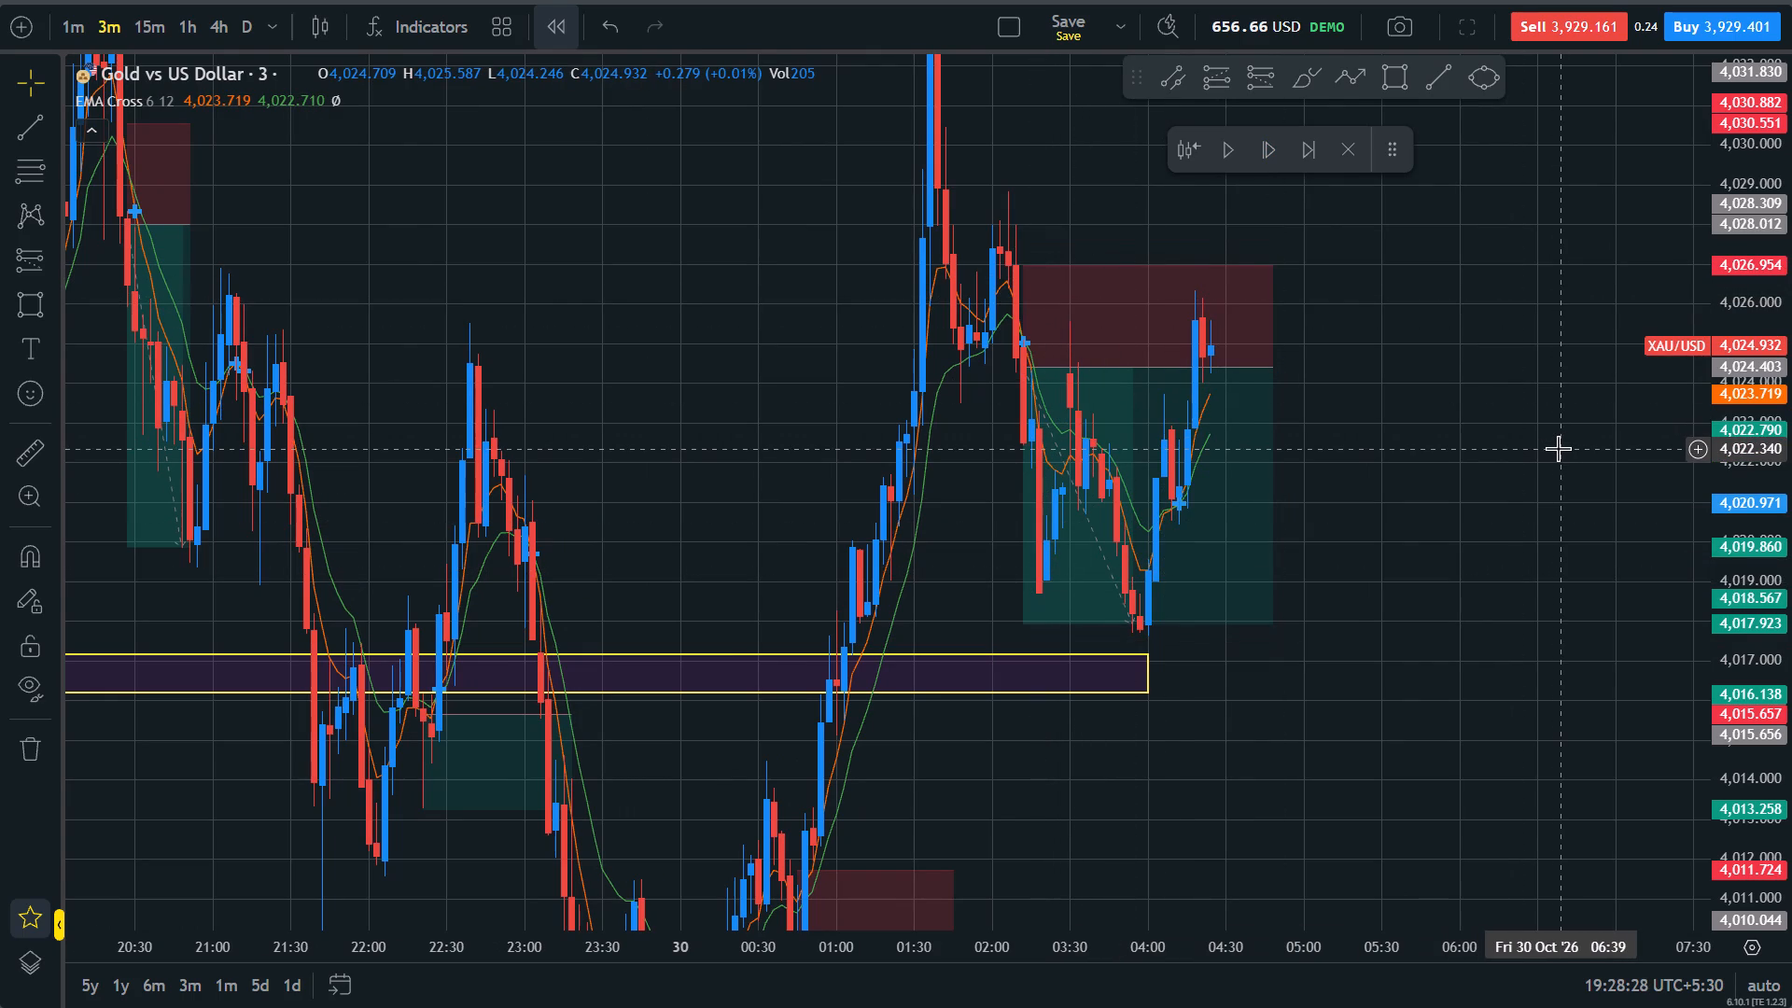
Lower the 02:12 short position's target to 4,017.809.
{"action": "left_click", "coordinate": [1017, 626]}
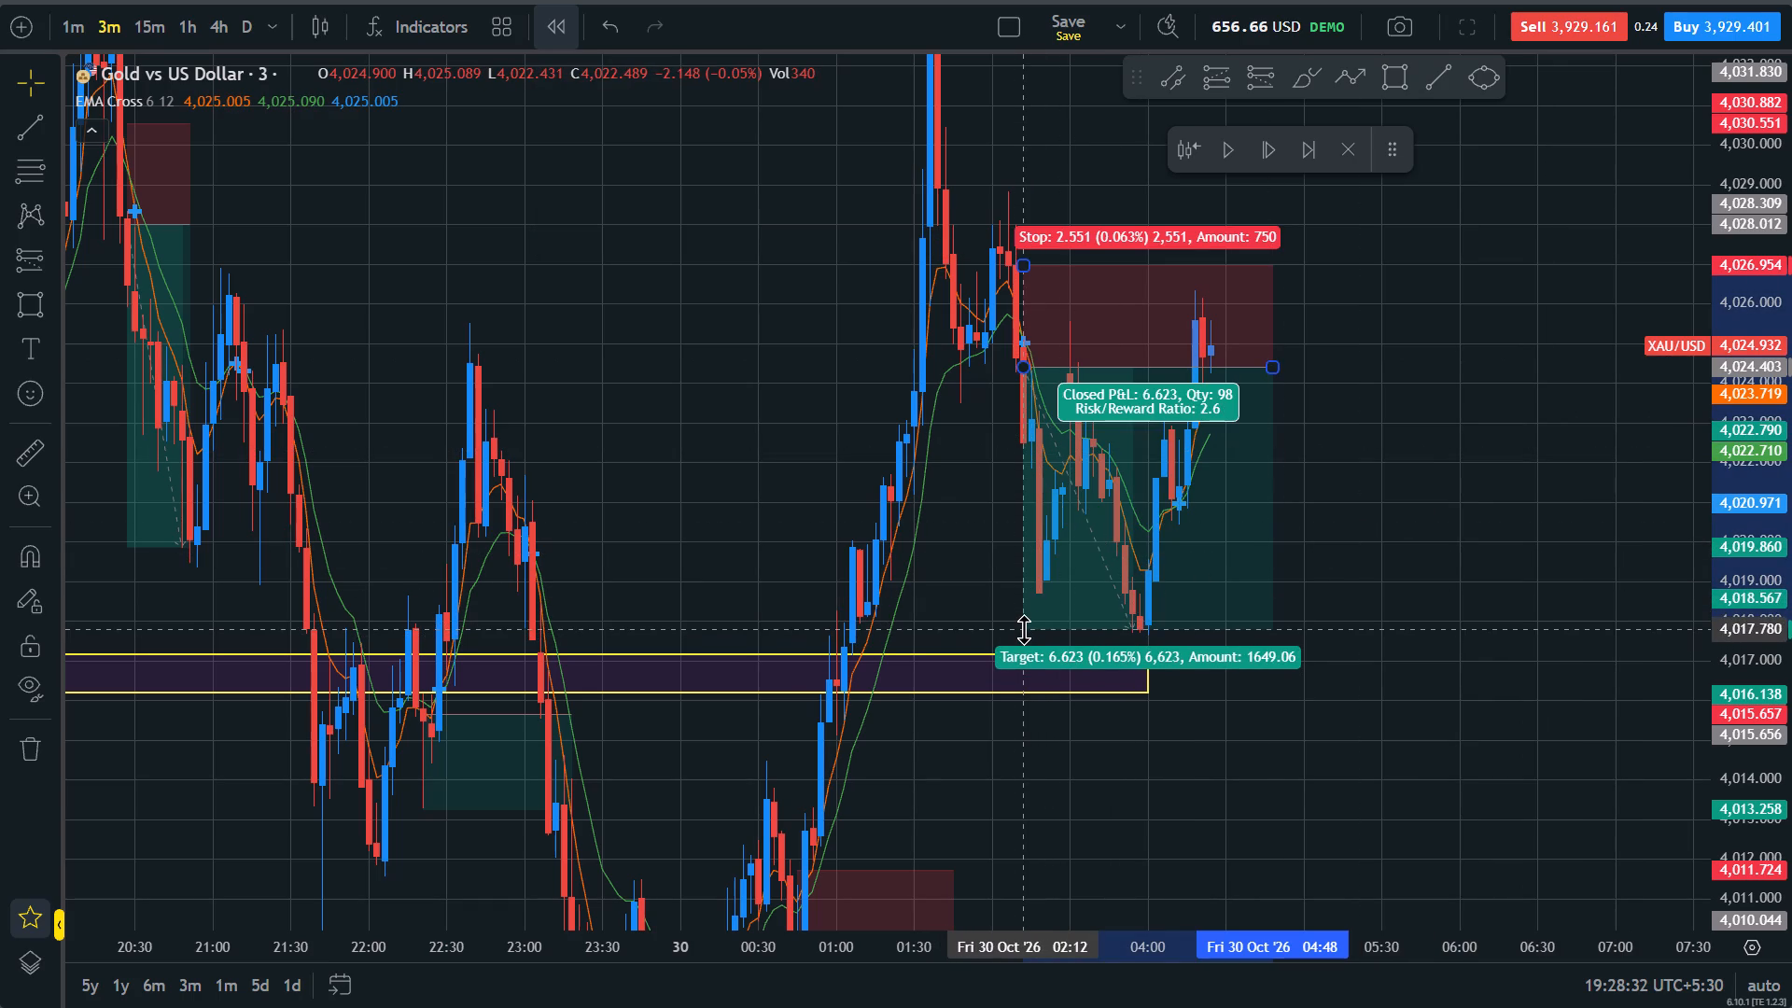
{"action": "left_click", "coordinate": [1301, 716]}
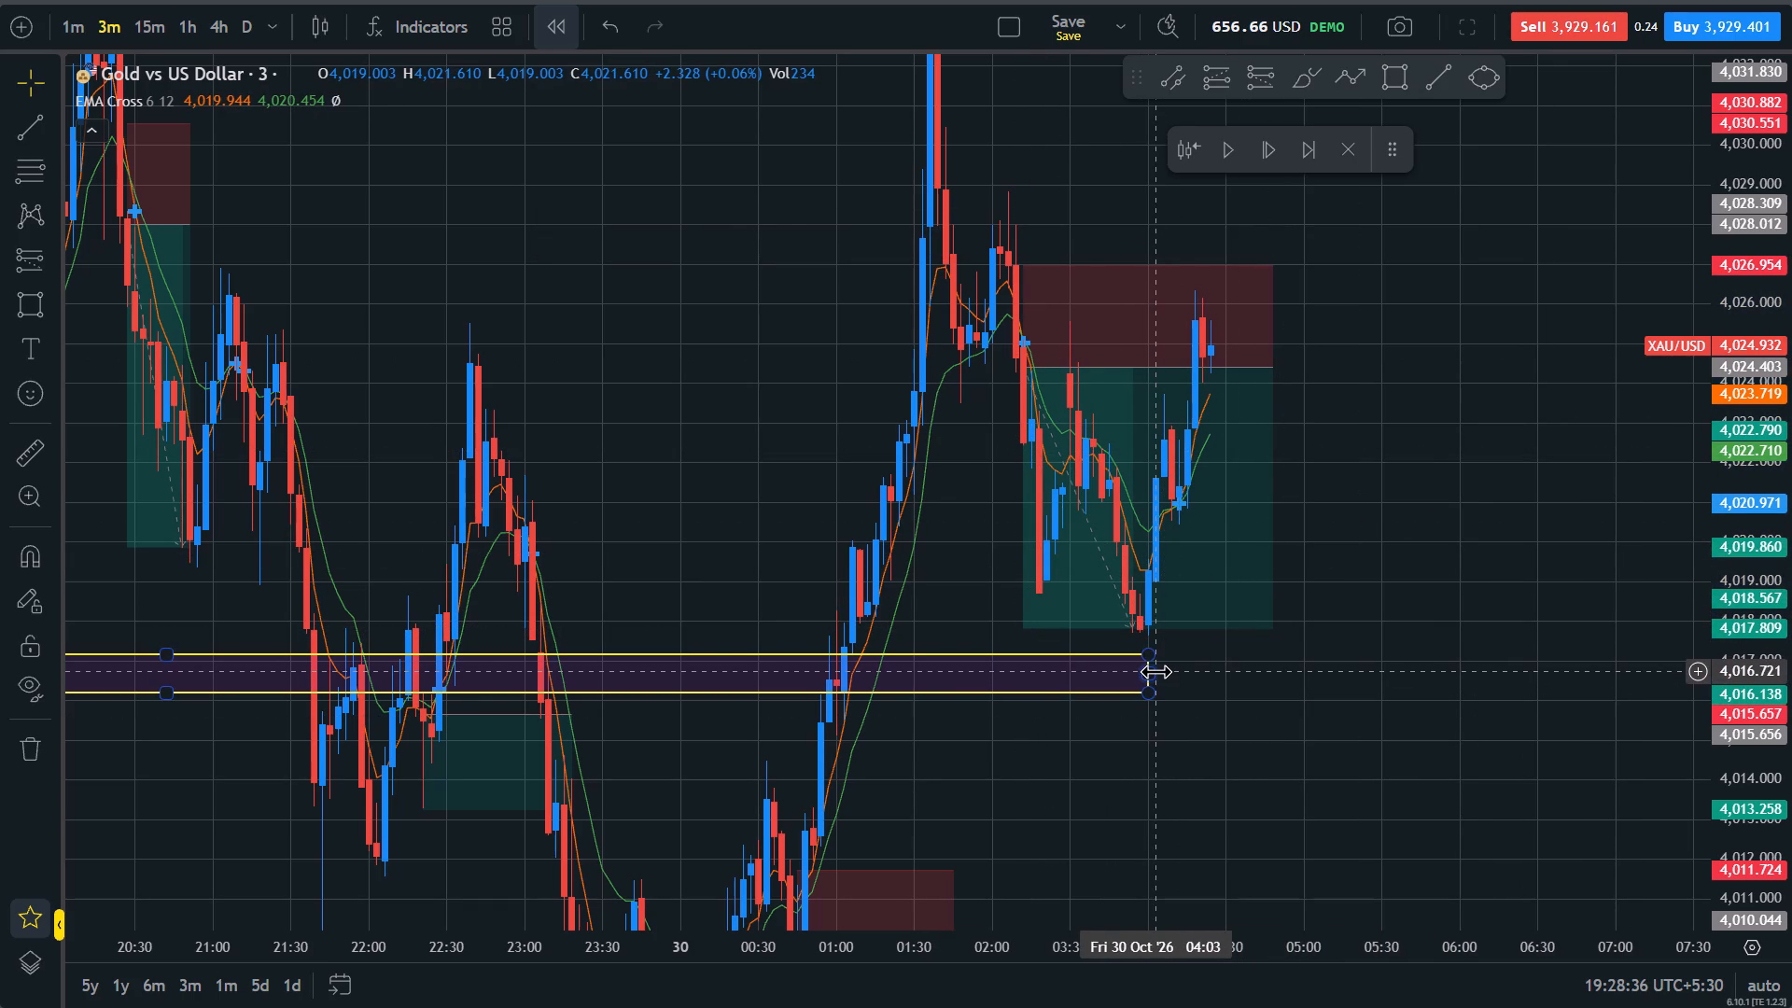
Extend the lower support zone, 4,017.161 to 4,016.184, so that it ends at 04:06.
{"action": "left_click_drag", "start_coordinate": [1155, 671], "coordinate": [1208, 686]}
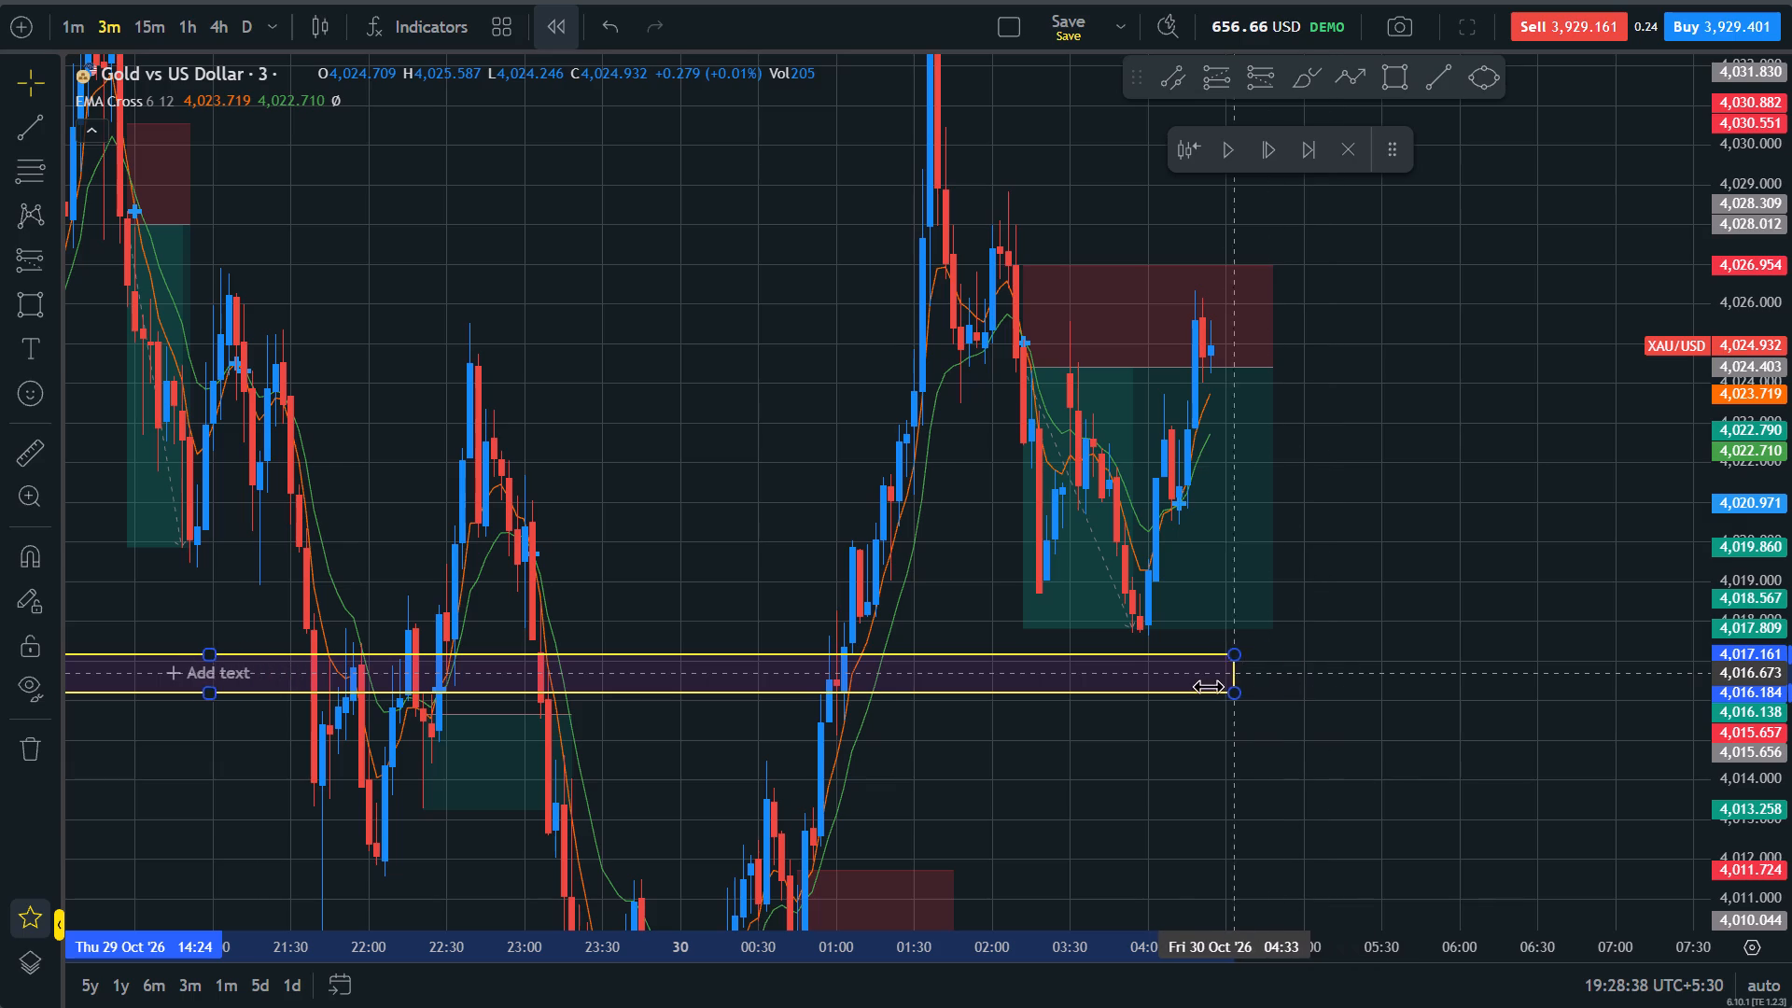
{"action": "left_click_drag", "start_coordinate": [1208, 686], "coordinate": [1163, 694]}
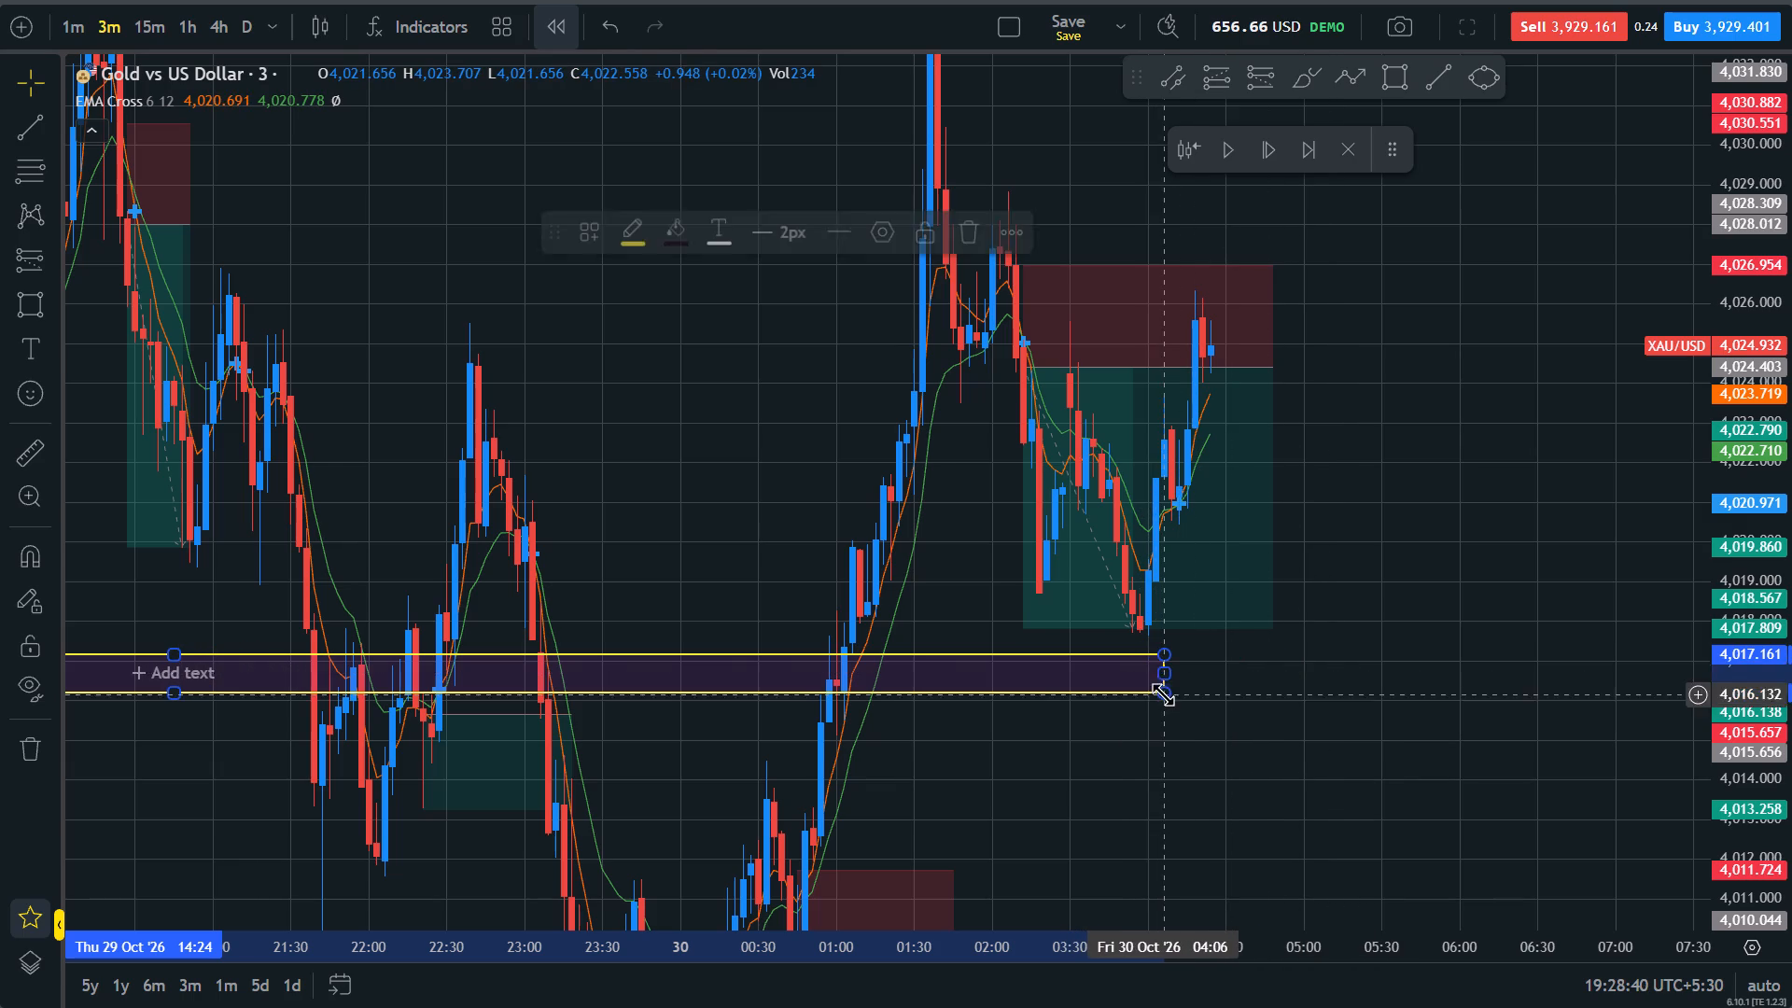
{"action": "left_click", "coordinate": [1388, 640]}
Examine price around the 02:12 short position in relation to the upper resistance and lower support zones.
{"action": "scroll", "coordinate": [1388, 640], "scroll_direction": "down", "scroll_amount": 8}
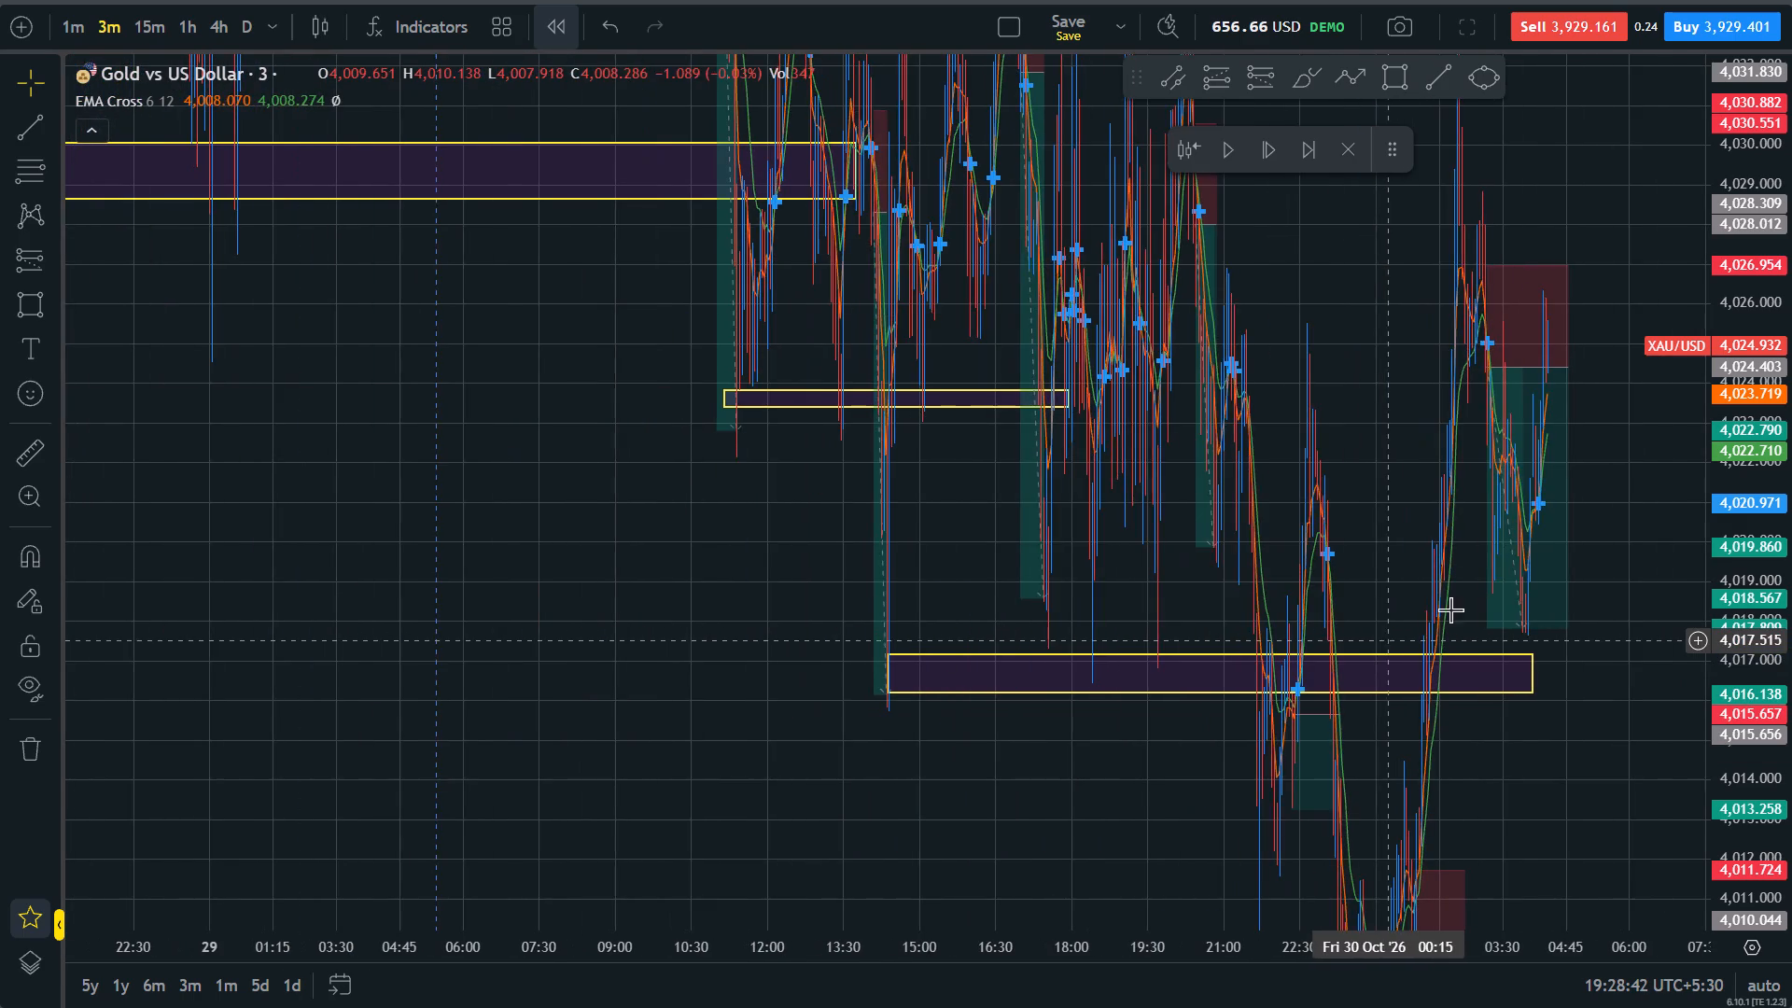
{"action": "left_click_drag", "start_coordinate": [1791, 186], "coordinate": [1788, 659]}
{"action": "scroll", "coordinate": [1492, 655], "scroll_direction": "up", "scroll_amount": 5}
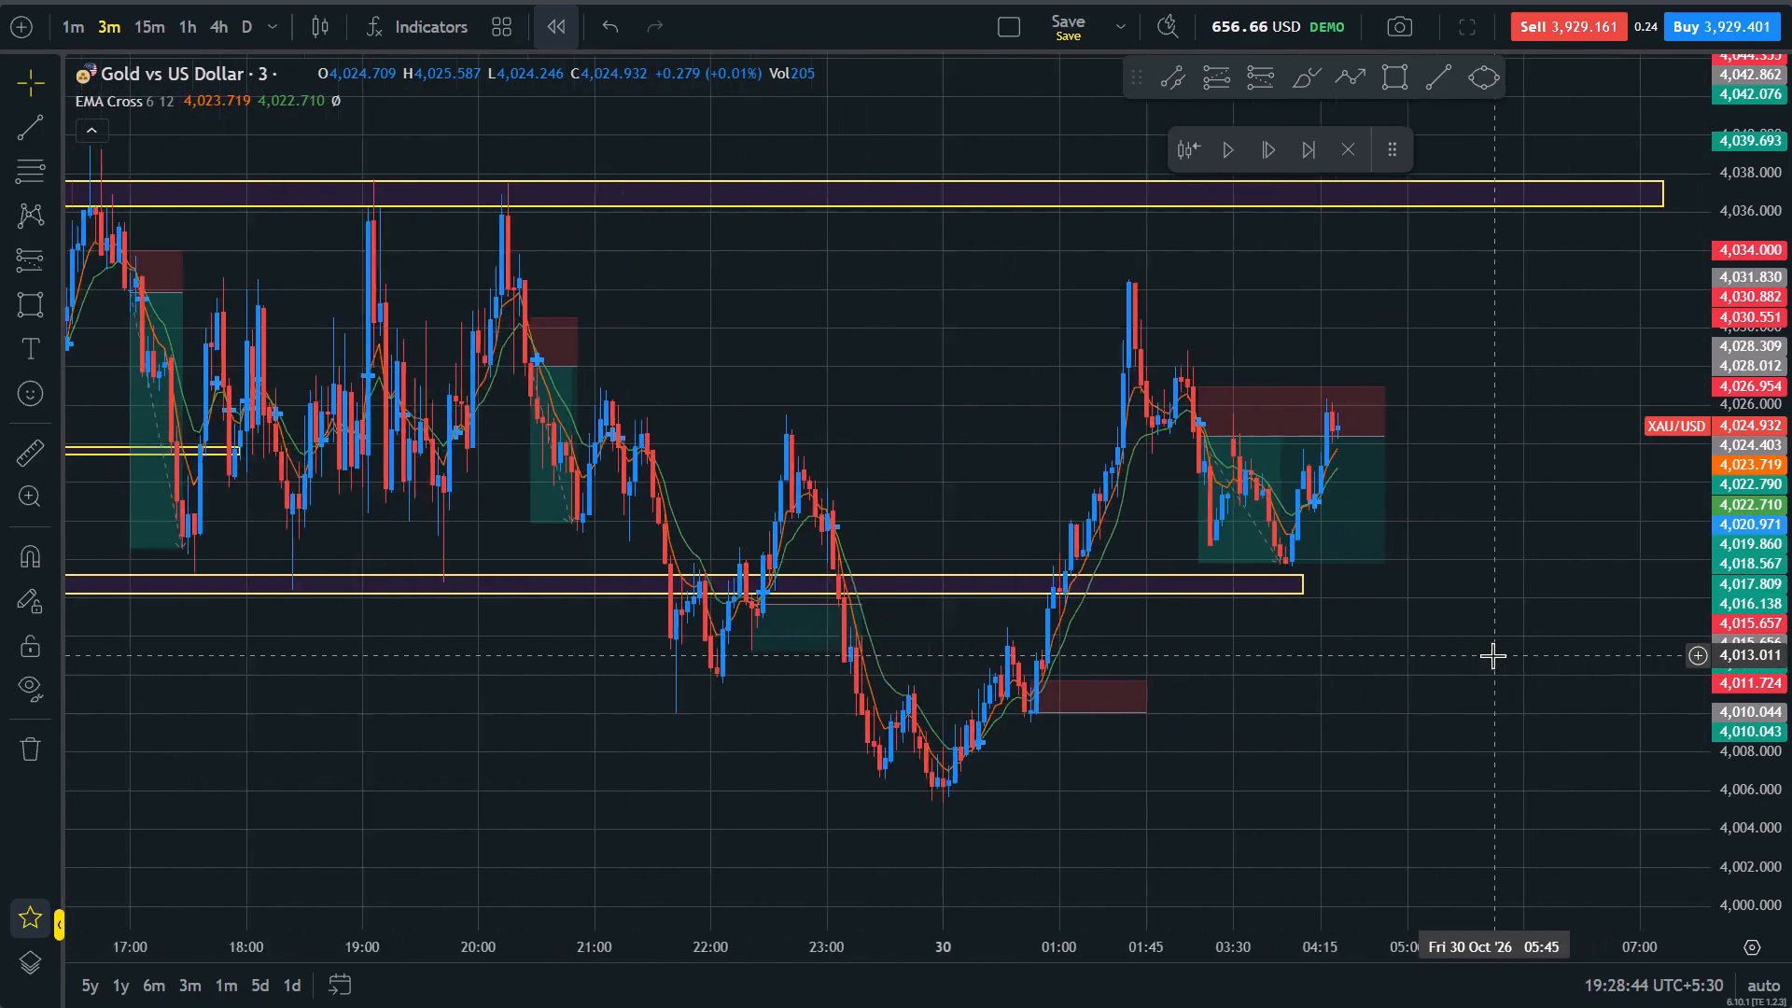
{"action": "scroll", "coordinate": [1492, 655], "scroll_direction": "up", "scroll_amount": 3}
{"action": "left_click_drag", "start_coordinate": [1791, 640], "coordinate": [1728, 111]}
{"action": "left_click_drag", "start_coordinate": [1380, 468], "coordinate": [1389, 517]}
{"action": "scroll", "coordinate": [1389, 517], "scroll_direction": "down", "scroll_amount": 2}
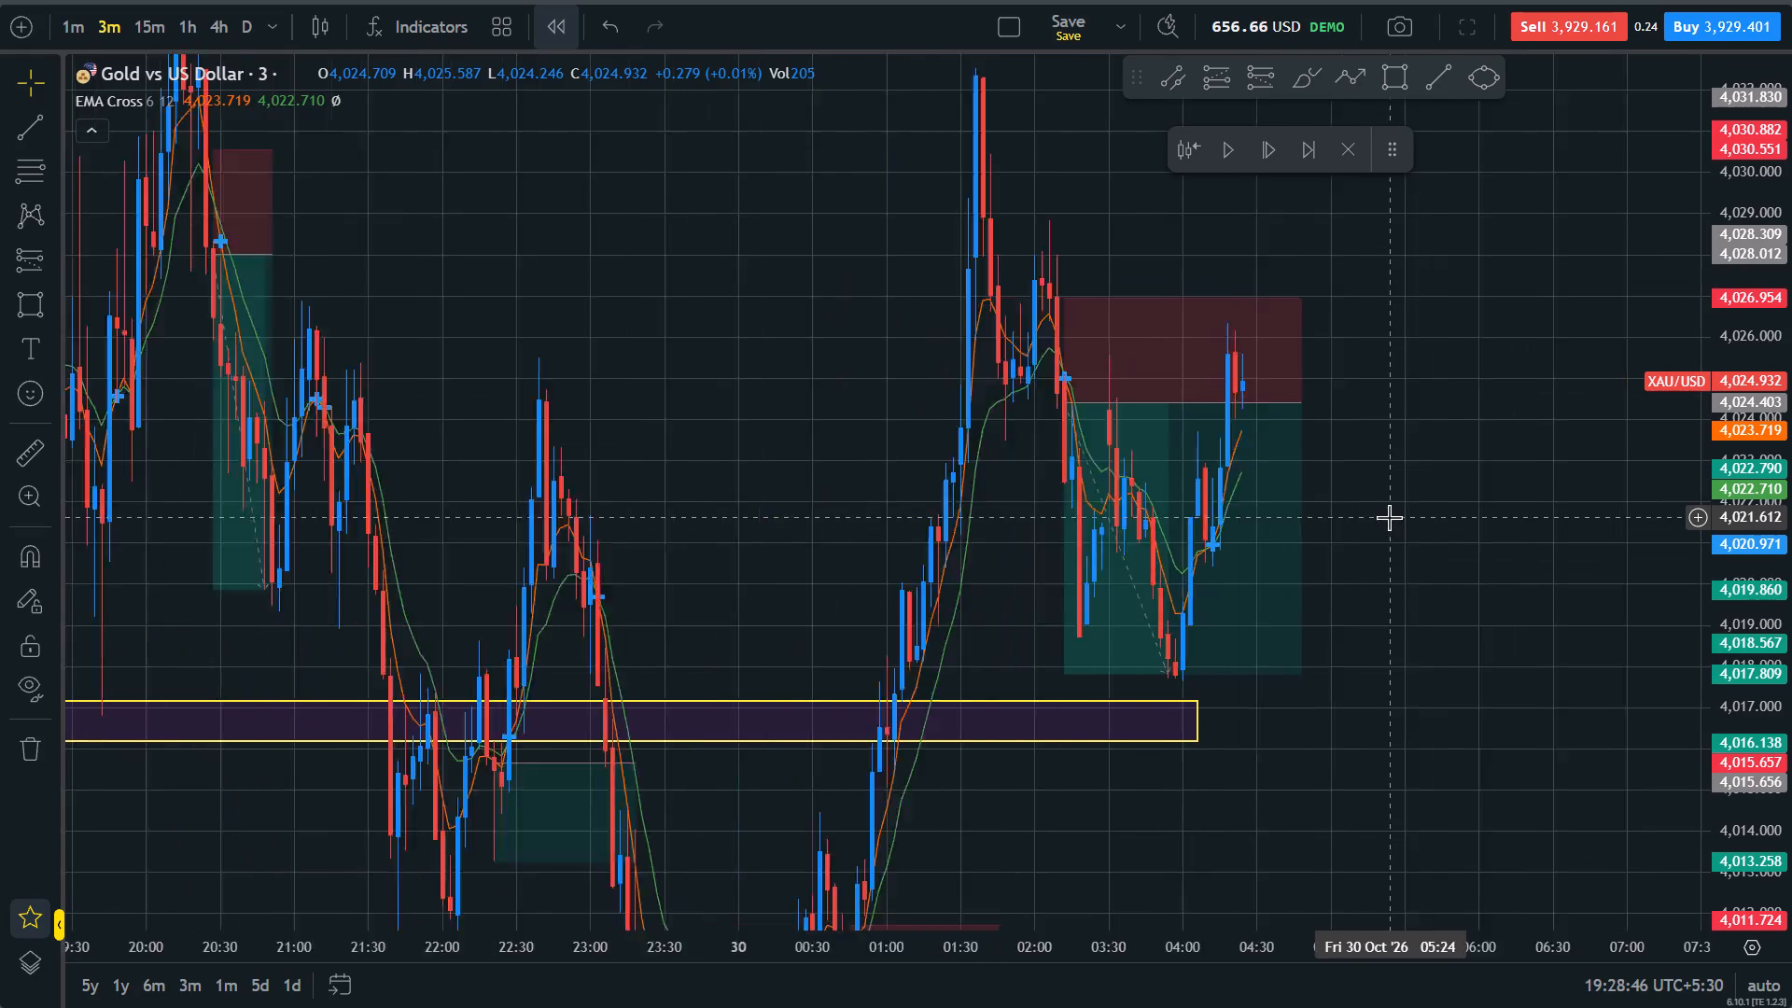
{"action": "scroll", "coordinate": [1389, 517], "scroll_direction": "down", "scroll_amount": 2}
{"action": "left_click_drag", "start_coordinate": [1791, 216], "coordinate": [1788, 613]}
{"action": "left_click_drag", "start_coordinate": [1555, 371], "coordinate": [1555, 425]}
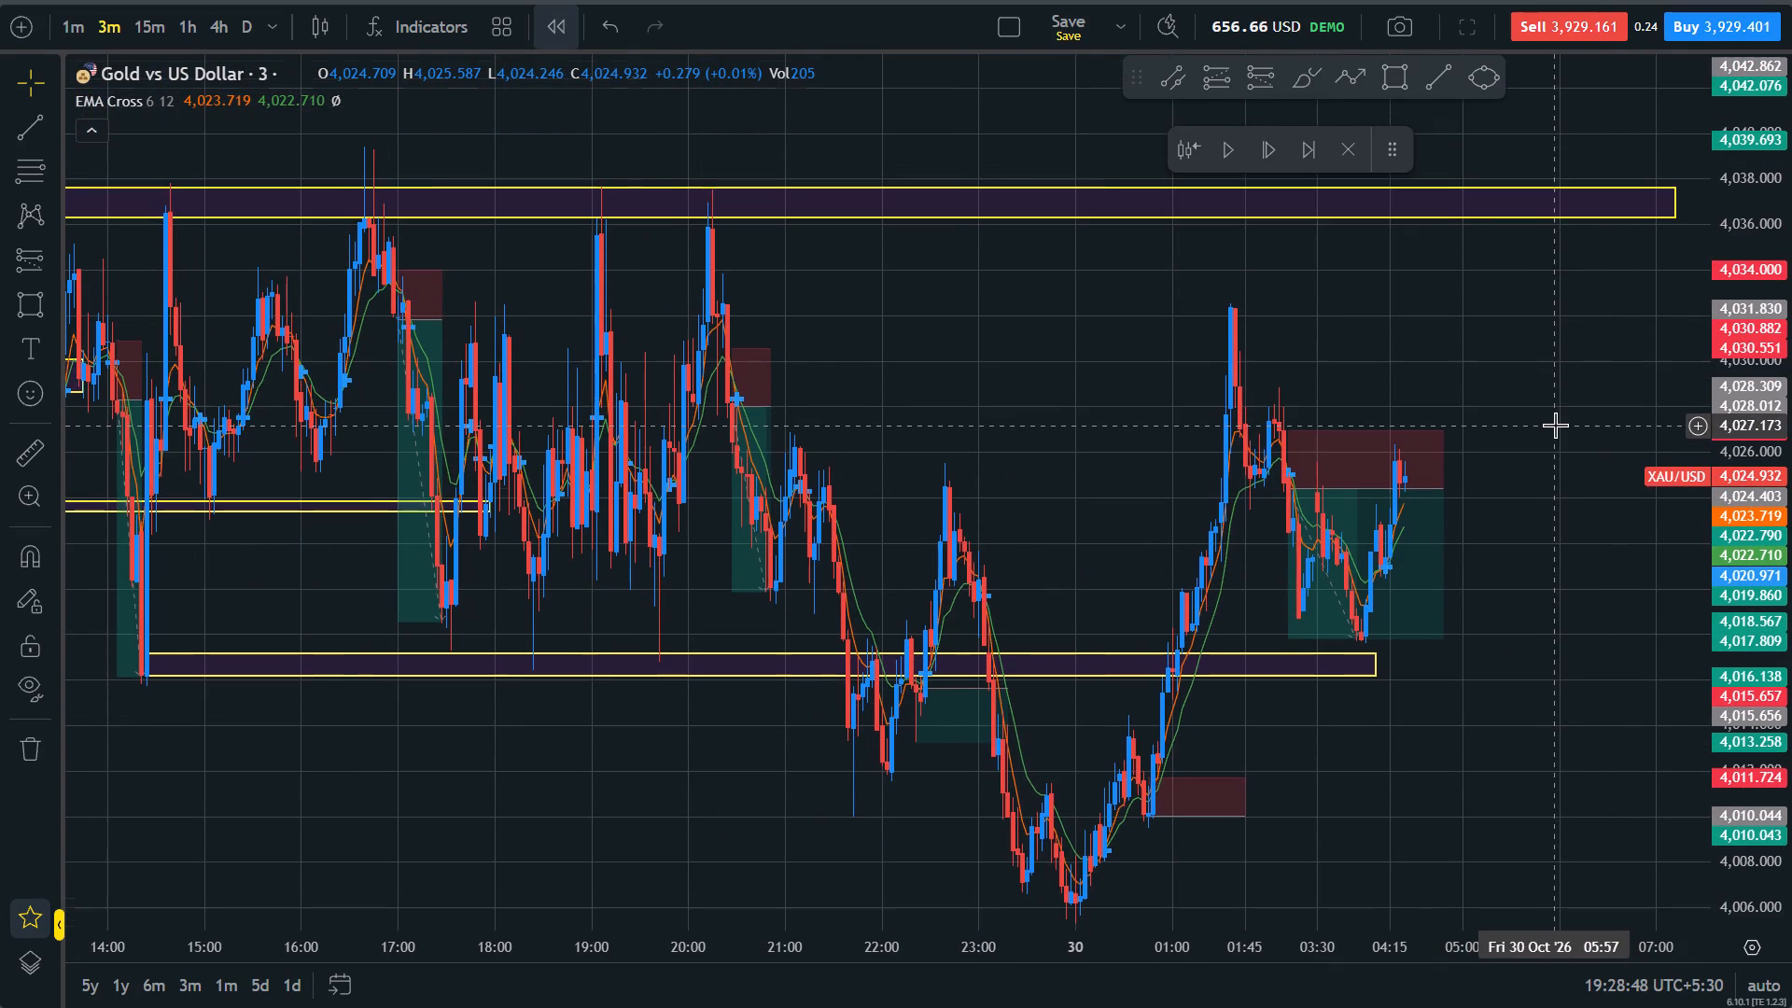
{"action": "scroll", "coordinate": [1555, 425], "scroll_direction": "up", "scroll_amount": 4}
{"action": "left_click_drag", "start_coordinate": [1791, 724], "coordinate": [1739, 412]}
{"action": "left_click", "coordinate": [1527, 573]}
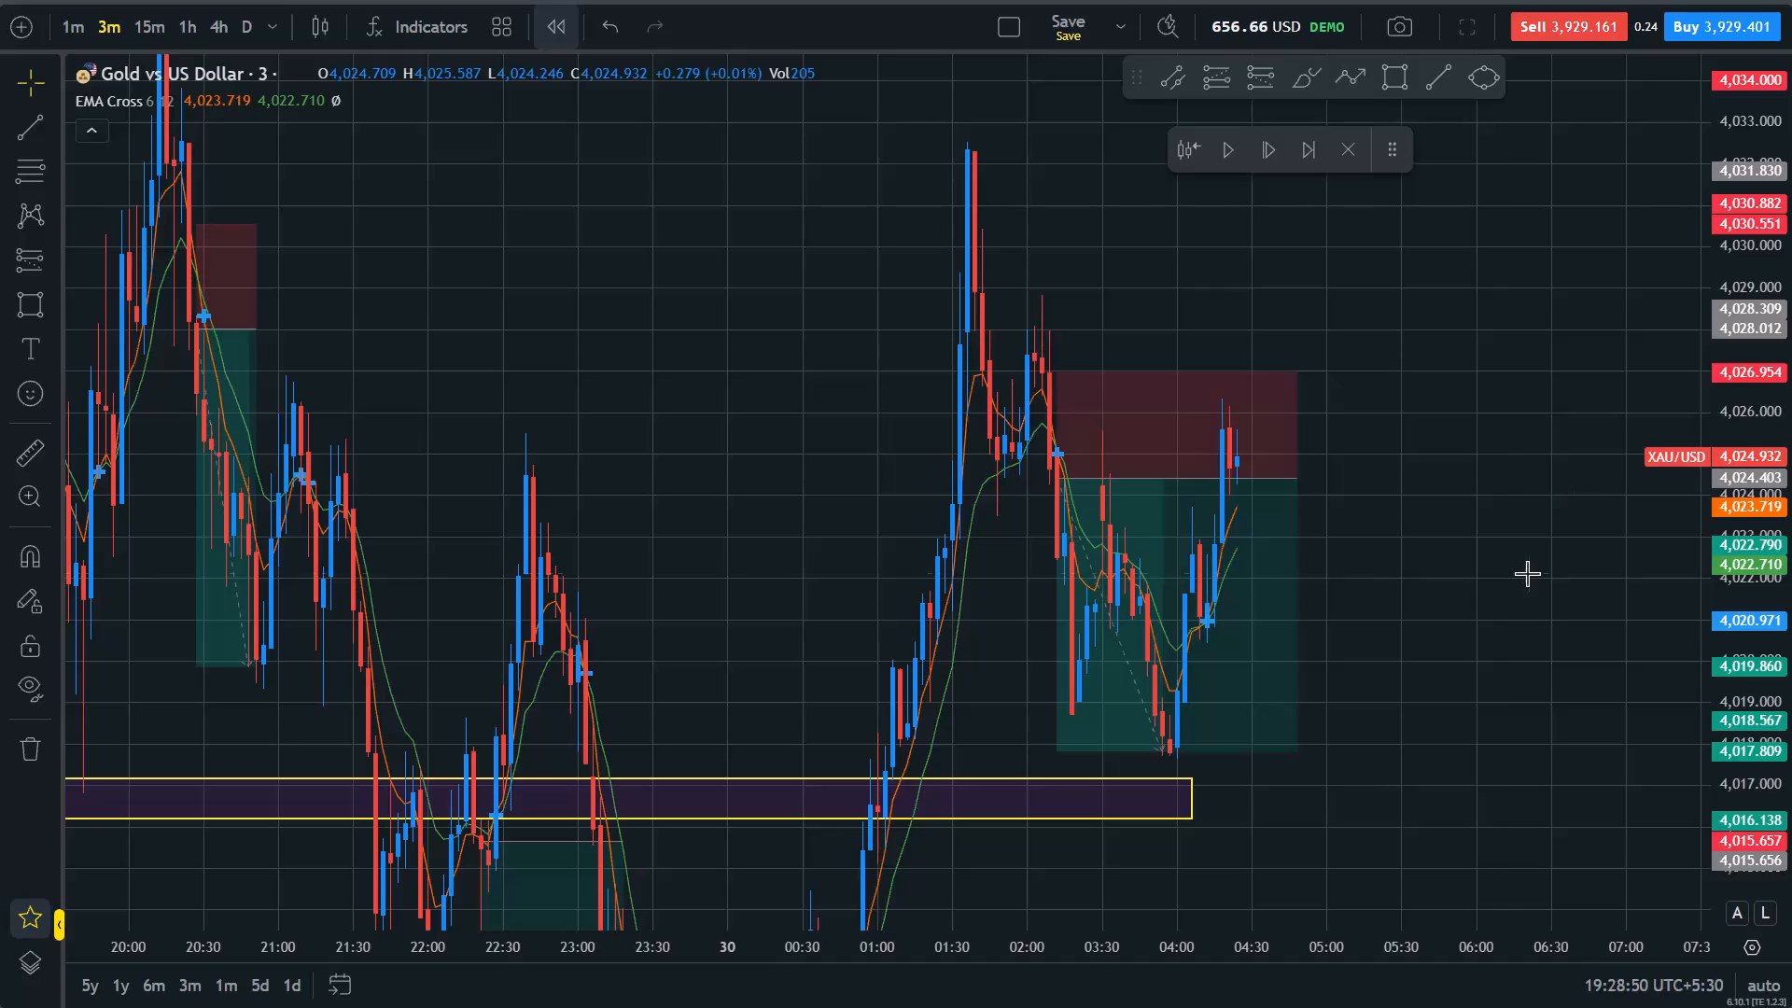
Shorten the 02:12 short position so that it ends at about 03:57, where price reached its target.
{"action": "left_click_drag", "start_coordinate": [1288, 480], "coordinate": [1184, 492]}
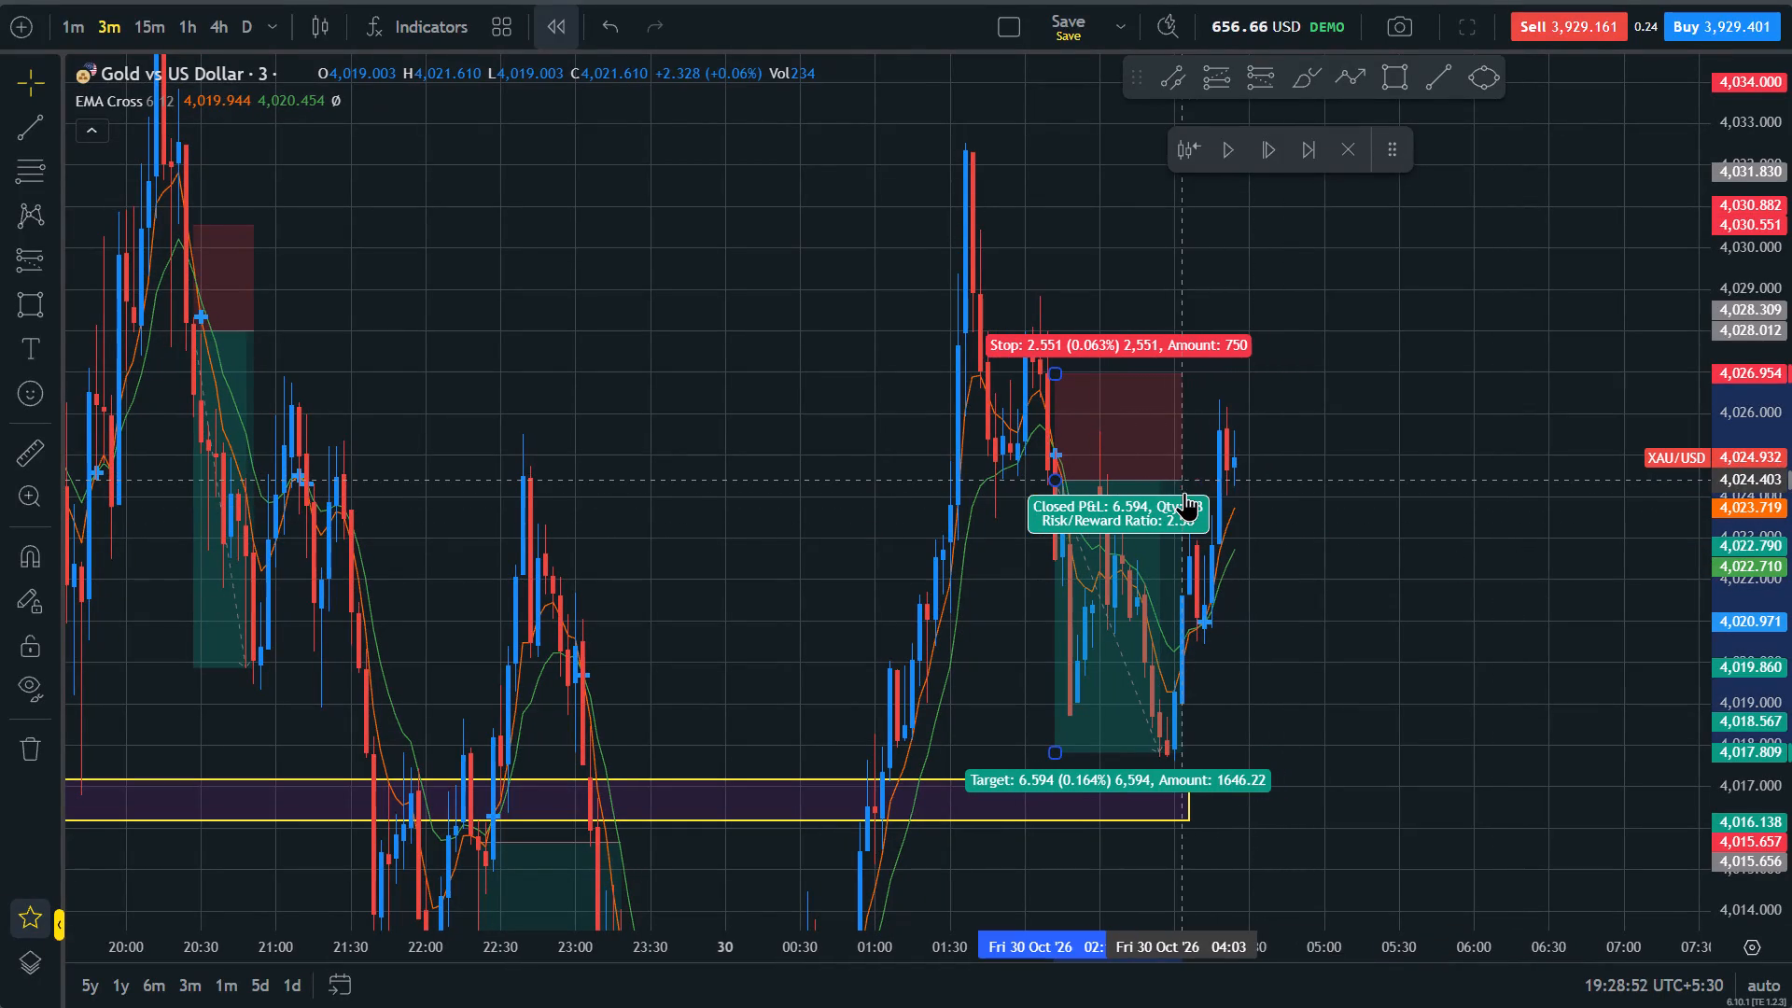
{"action": "left_click_drag", "start_coordinate": [1182, 480], "coordinate": [1162, 480]}
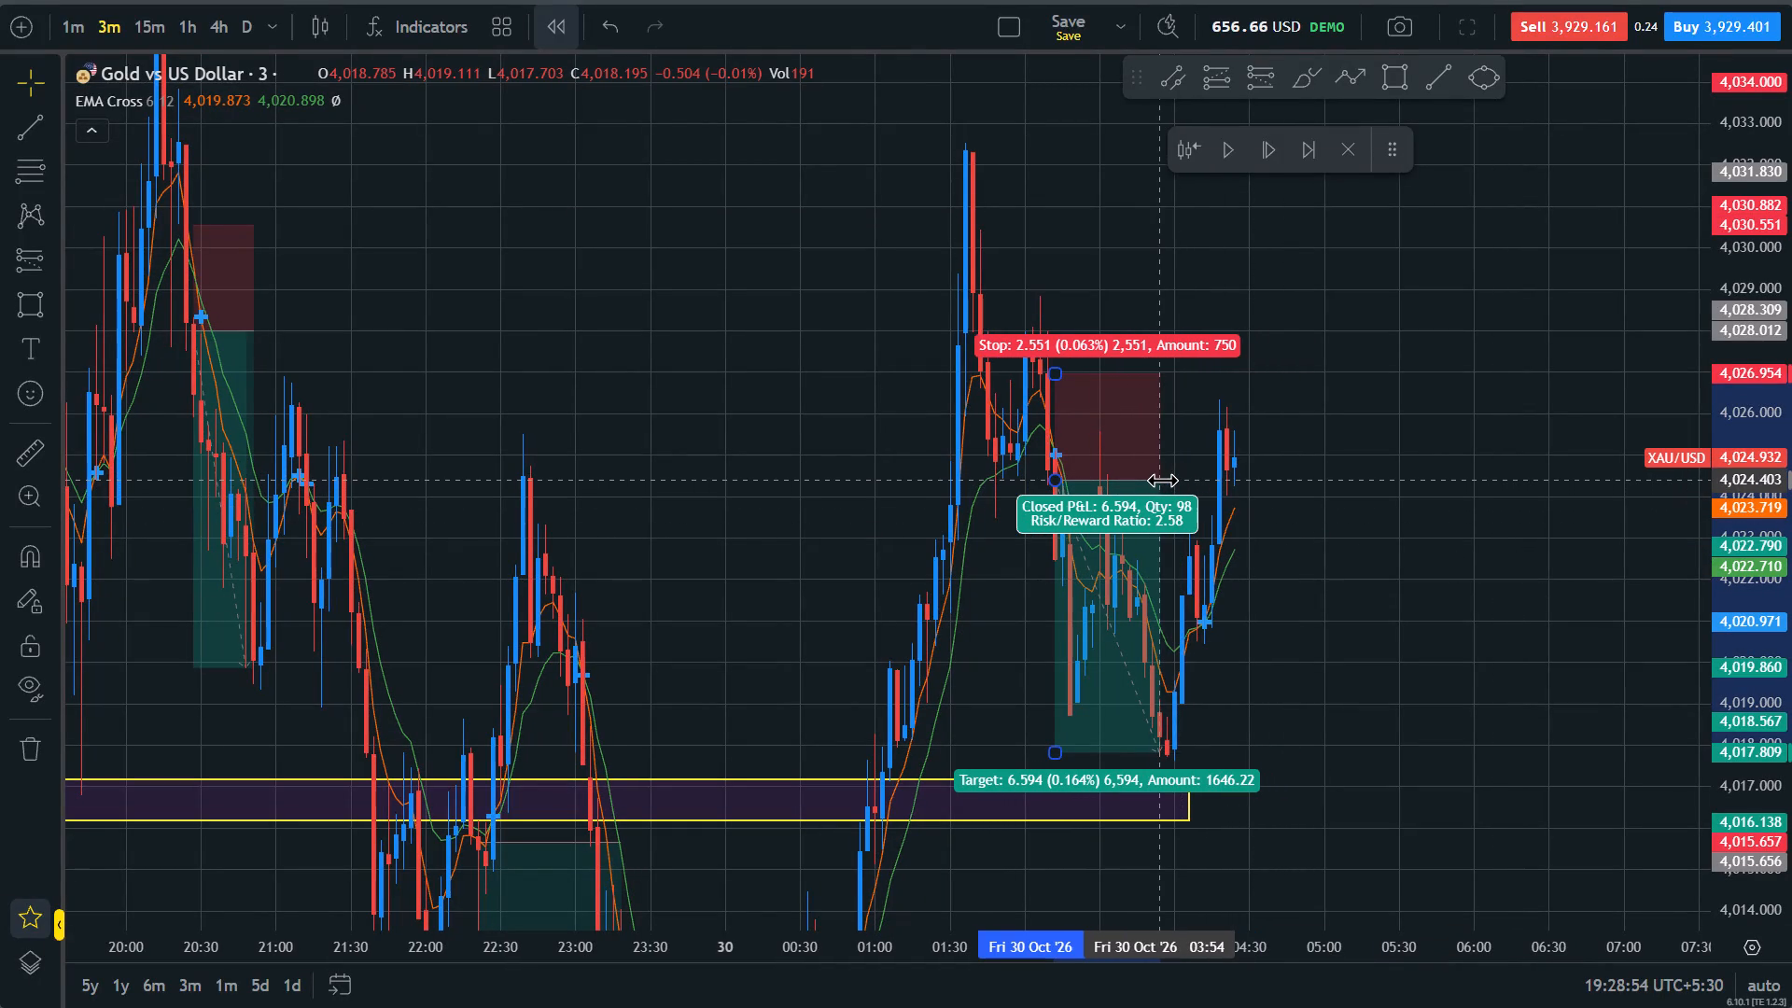
{"action": "left_click_drag", "start_coordinate": [1162, 480], "coordinate": [1171, 481]}
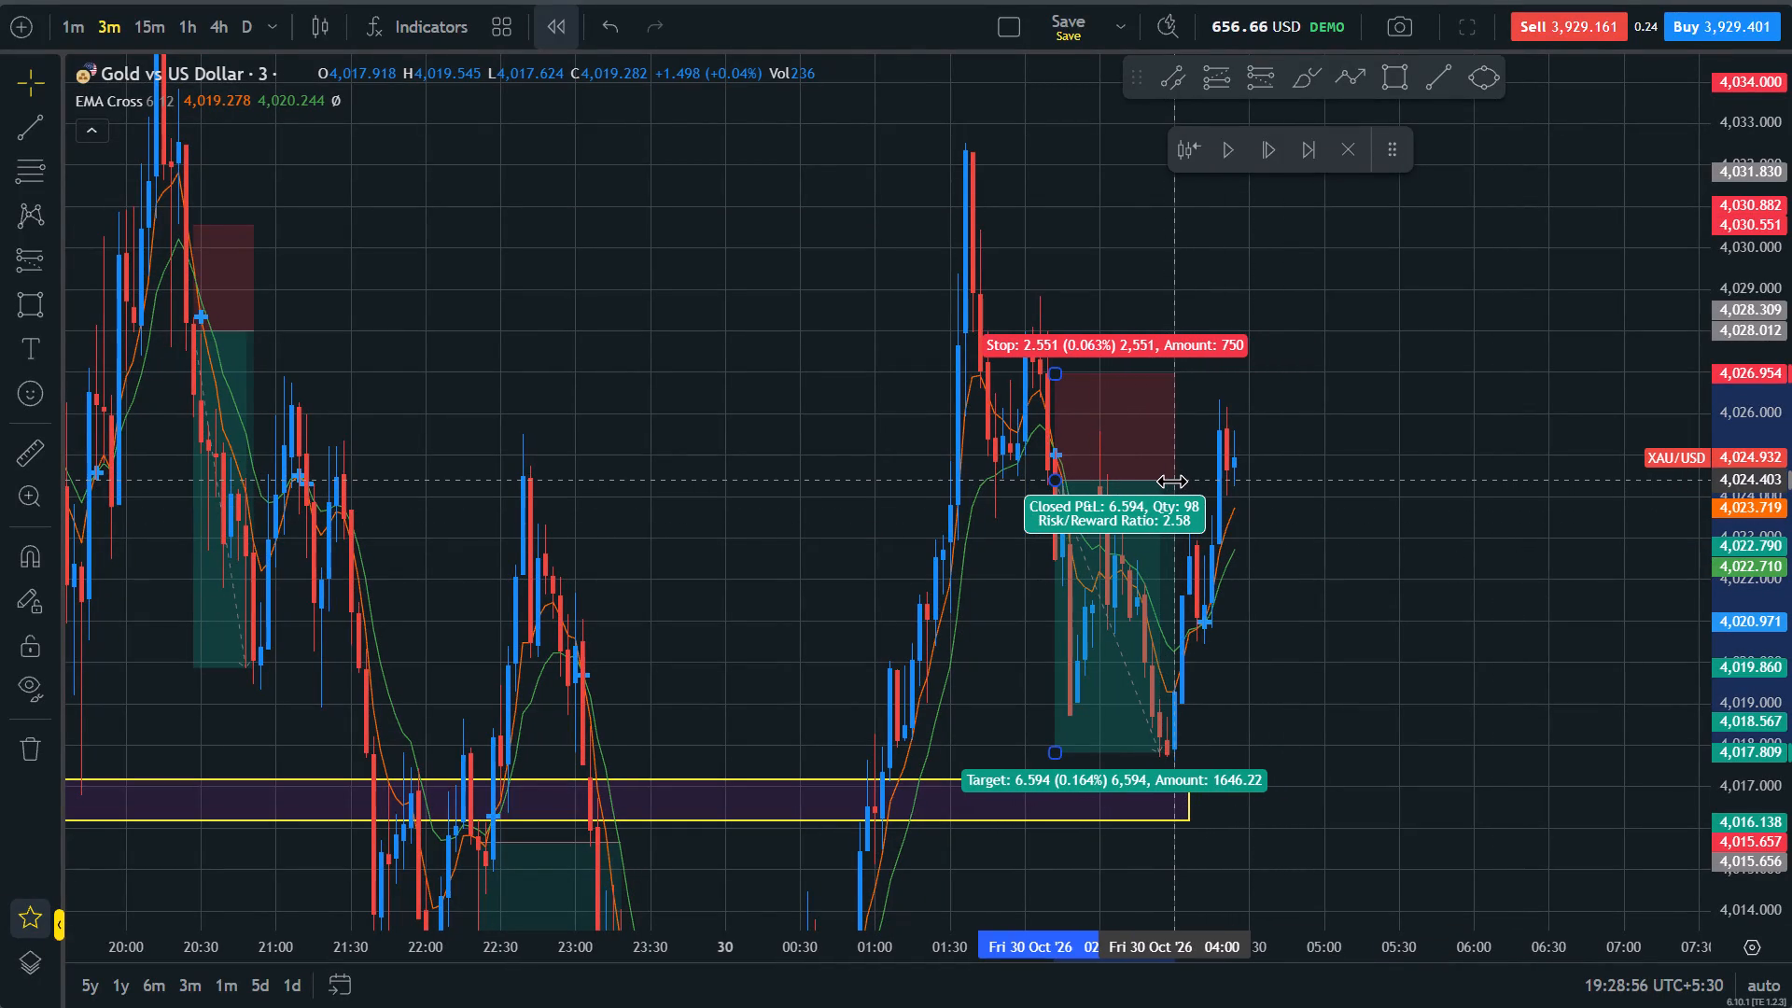
{"action": "left_click_drag", "start_coordinate": [1171, 481], "coordinate": [1167, 482]}
{"action": "left_click", "coordinate": [1407, 550]}
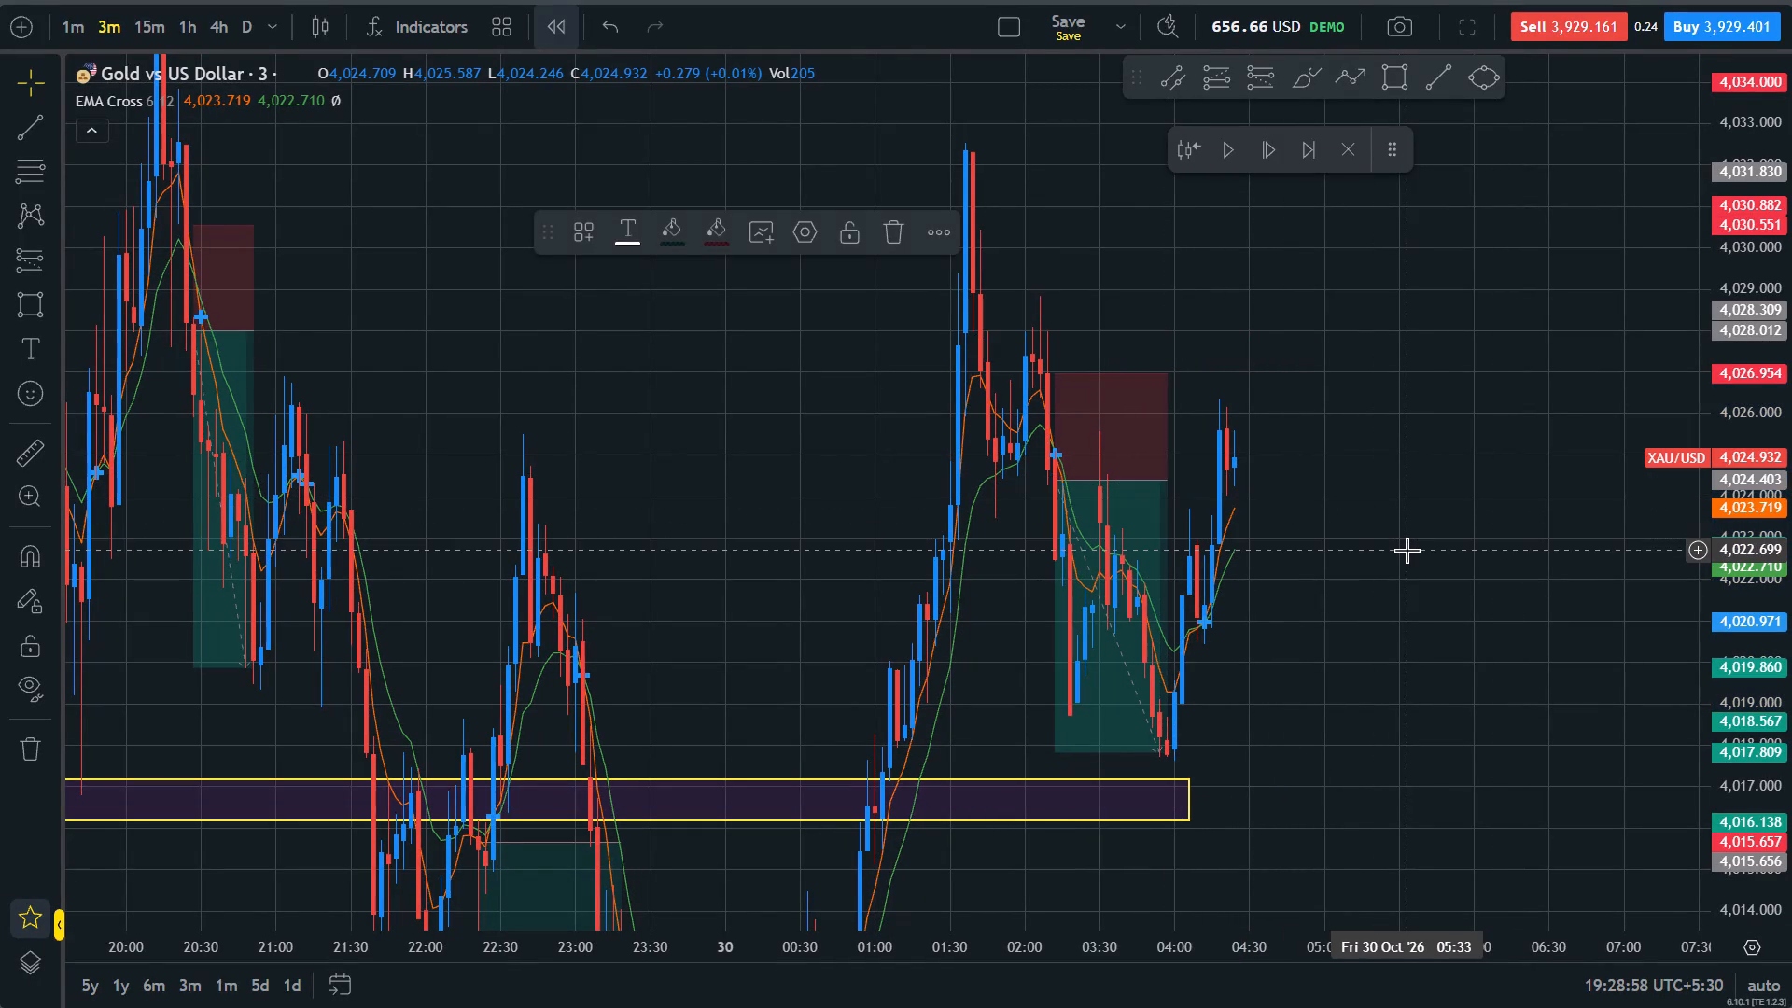
Inspect the shortened 02:12 short position against the surrounding candles and the lower support zone.
{"action": "scroll", "coordinate": [1407, 550], "scroll_direction": "up", "scroll_amount": 2}
{"action": "scroll", "coordinate": [1407, 550], "scroll_direction": "right", "scroll_amount": 2}
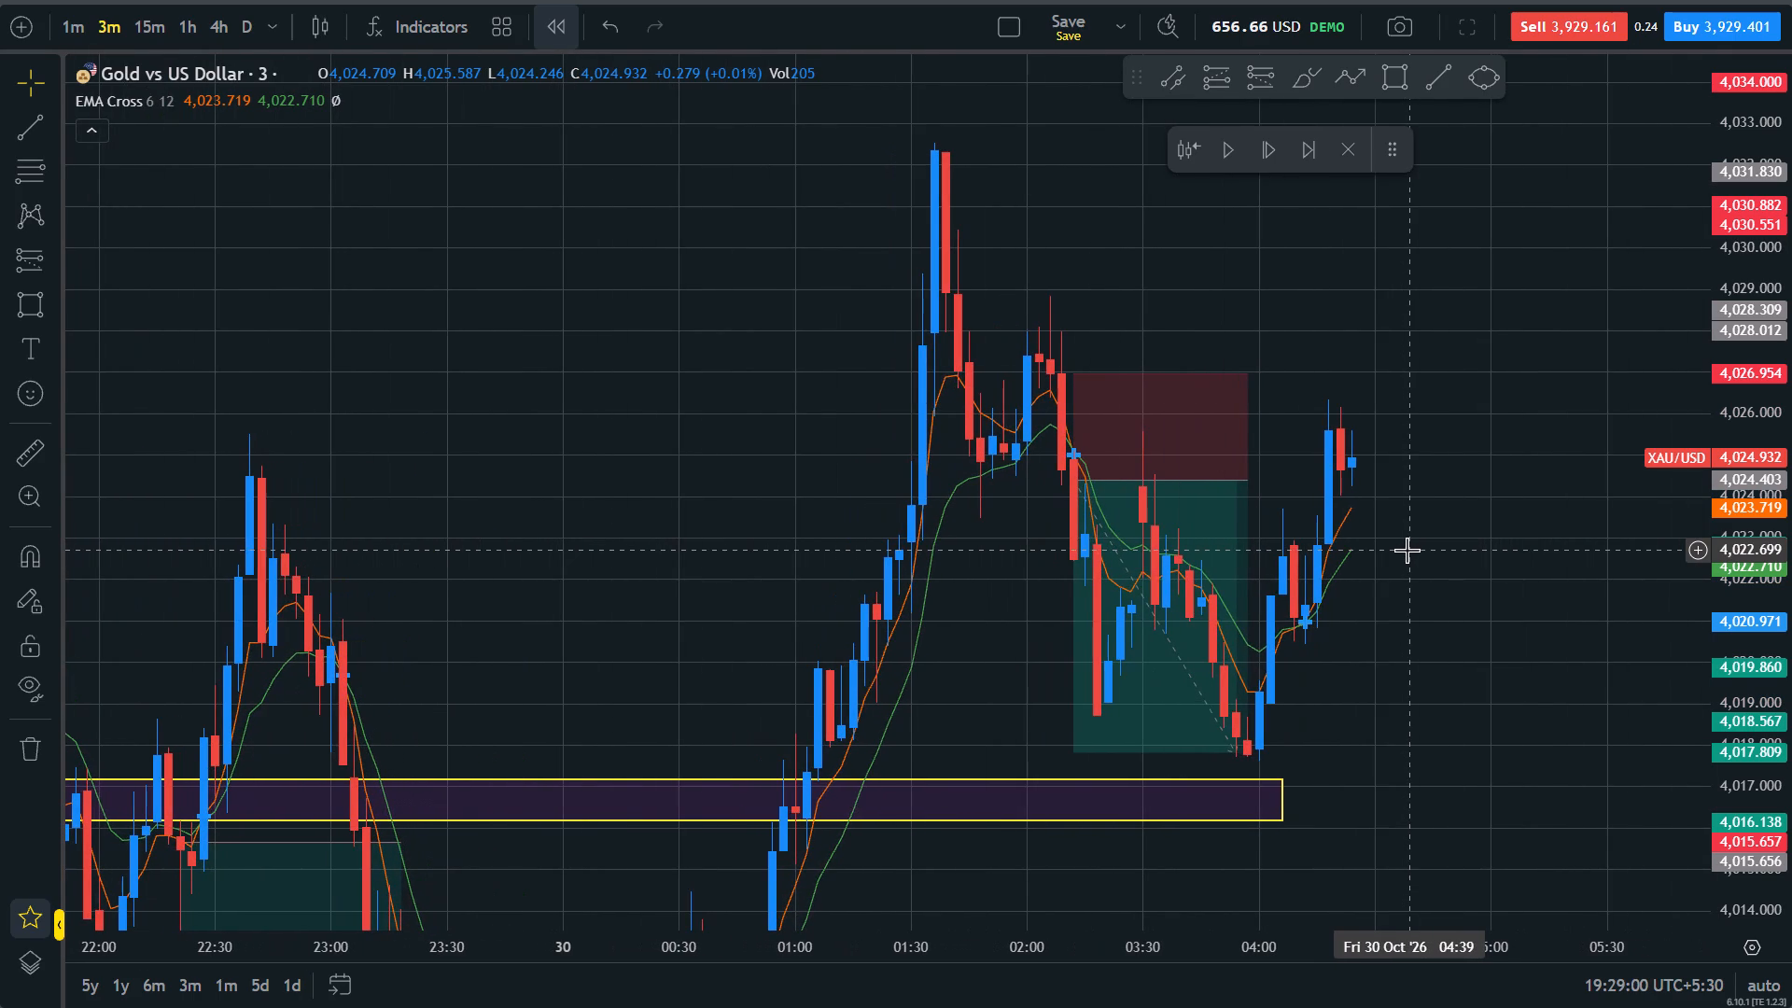
{"action": "left_click_drag", "start_coordinate": [1428, 698], "coordinate": [1325, 455]}
{"action": "scroll", "coordinate": [1325, 455], "scroll_direction": "down", "scroll_amount": 4}
{"action": "left_click_drag", "start_coordinate": [1791, 540], "coordinate": [1791, 724]}
{"action": "scroll", "coordinate": [1450, 688], "scroll_direction": "up", "scroll_amount": 1}
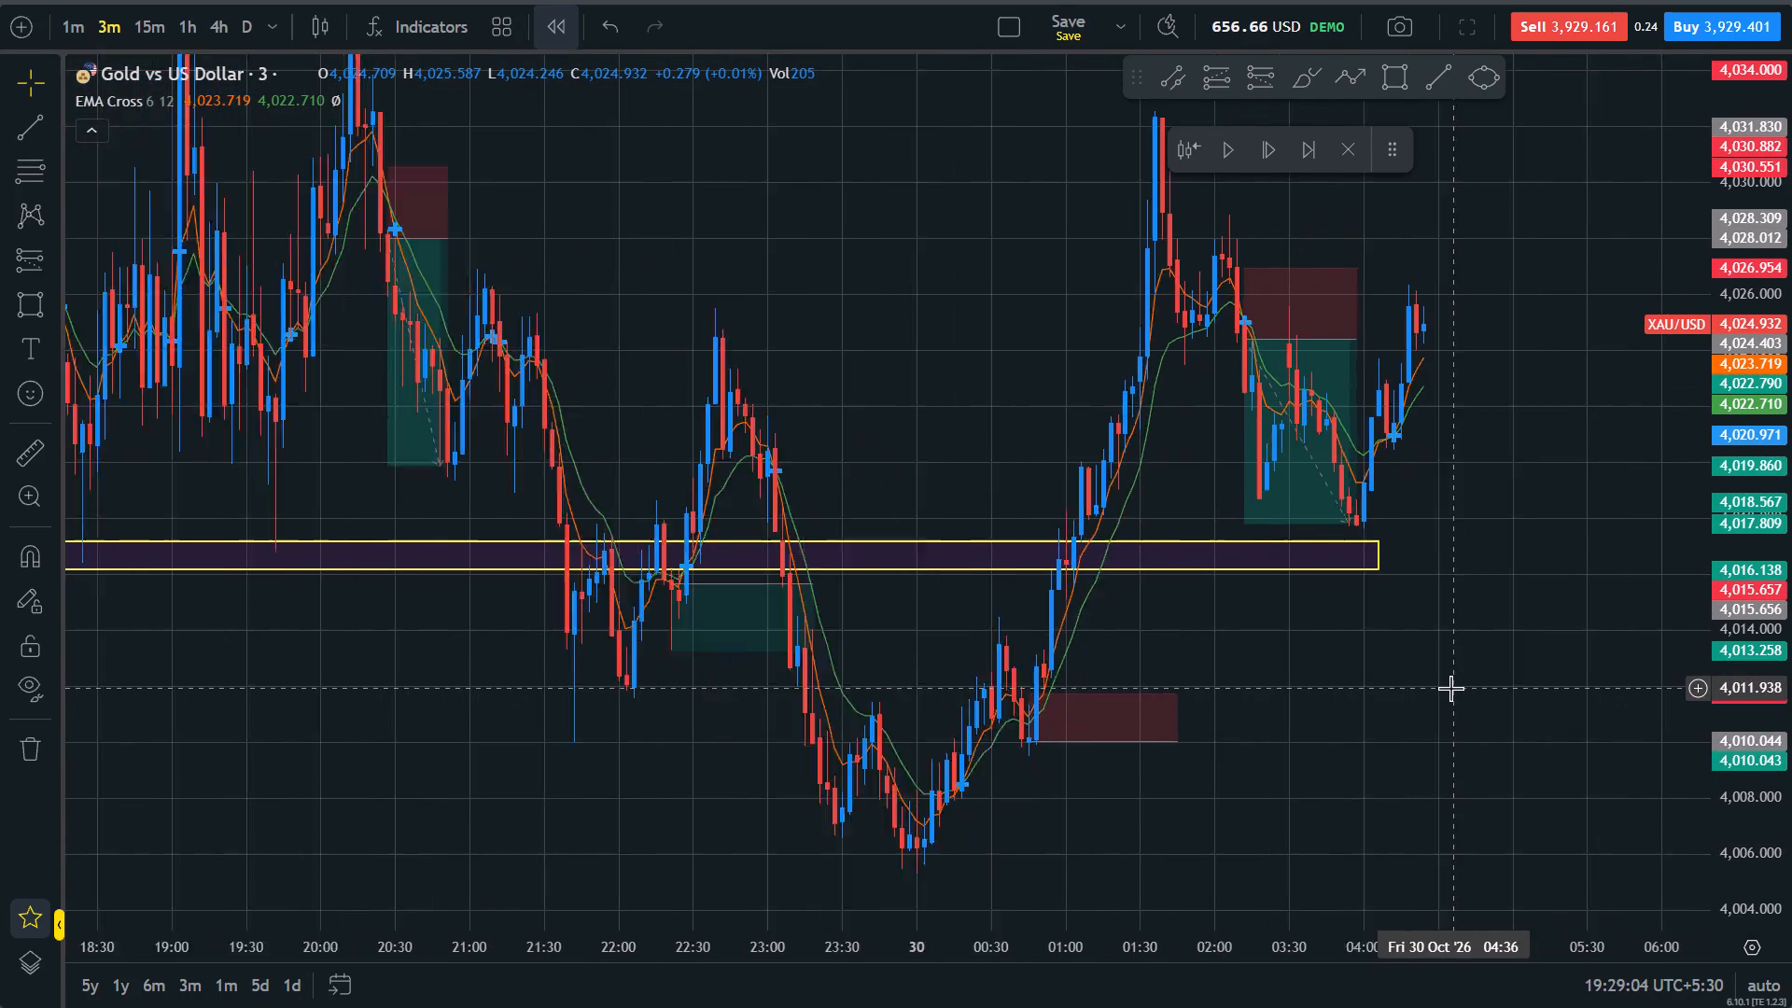
{"action": "scroll", "coordinate": [1450, 688], "scroll_direction": "up", "scroll_amount": 1}
{"action": "left_click_drag", "start_coordinate": [1791, 650], "coordinate": [1736, 305]}
{"action": "left_click_drag", "start_coordinate": [1584, 432], "coordinate": [1575, 659]}
{"action": "scroll", "coordinate": [1575, 659], "scroll_direction": "up", "scroll_amount": 2}
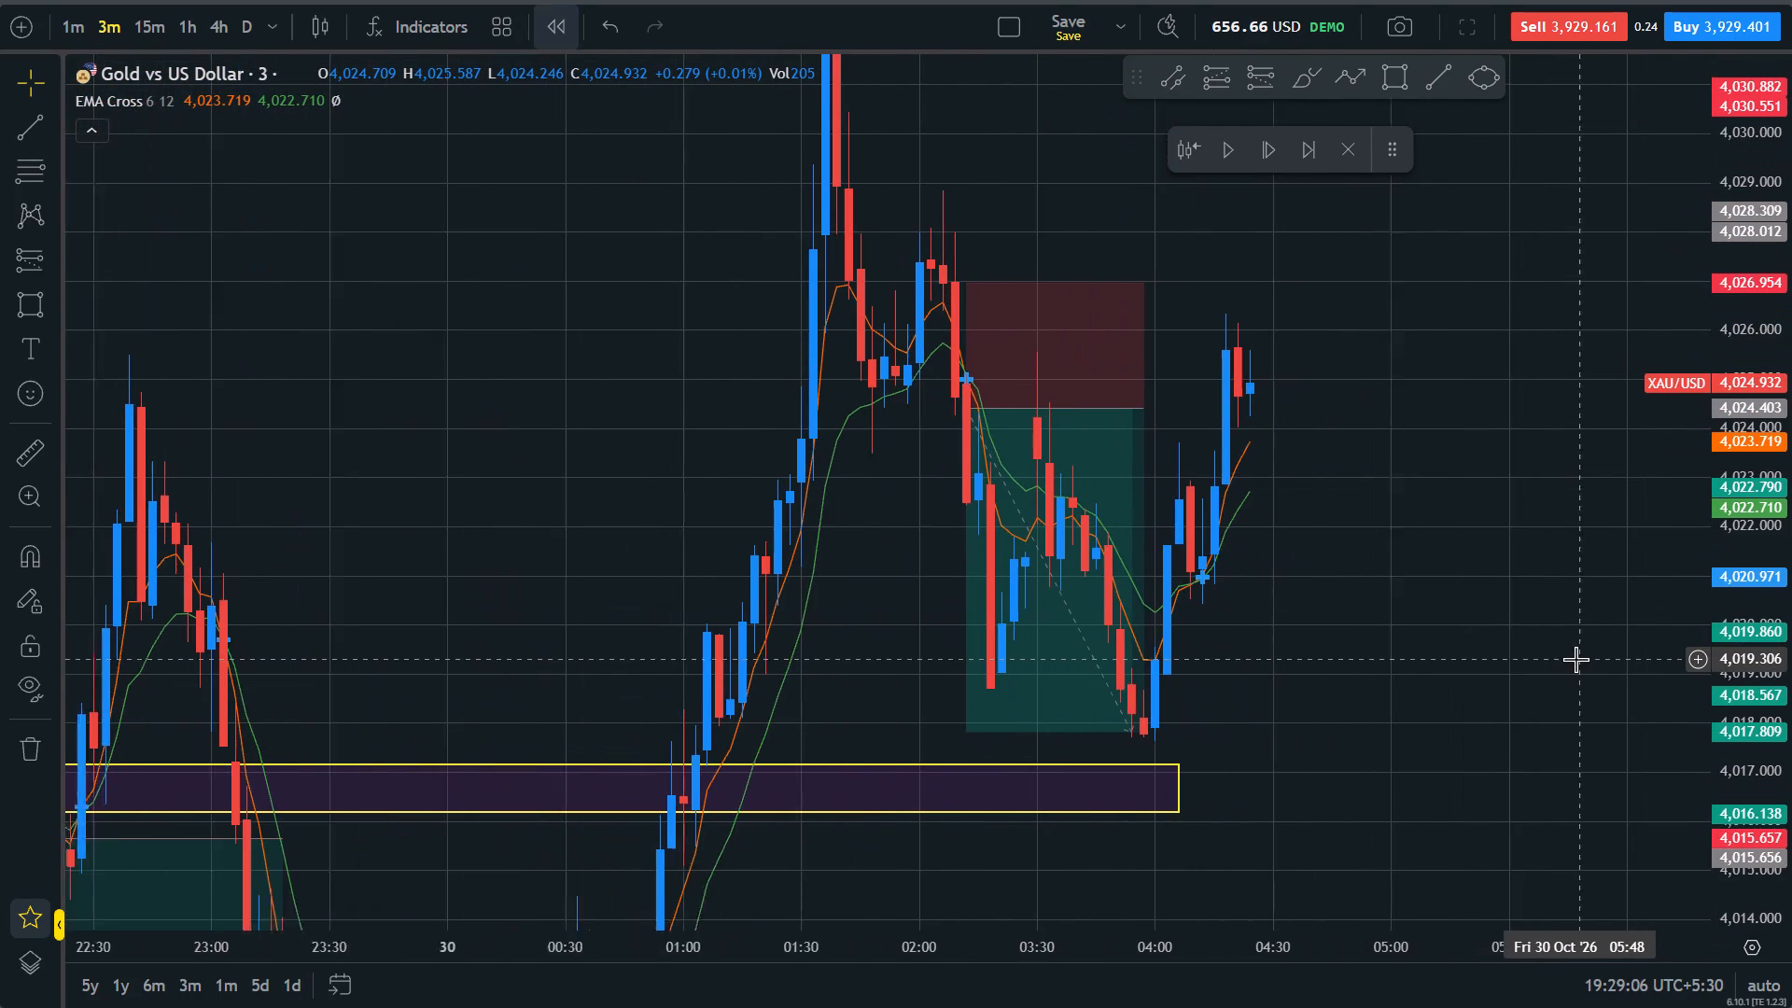
{"action": "left_click", "coordinate": [1134, 402]}
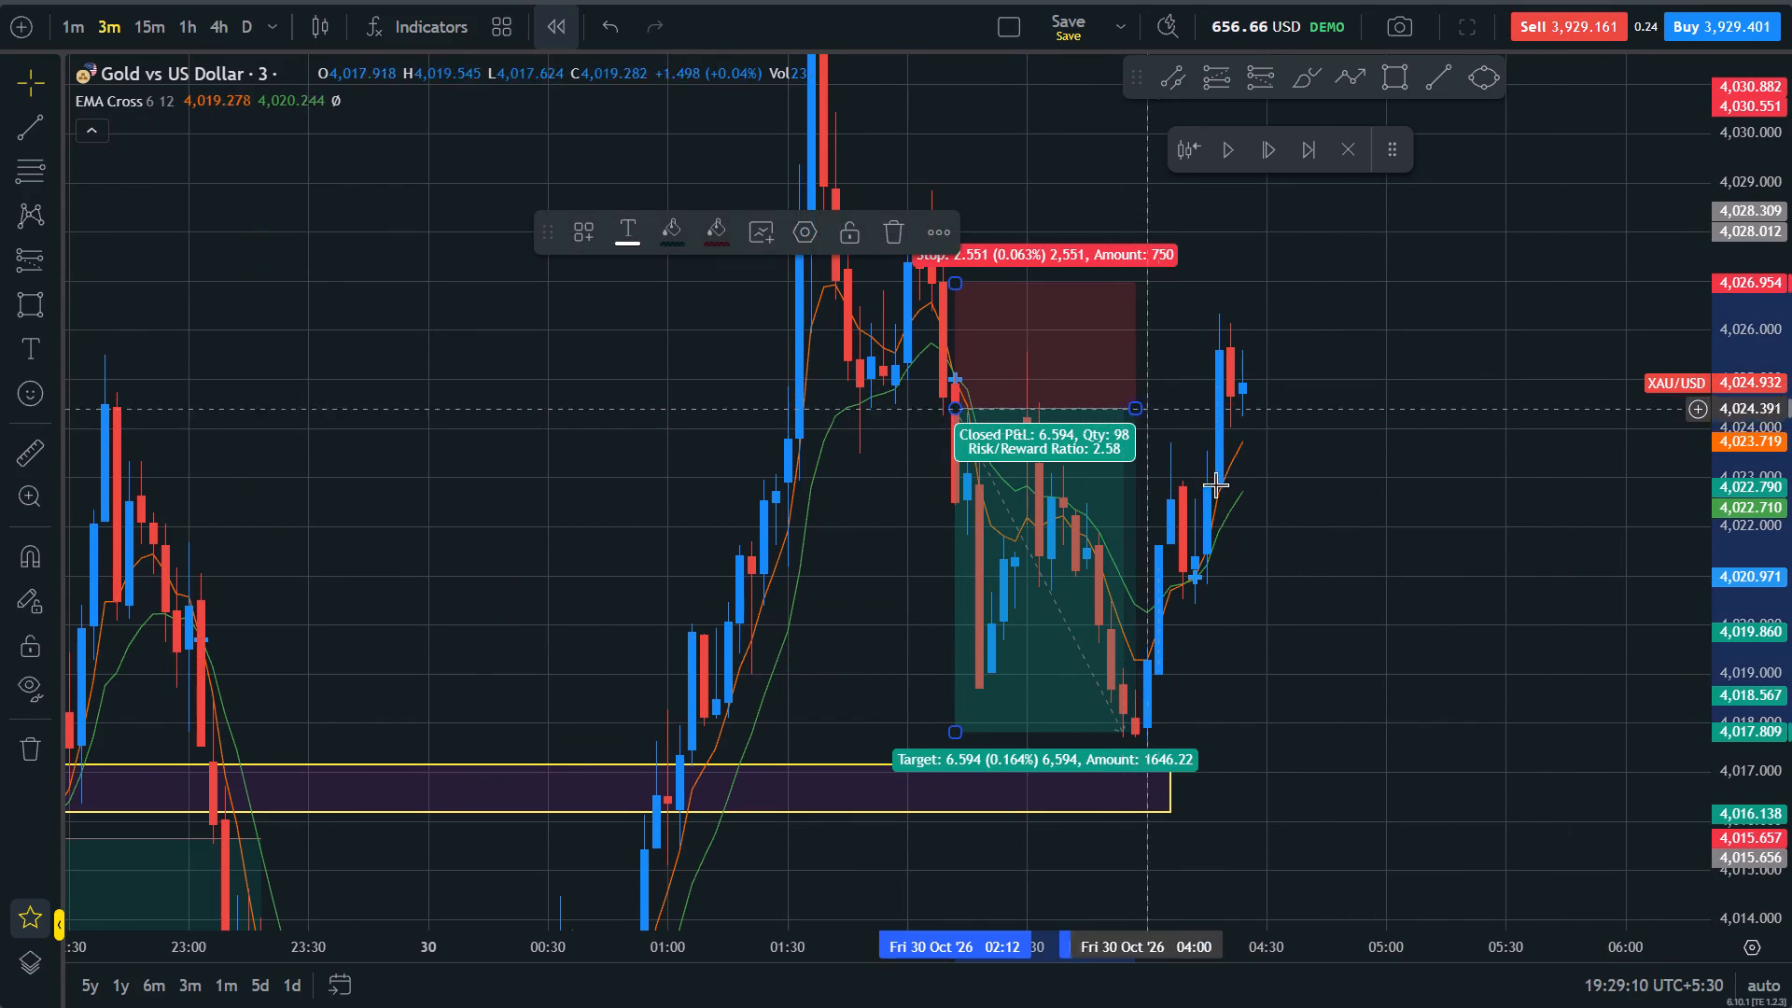
{"action": "left_click", "coordinate": [1438, 755]}
Examine the wider 29–30 October price history against the marked zones and earlier trades.
{"action": "scroll", "coordinate": [1438, 755], "scroll_direction": "down", "scroll_amount": 9}
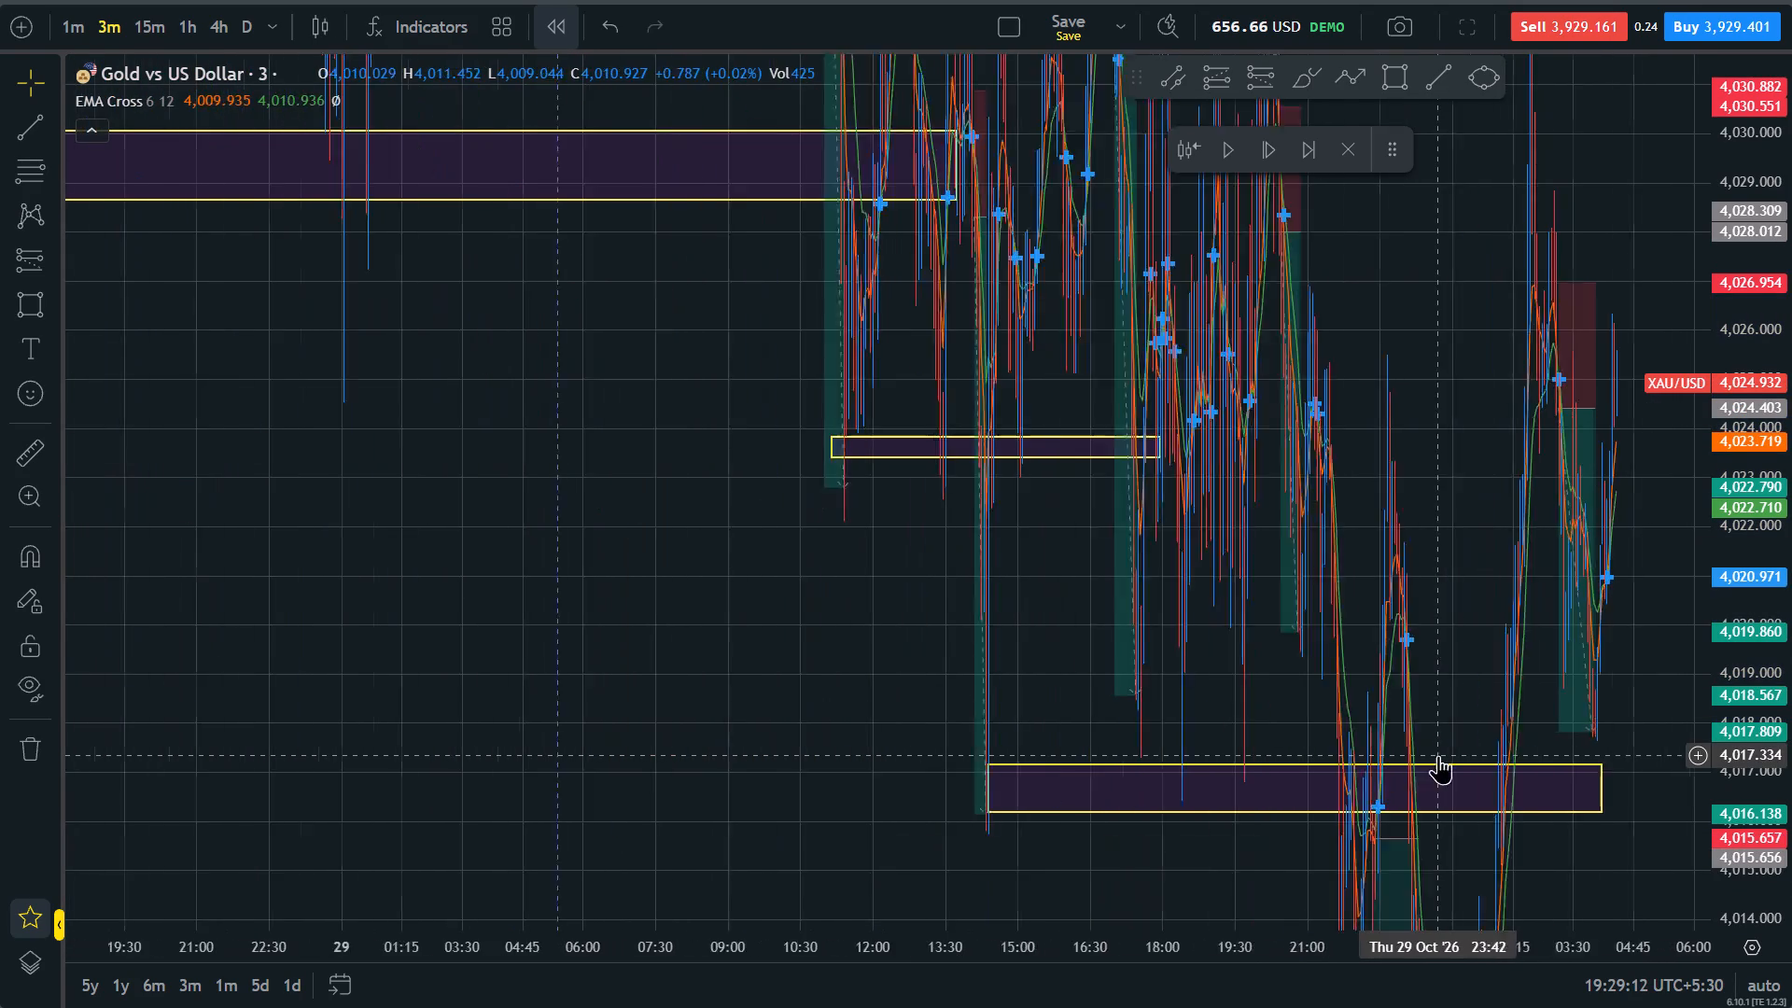
{"action": "scroll", "coordinate": [1438, 755], "scroll_direction": "down", "scroll_amount": 1}
{"action": "left_click_drag", "start_coordinate": [1791, 300], "coordinate": [1791, 864]}
{"action": "scroll", "coordinate": [1172, 861], "scroll_direction": "up", "scroll_amount": 3}
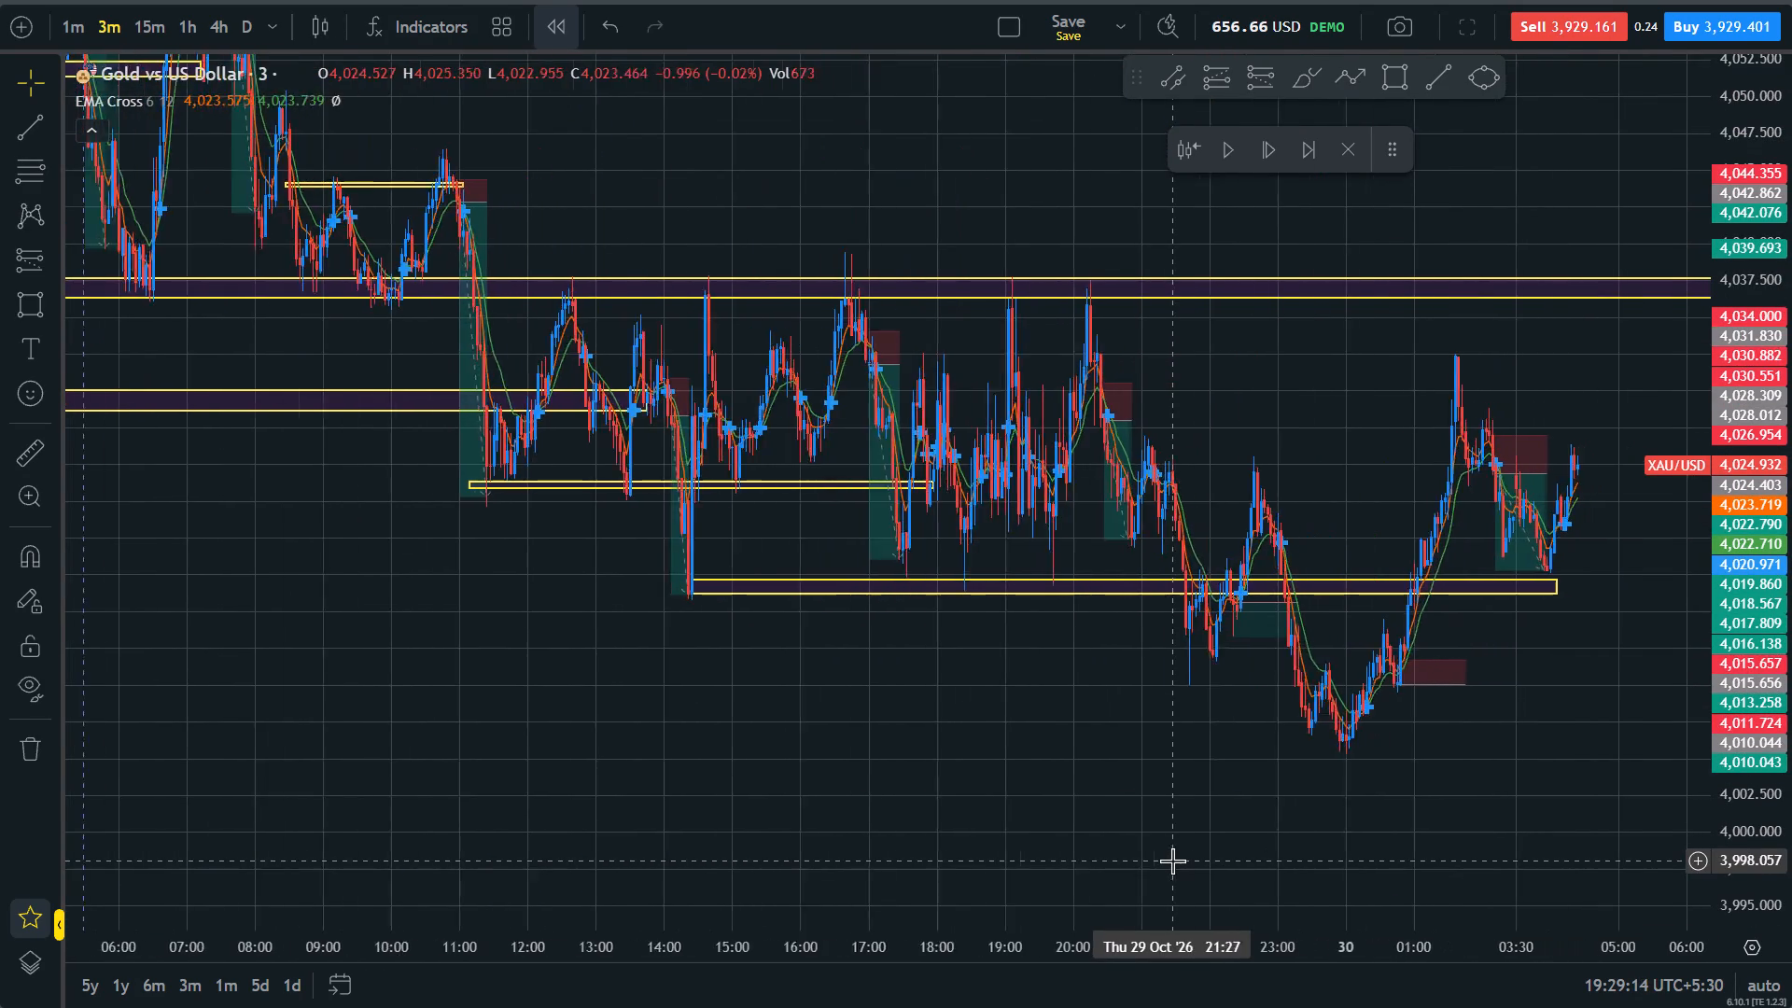
{"action": "scroll", "coordinate": [1172, 861], "scroll_direction": "up", "scroll_amount": 4}
{"action": "left_click_drag", "start_coordinate": [1791, 803], "coordinate": [1746, 461]}
{"action": "scroll", "coordinate": [1548, 686], "scroll_direction": "up", "scroll_amount": 1}
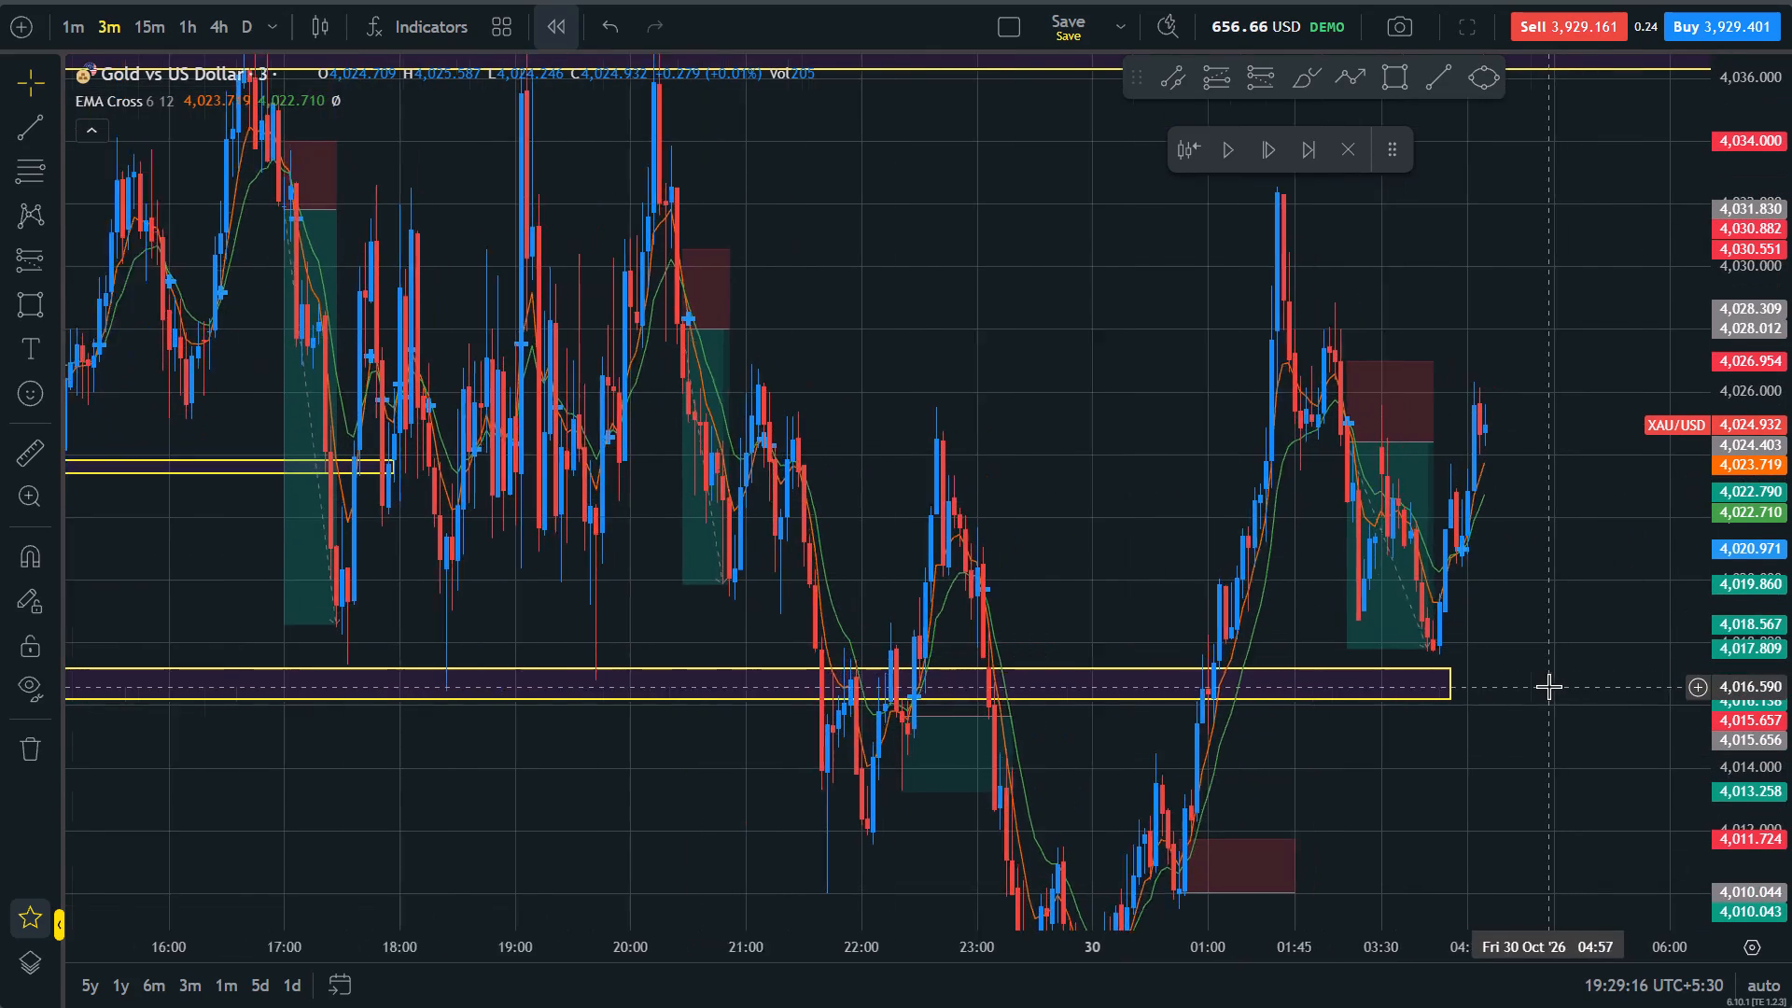
{"action": "scroll", "coordinate": [1548, 686], "scroll_direction": "up", "scroll_amount": 2}
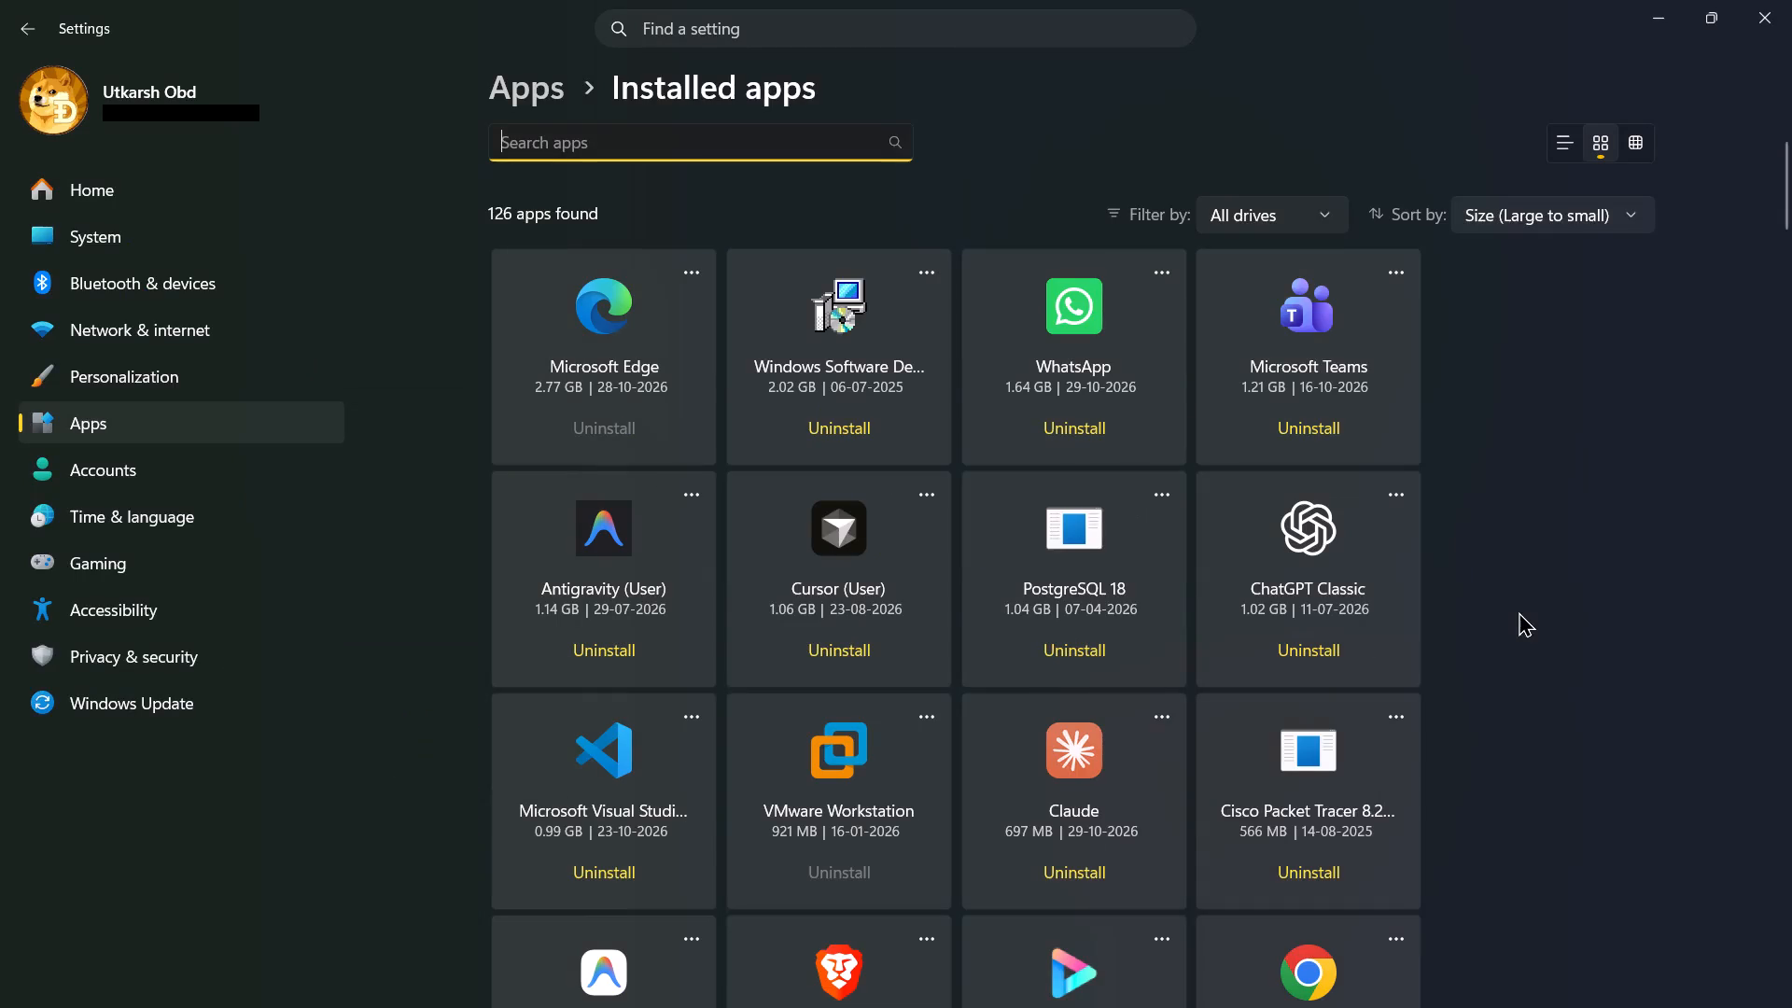
Switch to Windows Settings and look through the installed apps sorted by size, largest first.
{"action": "scroll", "coordinate": [1519, 611], "scroll_direction": "down", "scroll_amount": 1}
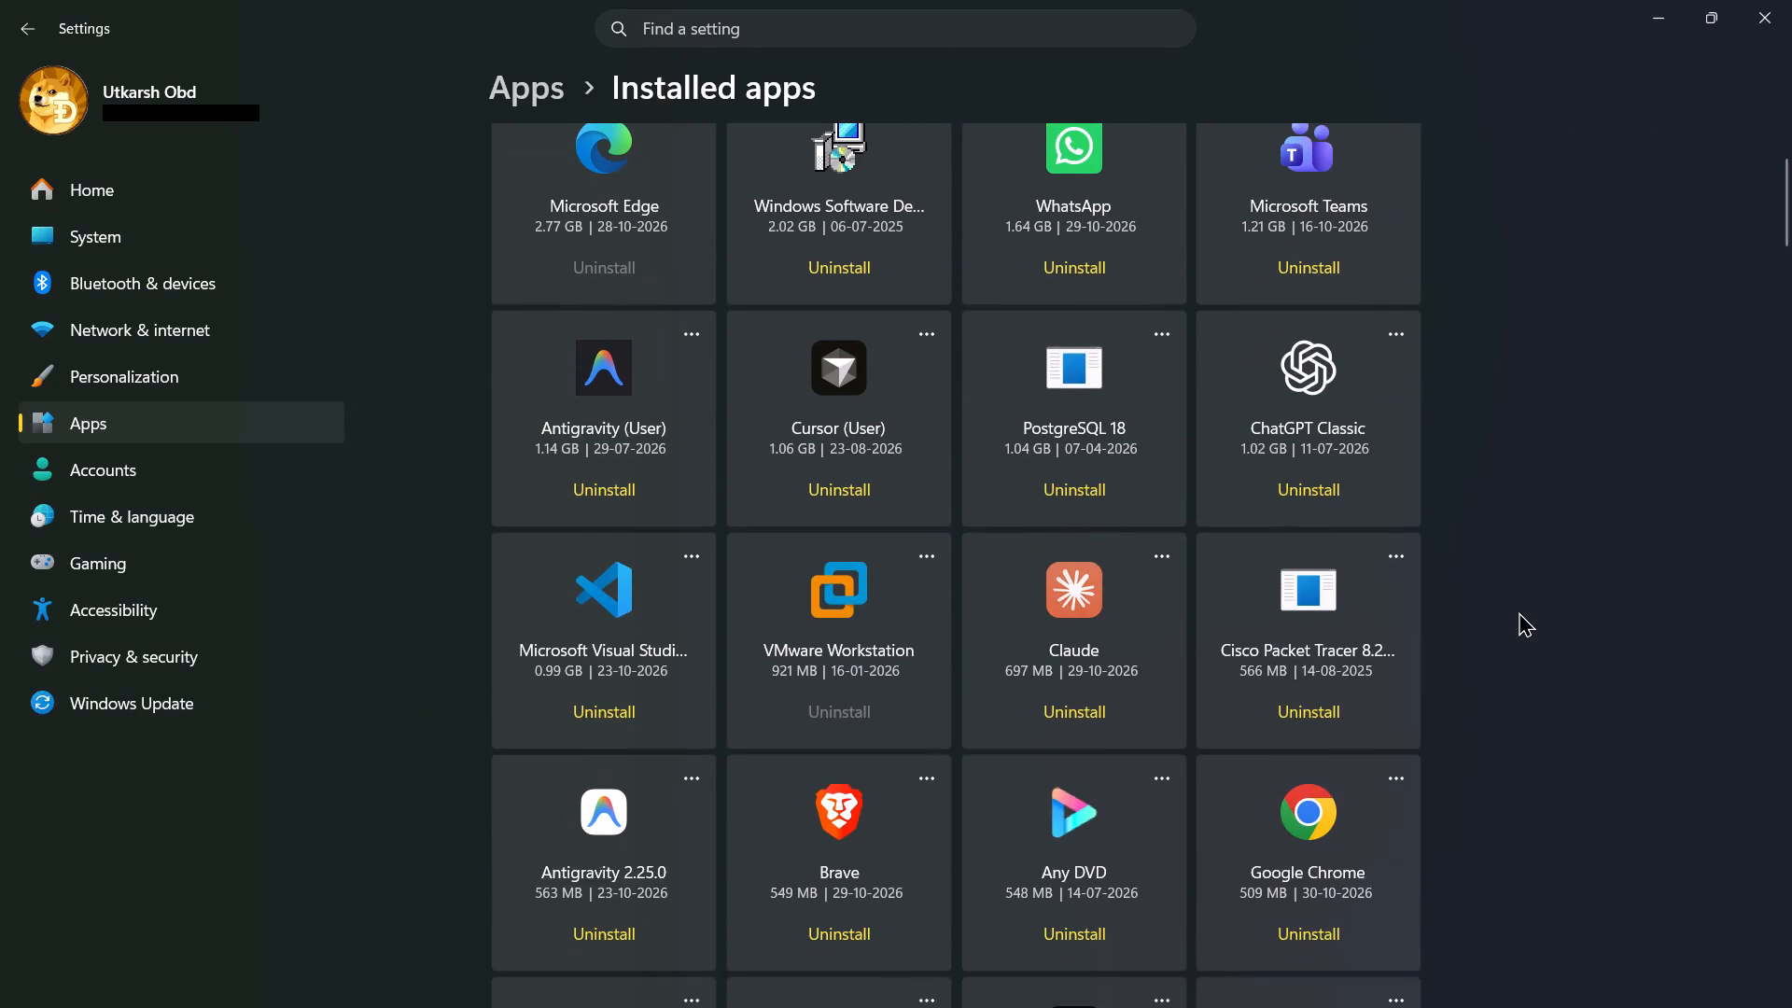
{"action": "scroll", "coordinate": [1519, 611], "scroll_direction": "down", "scroll_amount": 3}
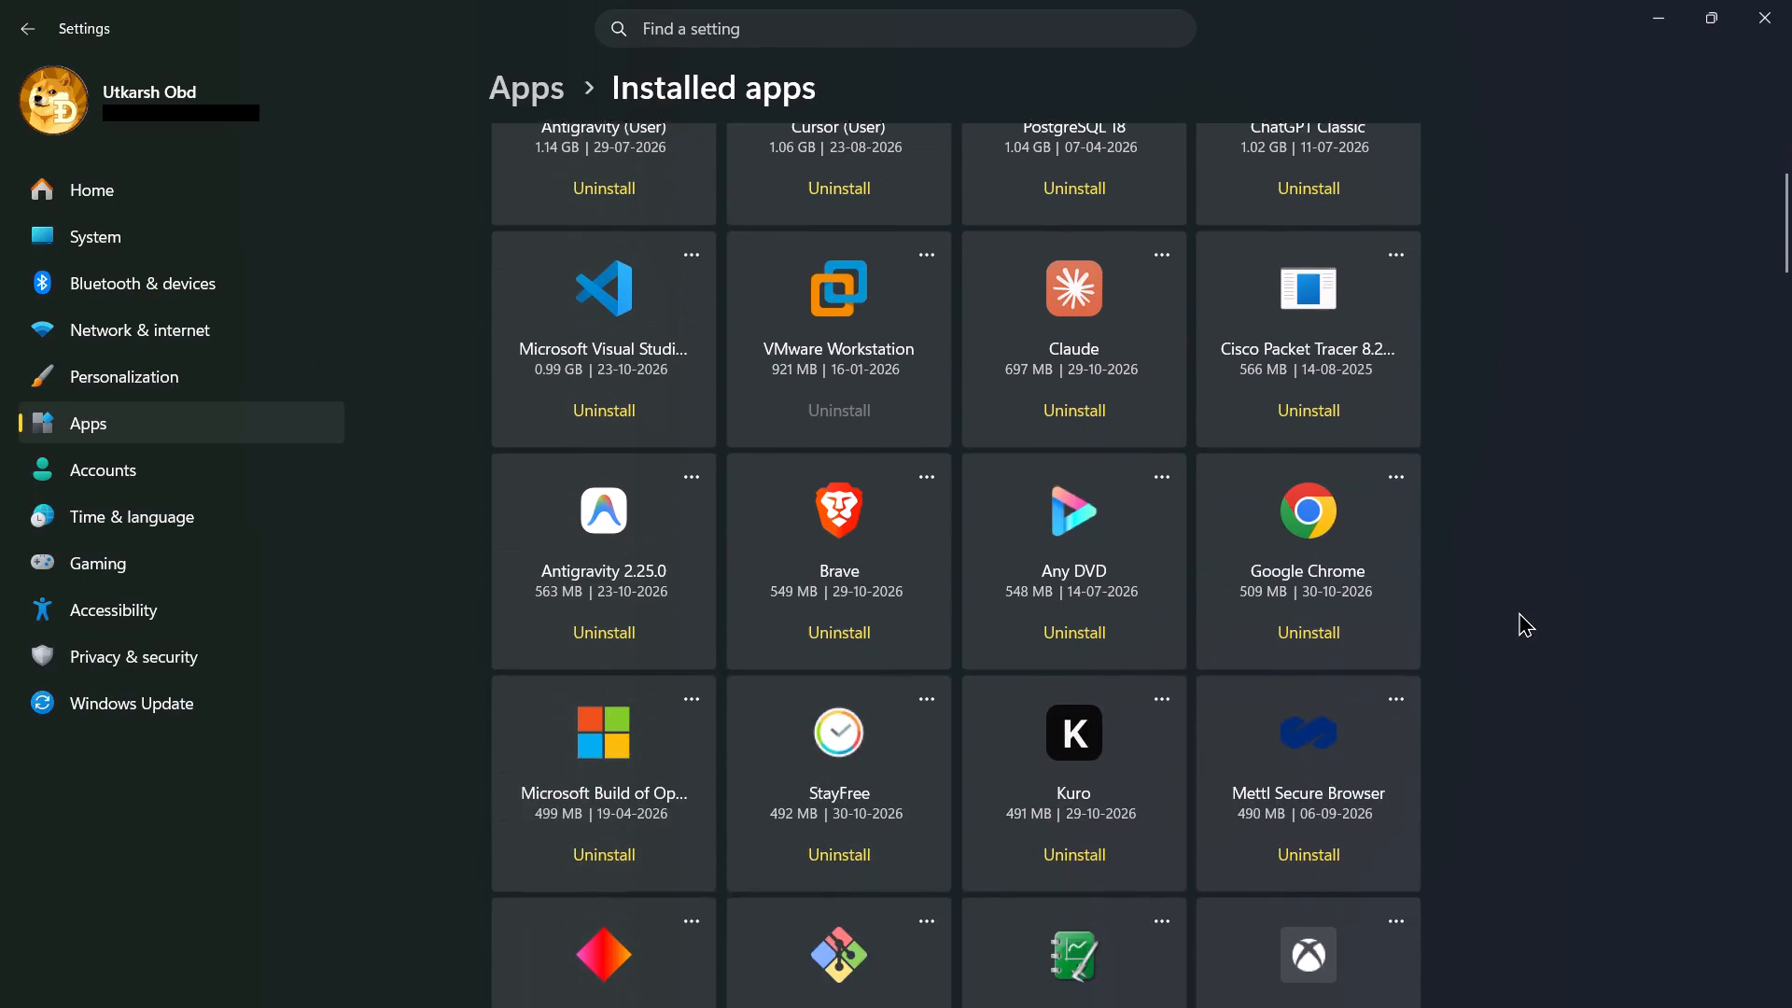
{"action": "scroll", "coordinate": [1519, 611], "scroll_direction": "down", "scroll_amount": 1}
{"action": "scroll", "coordinate": [1519, 611], "scroll_direction": "up", "scroll_amount": 4}
{"action": "scroll", "coordinate": [1519, 611], "scroll_direction": "down", "scroll_amount": 2}
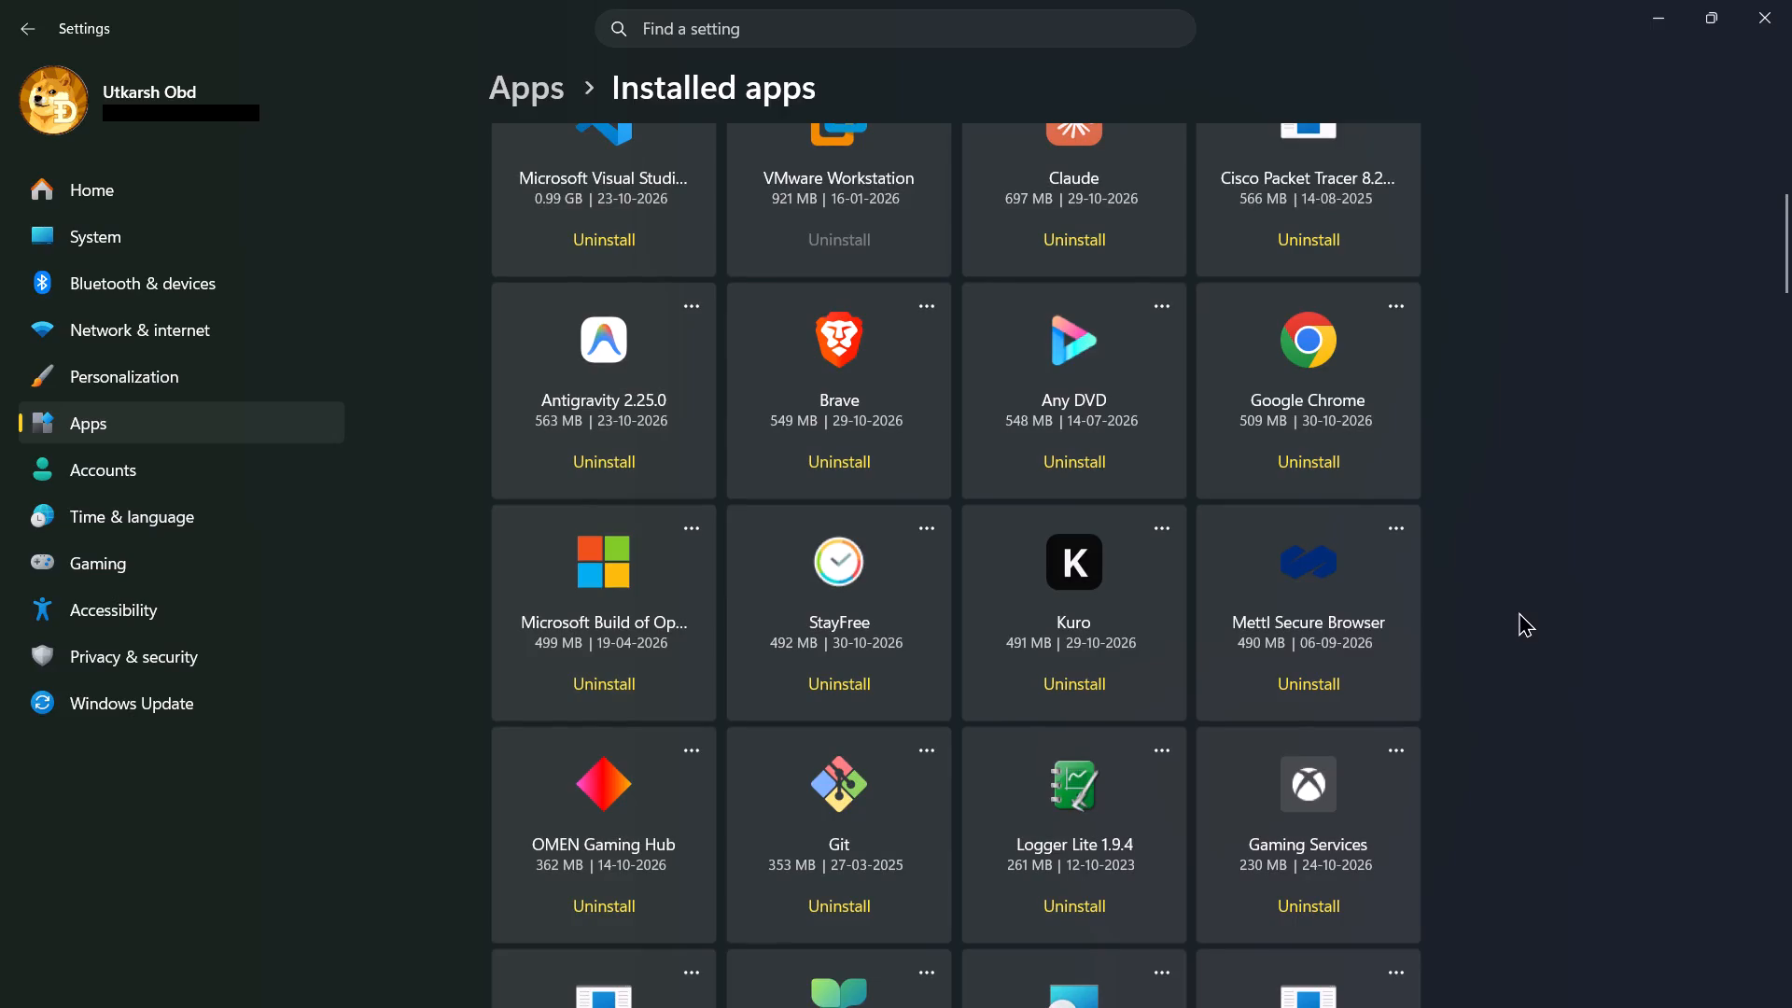
{"action": "scroll", "coordinate": [1519, 611], "scroll_direction": "down", "scroll_amount": 2}
{"action": "scroll", "coordinate": [1519, 611], "scroll_direction": "up", "scroll_amount": 5}
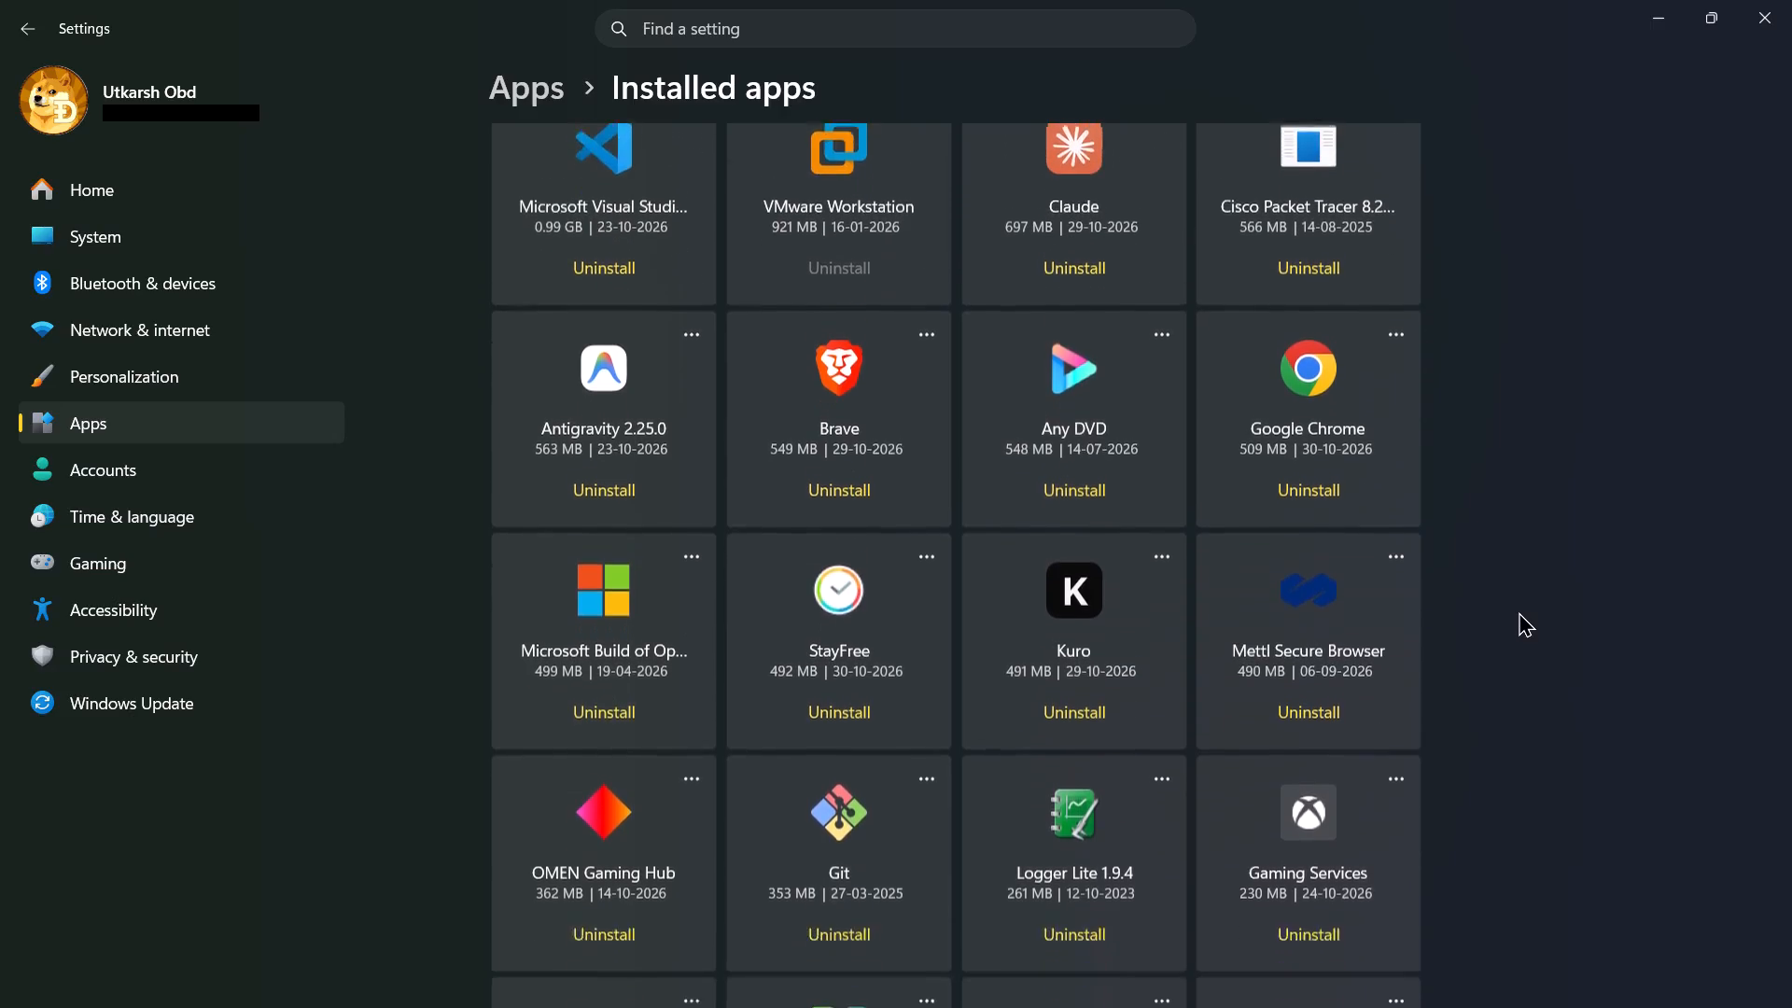
{"action": "scroll", "coordinate": [1519, 611], "scroll_direction": "down", "scroll_amount": 4}
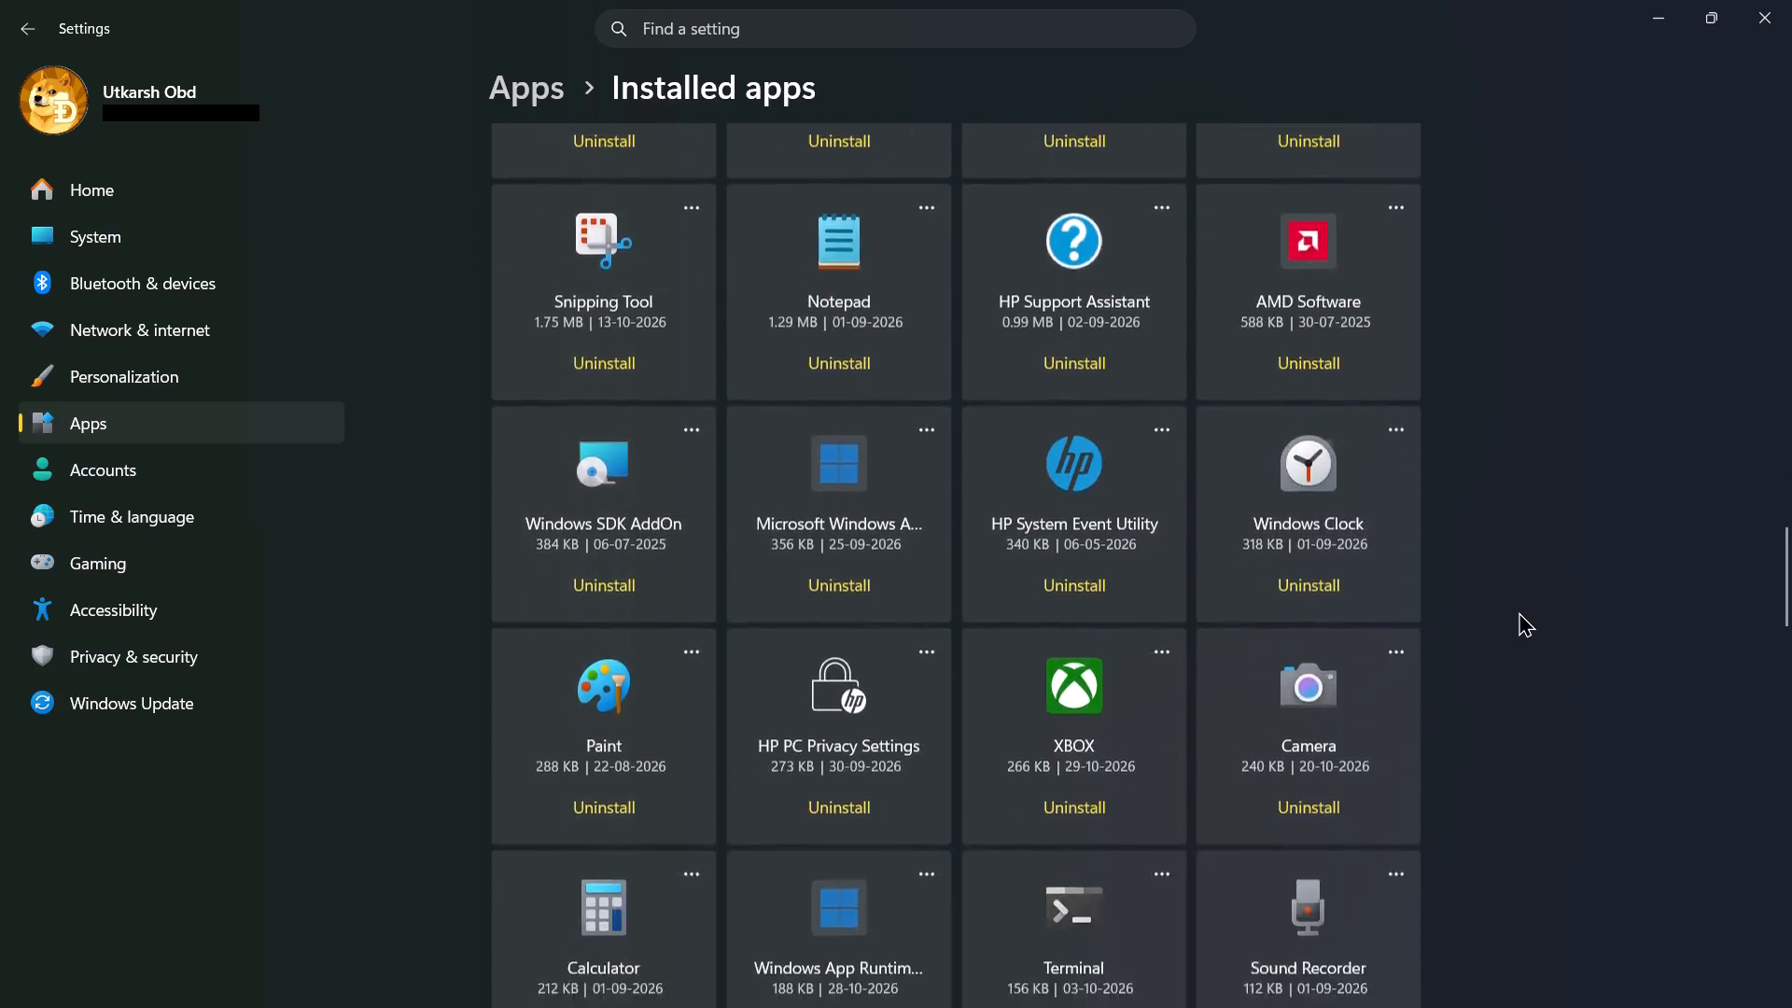
{"action": "scroll", "coordinate": [1519, 611], "scroll_direction": "up", "scroll_amount": 9}
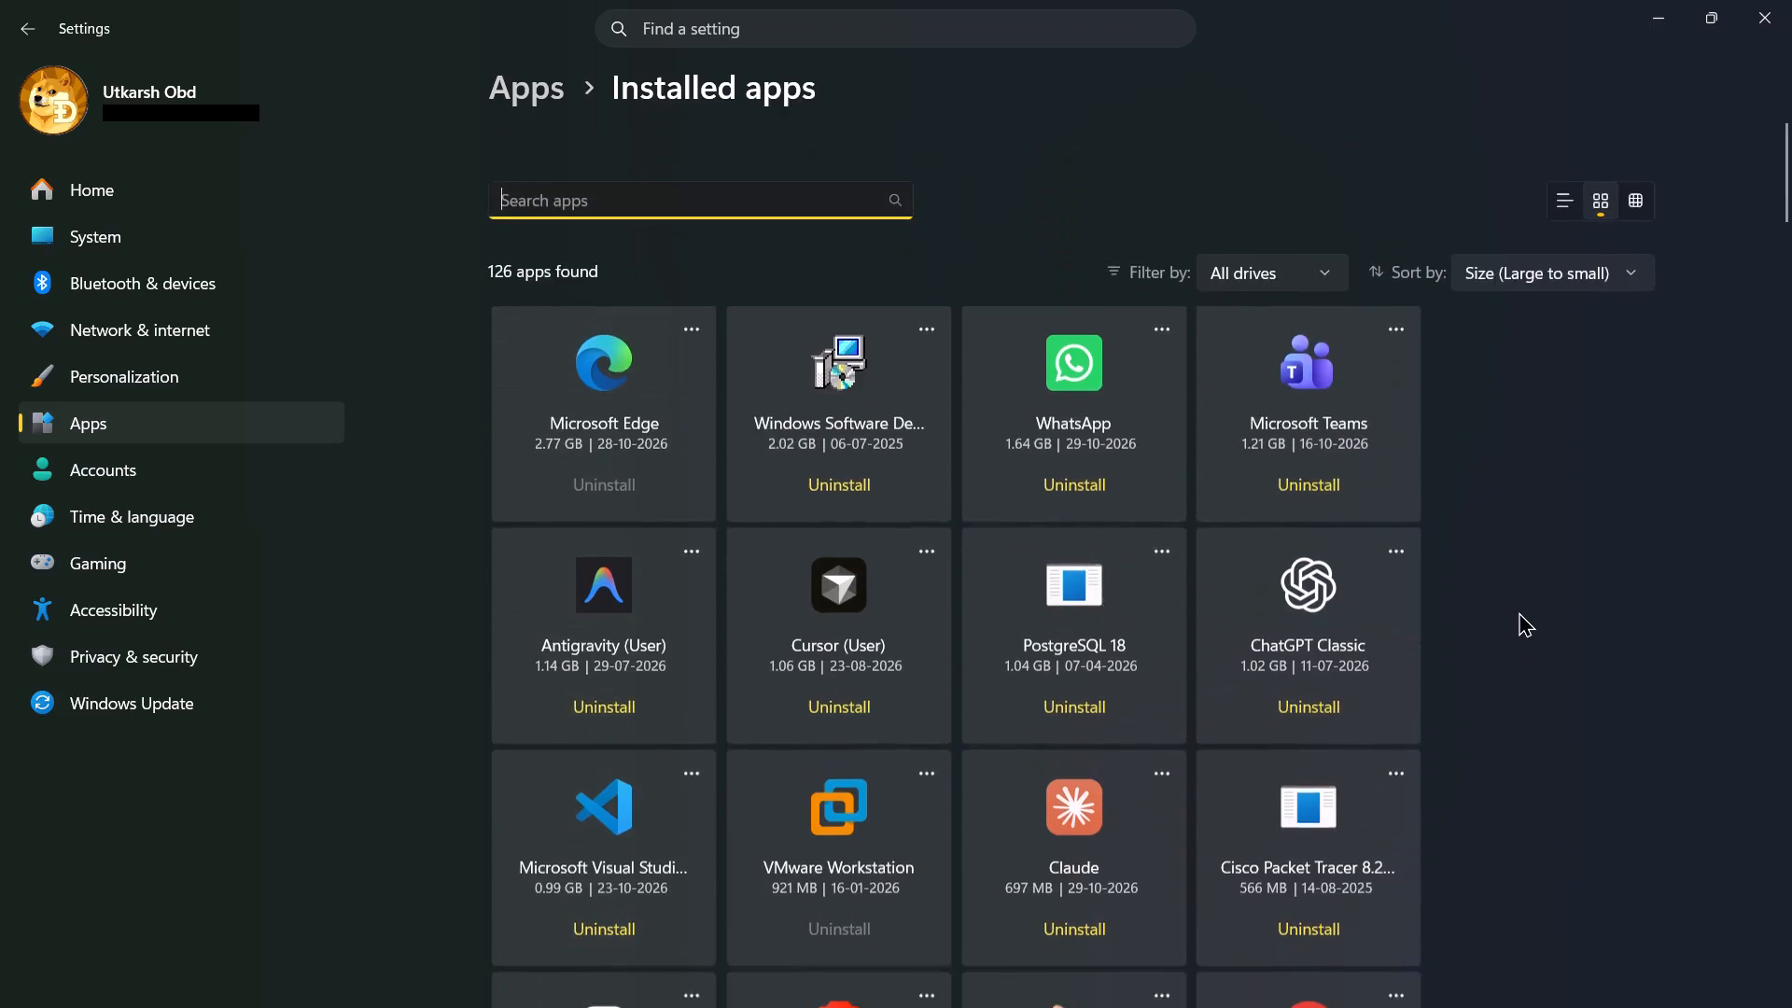
{"action": "scroll", "coordinate": [1519, 611], "scroll_direction": "down", "scroll_amount": 1}
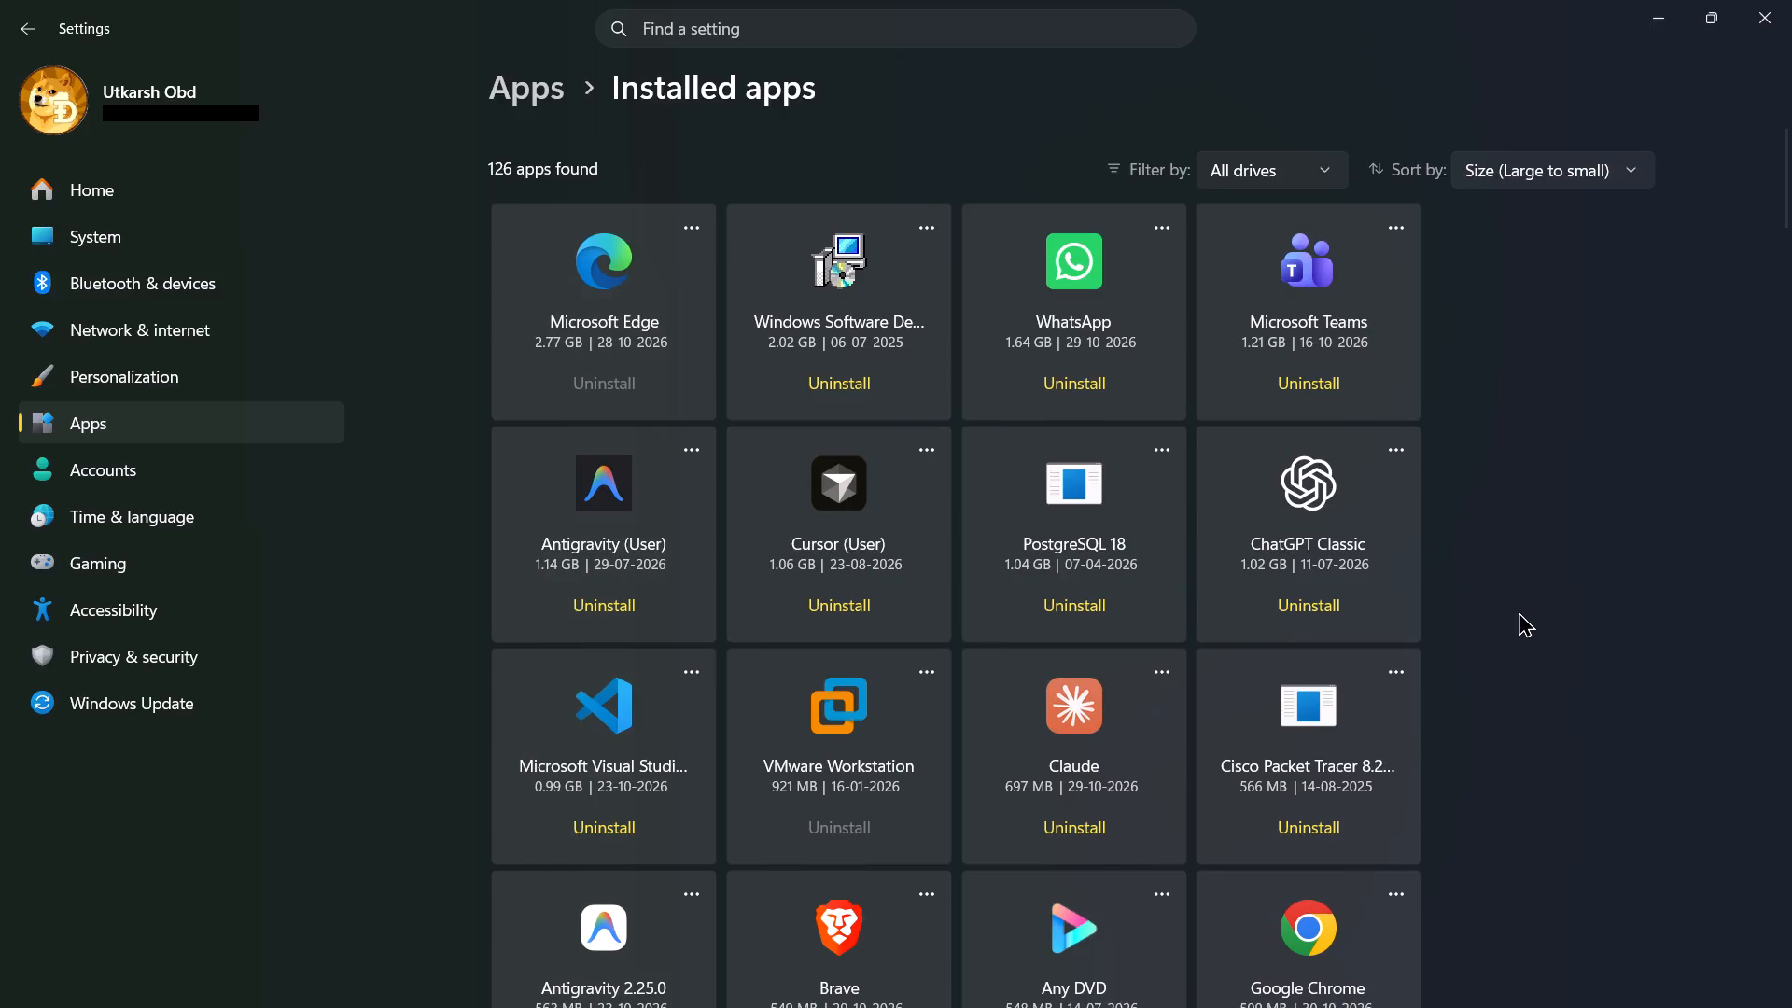
Examine the installed apps in descending size order, from the multi-gigabyte programs down to the kilobyte-sized ones.
{"action": "scroll", "coordinate": [1519, 611], "scroll_direction": "down", "scroll_amount": 1}
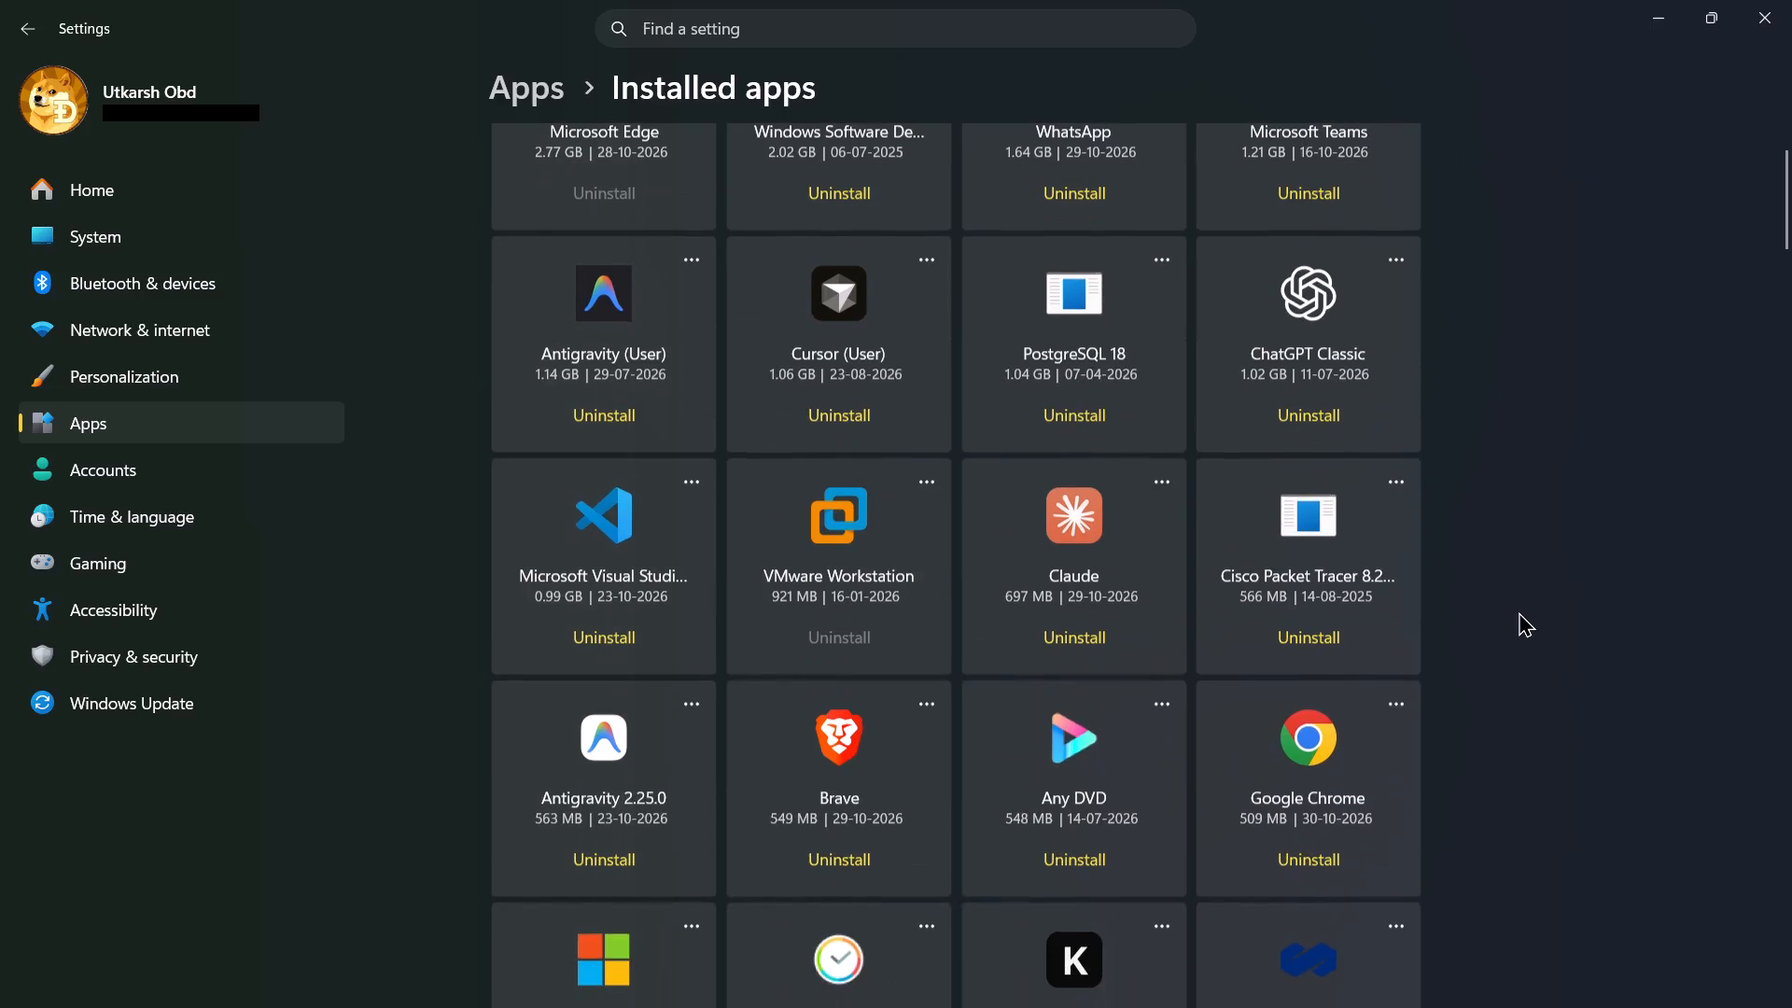
{"action": "scroll", "coordinate": [1519, 611], "scroll_direction": "down", "scroll_amount": 2}
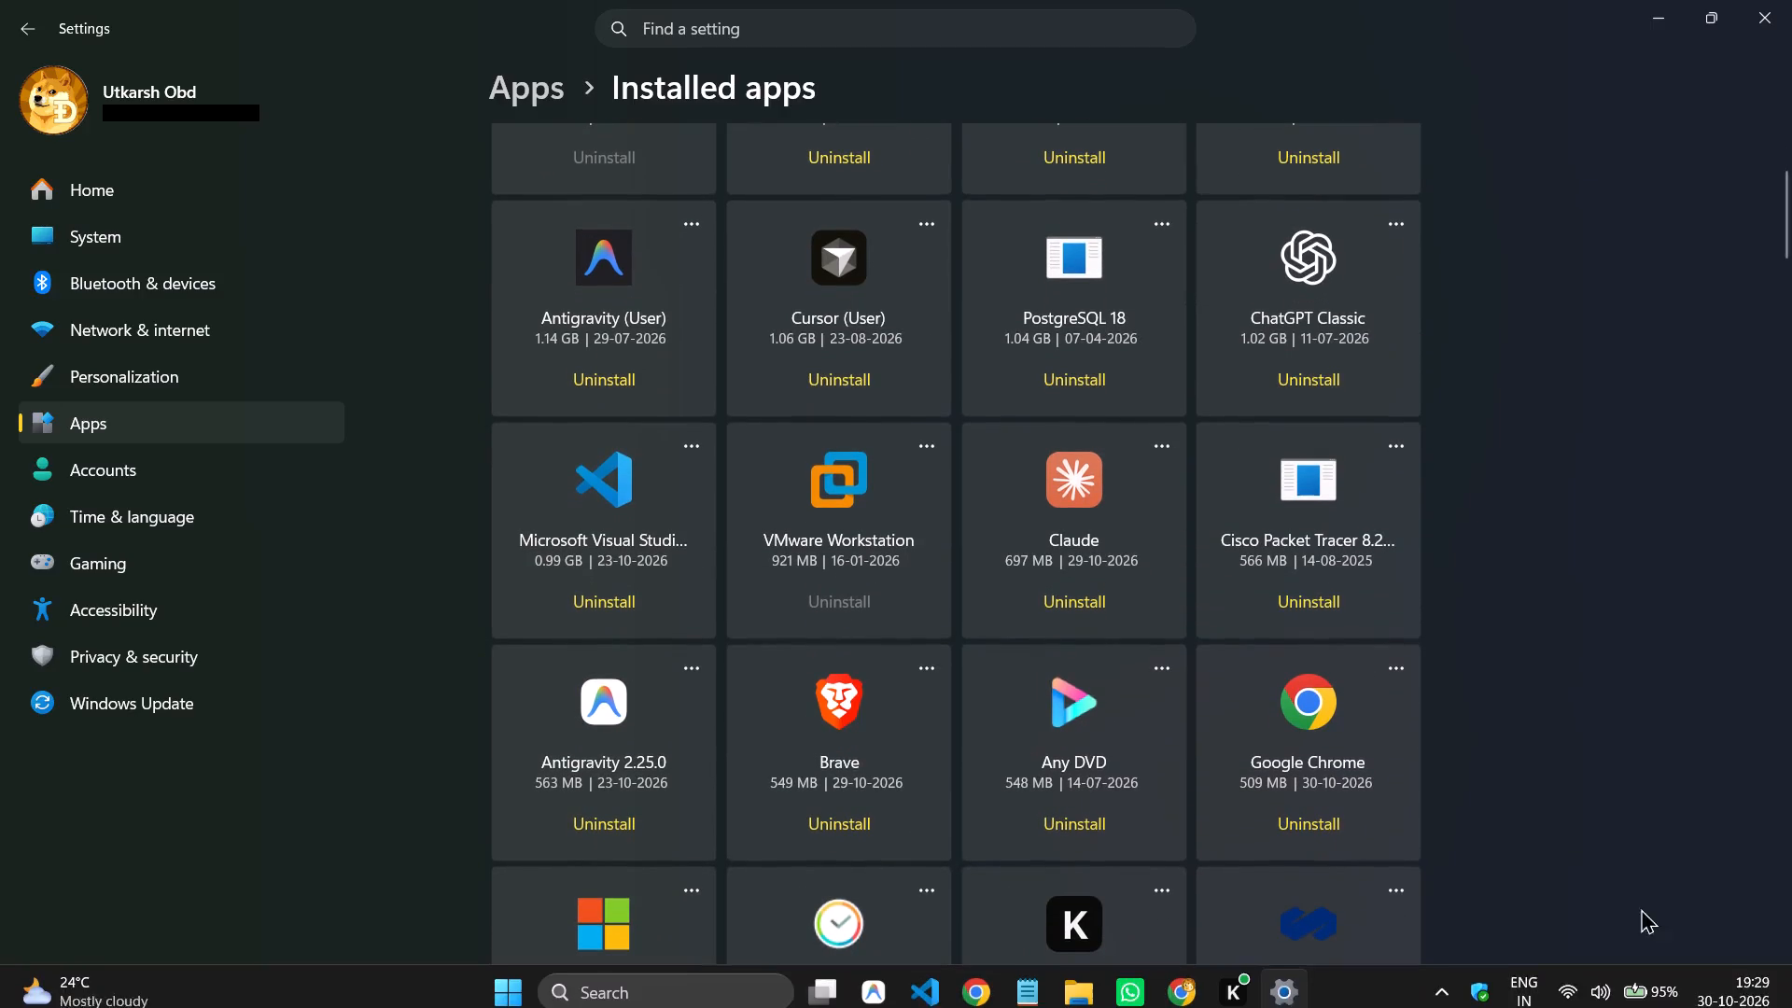
{"action": "scroll", "coordinate": [1578, 442], "scroll_direction": "down", "scroll_amount": 4}
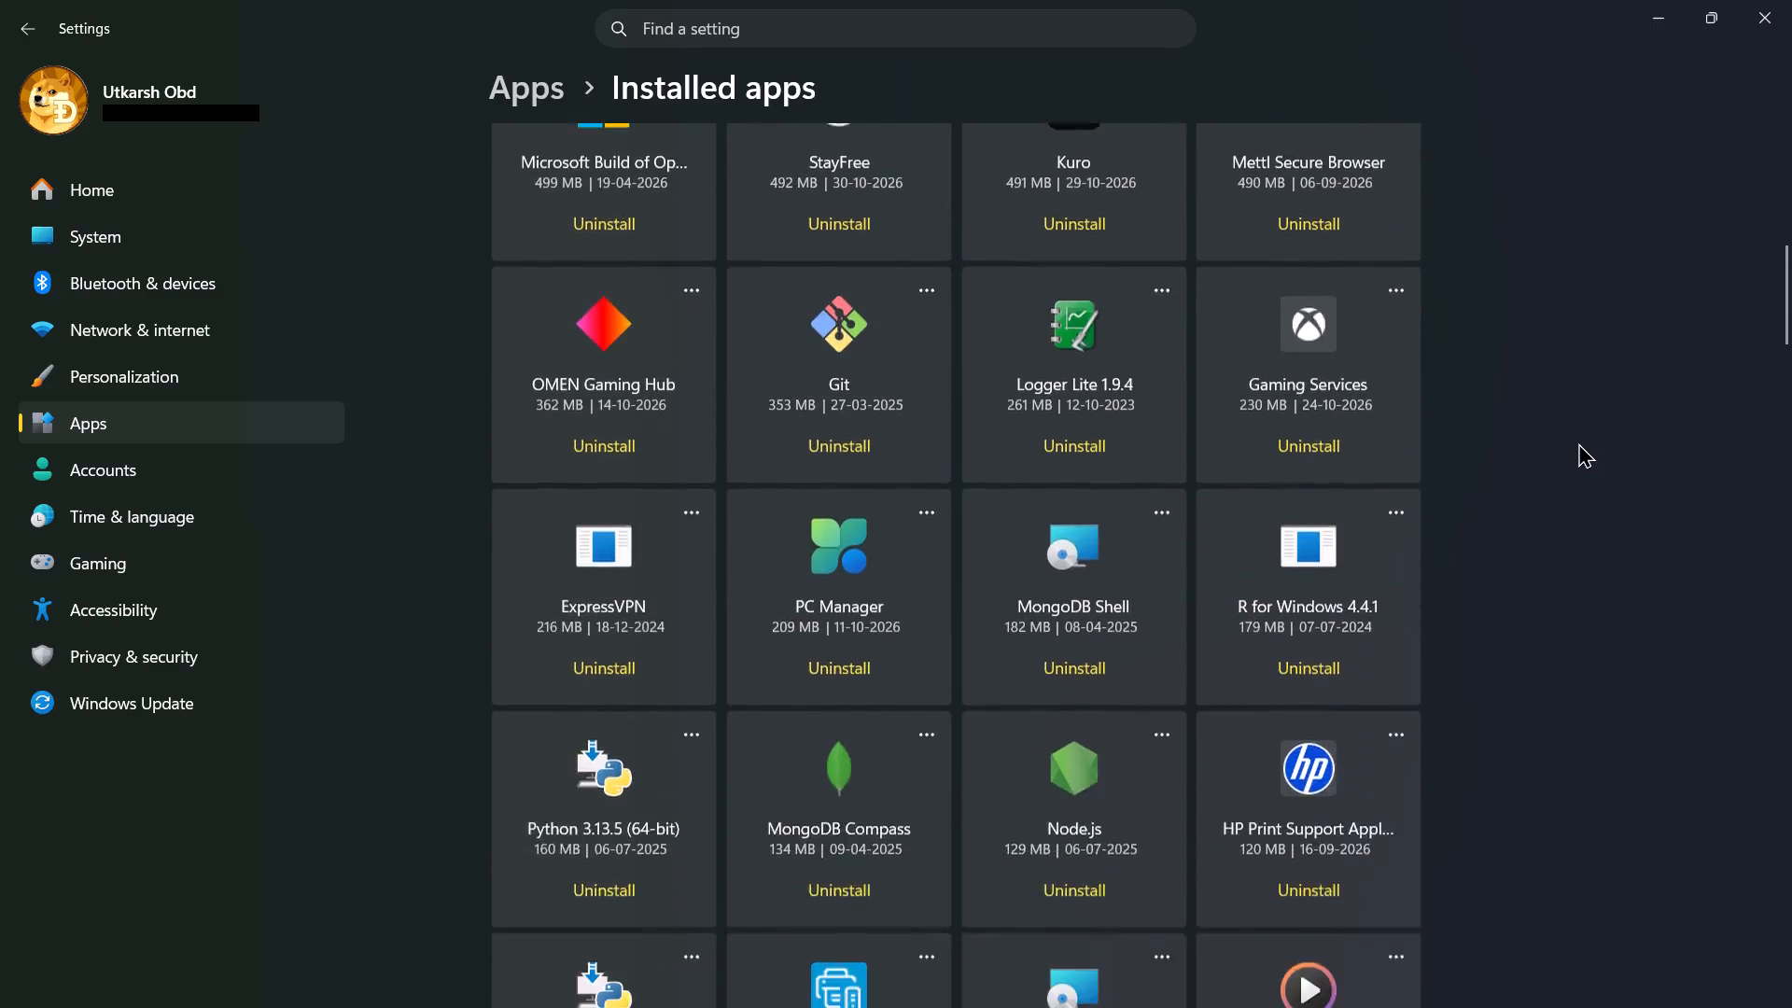
{"action": "scroll", "coordinate": [1578, 442], "scroll_direction": "up", "scroll_amount": 6}
{"action": "scroll", "coordinate": [1578, 442], "scroll_direction": "down", "scroll_amount": 7}
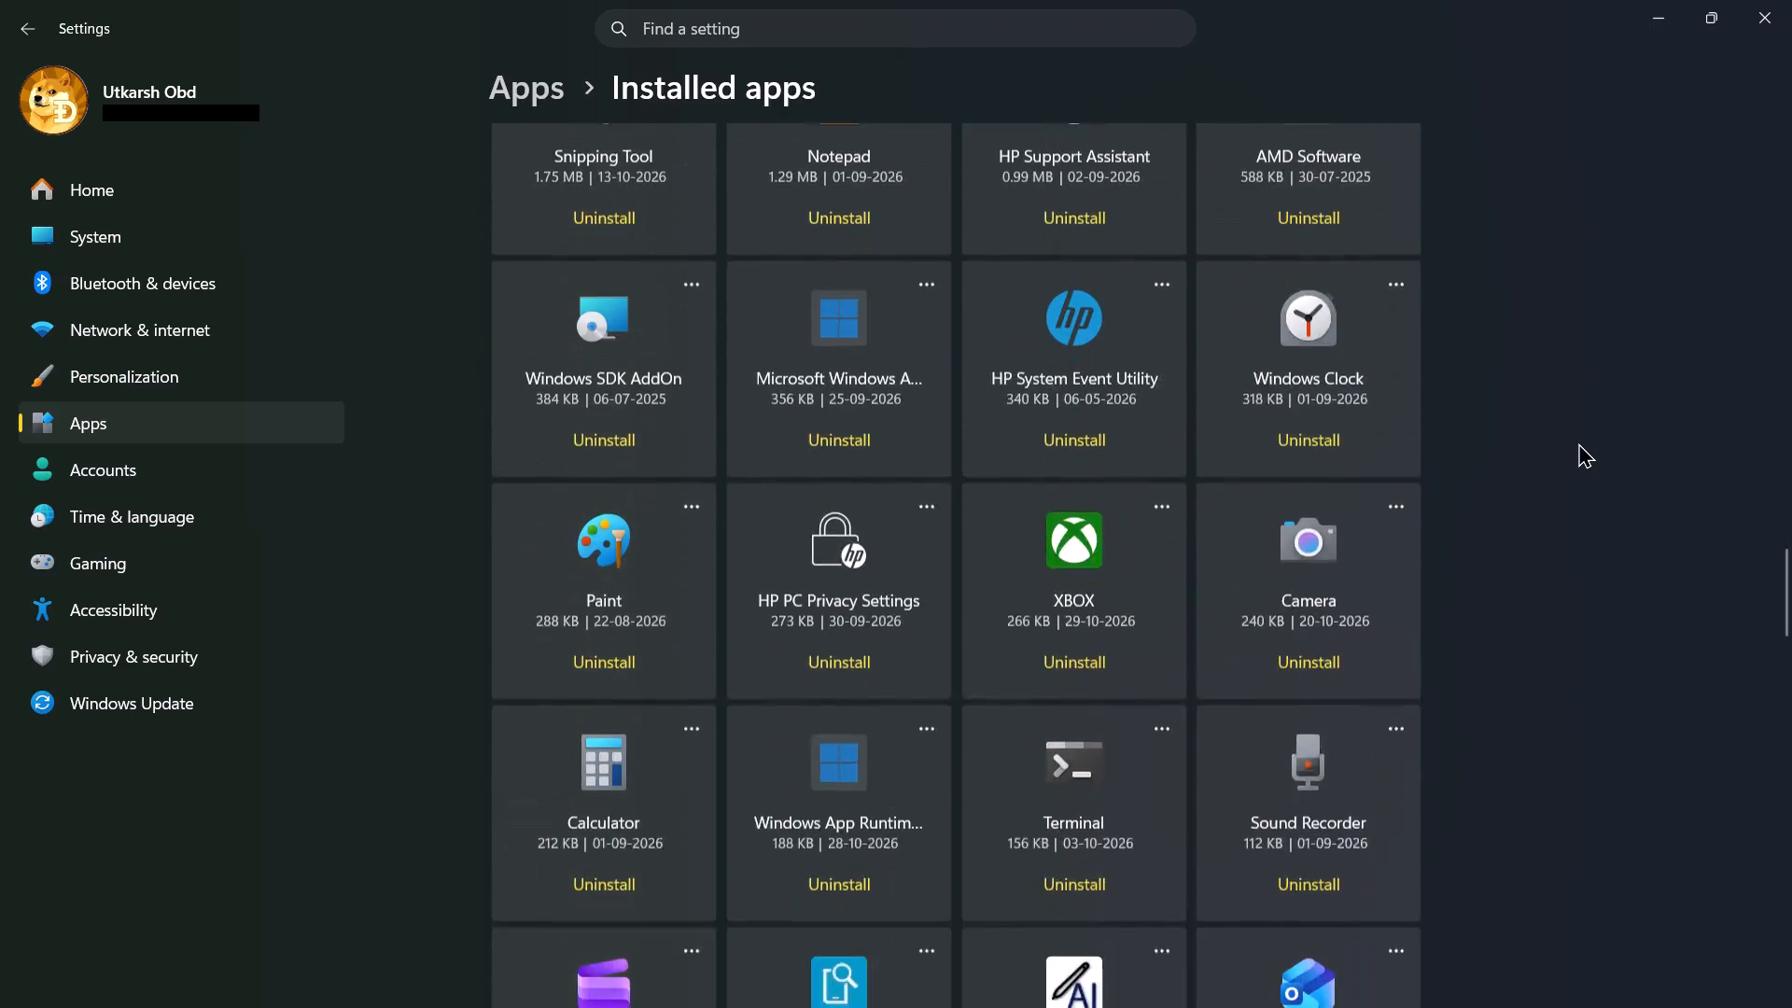
{"action": "scroll", "coordinate": [1578, 442], "scroll_direction": "down", "scroll_amount": 3}
{"action": "scroll", "coordinate": [1578, 442], "scroll_direction": "up", "scroll_amount": 10}
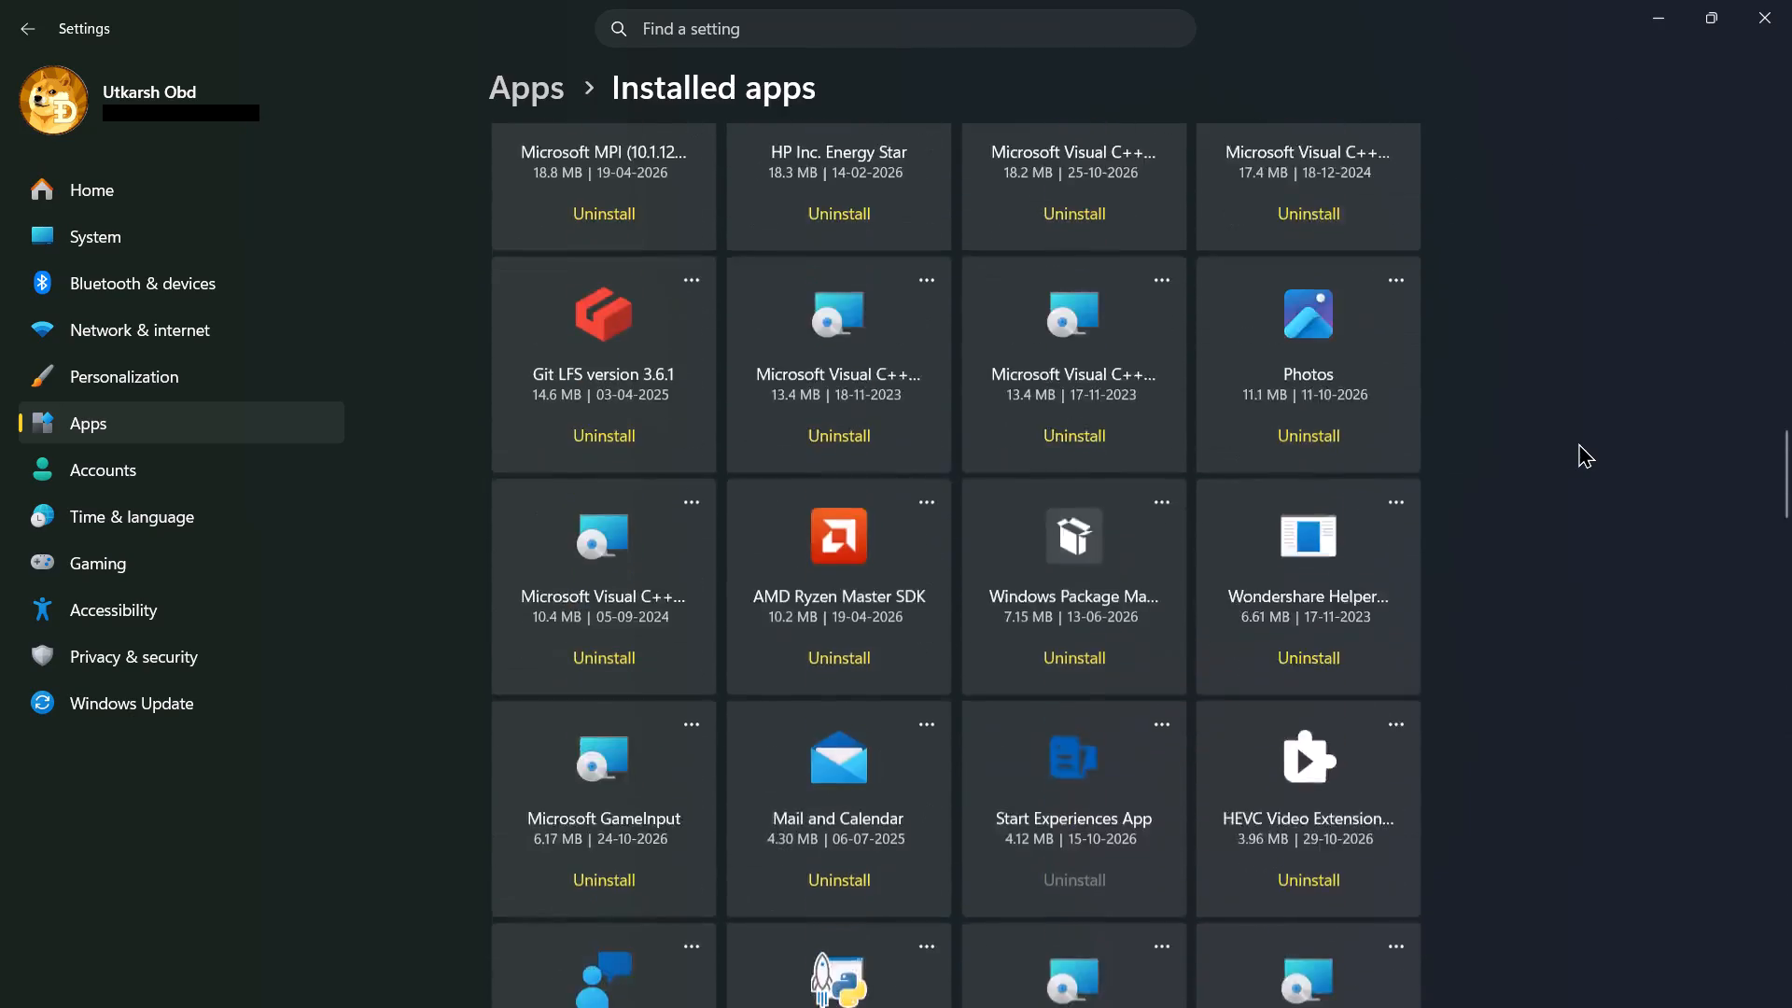
{"action": "scroll", "coordinate": [1578, 442], "scroll_direction": "down", "scroll_amount": 6}
{"action": "scroll", "coordinate": [1578, 442], "scroll_direction": "up", "scroll_amount": 6}
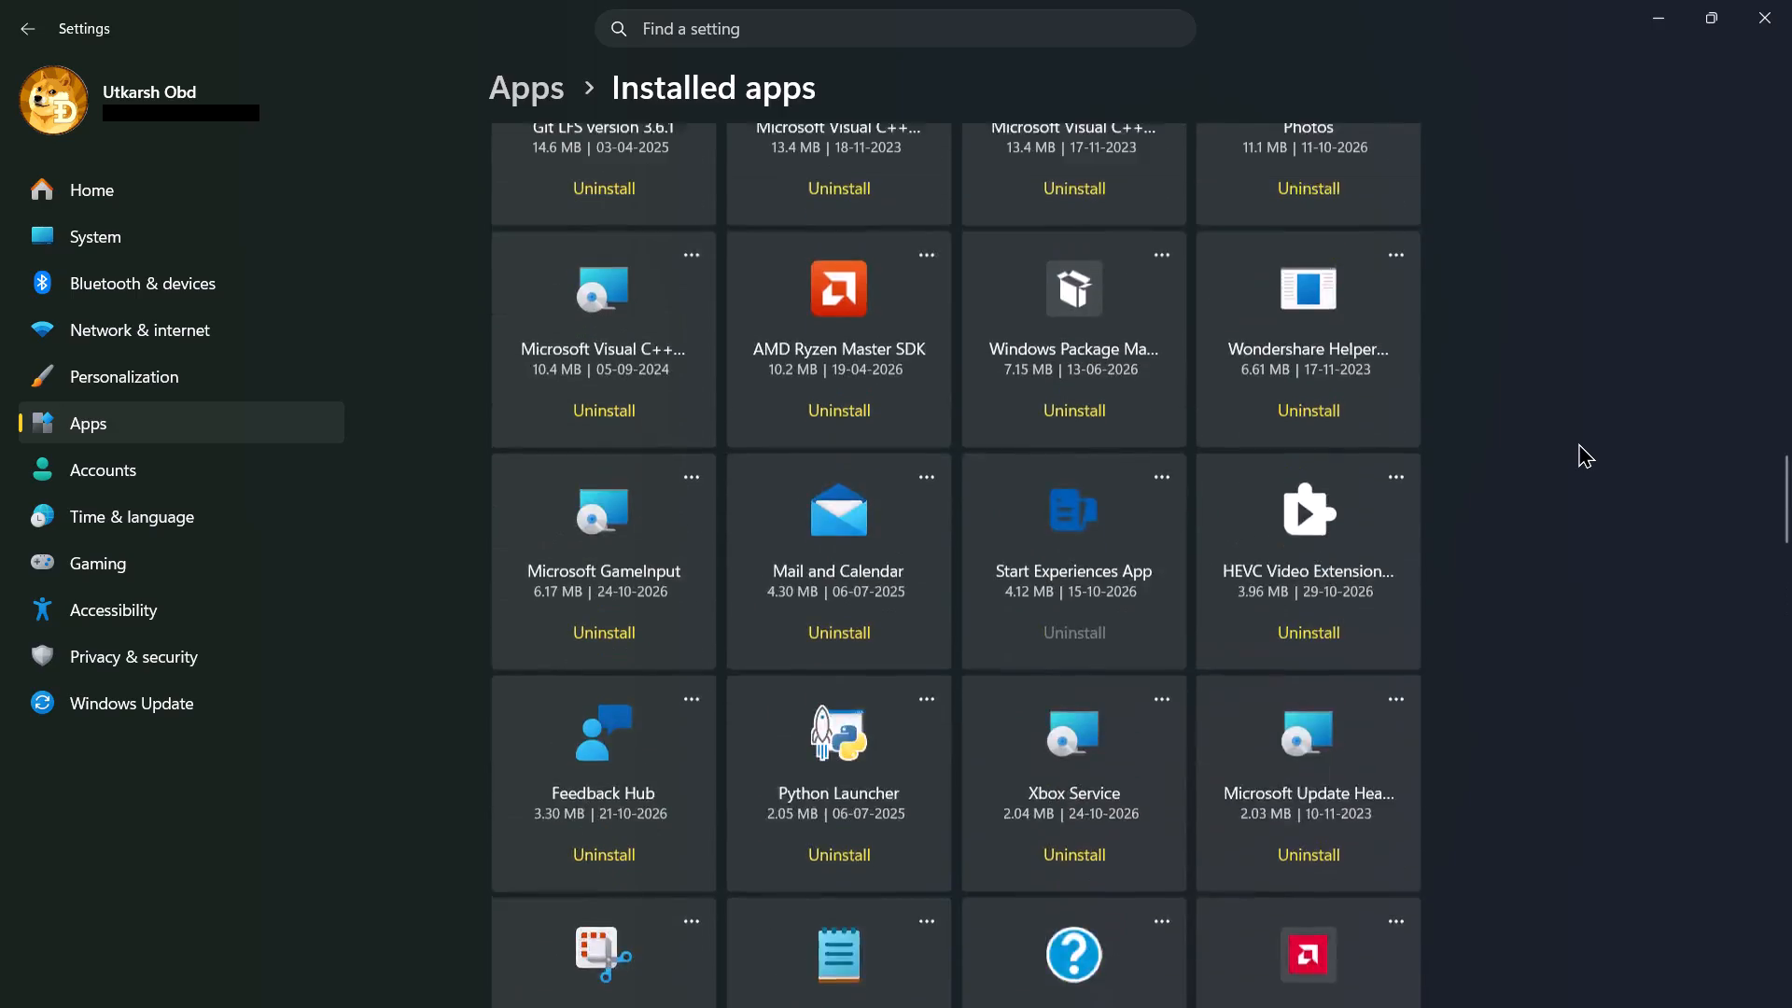
{"action": "scroll", "coordinate": [1578, 442], "scroll_direction": "up", "scroll_amount": 3}
{"action": "scroll", "coordinate": [1578, 442], "scroll_direction": "down", "scroll_amount": 2}
{"action": "scroll", "coordinate": [1578, 442], "scroll_direction": "up", "scroll_amount": 2}
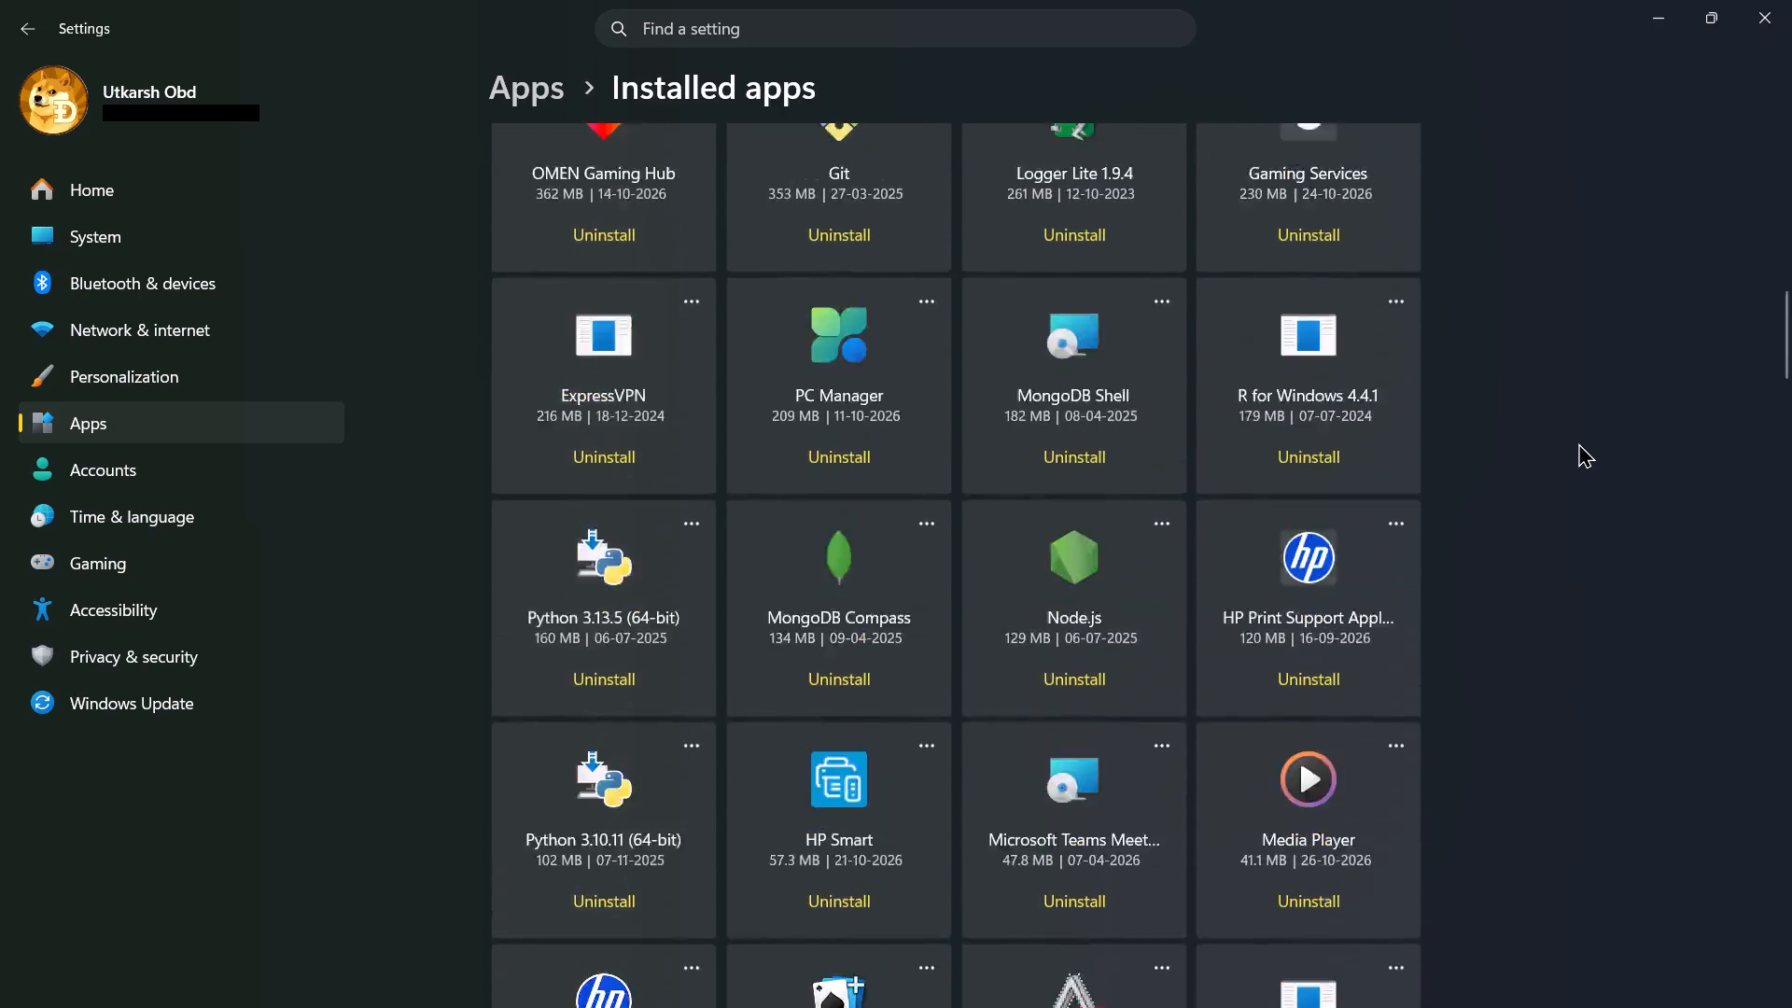
{"action": "scroll", "coordinate": [1578, 442], "scroll_direction": "up", "scroll_amount": 2}
{"action": "scroll", "coordinate": [1578, 442], "scroll_direction": "down", "scroll_amount": 3}
{"action": "scroll", "coordinate": [1578, 442], "scroll_direction": "up", "scroll_amount": 6}
{"action": "scroll", "coordinate": [1578, 442], "scroll_direction": "down", "scroll_amount": 2}
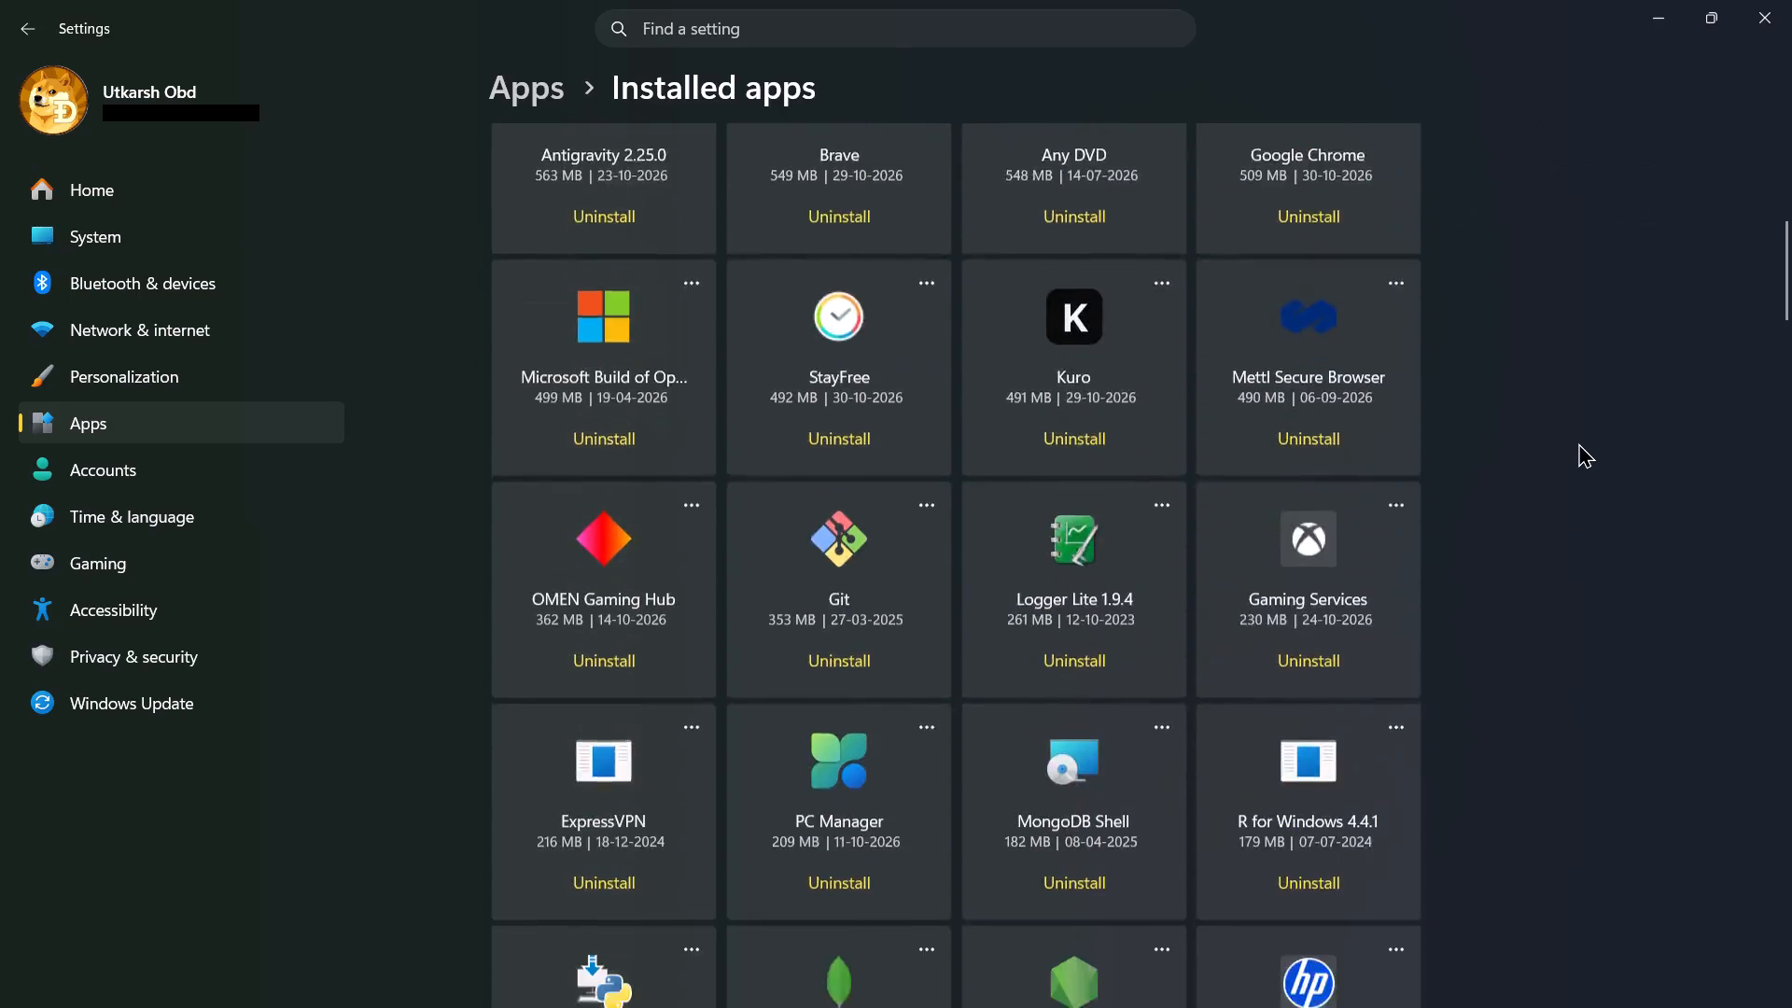
{"action": "scroll", "coordinate": [1578, 442], "scroll_direction": "down", "scroll_amount": 3}
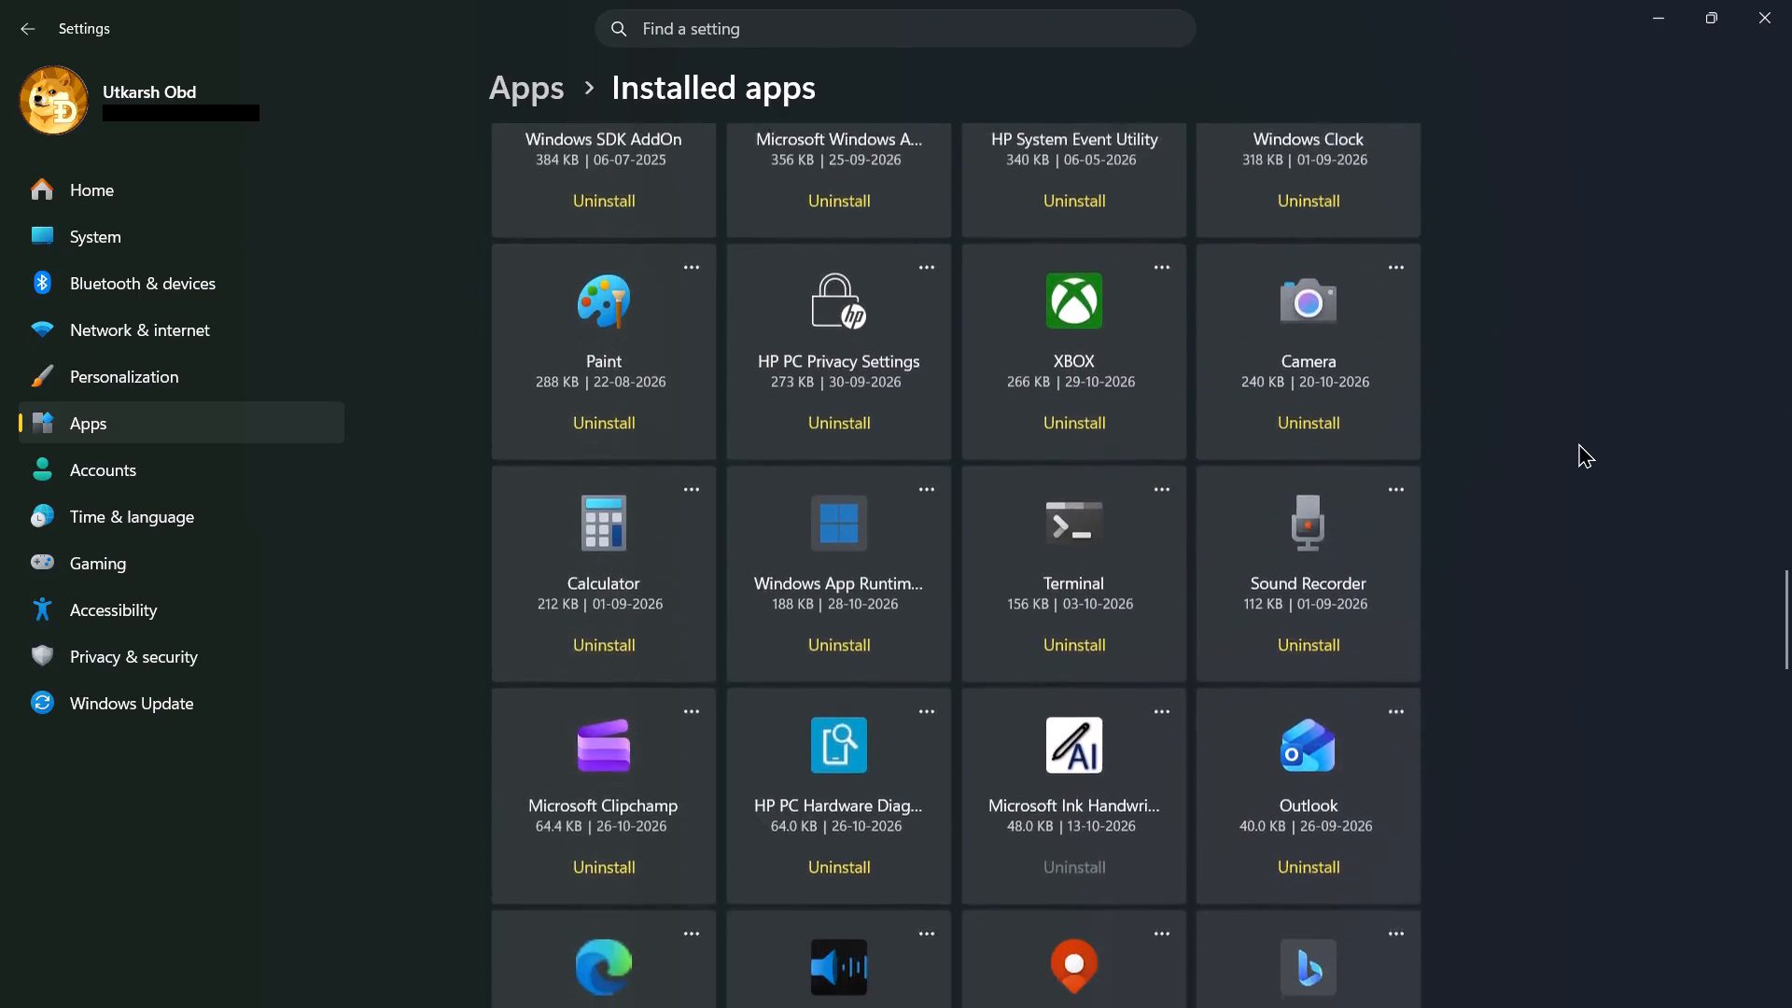
{"action": "scroll", "coordinate": [1578, 442], "scroll_direction": "up", "scroll_amount": 3}
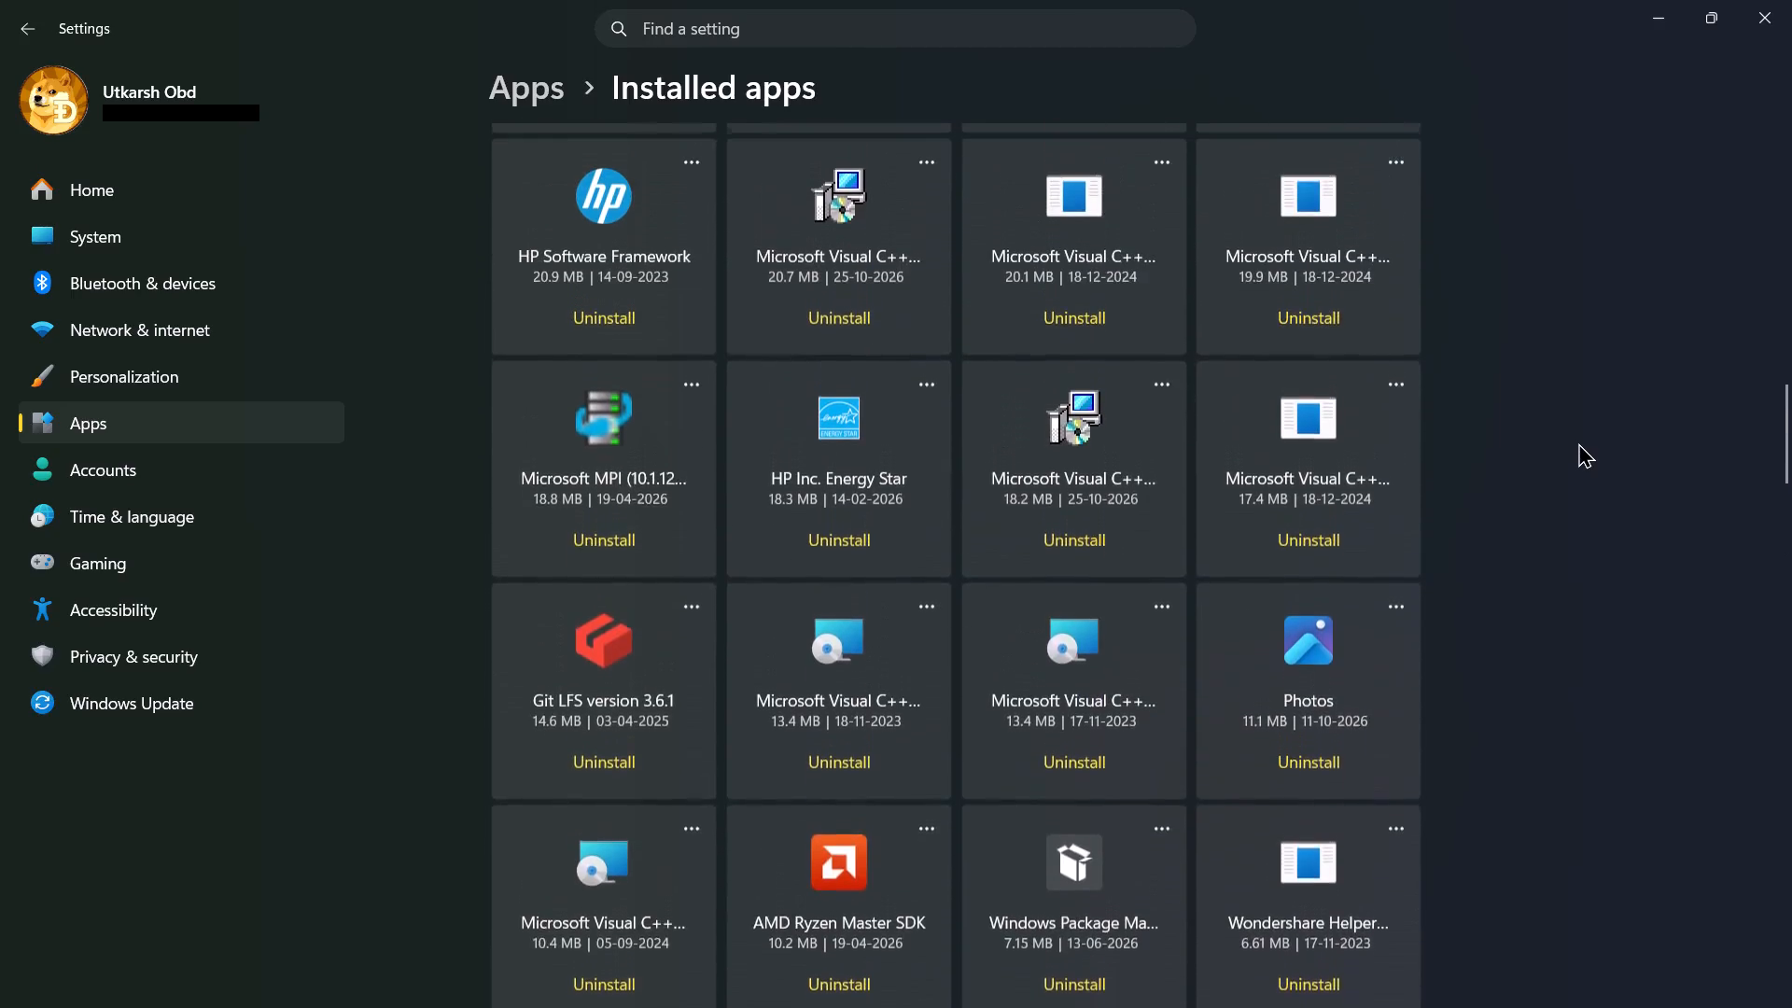
{"action": "scroll", "coordinate": [1578, 442], "scroll_direction": "up", "scroll_amount": 6}
{"action": "scroll", "coordinate": [1578, 442], "scroll_direction": "down", "scroll_amount": 1}
{"action": "scroll", "coordinate": [1578, 442], "scroll_direction": "up", "scroll_amount": 4}
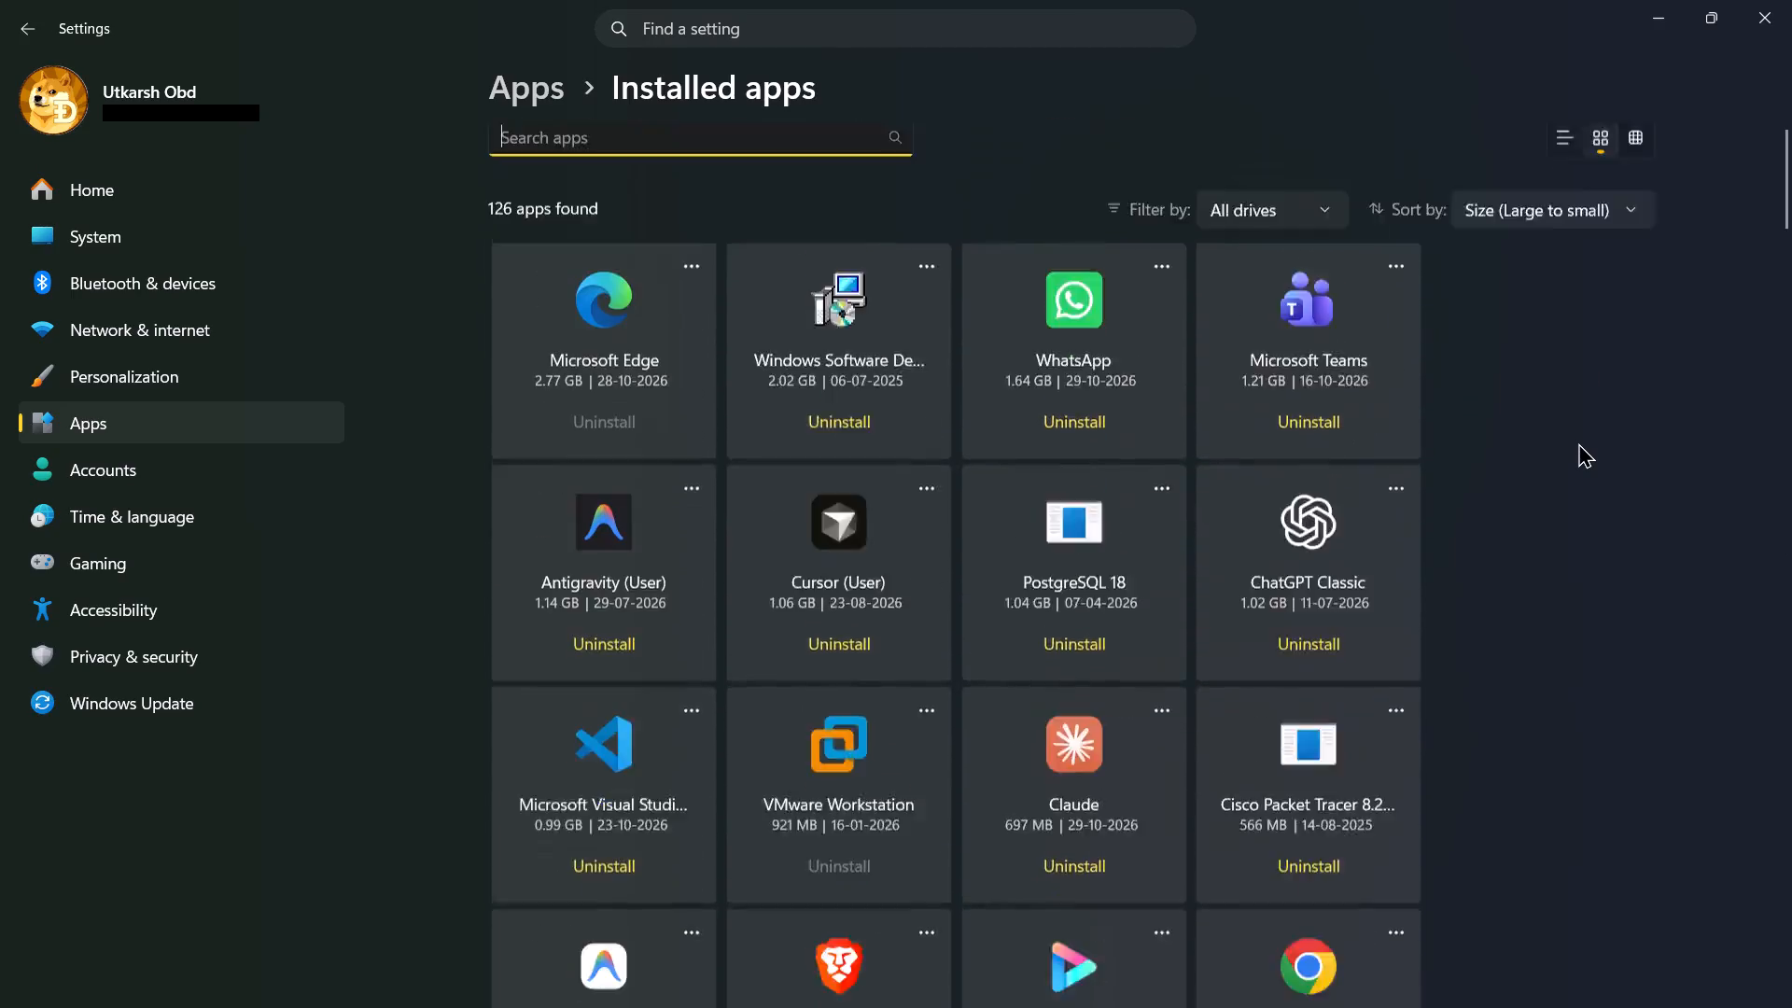
Look through the whole installed apps list again, including the entries without a size and the related settings at its end.
{"action": "scroll", "coordinate": [1578, 442], "scroll_direction": "down", "scroll_amount": 4}
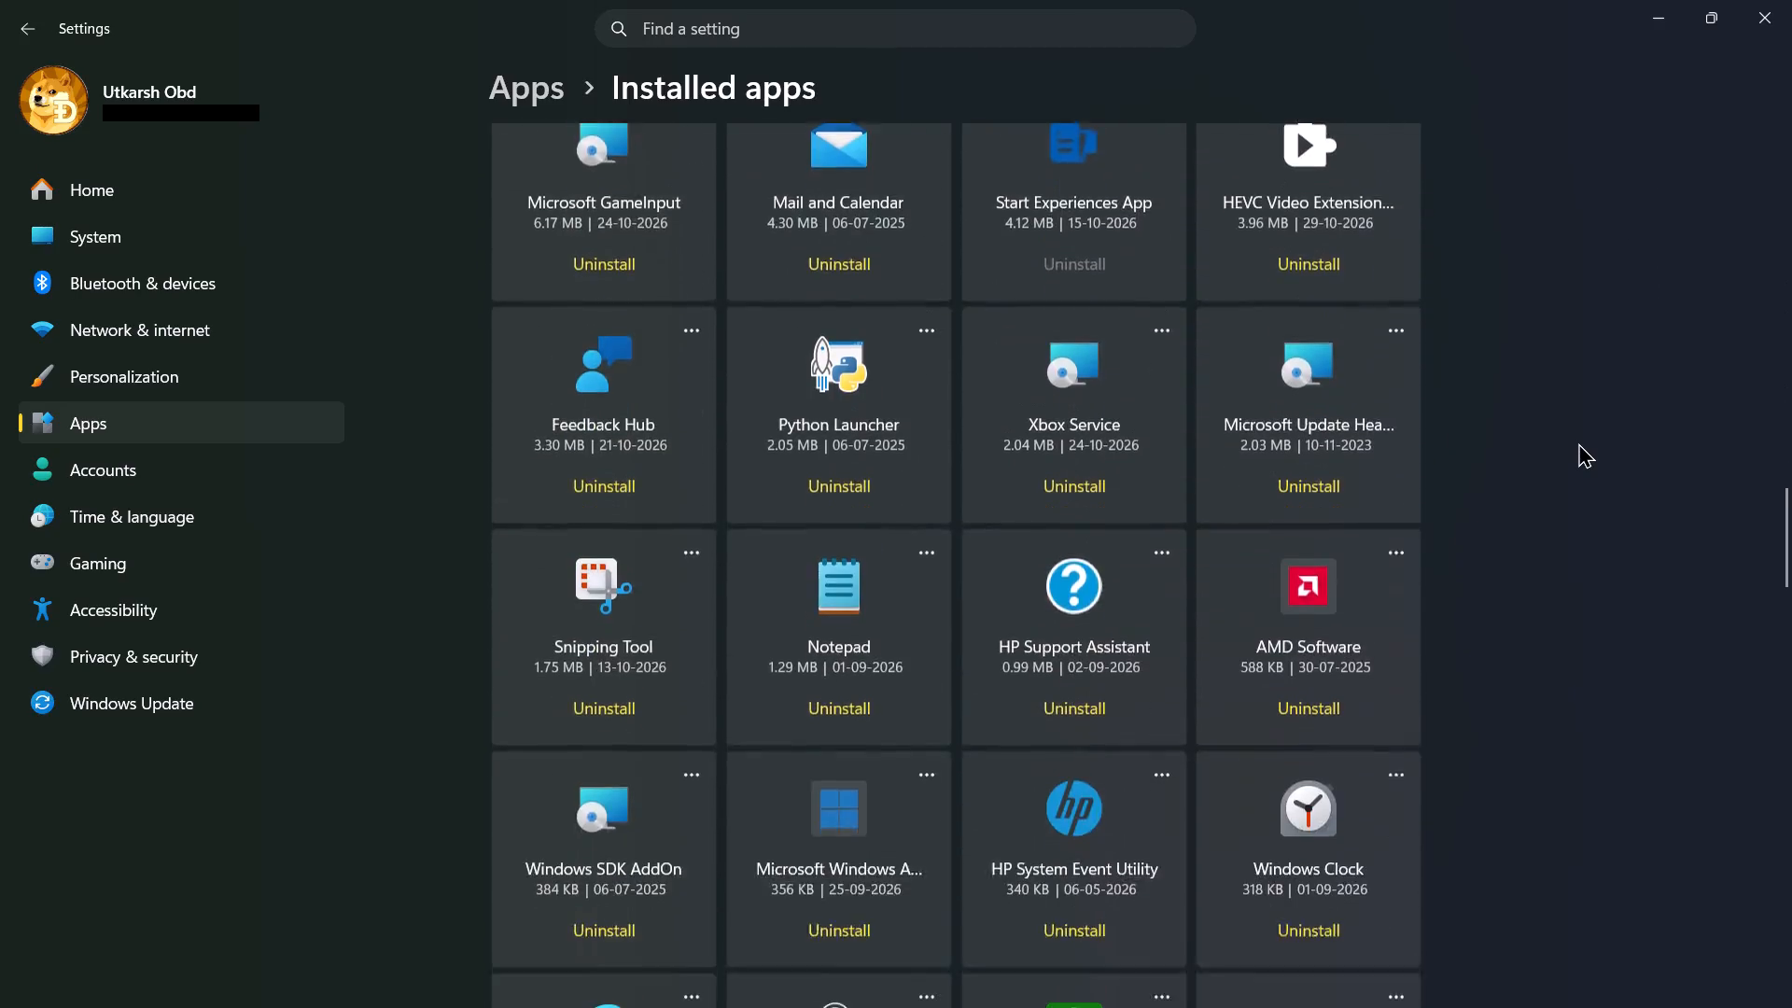
{"action": "scroll", "coordinate": [1578, 442], "scroll_direction": "down", "scroll_amount": 3}
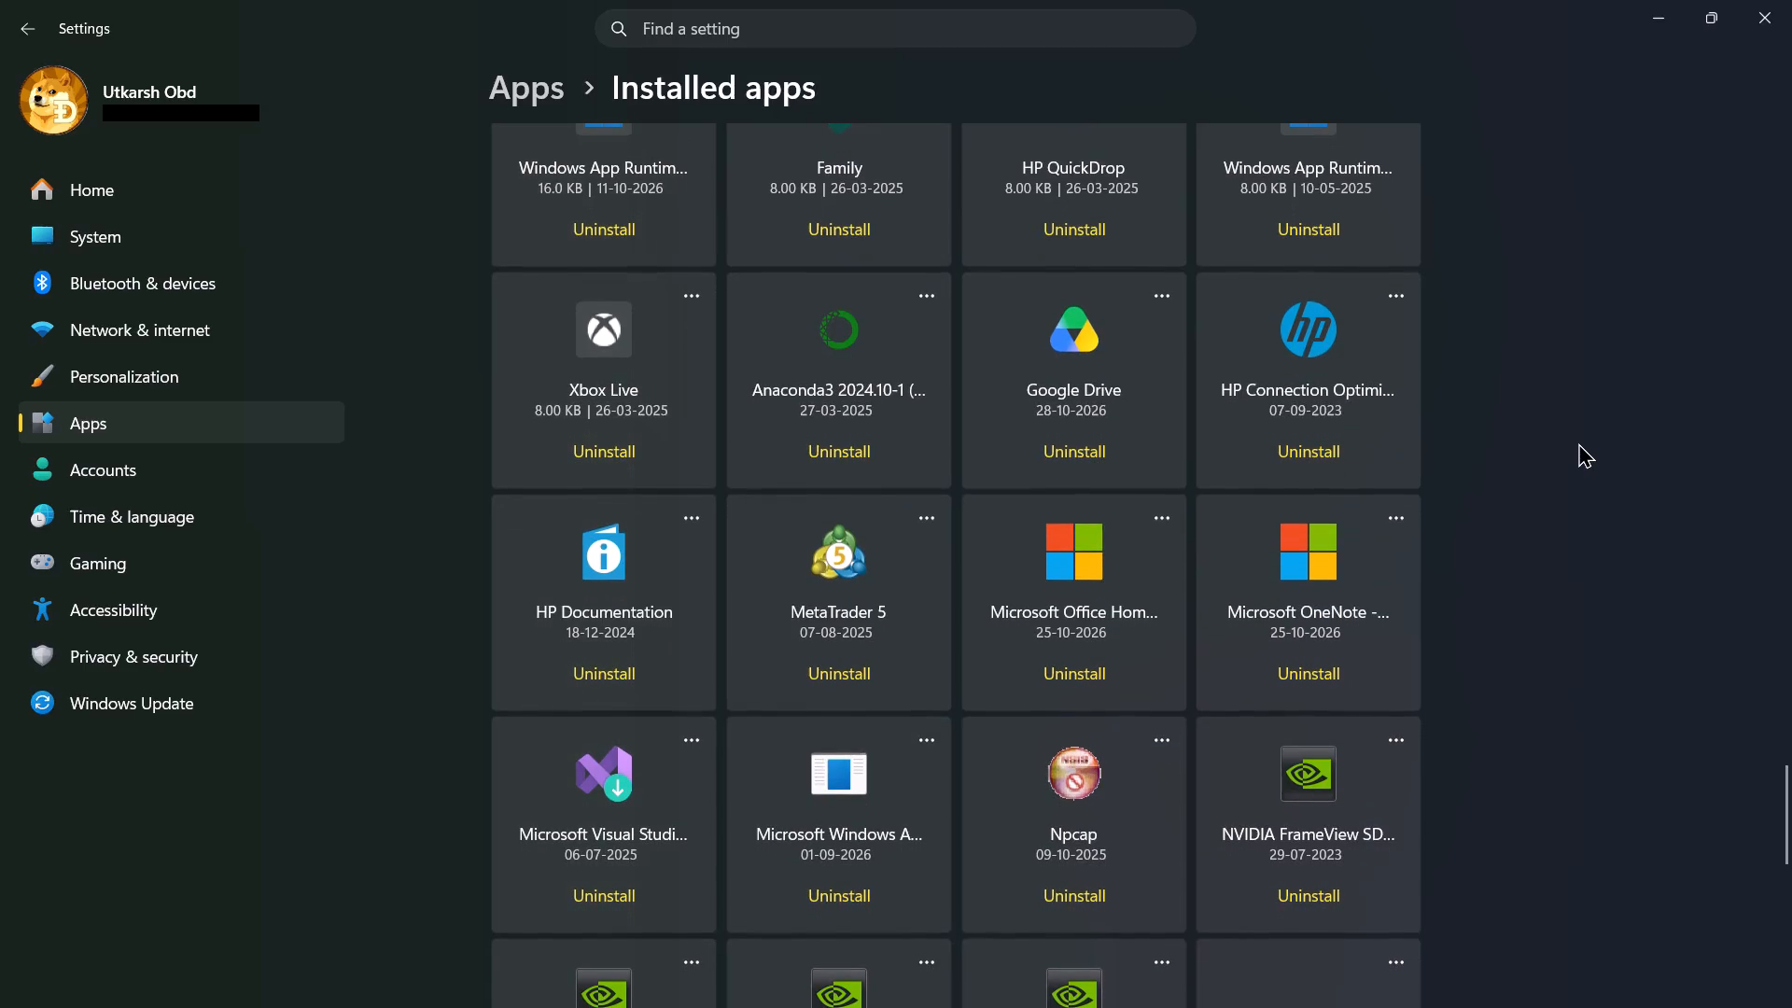
{"action": "scroll", "coordinate": [1578, 442], "scroll_direction": "down", "scroll_amount": 5}
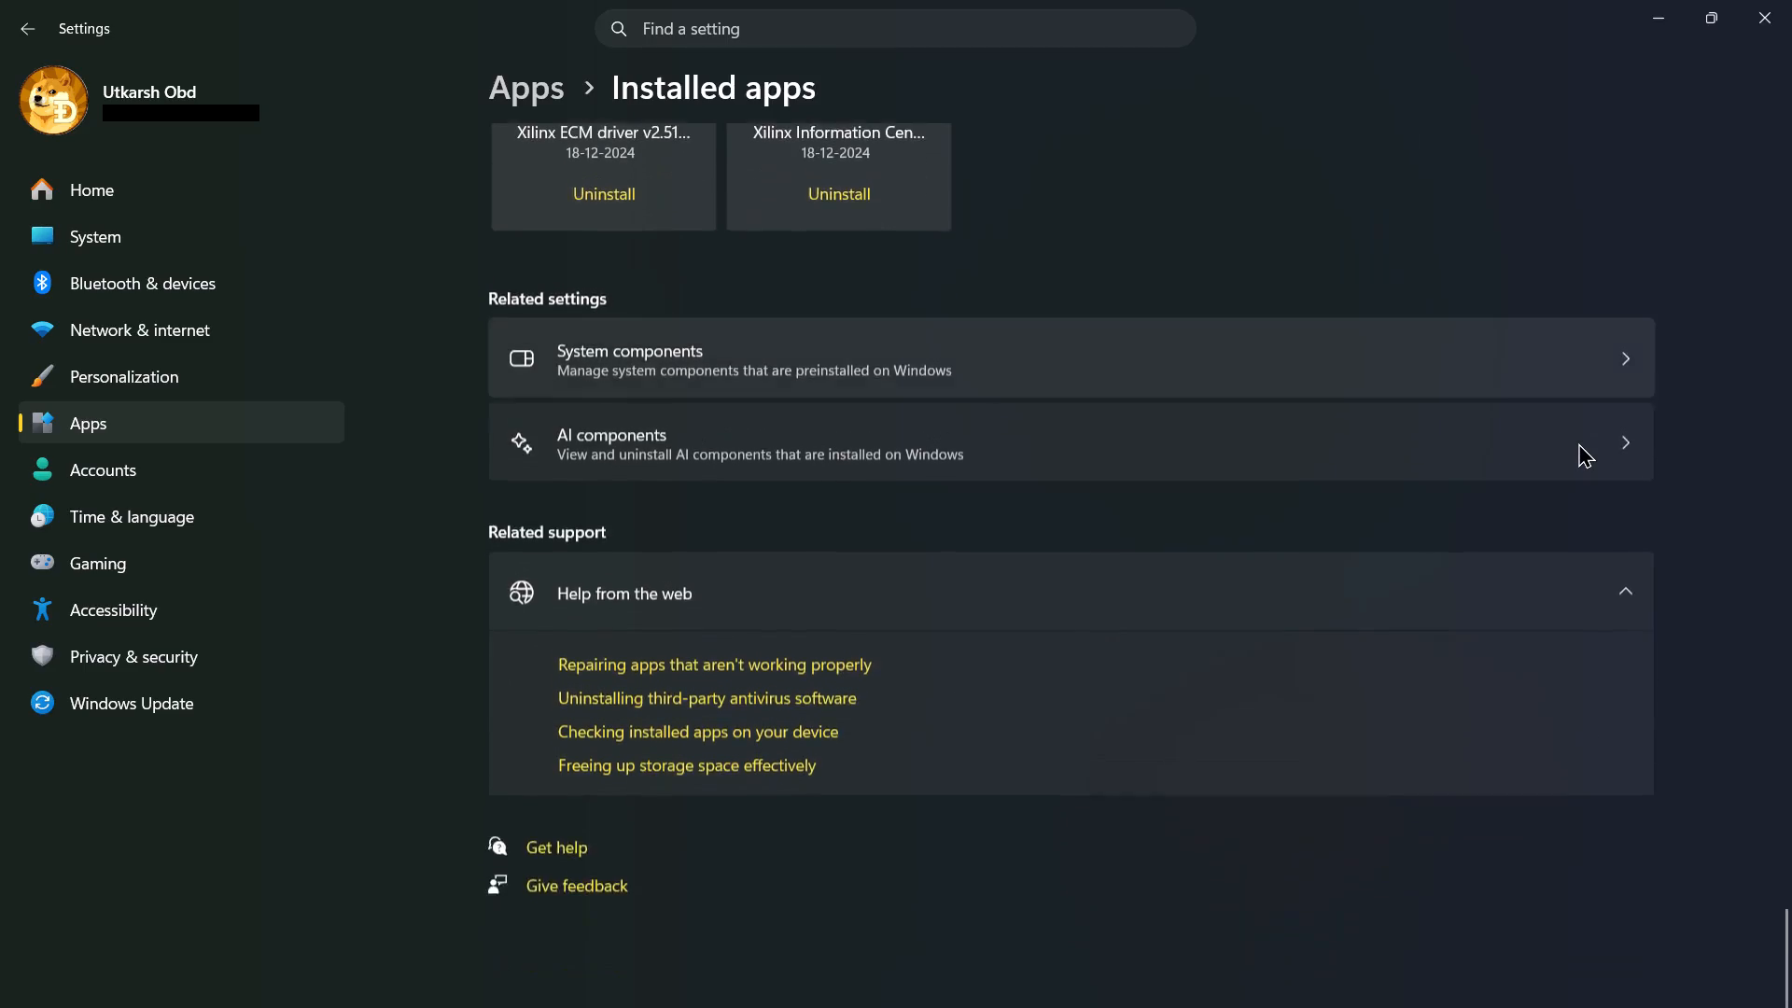
{"action": "scroll", "coordinate": [1578, 442], "scroll_direction": "up", "scroll_amount": 20}
{"action": "scroll", "coordinate": [1578, 442], "scroll_direction": "down", "scroll_amount": 7}
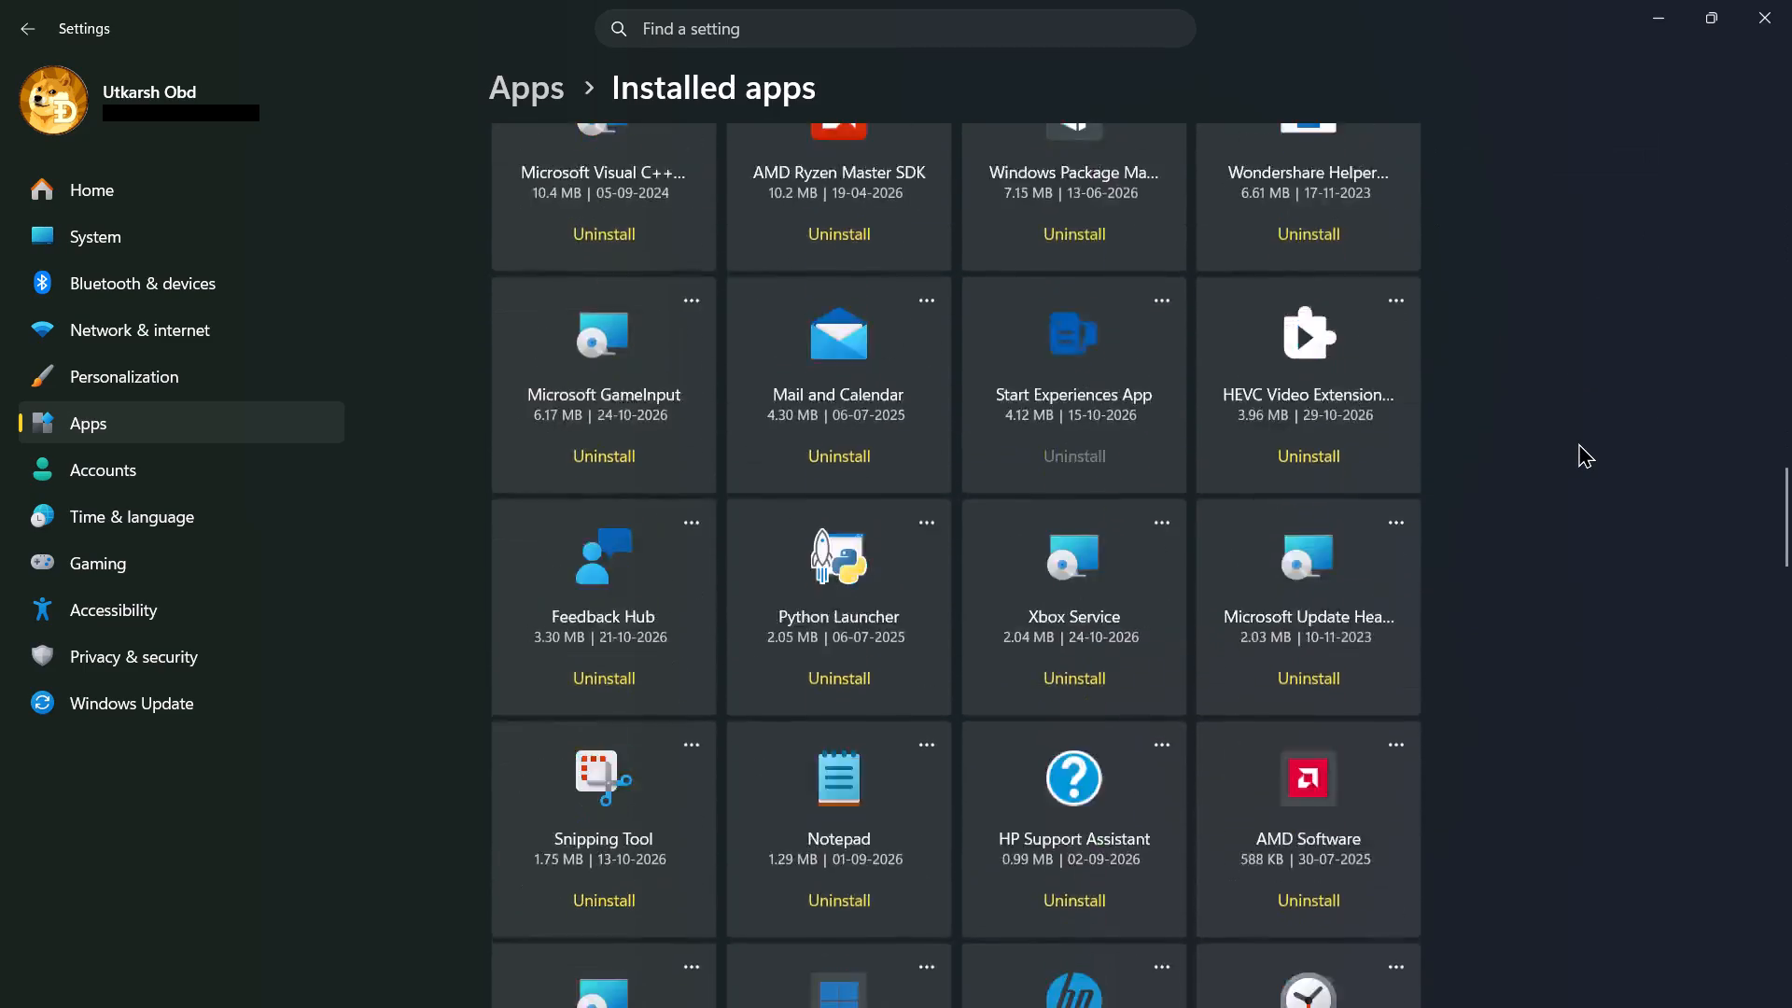
Open the System components page from the related settings below the installed apps list.
{"action": "scroll", "coordinate": [1578, 442], "scroll_direction": "down", "scroll_amount": 4}
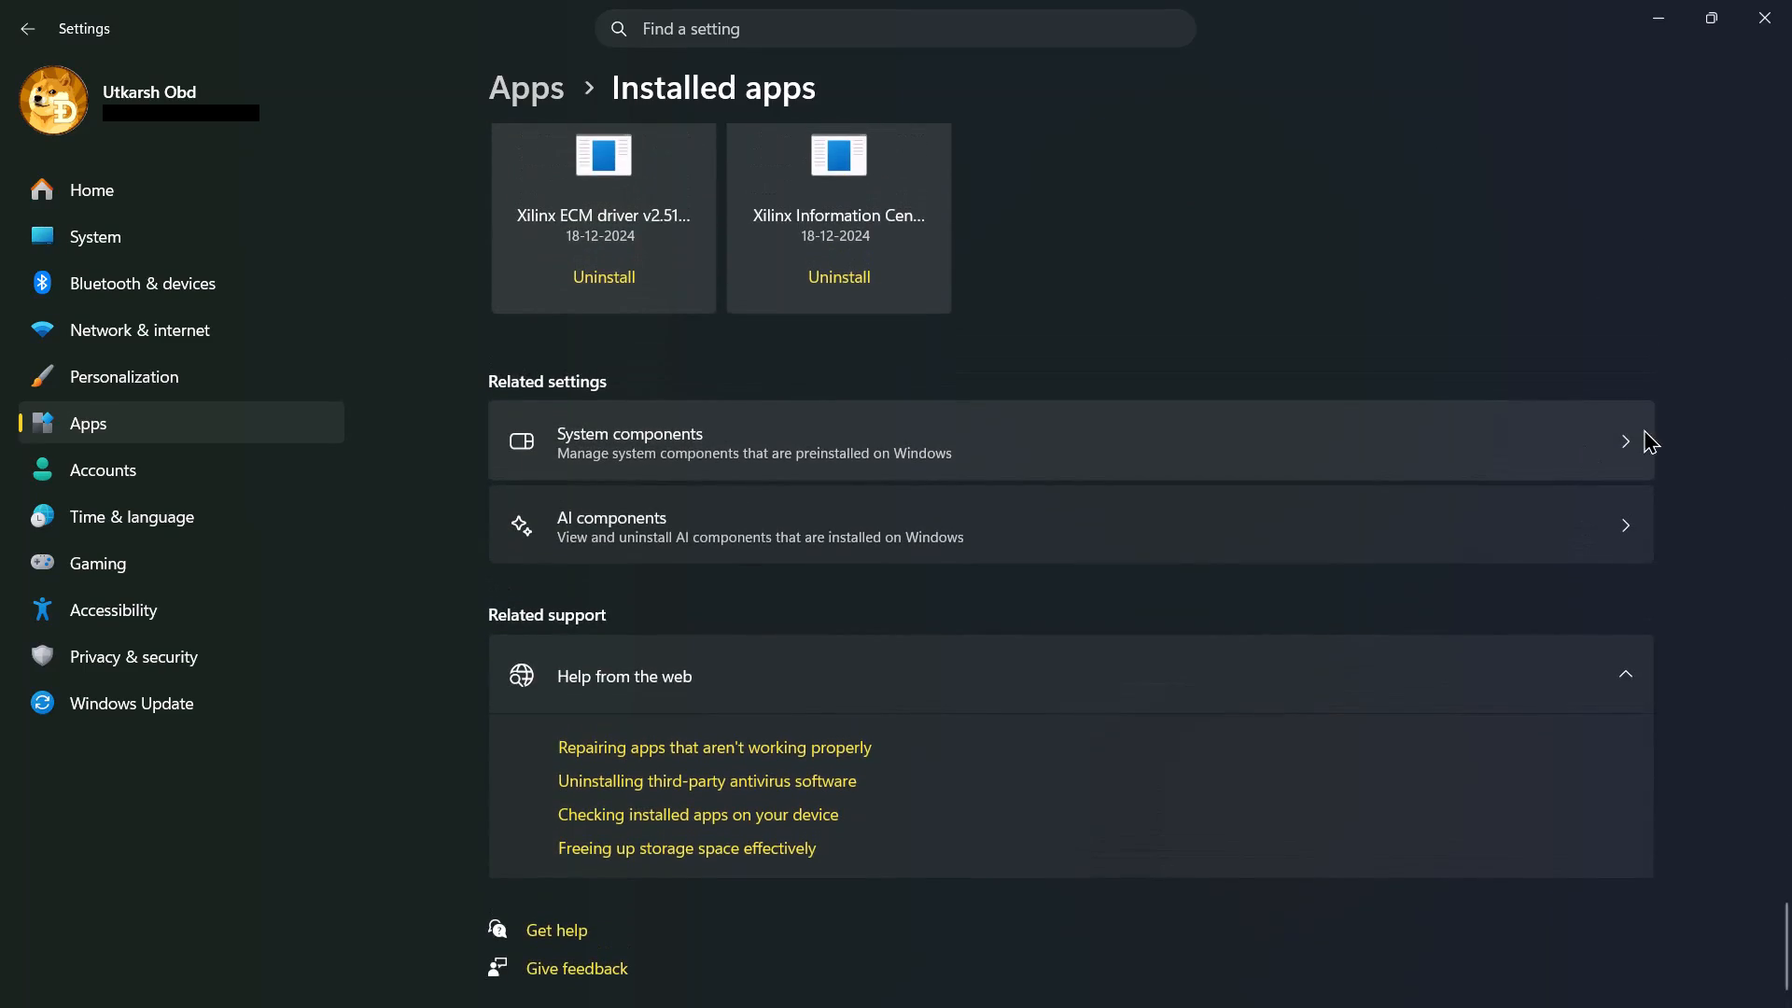
{"action": "left_click", "coordinate": [1624, 443]}
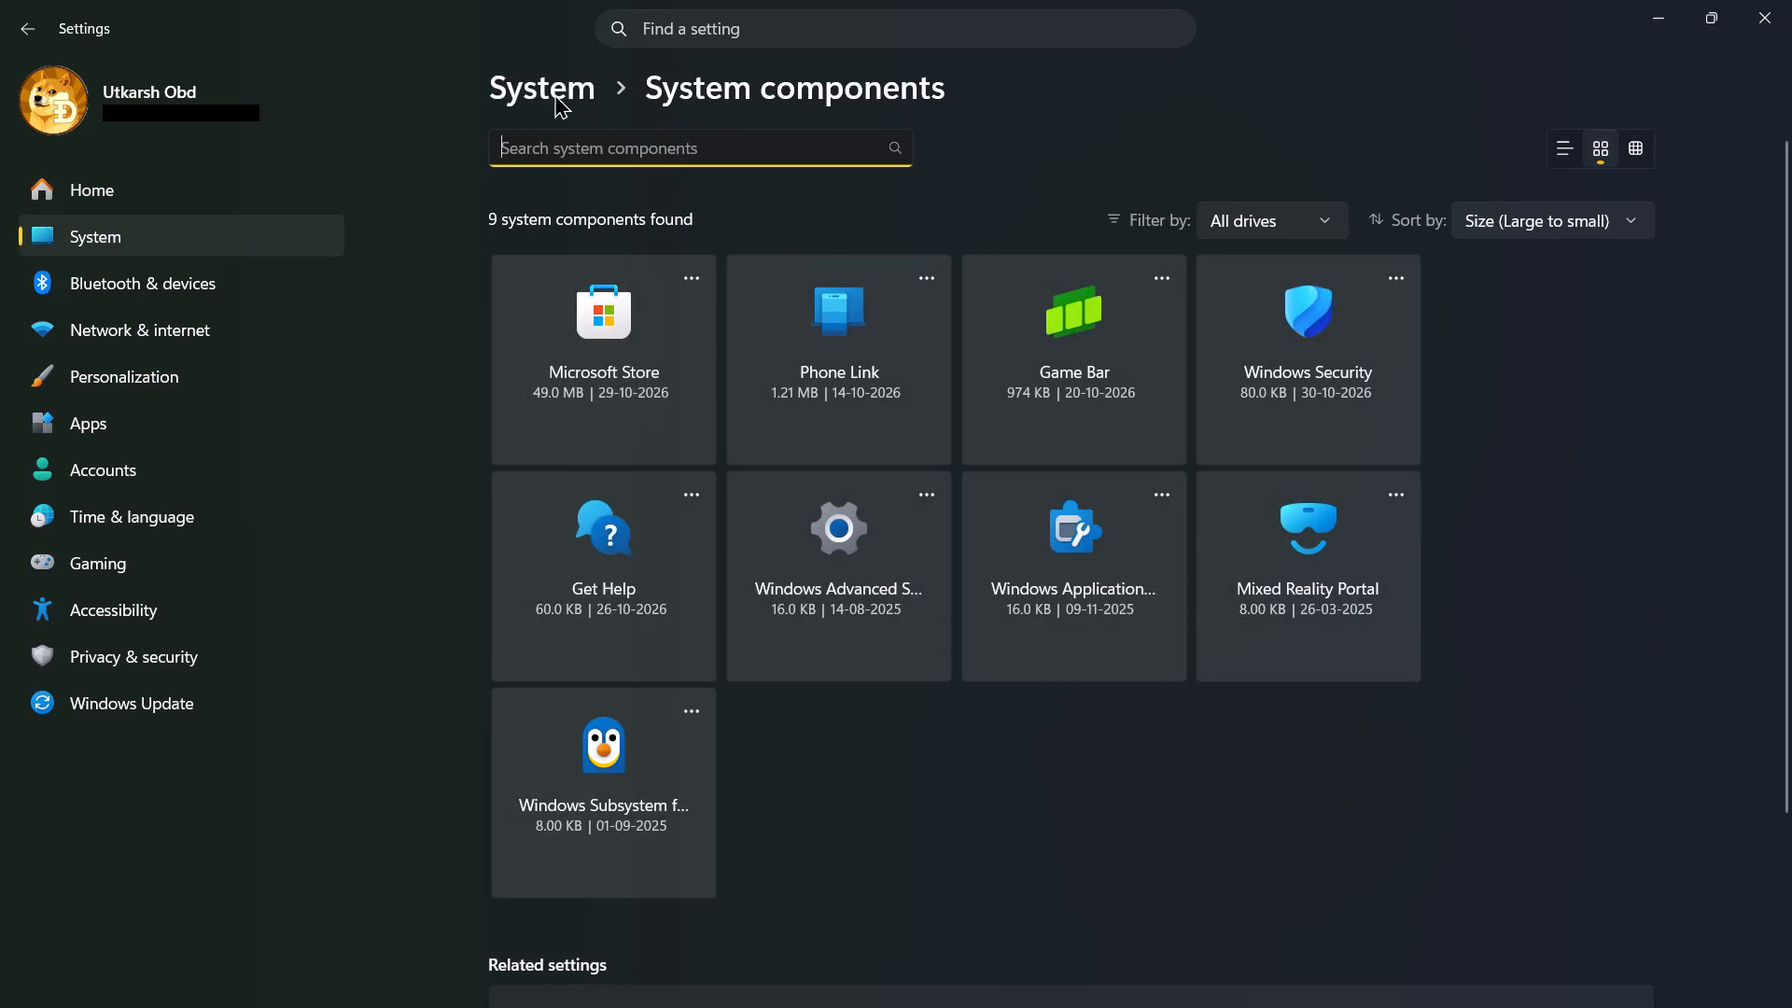
Open the System About page and review the device, Windows and support information.
{"action": "left_click", "coordinate": [548, 87]}
{"action": "scroll", "coordinate": [1398, 617], "scroll_direction": "down", "scroll_amount": 5}
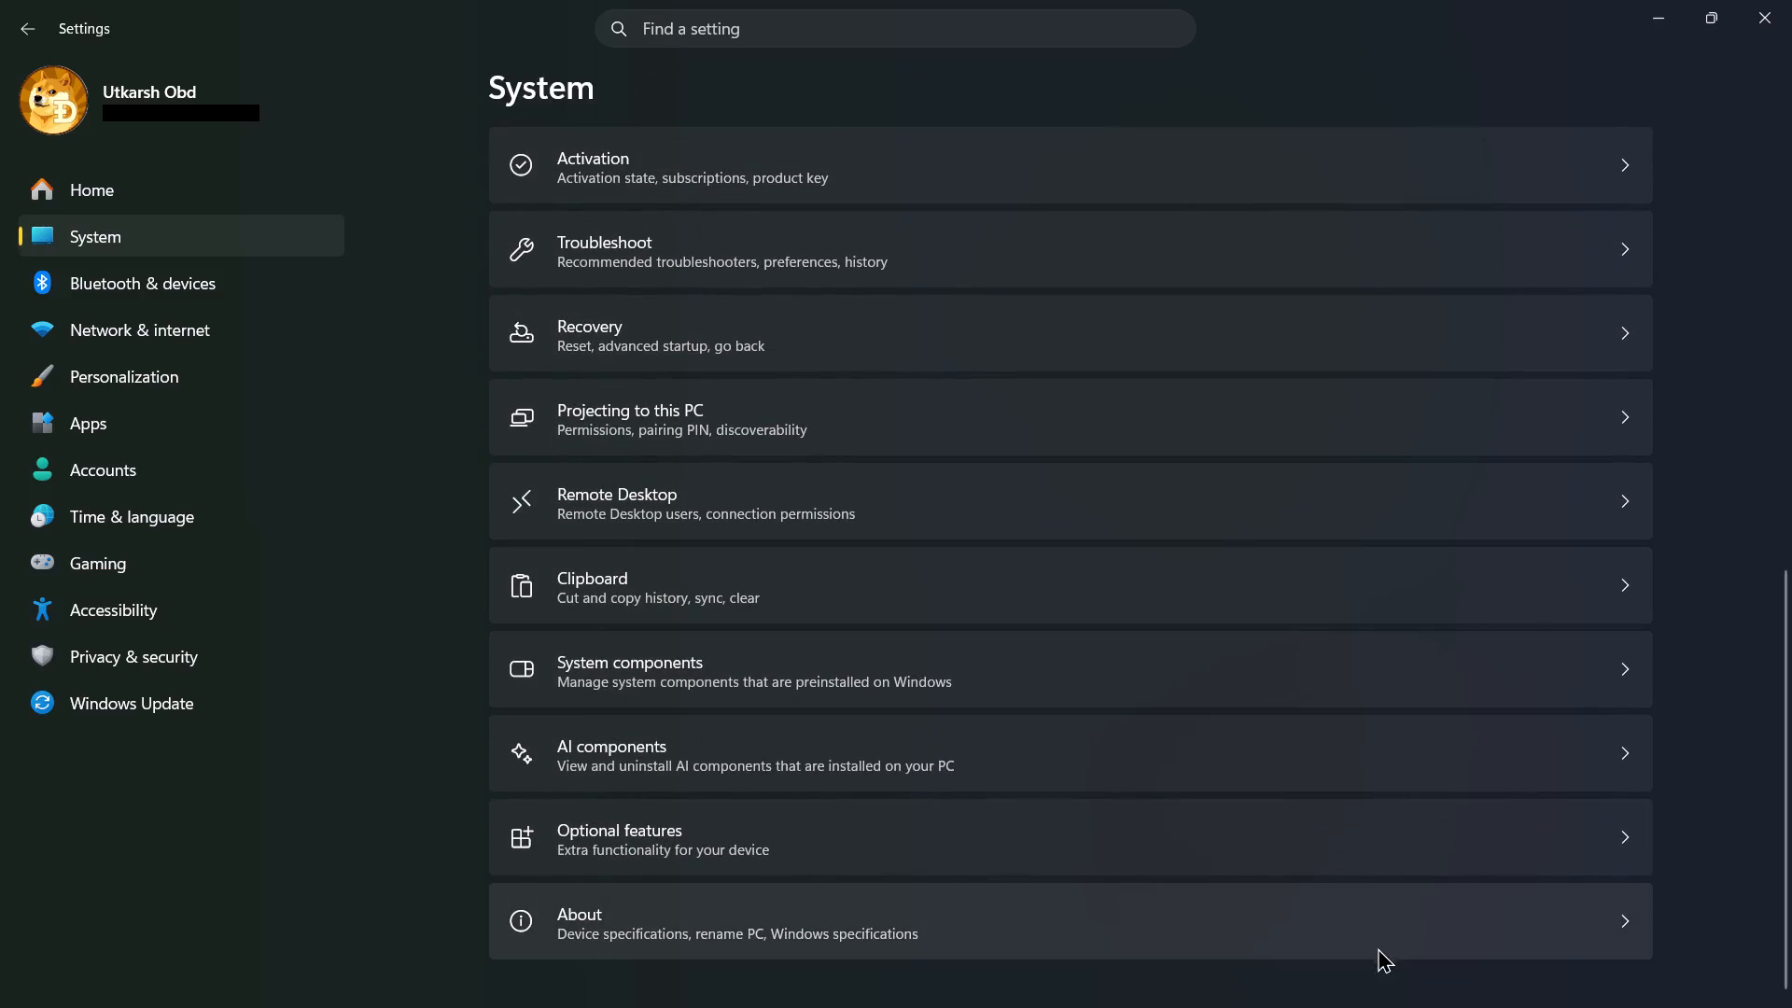
{"action": "left_click", "coordinate": [1354, 920]}
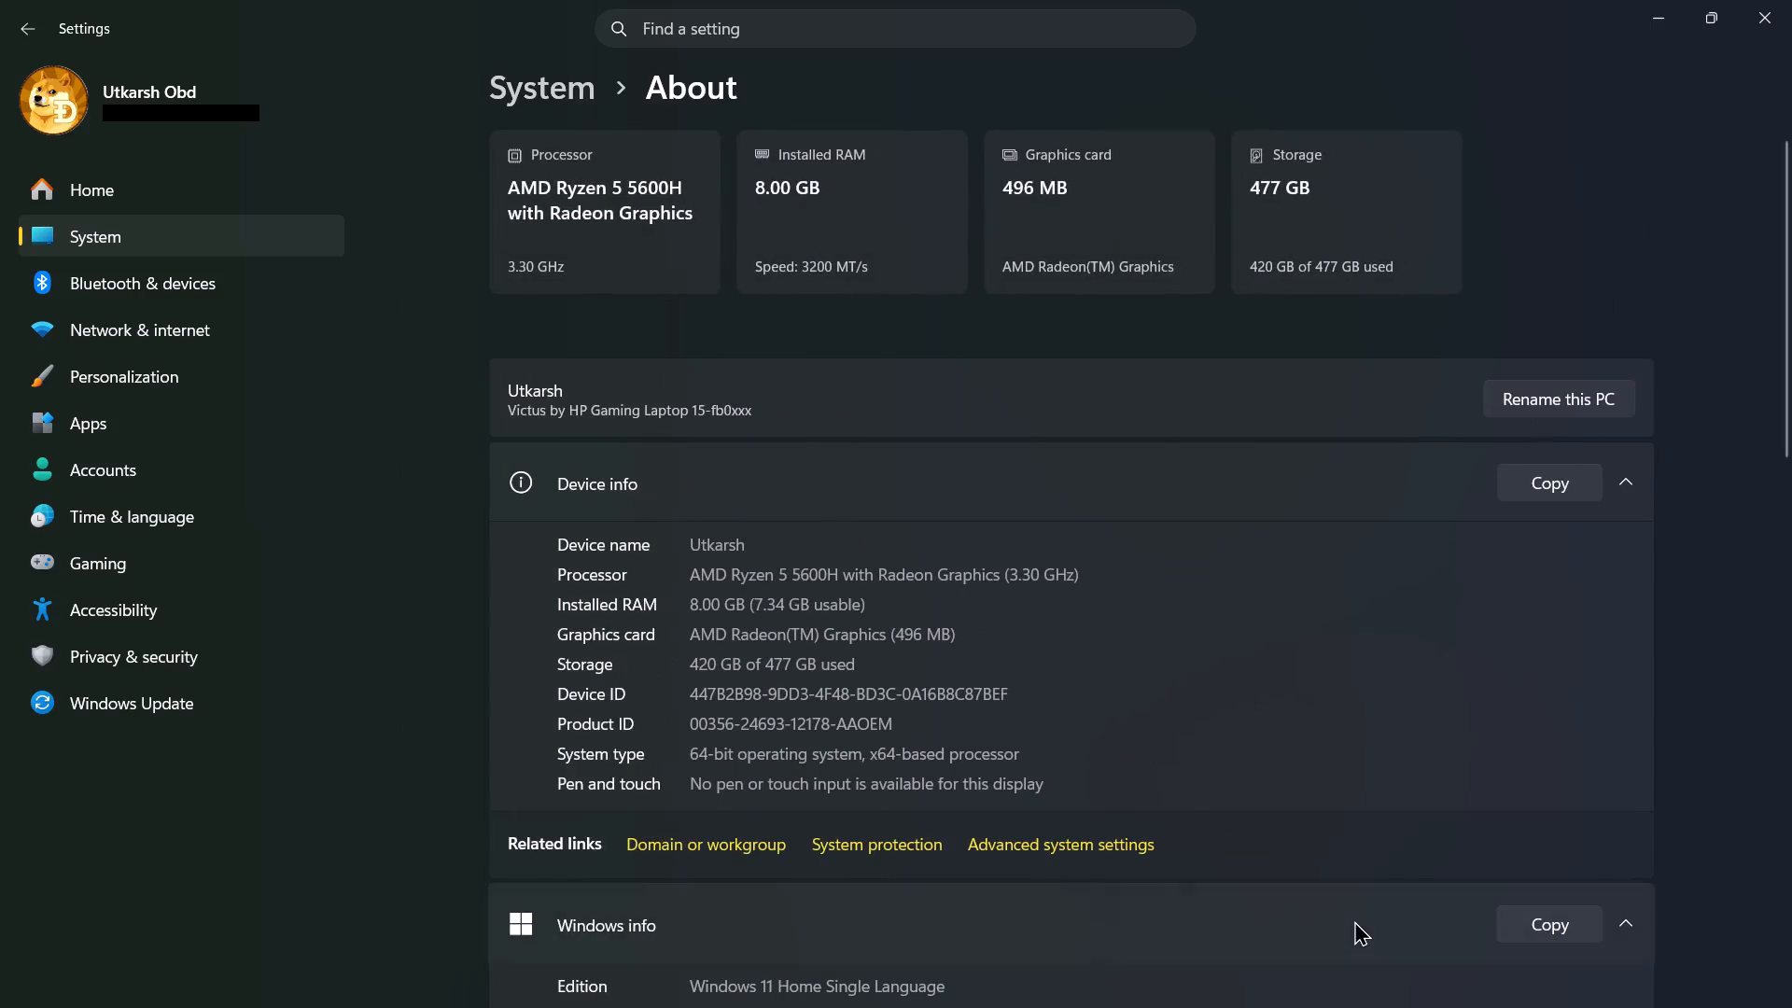
{"action": "scroll", "coordinate": [1466, 665], "scroll_direction": "down", "scroll_amount": 2}
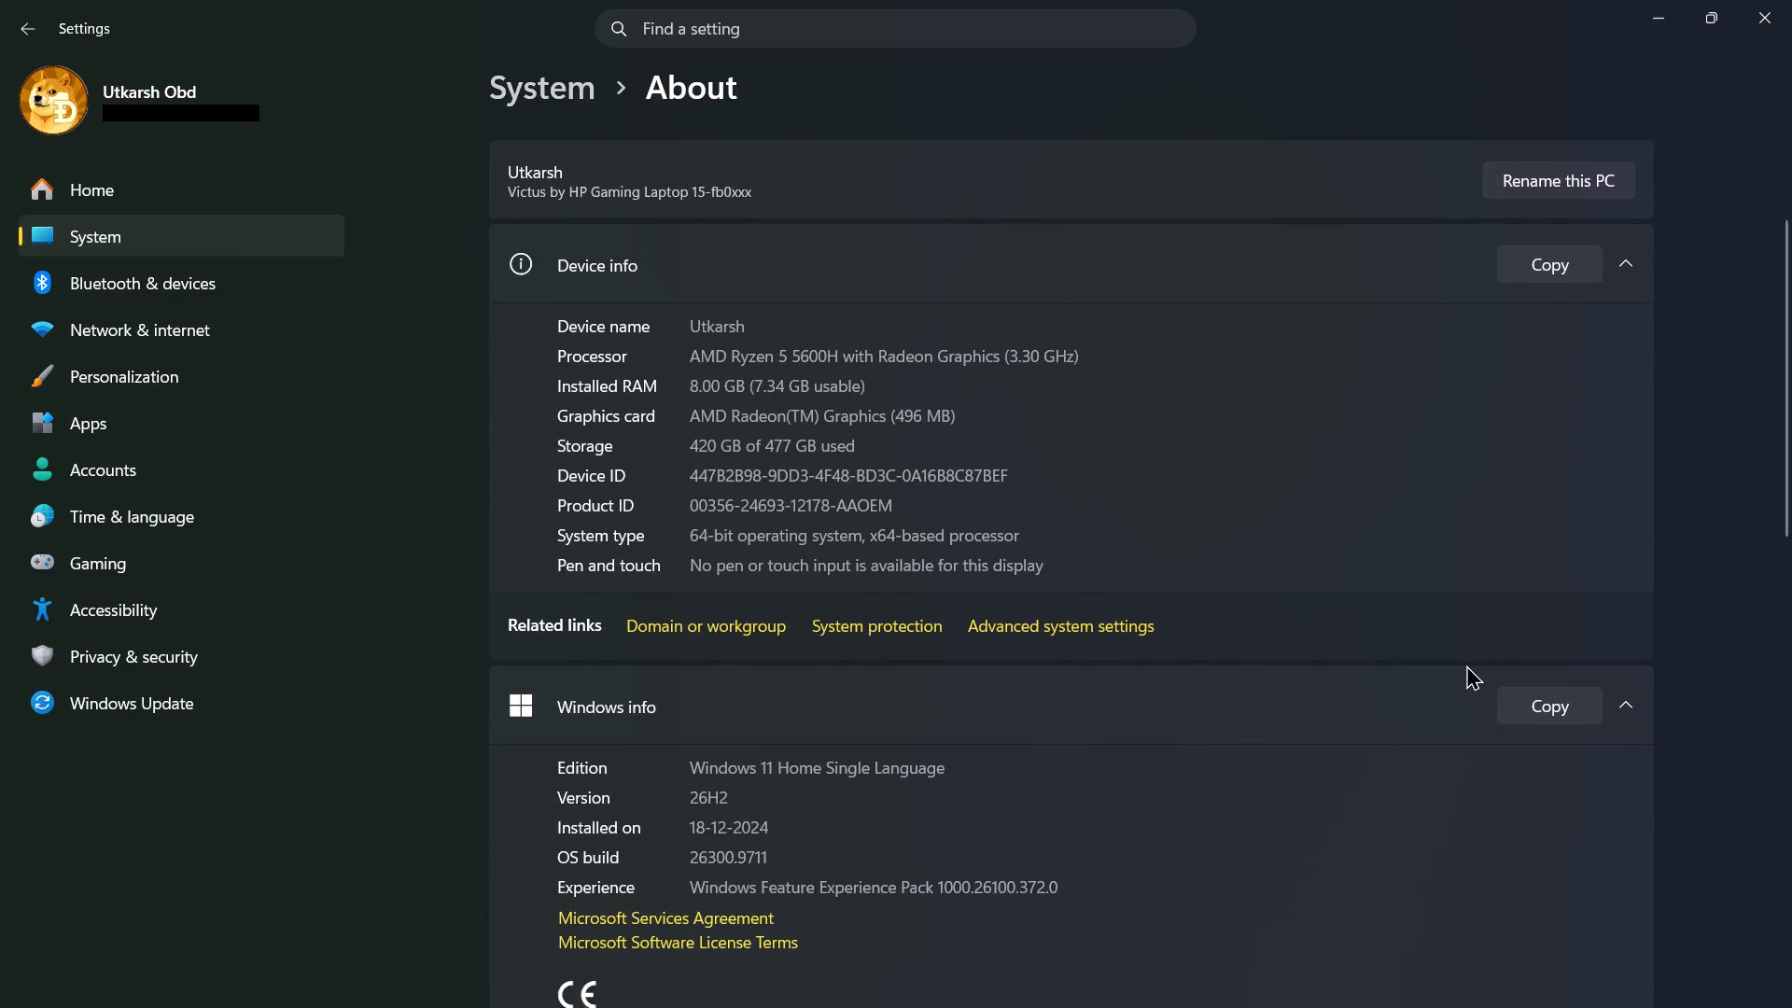
{"action": "scroll", "coordinate": [1466, 665], "scroll_direction": "down", "scroll_amount": 2}
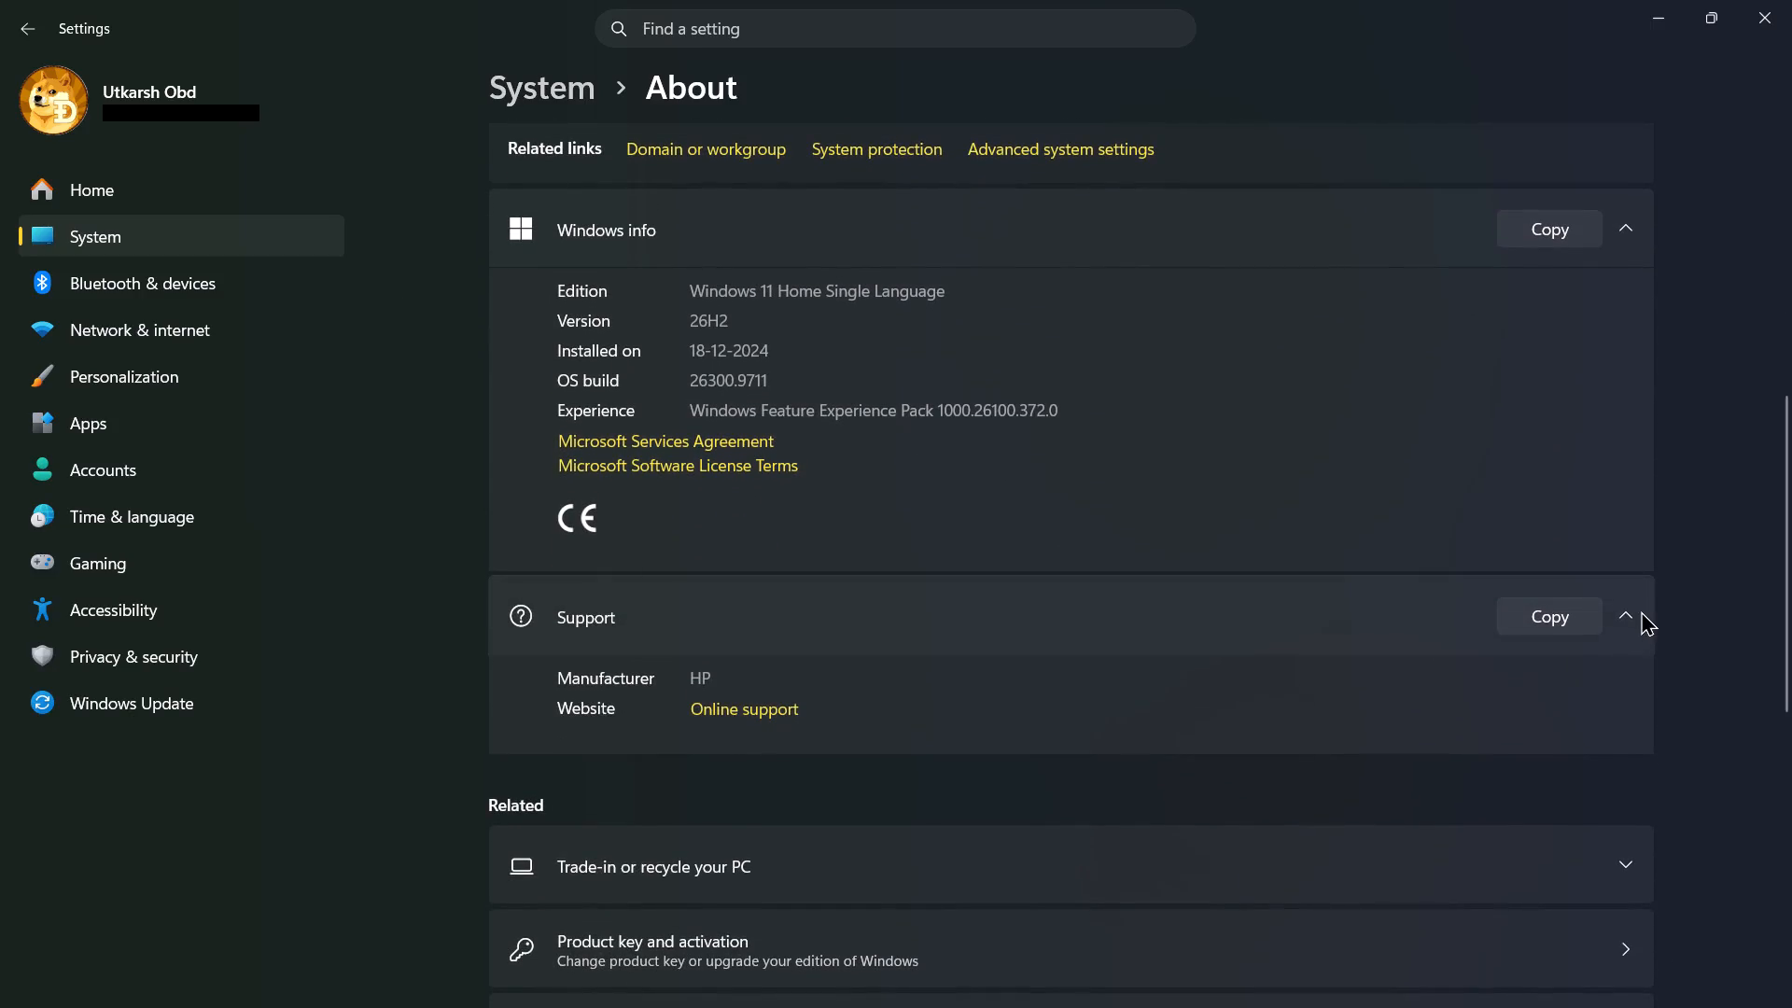
Collapse the Windows info section on the About page and return to the Device info section.
{"action": "left_click", "coordinate": [1639, 613]}
{"action": "left_click", "coordinate": [1628, 616]}
{"action": "scroll", "coordinate": [1231, 601], "scroll_direction": "up", "scroll_amount": 2}
{"action": "left_click", "coordinate": [1635, 523]}
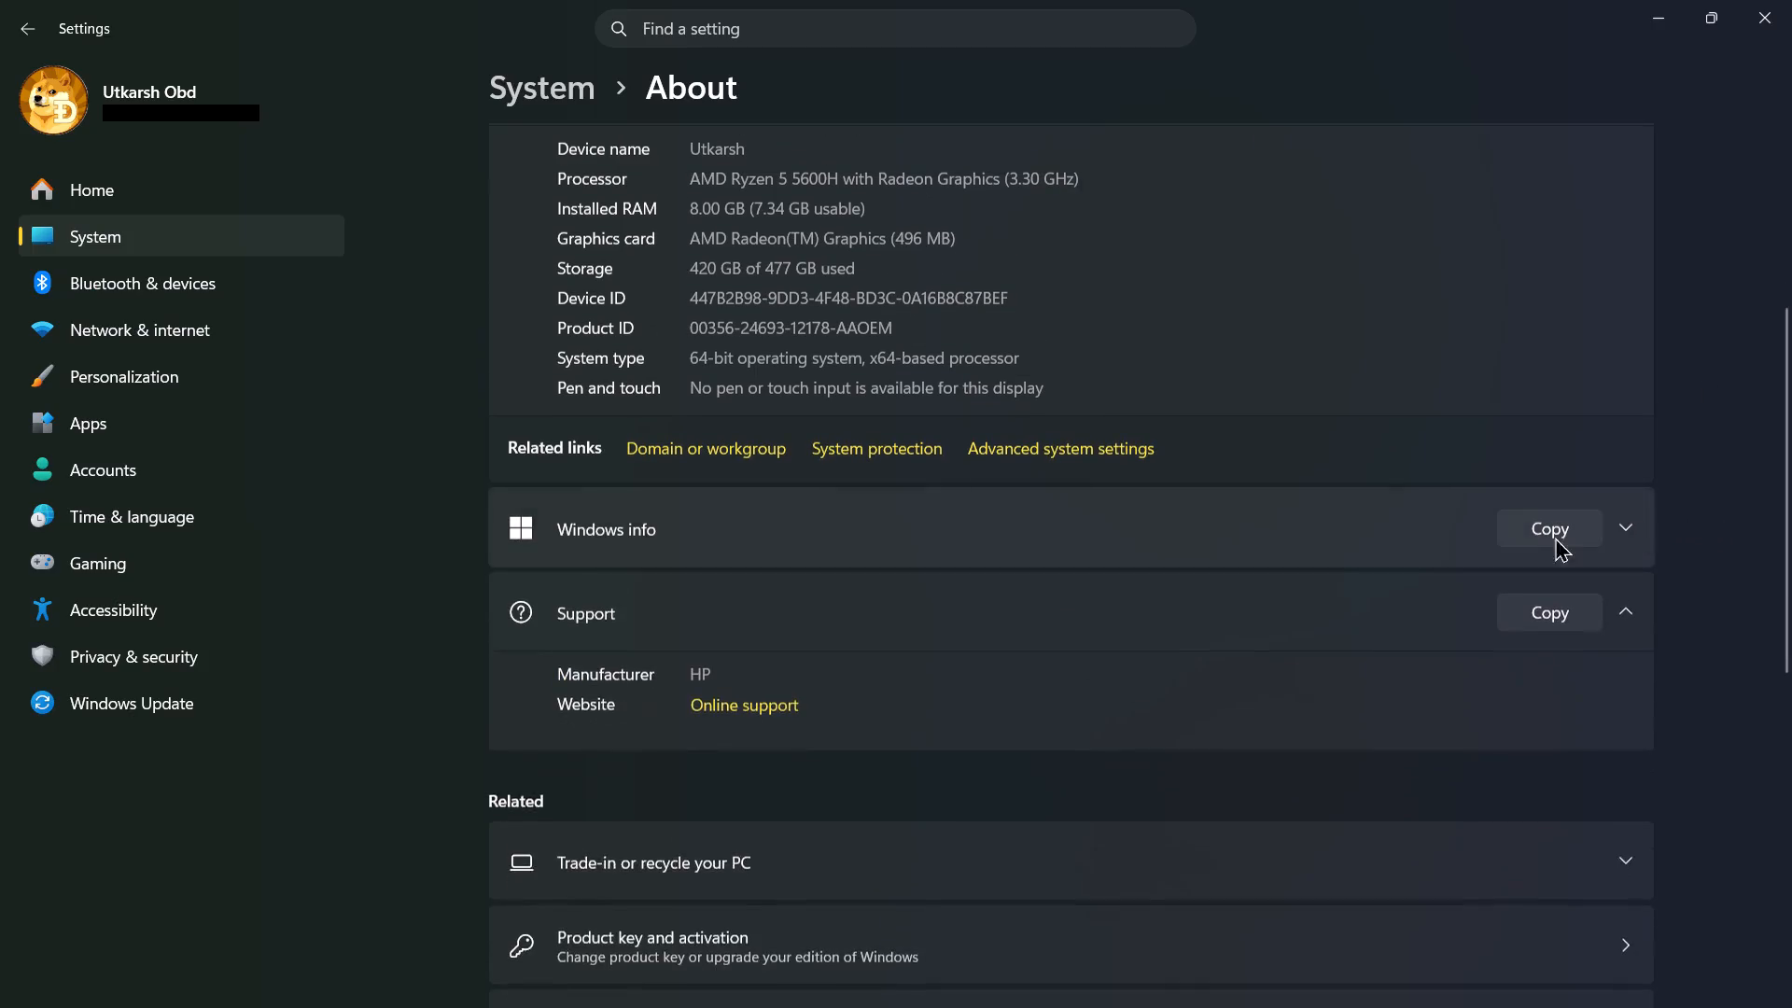
{"action": "scroll", "coordinate": [1232, 662], "scroll_direction": "up", "scroll_amount": 2}
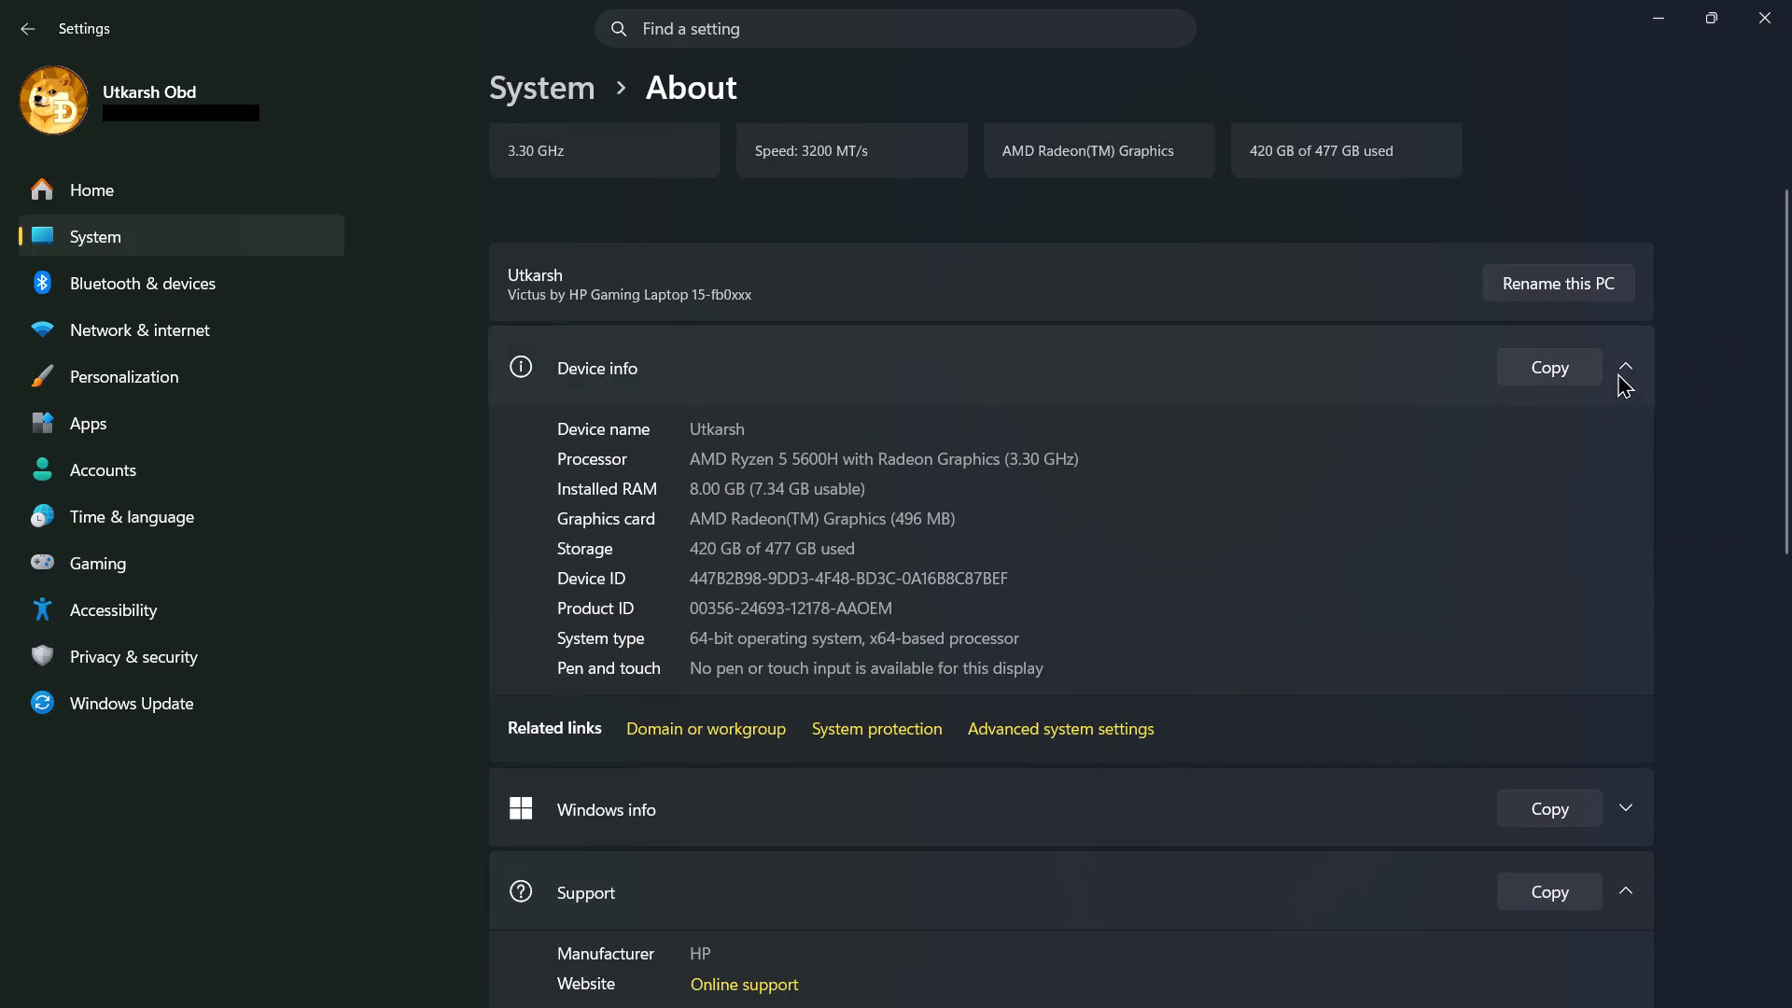
Collapse the Device info section and review the processor, RAM, graphics card and storage summary cards on the About page.
{"action": "left_click", "coordinate": [1619, 365]}
{"action": "scroll", "coordinate": [1465, 519], "scroll_direction": "up", "scroll_amount": 2}
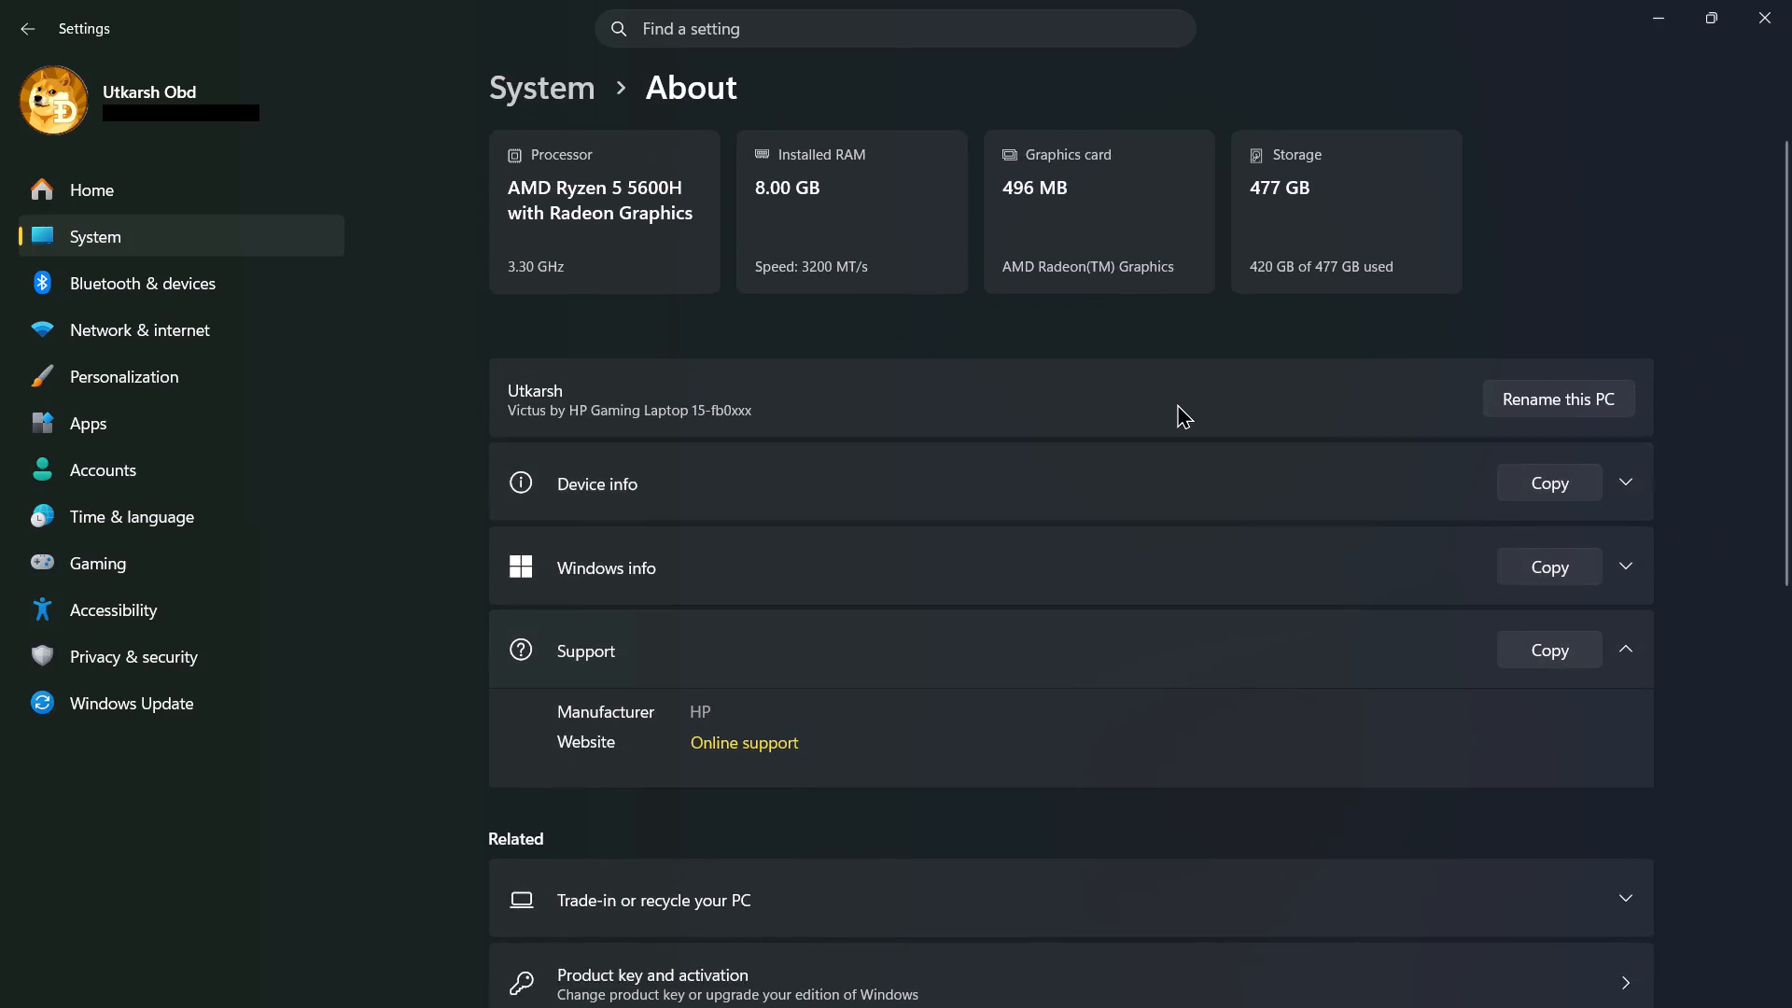
{"action": "scroll", "coordinate": [1177, 403], "scroll_direction": "up", "scroll_amount": 1}
{"action": "left_click", "coordinate": [864, 251]}
{"action": "left_click", "coordinate": [1224, 219]}
{"action": "left_click", "coordinate": [1380, 222]}
{"action": "left_click_drag", "start_coordinate": [1386, 262], "coordinate": [596, 281]}
{"action": "left_click_drag", "start_coordinate": [596, 281], "coordinate": [523, 262]}
{"action": "left_click", "coordinate": [522, 145]}
{"action": "left_click", "coordinate": [985, 404]}
Expand the Device info and Windows info sections and read through them and the Support details.
{"action": "left_click", "coordinate": [1633, 481]}
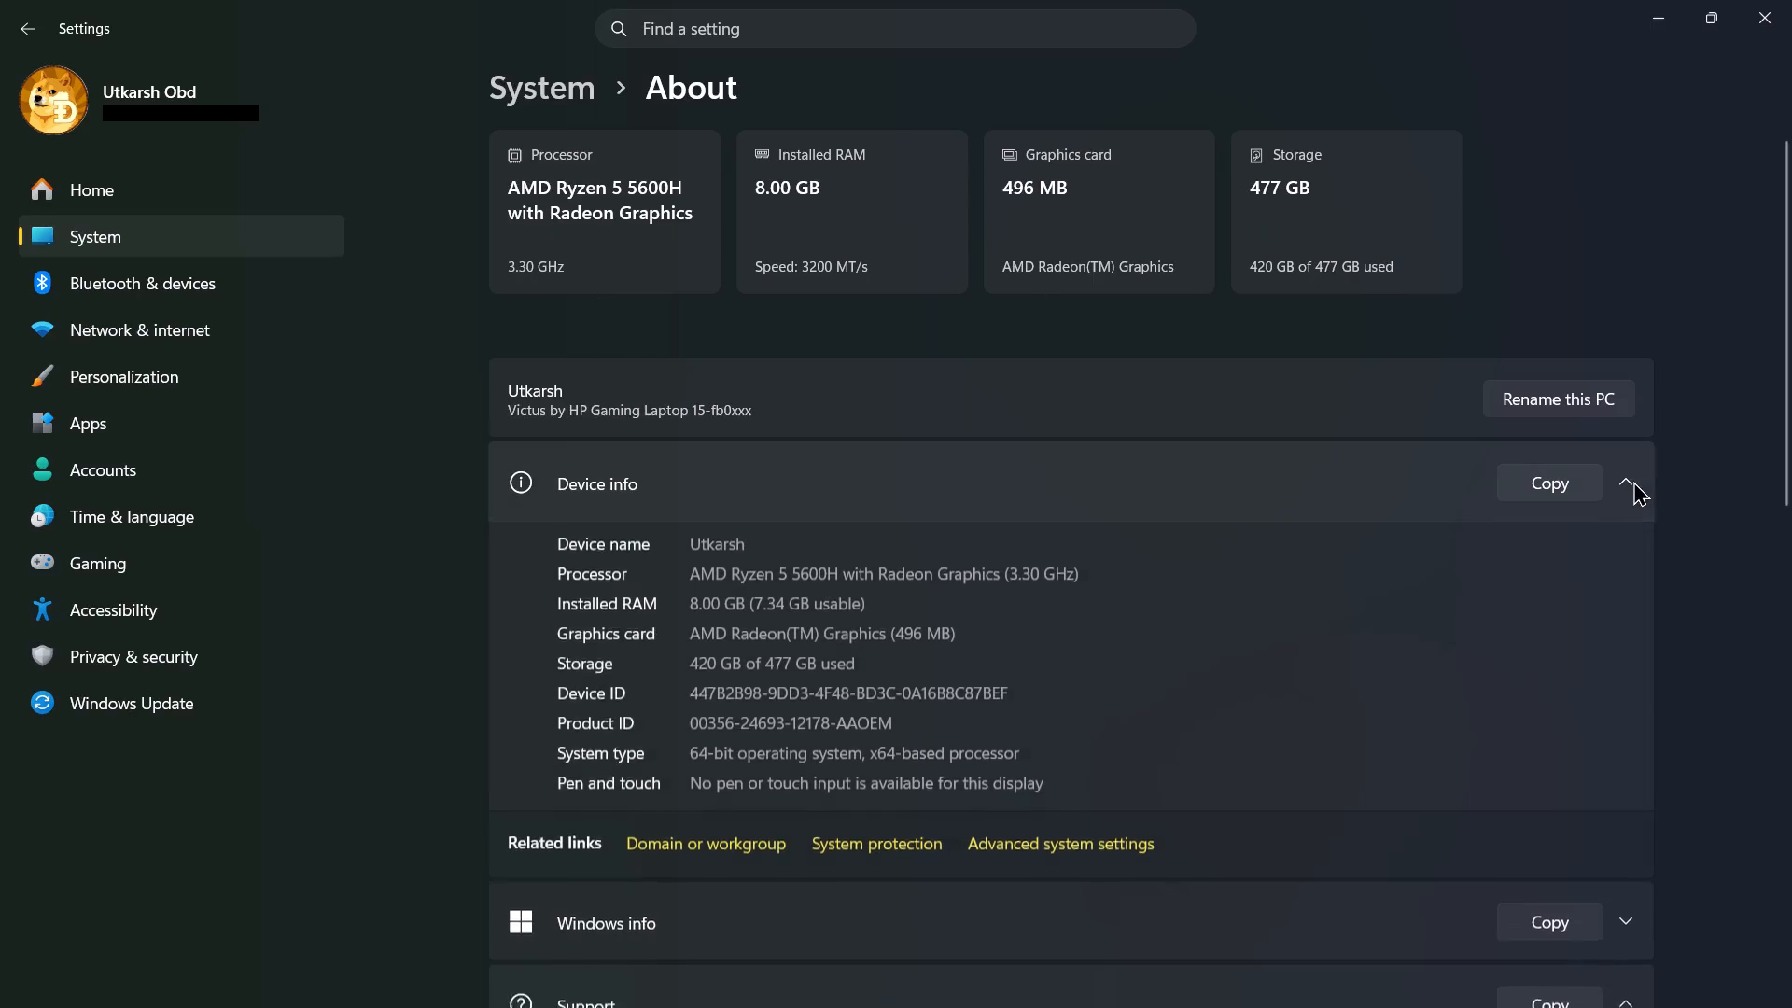
{"action": "scroll", "coordinate": [1626, 705], "scroll_direction": "down", "scroll_amount": 1}
{"action": "left_click", "coordinate": [1635, 795]}
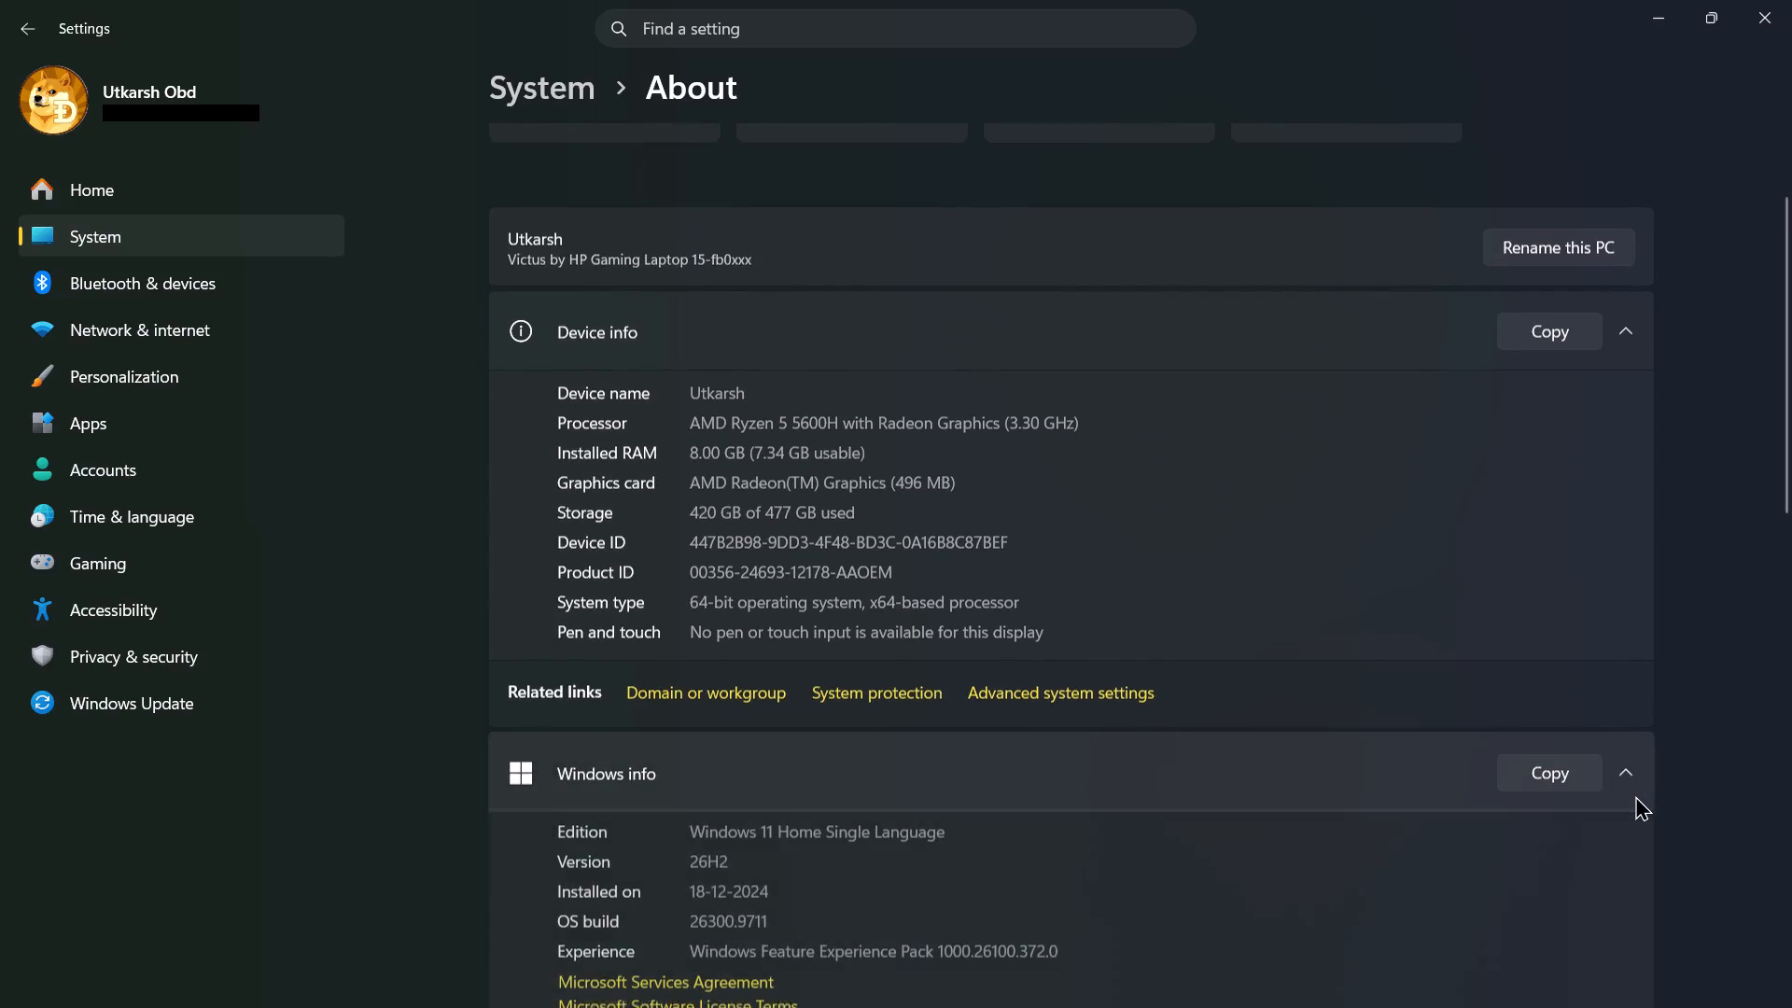
{"action": "scroll", "coordinate": [1482, 898], "scroll_direction": "down", "scroll_amount": 2}
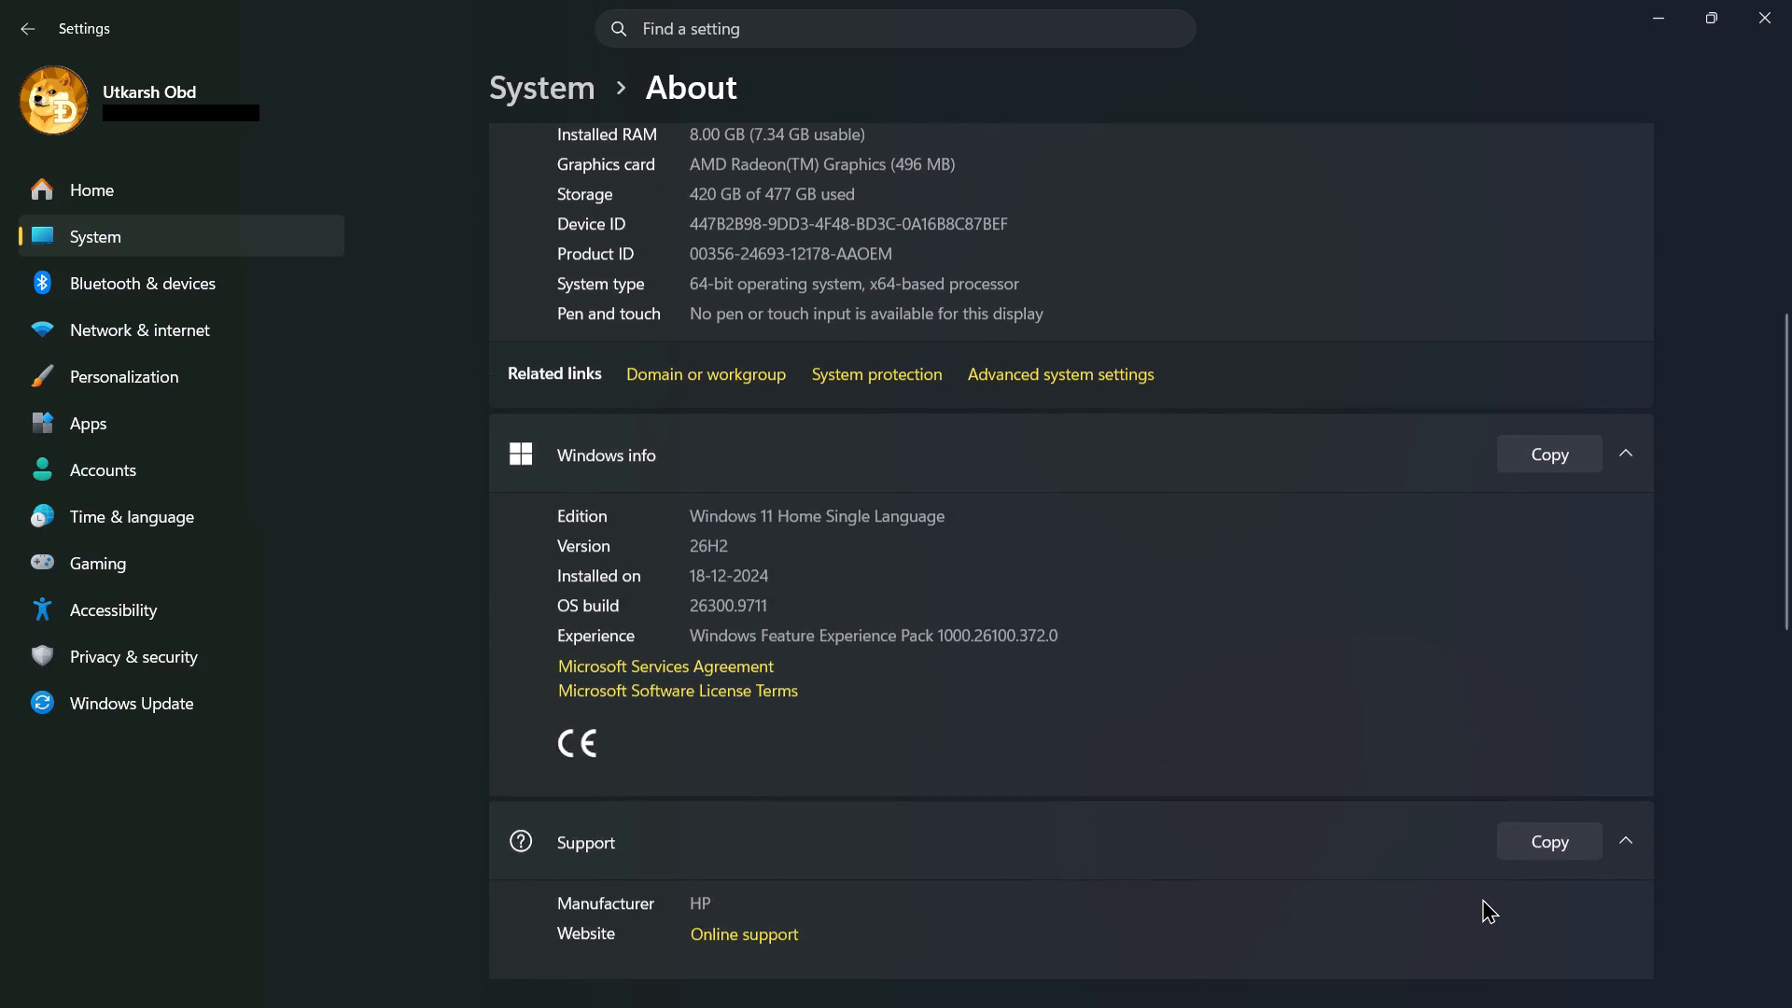
{"action": "scroll", "coordinate": [1482, 898], "scroll_direction": "down", "scroll_amount": 1}
{"action": "left_click", "coordinate": [1624, 734]}
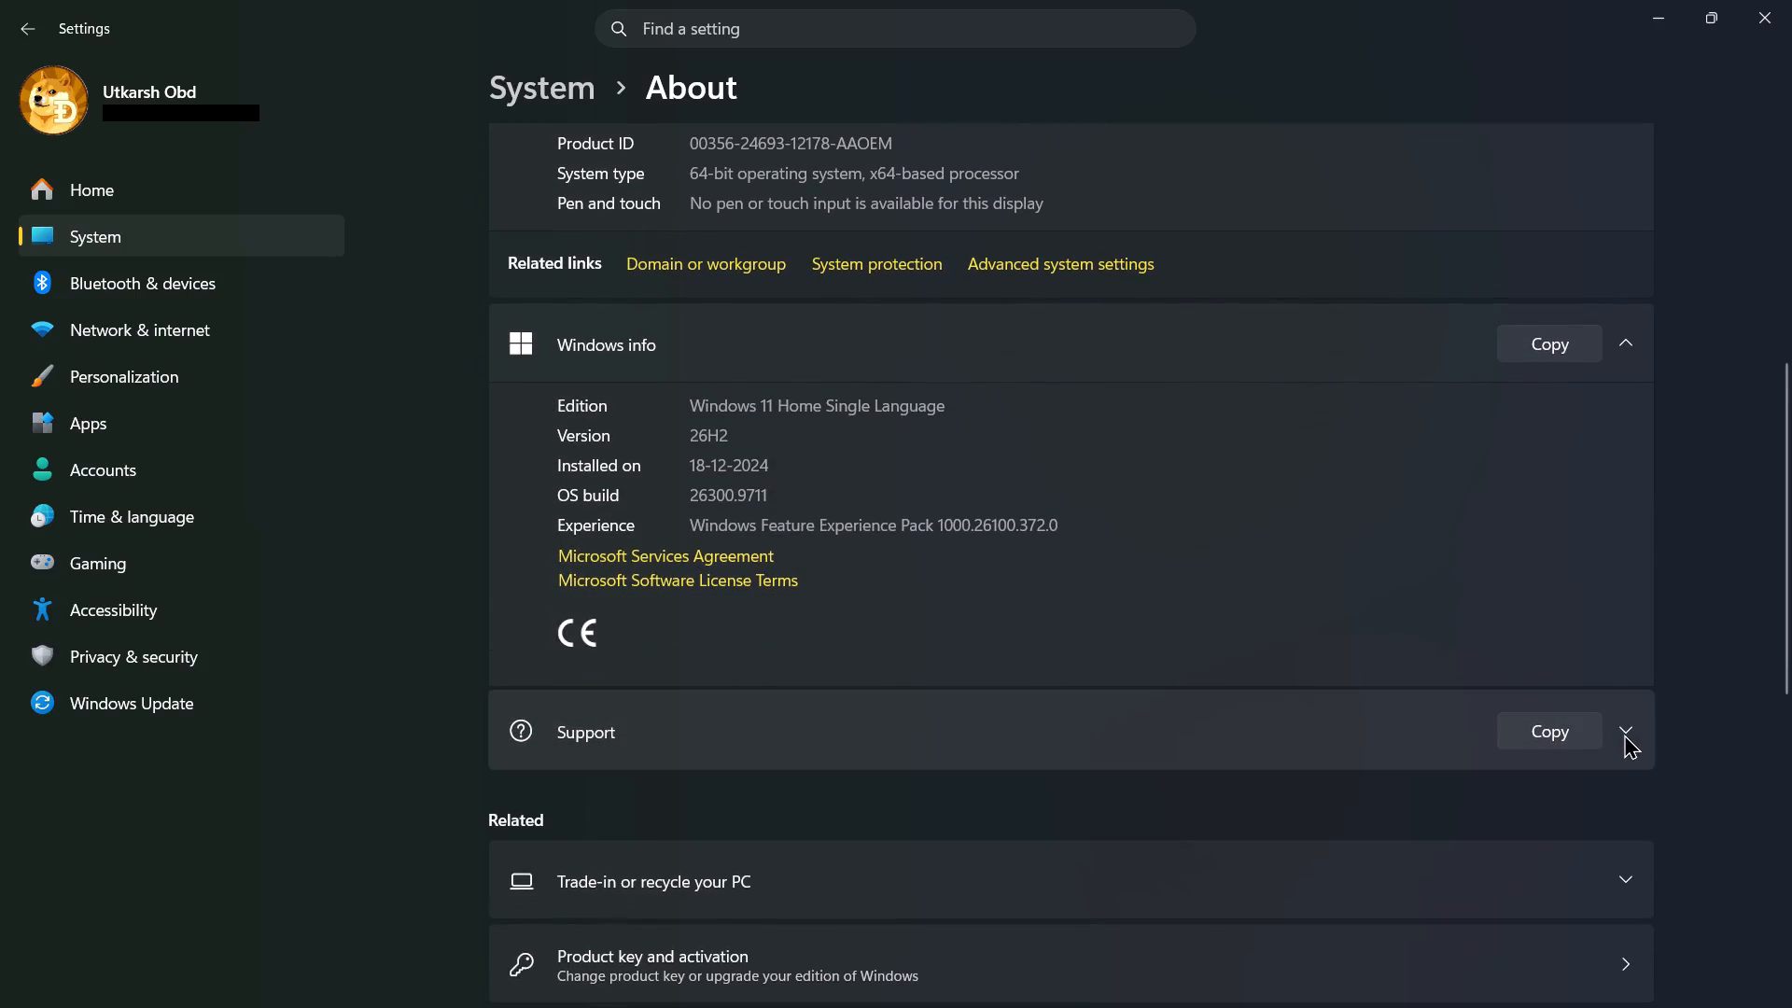
{"action": "left_click", "coordinate": [1627, 733]}
{"action": "scroll", "coordinate": [1560, 804], "scroll_direction": "down", "scroll_amount": 1}
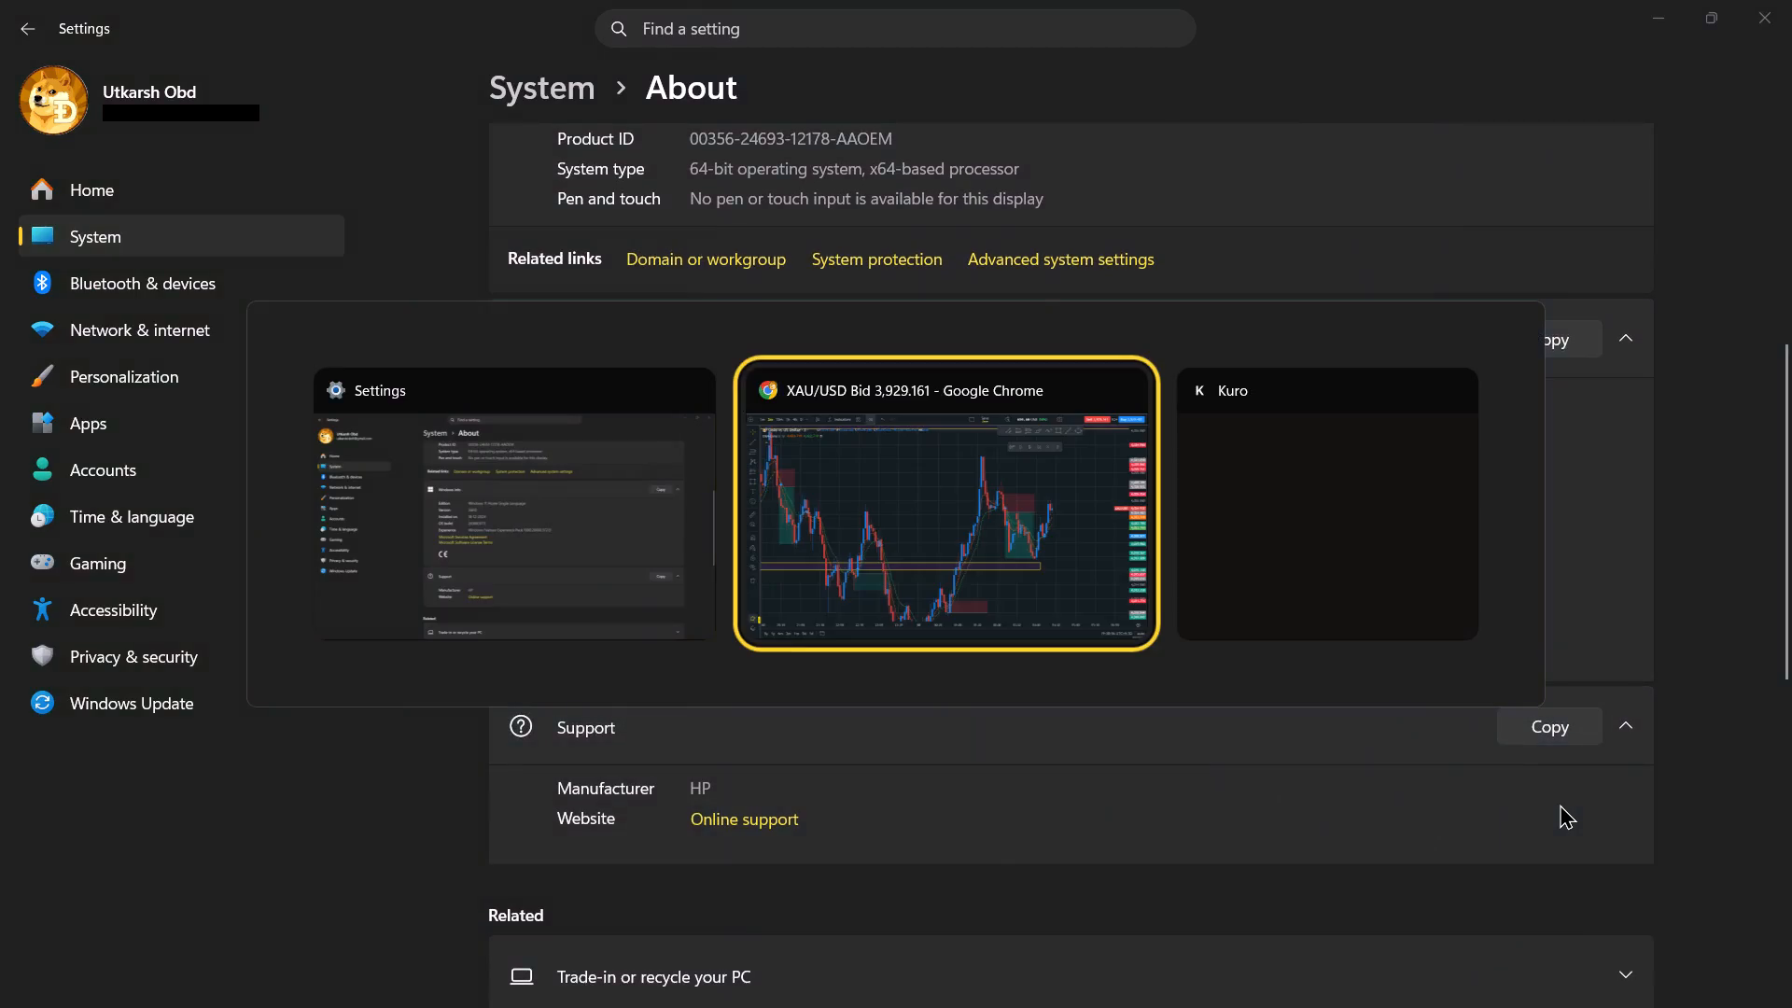
Switch to the XAU/USD chart in Chrome and shorten the latest short position so it ends at about 03:54 on 30 October.
{"action": "scroll", "coordinate": [1502, 602], "scroll_direction": "up", "scroll_amount": 2}
{"action": "left_click_drag", "start_coordinate": [1319, 545], "coordinate": [847, 669]}
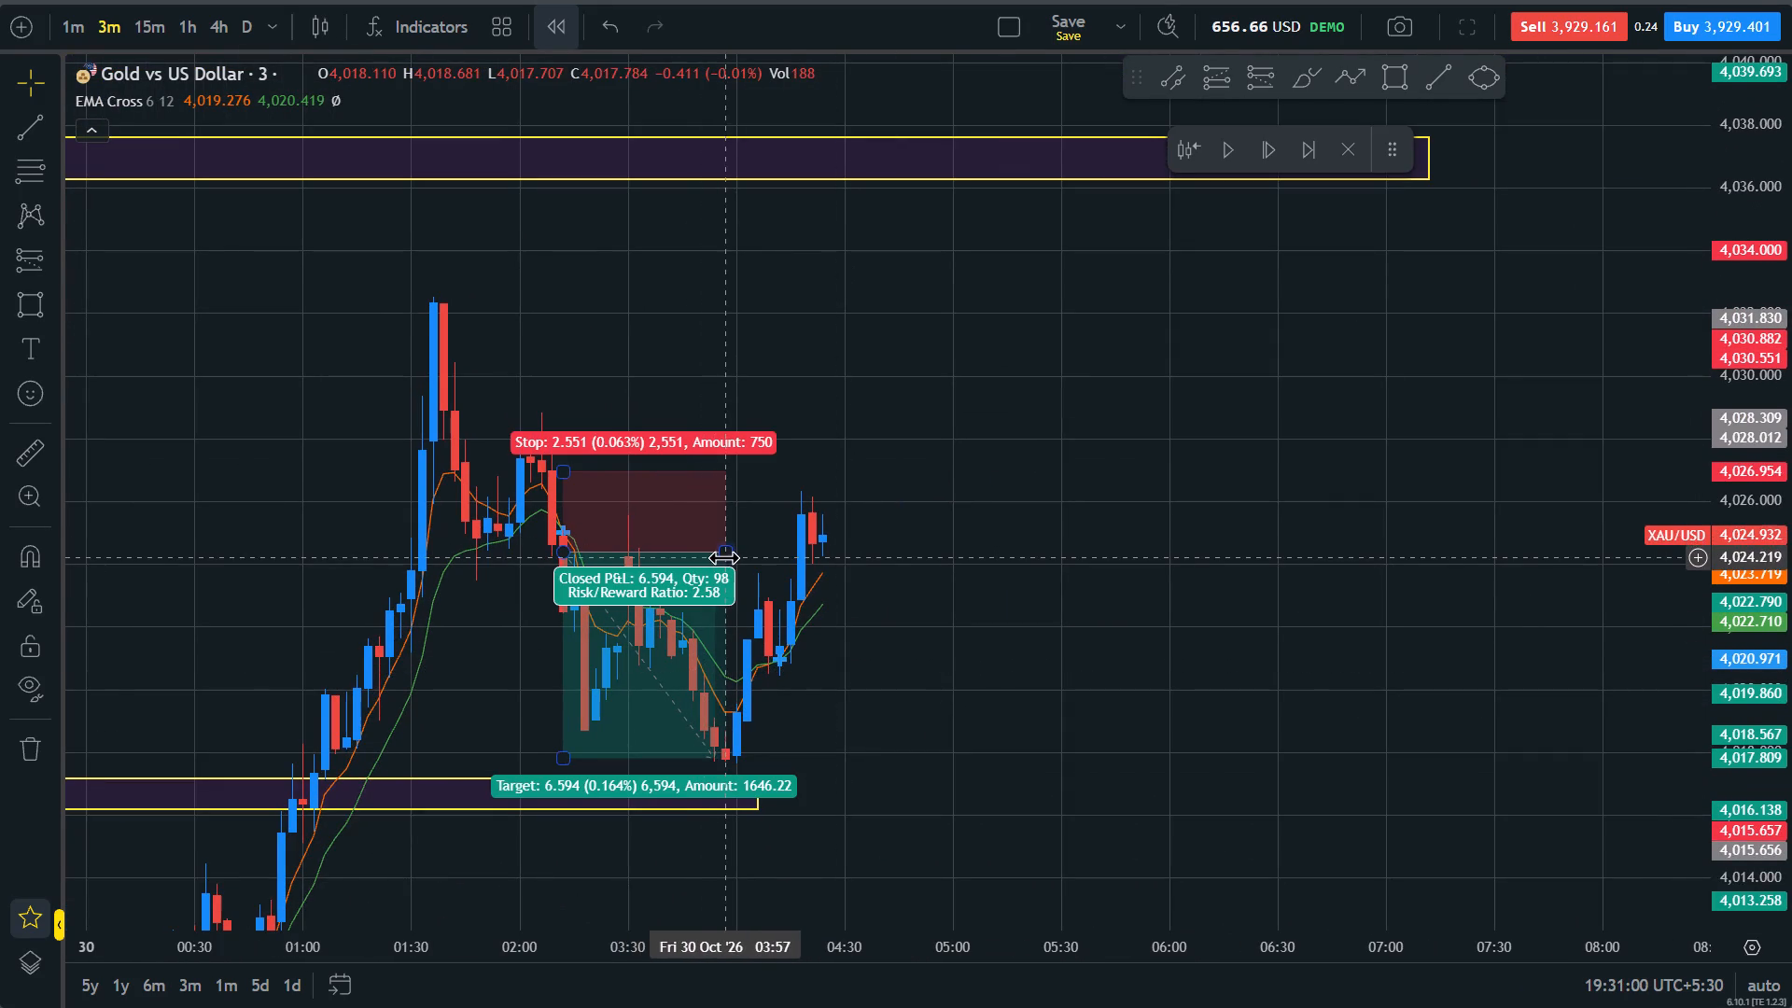
{"action": "left_click_drag", "start_coordinate": [724, 555], "coordinate": [708, 556]}
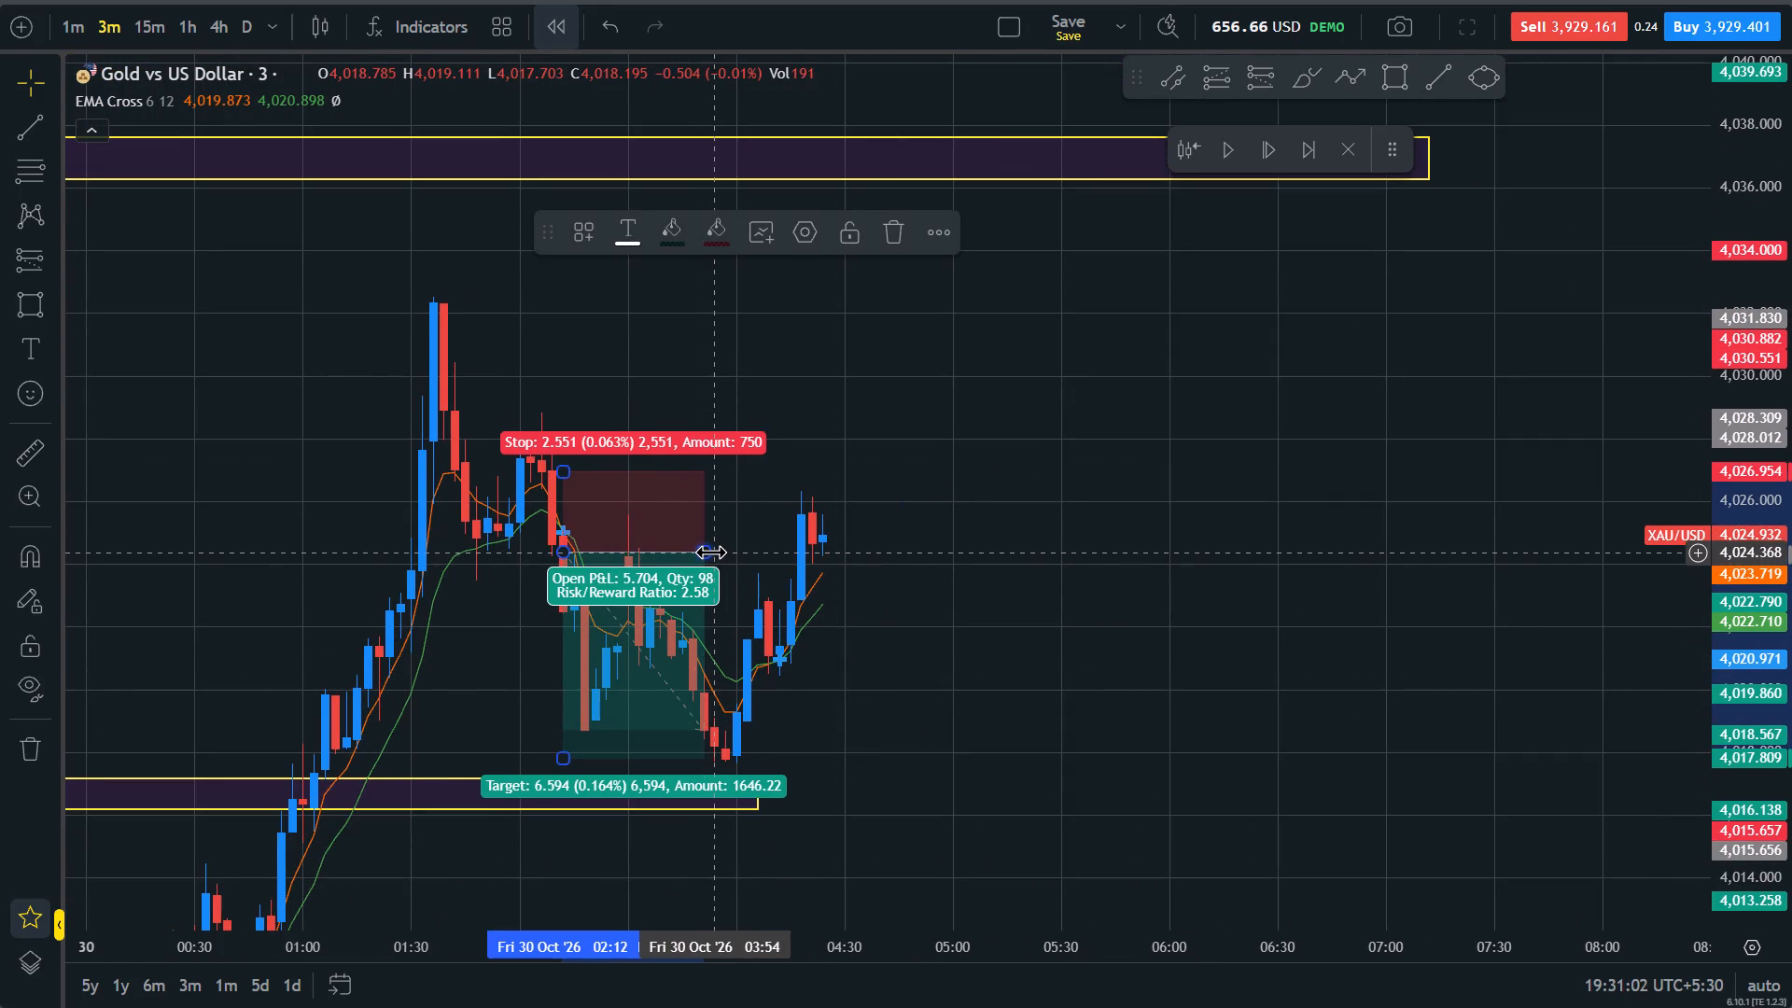
{"action": "left_click", "coordinate": [710, 552]}
{"action": "left_click", "coordinate": [919, 692]}
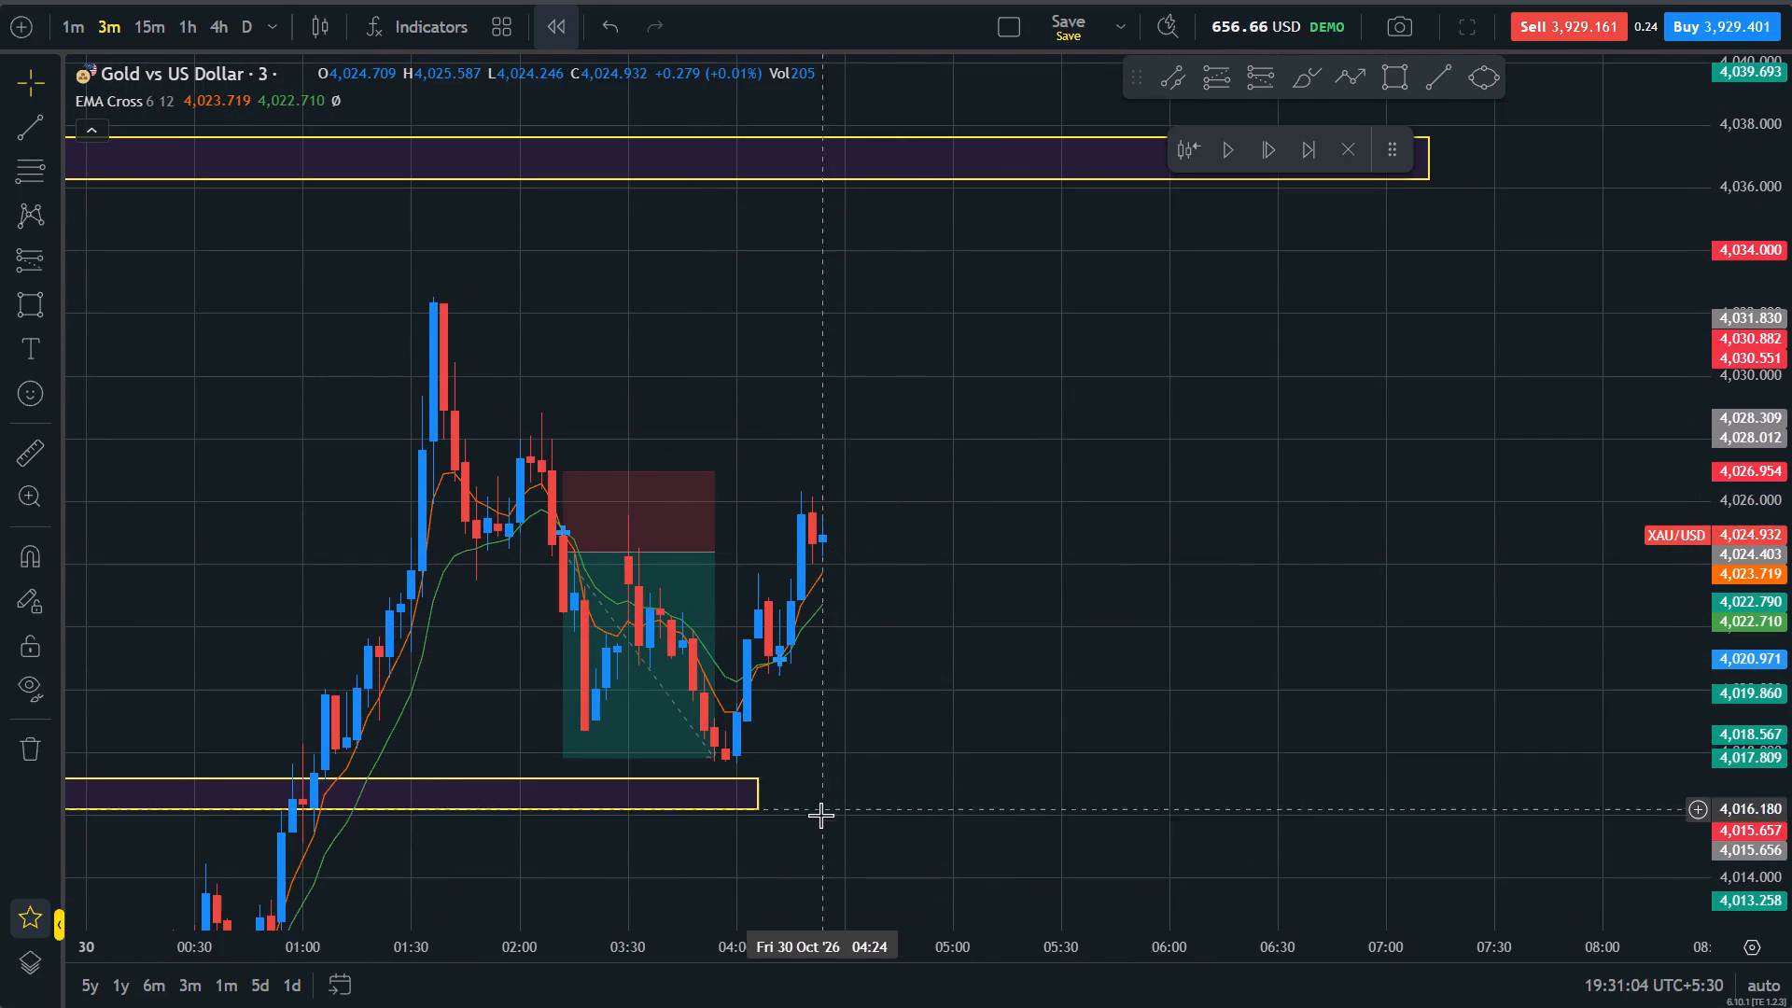
Extend the lower zone near 4,016–4,017 forward to just before 06:00 on 30 October.
{"action": "left_click_drag", "start_coordinate": [763, 796], "coordinate": [1150, 798]}
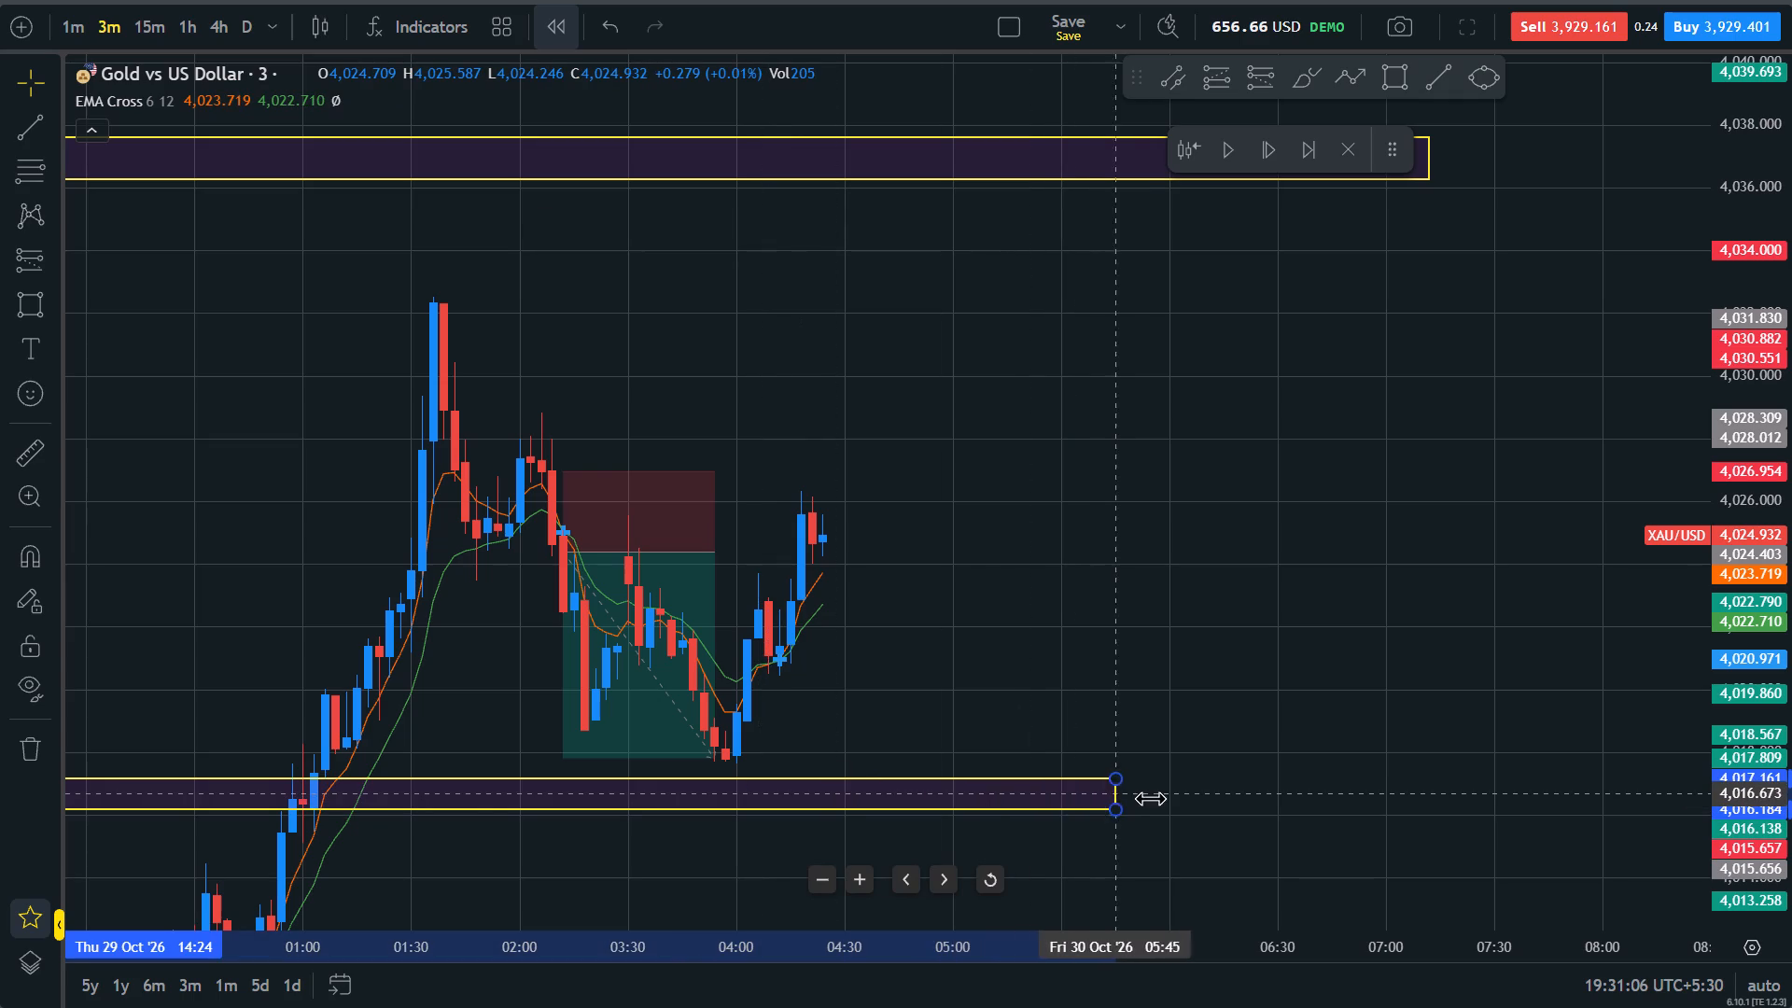
{"action": "left_click_drag", "start_coordinate": [1150, 798], "coordinate": [1155, 798]}
Examine the wider 29–30 October price action around the extended zone, then return to the latest candles.
{"action": "left_click_drag", "start_coordinate": [932, 697], "coordinate": [912, 581]}
{"action": "scroll", "coordinate": [912, 581], "scroll_direction": "down", "scroll_amount": 5}
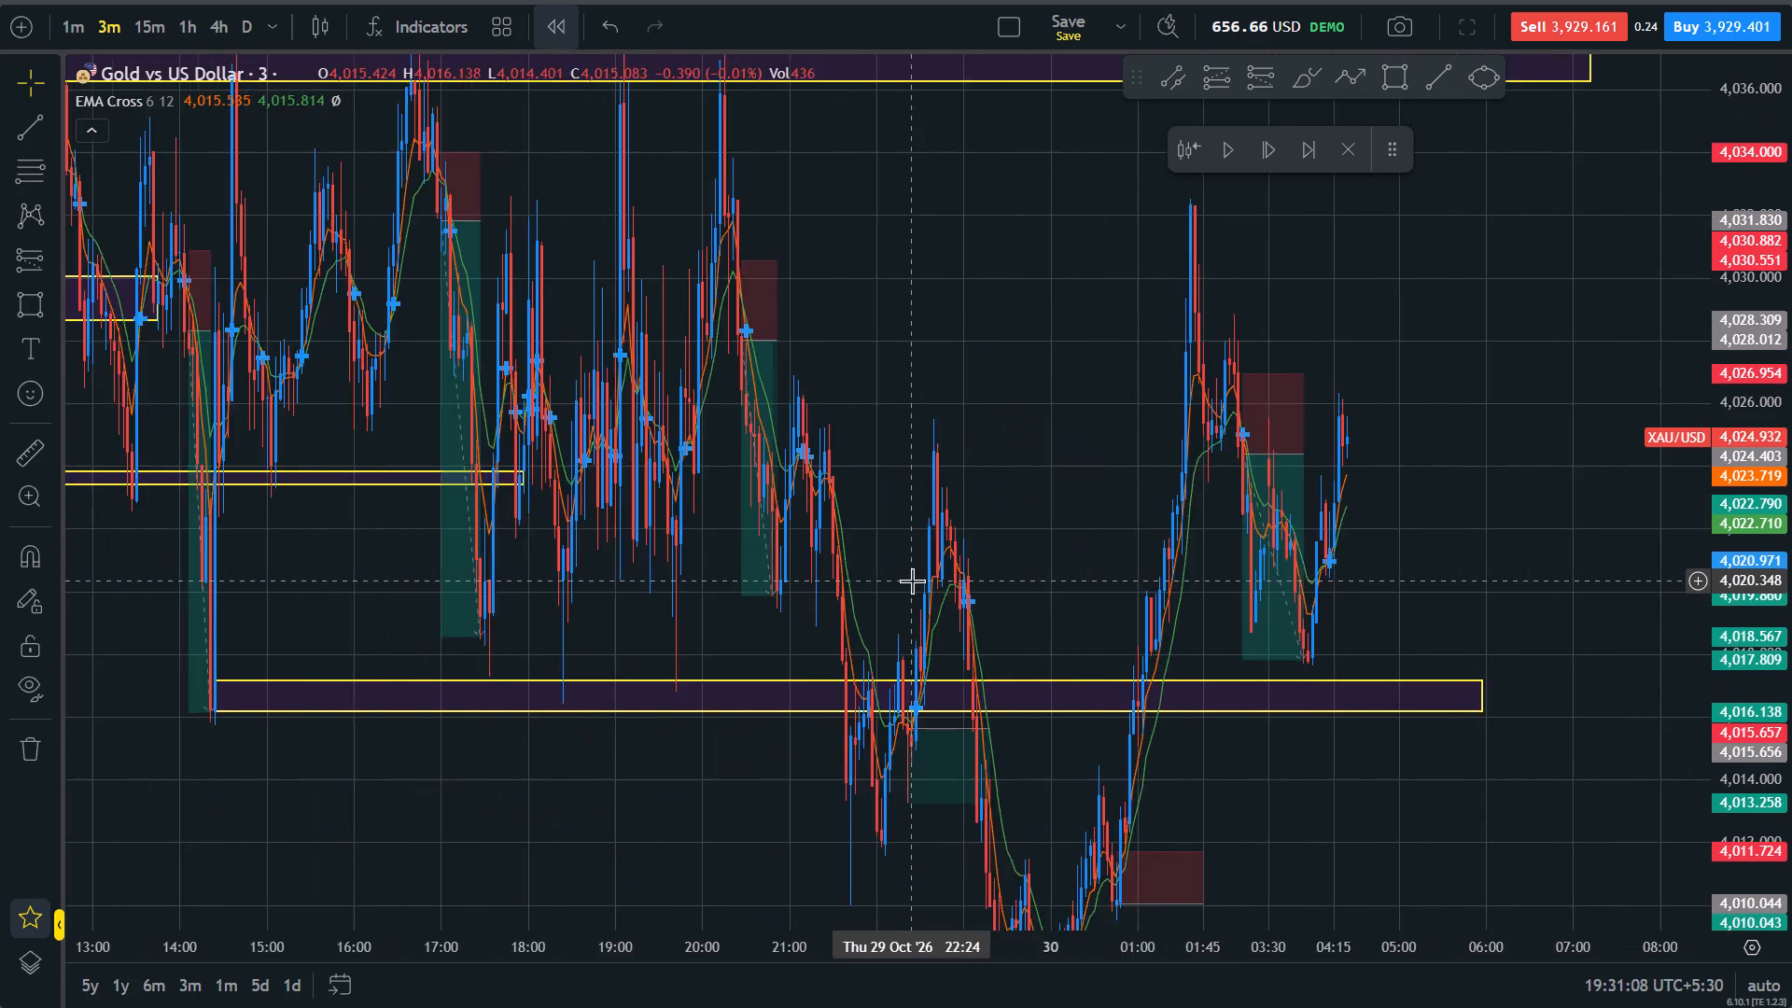
{"action": "scroll", "coordinate": [912, 581], "scroll_direction": "down", "scroll_amount": 4}
{"action": "left_click_drag", "start_coordinate": [1791, 259], "coordinate": [1791, 744]}
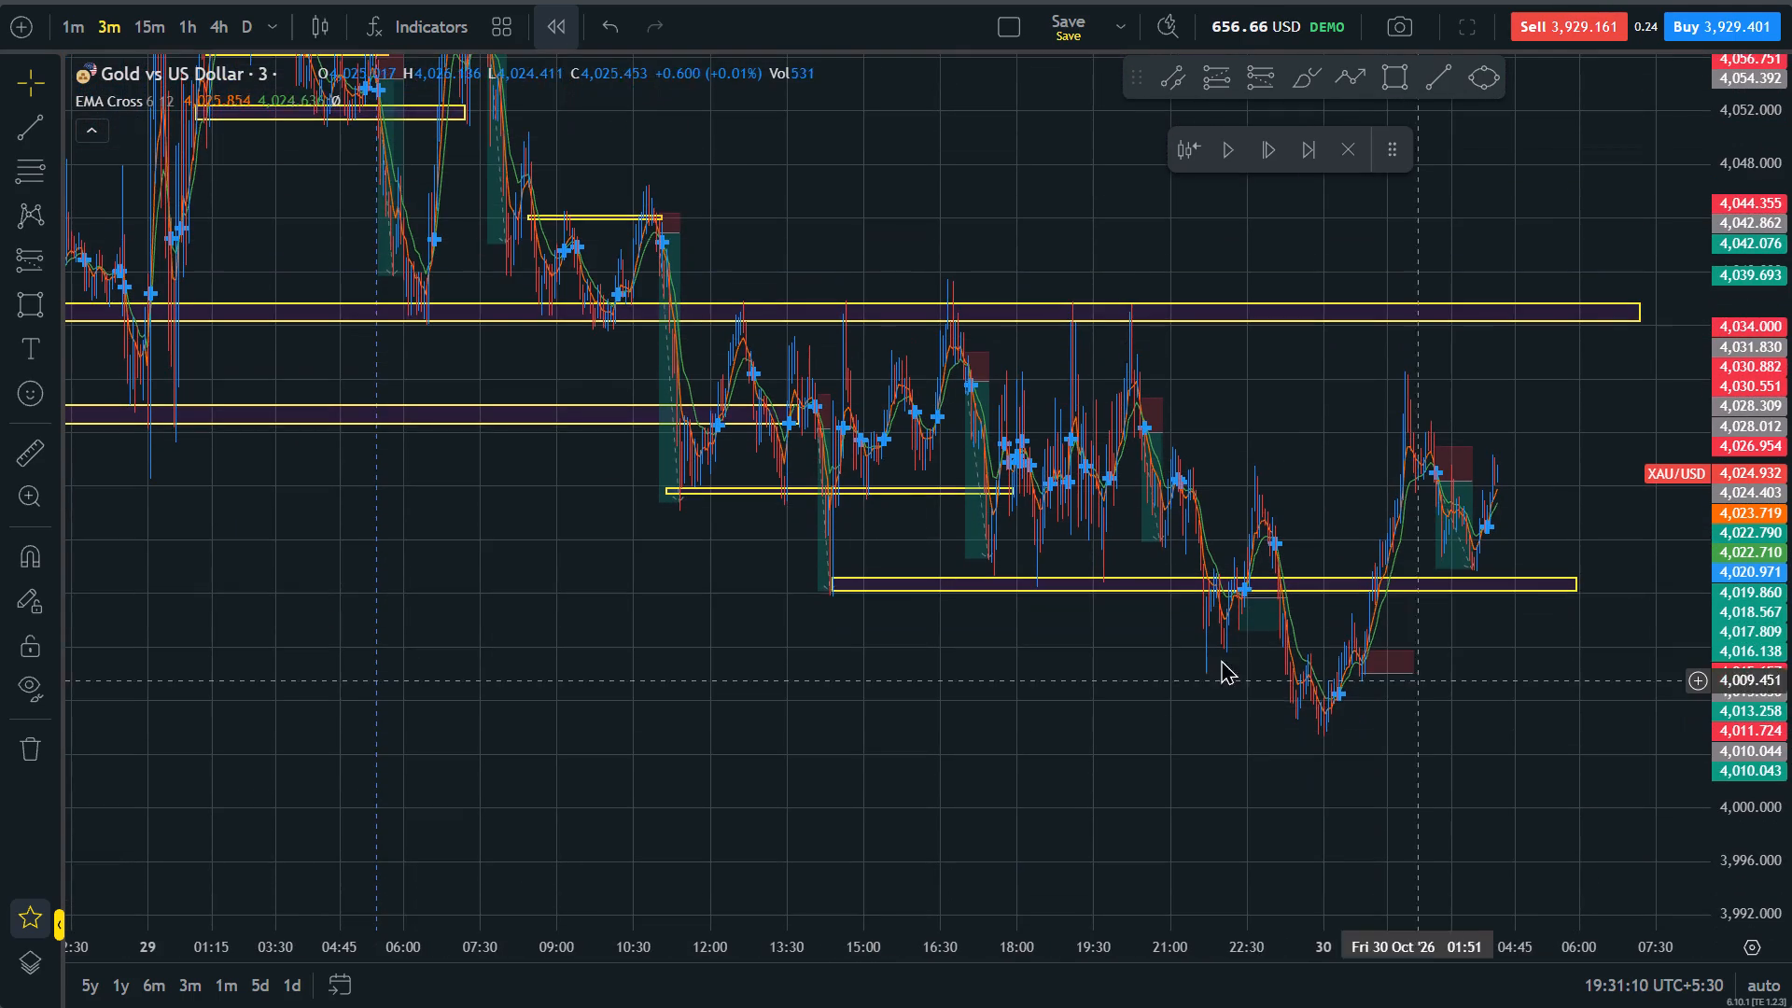
{"action": "scroll", "coordinate": [1104, 653], "scroll_direction": "up", "scroll_amount": 9}
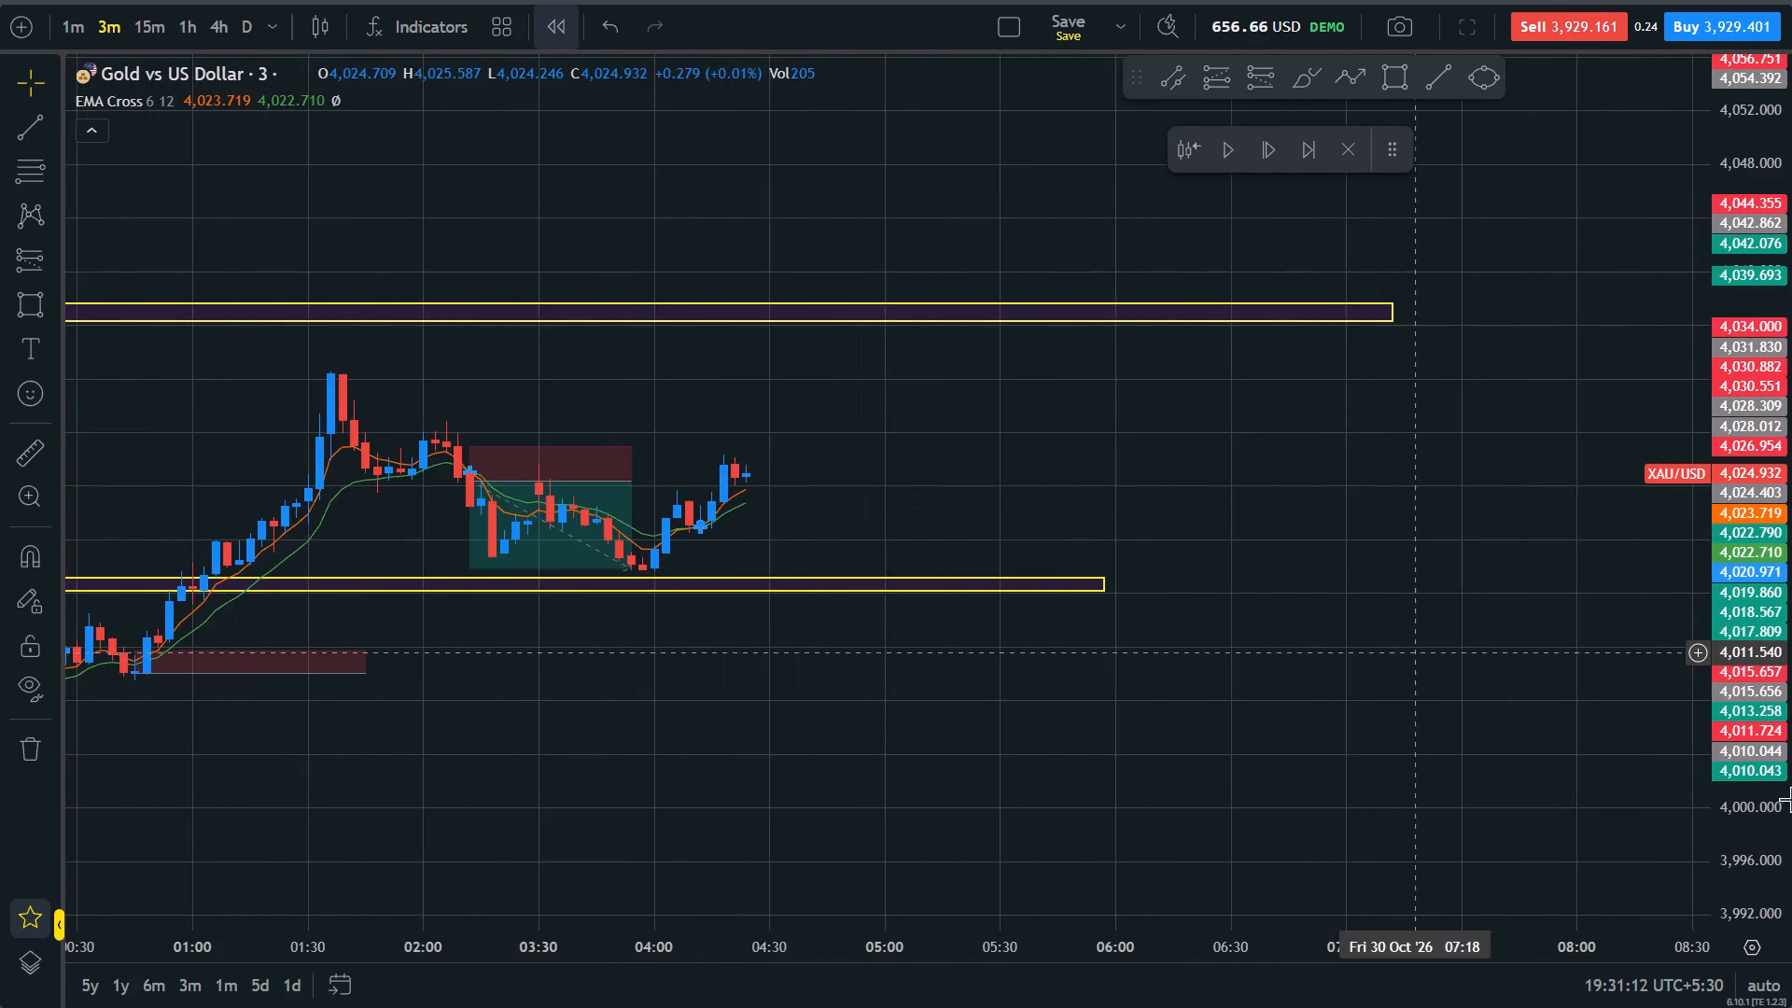
{"action": "left_click_drag", "start_coordinate": [1791, 796], "coordinate": [1729, 48]}
{"action": "left_click_drag", "start_coordinate": [684, 561], "coordinate": [1095, 642]}
{"action": "left_click_drag", "start_coordinate": [1785, 371], "coordinate": [1790, 527]}
{"action": "left_click", "coordinate": [1469, 555]}
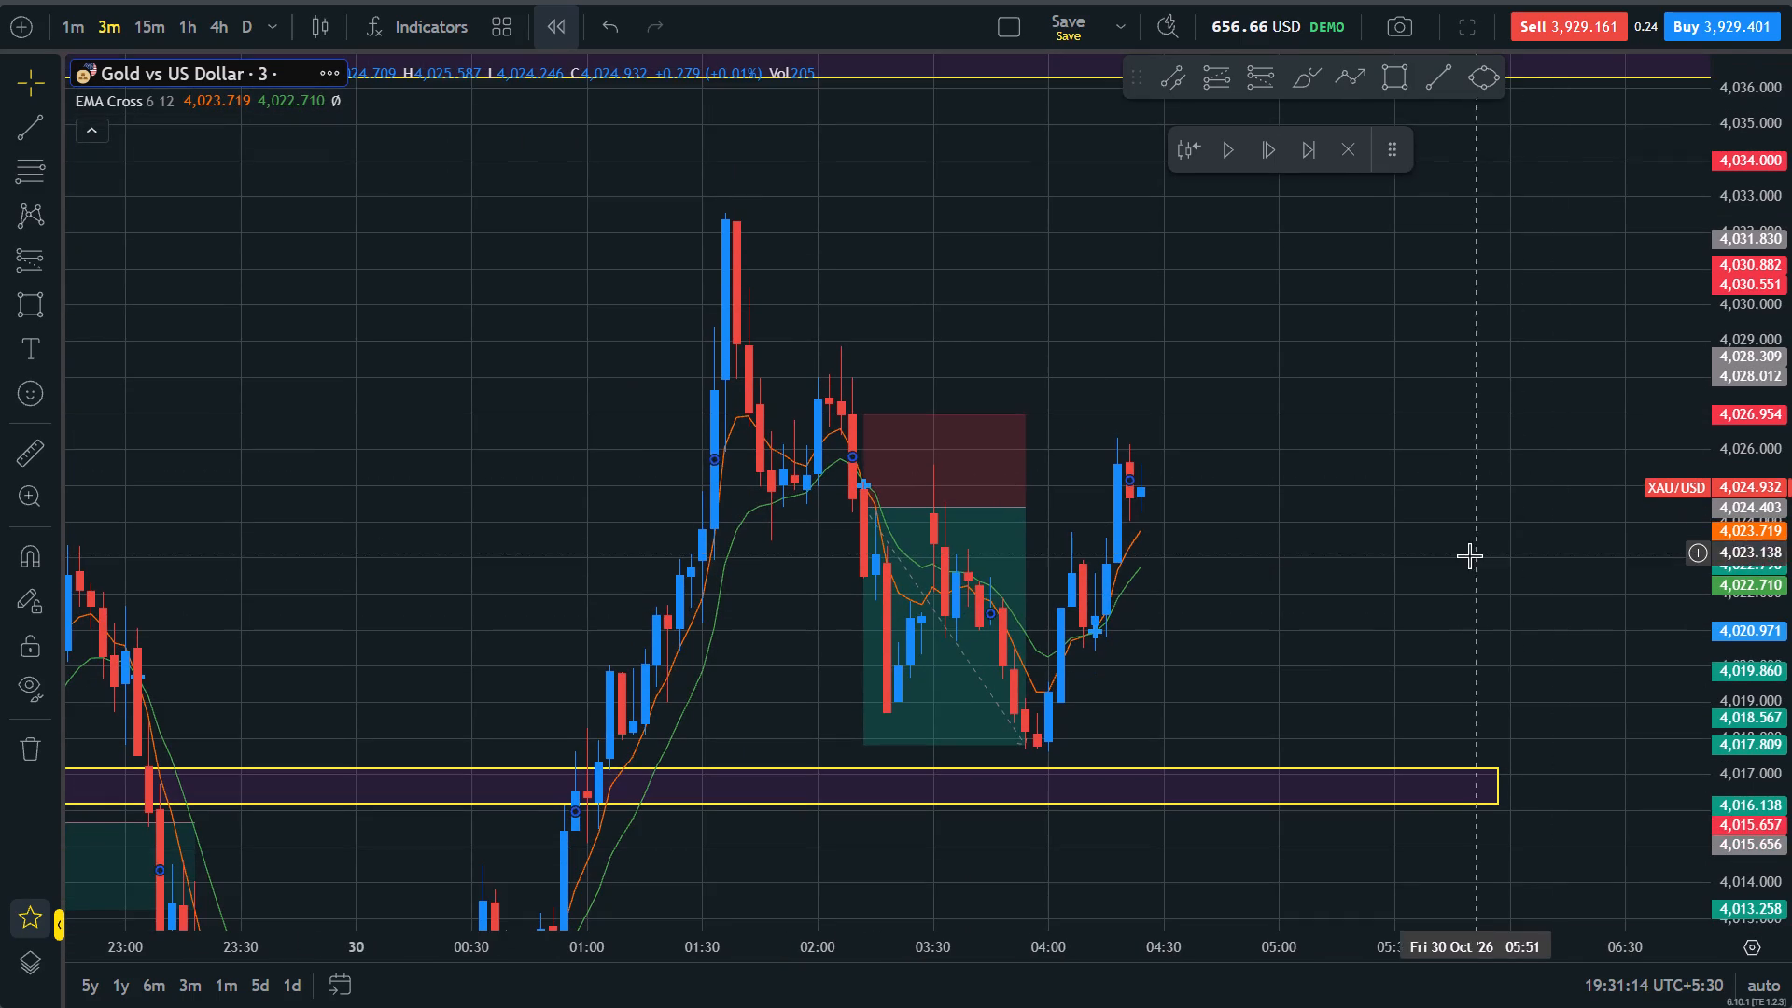
{"action": "left_click", "coordinate": [1165, 629]}
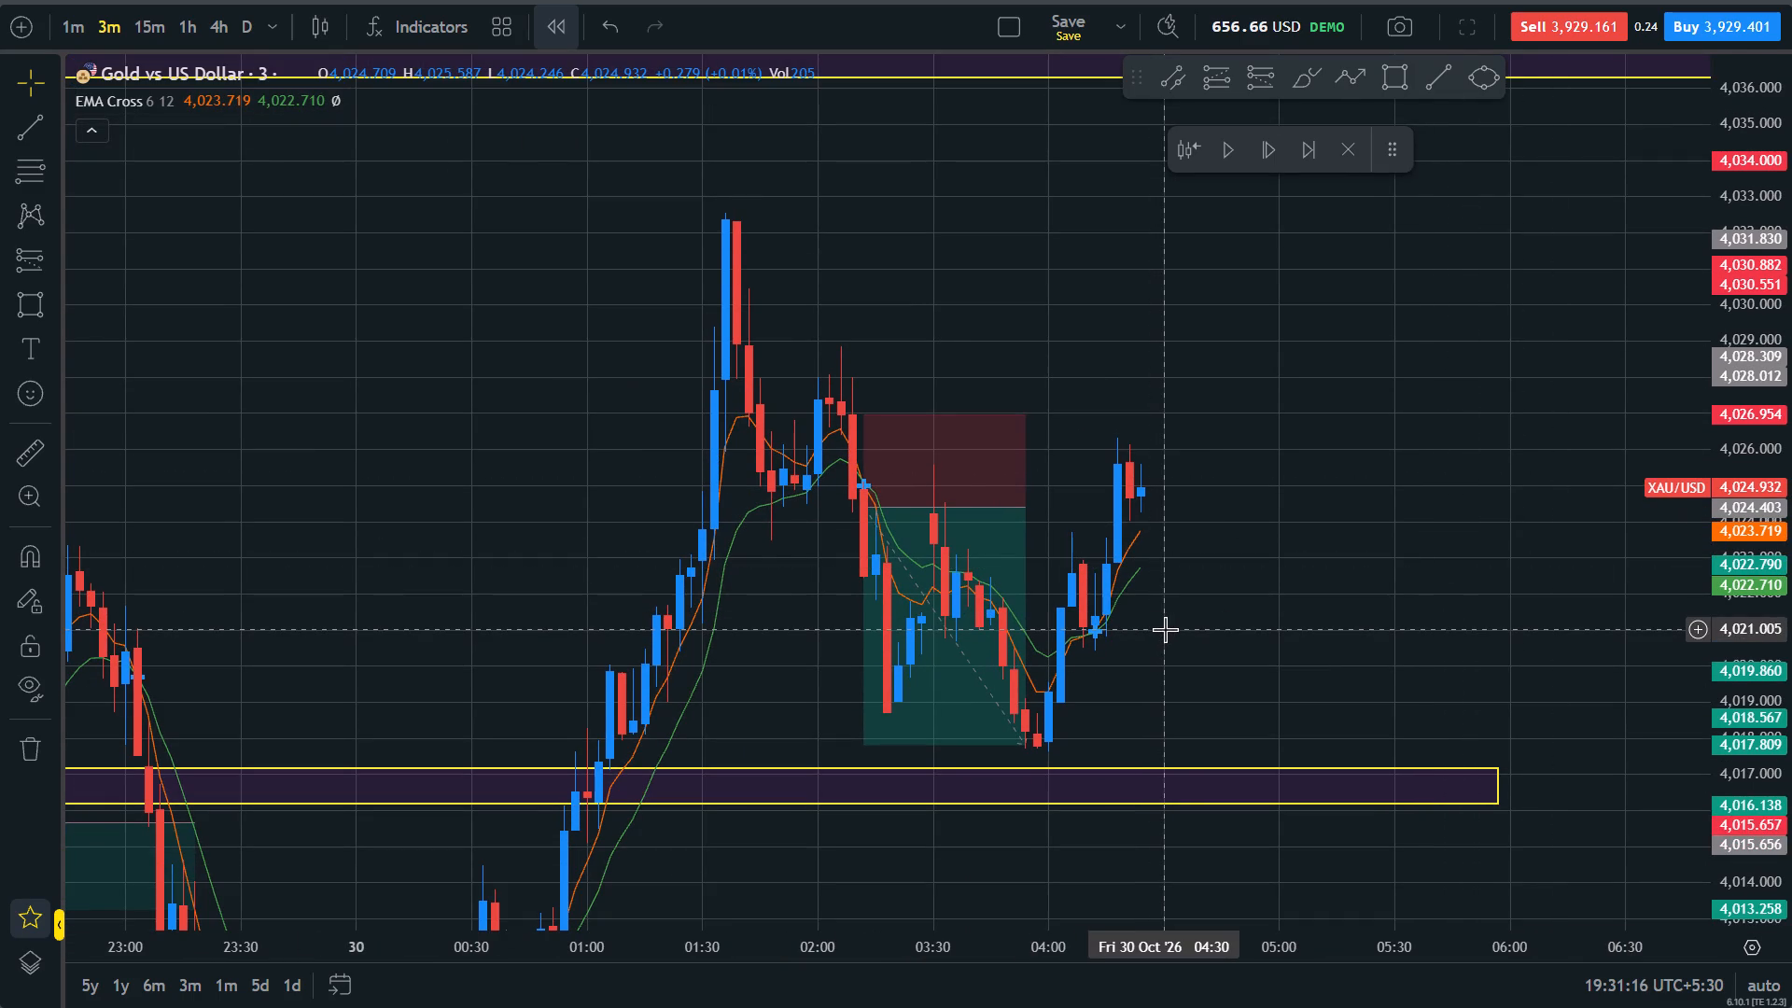
Switch to Settings, look through the Related options on the About page and open Product key and activation.
{"action": "scroll", "coordinate": [1165, 629], "scroll_direction": "down", "scroll_amount": 3}
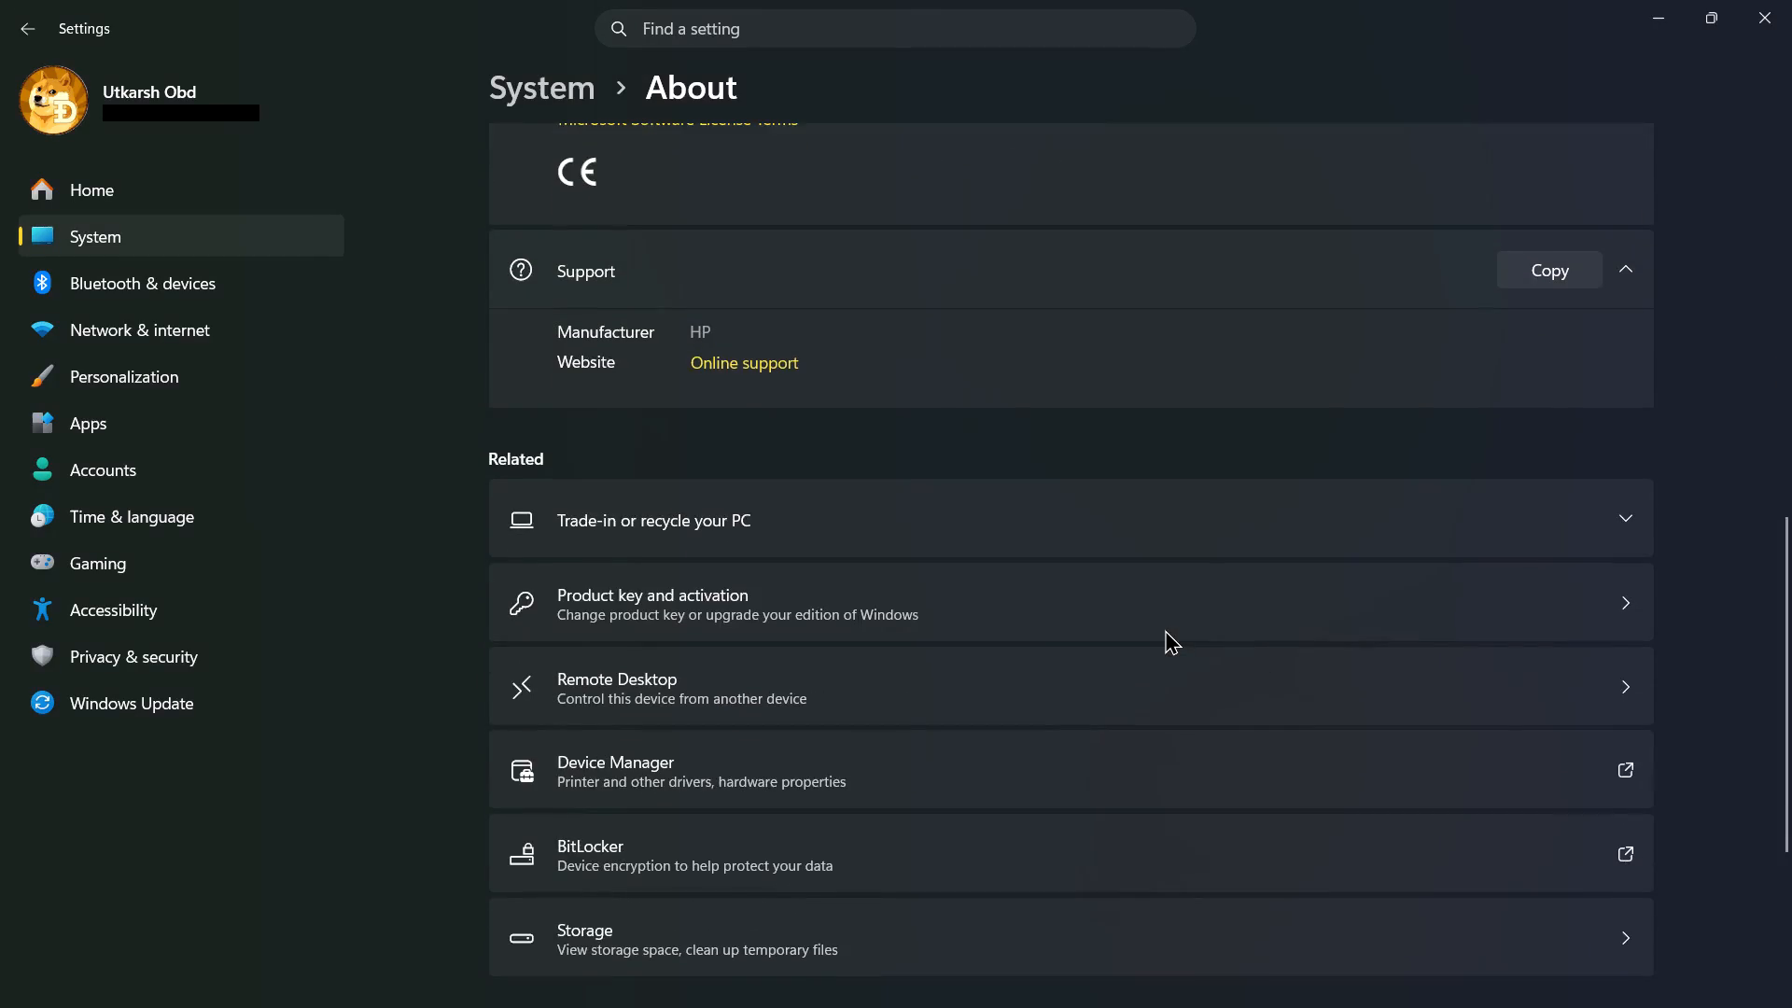
{"action": "scroll", "coordinate": [1165, 629], "scroll_direction": "down", "scroll_amount": 1}
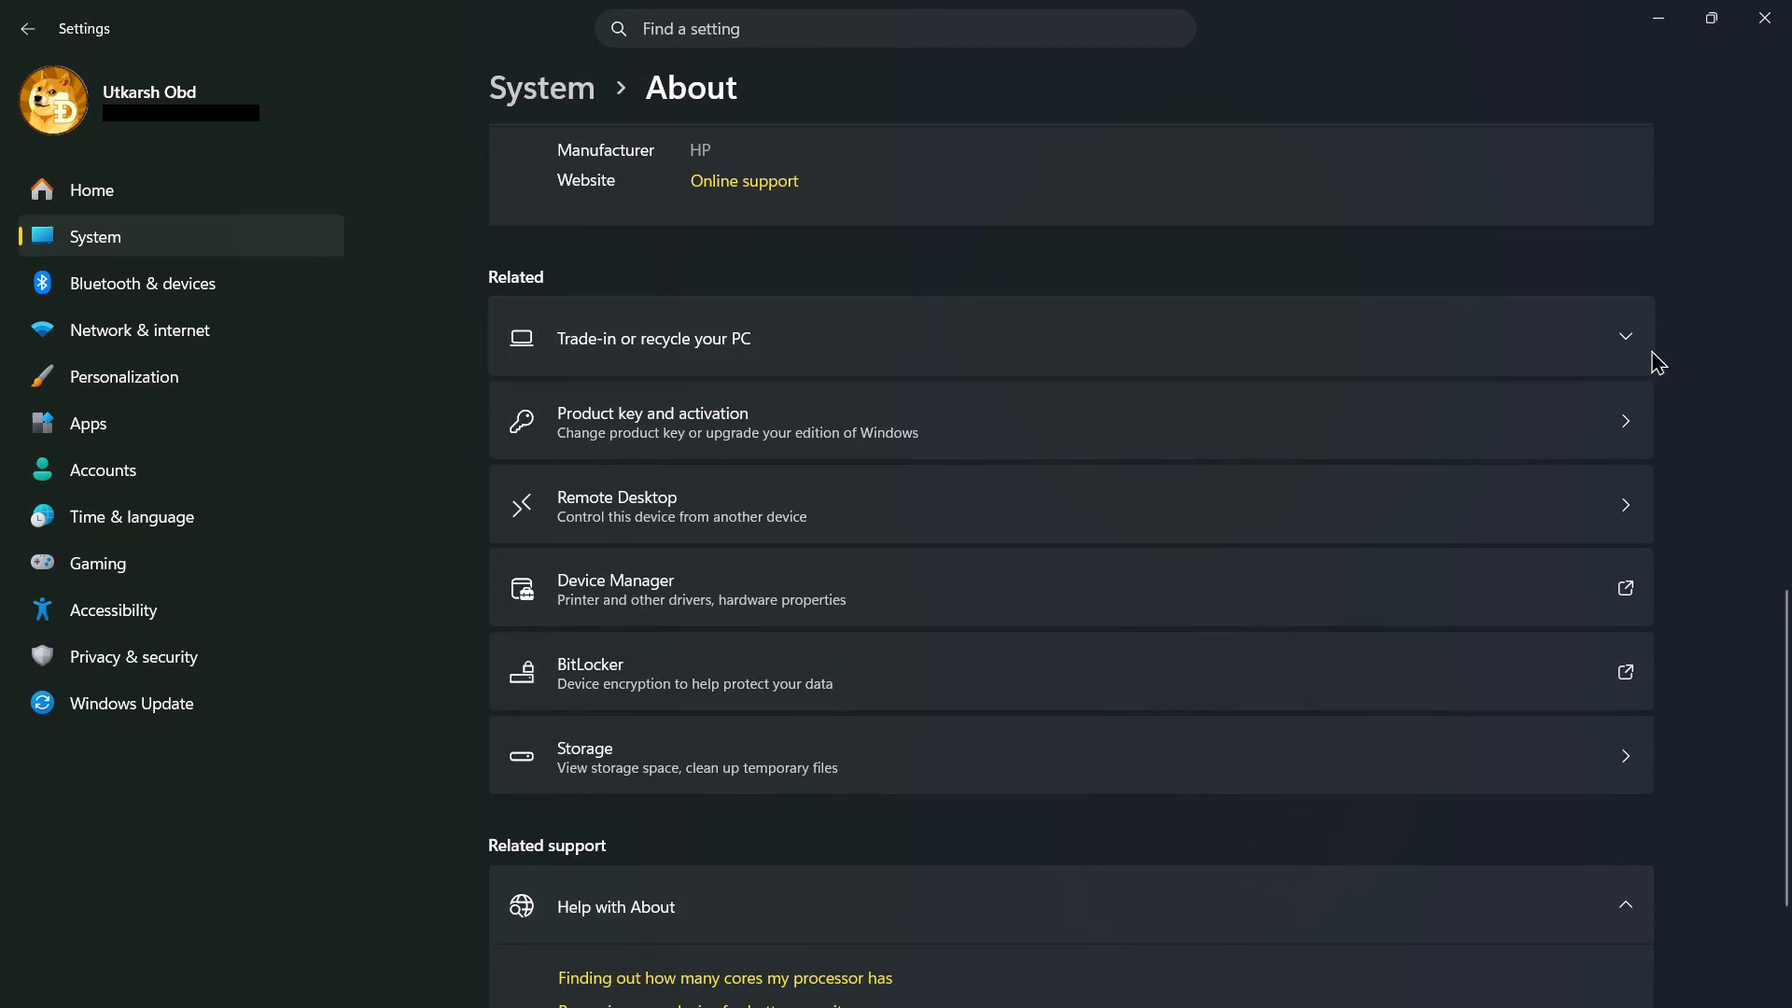
{"action": "left_click", "coordinate": [1645, 341]}
{"action": "left_click", "coordinate": [1636, 341]}
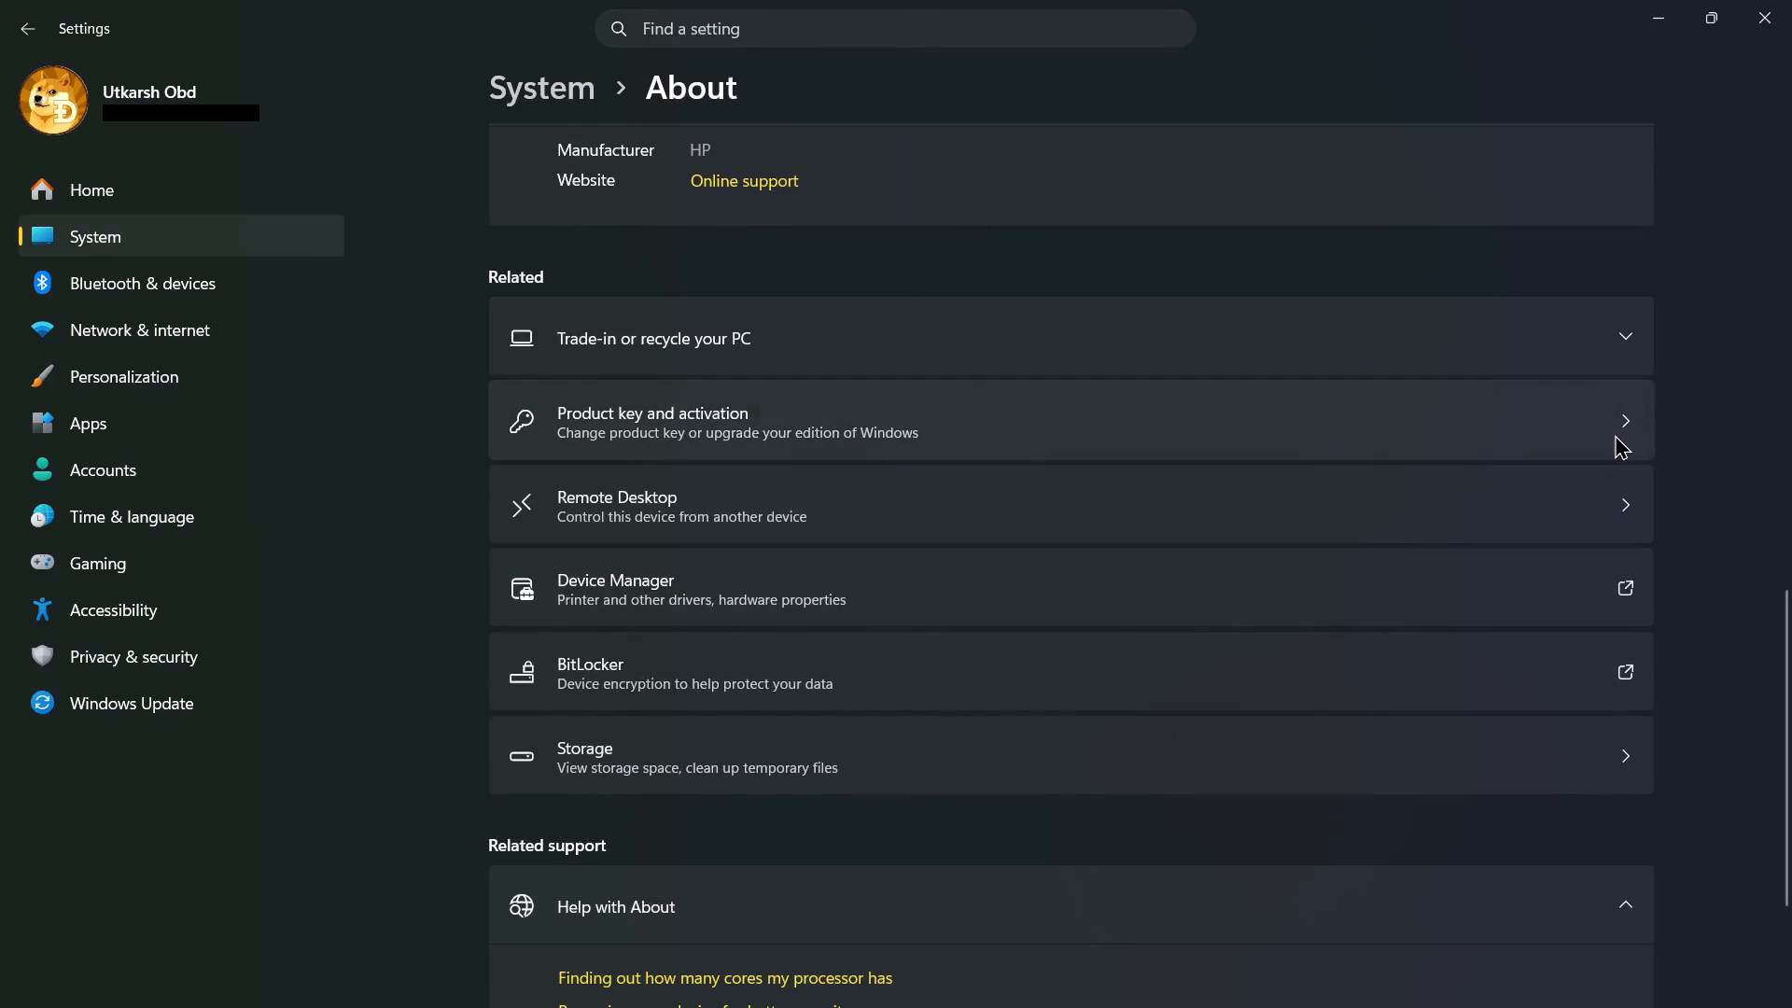
{"action": "left_click", "coordinate": [1615, 431]}
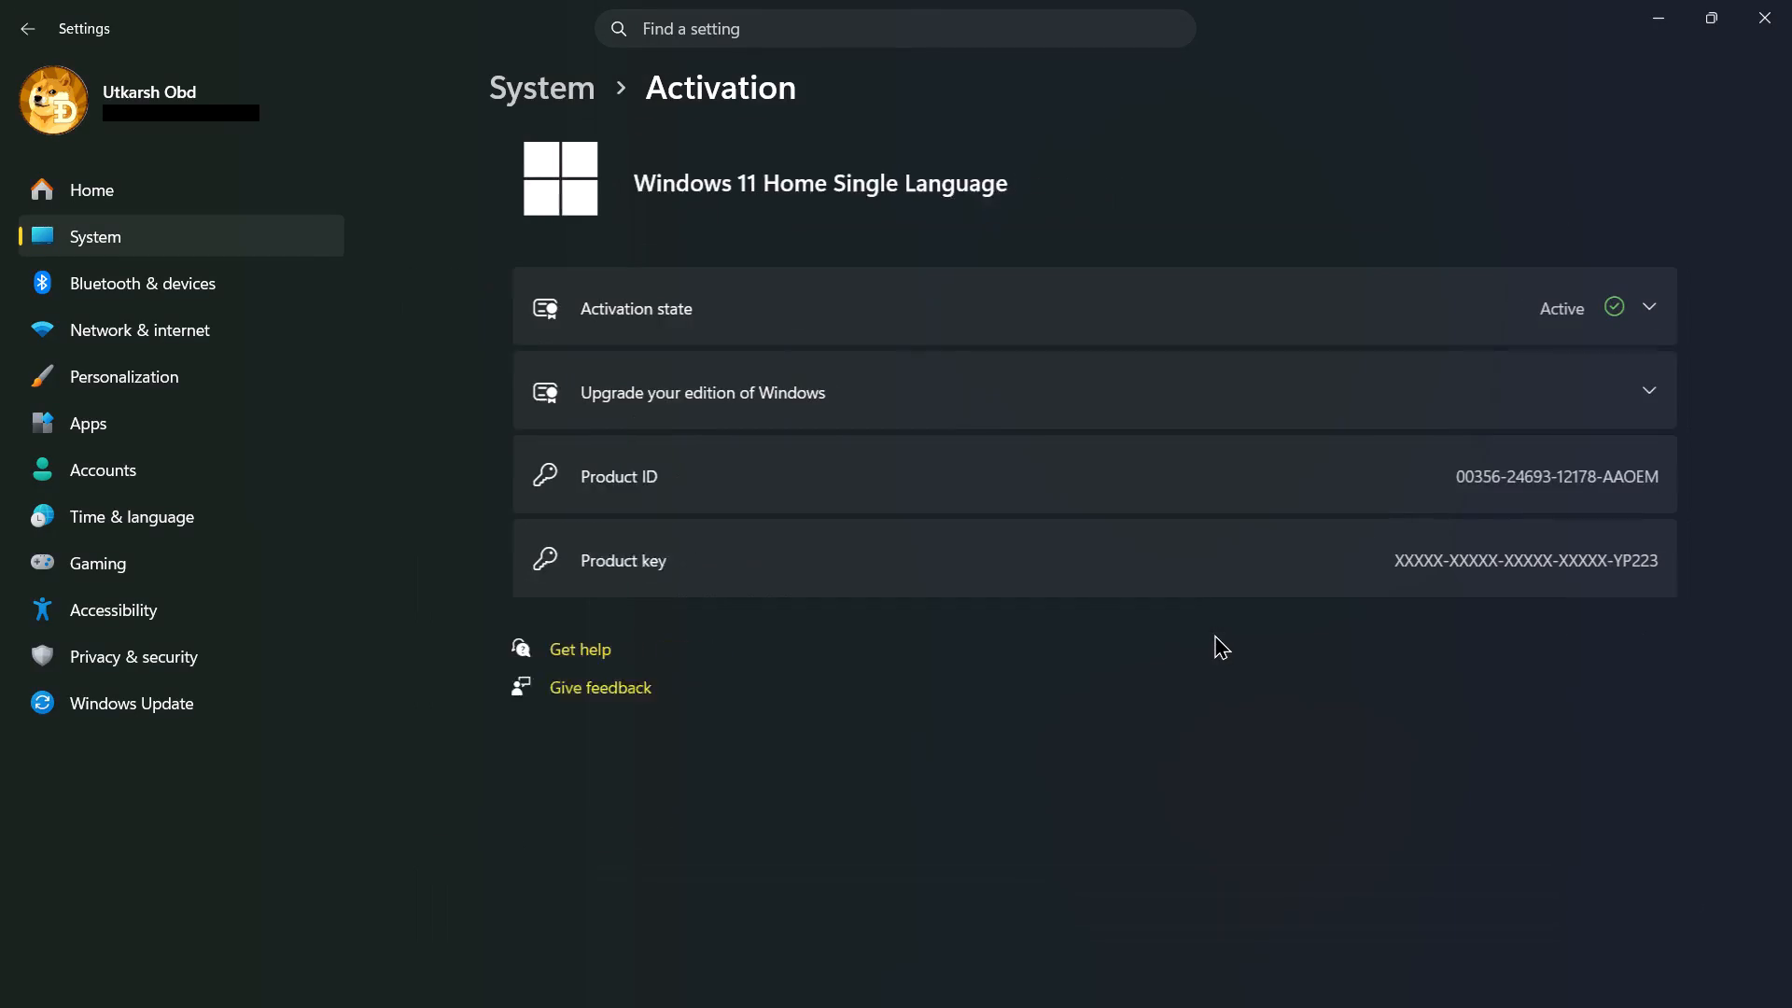
{"action": "scroll", "coordinate": [1214, 634], "scroll_direction": "right", "scroll_amount": 6}
Return to the main System page and look through its list of settings categories from Display to About.
{"action": "left_click", "coordinate": [513, 98]}
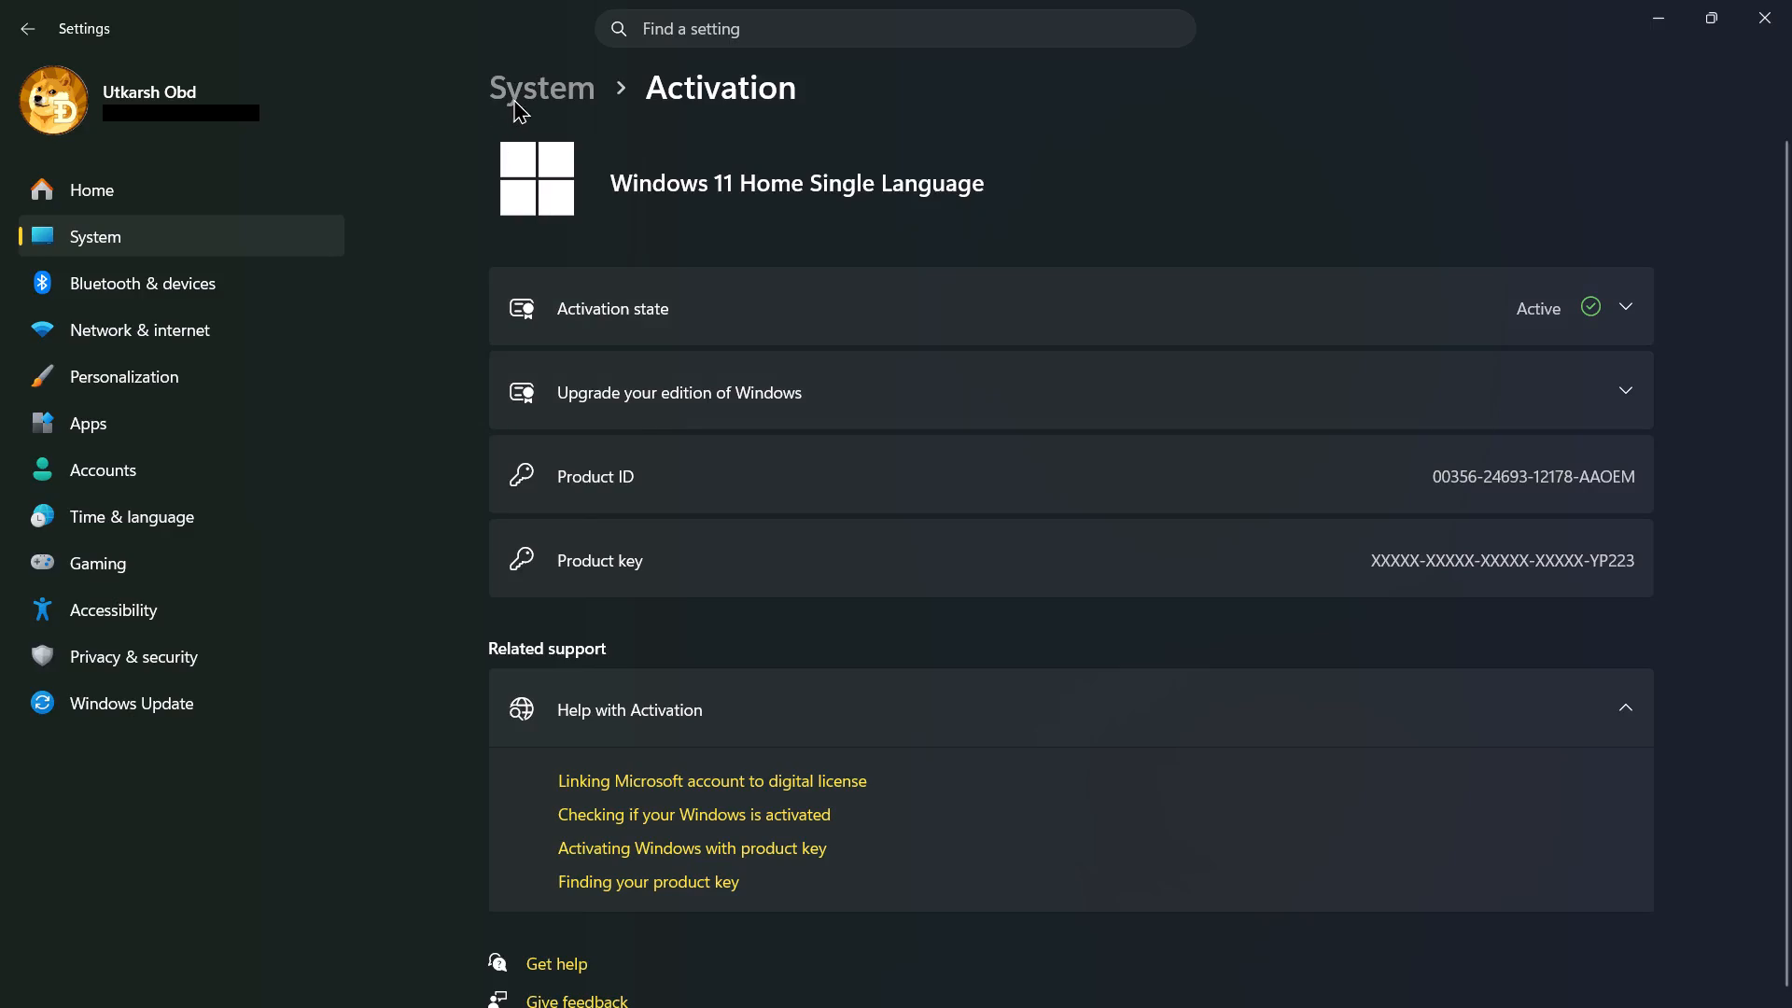
{"action": "scroll", "coordinate": [1120, 825], "scroll_direction": "down", "scroll_amount": 7}
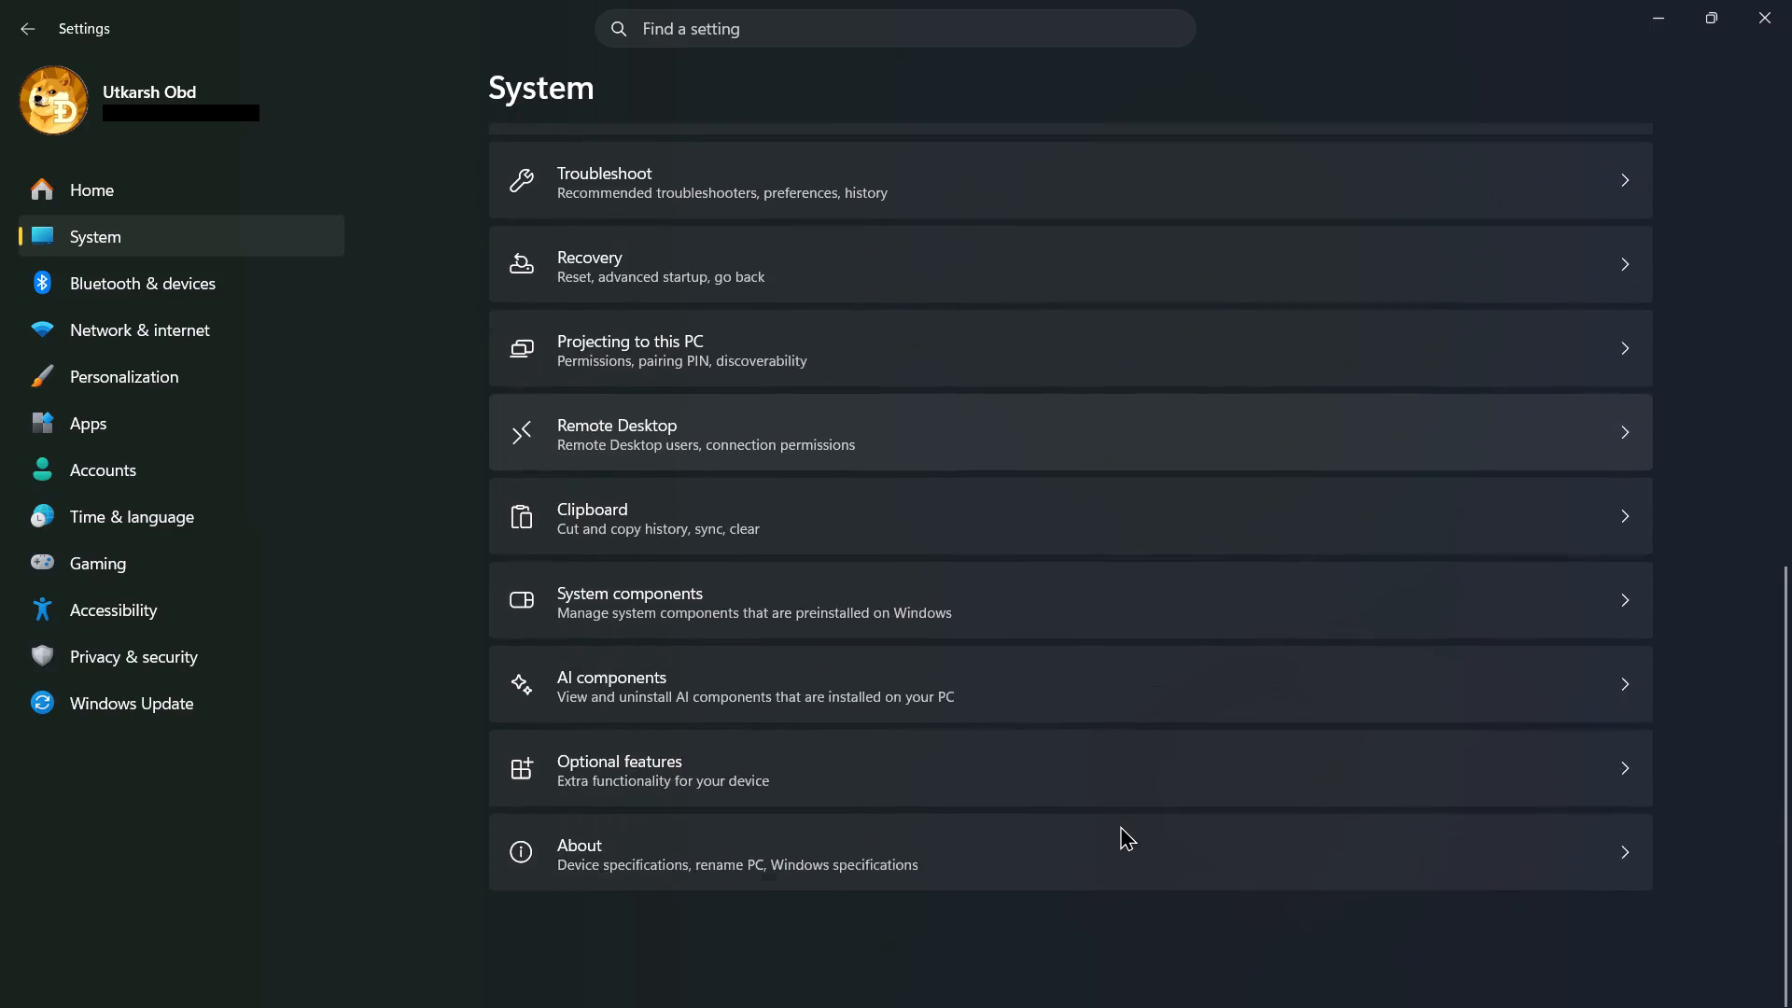
{"action": "scroll", "coordinate": [1120, 825], "scroll_direction": "up", "scroll_amount": 6}
{"action": "scroll", "coordinate": [1120, 825], "scroll_direction": "down", "scroll_amount": 2}
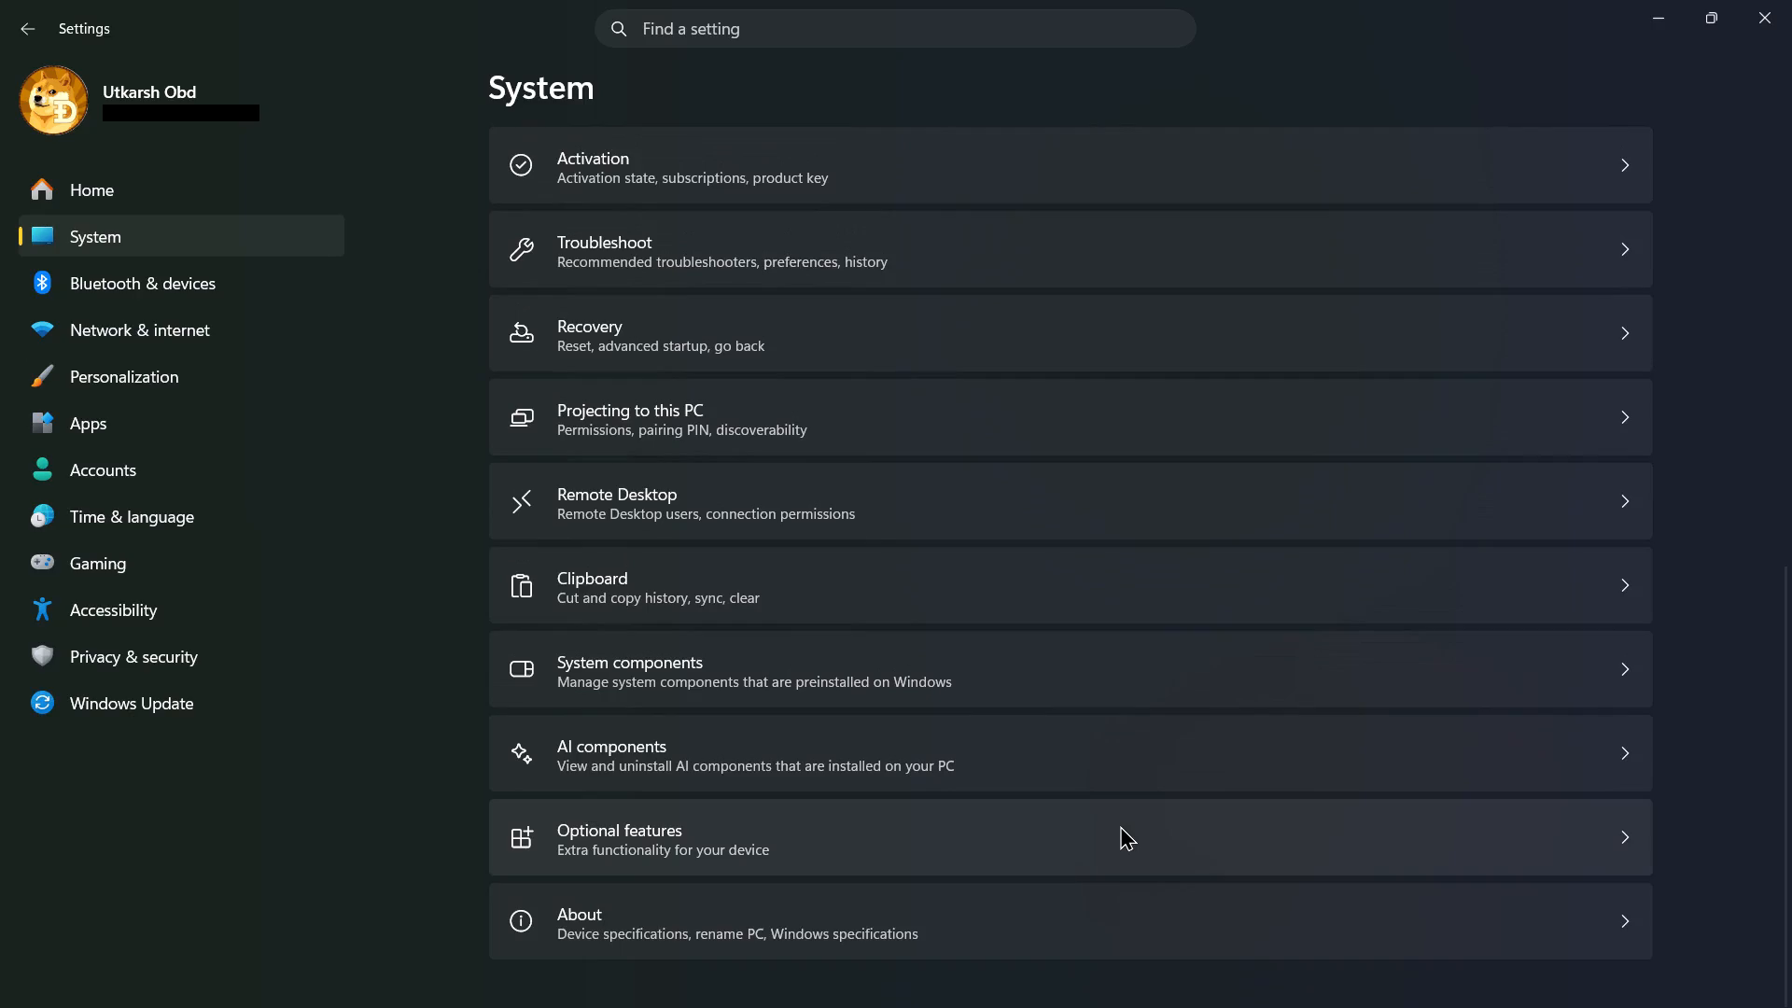
{"action": "scroll", "coordinate": [1120, 825], "scroll_direction": "down", "scroll_amount": 2}
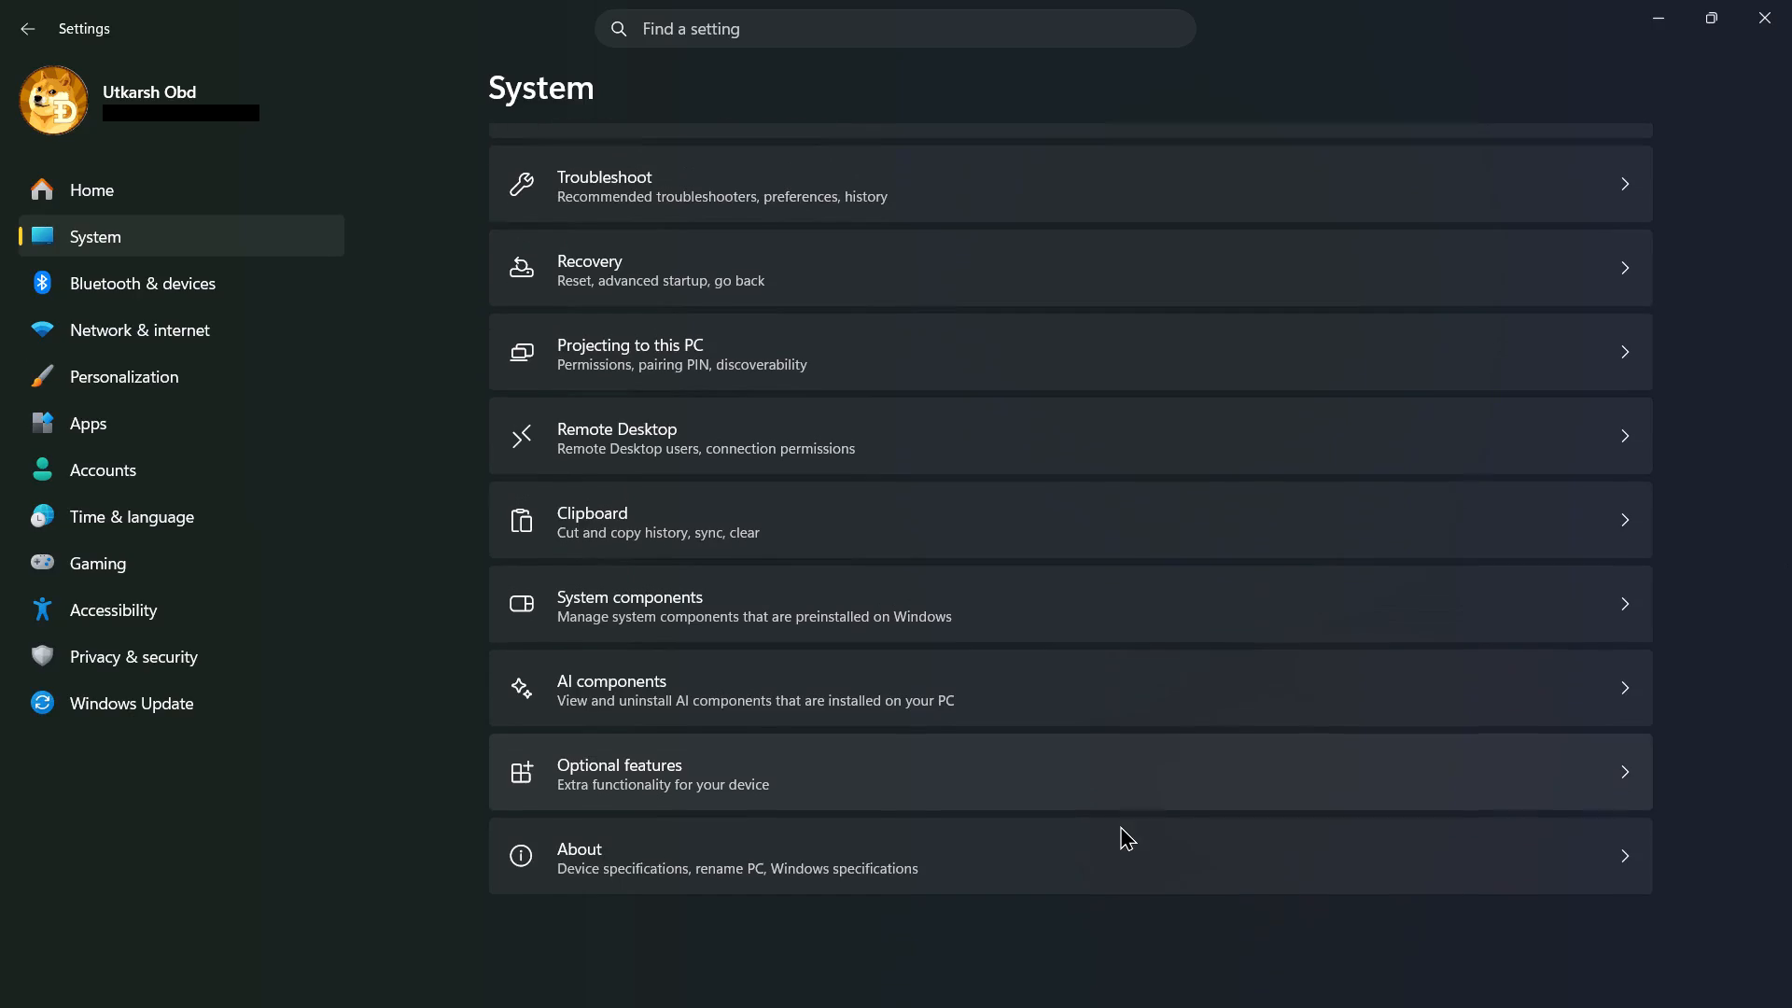
{"action": "scroll", "coordinate": [1120, 825], "scroll_direction": "up", "scroll_amount": 5}
{"action": "scroll", "coordinate": [1120, 825], "scroll_direction": "down", "scroll_amount": 1}
{"action": "scroll", "coordinate": [1120, 825], "scroll_direction": "up", "scroll_amount": 2}
{"action": "scroll", "coordinate": [1120, 825], "scroll_direction": "down", "scroll_amount": 3}
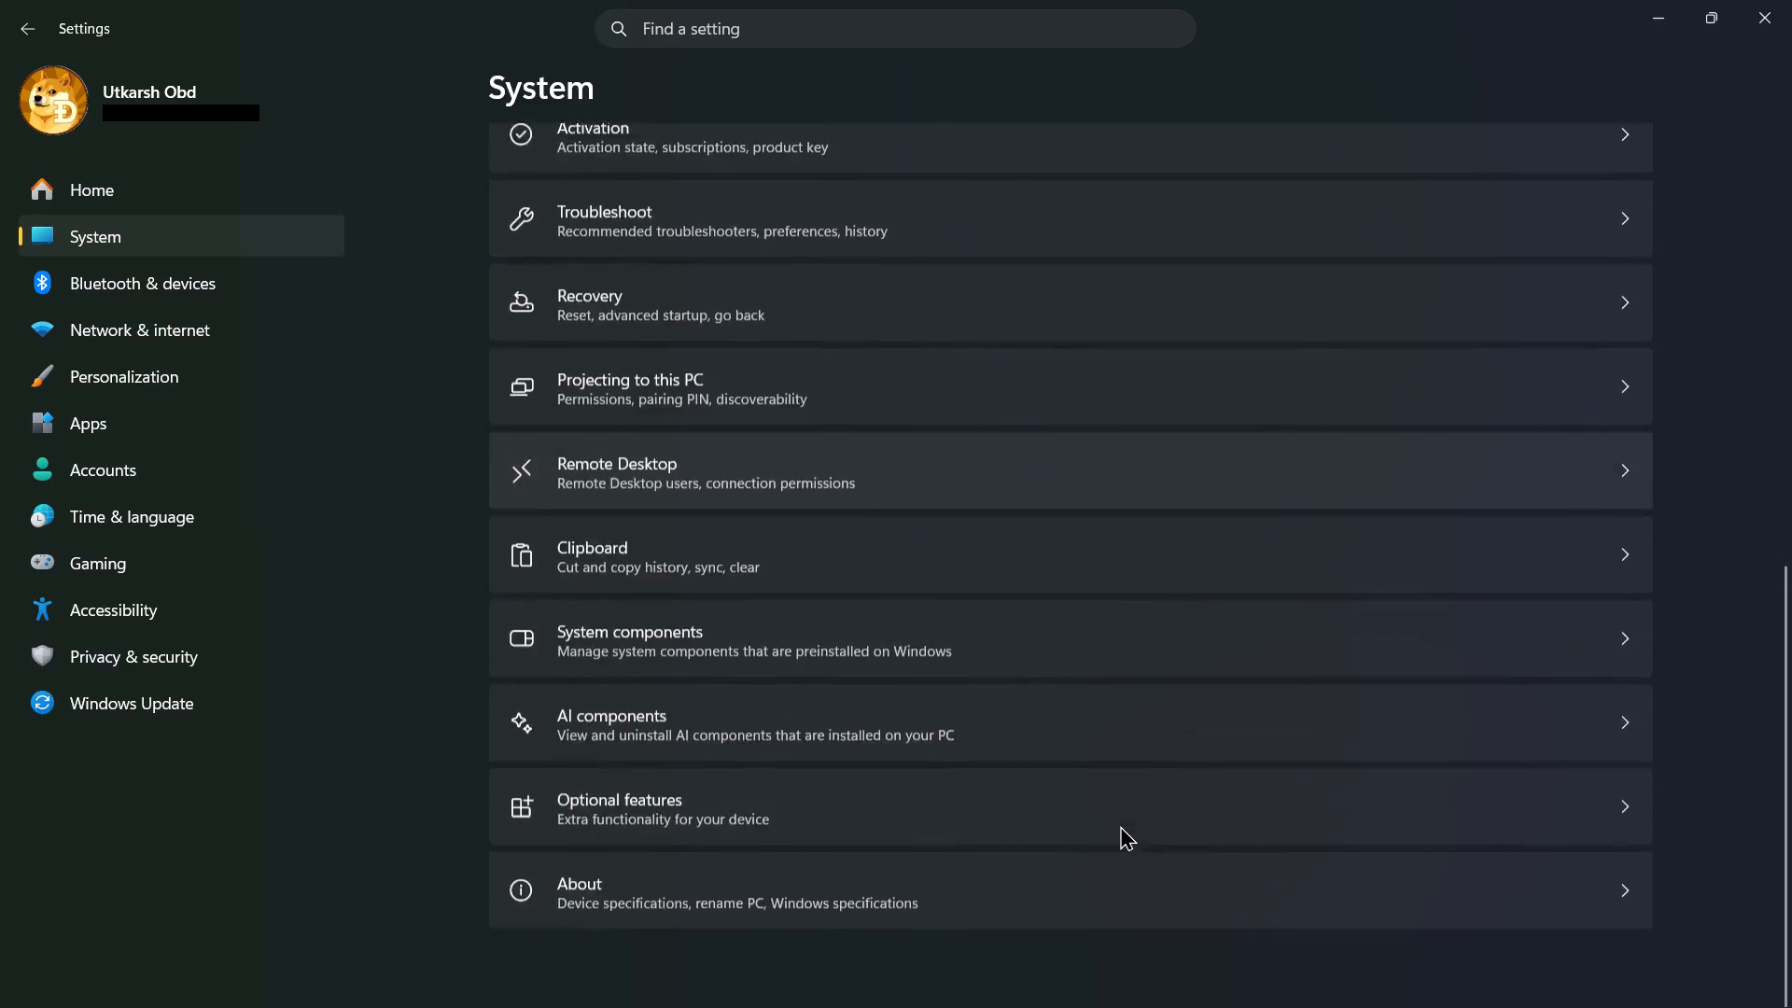
{"action": "scroll", "coordinate": [1120, 825], "scroll_direction": "up", "scroll_amount": 2}
{"action": "scroll", "coordinate": [1120, 825], "scroll_direction": "down", "scroll_amount": 2}
{"action": "scroll", "coordinate": [1120, 825], "scroll_direction": "up", "scroll_amount": 2}
{"action": "scroll", "coordinate": [1120, 825], "scroll_direction": "down", "scroll_amount": 1}
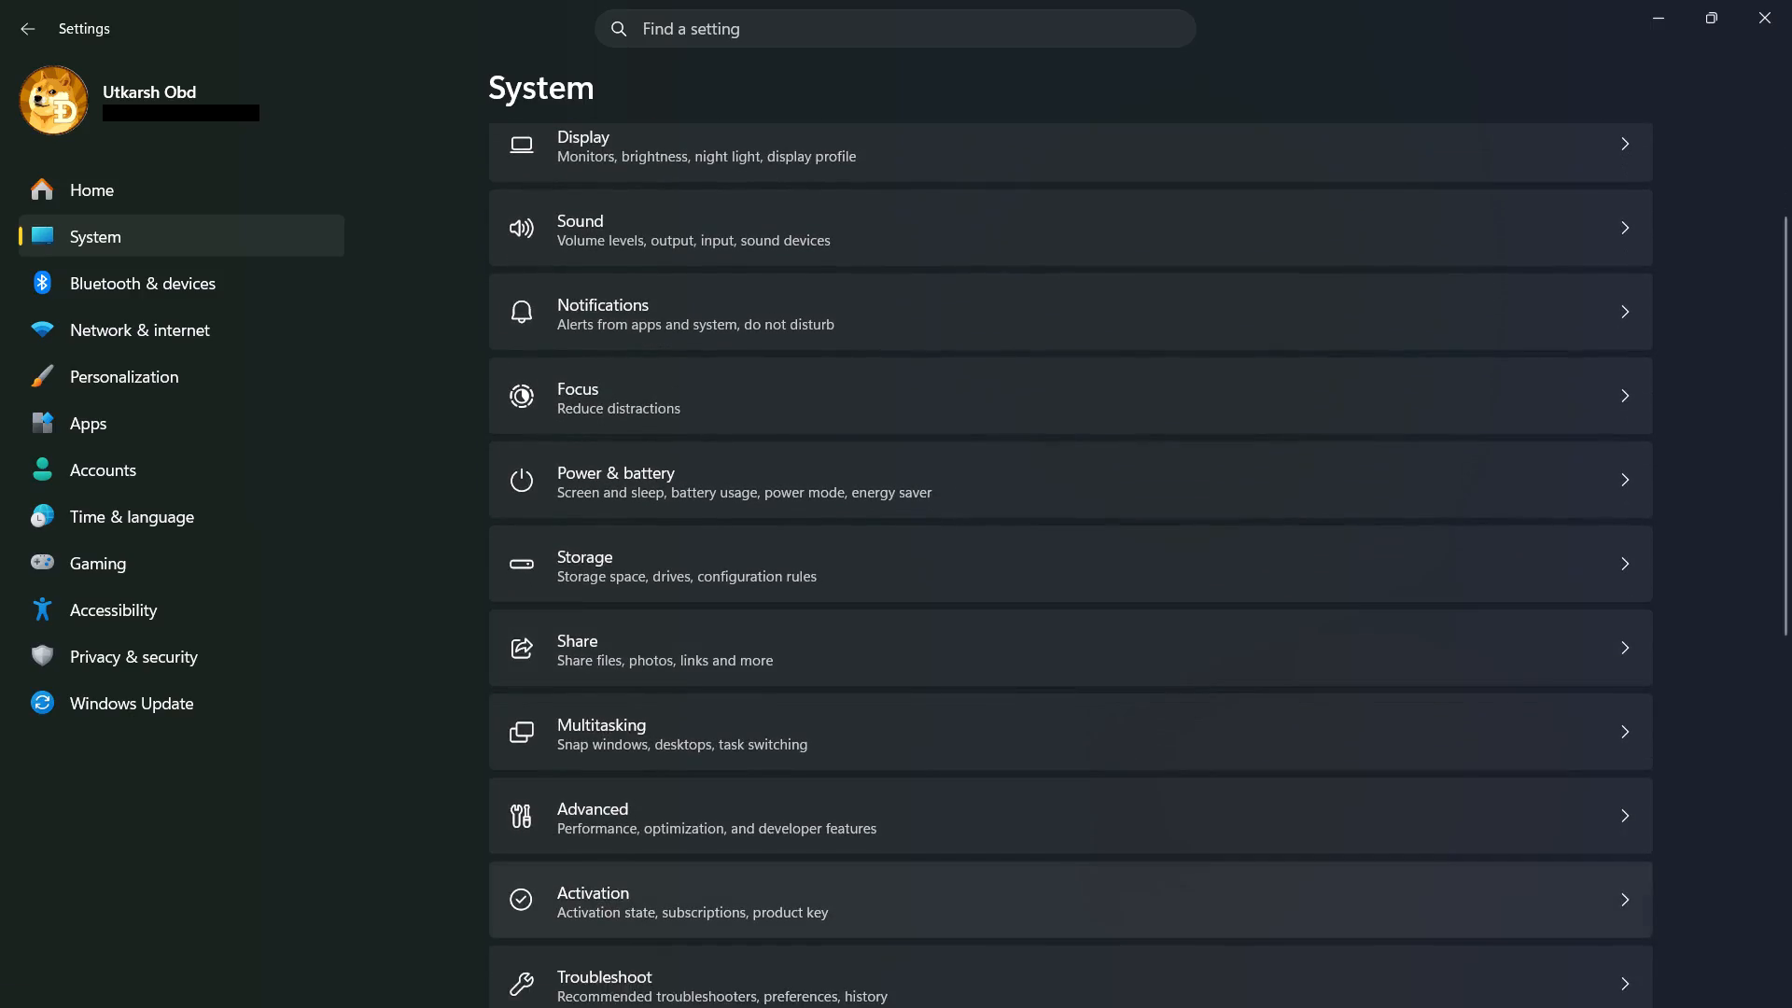
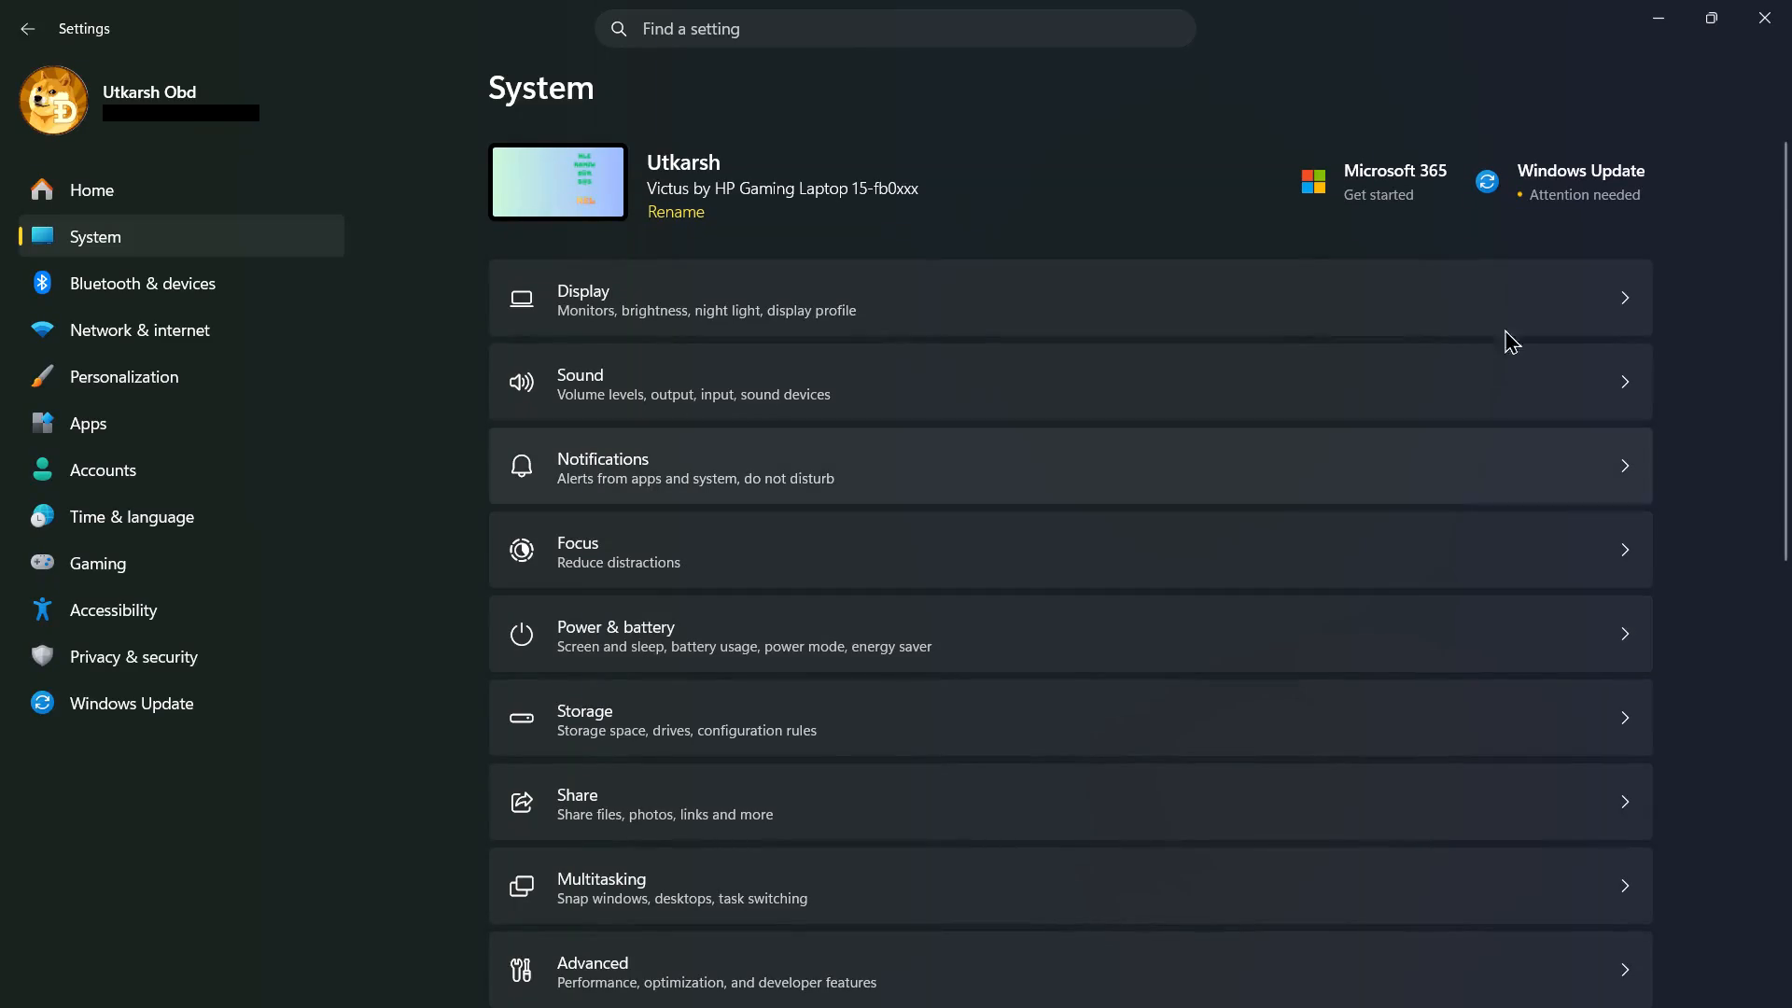
Look through the System page's settings categories from Display down to About, including a brief switch to Windows Update and back.
{"action": "left_click_drag", "start_coordinate": [1786, 391], "coordinate": [1791, 806]}
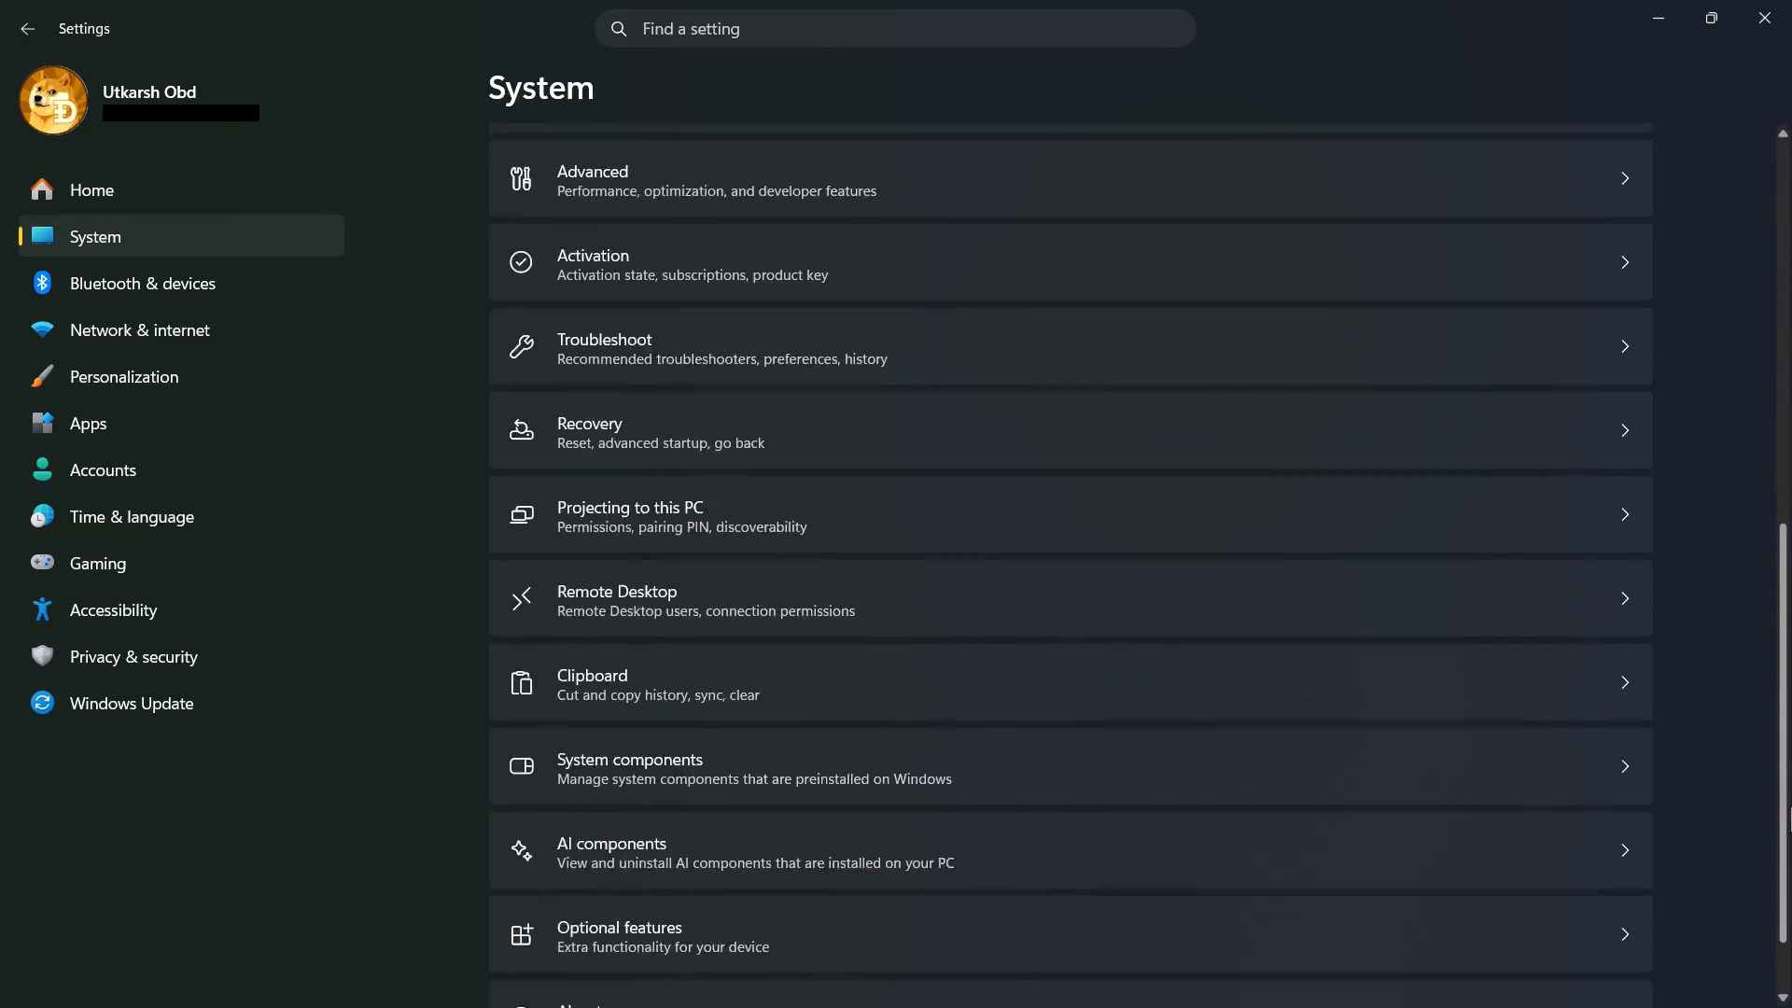
{"action": "left_click_drag", "start_coordinate": [1791, 806], "coordinate": [1791, 921]}
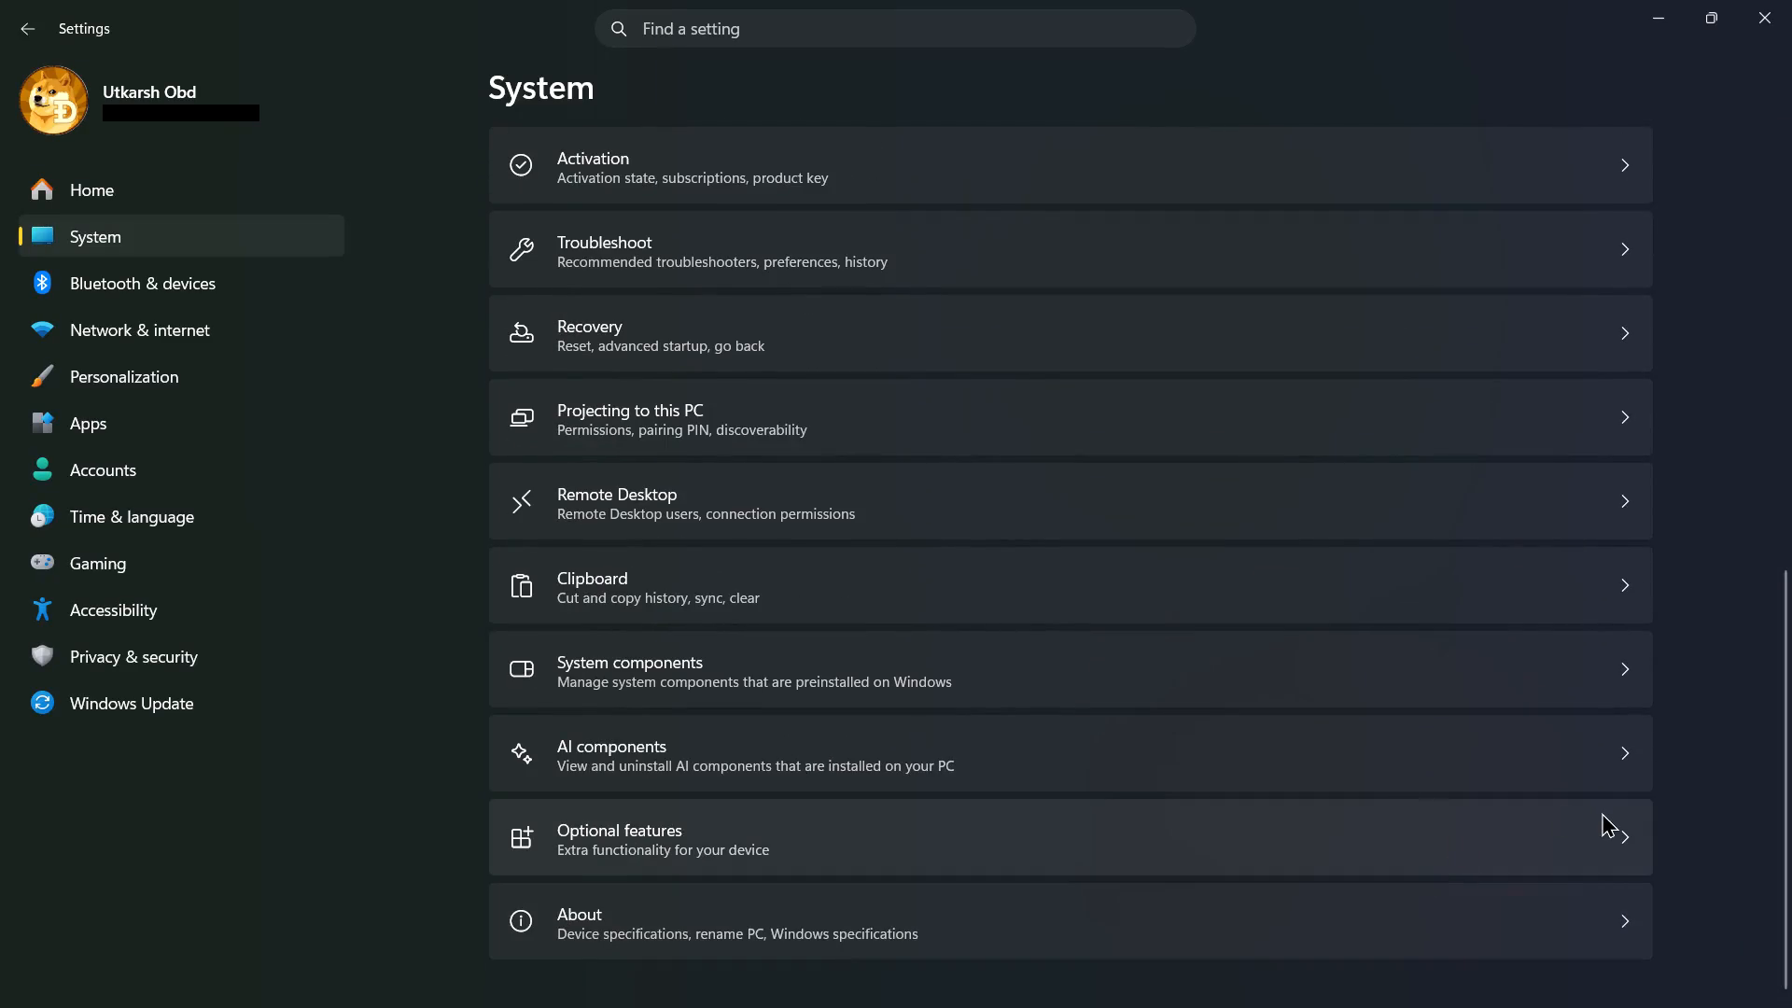
{"action": "scroll", "coordinate": [1602, 812], "scroll_direction": "up", "scroll_amount": 4}
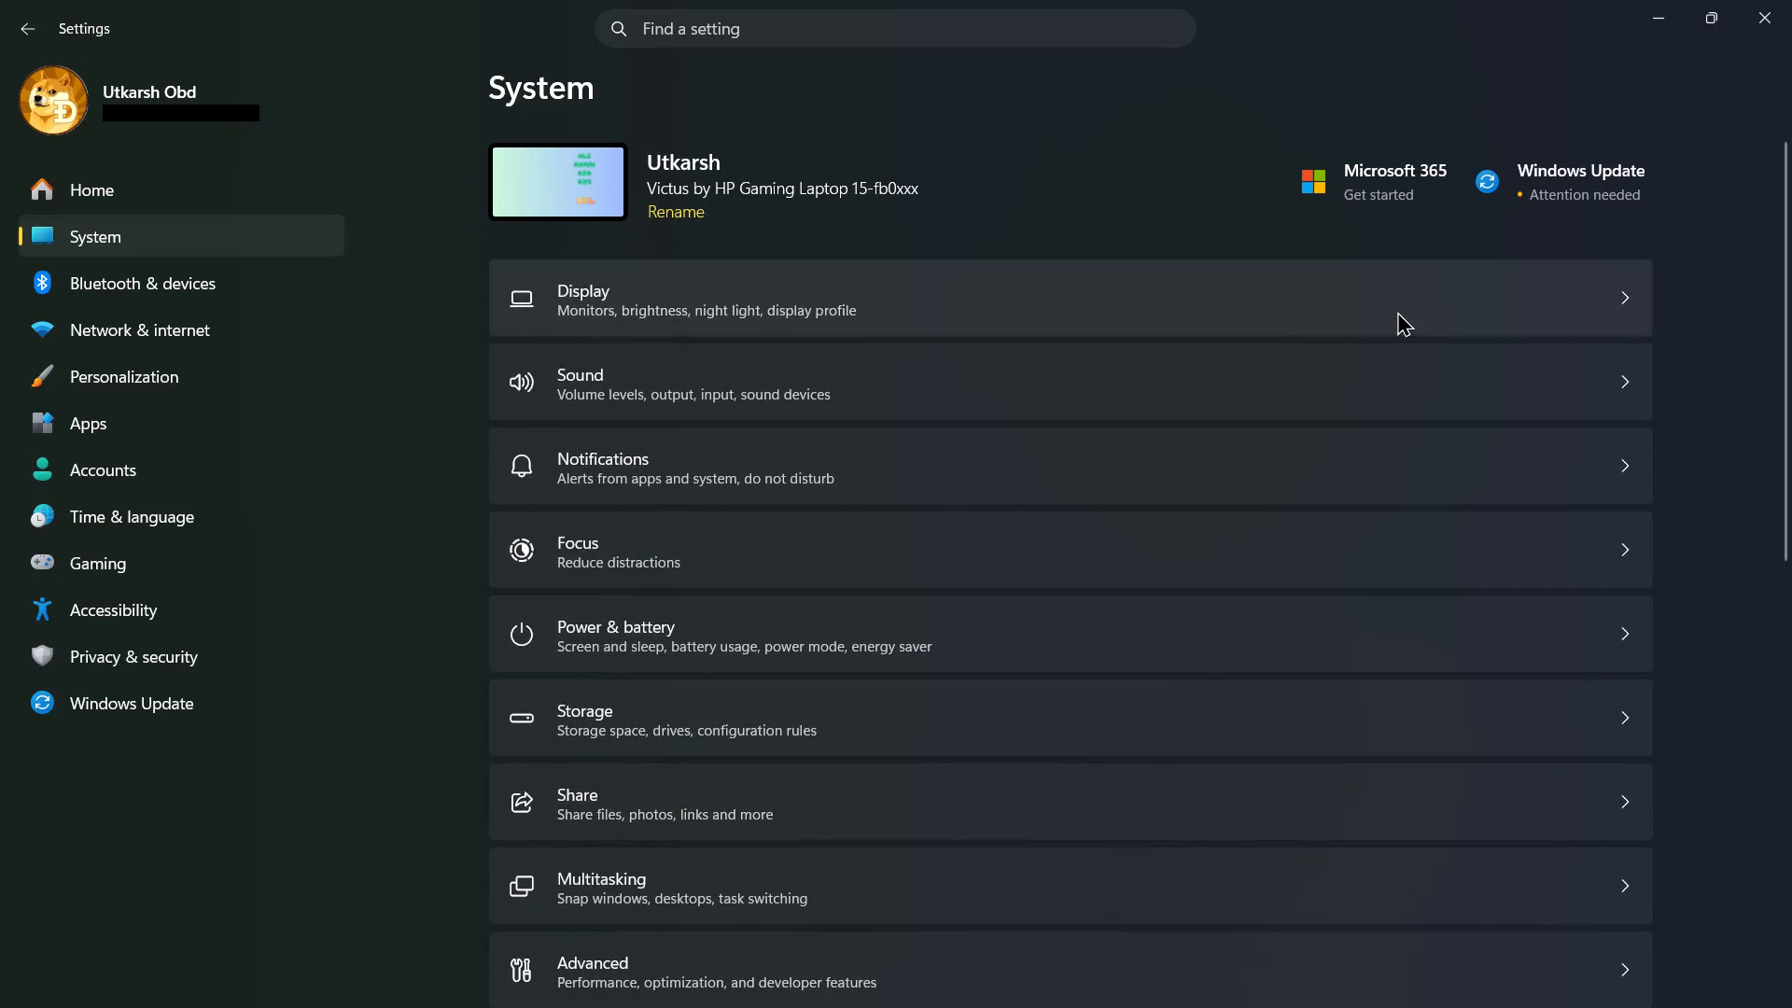
{"action": "scroll", "coordinate": [1518, 791], "scroll_direction": "down", "scroll_amount": 2}
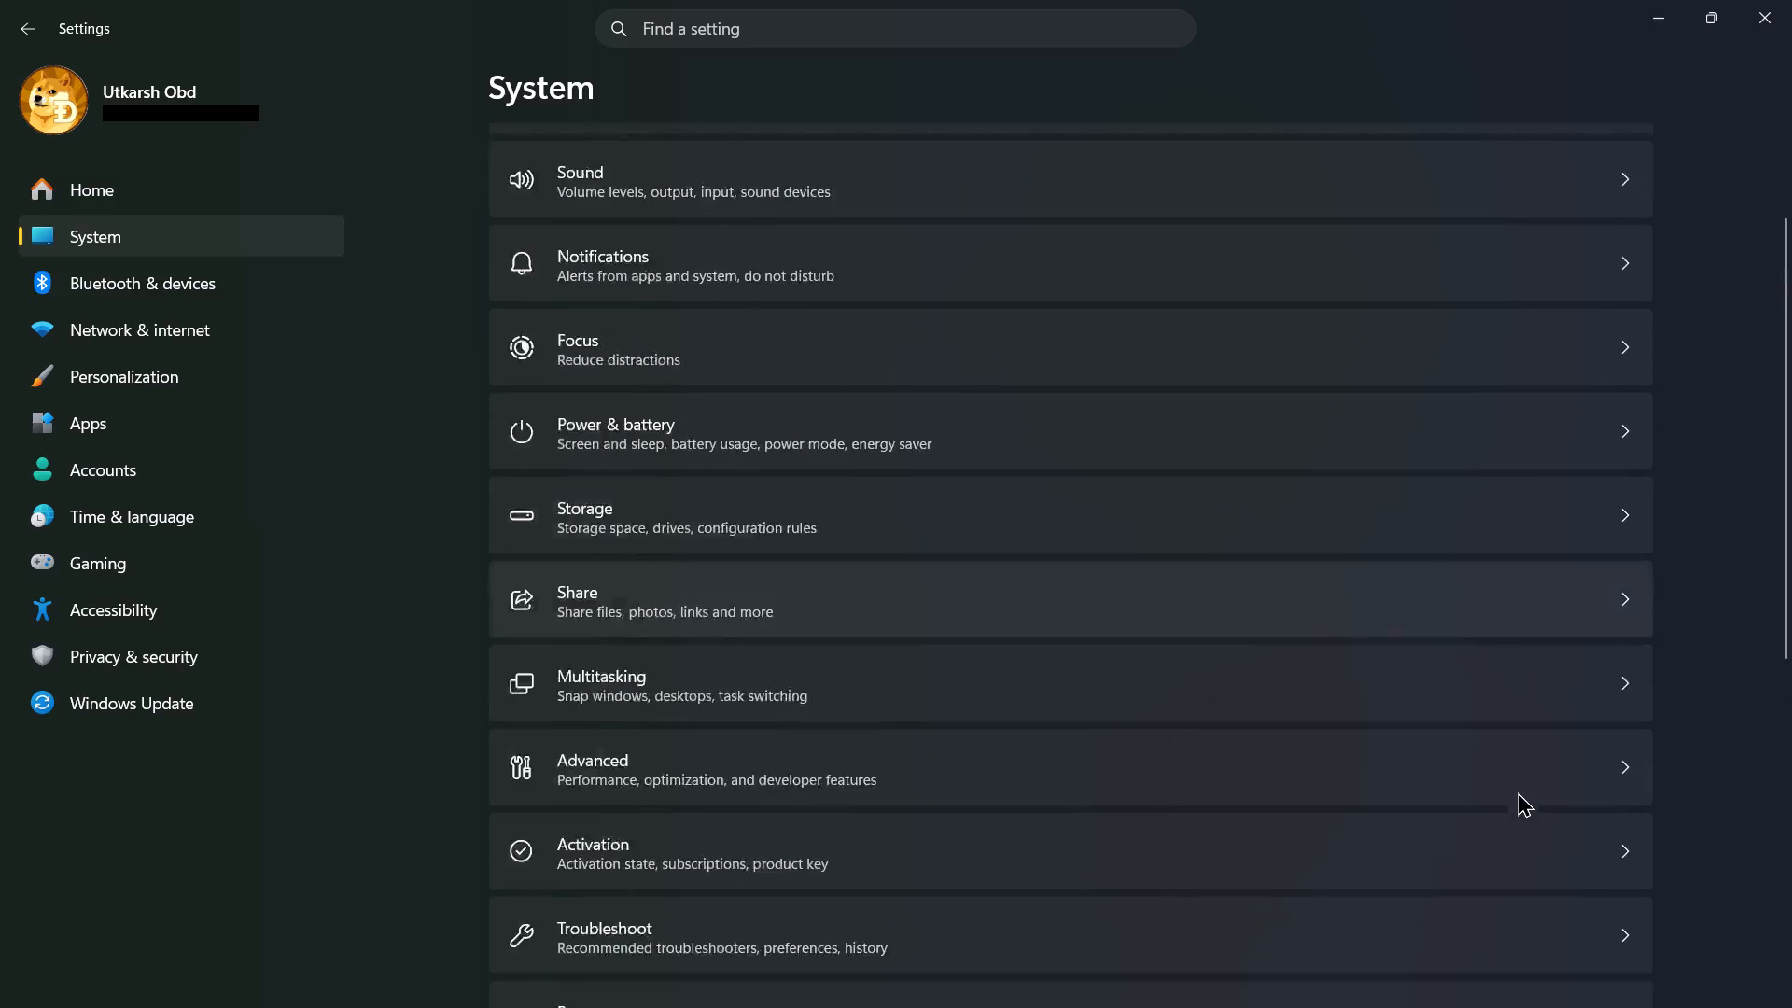
{"action": "scroll", "coordinate": [1518, 791], "scroll_direction": "down", "scroll_amount": 3}
{"action": "left_click", "coordinate": [96, 709]}
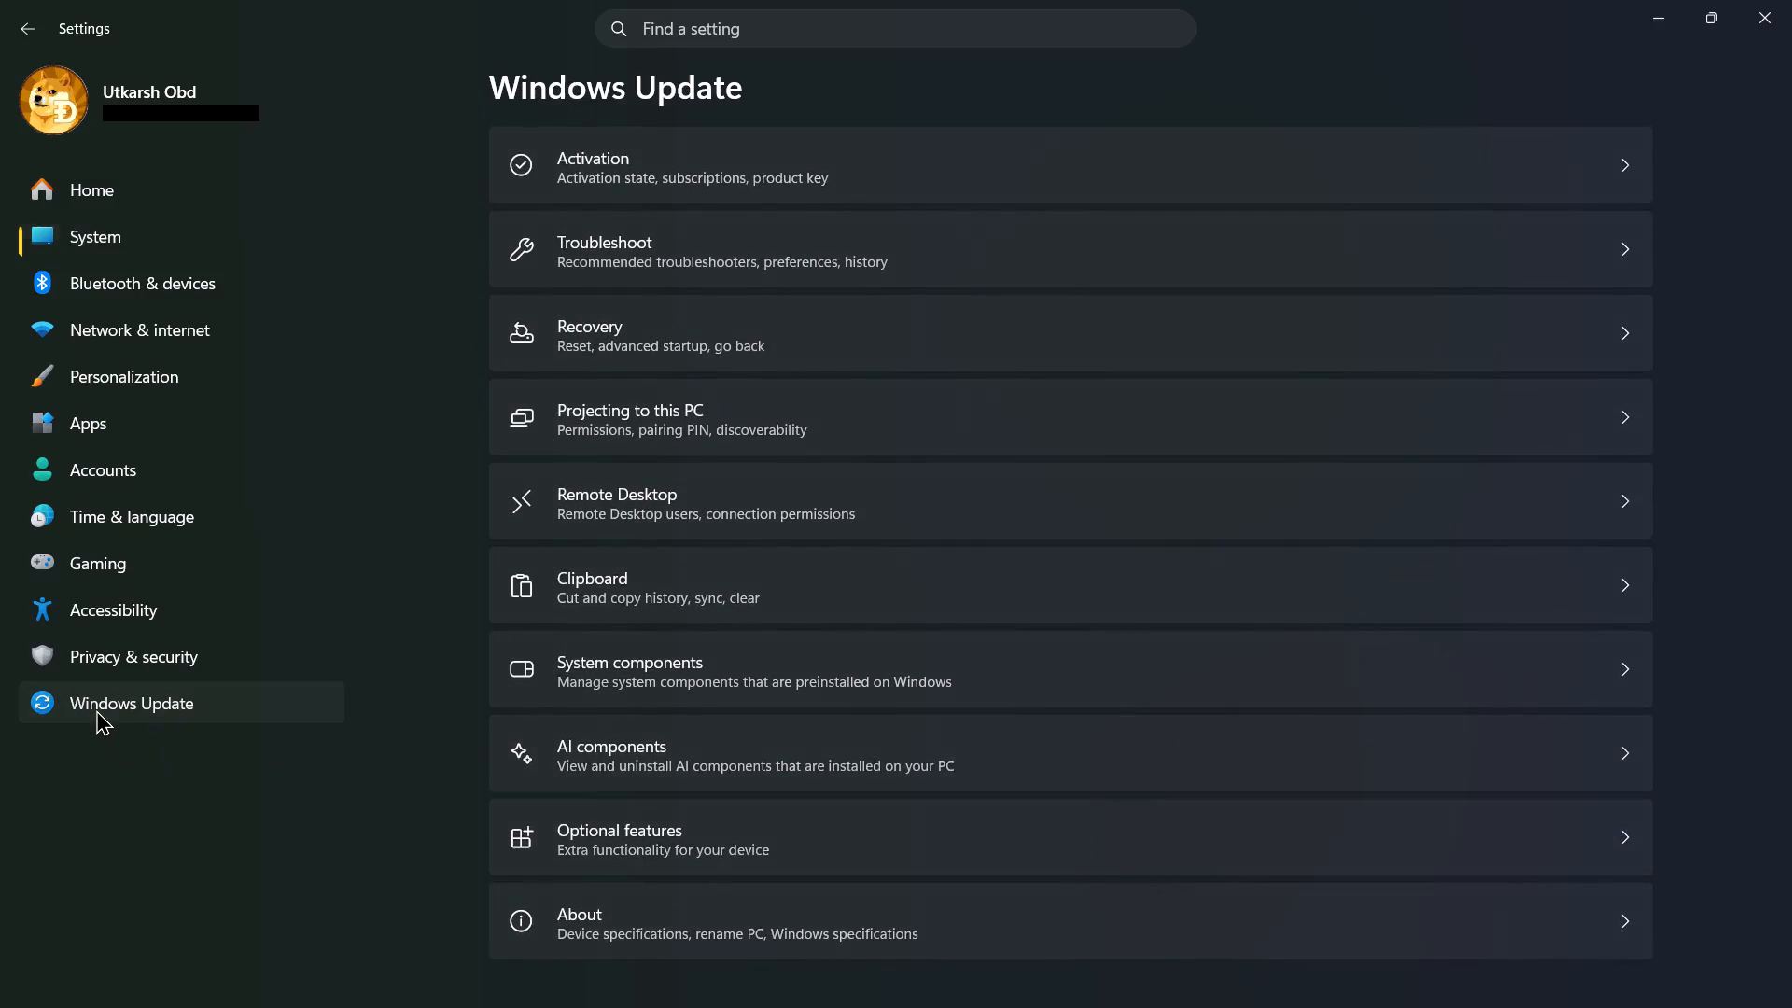
{"action": "left_click", "coordinate": [103, 246]}
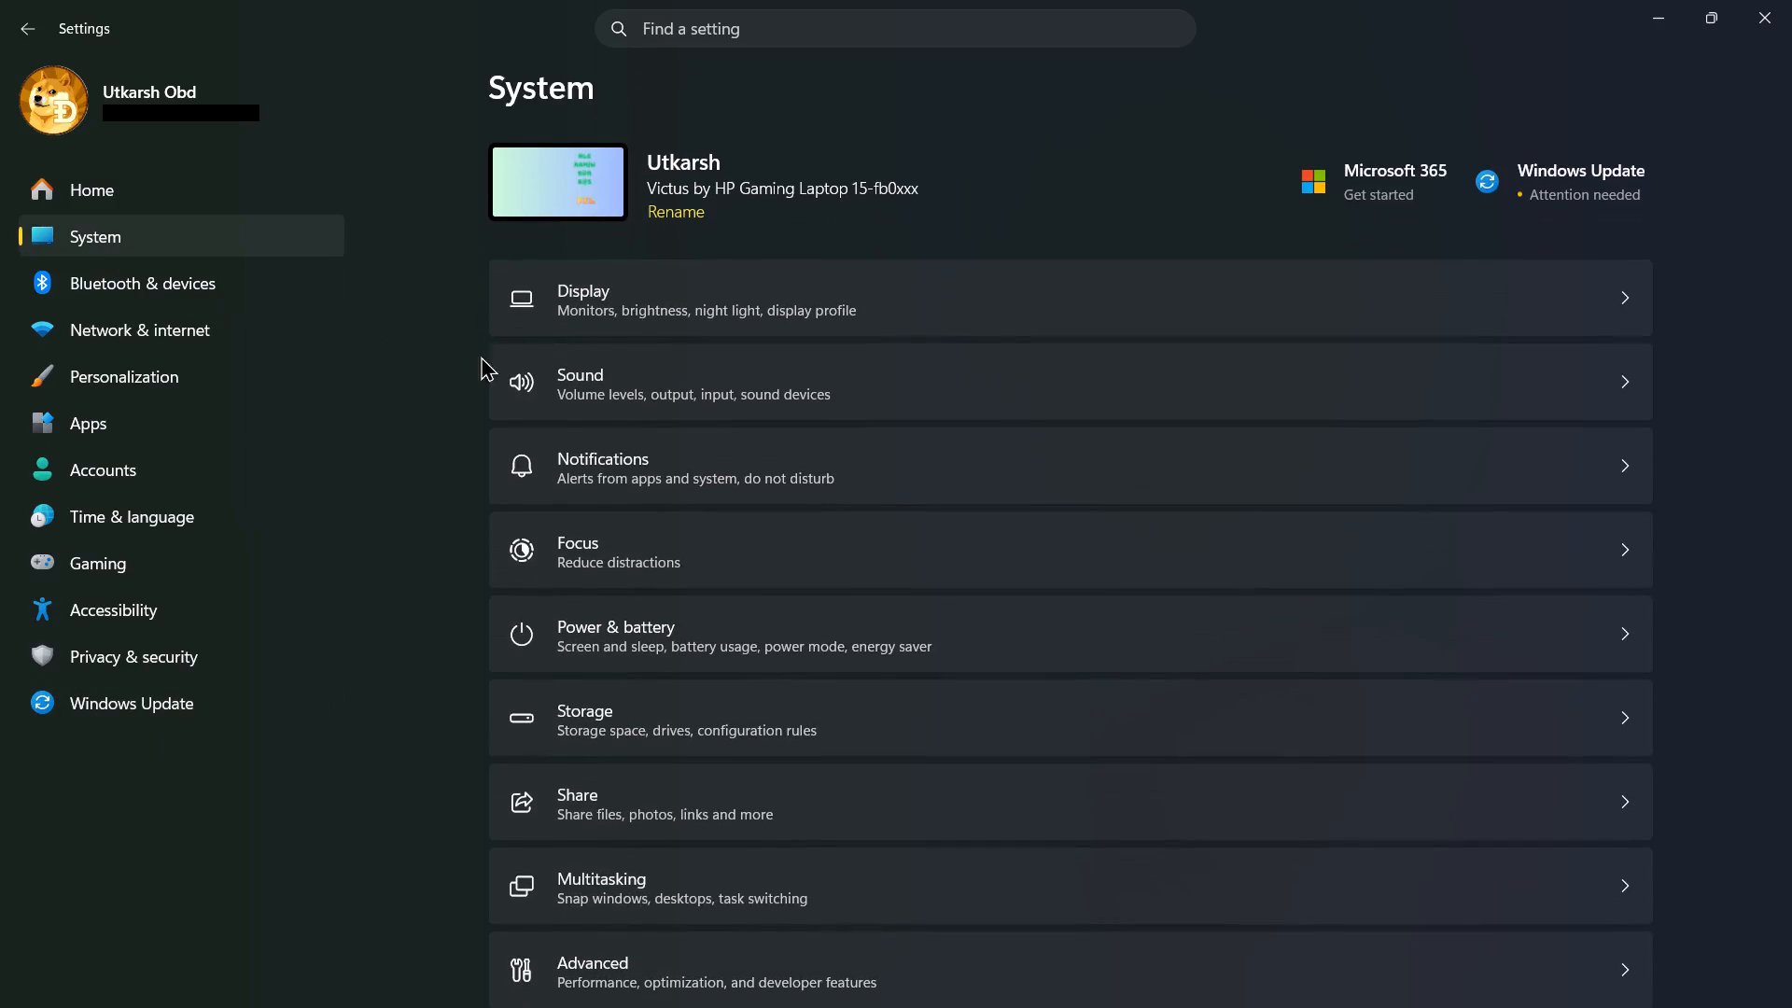
{"action": "scroll", "coordinate": [1007, 322], "scroll_direction": "down", "scroll_amount": 3}
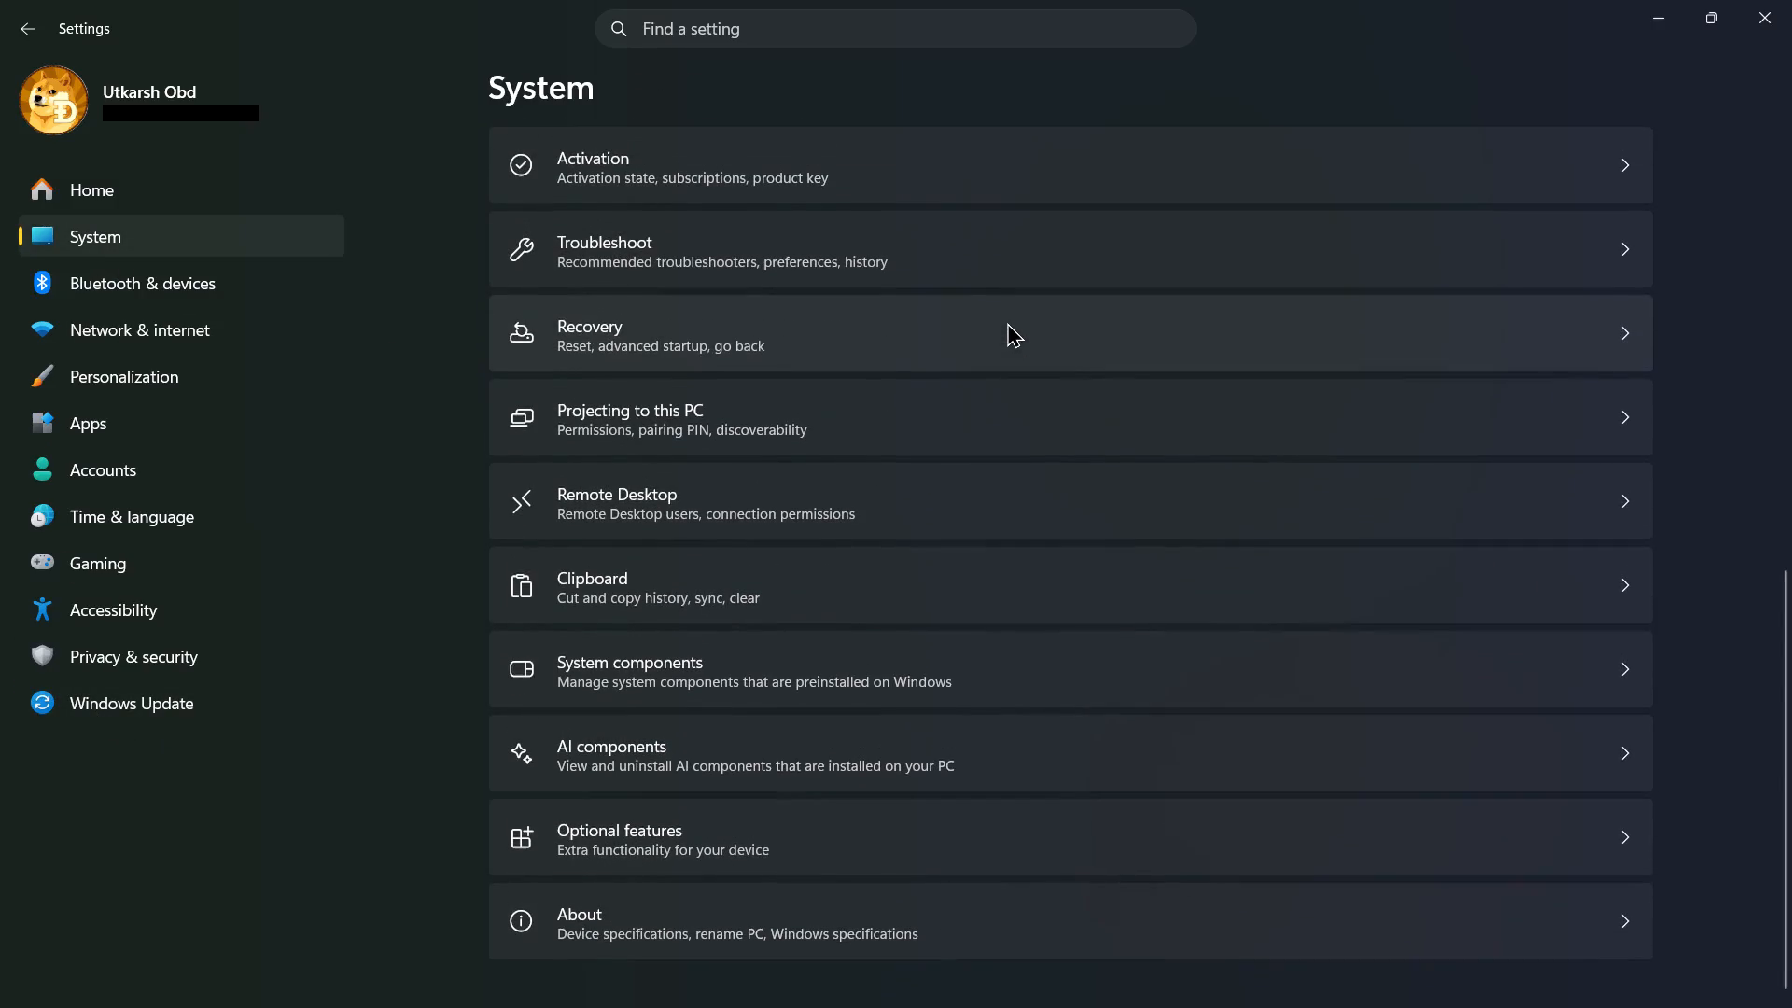
Open Optional features, check its entries and return to the main System page.
{"action": "left_click", "coordinate": [1448, 834]}
{"action": "scroll", "coordinate": [1225, 840], "scroll_direction": "down", "scroll_amount": 1}
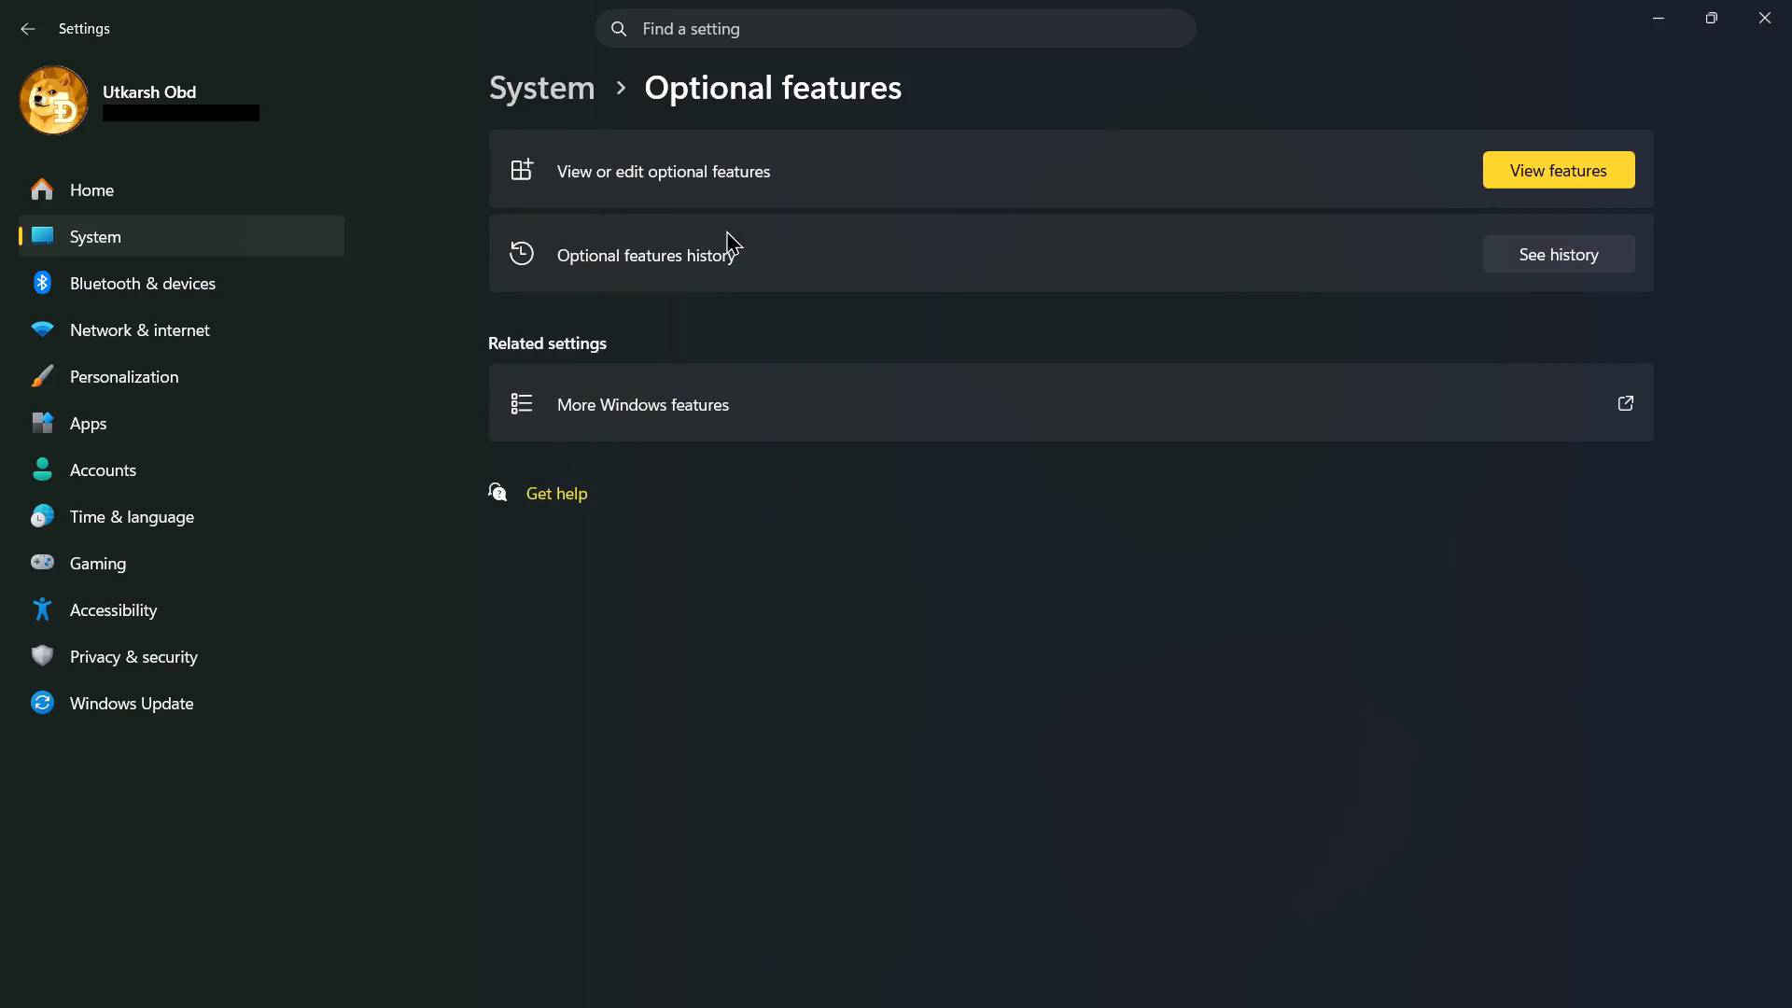
{"action": "left_click", "coordinate": [509, 67]}
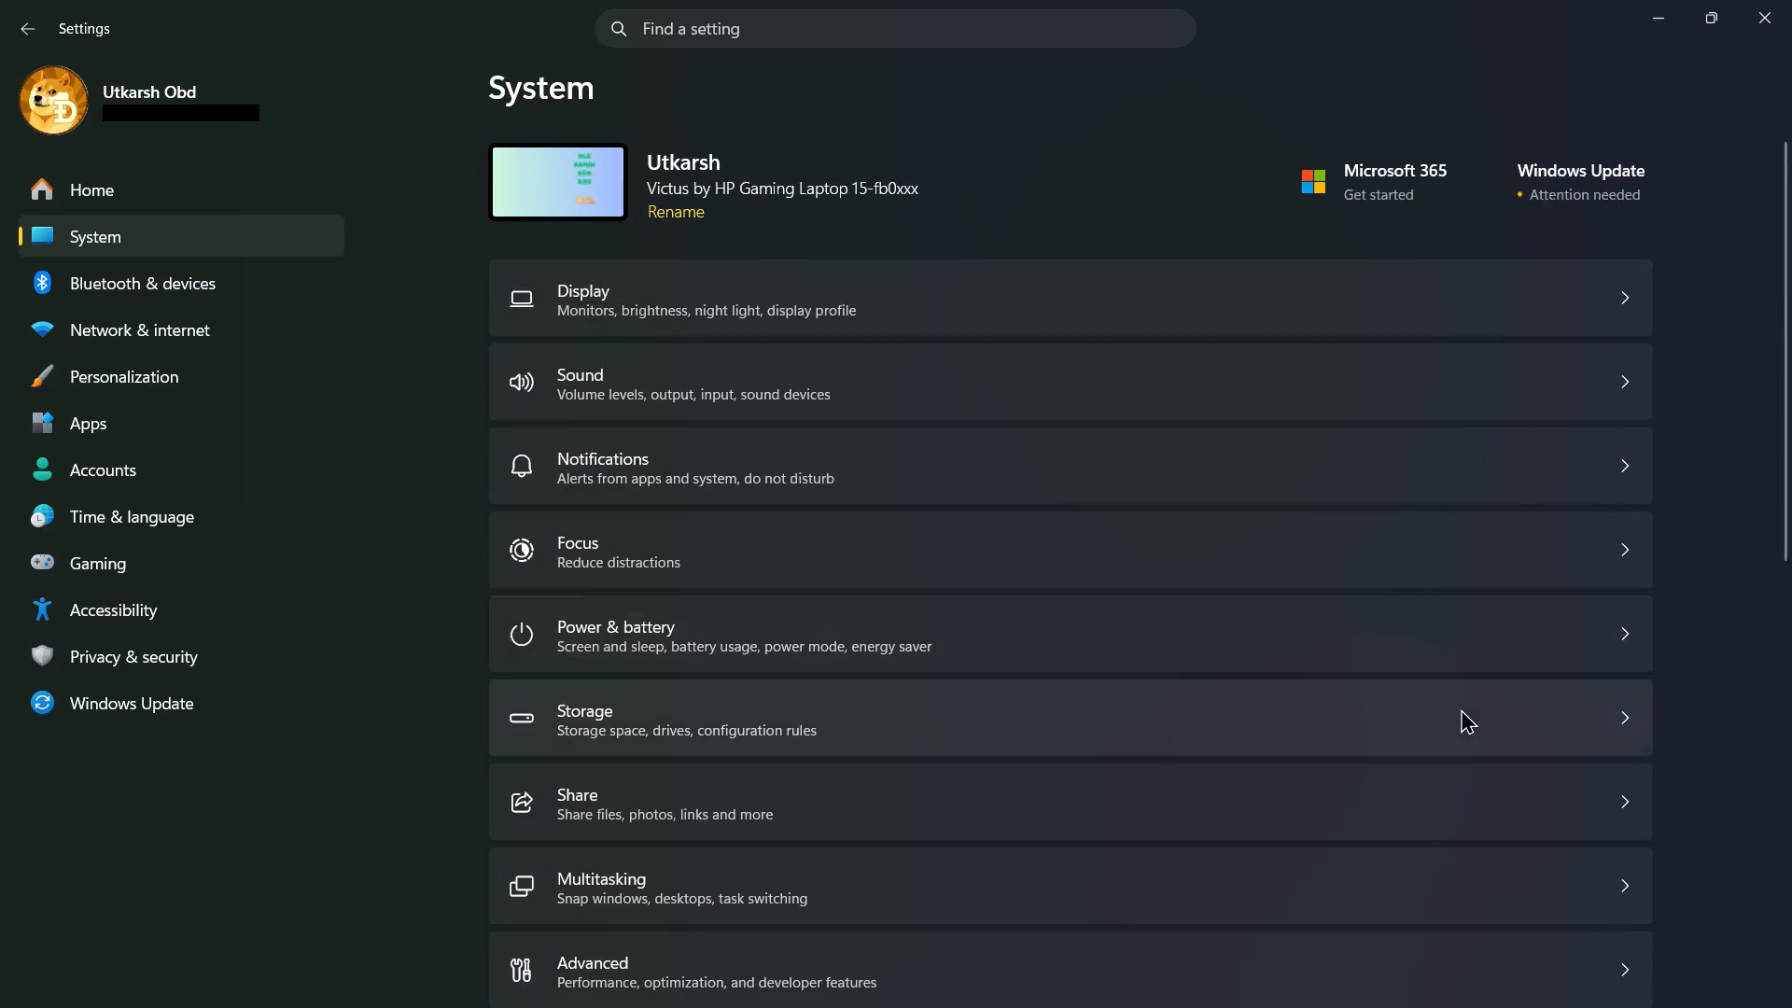
Open the Notifications settings, look through the global options and per-app senders, and return to the System page.
{"action": "scroll", "coordinate": [1461, 708], "scroll_direction": "down", "scroll_amount": 5}
{"action": "scroll", "coordinate": [1461, 708], "scroll_direction": "up", "scroll_amount": 3}
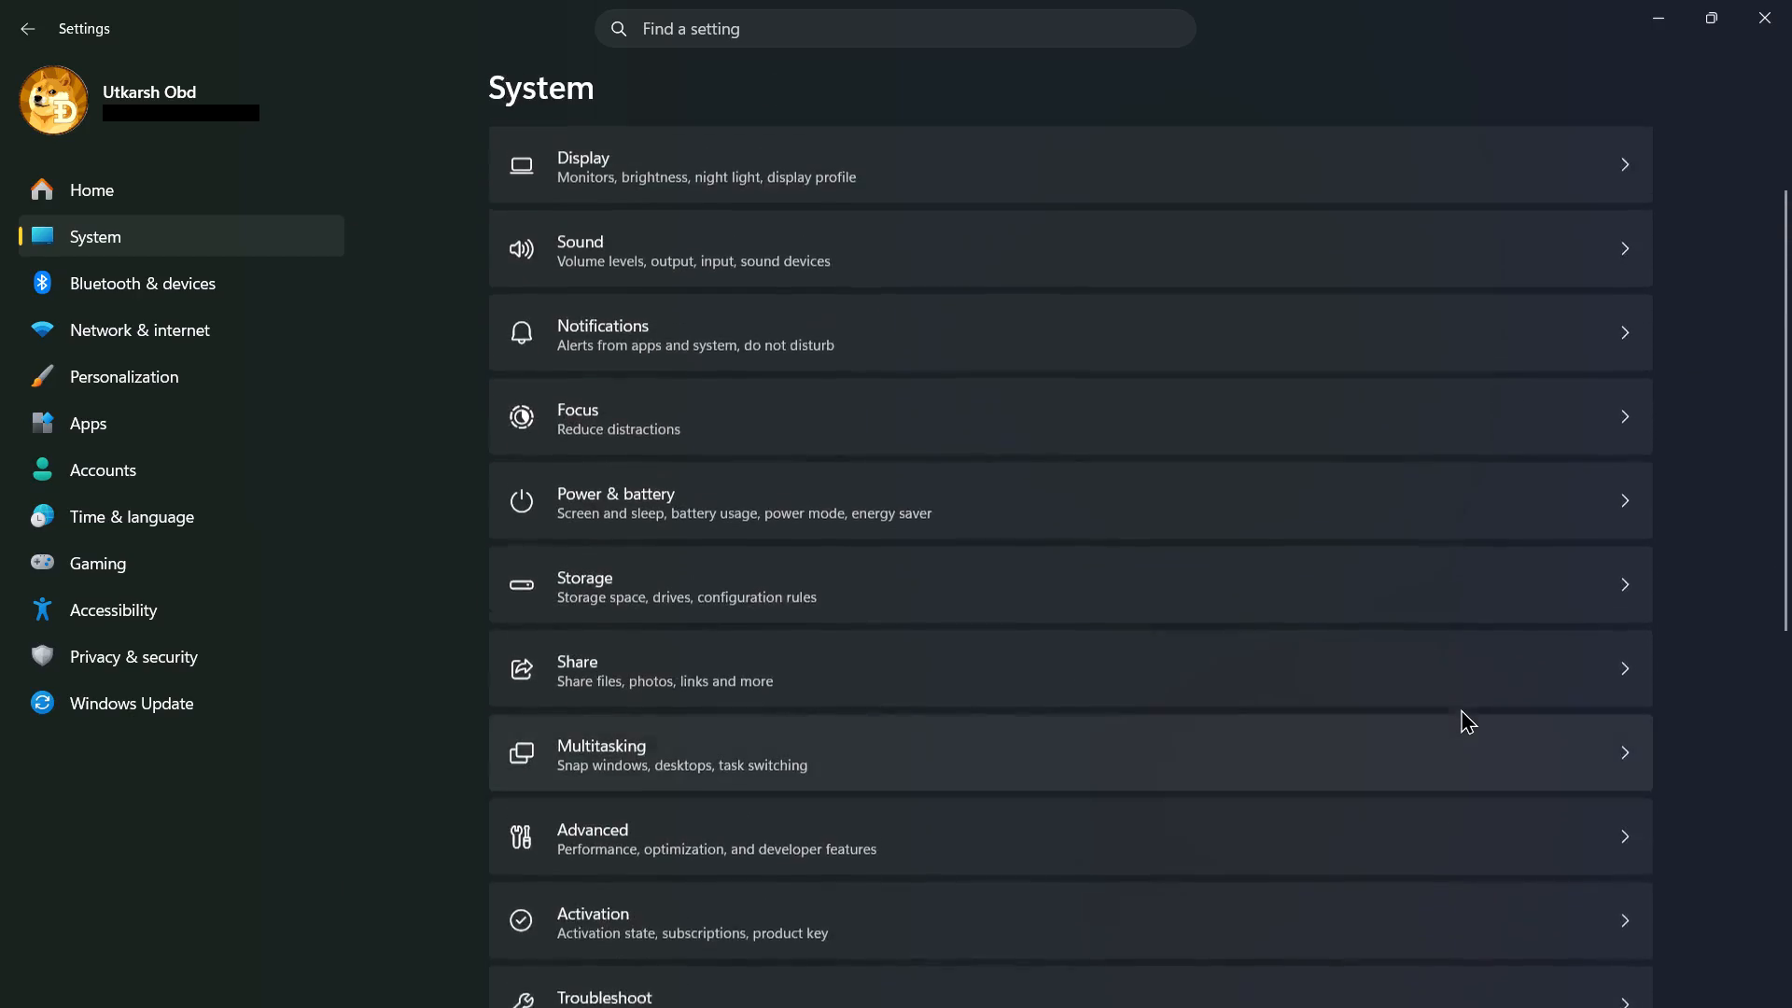
{"action": "scroll", "coordinate": [1461, 708], "scroll_direction": "up", "scroll_amount": 1}
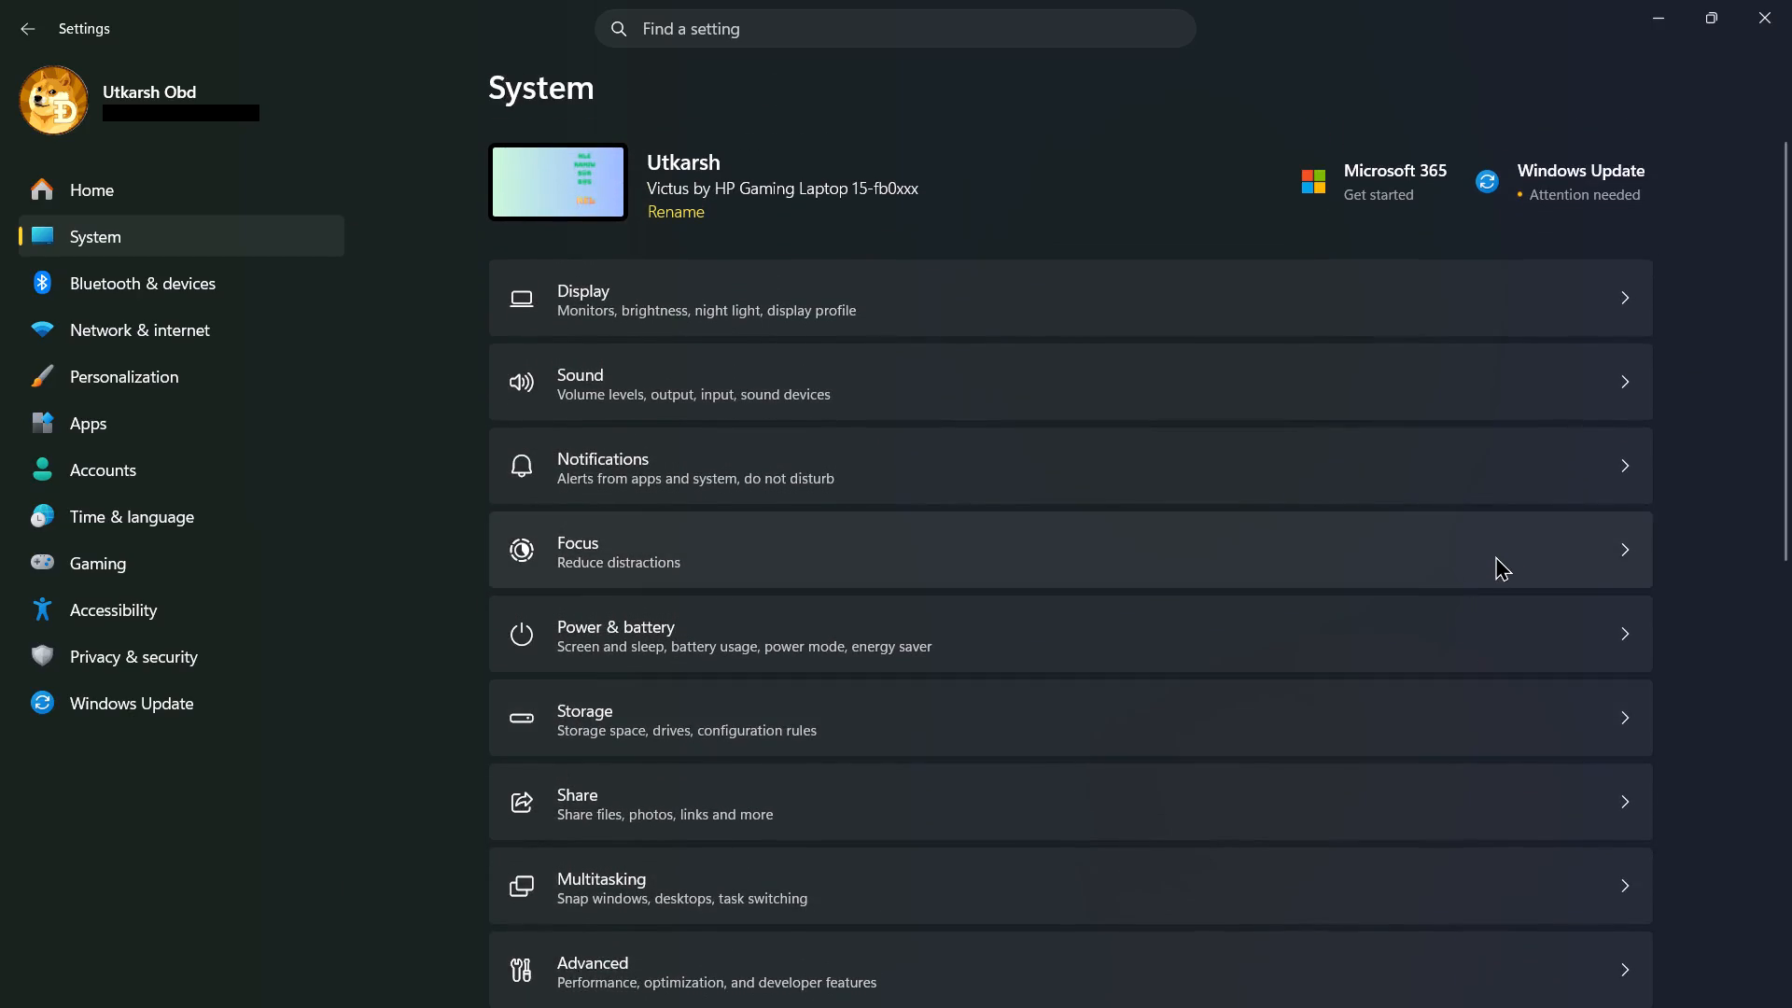
{"action": "left_click", "coordinate": [1596, 480]}
{"action": "scroll", "coordinate": [1708, 917], "scroll_direction": "down", "scroll_amount": 3}
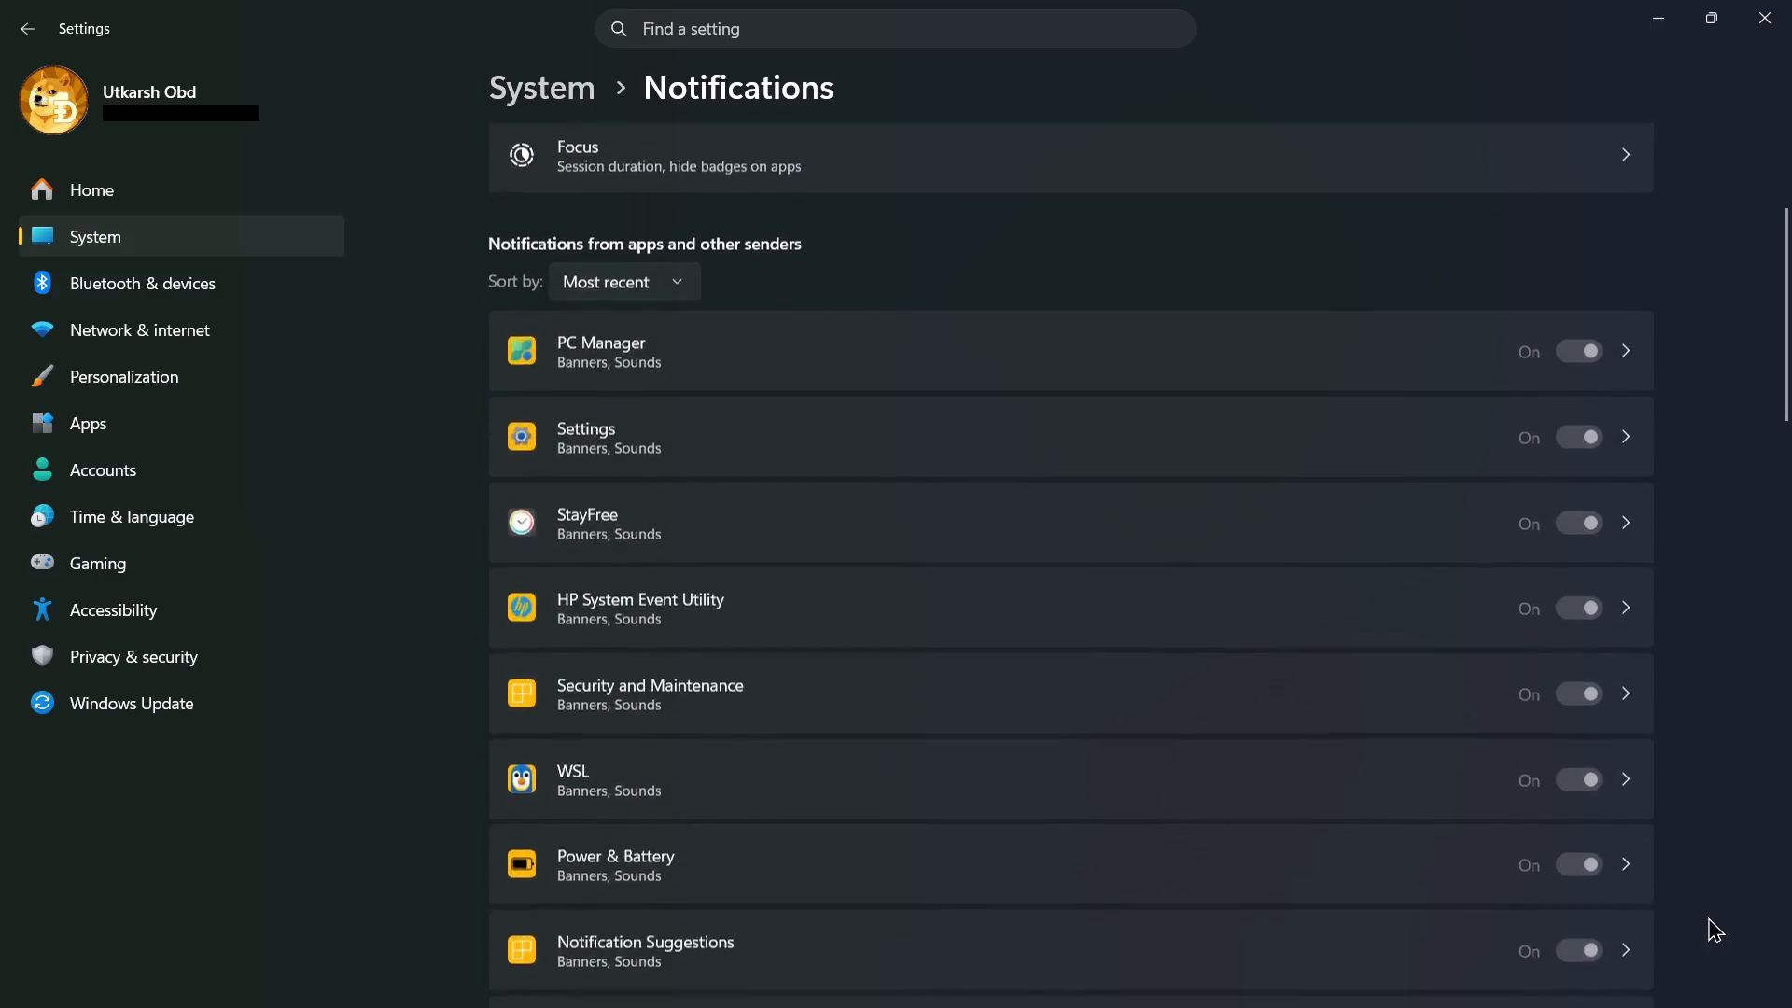
{"action": "scroll", "coordinate": [1708, 917], "scroll_direction": "down", "scroll_amount": 4}
{"action": "scroll", "coordinate": [1708, 917], "scroll_direction": "up", "scroll_amount": 13}
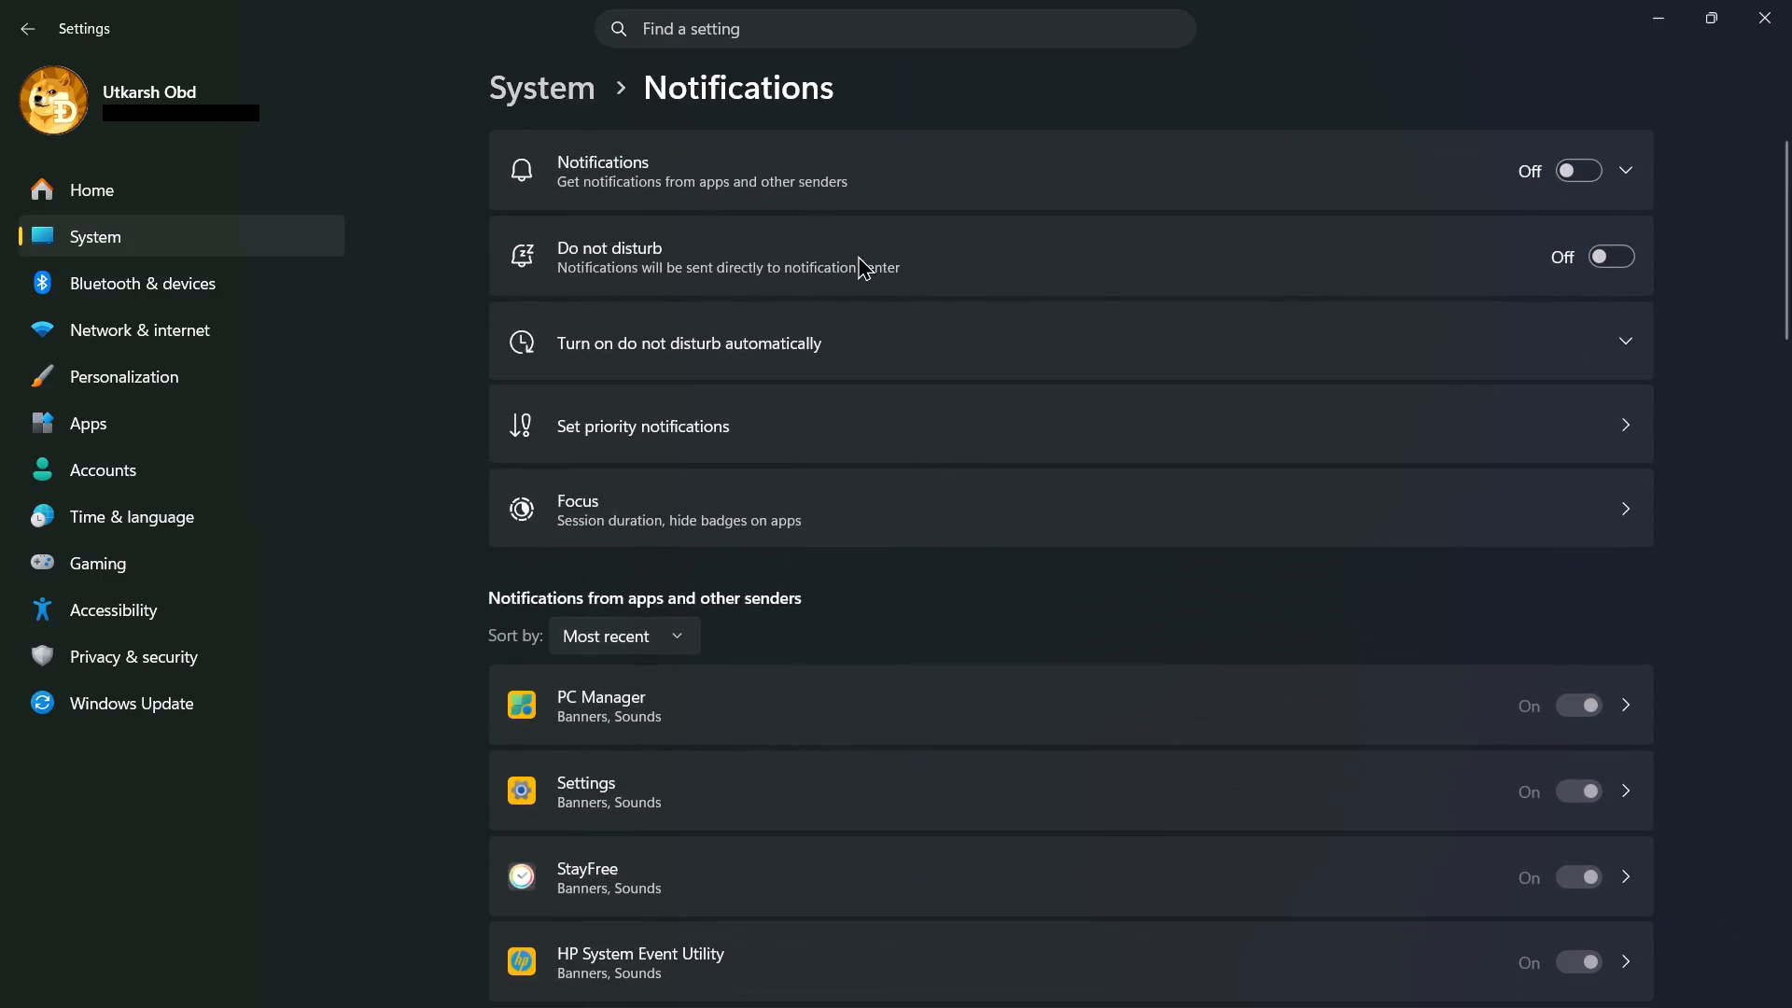
{"action": "left_click", "coordinate": [533, 86]}
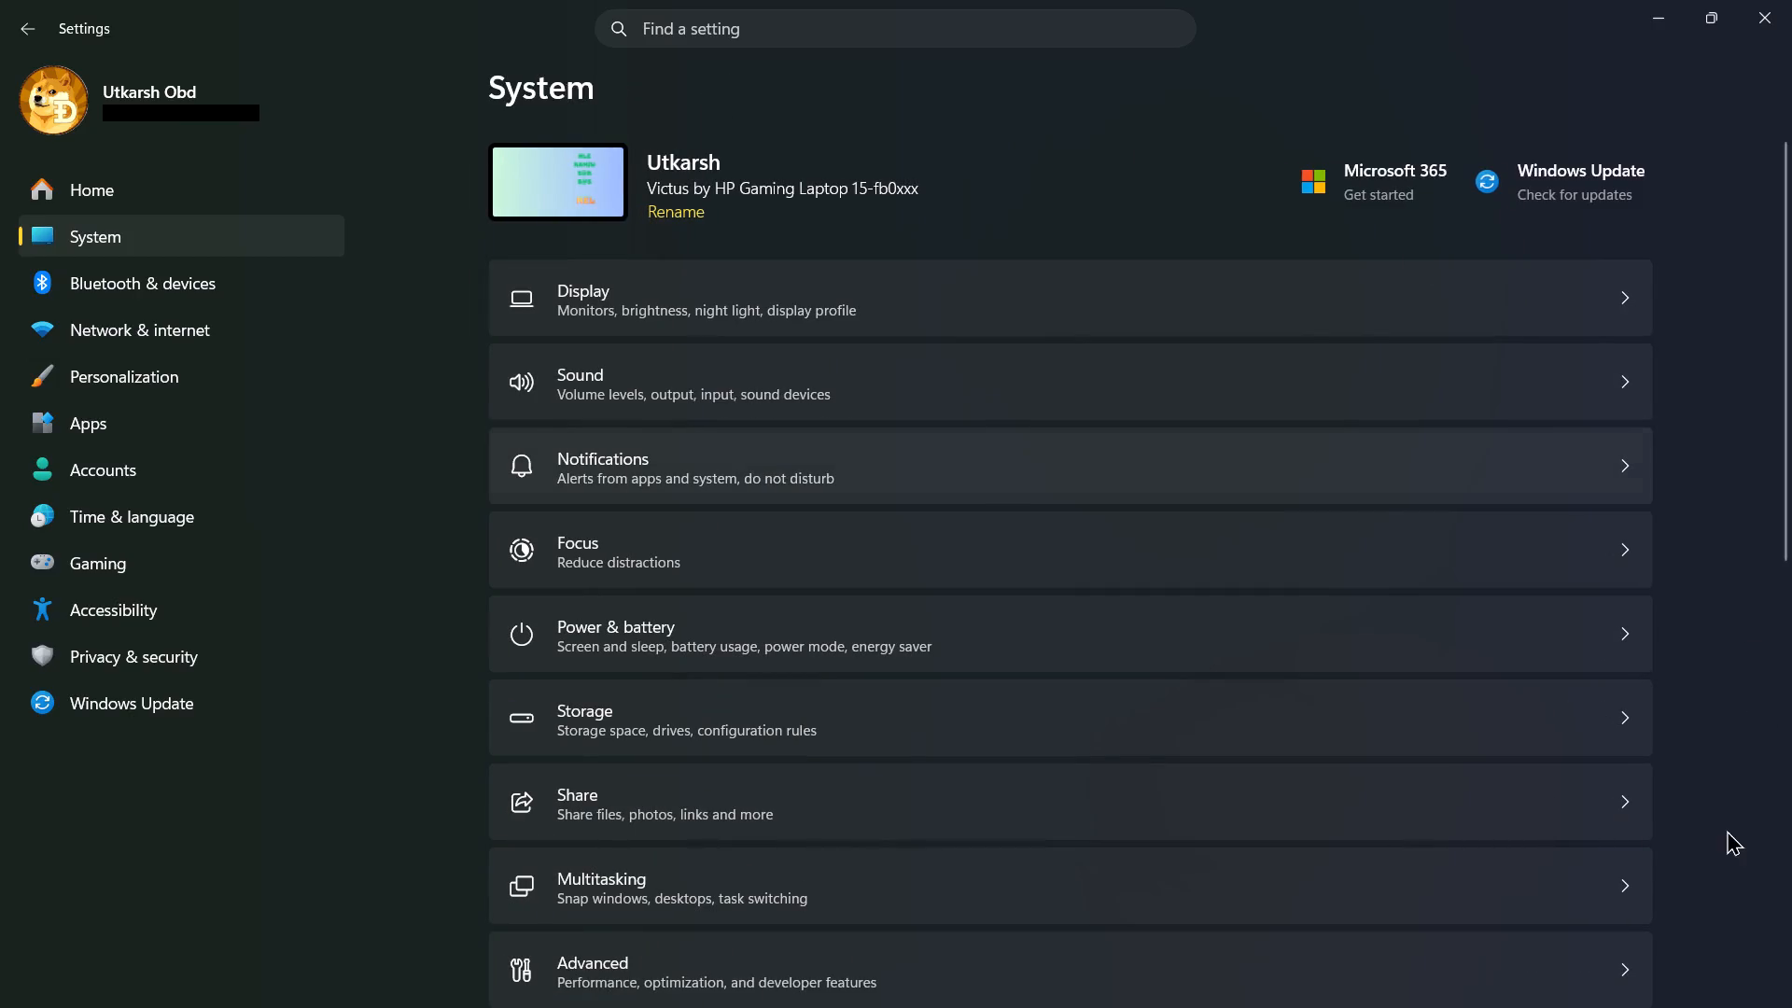
Check the hidden background apps in the system tray and return to Settings.
{"action": "left_click", "coordinate": [1440, 992]}
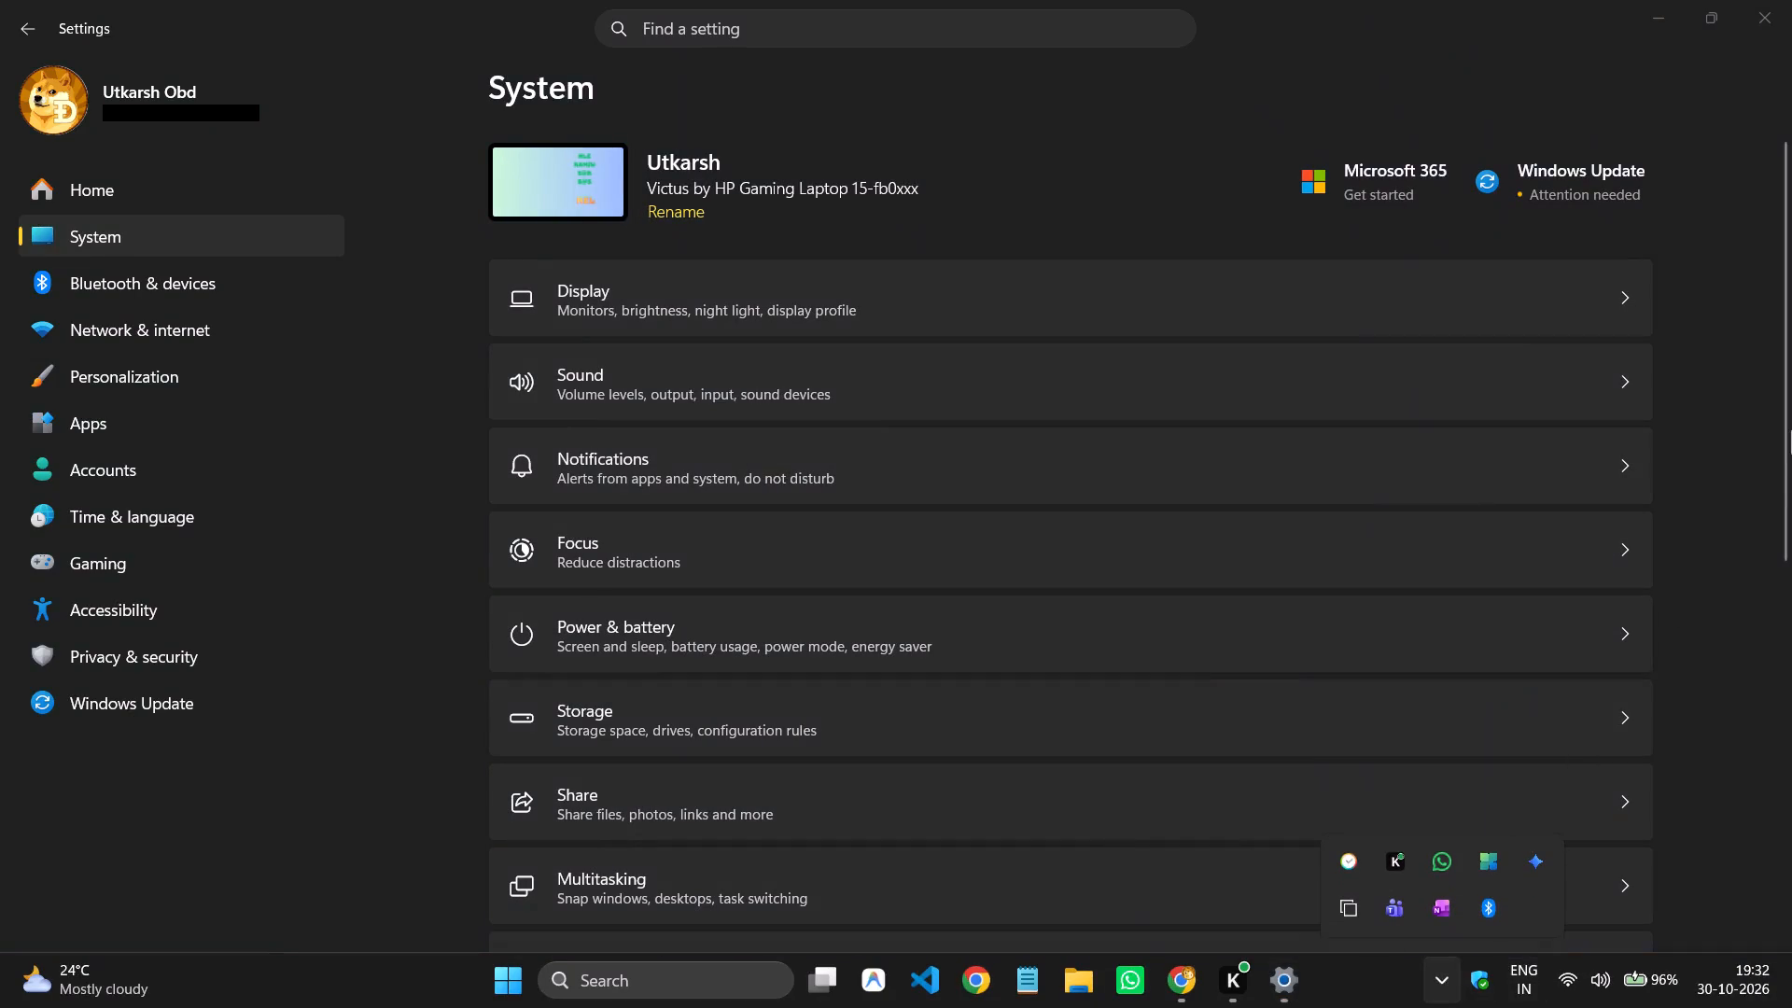
{"action": "left_click", "coordinate": [1704, 626]}
Open Windows Update from the System page and retry the 2026-10 Preview Update (KB5127936).
{"action": "scroll", "coordinate": [1704, 626], "scroll_direction": "down", "scroll_amount": 10}
{"action": "scroll", "coordinate": [1704, 626], "scroll_direction": "up", "scroll_amount": 8}
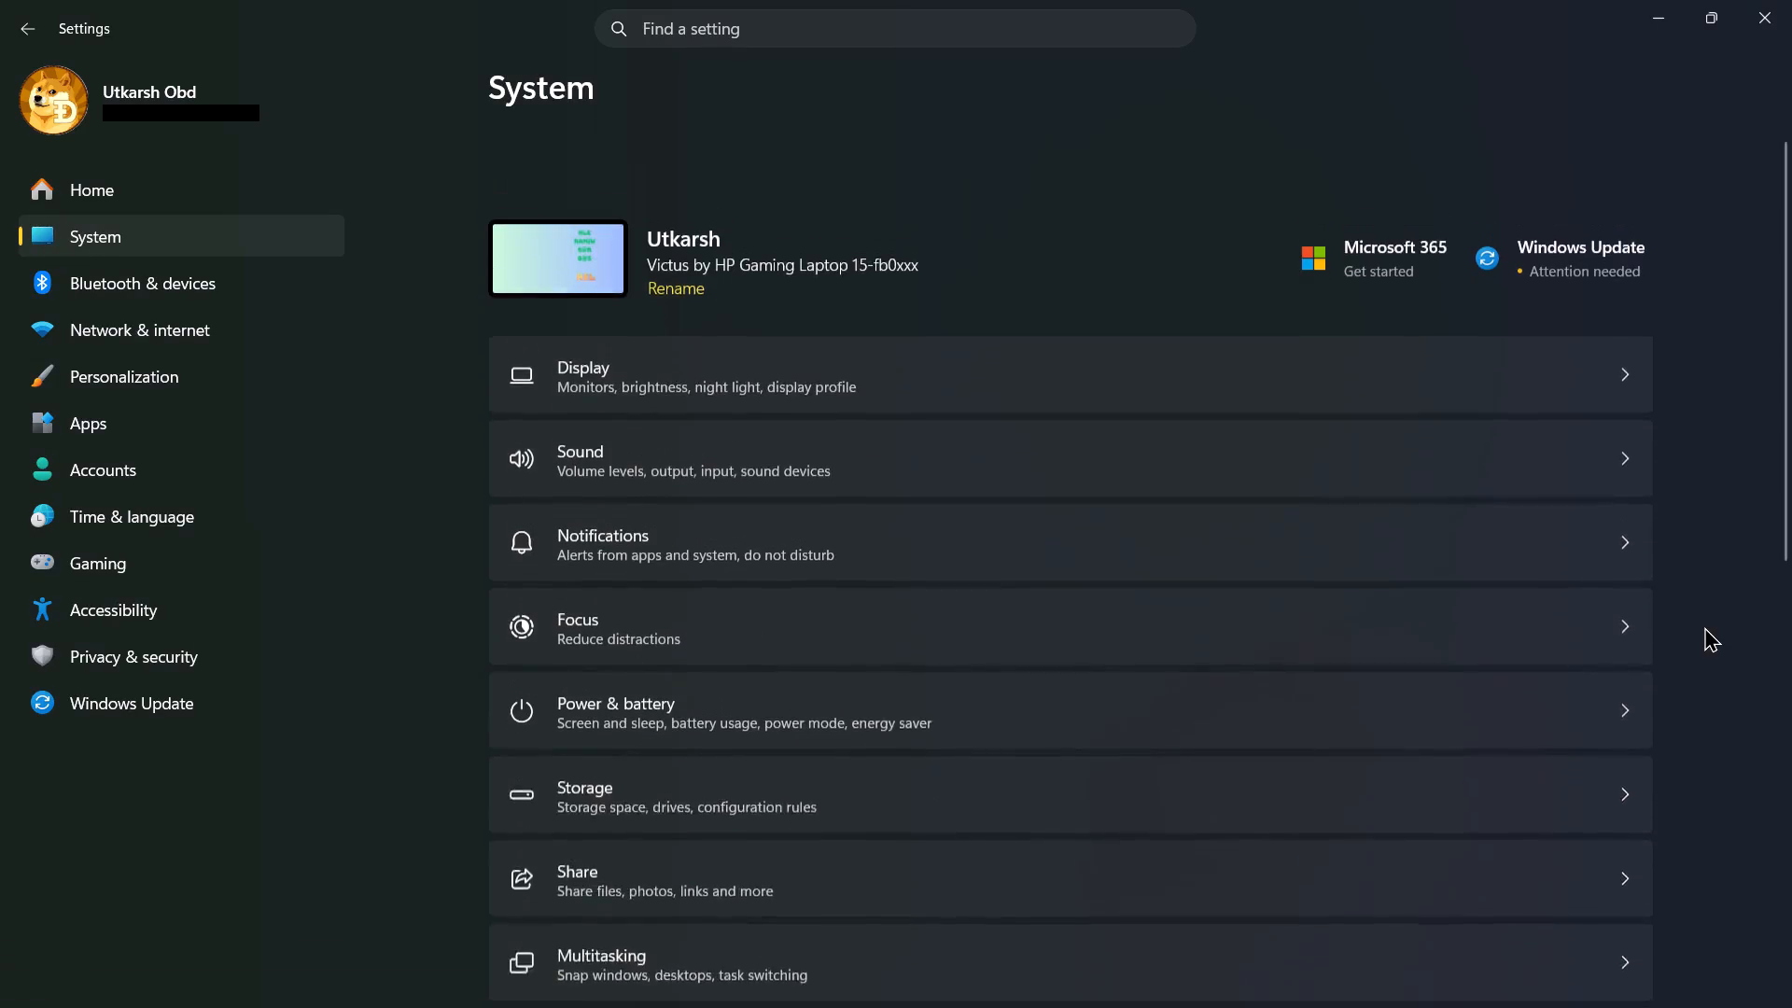
{"action": "left_click", "coordinate": [1570, 212]}
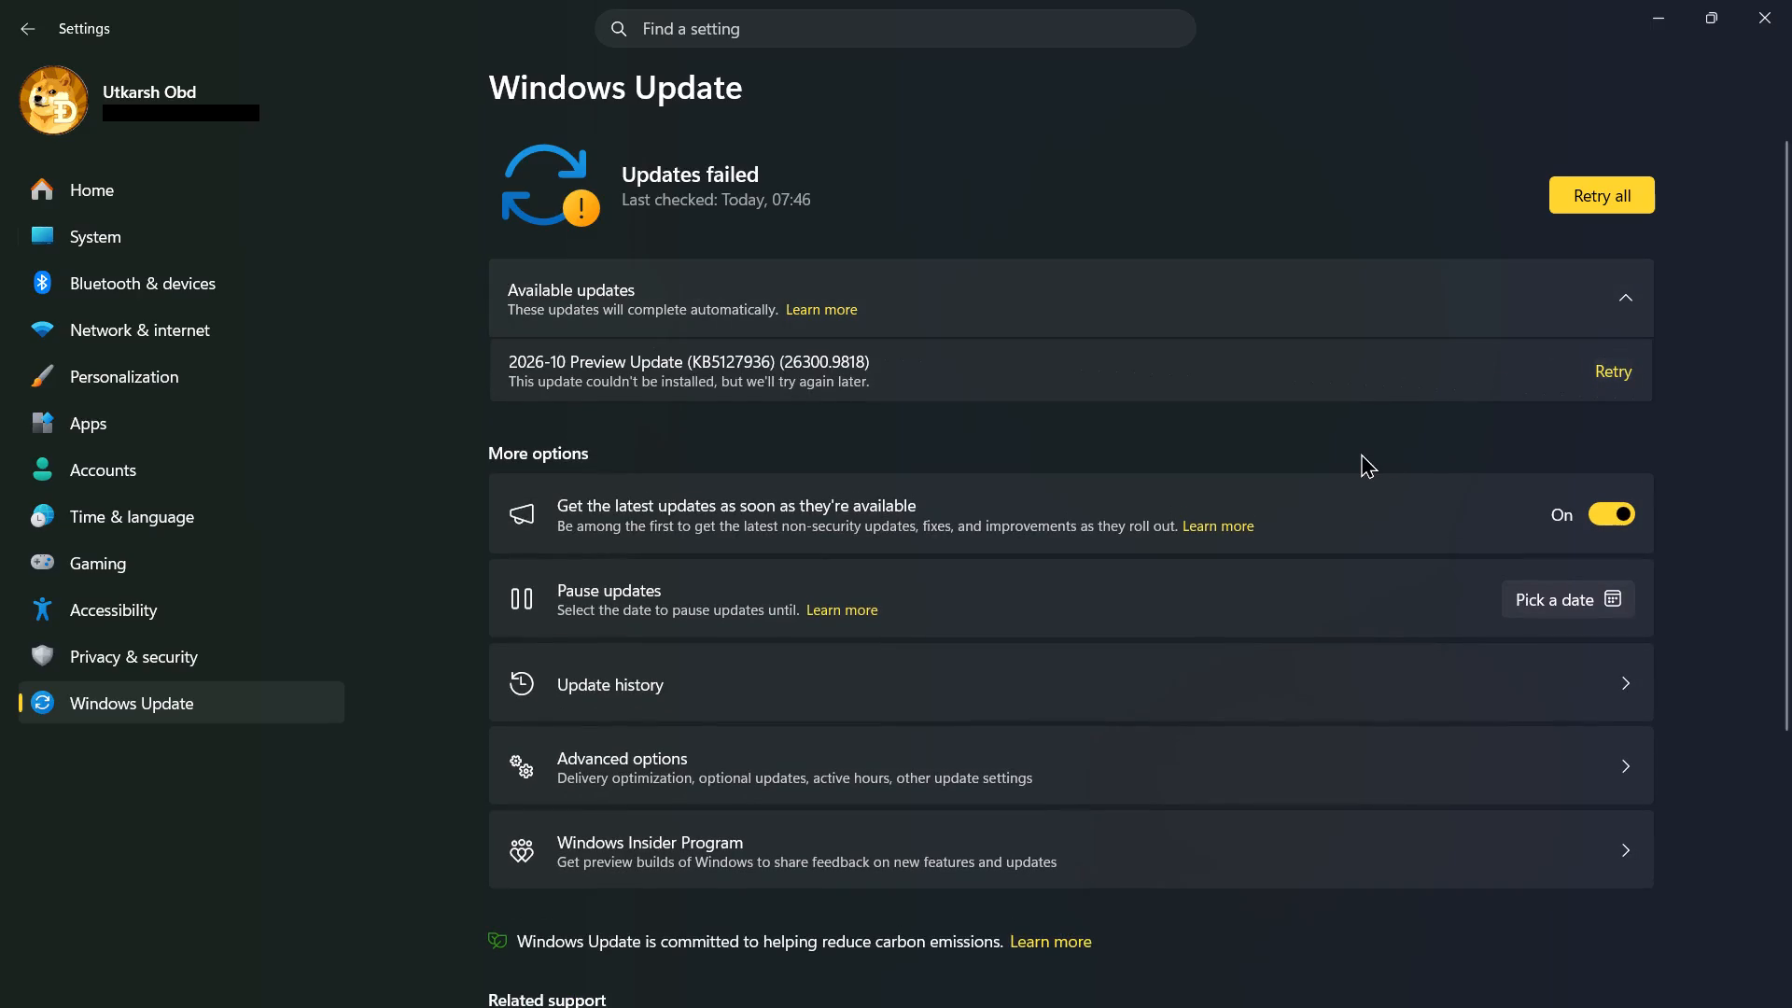
{"action": "left_click", "coordinate": [1612, 371]}
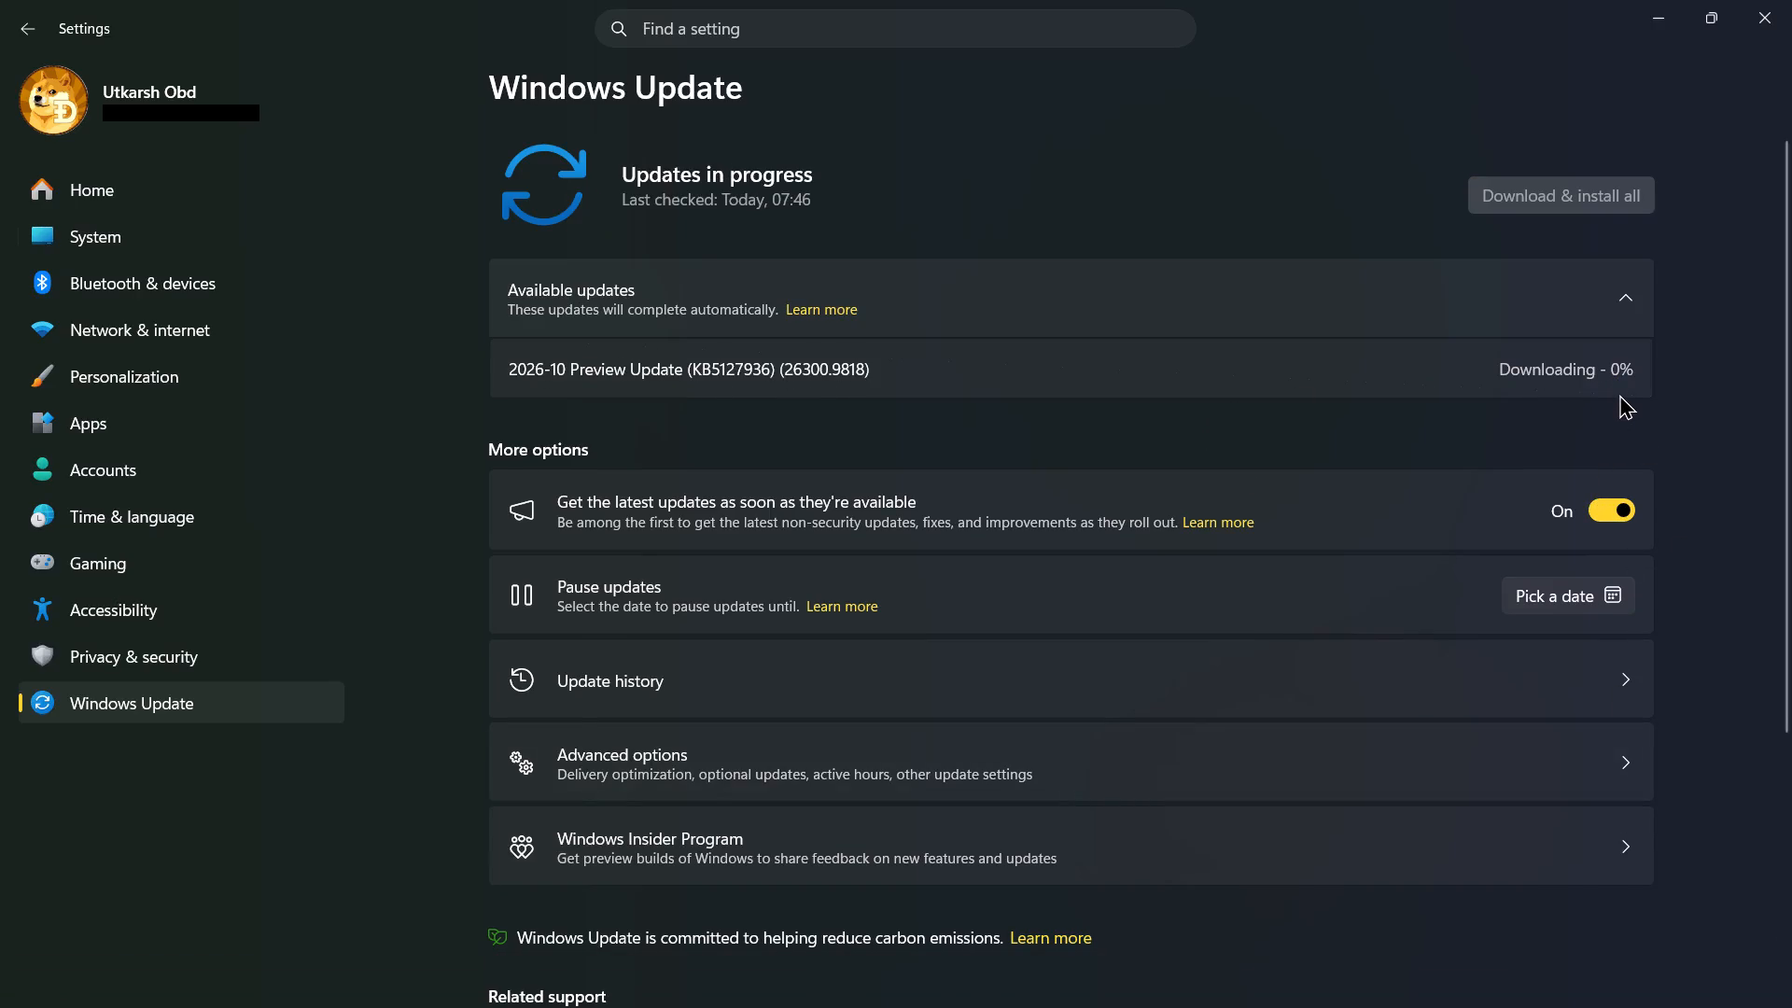
Look through the Windows Update options and related support links, and collapse the Available updates section.
{"action": "scroll", "coordinate": [1619, 394], "scroll_direction": "down", "scroll_amount": 4}
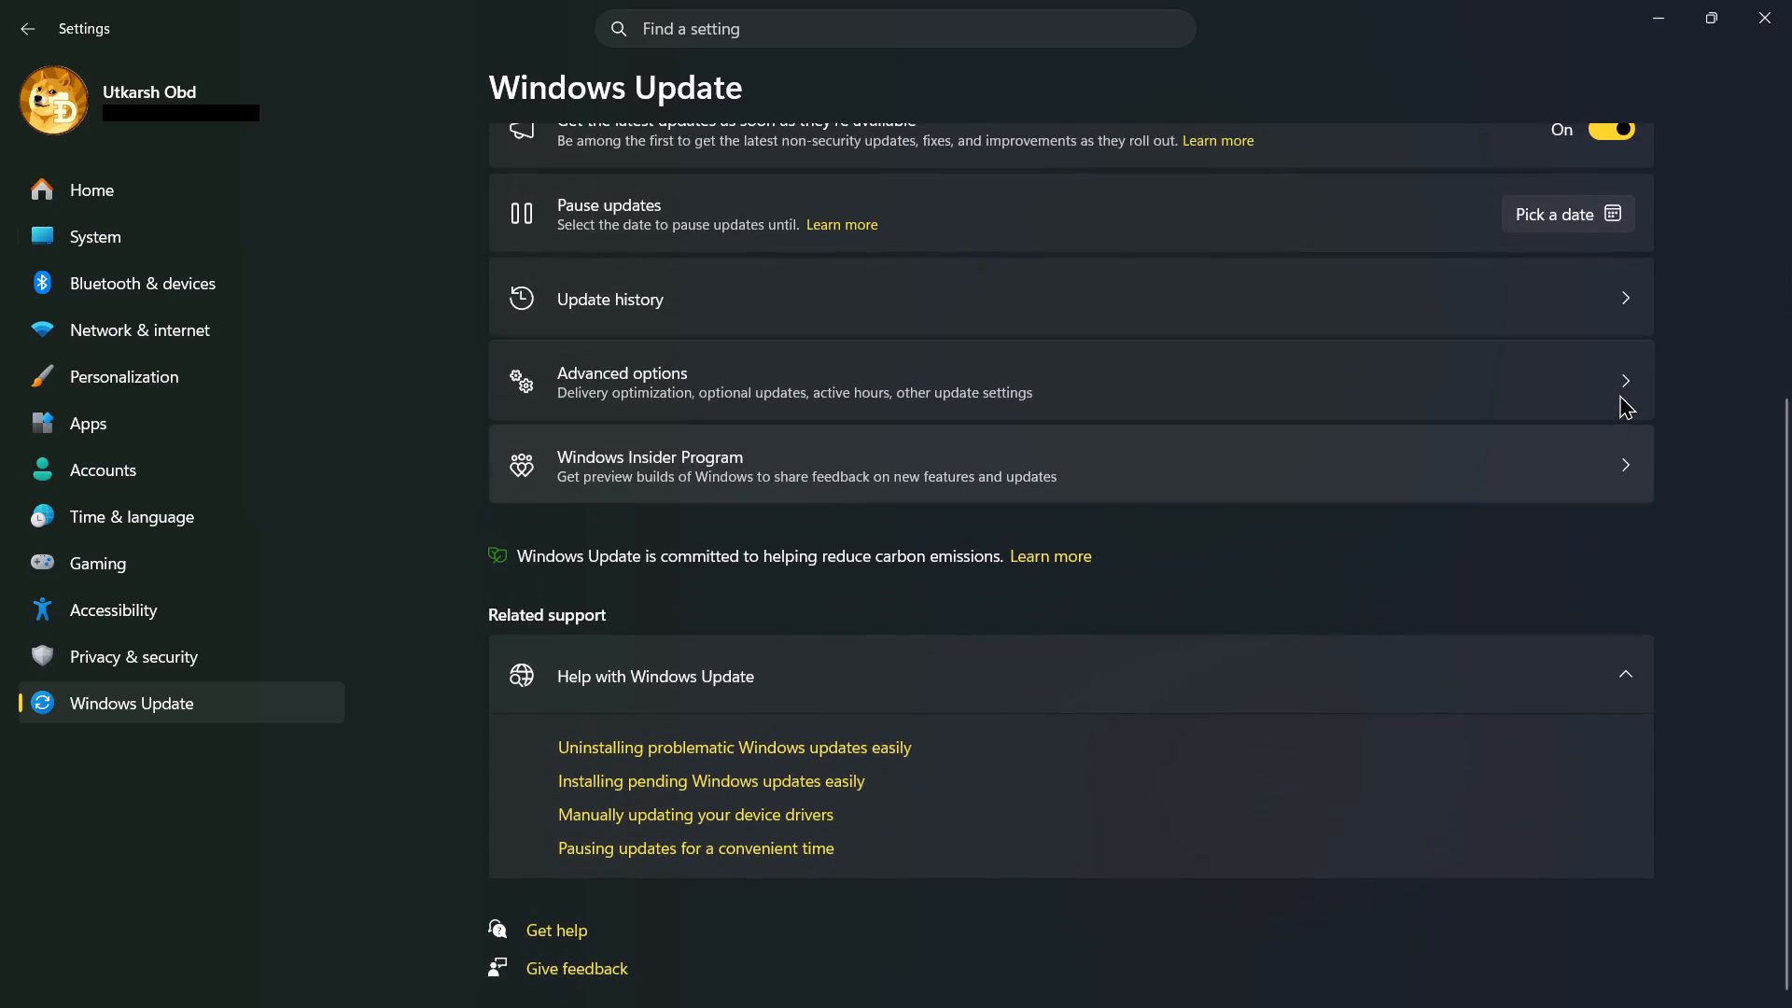
{"action": "scroll", "coordinate": [1619, 394], "scroll_direction": "up", "scroll_amount": 1}
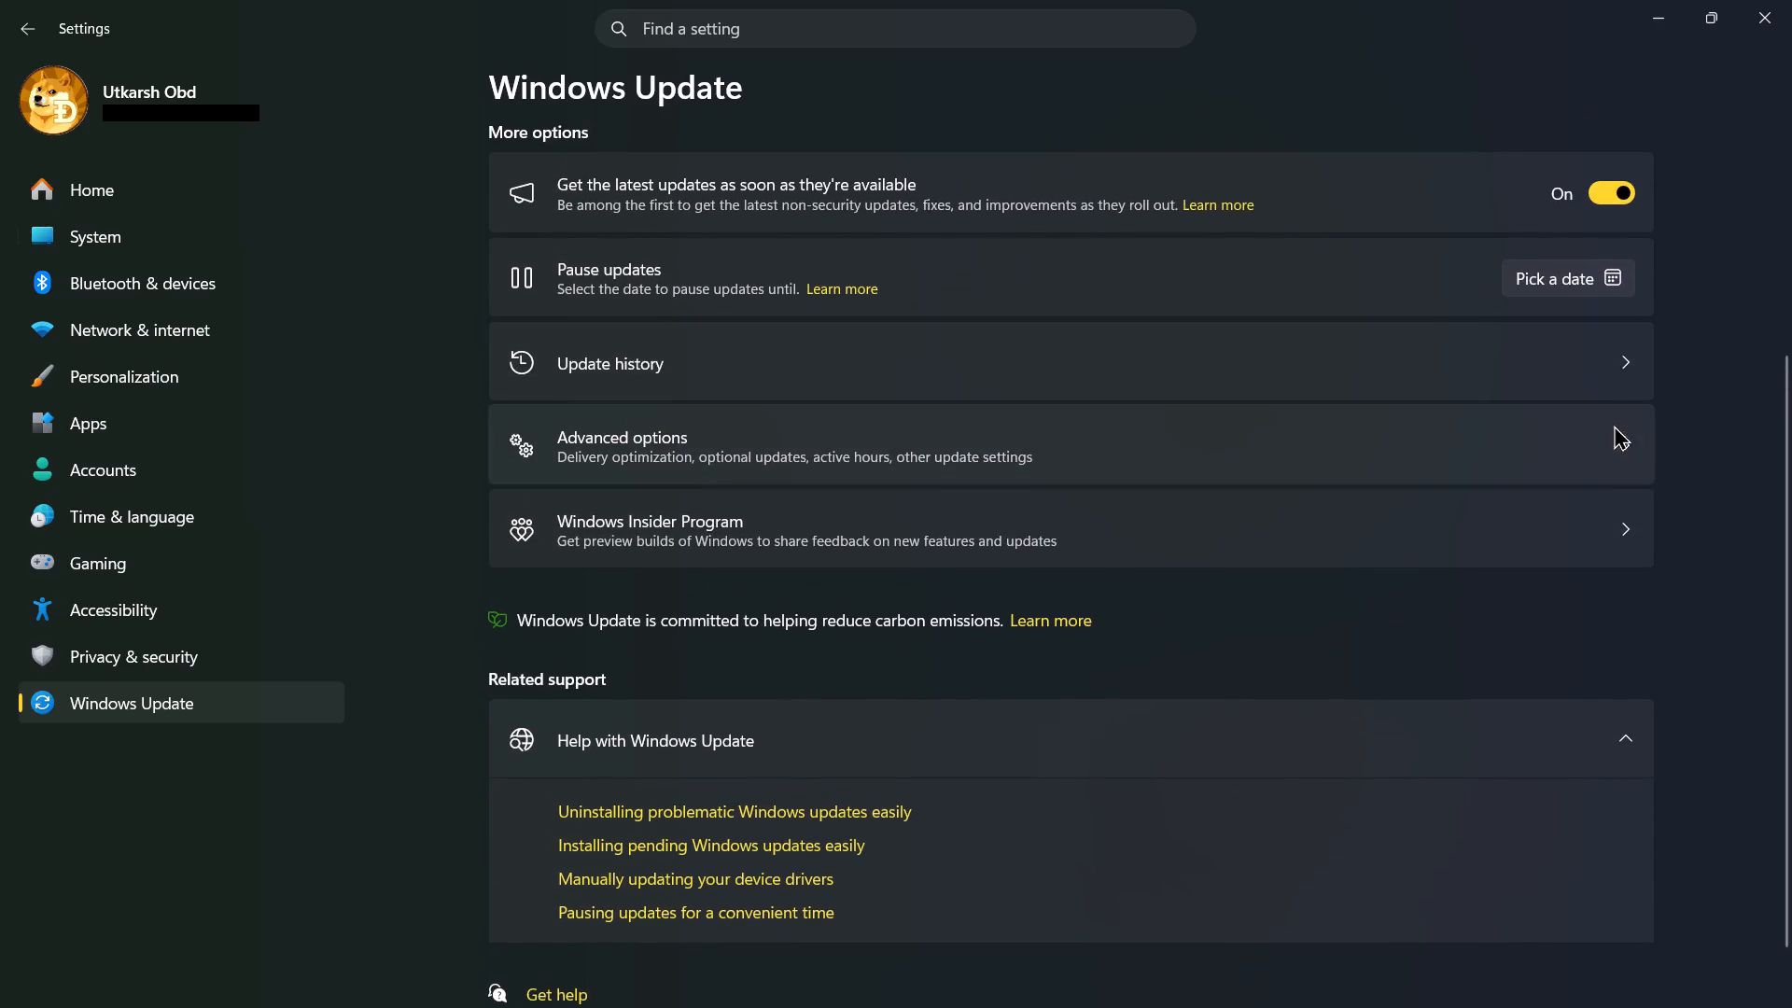
{"action": "scroll", "coordinate": [1615, 442], "scroll_direction": "up", "scroll_amount": 1}
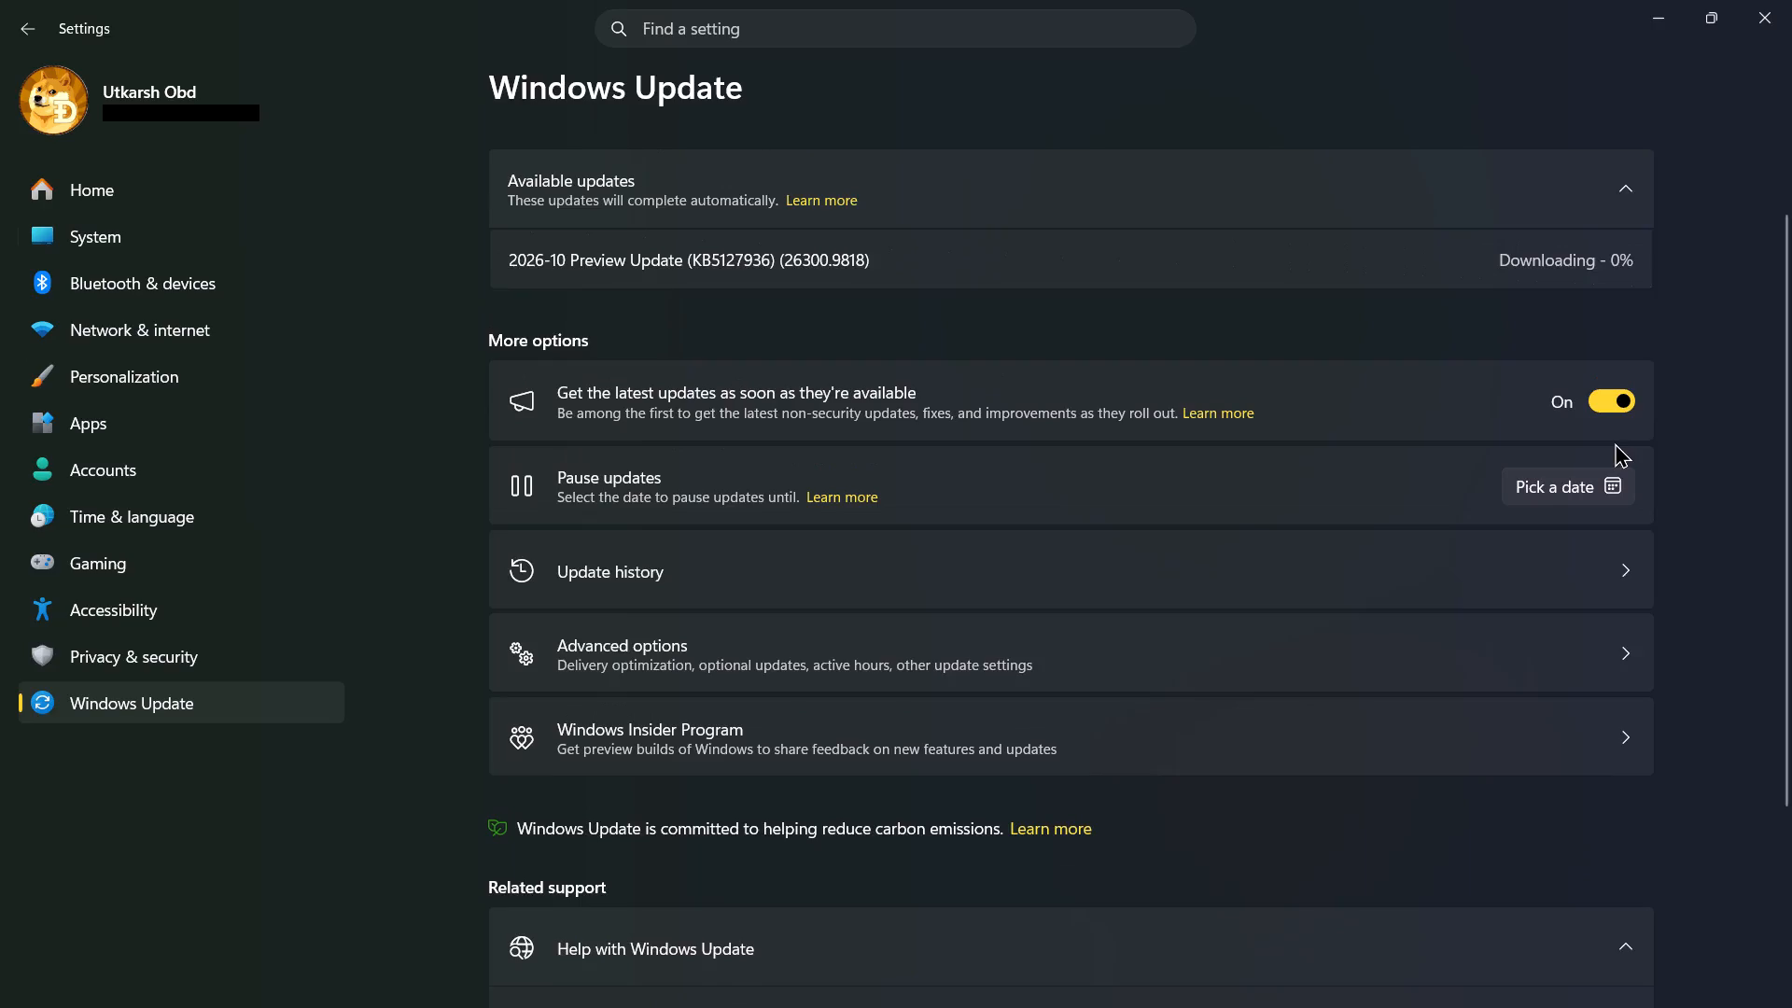
{"action": "scroll", "coordinate": [1615, 442], "scroll_direction": "up", "scroll_amount": 3}
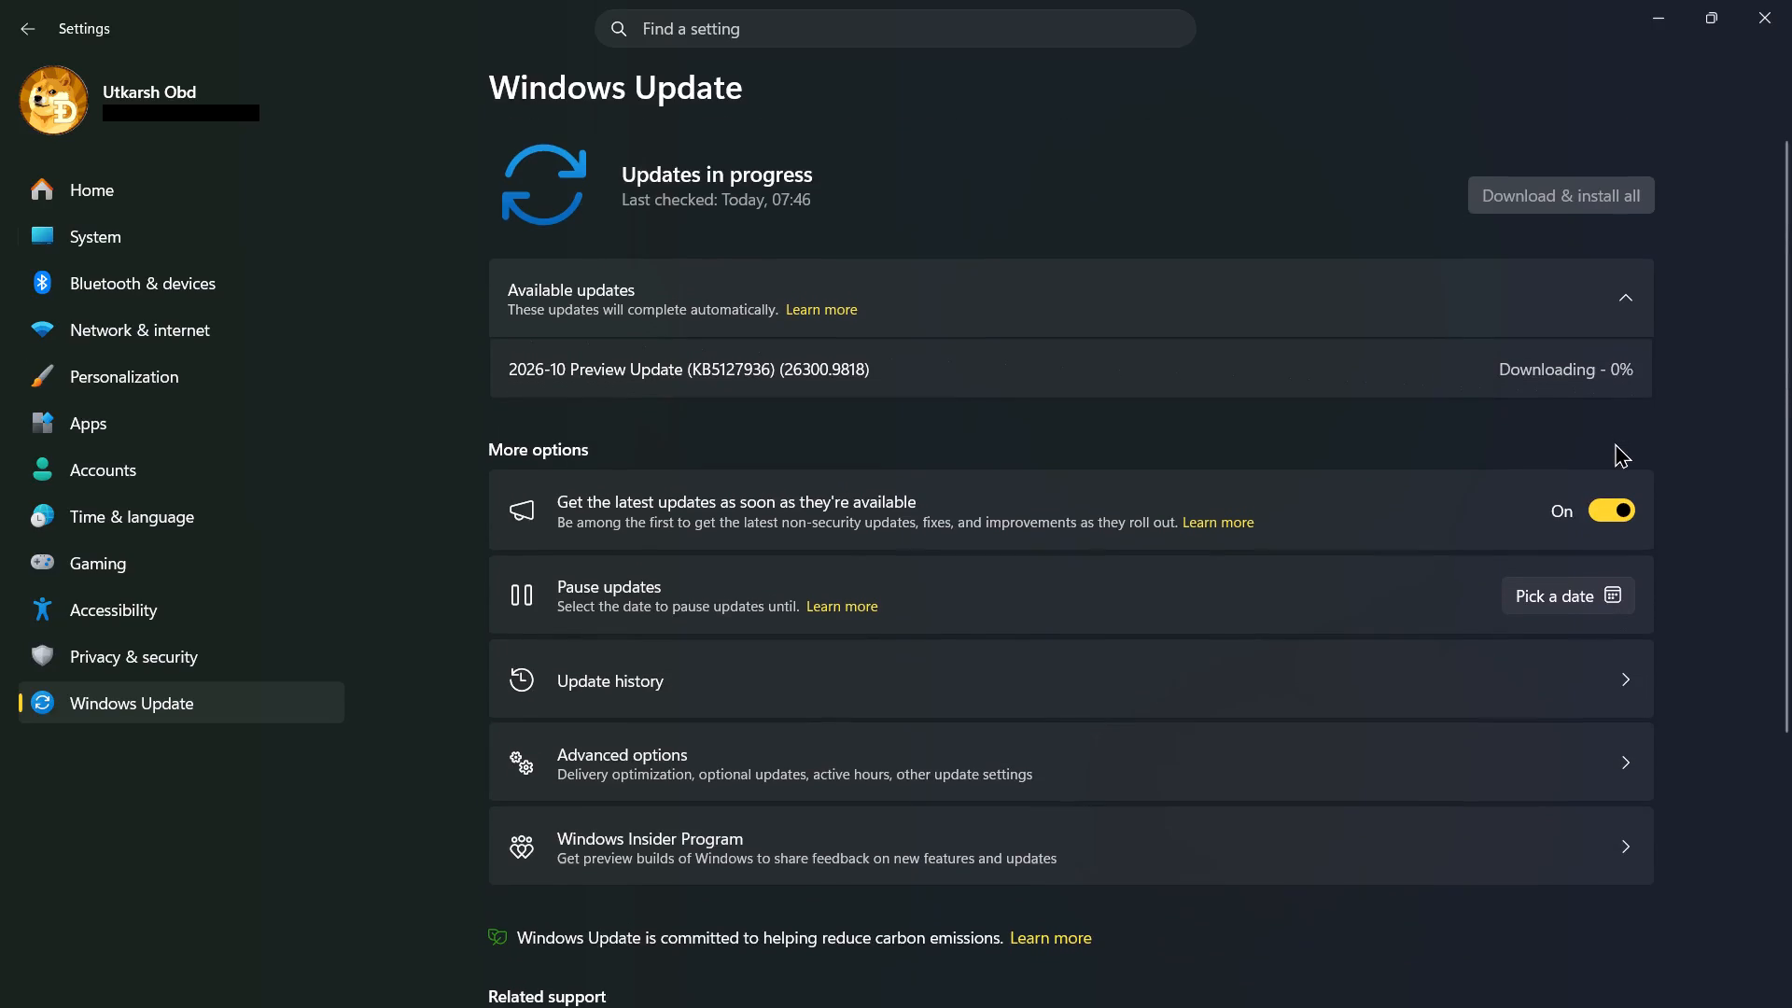
{"action": "left_click", "coordinate": [1627, 285]}
{"action": "left_click", "coordinate": [1626, 290]}
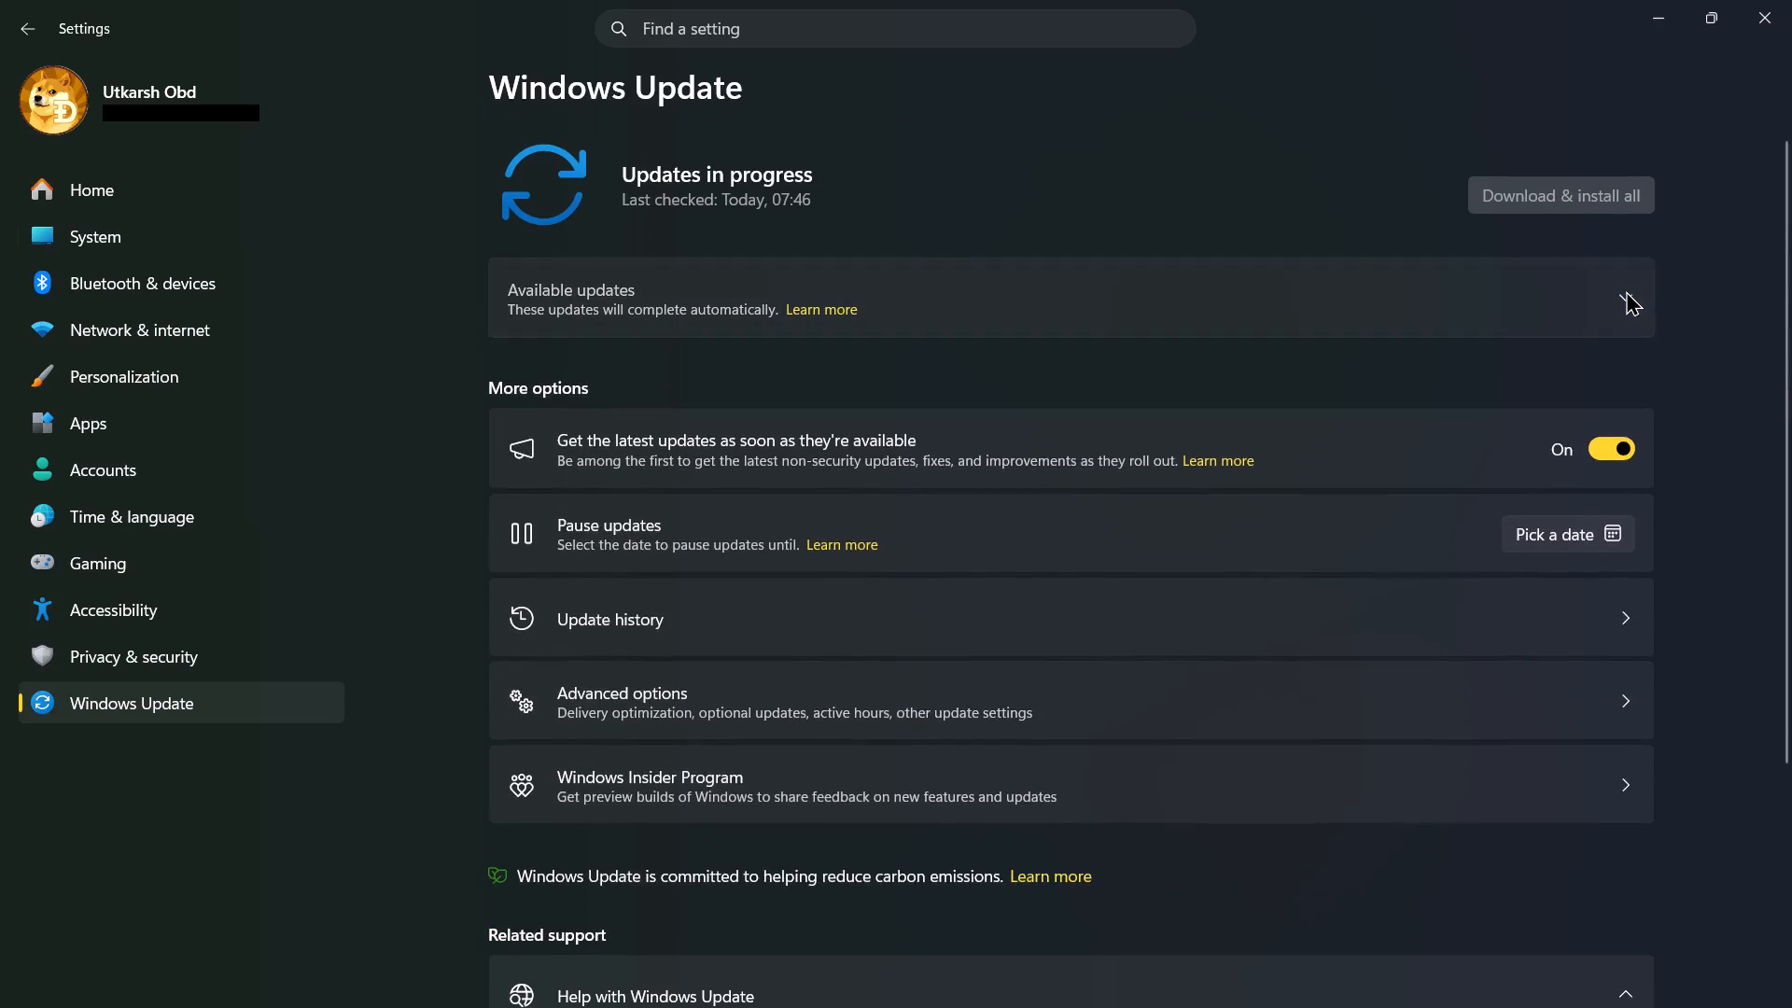
{"action": "left_click", "coordinate": [1626, 290]}
{"action": "scroll", "coordinate": [1057, 232], "scroll_direction": "down", "scroll_amount": 3}
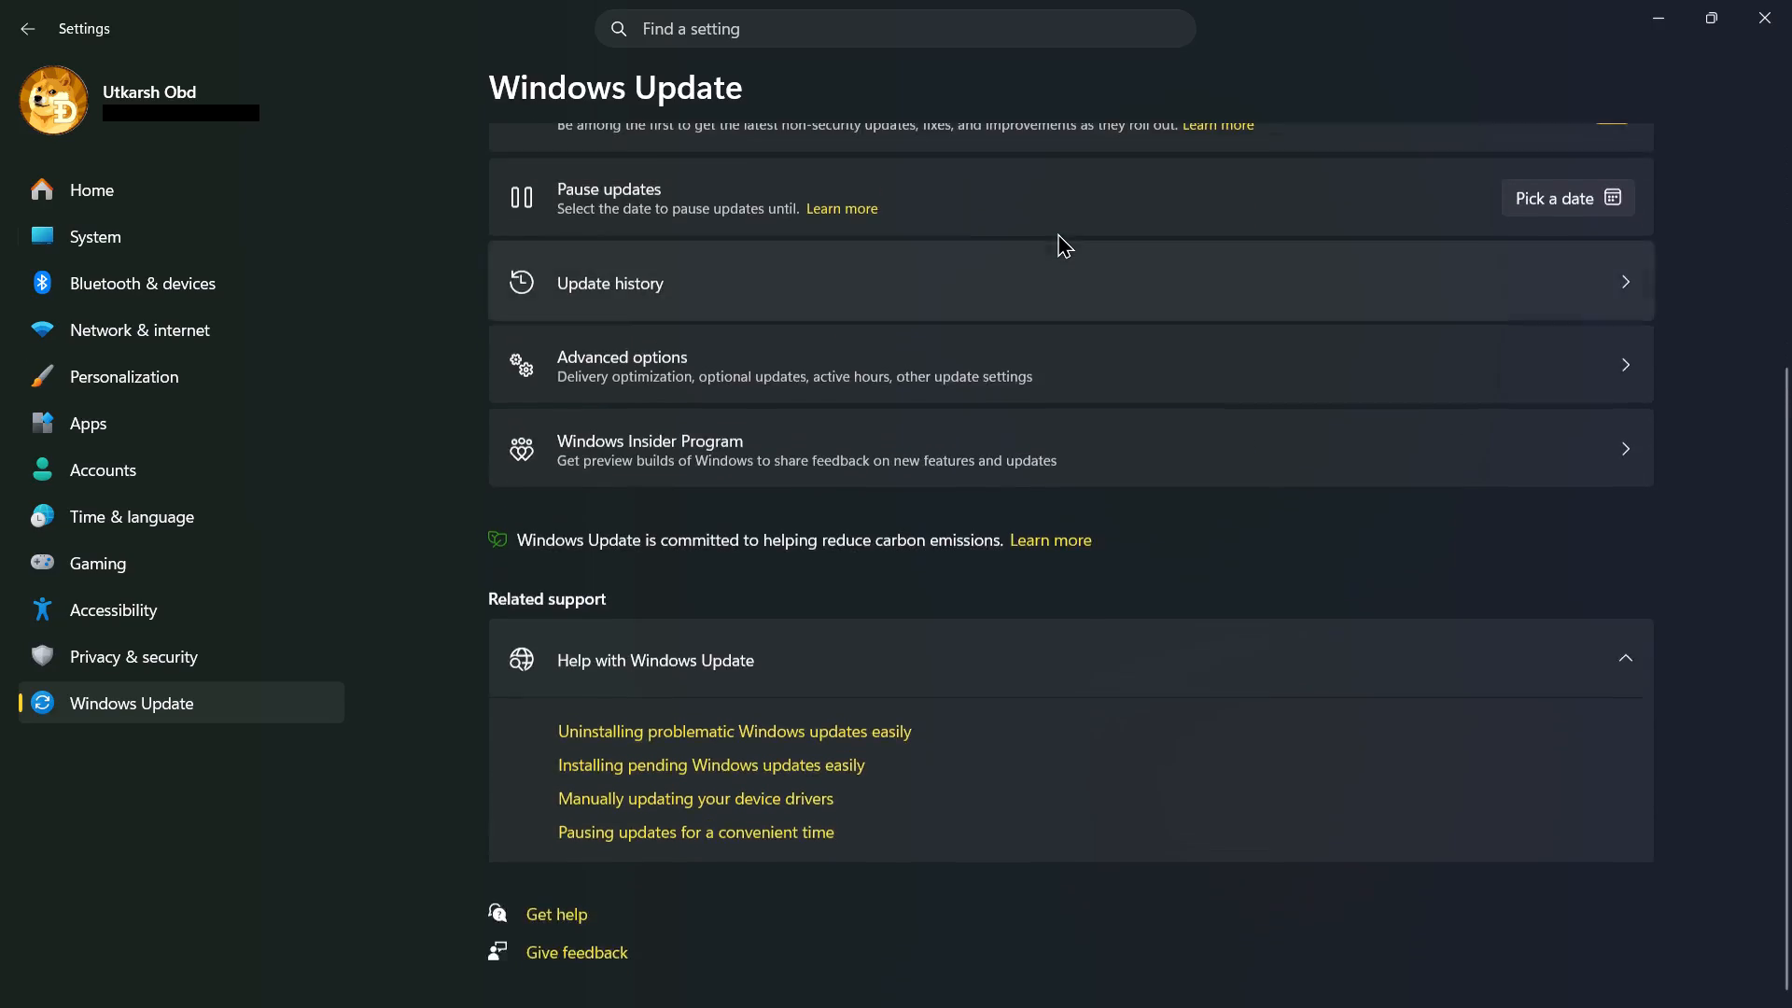
{"action": "scroll", "coordinate": [1057, 232], "scroll_direction": "up", "scroll_amount": 6}
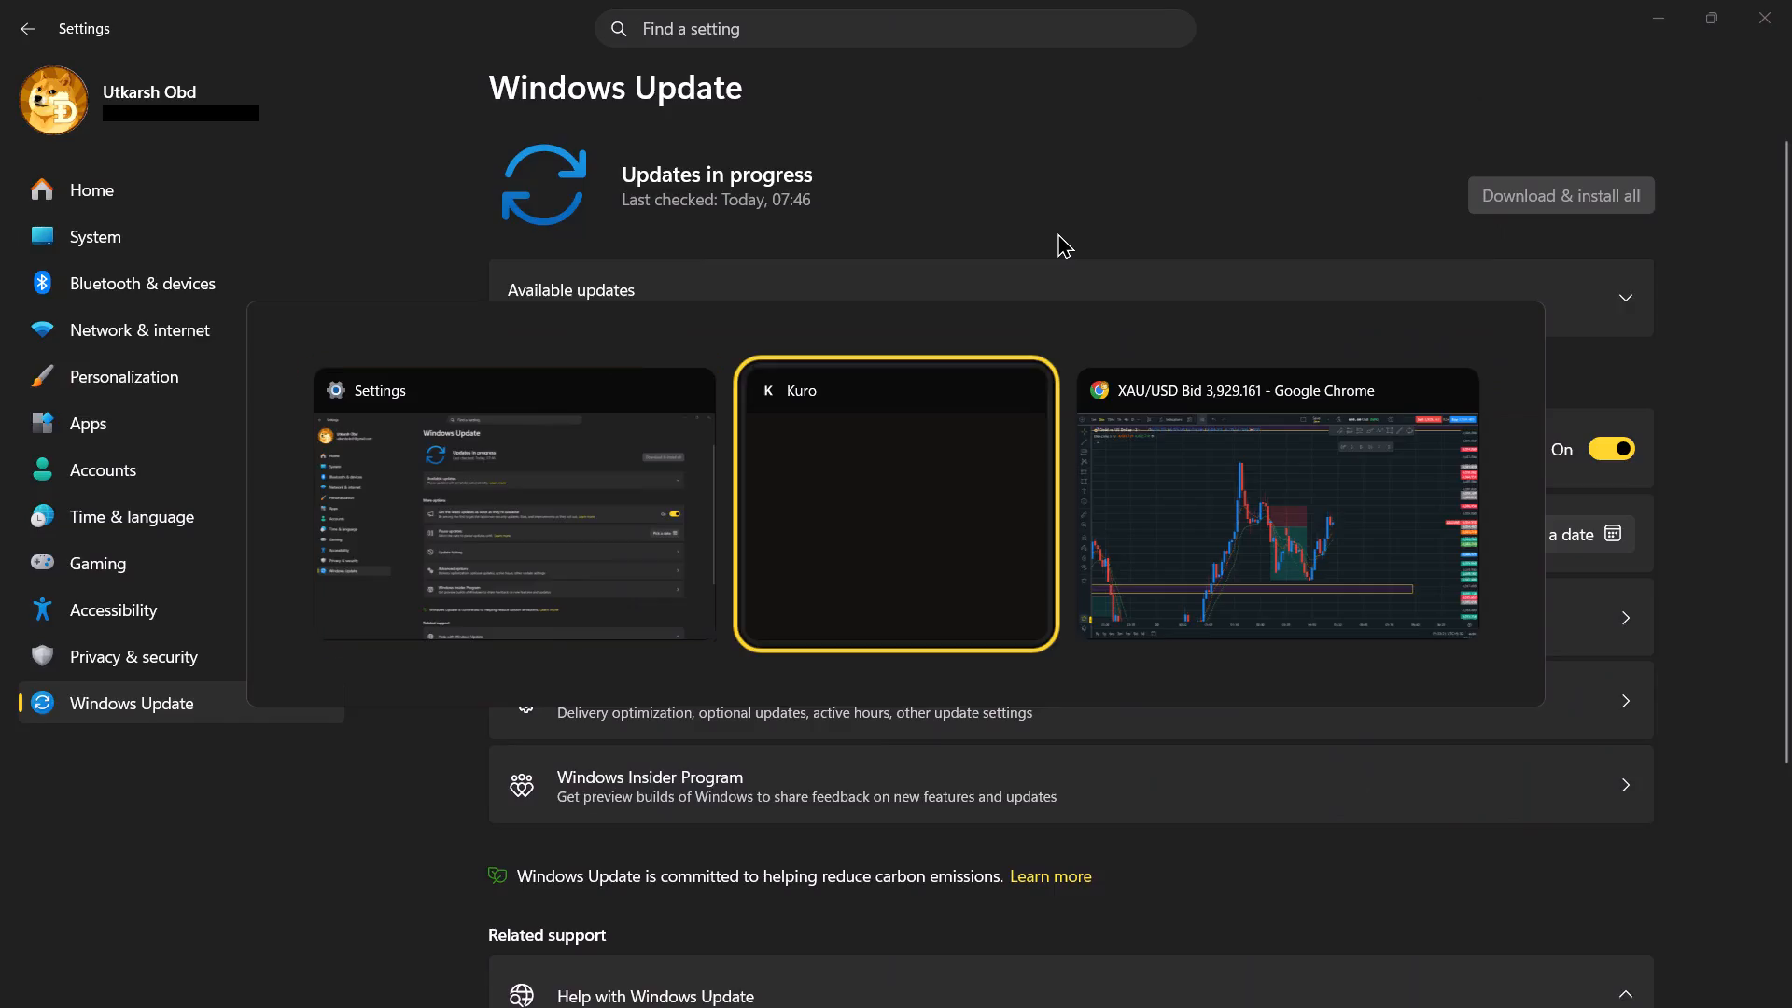
Switch to the XAU/USD chart in Chrome and examine the 29–30 October price action between the upper and lower zones around the latest short position.
{"action": "left_click_drag", "start_coordinate": [1257, 626], "coordinate": [1187, 609]}
{"action": "scroll", "coordinate": [1187, 609], "scroll_direction": "down", "scroll_amount": 4}
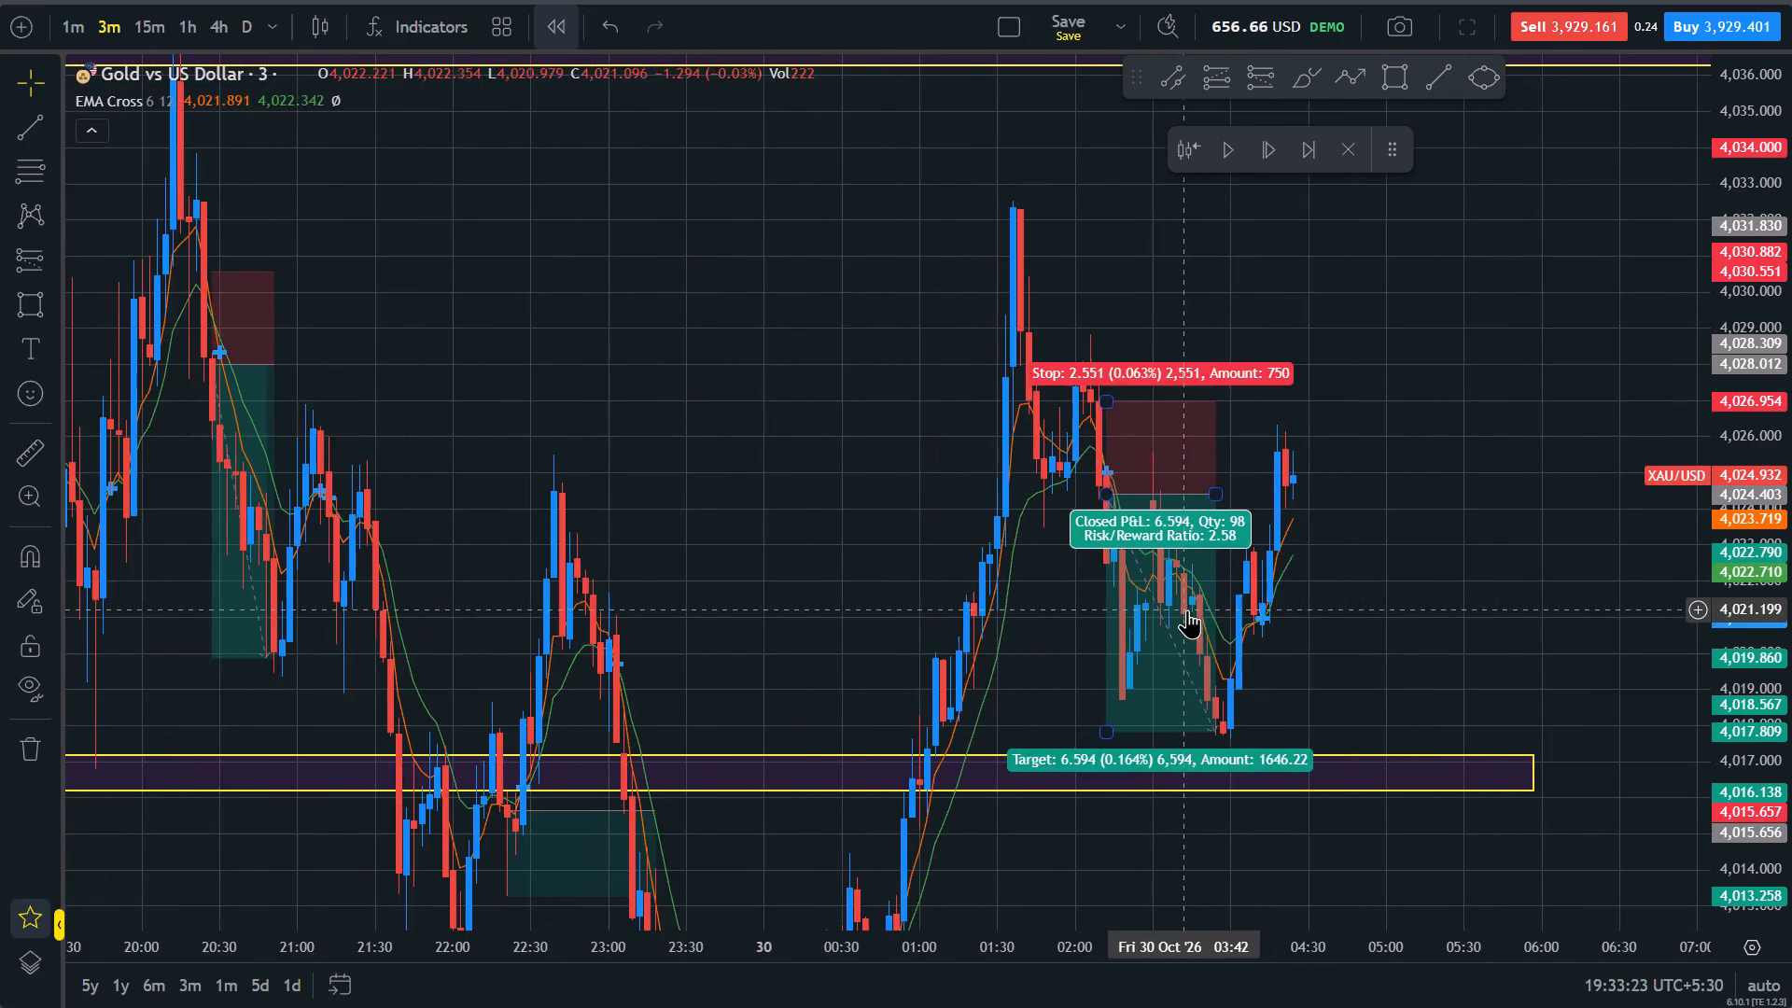
{"action": "scroll", "coordinate": [1604, 652], "scroll_direction": "down", "scroll_amount": 4}
{"action": "left_click_drag", "start_coordinate": [1791, 297], "coordinate": [1791, 636]}
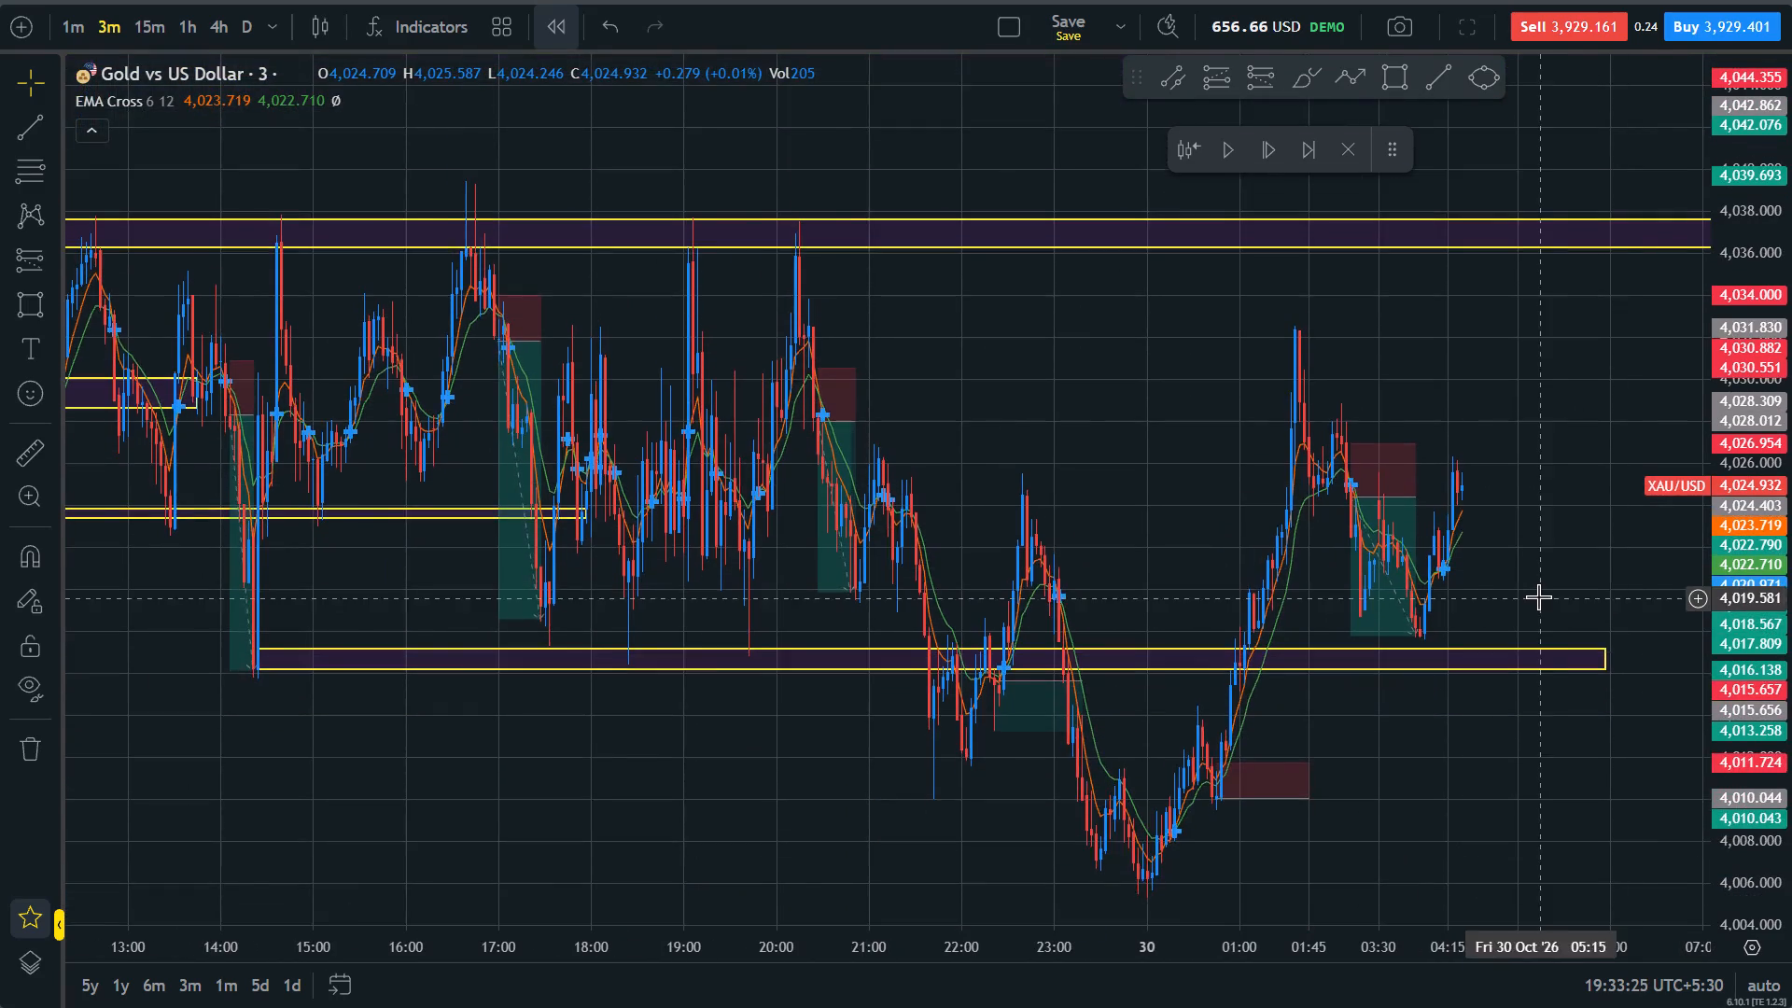
{"action": "scroll", "coordinate": [1538, 596], "scroll_direction": "up", "scroll_amount": 5}
{"action": "left_click_drag", "start_coordinate": [1791, 721], "coordinate": [1710, 349]}
{"action": "left_click_drag", "start_coordinate": [1208, 651], "coordinate": [1216, 735]}
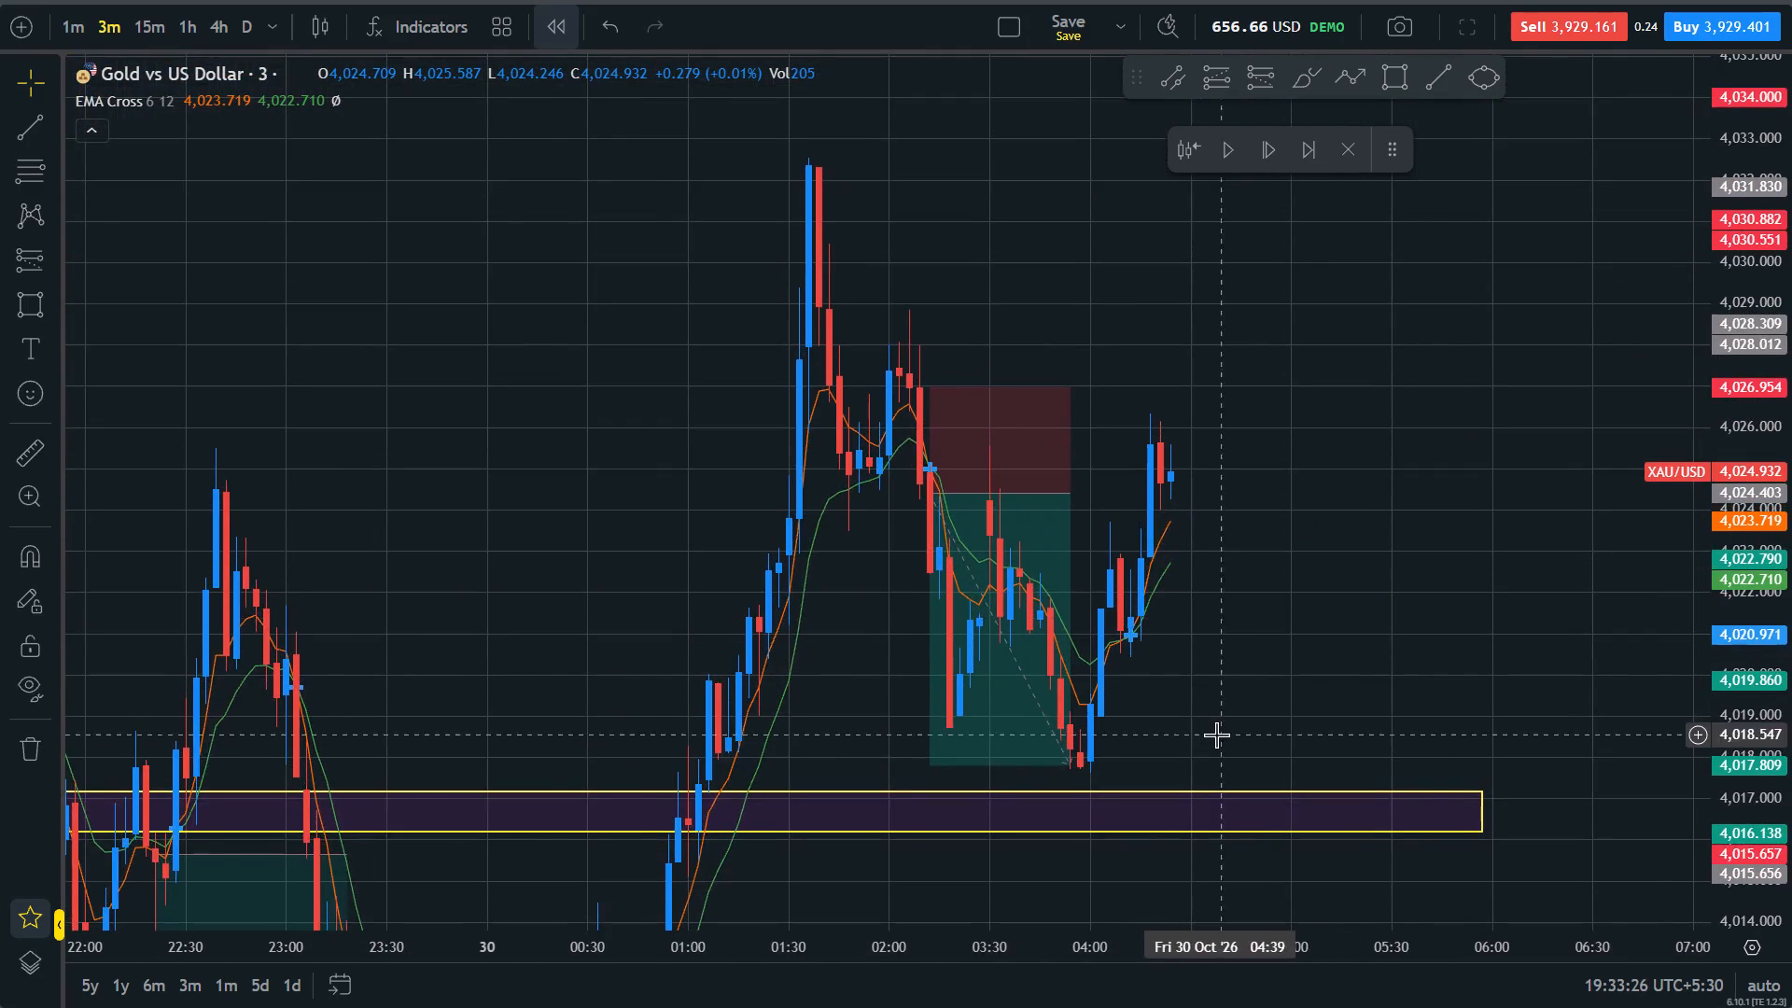
{"action": "scroll", "coordinate": [1216, 735], "scroll_direction": "up", "scroll_amount": 1}
{"action": "left_click_drag", "start_coordinate": [1040, 660], "coordinate": [1080, 848]}
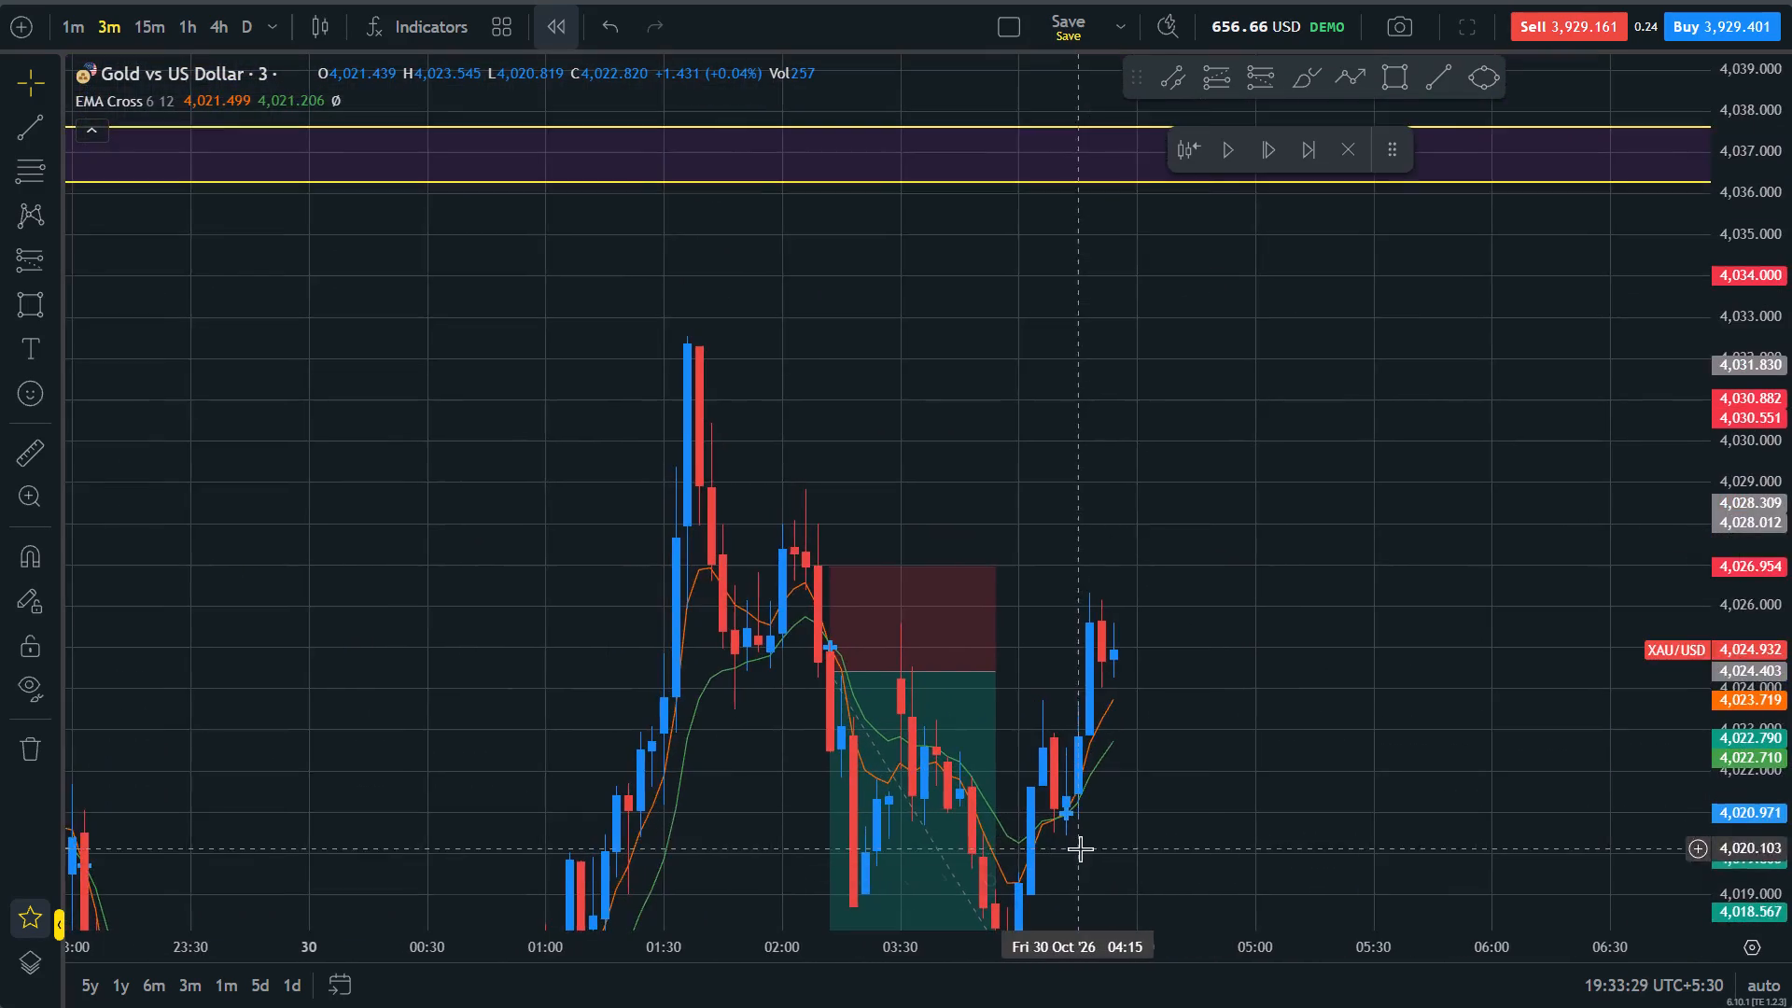
{"action": "scroll", "coordinate": [1273, 650], "scroll_direction": "down", "scroll_amount": 2}
{"action": "left_click_drag", "start_coordinate": [1791, 468], "coordinate": [1791, 673]}
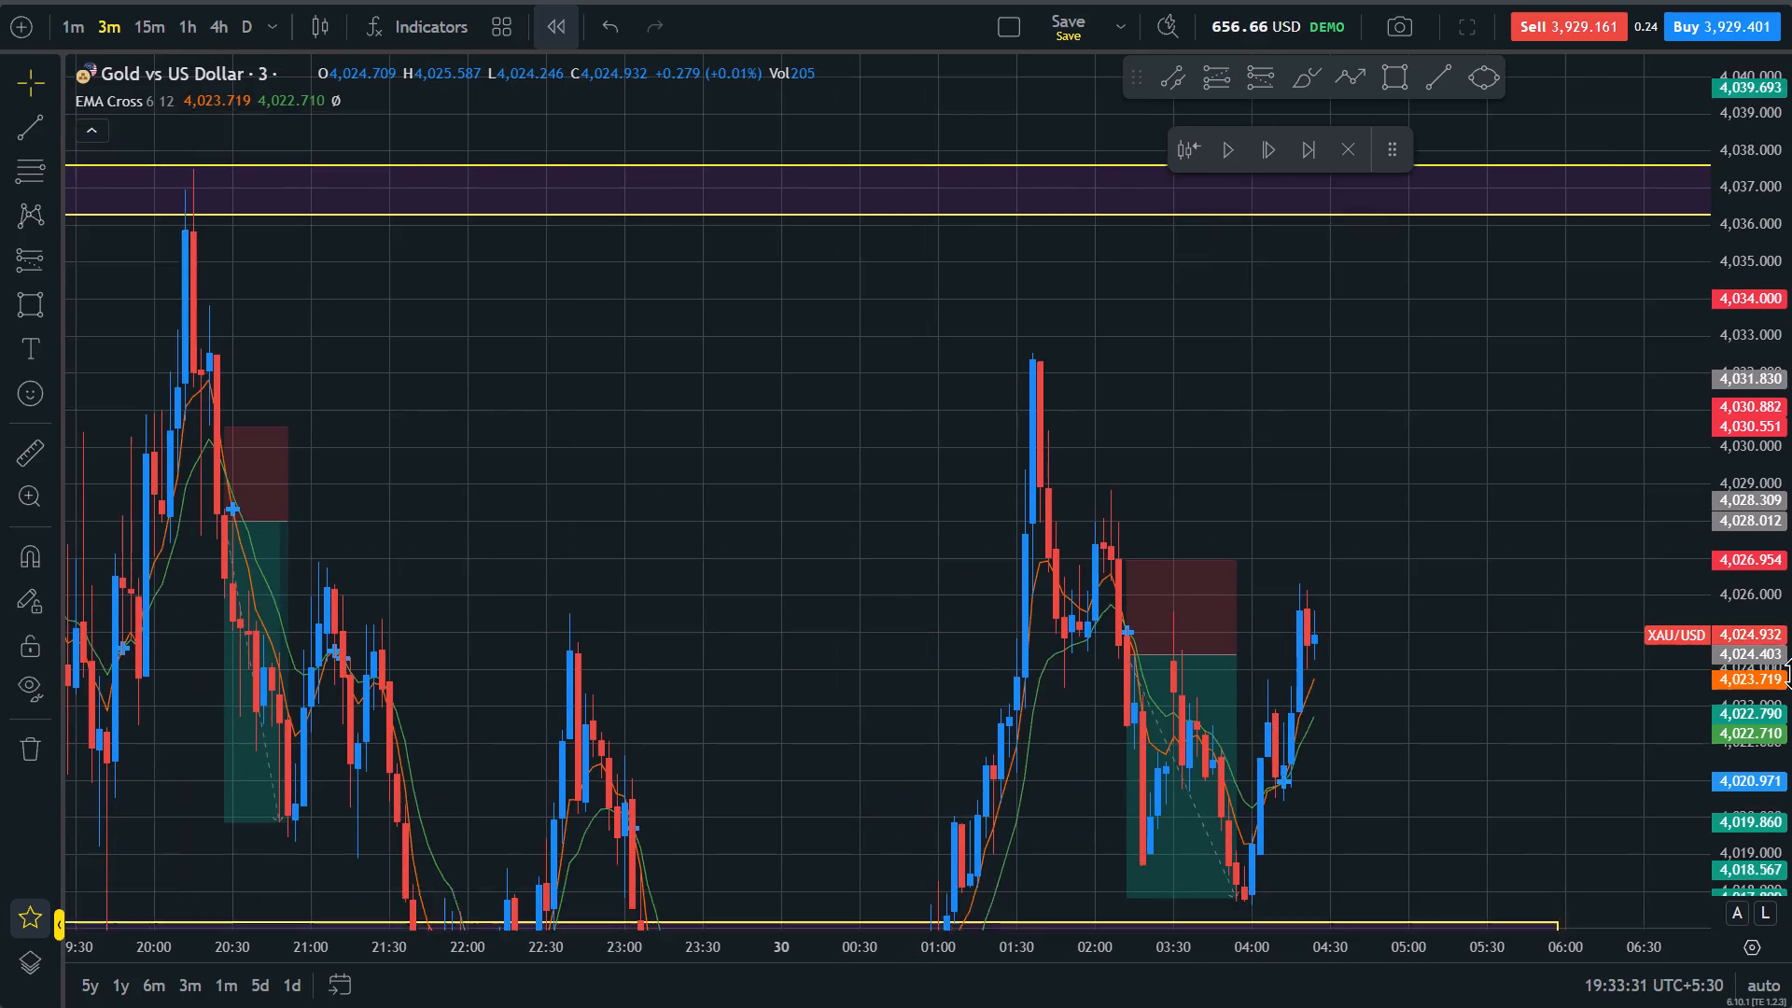
{"action": "left_click_drag", "start_coordinate": [1791, 673], "coordinate": [1791, 685]}
{"action": "scroll", "coordinate": [1311, 581], "scroll_direction": "up", "scroll_amount": 2}
{"action": "left_click_drag", "start_coordinate": [1357, 636], "coordinate": [1300, 592]}
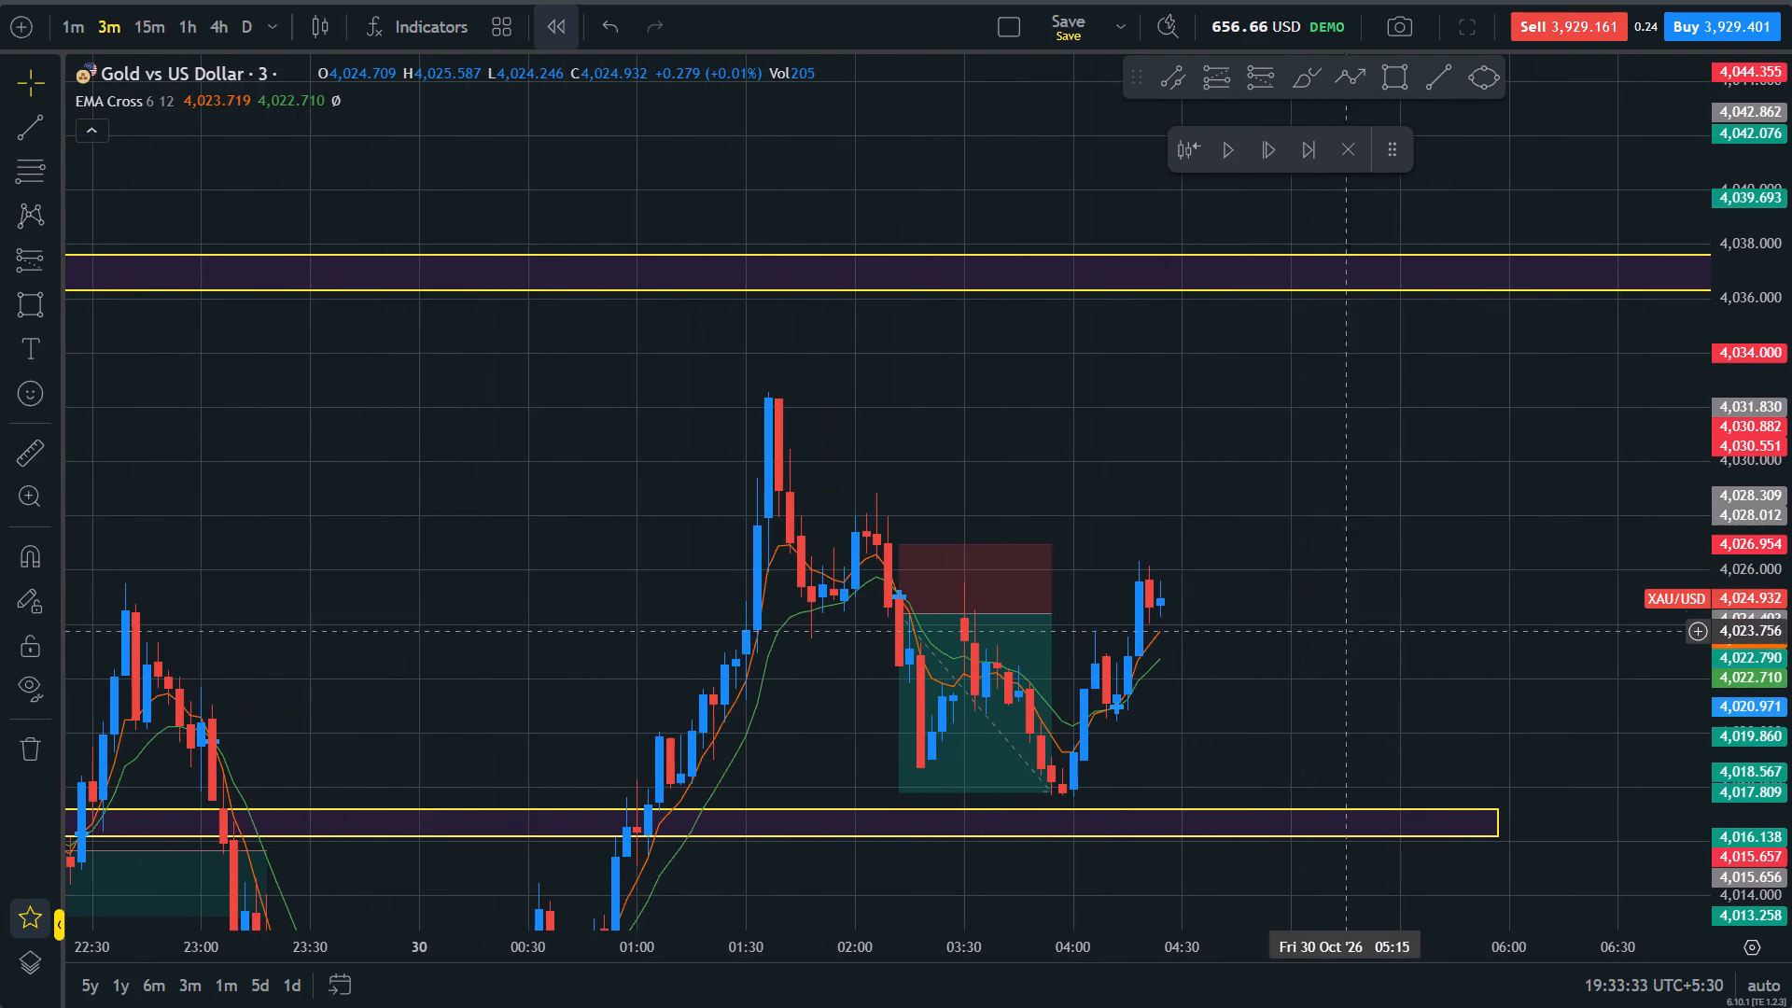
{"action": "left_click_drag", "start_coordinate": [1300, 592], "coordinate": [1199, 495]}
{"action": "scroll", "coordinate": [1199, 495], "scroll_direction": "down", "scroll_amount": 3}
{"action": "left_click_drag", "start_coordinate": [1791, 535], "coordinate": [1791, 630]}
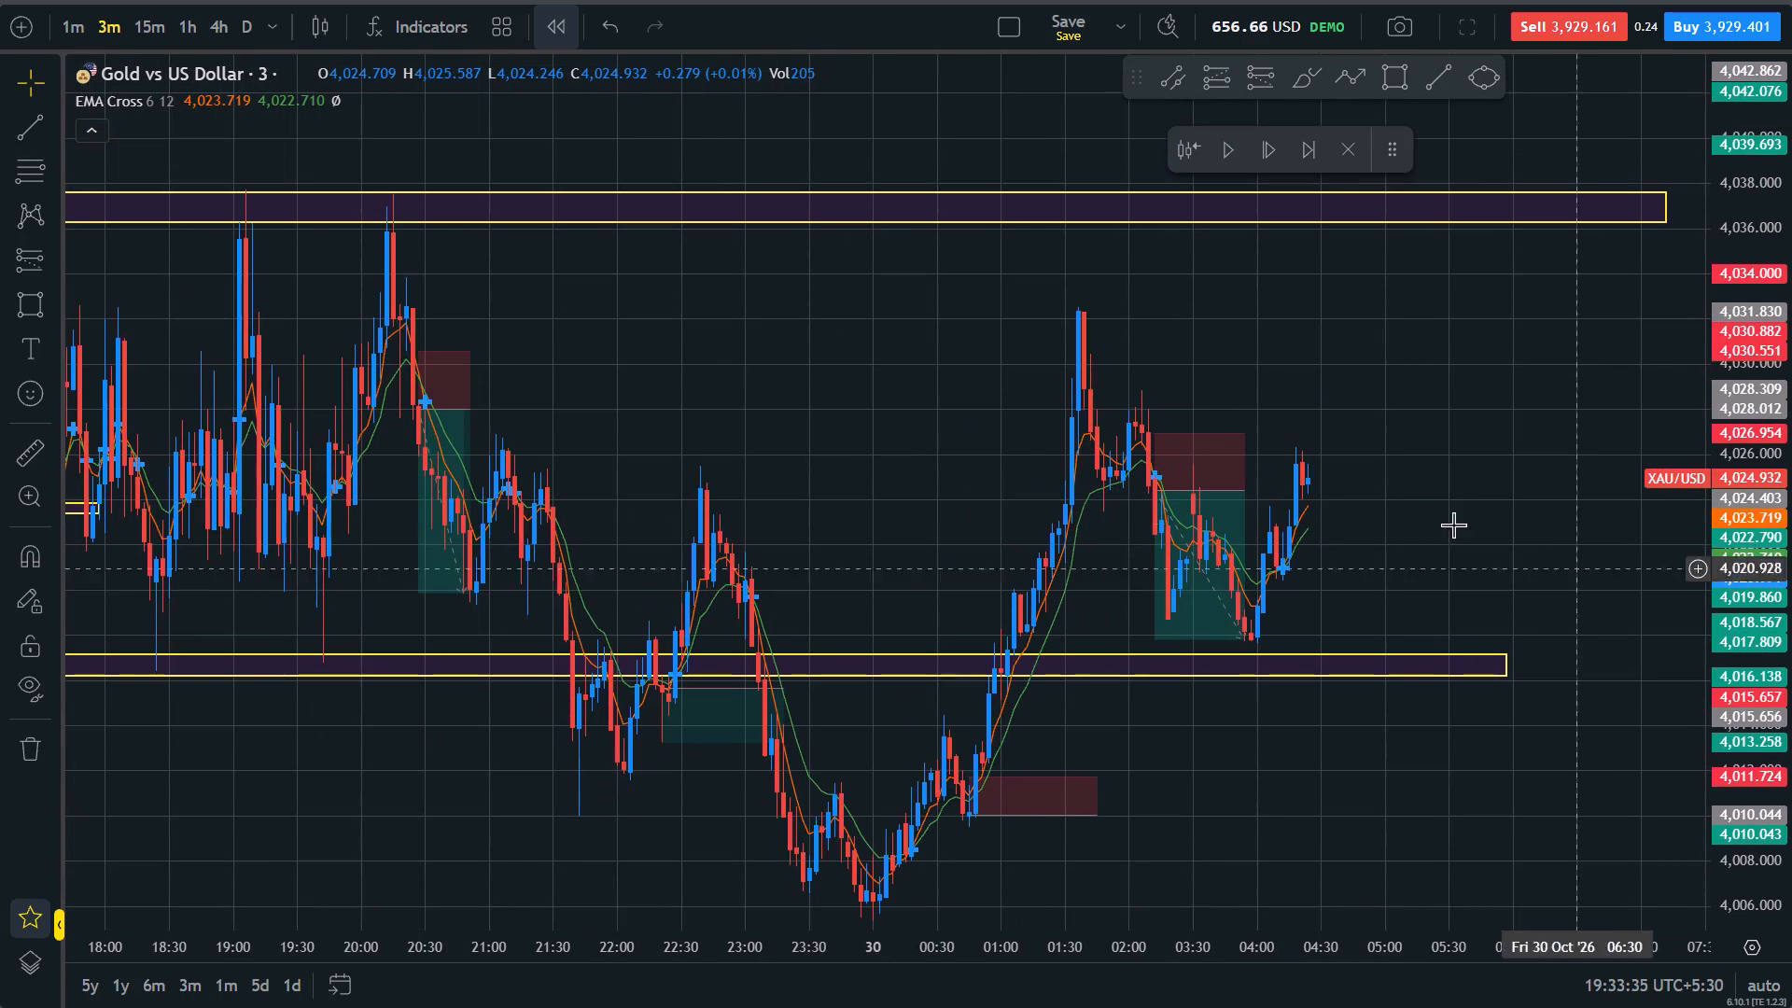
{"action": "left_click_drag", "start_coordinate": [1432, 544], "coordinate": [1446, 668]}
{"action": "scroll", "coordinate": [1446, 668], "scroll_direction": "up", "scroll_amount": 1}
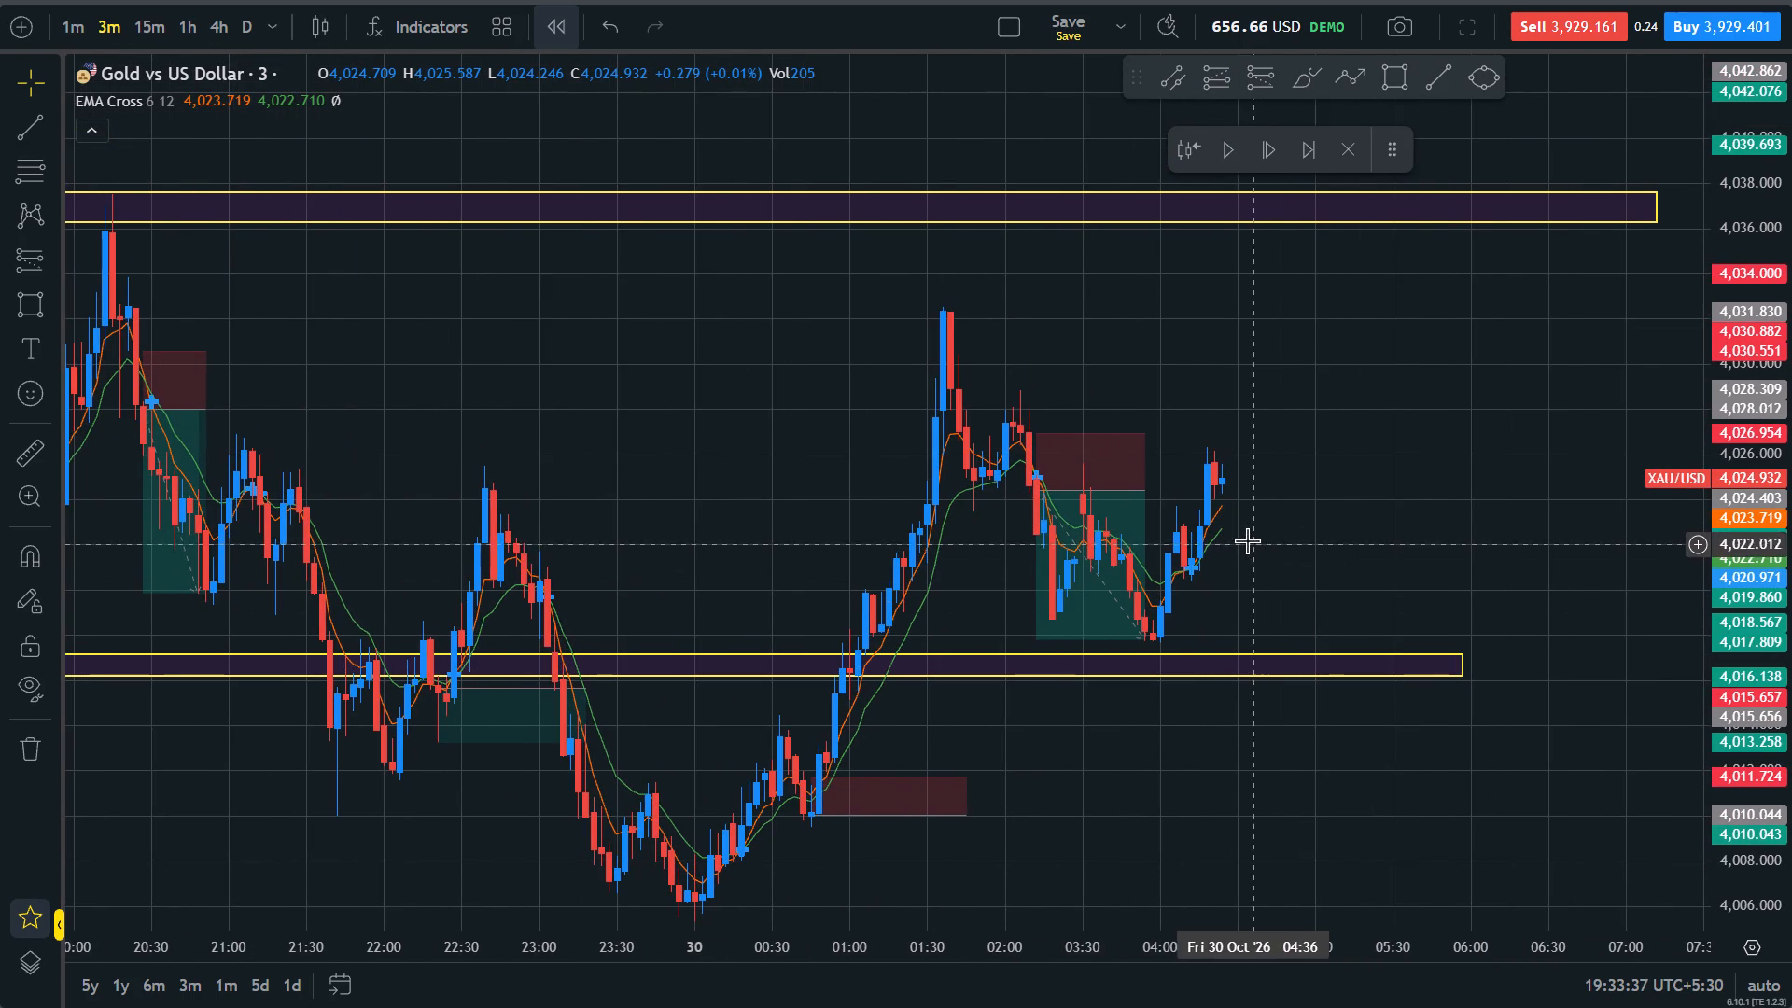
{"action": "left_click", "coordinate": [1240, 533]}
{"action": "scroll", "coordinate": [1240, 533], "scroll_direction": "up", "scroll_amount": 1}
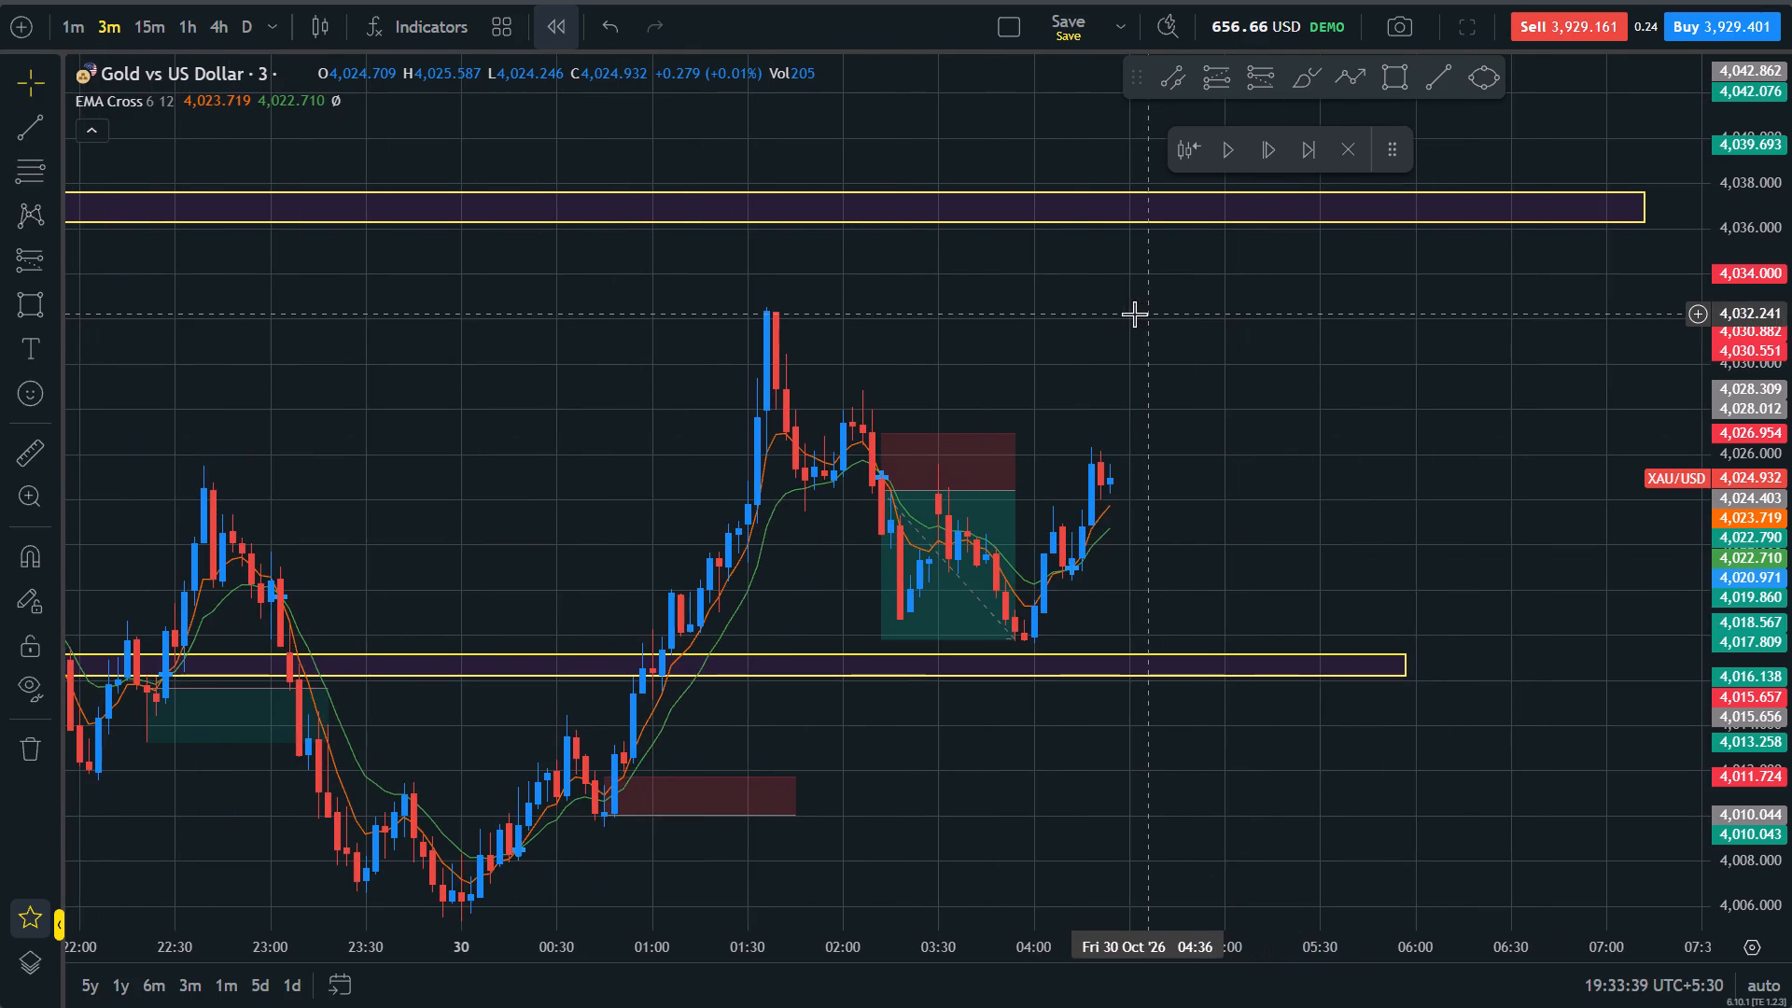
Examine the XAU/USD price action around the latest short position and the newest candles, between the upper and lower zones.
{"action": "left_click_drag", "start_coordinate": [1128, 331], "coordinate": [1167, 484]}
{"action": "scroll", "coordinate": [1167, 484], "scroll_direction": "up", "scroll_amount": 1}
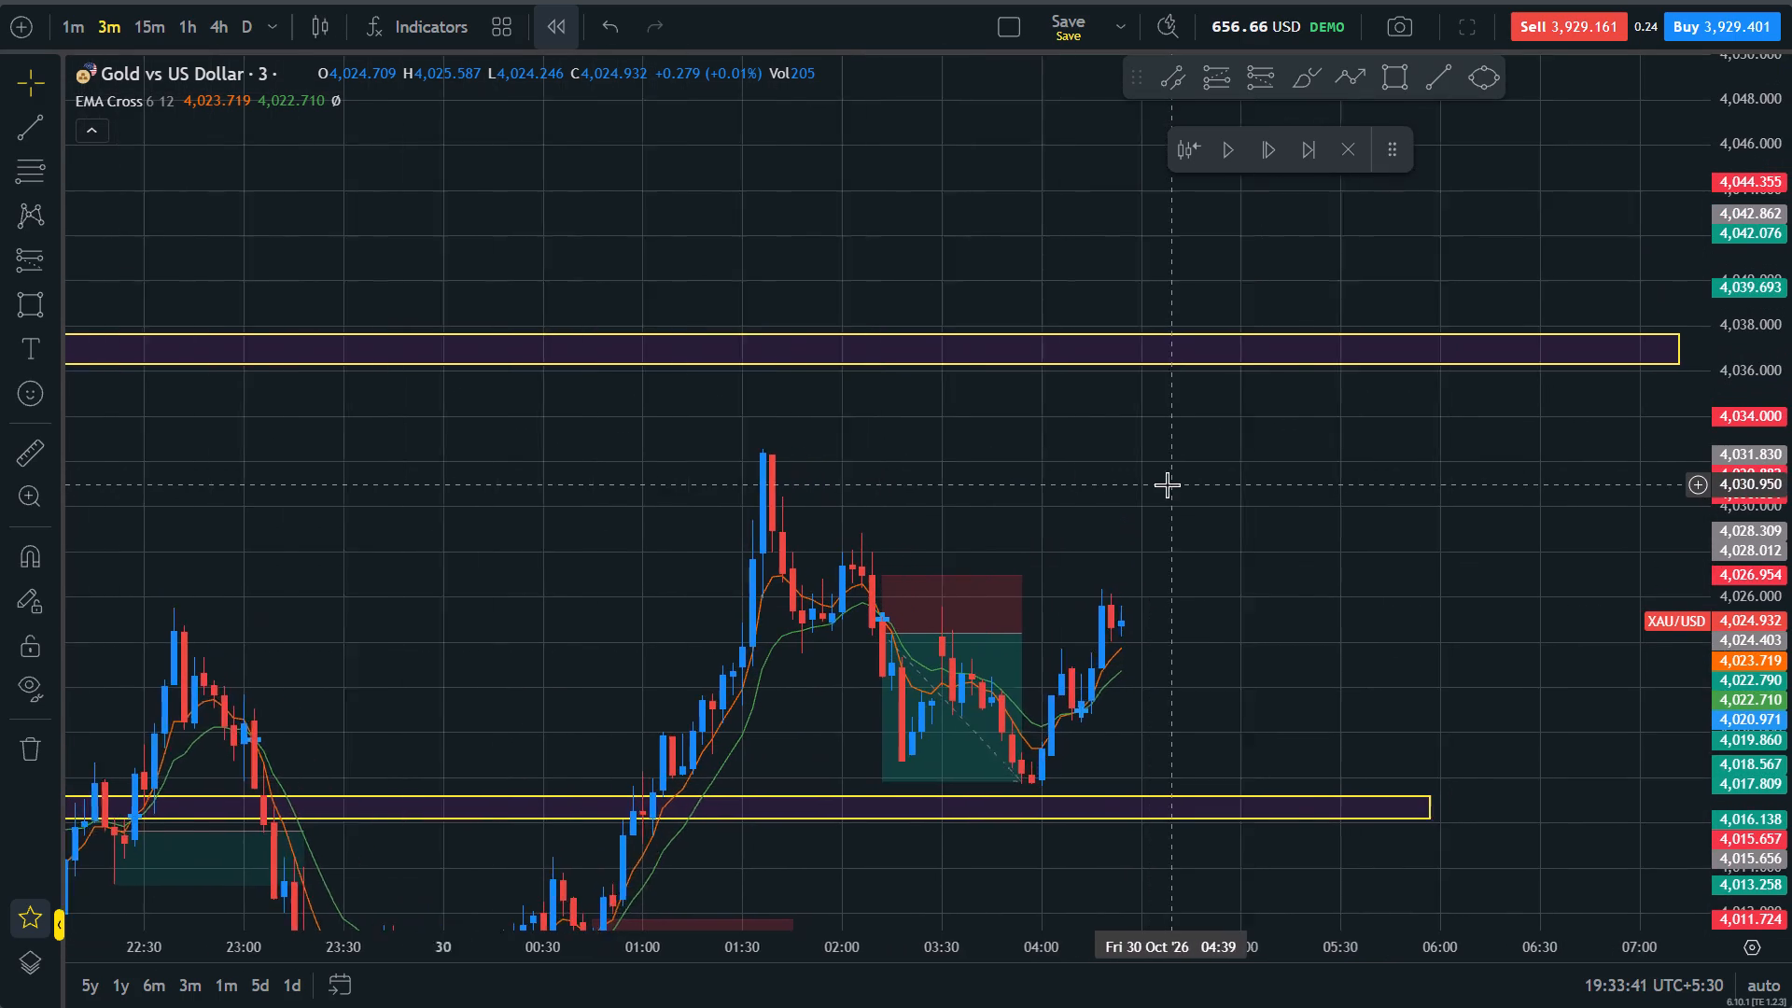
{"action": "scroll", "coordinate": [1167, 484], "scroll_direction": "up", "scroll_amount": 1}
{"action": "left_click_drag", "start_coordinate": [1791, 820], "coordinate": [1766, 683]}
{"action": "left_click_drag", "start_coordinate": [1094, 767], "coordinate": [1113, 701]}
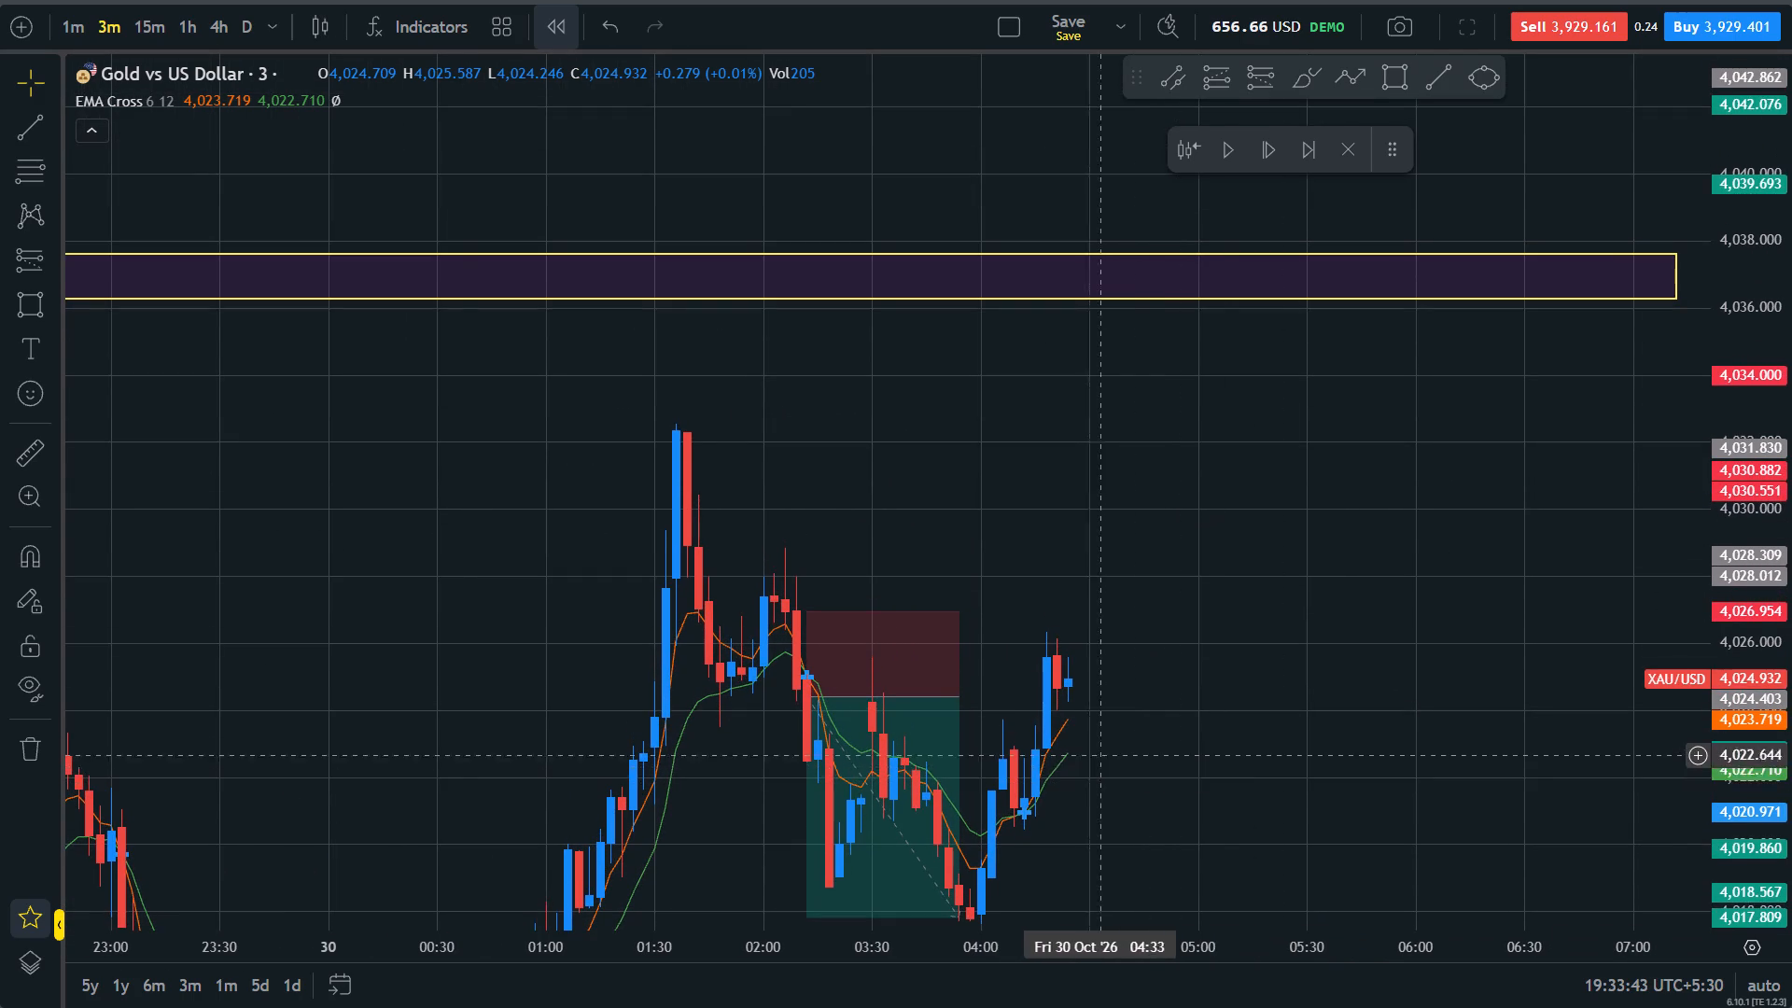
{"action": "left_click_drag", "start_coordinate": [1113, 701], "coordinate": [1206, 458]}
{"action": "left_click_drag", "start_coordinate": [1192, 446], "coordinate": [1204, 585]}
{"action": "scroll", "coordinate": [1204, 585], "scroll_direction": "down", "scroll_amount": 1}
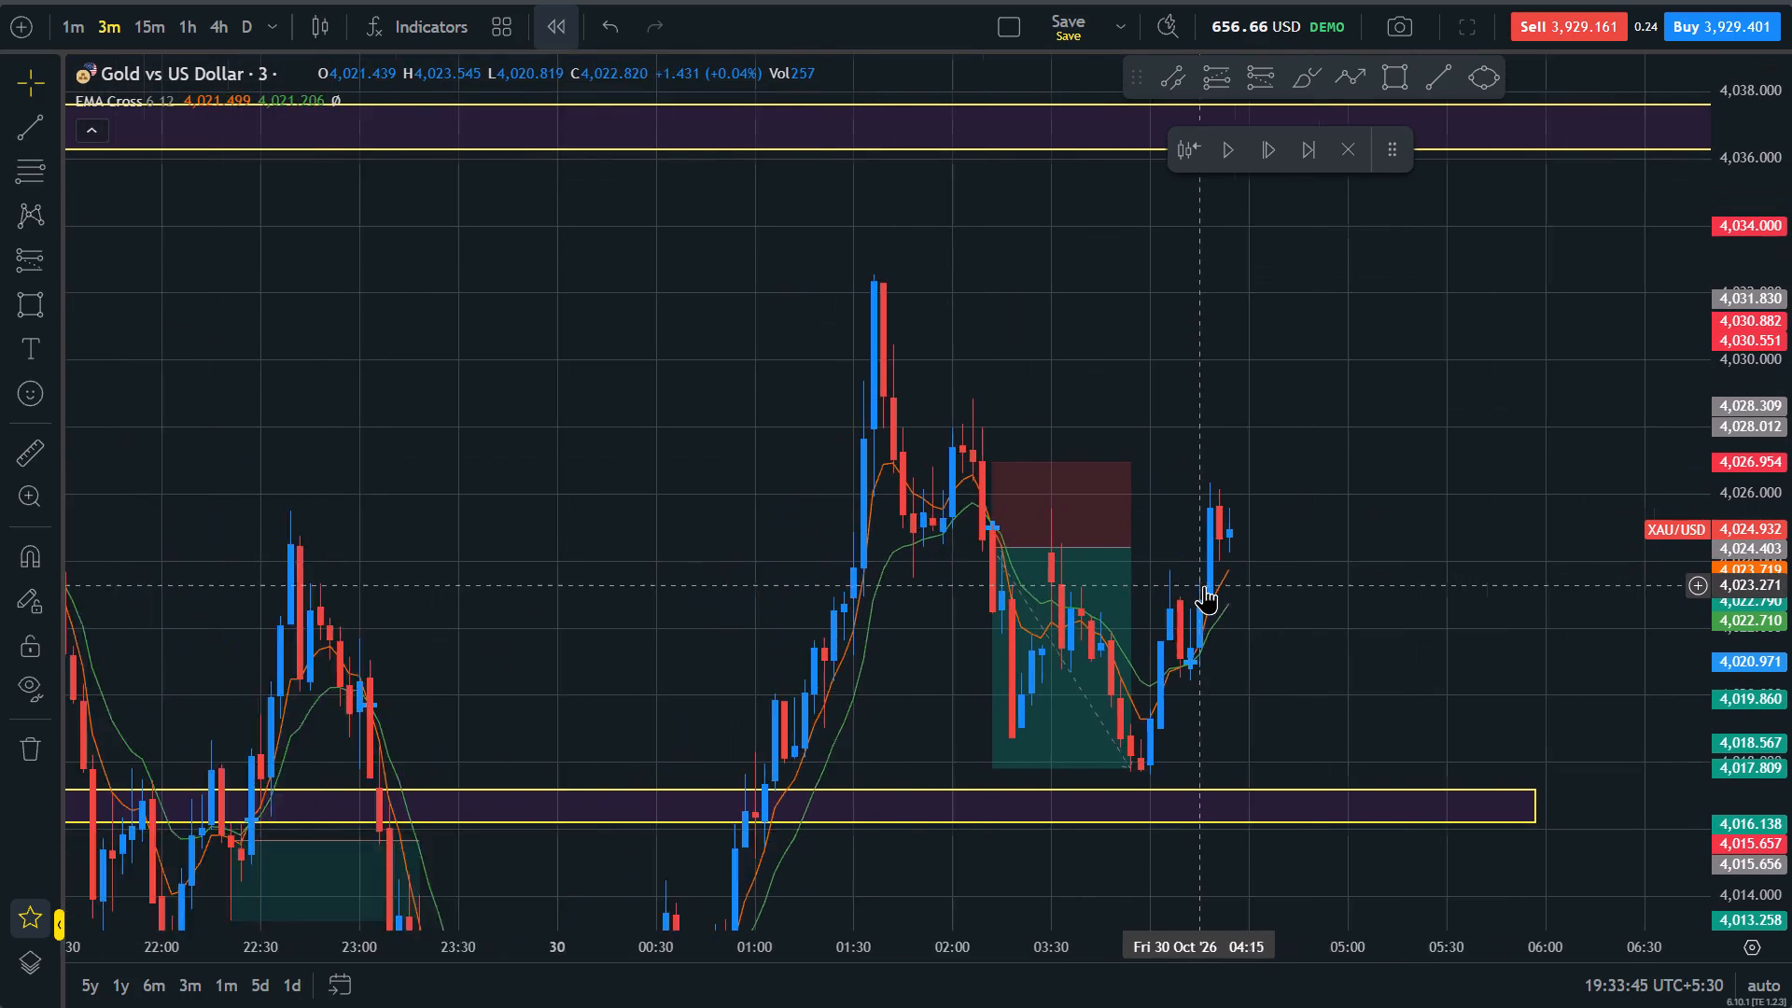
{"action": "scroll", "coordinate": [1204, 585], "scroll_direction": "down", "scroll_amount": 4}
{"action": "scroll", "coordinate": [1204, 585], "scroll_direction": "up", "scroll_amount": 2}
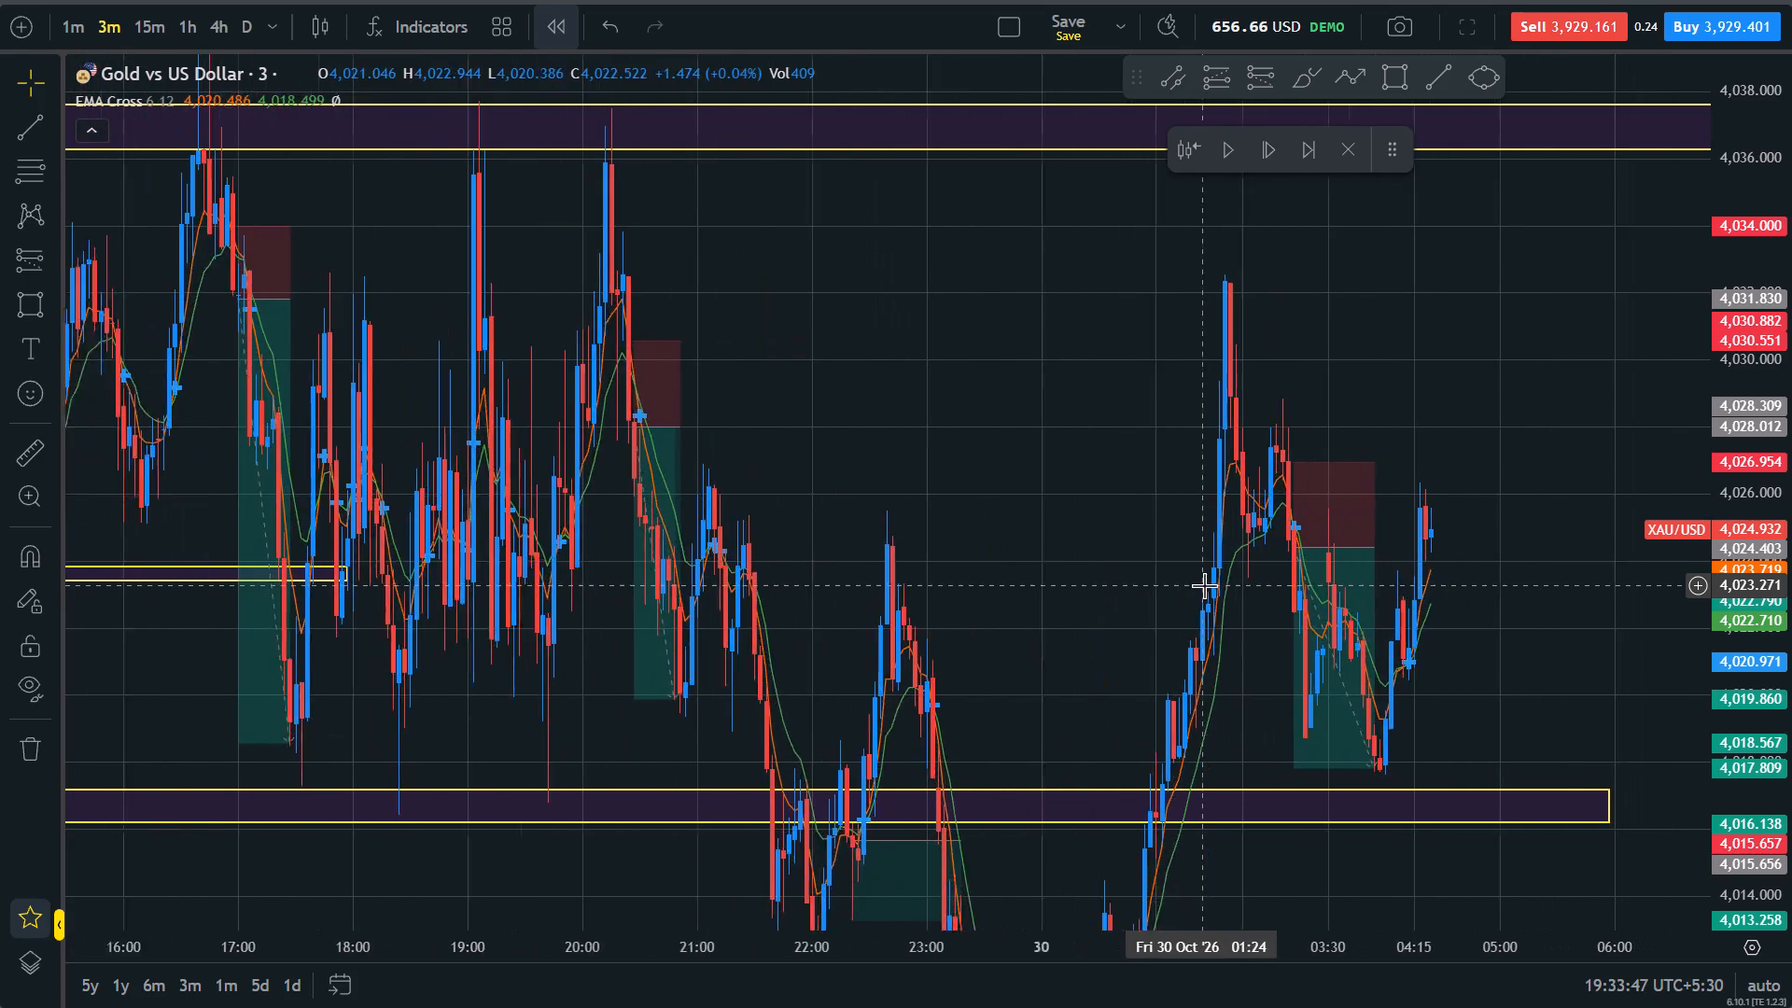
{"action": "scroll", "coordinate": [1204, 585], "scroll_direction": "up", "scroll_amount": 5}
{"action": "left_click_drag", "start_coordinate": [1116, 456], "coordinate": [1133, 564]}
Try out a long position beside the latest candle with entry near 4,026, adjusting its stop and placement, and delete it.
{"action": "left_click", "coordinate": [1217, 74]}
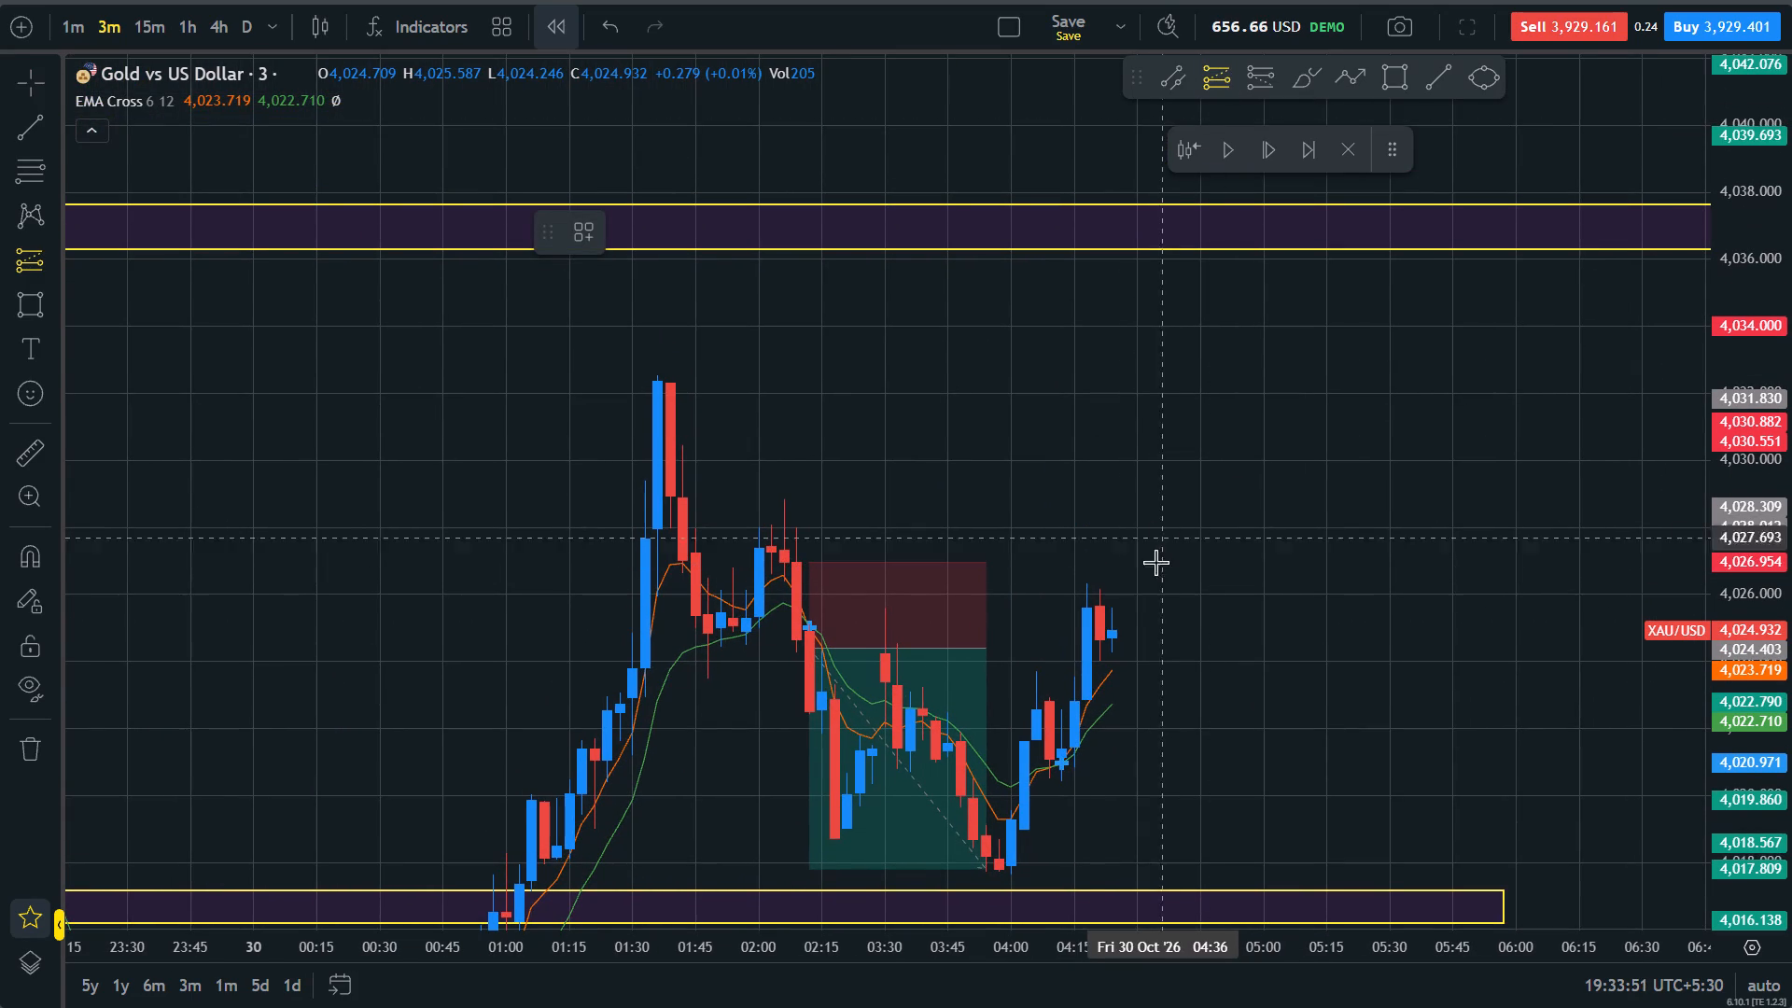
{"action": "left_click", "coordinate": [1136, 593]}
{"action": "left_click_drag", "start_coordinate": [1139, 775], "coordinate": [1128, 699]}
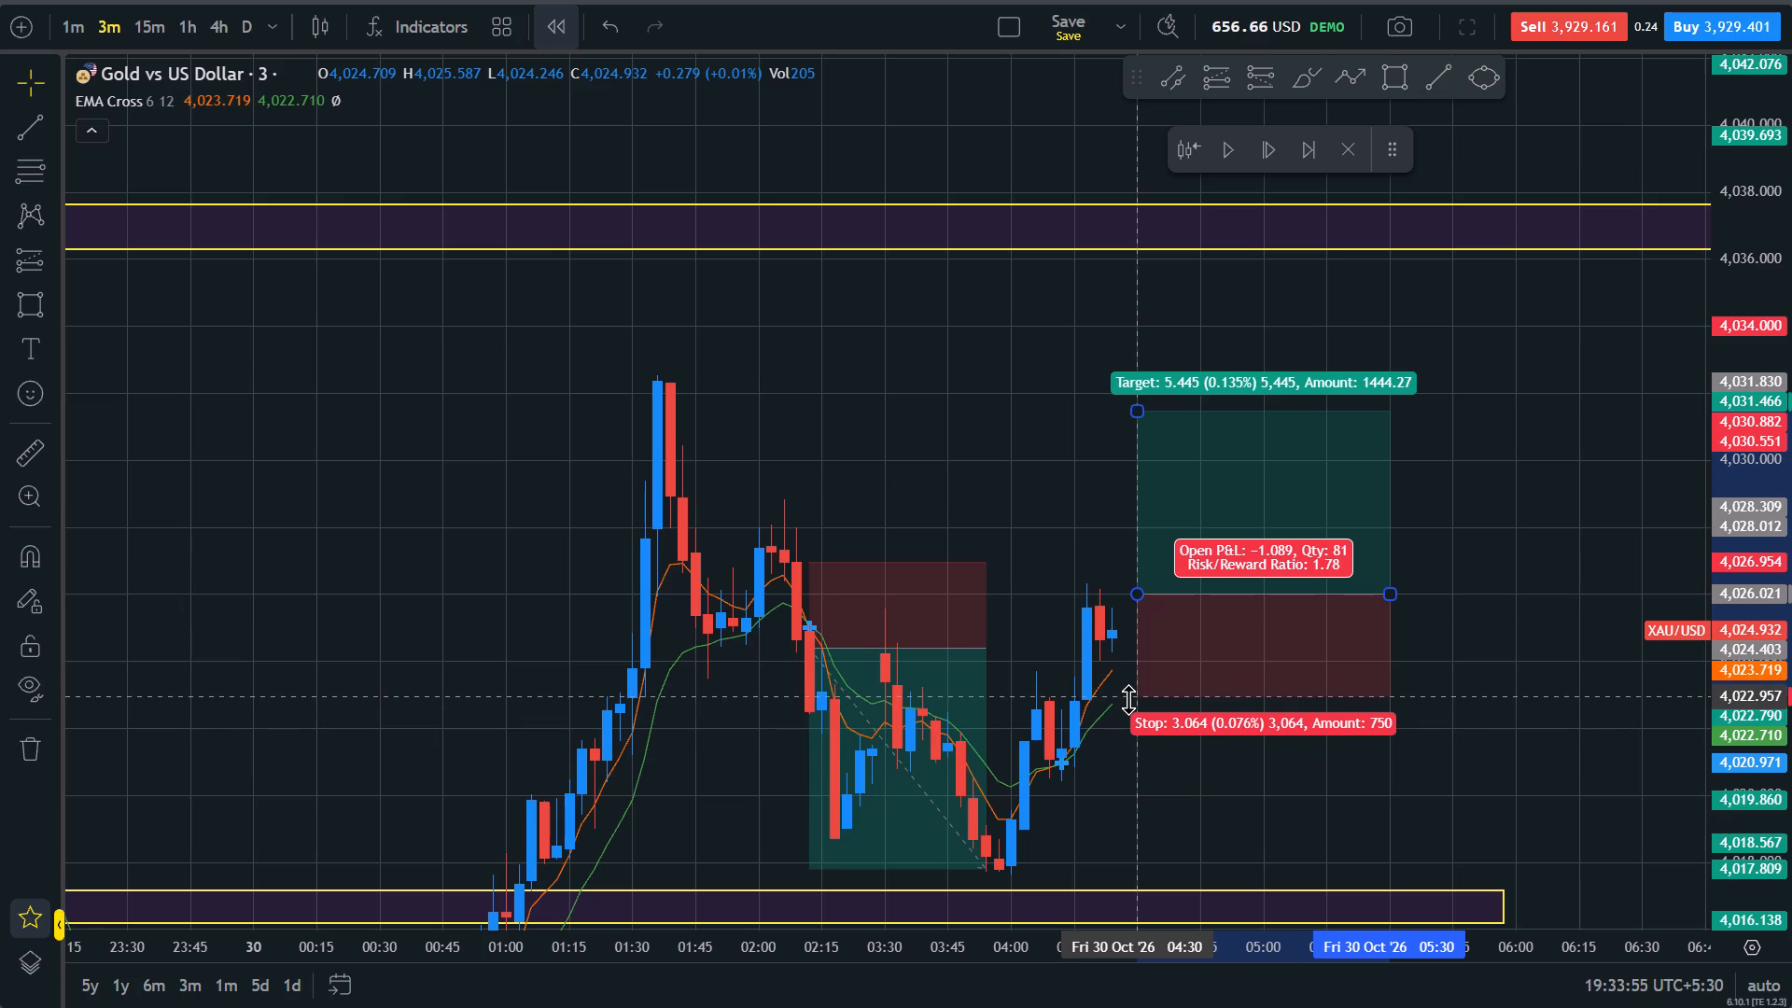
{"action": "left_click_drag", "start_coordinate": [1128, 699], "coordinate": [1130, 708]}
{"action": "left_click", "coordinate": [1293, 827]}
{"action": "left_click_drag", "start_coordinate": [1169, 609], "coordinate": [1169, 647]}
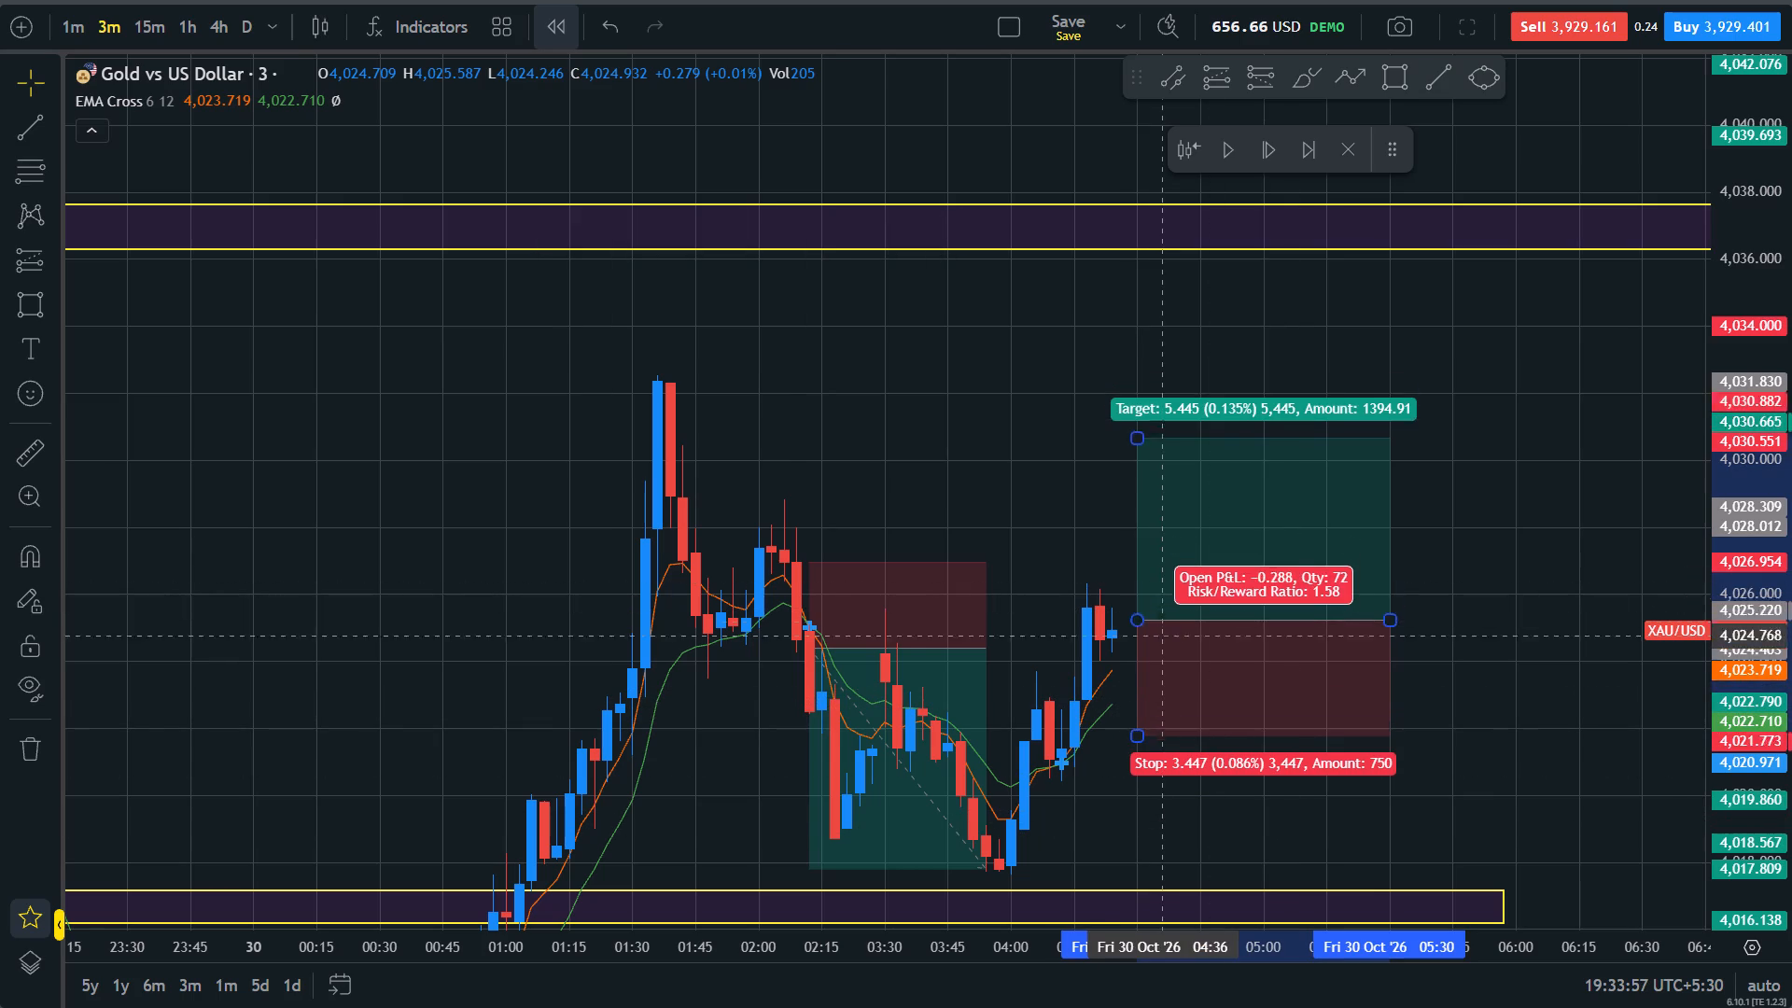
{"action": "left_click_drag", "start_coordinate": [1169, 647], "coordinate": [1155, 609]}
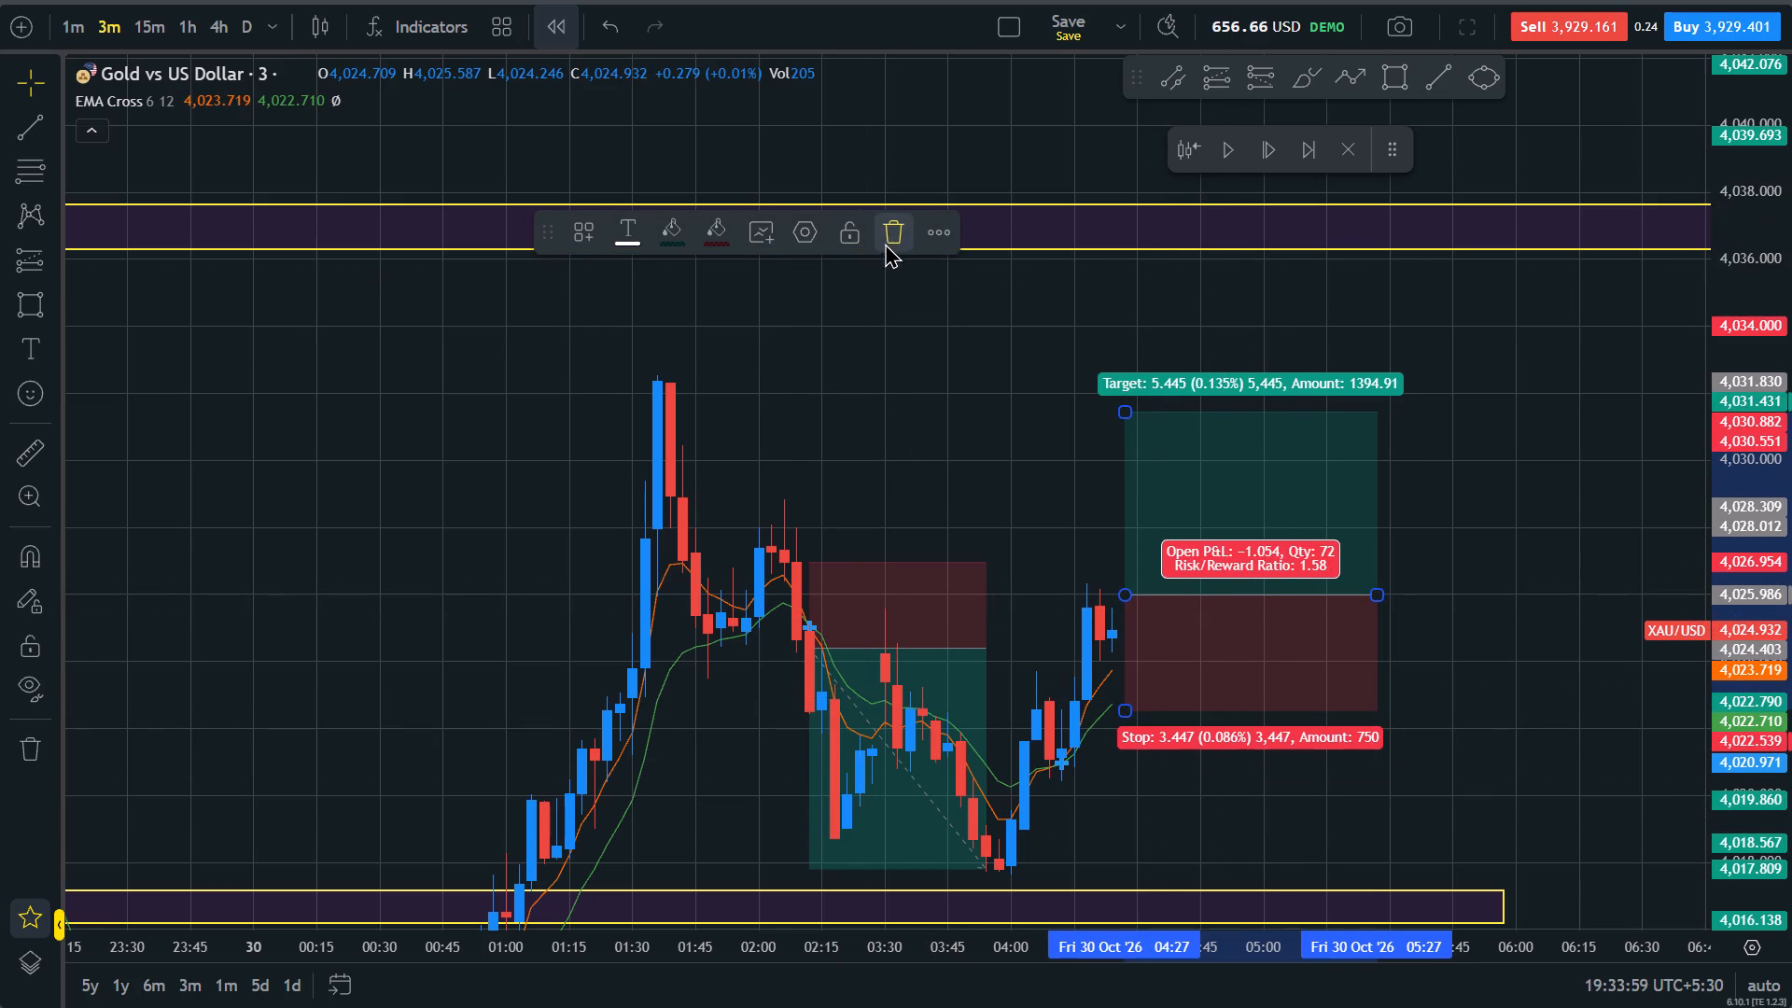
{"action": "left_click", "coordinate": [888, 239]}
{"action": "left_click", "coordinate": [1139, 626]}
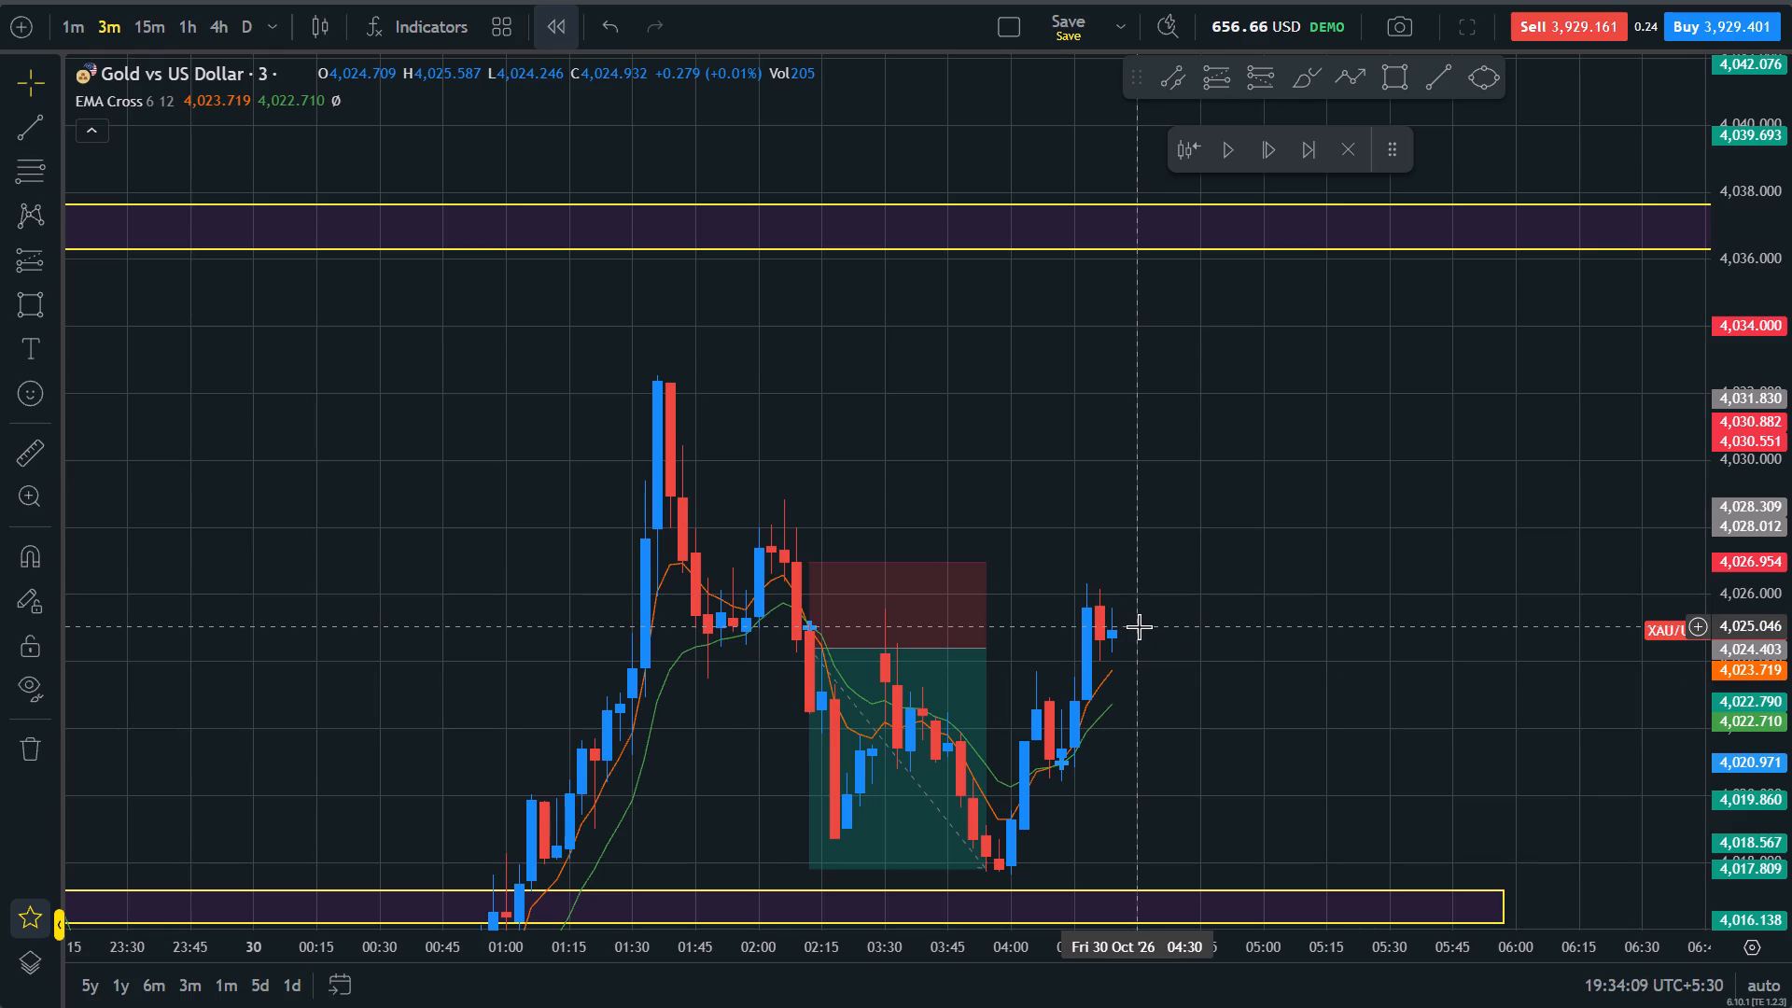
Advance the chart replay by one candle.
{"action": "left_click_drag", "start_coordinate": [1137, 662], "coordinate": [1145, 577]}
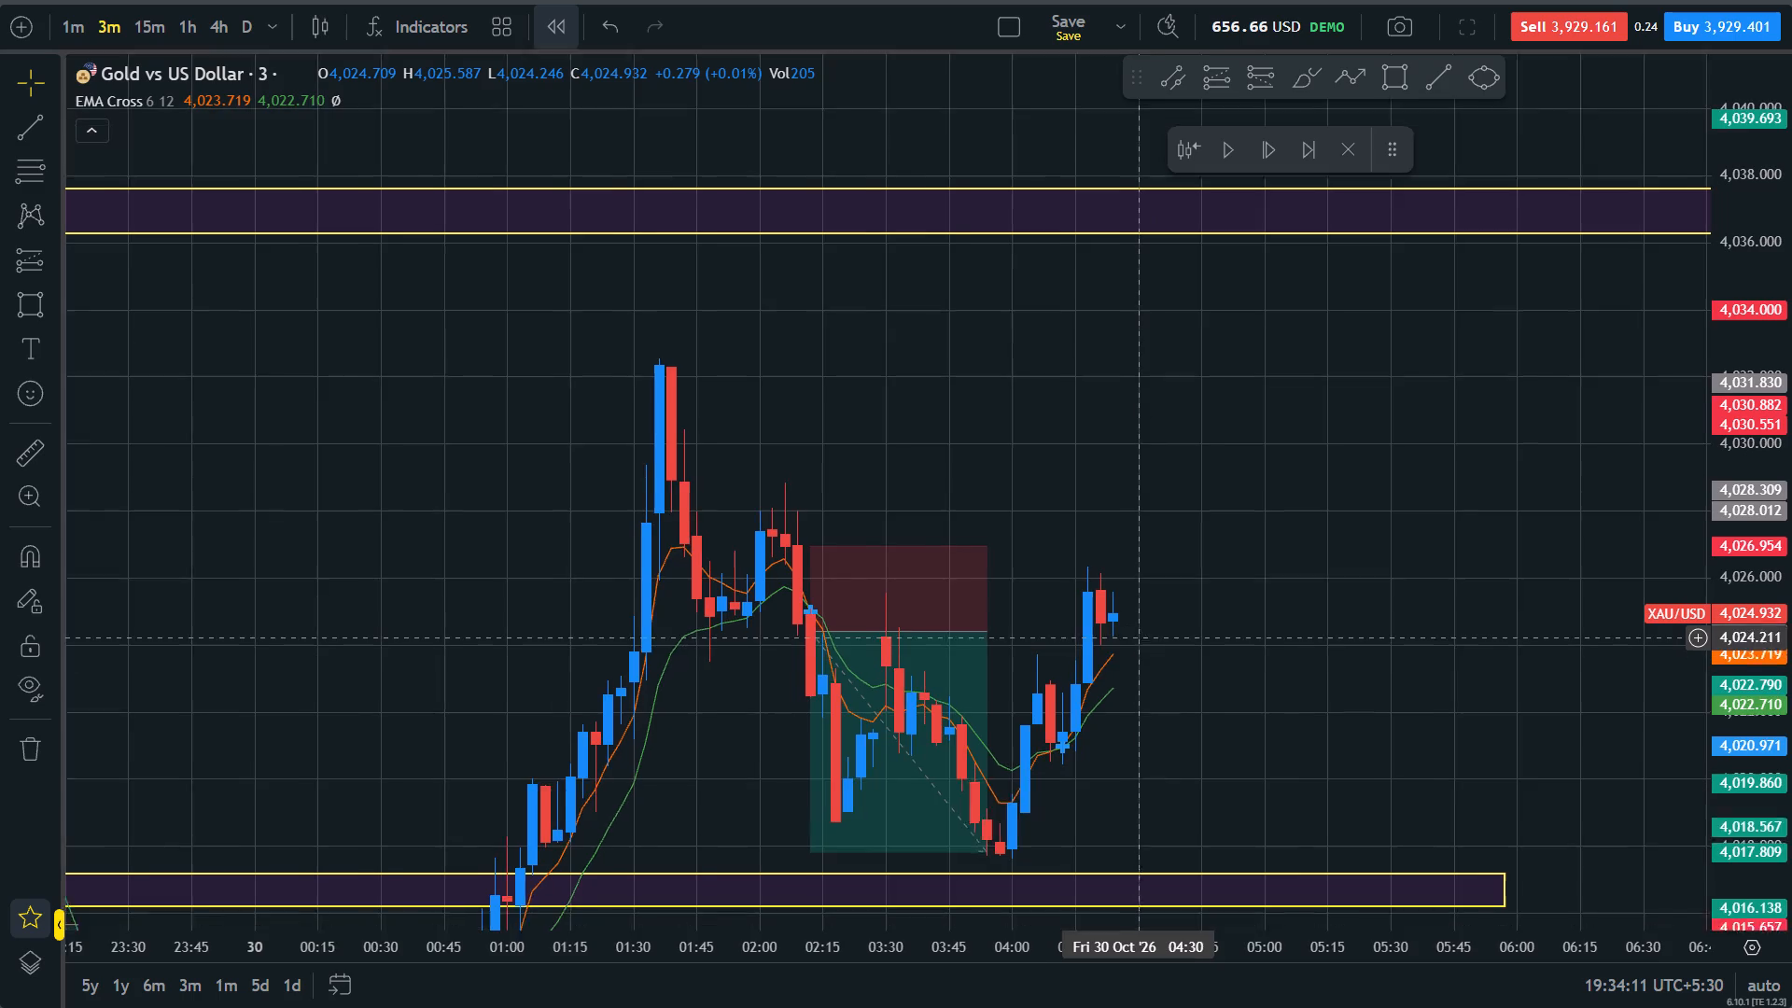
{"action": "left_click_drag", "start_coordinate": [1145, 577], "coordinate": [1145, 568]}
{"action": "scroll", "coordinate": [1145, 568], "scroll_direction": "down", "scroll_amount": 1}
{"action": "scroll", "coordinate": [1145, 568], "scroll_direction": "up", "scroll_amount": 1}
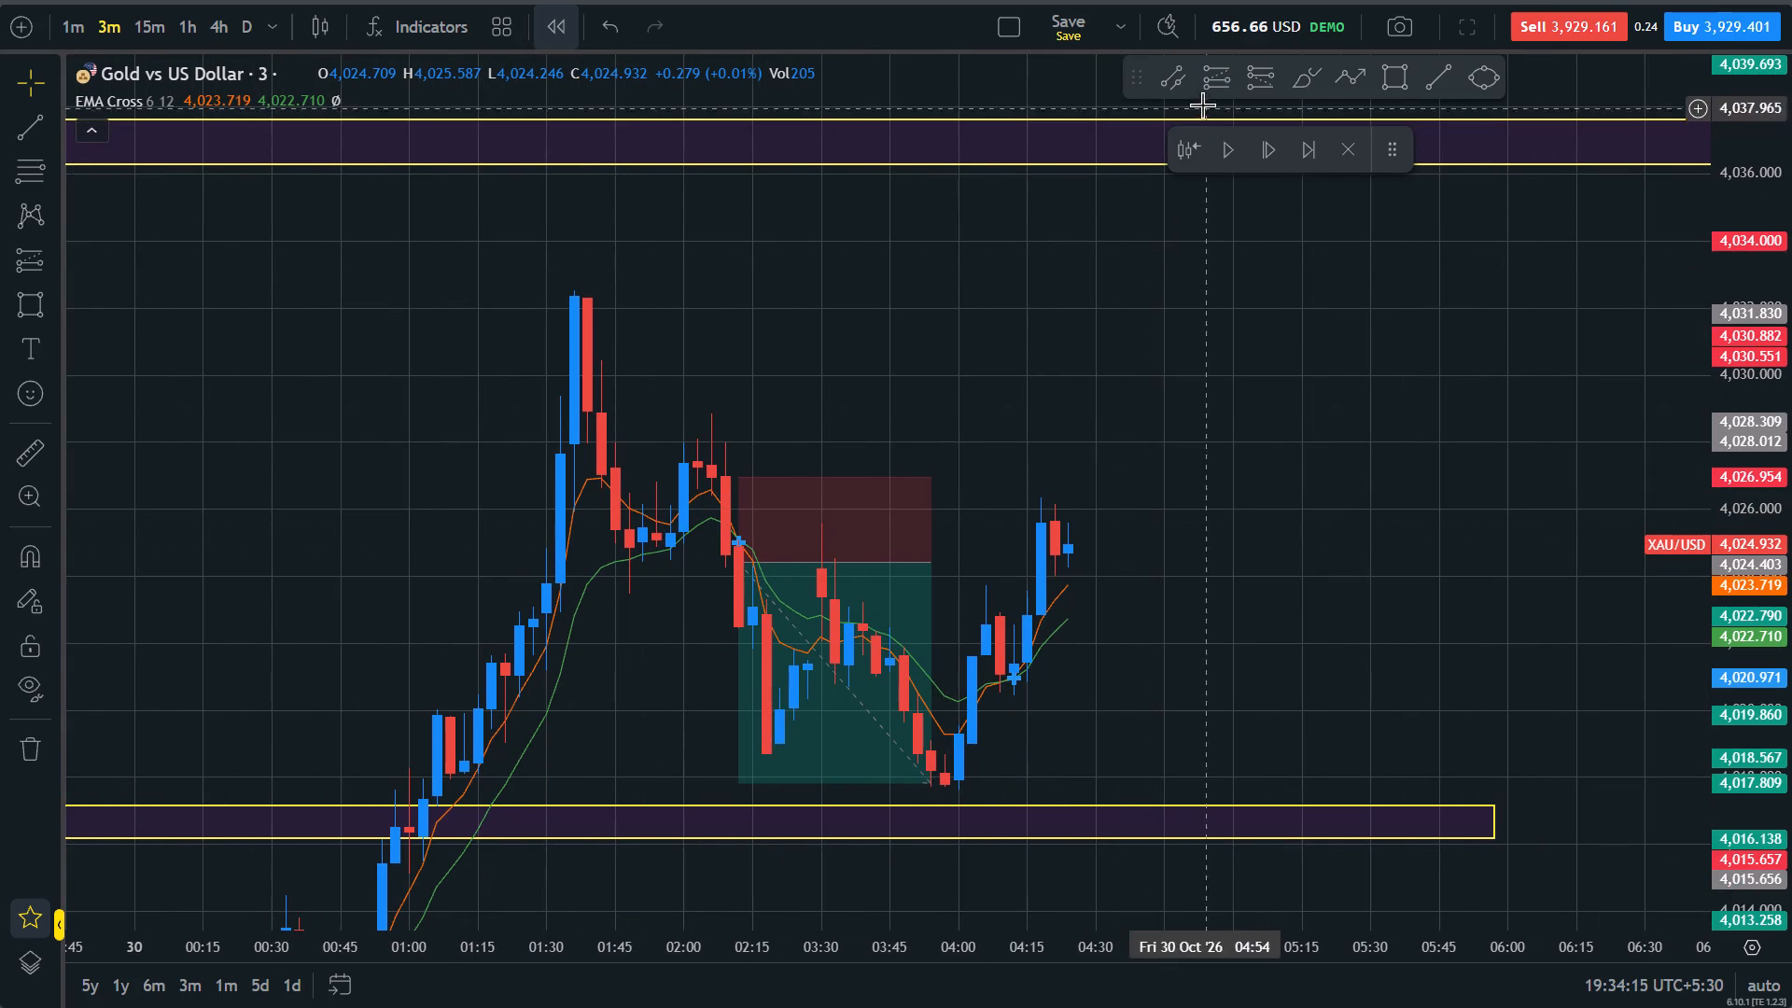
{"action": "left_click", "coordinate": [1267, 142]}
Examine the newest candle against the earlier swings, the EMA lines and the upper and lower zones.
{"action": "left_click_drag", "start_coordinate": [1225, 679], "coordinate": [1182, 504]}
{"action": "scroll", "coordinate": [1182, 504], "scroll_direction": "down", "scroll_amount": 4}
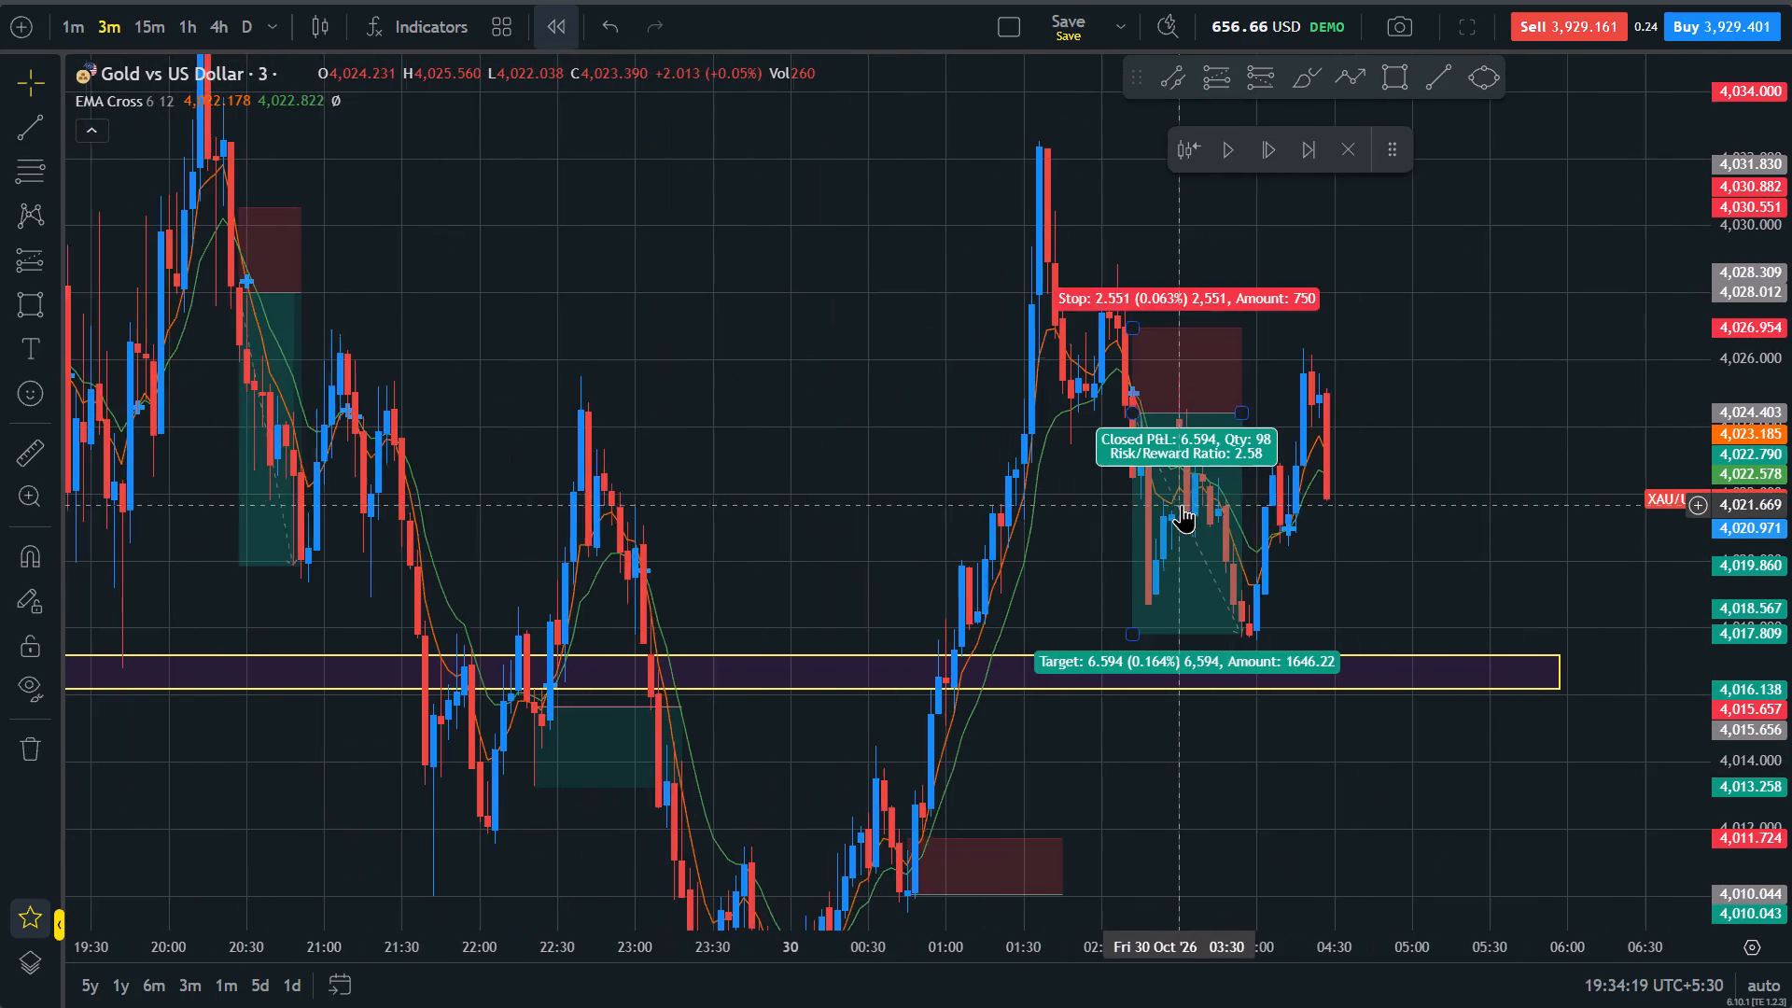
{"action": "left_click_drag", "start_coordinate": [1791, 485], "coordinate": [1791, 494]}
{"action": "scroll", "coordinate": [1554, 426], "scroll_direction": "up", "scroll_amount": 2}
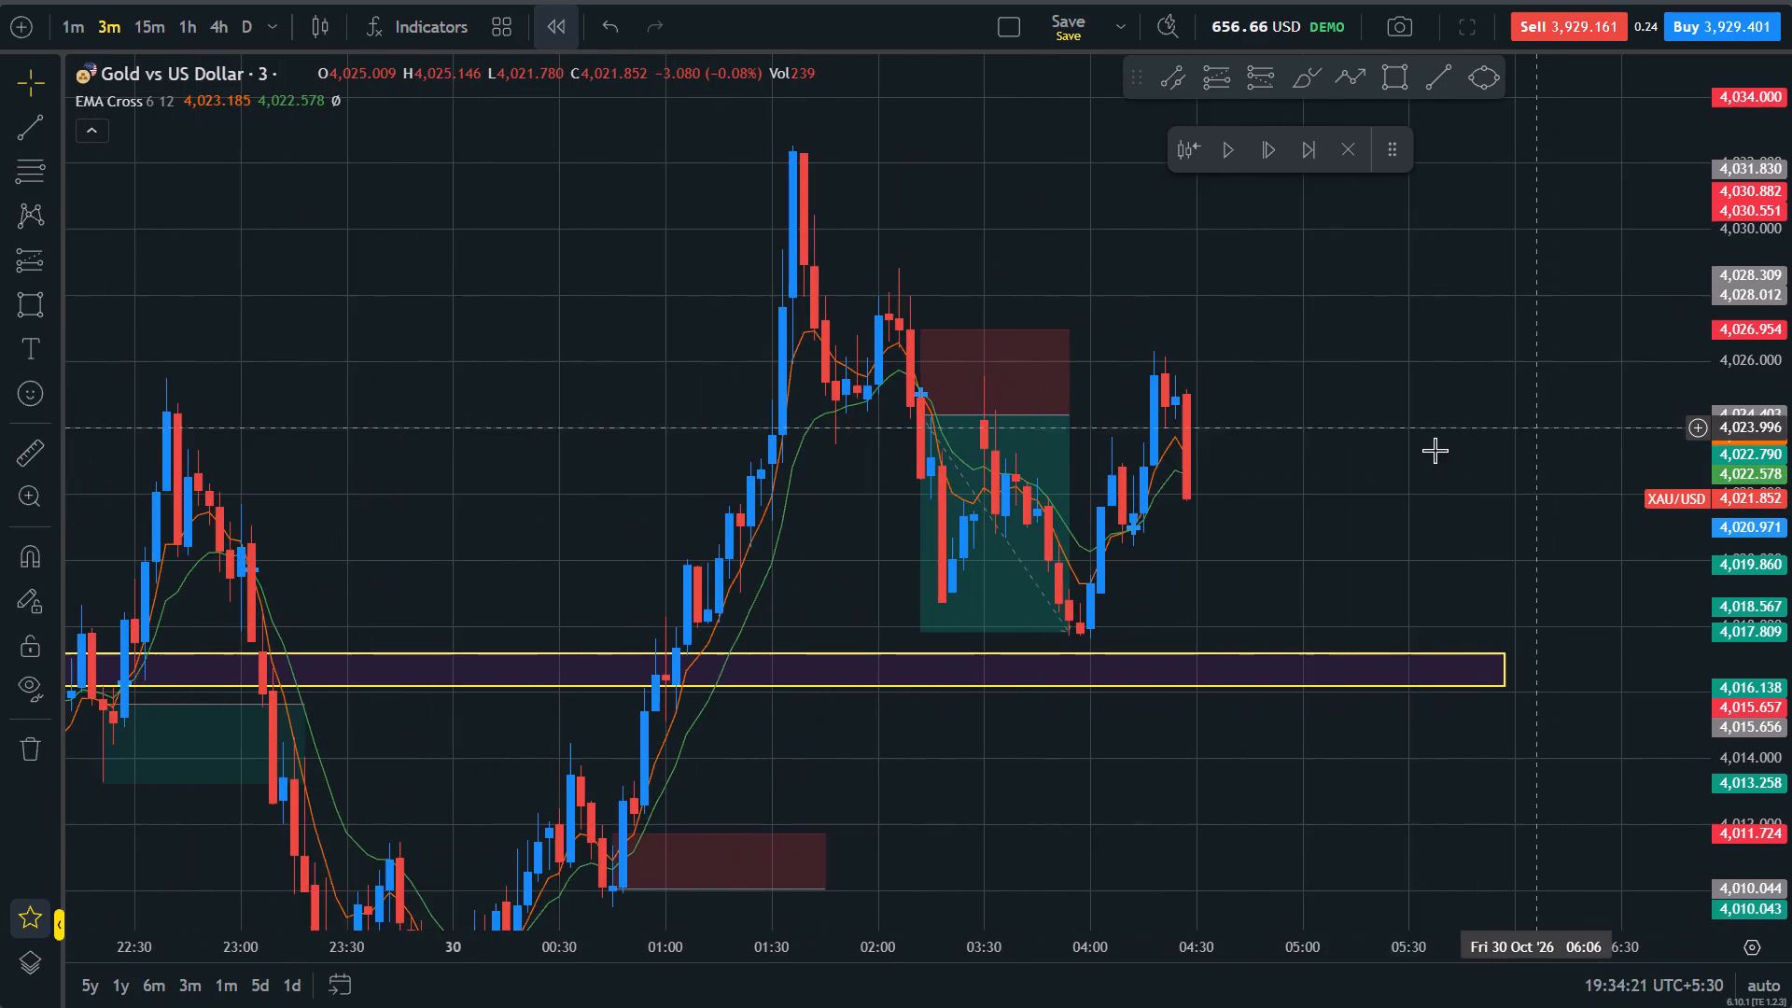
{"action": "left_click_drag", "start_coordinate": [1337, 502], "coordinate": [1336, 582]}
{"action": "scroll", "coordinate": [1336, 582], "scroll_direction": "up", "scroll_amount": 1}
{"action": "left_click_drag", "start_coordinate": [1791, 643], "coordinate": [1738, 325]}
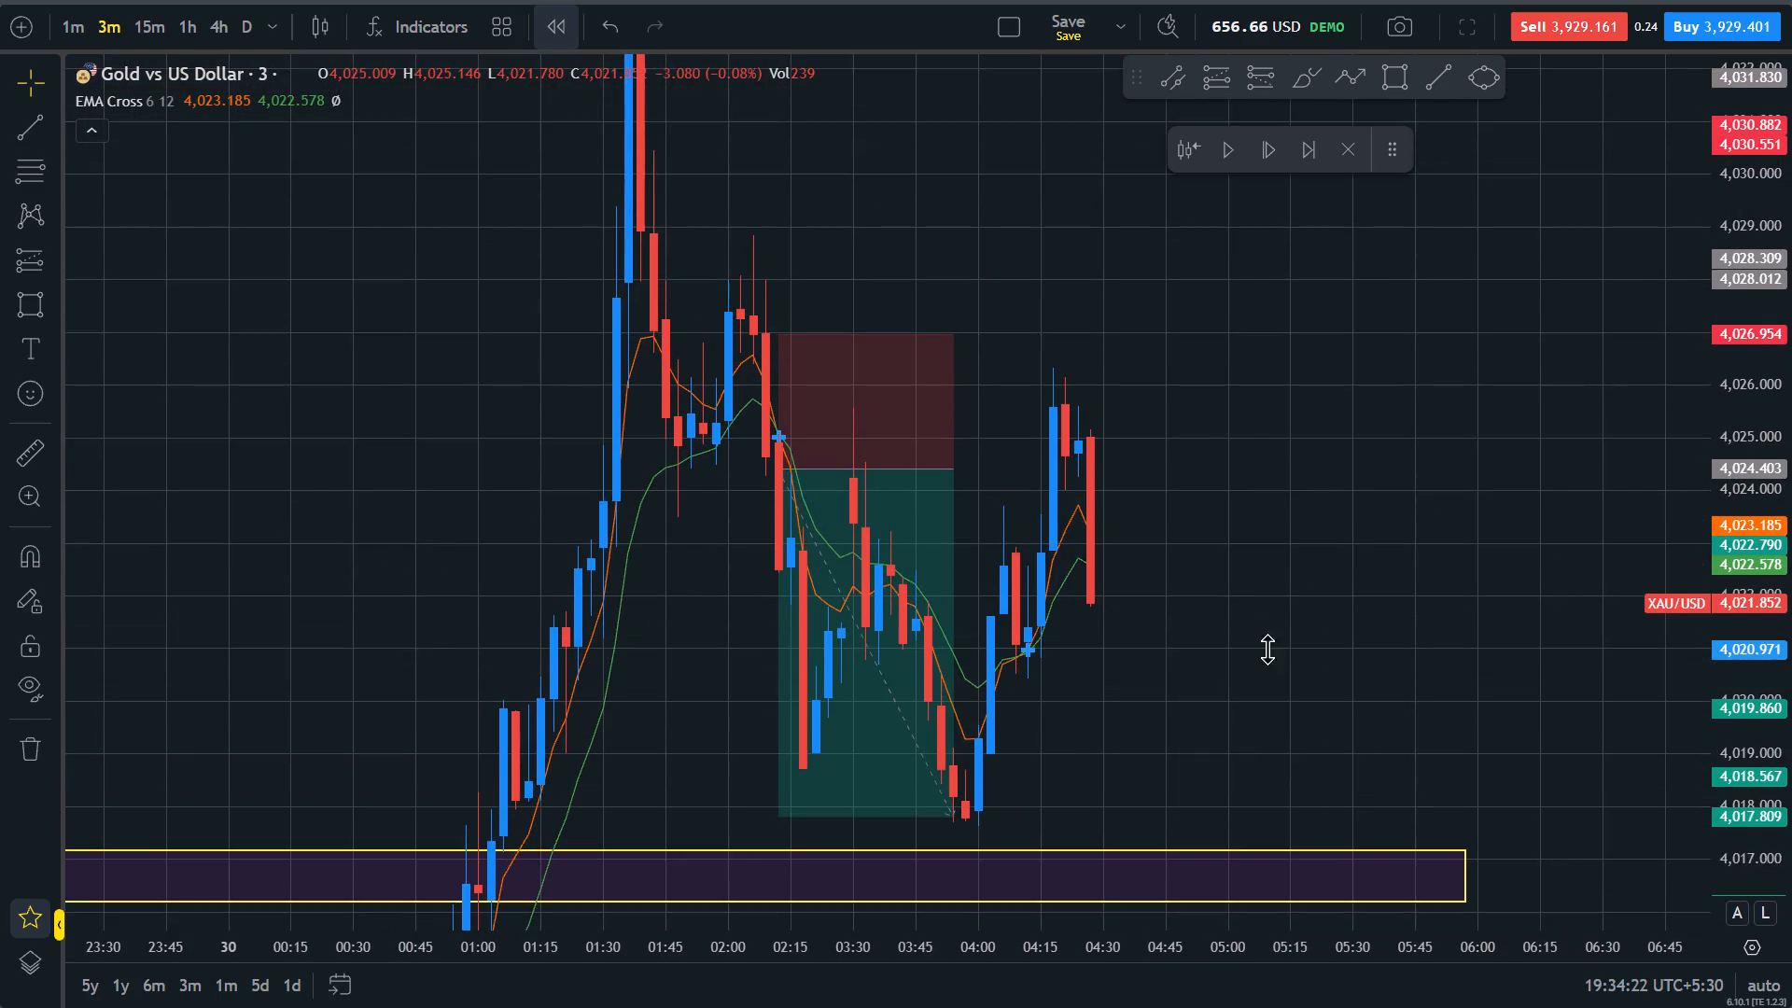
{"action": "left_click_drag", "start_coordinate": [1225, 692], "coordinate": [1210, 572]}
{"action": "left_click_drag", "start_coordinate": [1783, 382], "coordinate": [1791, 515]}
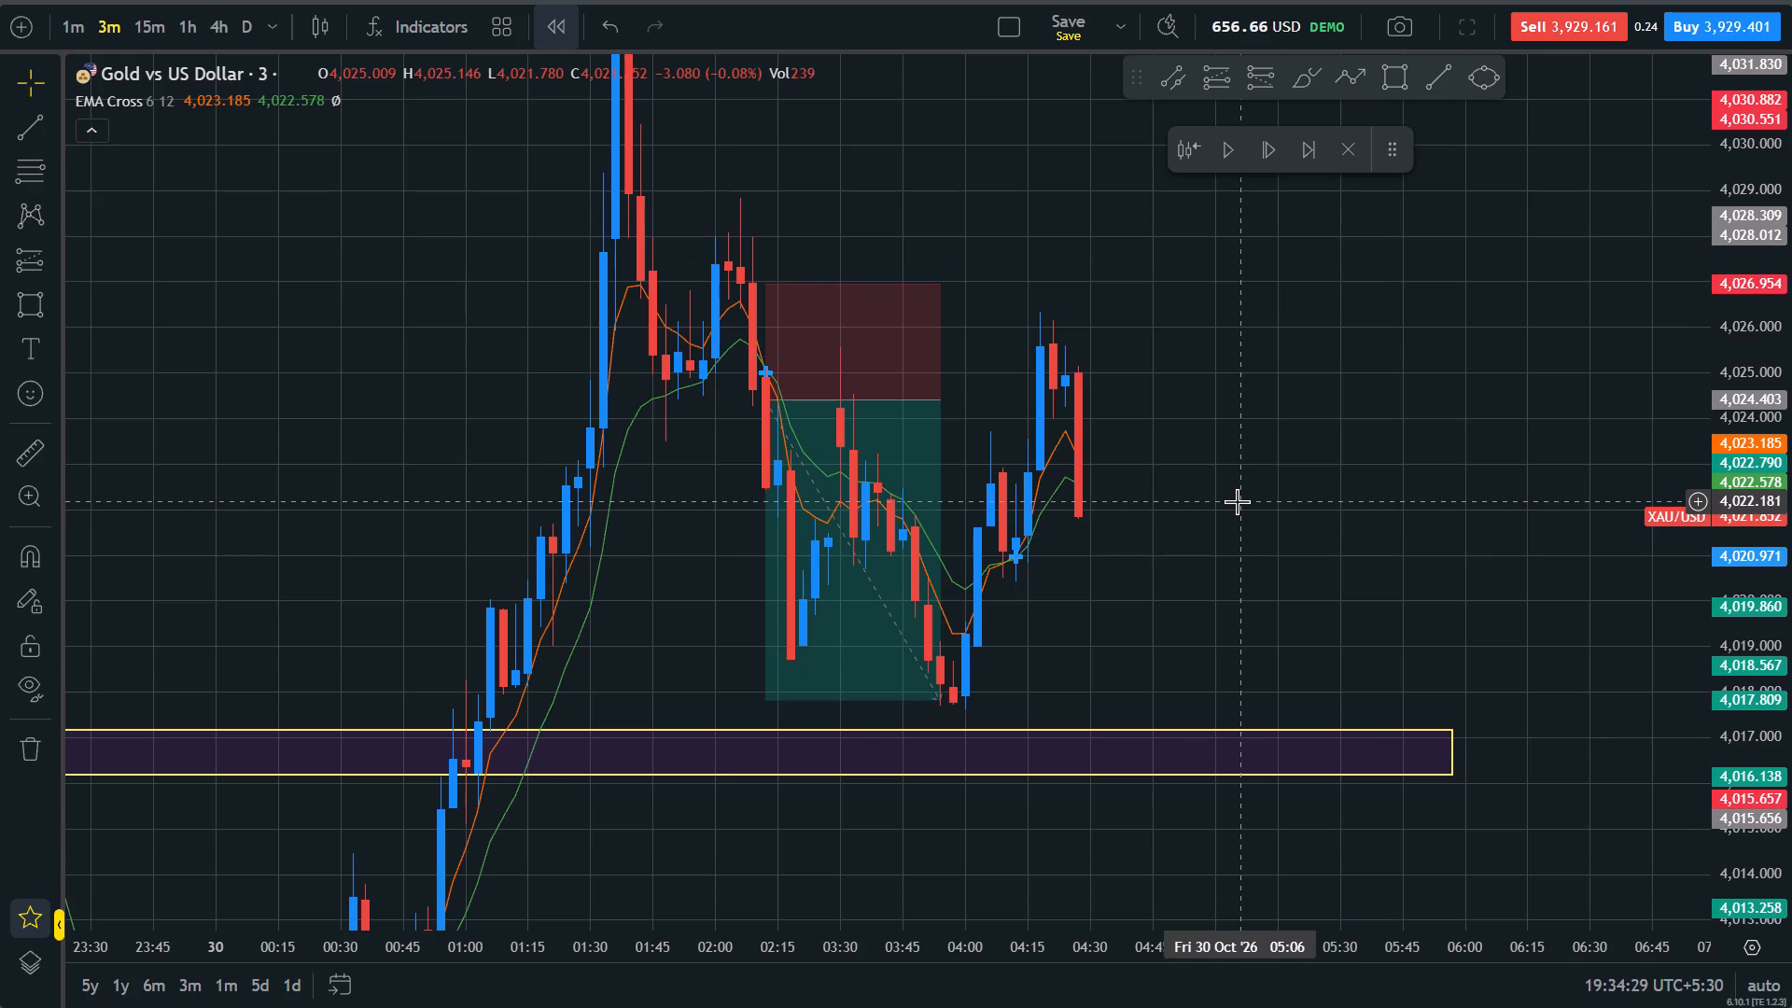
{"action": "left_click_drag", "start_coordinate": [1093, 576], "coordinate": [1120, 689]}
{"action": "scroll", "coordinate": [1120, 689], "scroll_direction": "down", "scroll_amount": 6}
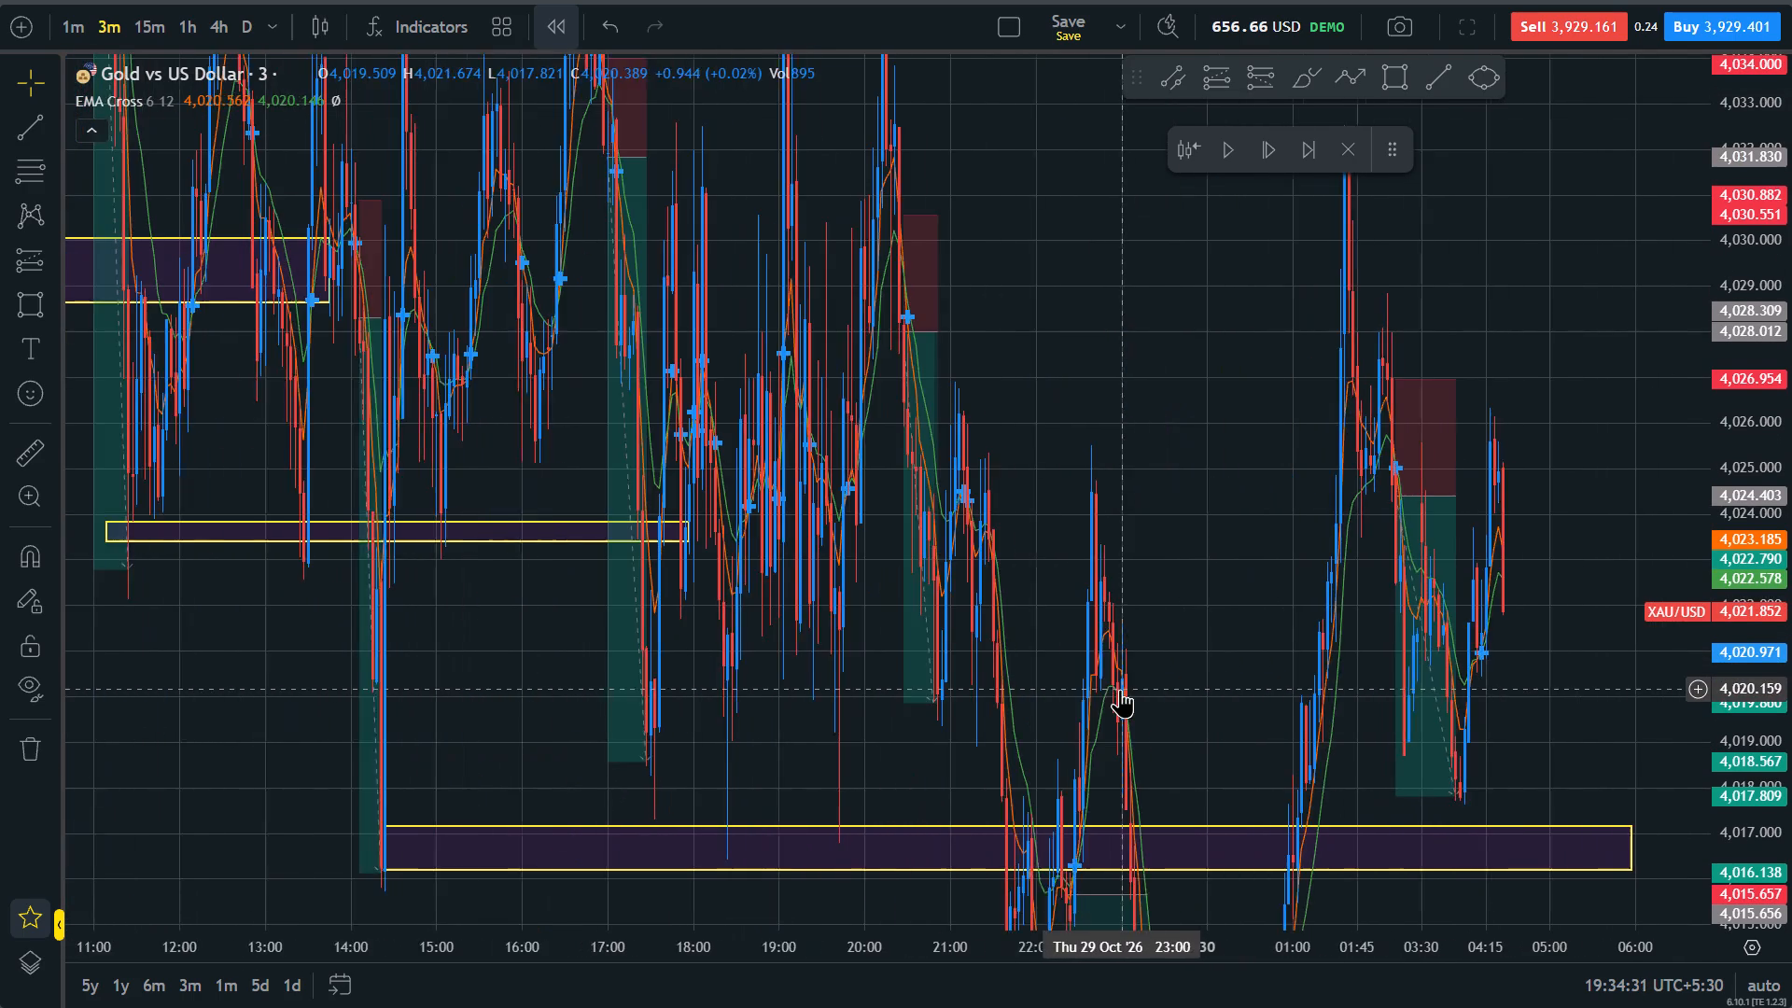
{"action": "left_click_drag", "start_coordinate": [1791, 299], "coordinate": [1791, 564]}
{"action": "scroll", "coordinate": [1581, 559], "scroll_direction": "up", "scroll_amount": 3}
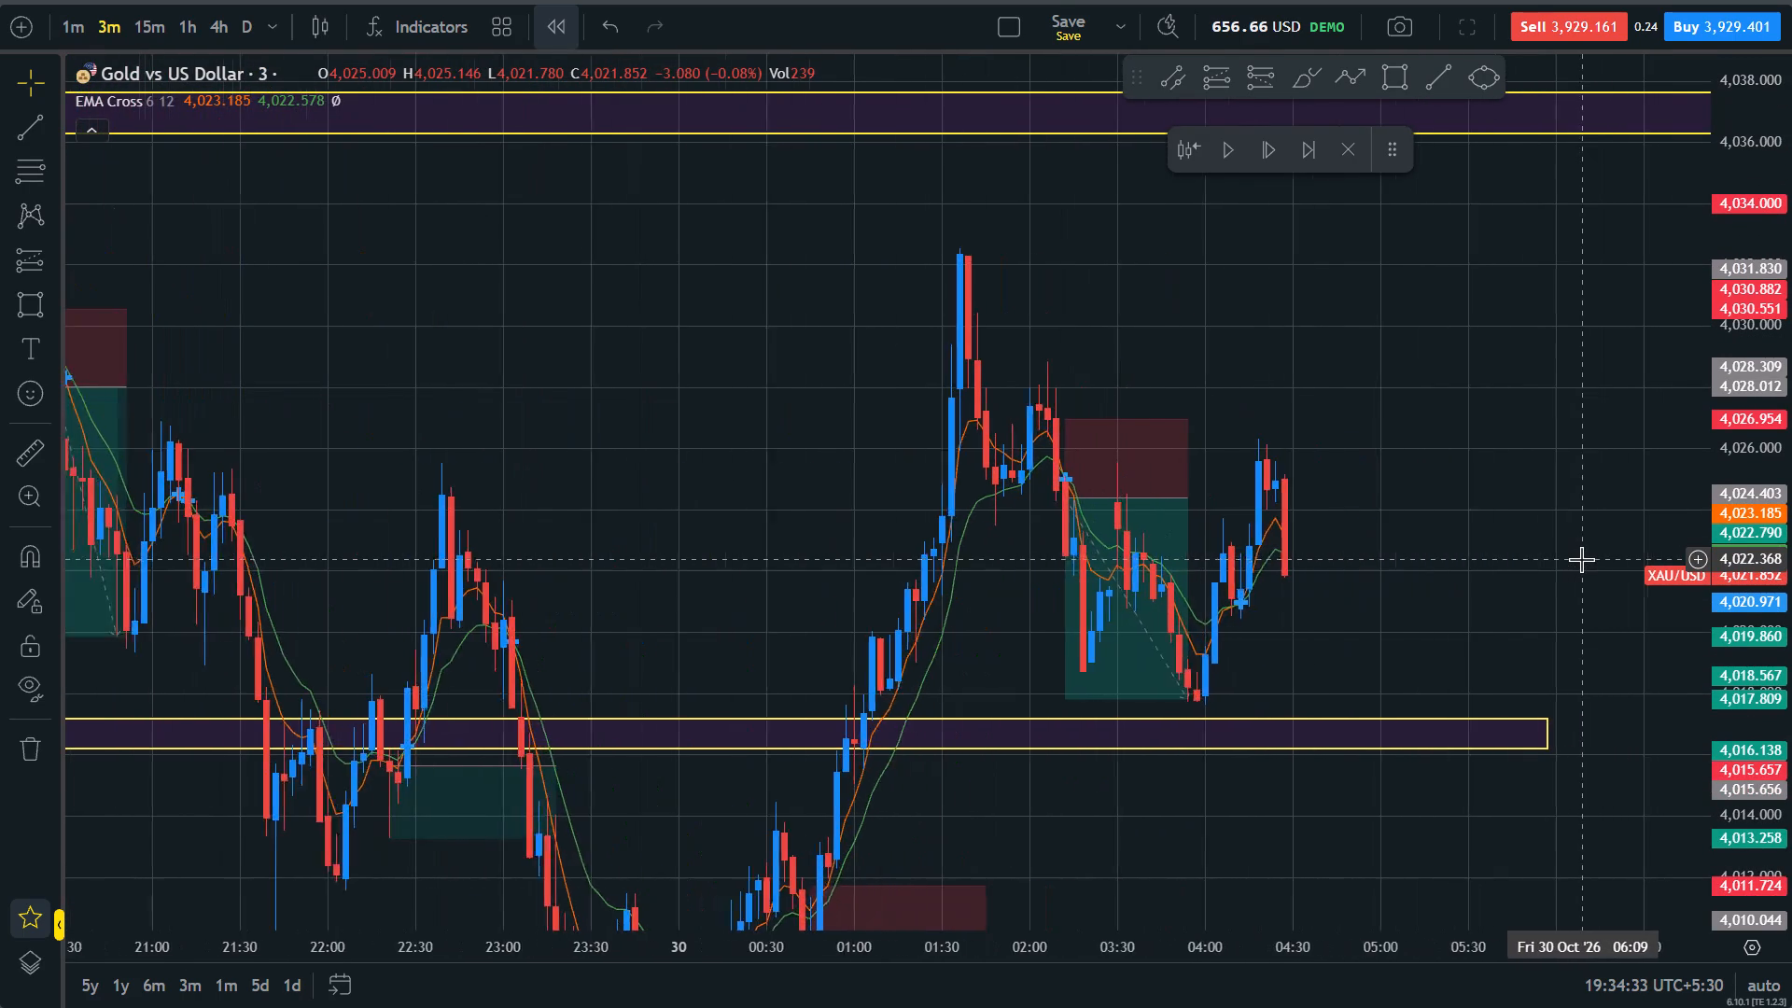
{"action": "scroll", "coordinate": [1581, 559], "scroll_direction": "up", "scroll_amount": 2}
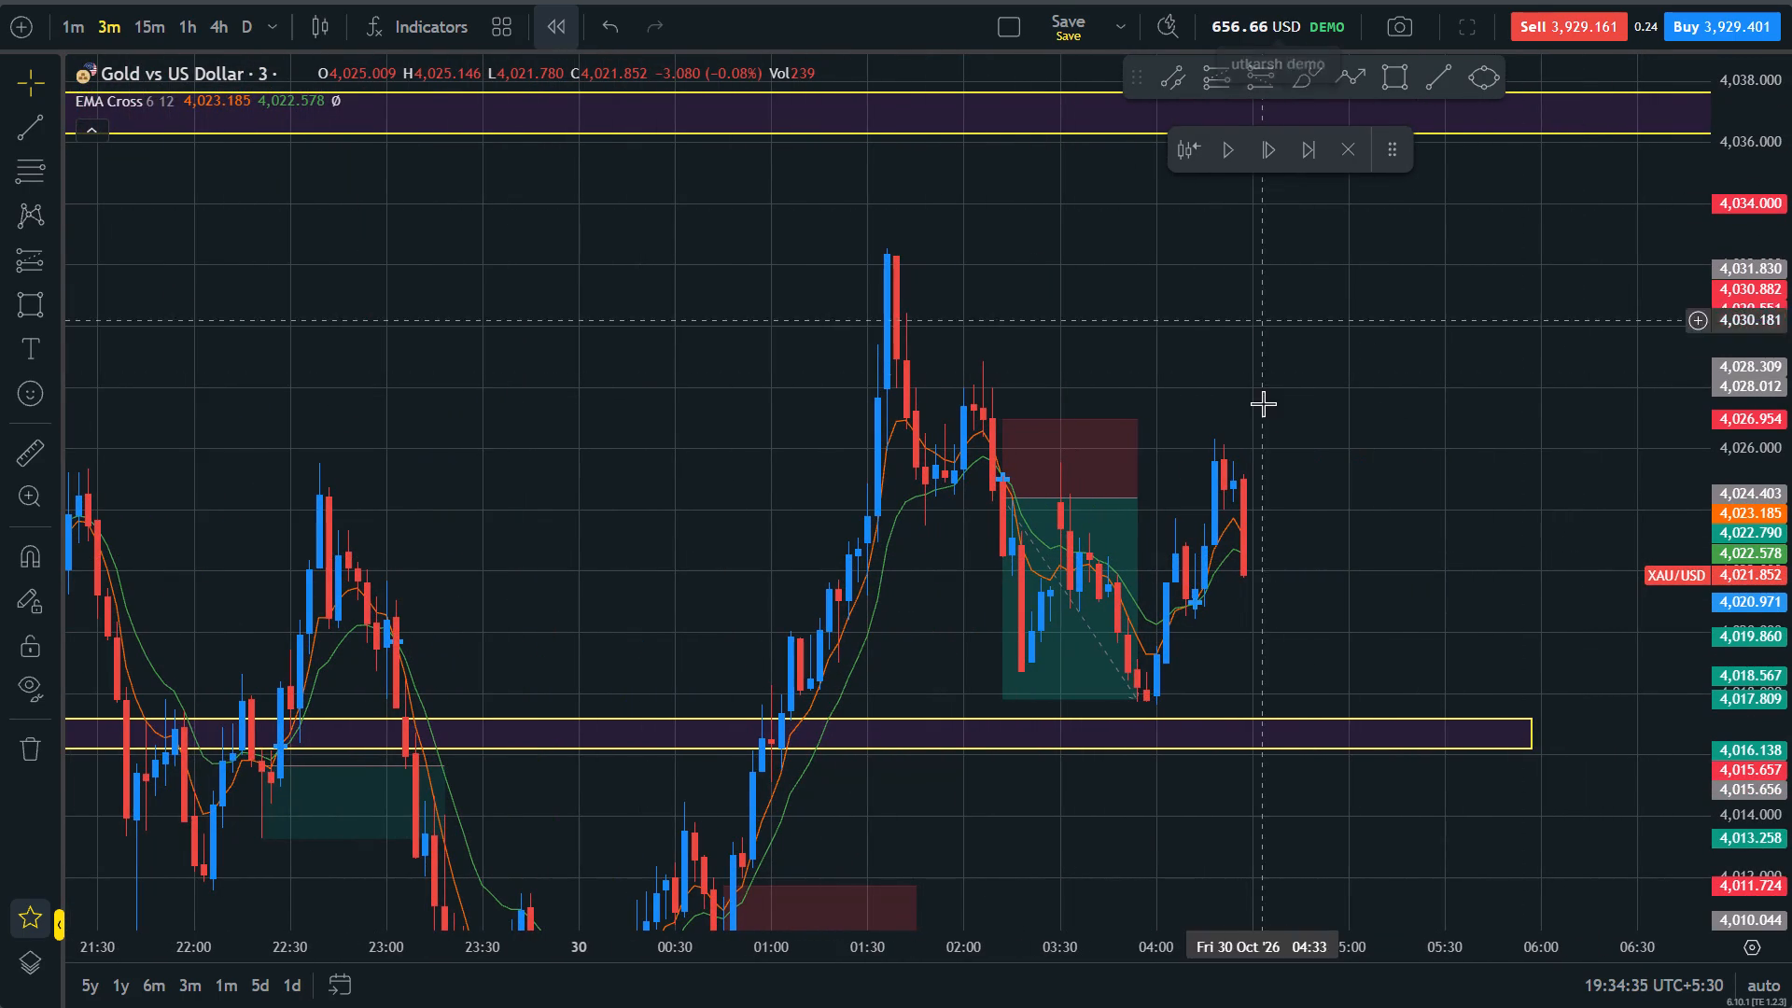
Place a short position just after the latest candle with entry at about 4,021.72 and stop at about 4,024.40.
{"action": "left_click", "coordinate": [1261, 83]}
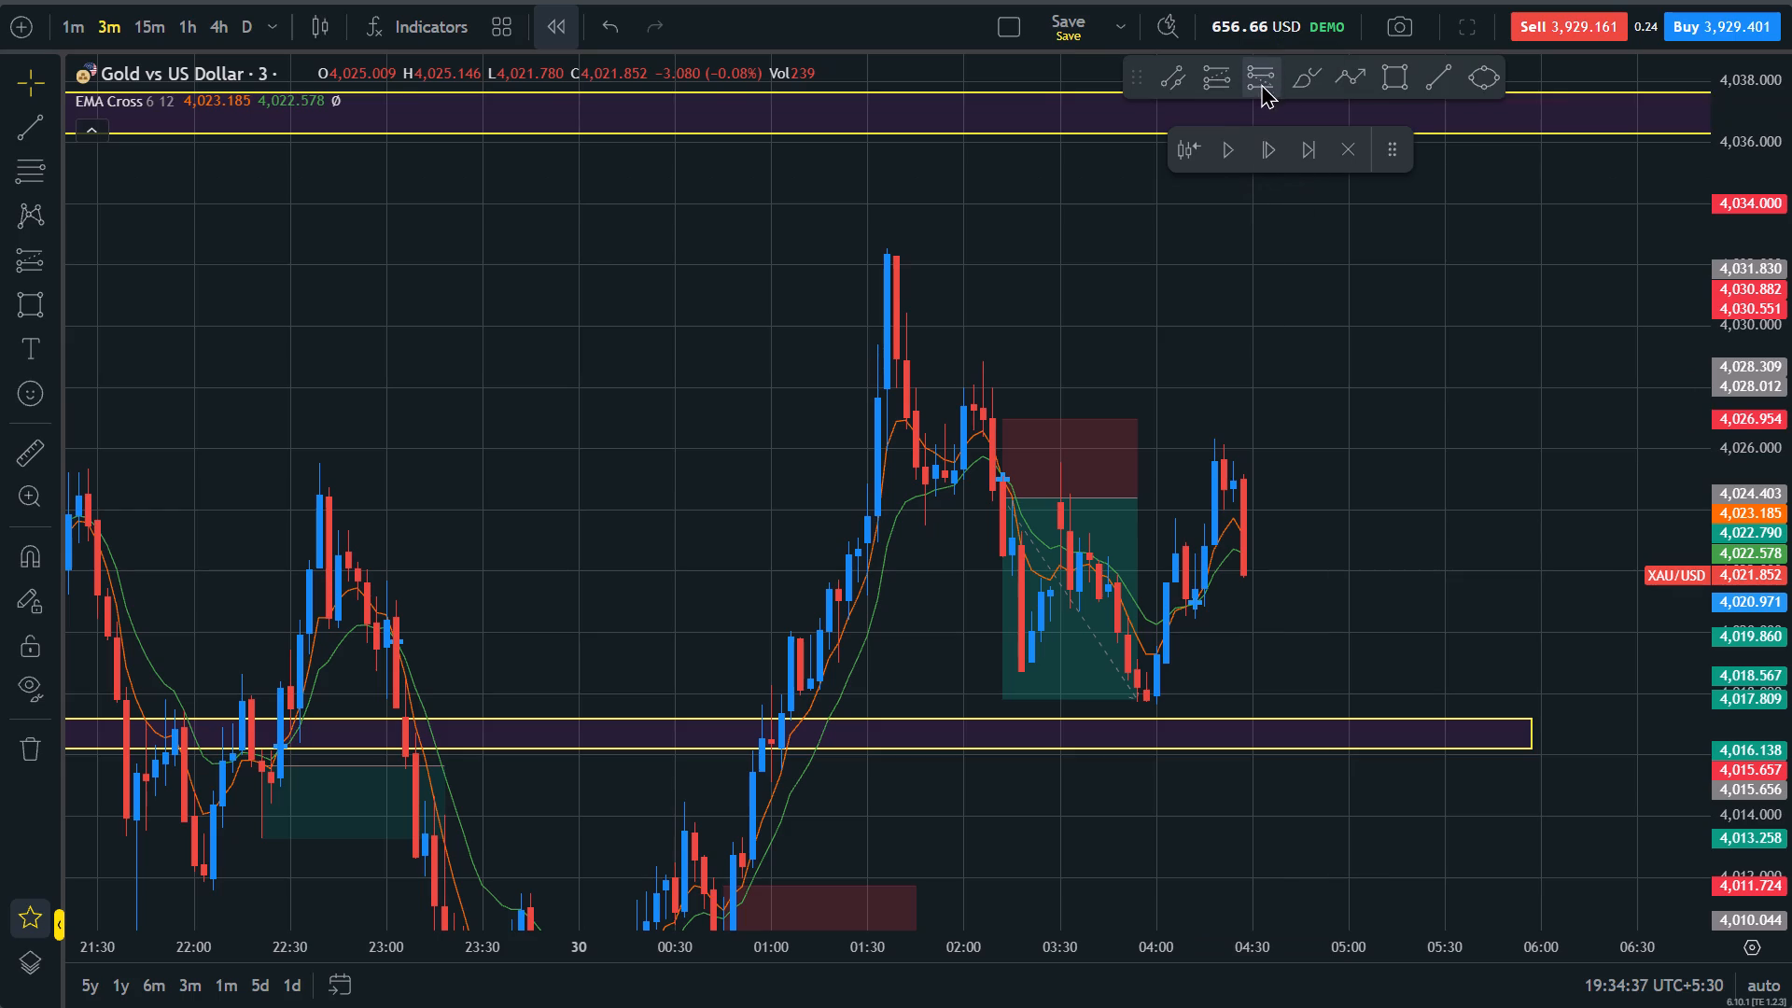
{"action": "left_click", "coordinate": [1253, 579]}
{"action": "left_click_drag", "start_coordinate": [1235, 619], "coordinate": [1080, 653]}
{"action": "left_click_drag", "start_coordinate": [1791, 645], "coordinate": [1769, 485]}
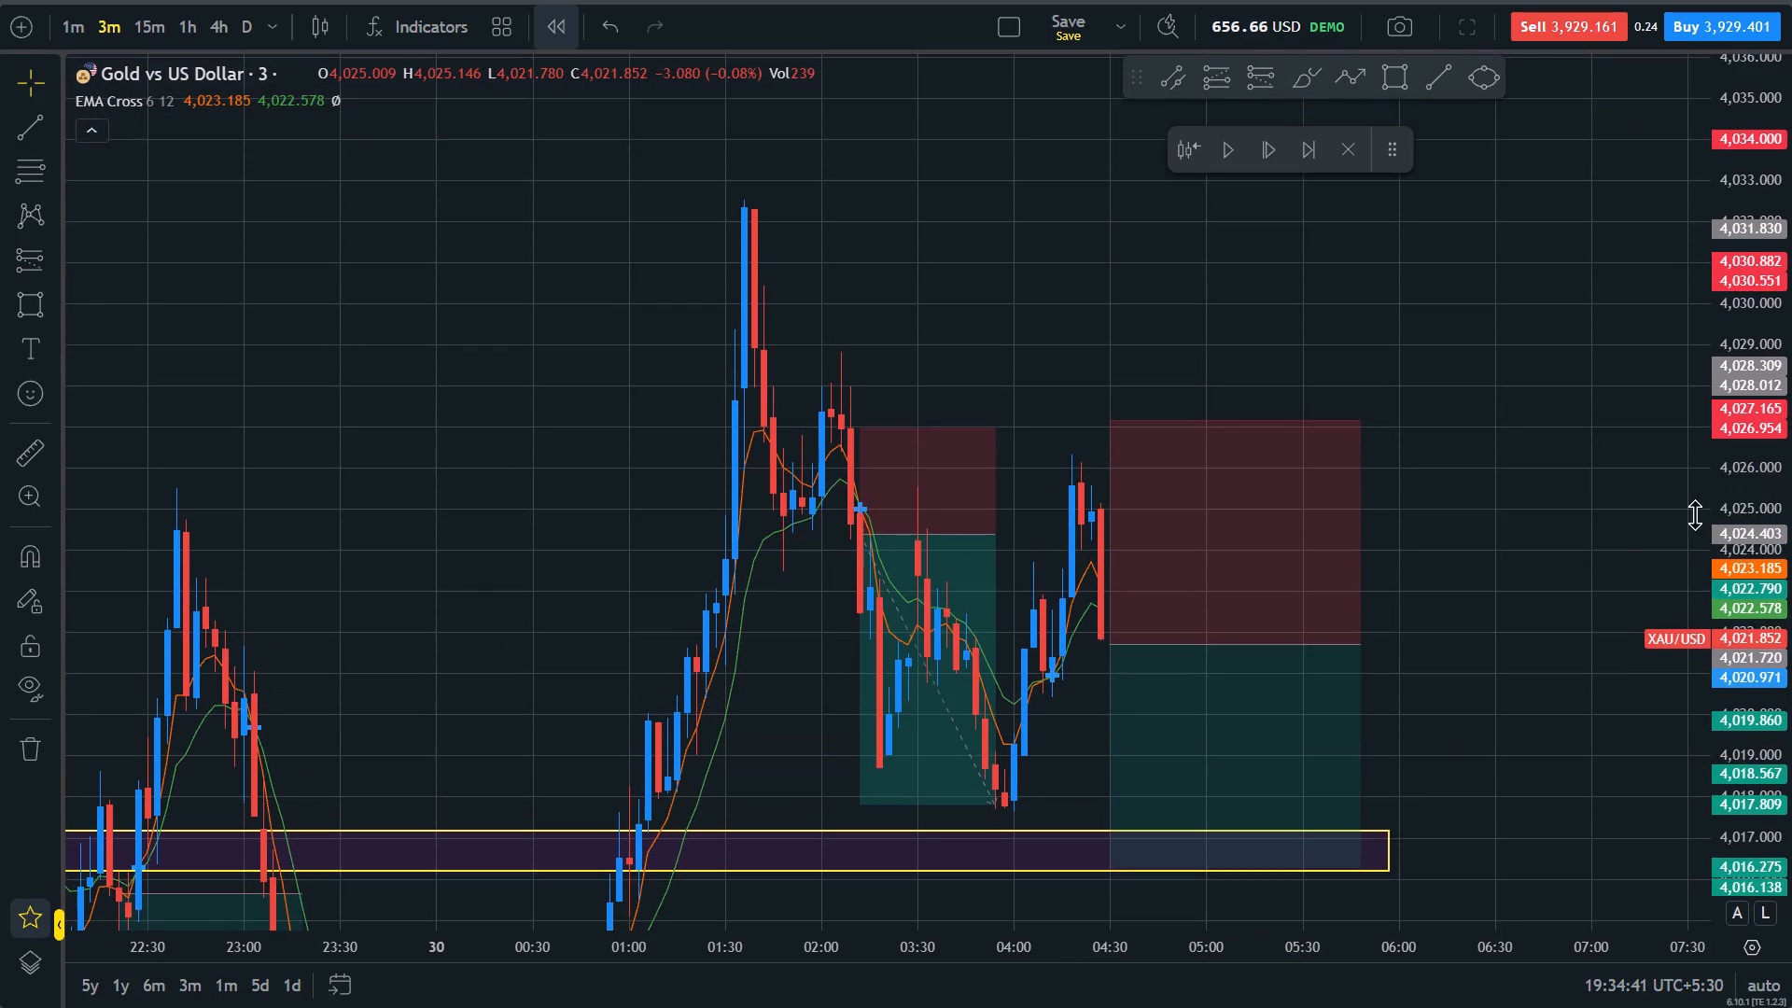
{"action": "left_click_drag", "start_coordinate": [1518, 653], "coordinate": [1458, 490]}
{"action": "left_click_drag", "start_coordinate": [1114, 418], "coordinate": [1129, 546]}
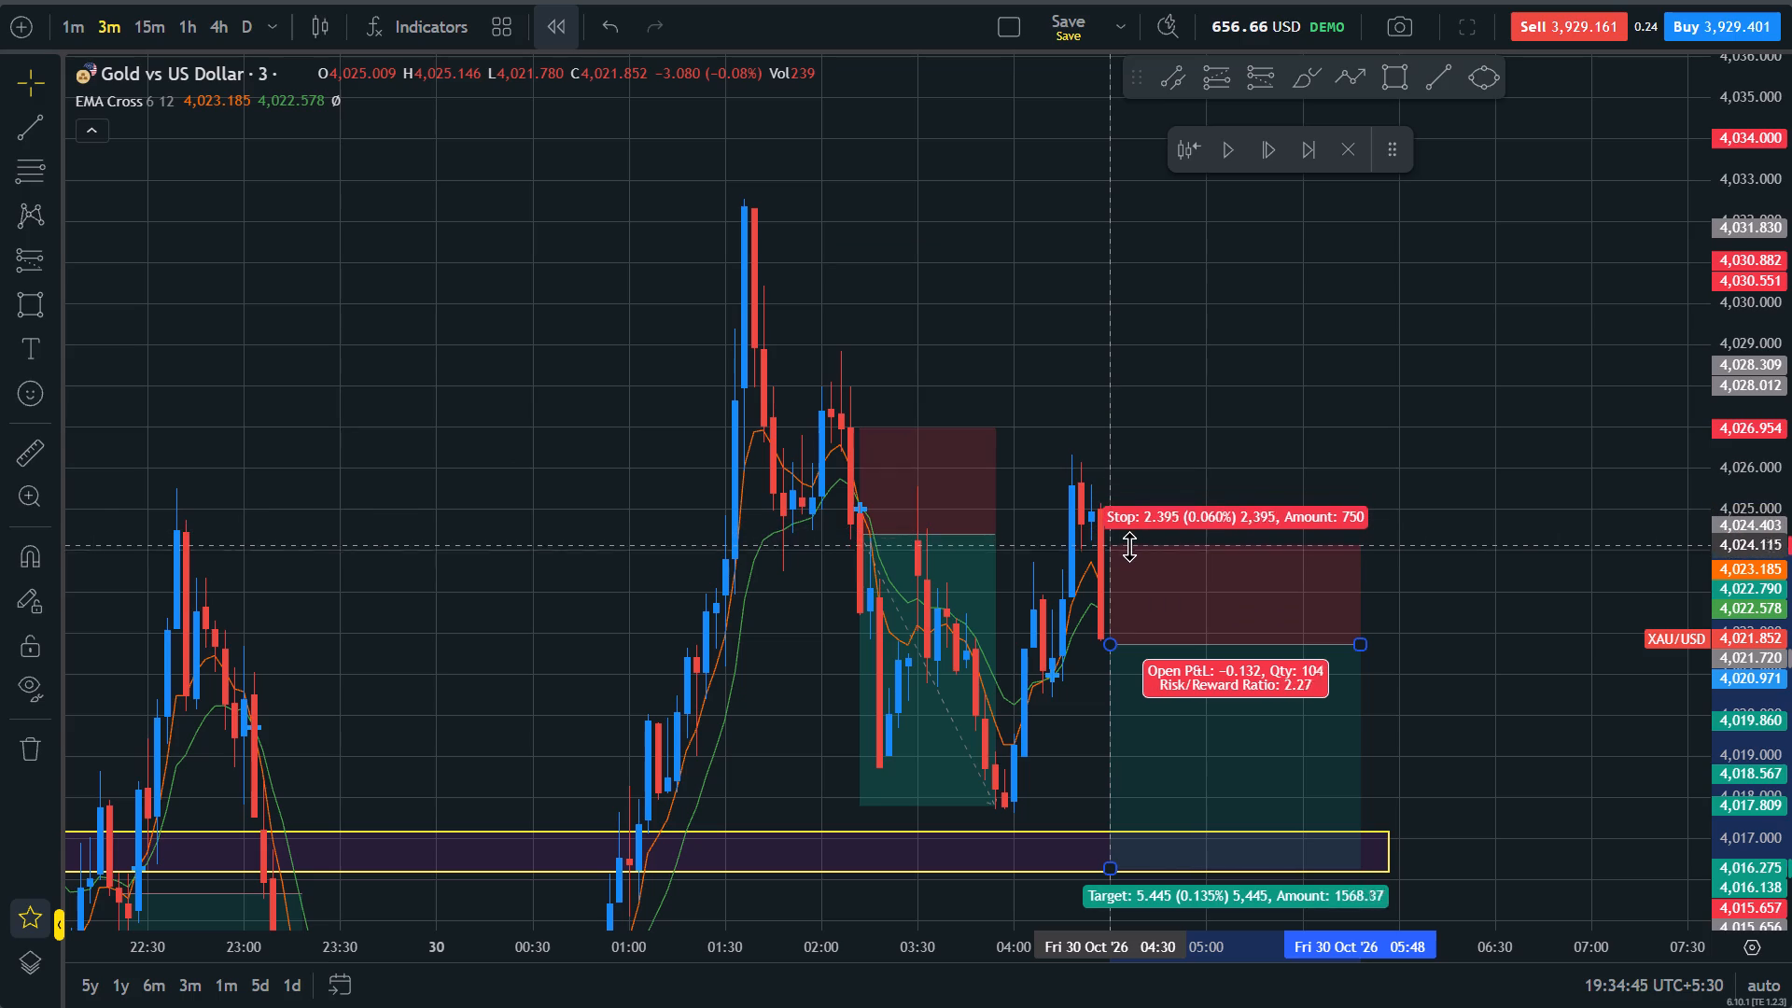
{"action": "left_click_drag", "start_coordinate": [1129, 546], "coordinate": [1130, 534]}
Extend the new short position's target below the lower zone to about 4,007.2.
{"action": "left_click_drag", "start_coordinate": [1613, 609], "coordinate": [1528, 426]}
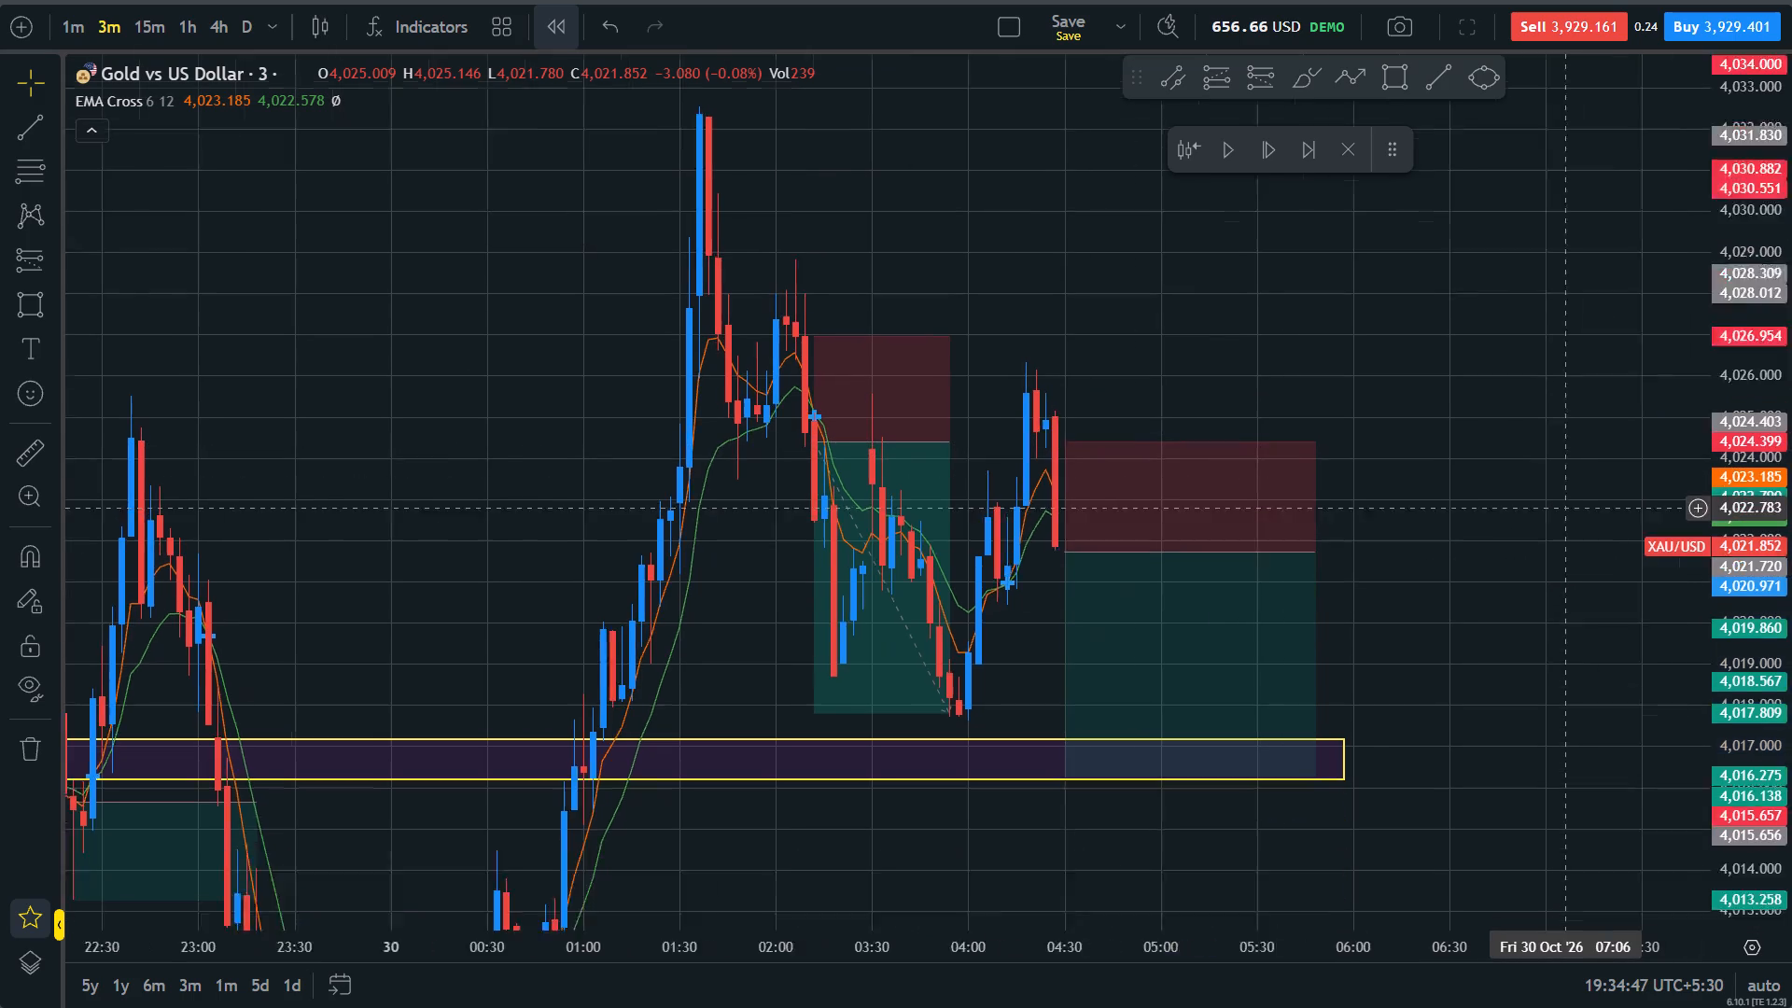
{"action": "left_click_drag", "start_coordinate": [1528, 426], "coordinate": [1486, 294]}
{"action": "scroll", "coordinate": [1486, 294], "scroll_direction": "down", "scroll_amount": 2}
{"action": "left_click_drag", "start_coordinate": [1791, 389], "coordinate": [1791, 676]}
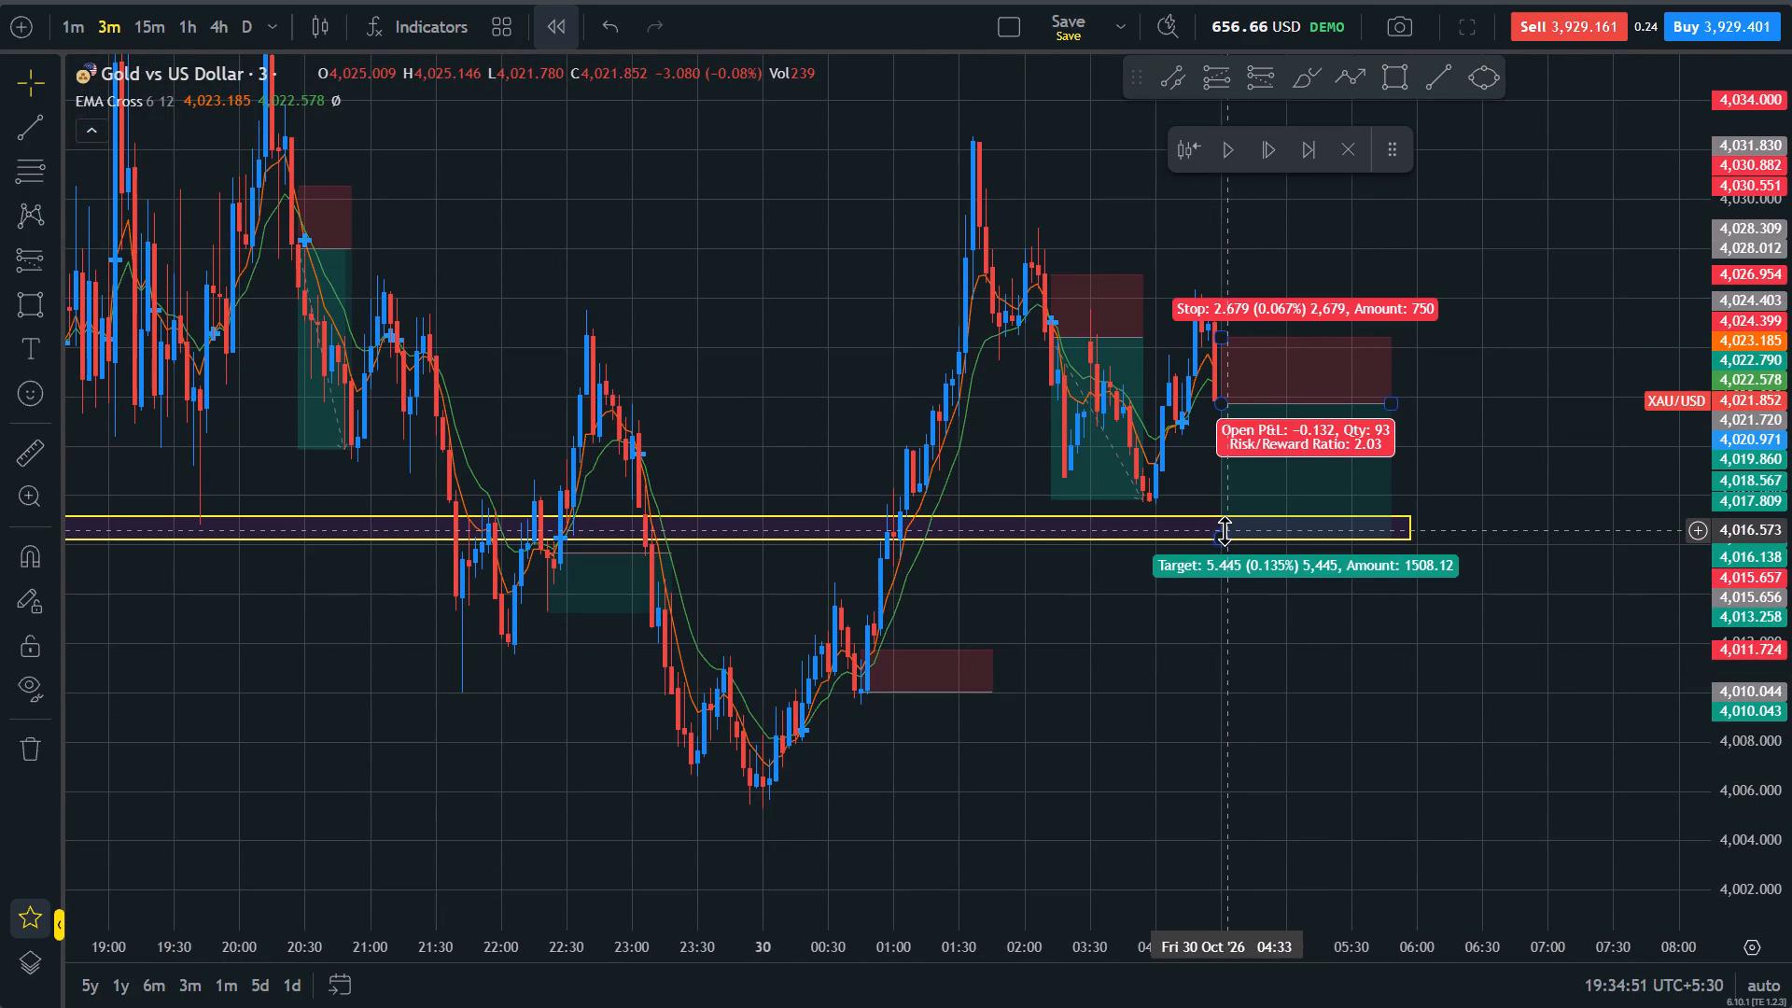
{"action": "left_click_drag", "start_coordinate": [1225, 530], "coordinate": [1254, 761]}
Advance the replay by 19 candles, until price reaches the new short position's target near 4,007.2.
{"action": "left_click_drag", "start_coordinate": [1134, 670], "coordinate": [1118, 724]}
{"action": "left_click_drag", "start_coordinate": [1791, 752], "coordinate": [1709, 368]}
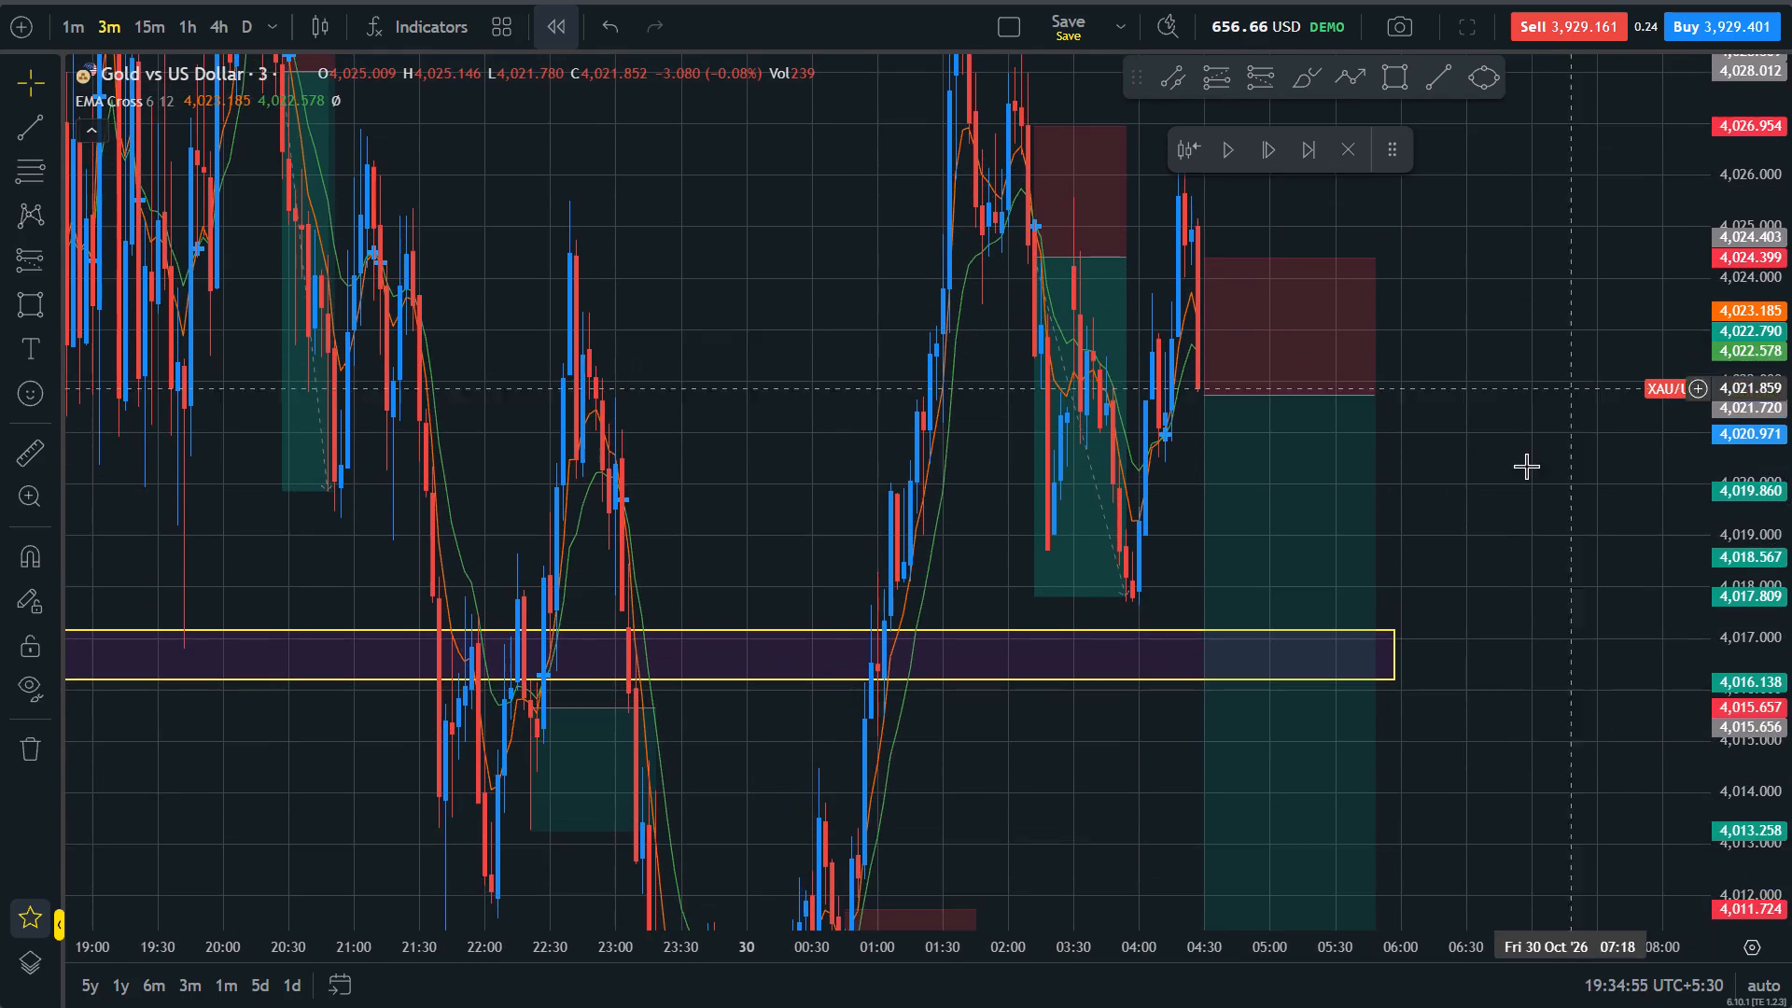
{"action": "left_click_drag", "start_coordinate": [1526, 466], "coordinate": [1489, 593]}
{"action": "scroll", "coordinate": [1489, 593], "scroll_direction": "up", "scroll_amount": 1}
{"action": "left_click_drag", "start_coordinate": [1791, 436], "coordinate": [1791, 674]}
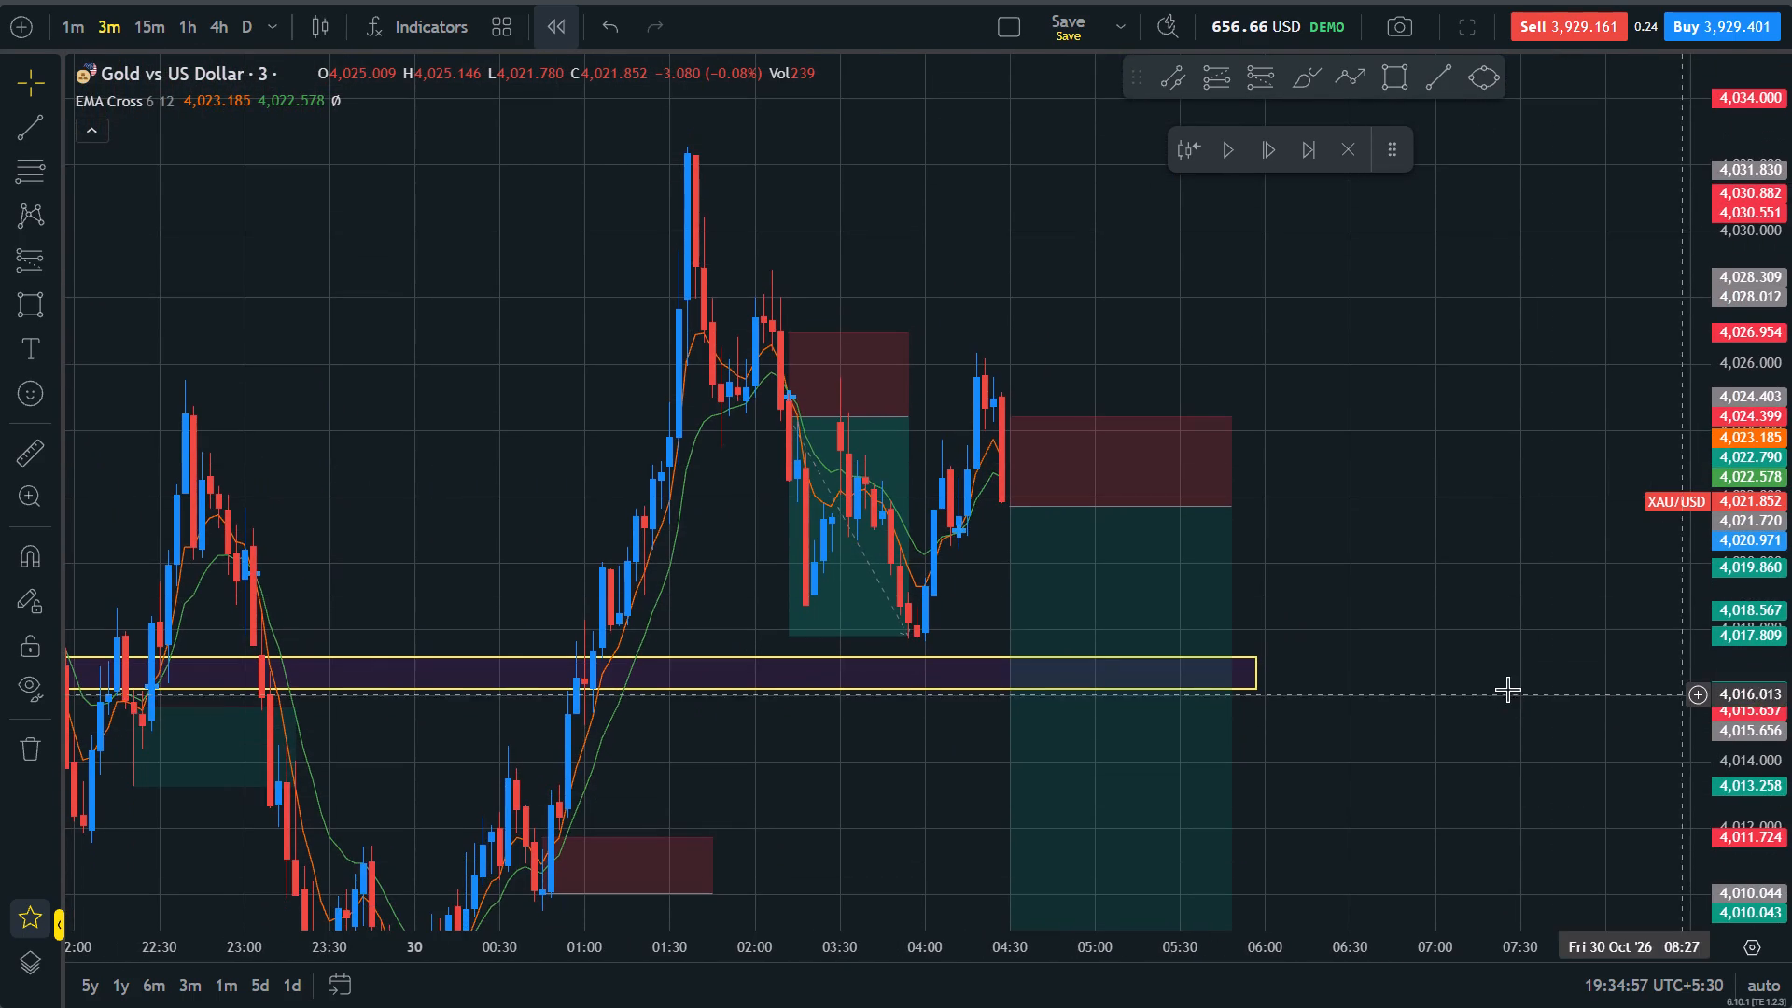
{"action": "scroll", "coordinate": [1507, 689], "scroll_direction": "down", "scroll_amount": 1}
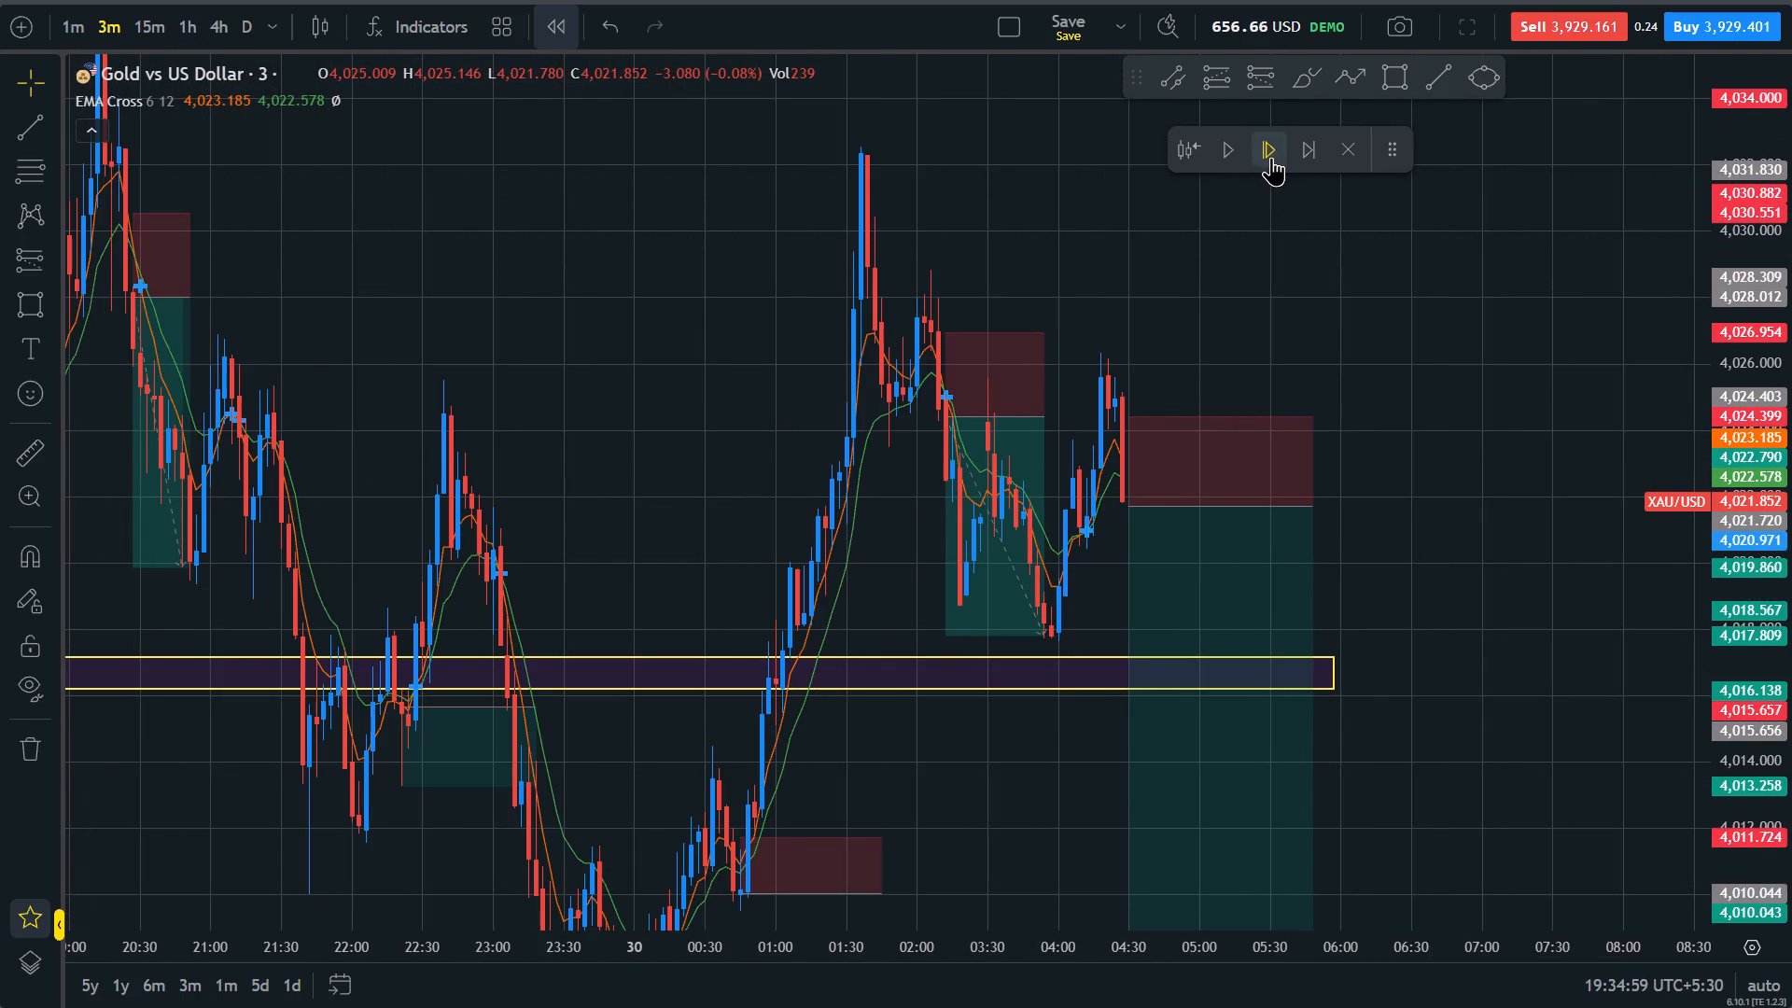
{"action": "left_click", "coordinate": [1273, 155]}
{"action": "left_click", "coordinate": [1273, 155]}
{"action": "left_click", "coordinate": [1273, 155]}
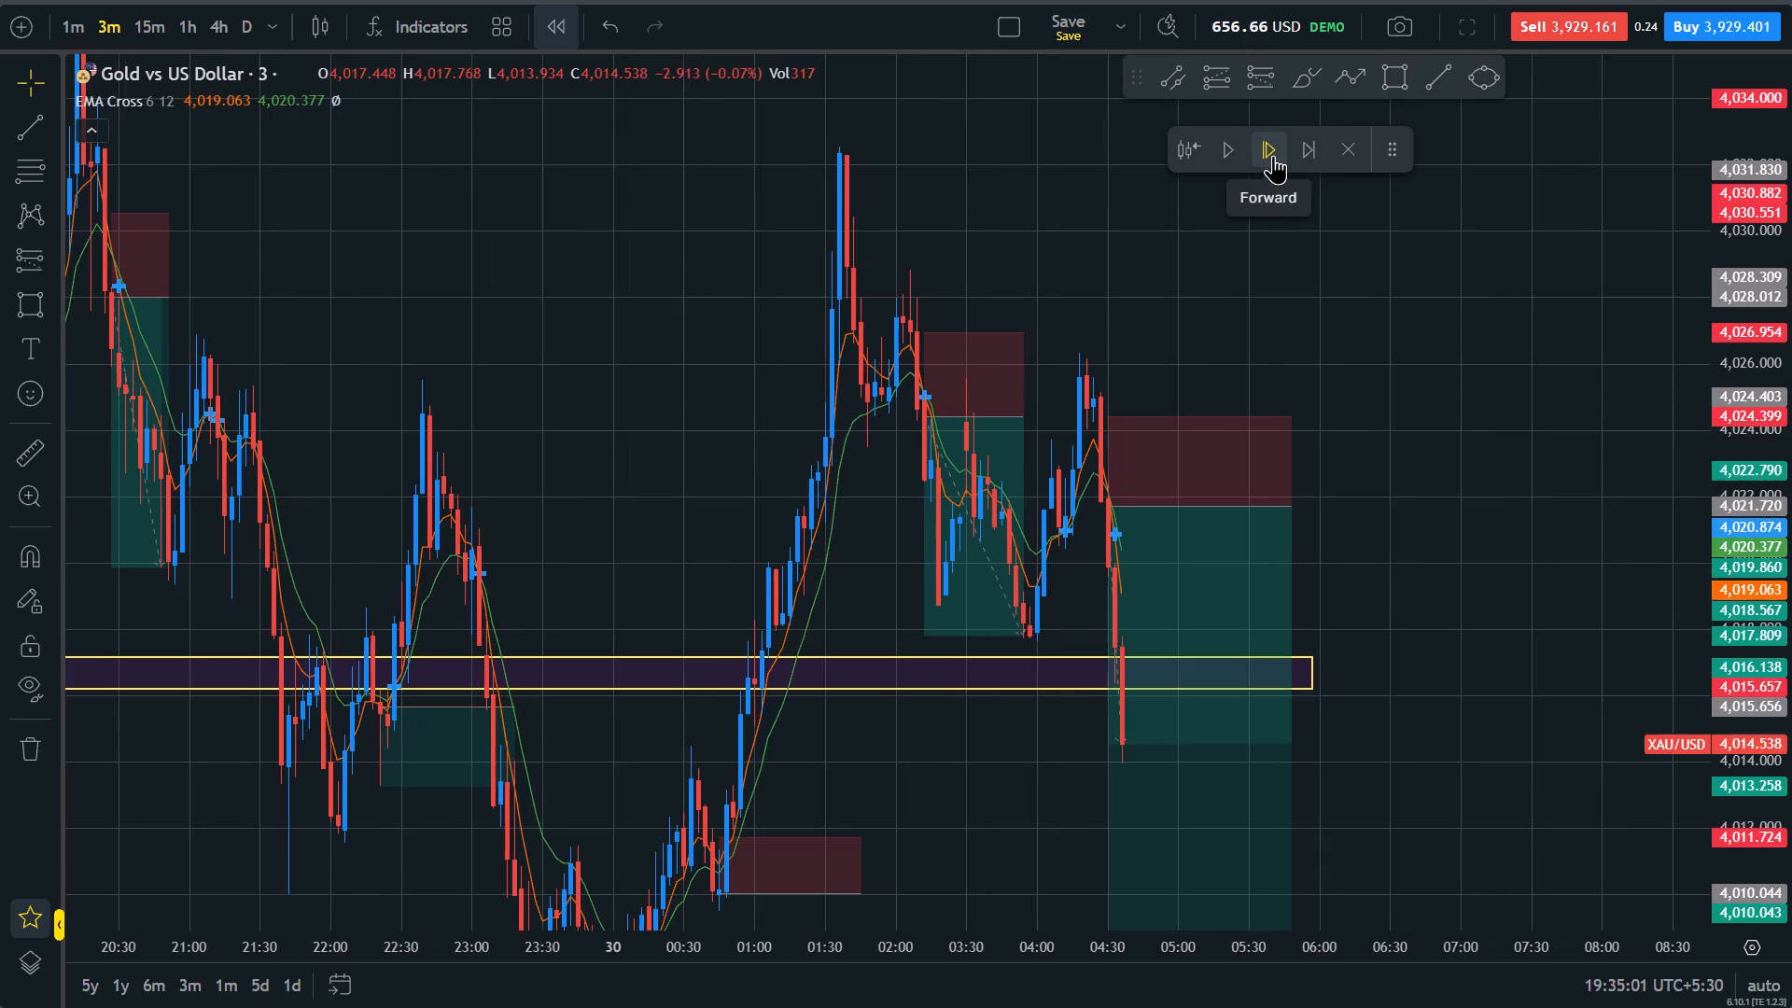
{"action": "left_click", "coordinate": [1273, 155]}
{"action": "left_click", "coordinate": [1273, 155]}
{"action": "left_click", "coordinate": [1273, 155]}
{"action": "triple_click", "coordinate": [1273, 155]}
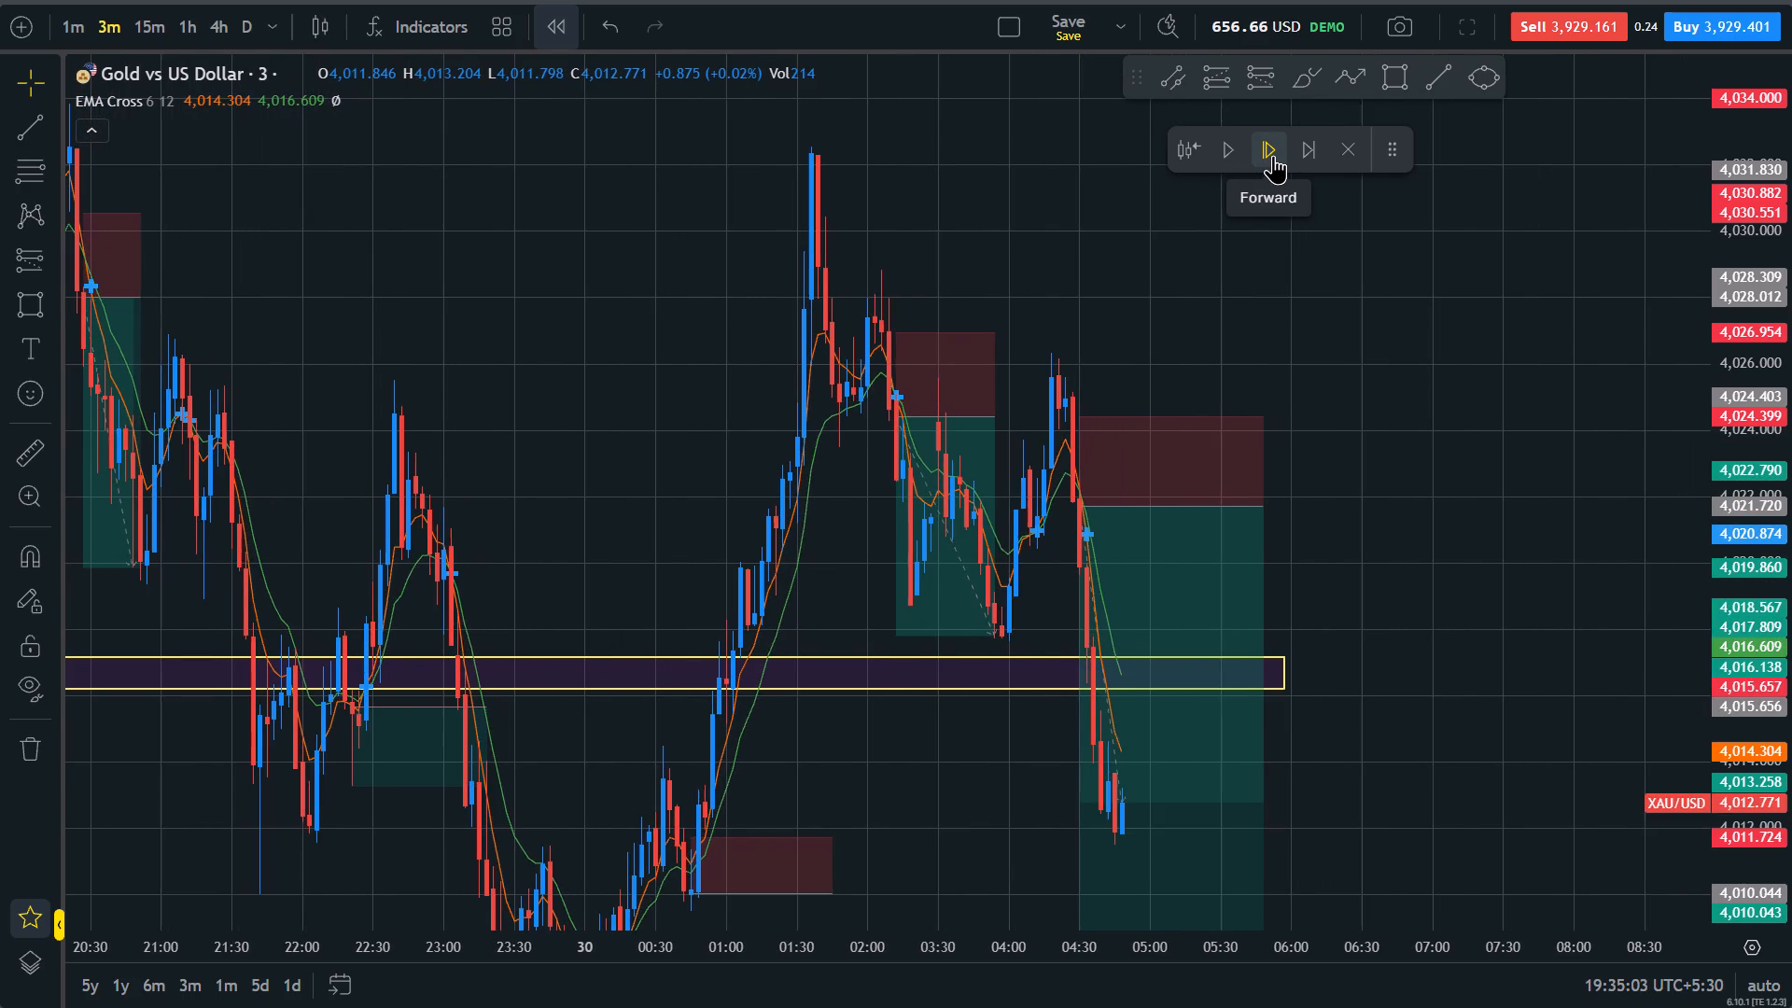
{"action": "double_click", "coordinate": [1273, 155]}
{"action": "triple_click", "coordinate": [1273, 155]}
{"action": "triple_click", "coordinate": [1273, 155]}
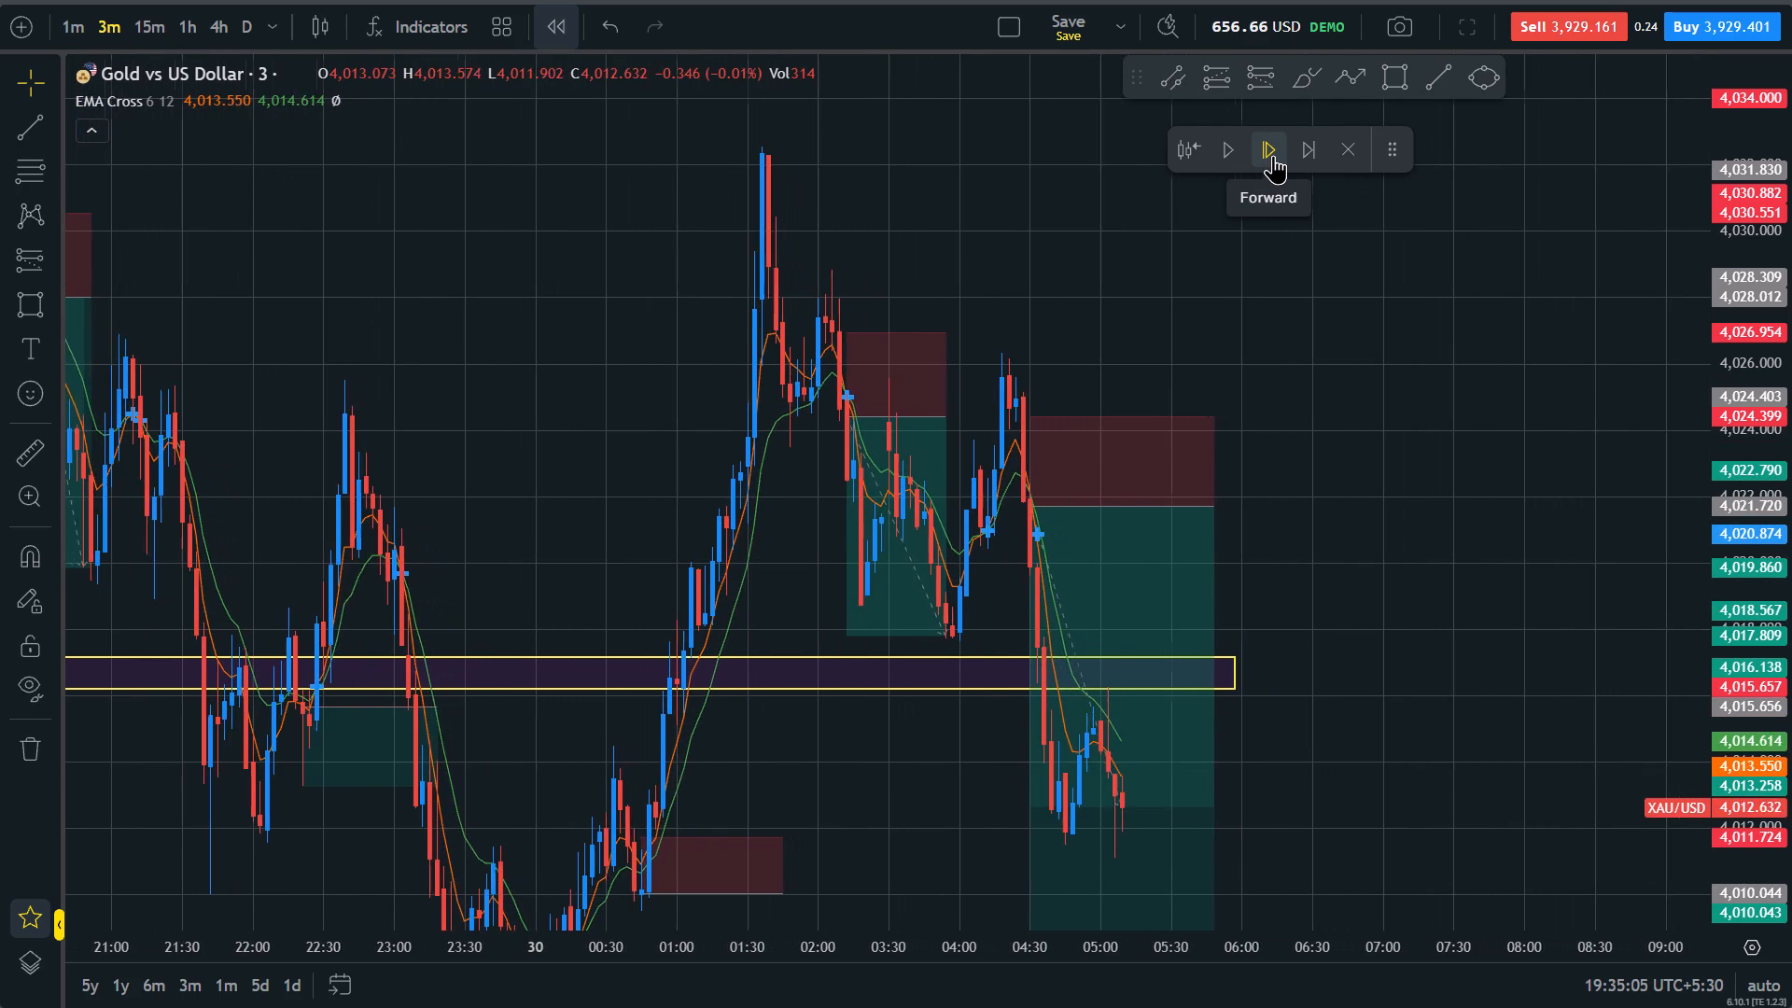
{"action": "double_click", "coordinate": [1273, 155]}
Examine the drop through the new short position relative to the lower zone, the earlier lows and the previous trades.
{"action": "left_click_drag", "start_coordinate": [1430, 773], "coordinate": [1353, 315]}
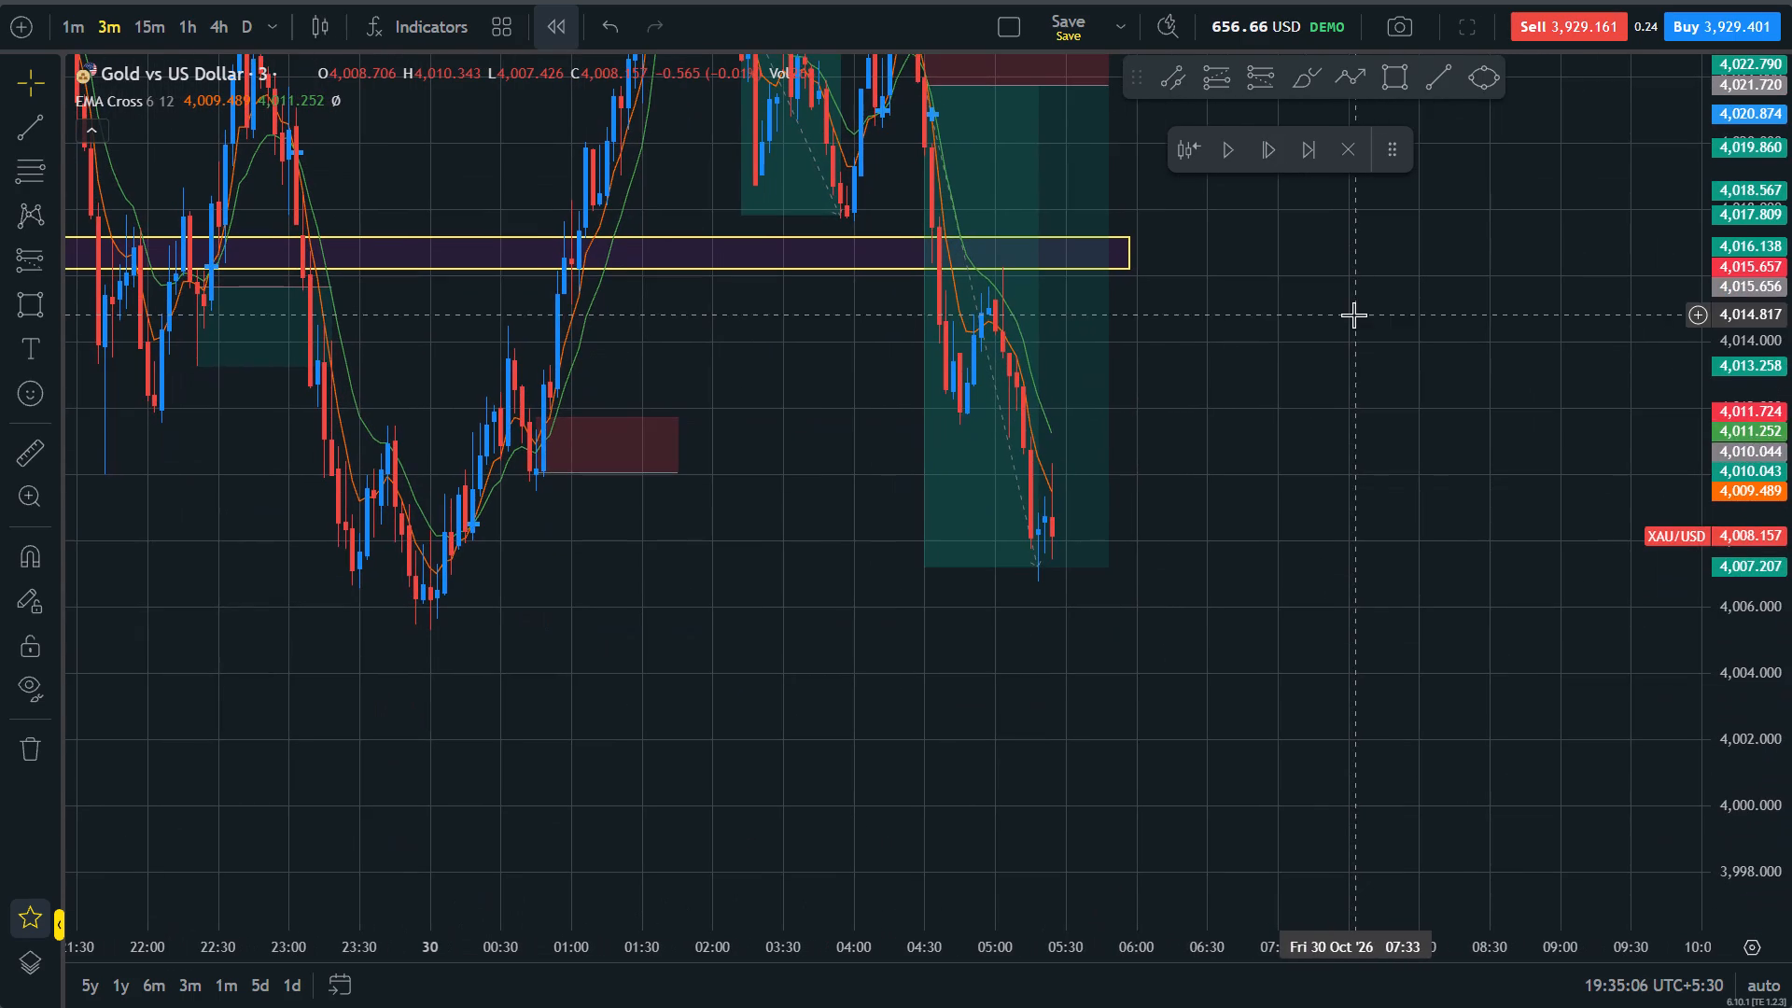
{"action": "left_click_drag", "start_coordinate": [1302, 525], "coordinate": [1342, 711]}
{"action": "scroll", "coordinate": [1342, 711], "scroll_direction": "down", "scroll_amount": 1}
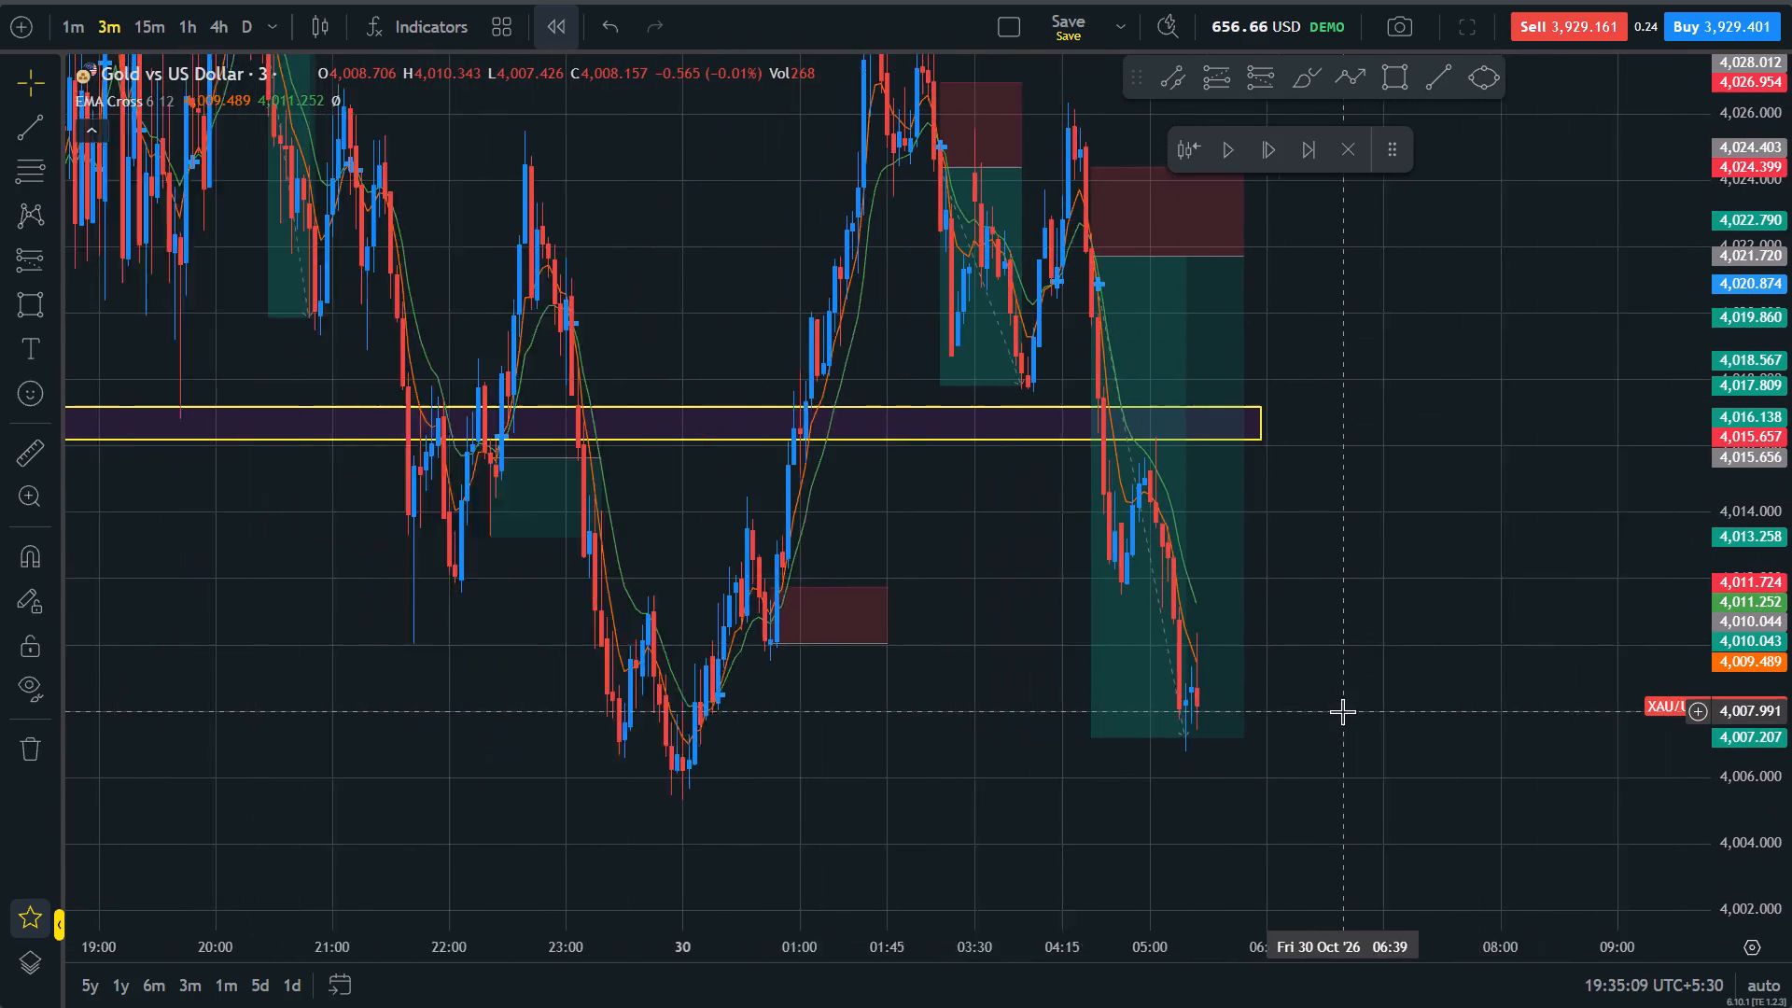
{"action": "scroll", "coordinate": [1342, 711], "scroll_direction": "down", "scroll_amount": 1}
{"action": "left_click_drag", "start_coordinate": [1791, 316], "coordinate": [1791, 694]}
{"action": "scroll", "coordinate": [1551, 427], "scroll_direction": "up", "scroll_amount": 3}
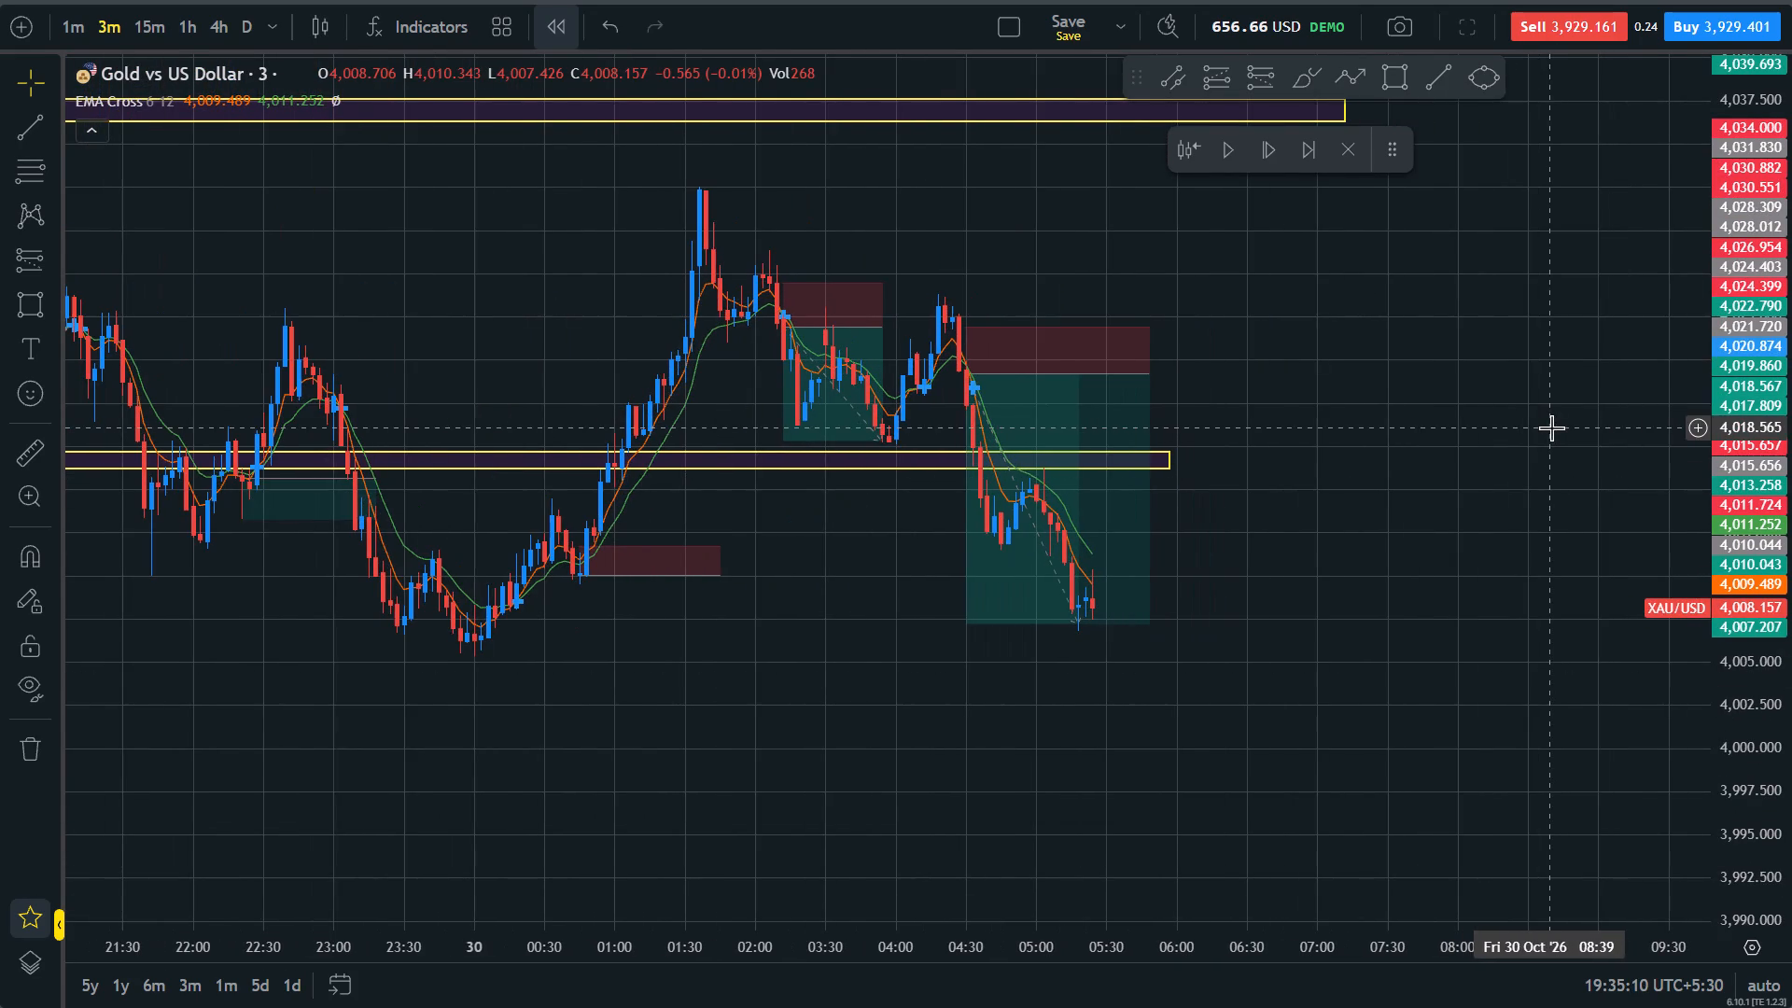
{"action": "left_click_drag", "start_coordinate": [1791, 663], "coordinate": [1702, 225]}
{"action": "left_click_drag", "start_coordinate": [1559, 477], "coordinate": [1586, 665]}
{"action": "scroll", "coordinate": [1586, 665], "scroll_direction": "down", "scroll_amount": 1}
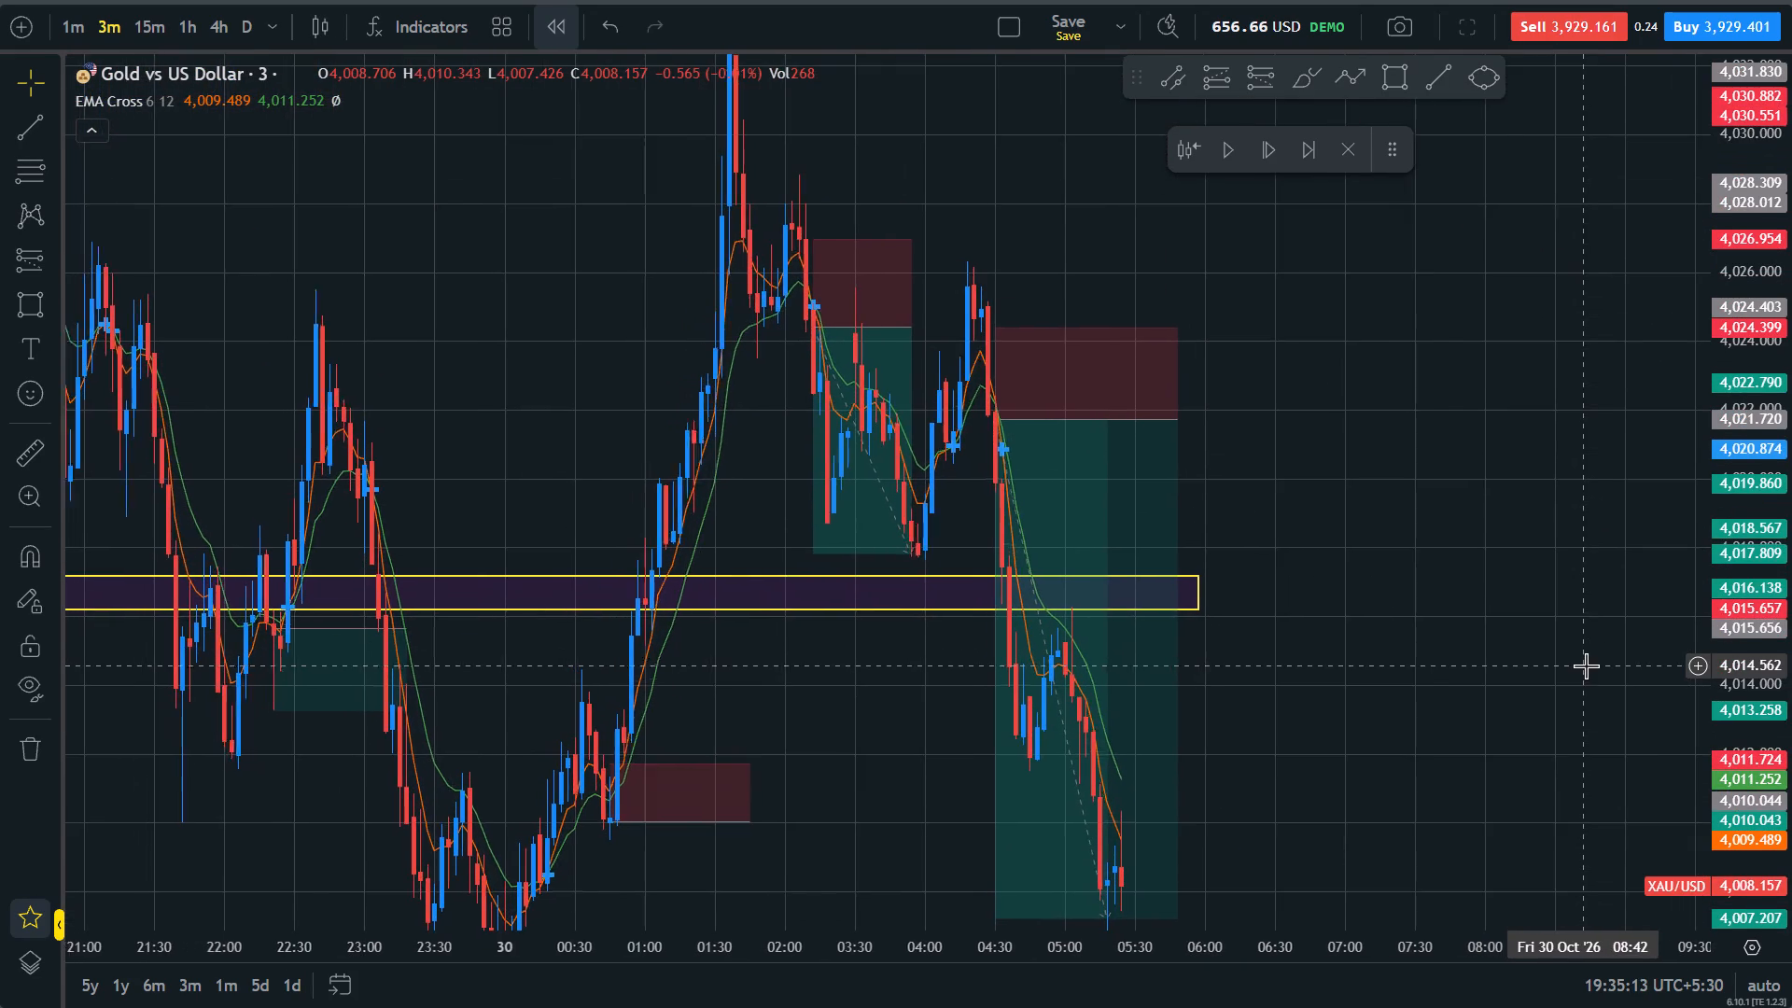
{"action": "scroll", "coordinate": [1586, 665], "scroll_direction": "down", "scroll_amount": 4}
{"action": "scroll", "coordinate": [1586, 665], "scroll_direction": "up", "scroll_amount": 7}
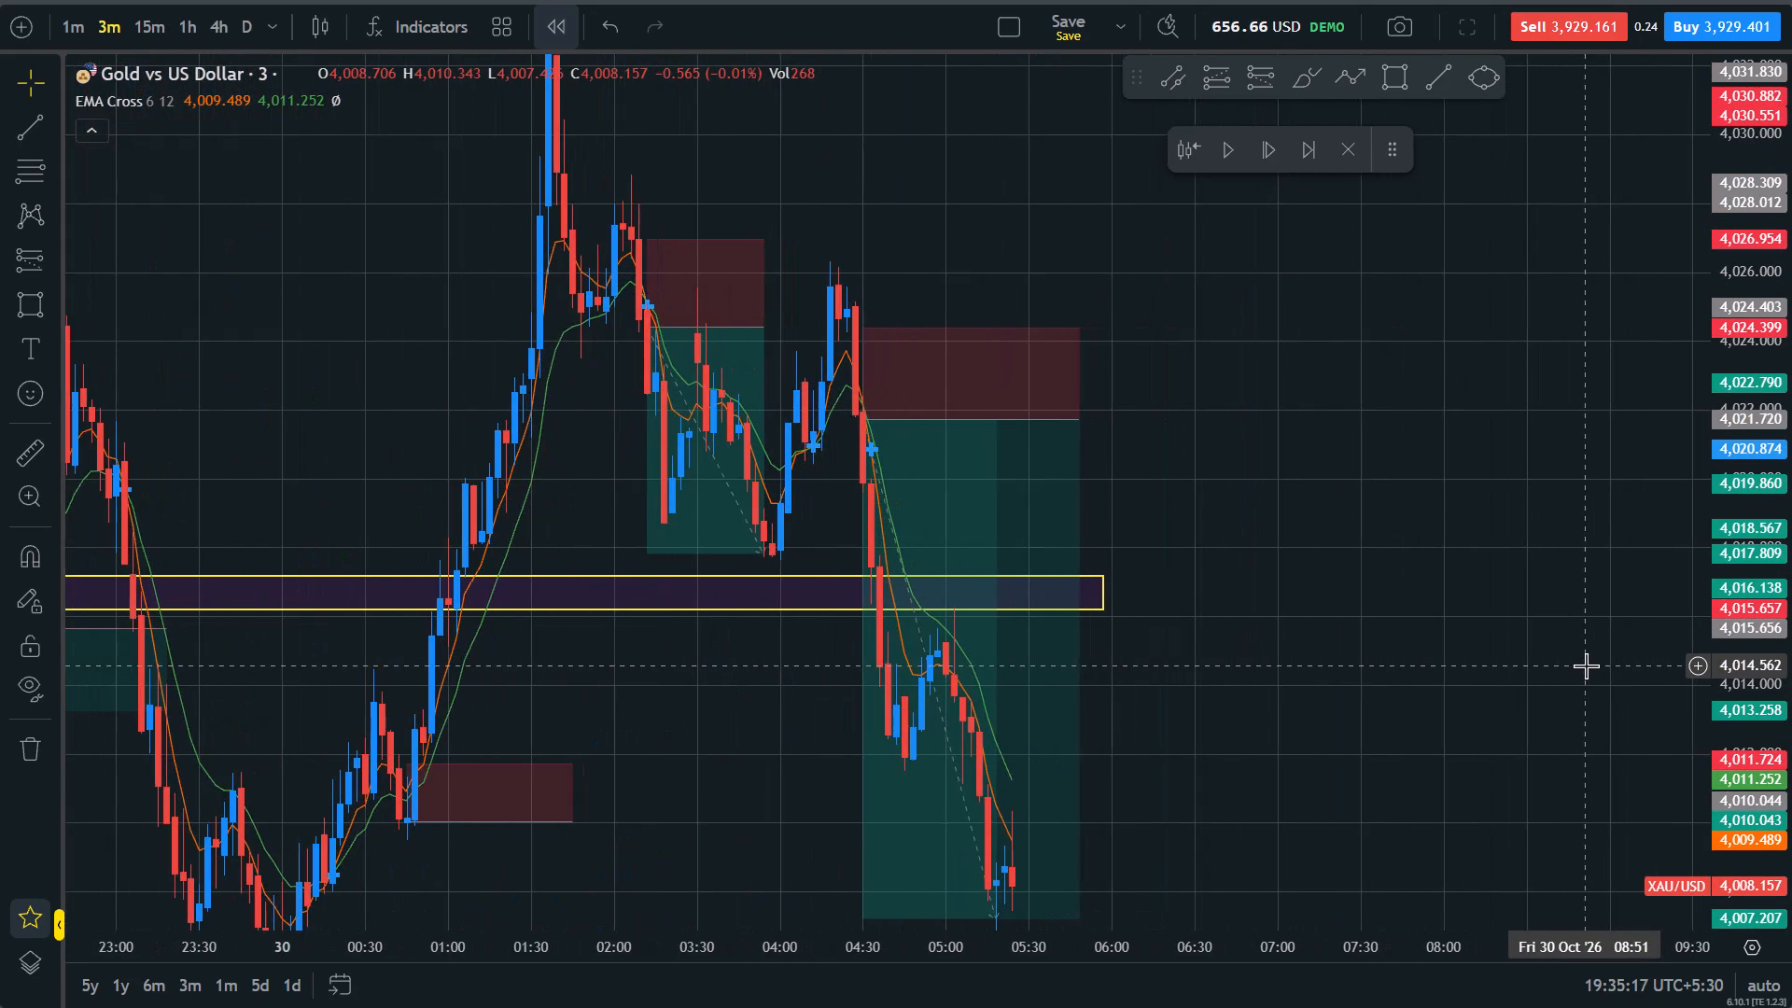
{"action": "scroll", "coordinate": [1586, 665], "scroll_direction": "down", "scroll_amount": 3}
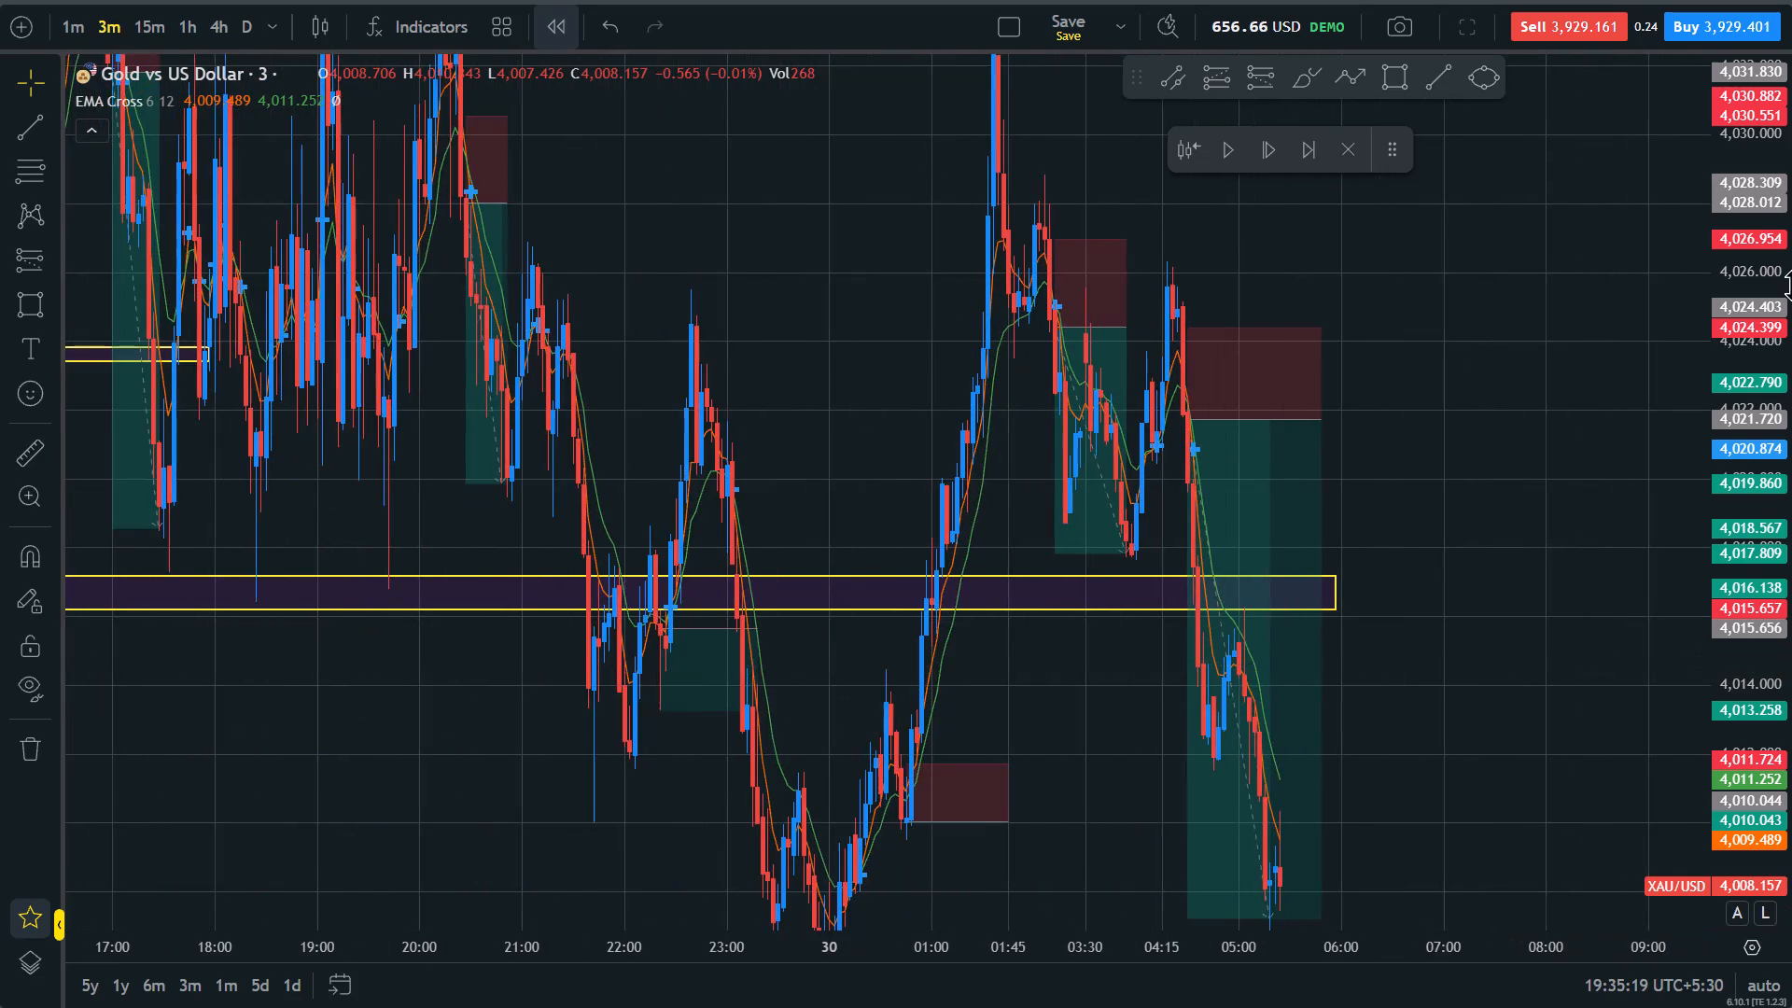
Examine the completed short trade against the upper and lower zones and the earlier price action.
{"action": "left_click_drag", "start_coordinate": [1791, 423], "coordinate": [1791, 791]}
{"action": "scroll", "coordinate": [1624, 591], "scroll_direction": "up", "scroll_amount": 1}
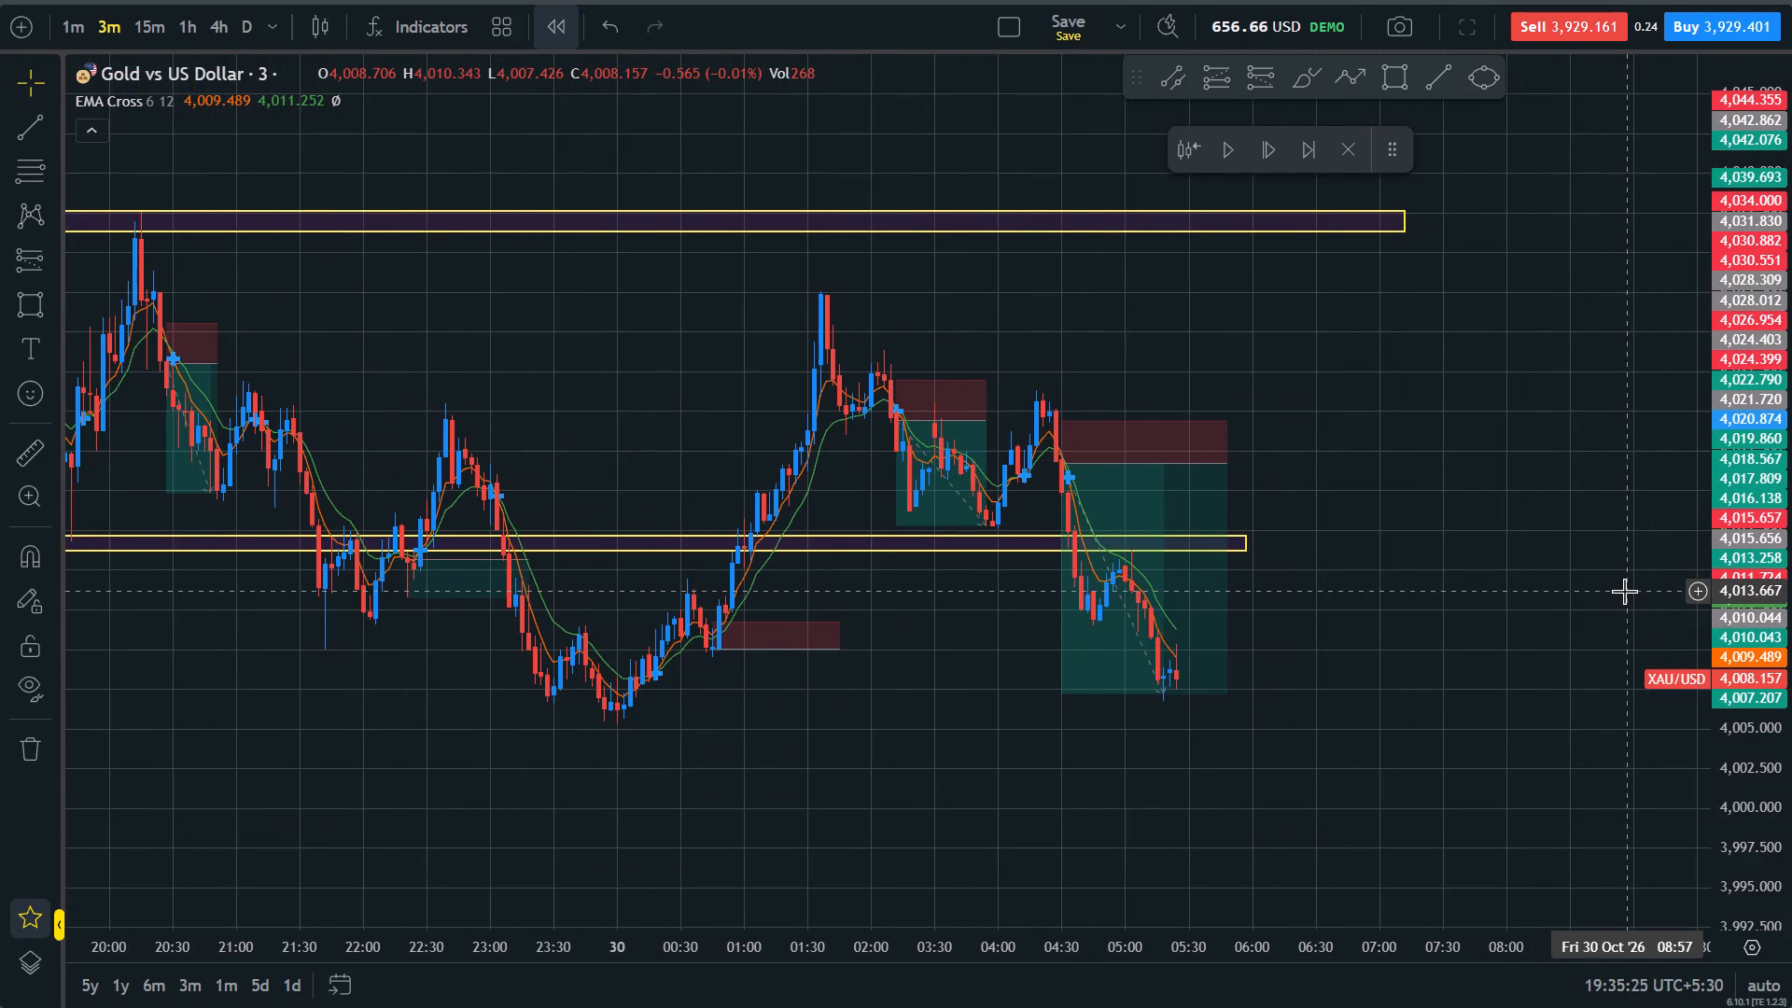
{"action": "scroll", "coordinate": [1624, 591], "scroll_direction": "down", "scroll_amount": 7}
{"action": "scroll", "coordinate": [1624, 591], "scroll_direction": "up", "scroll_amount": 6}
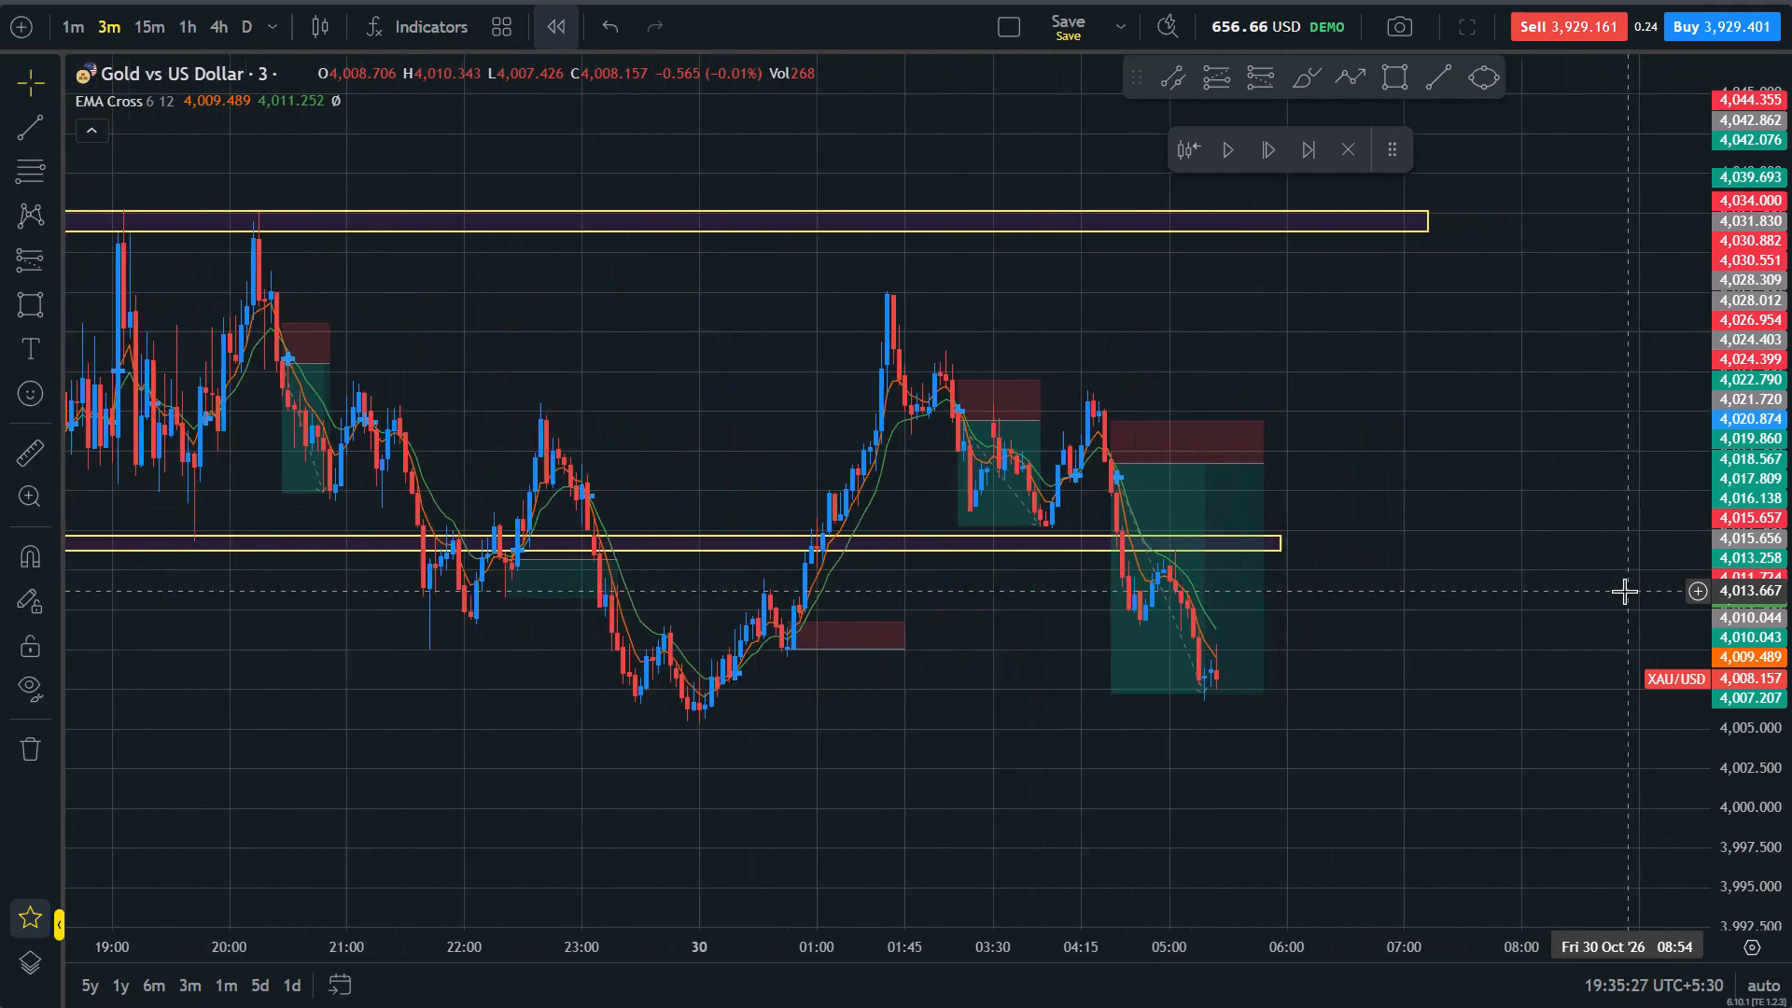
{"action": "scroll", "coordinate": [1624, 591], "scroll_direction": "down", "scroll_amount": 3}
{"action": "scroll", "coordinate": [1624, 591], "scroll_direction": "up", "scroll_amount": 2}
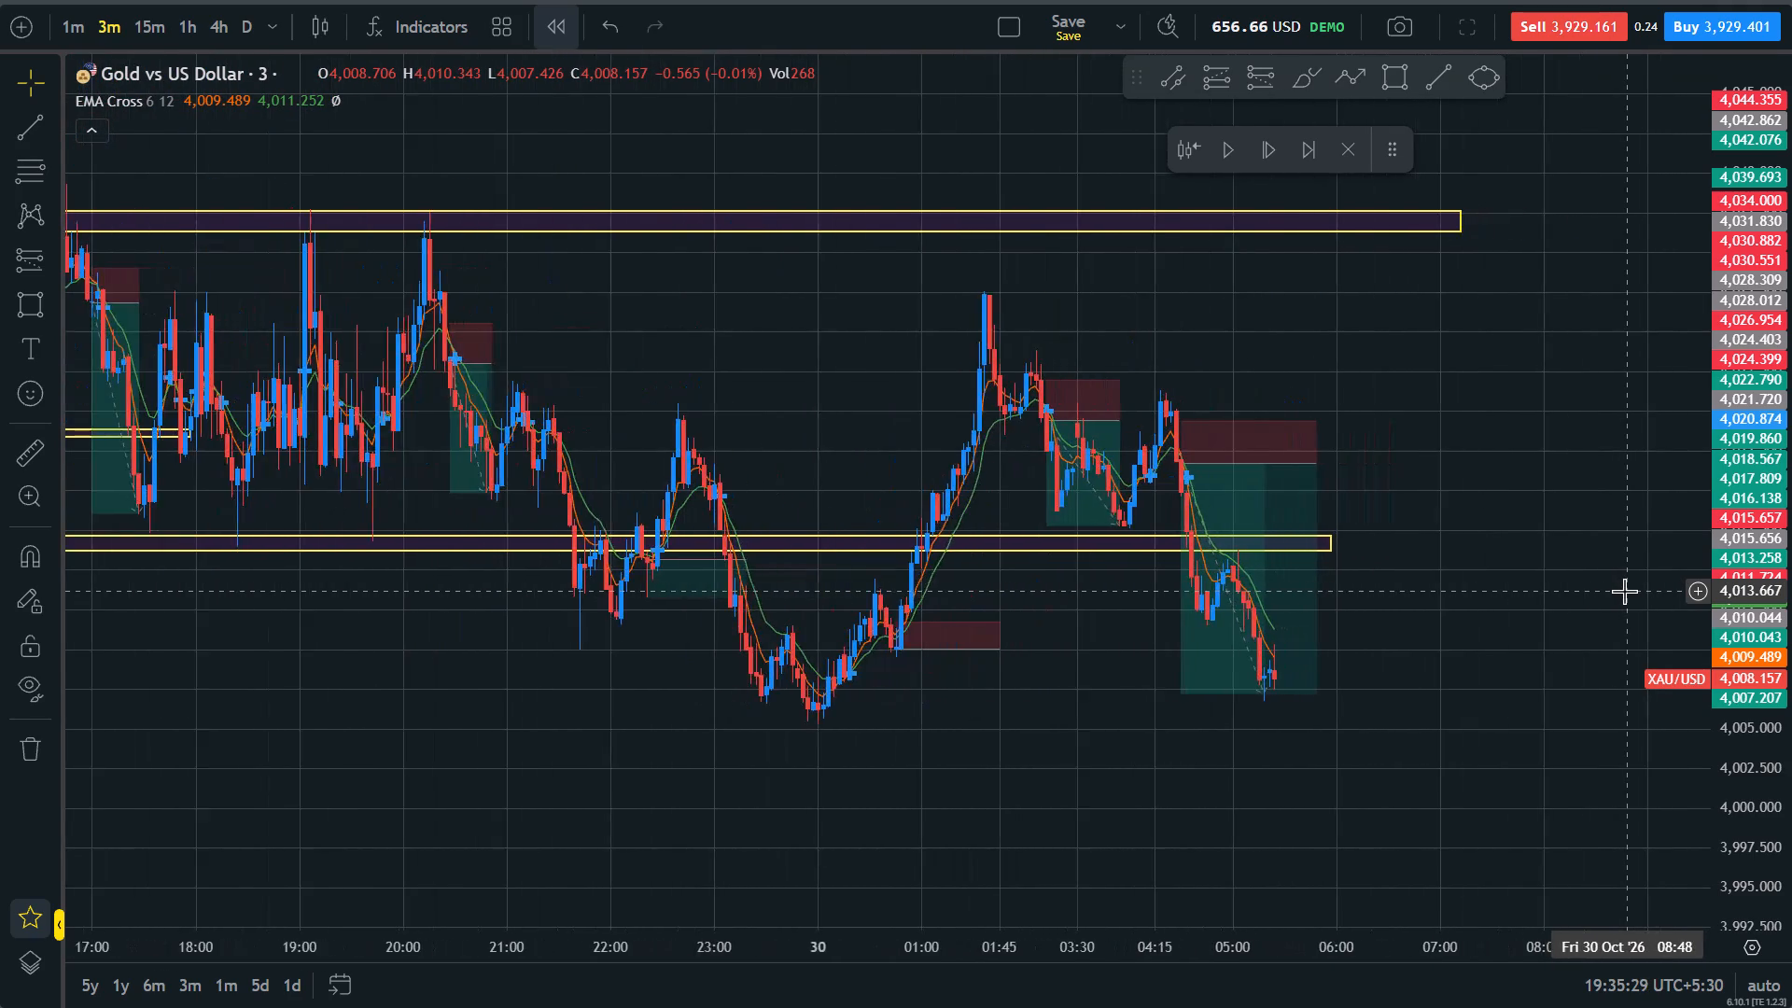
{"action": "scroll", "coordinate": [1624, 591], "scroll_direction": "up", "scroll_amount": 1}
{"action": "scroll", "coordinate": [1624, 591], "scroll_direction": "down", "scroll_amount": 4}
{"action": "scroll", "coordinate": [1624, 591], "scroll_direction": "up", "scroll_amount": 2}
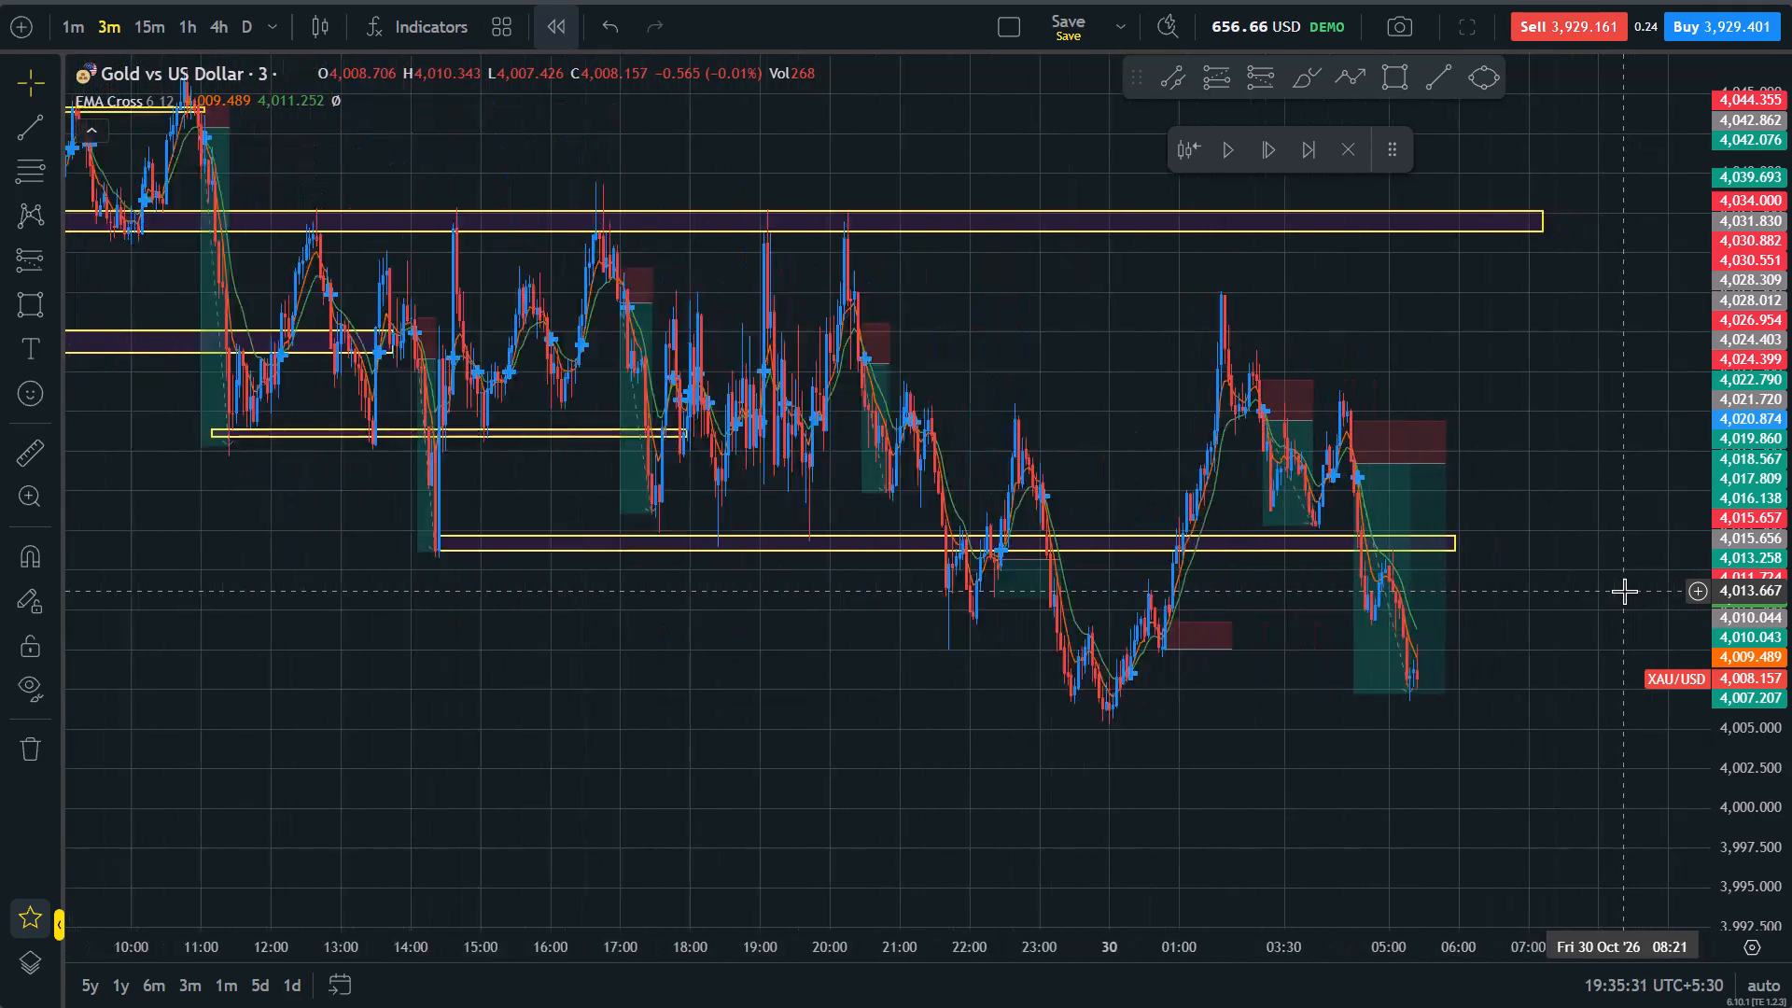
{"action": "scroll", "coordinate": [1624, 591], "scroll_direction": "up", "scroll_amount": 3}
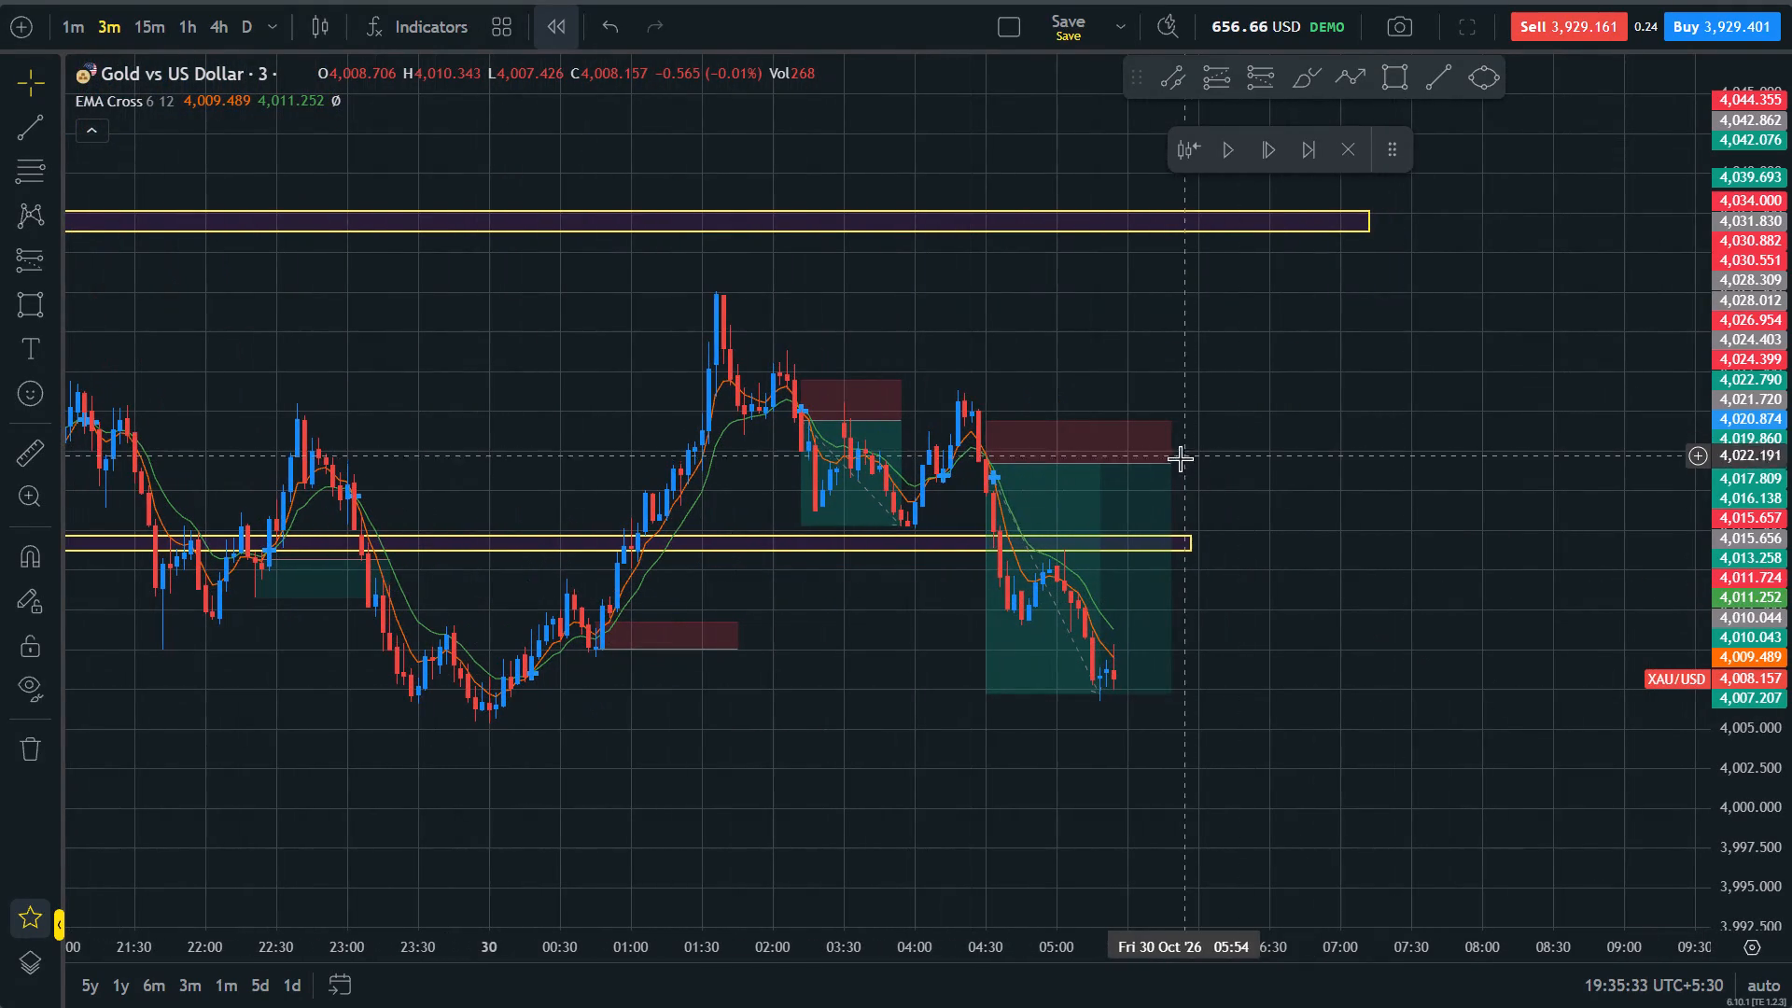
Shorten the latest short position so that it ends at the target candle, at 05:18 on 30 Oct.
{"action": "left_click_drag", "start_coordinate": [1172, 462], "coordinate": [1101, 462]}
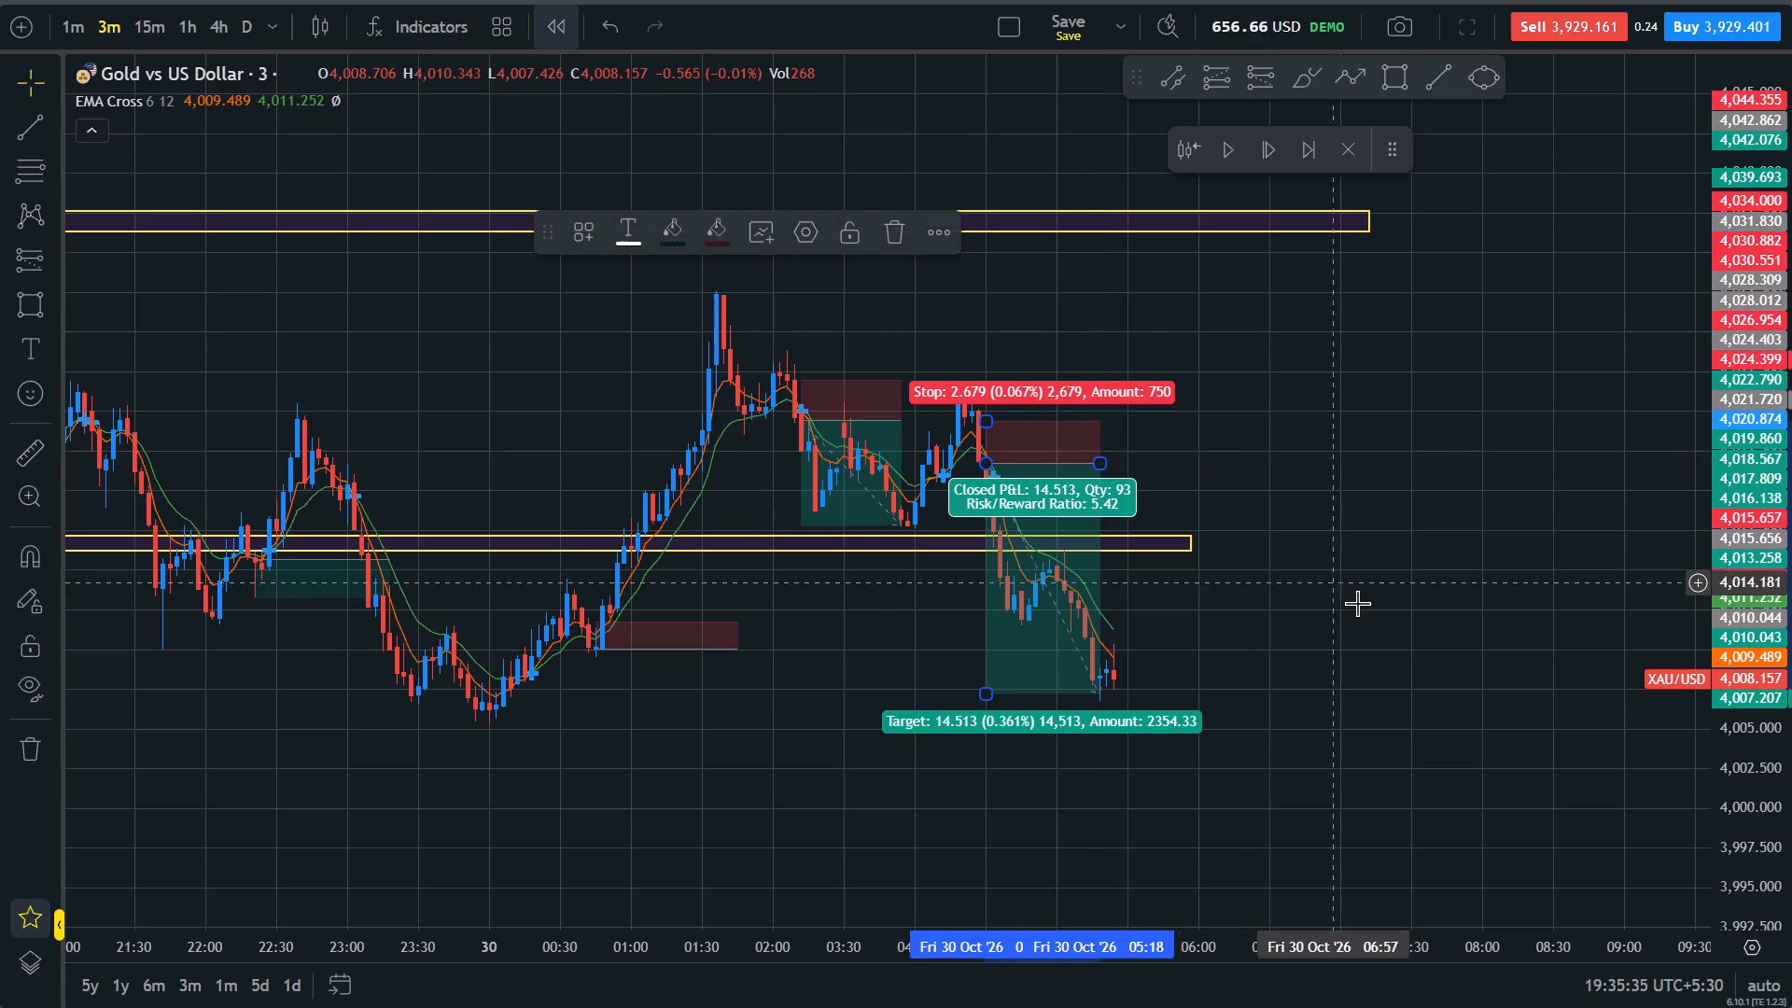
{"action": "left_click", "coordinate": [1357, 603]}
Advance the replay by 11 candles.
{"action": "left_click", "coordinate": [1268, 157]}
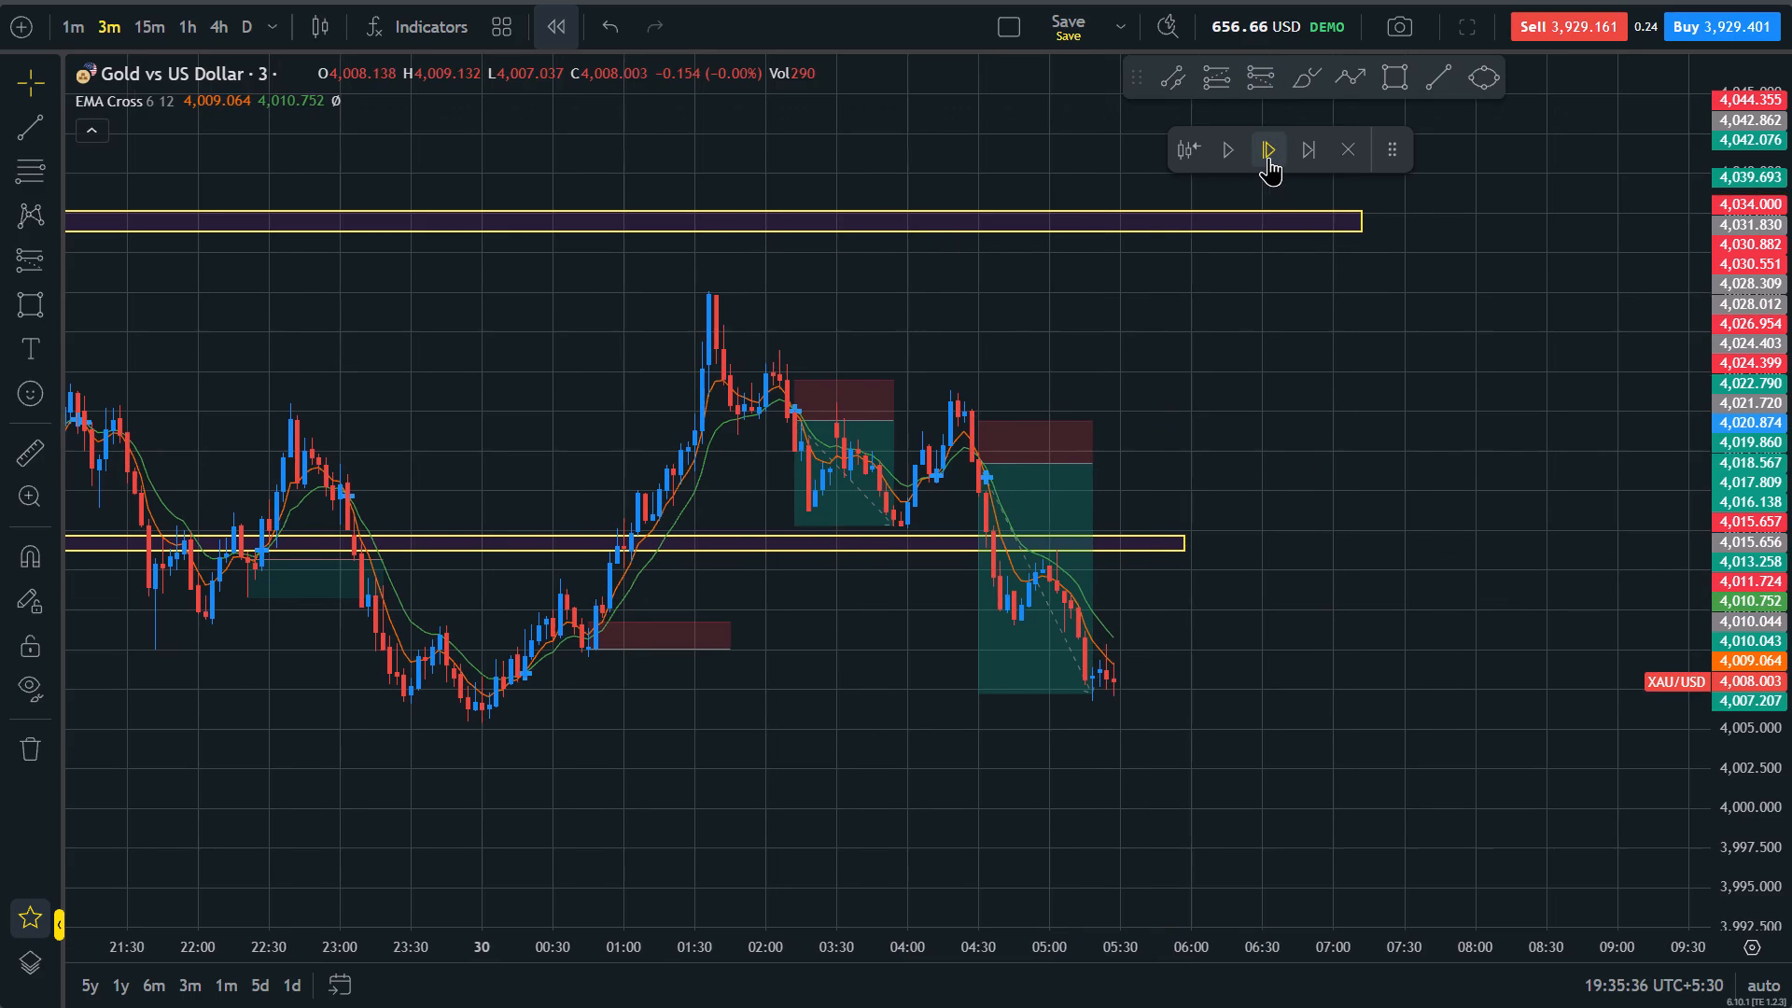
{"action": "triple_click", "coordinate": [1267, 154]}
{"action": "triple_click", "coordinate": [1267, 154]}
{"action": "triple_click", "coordinate": [1267, 154]}
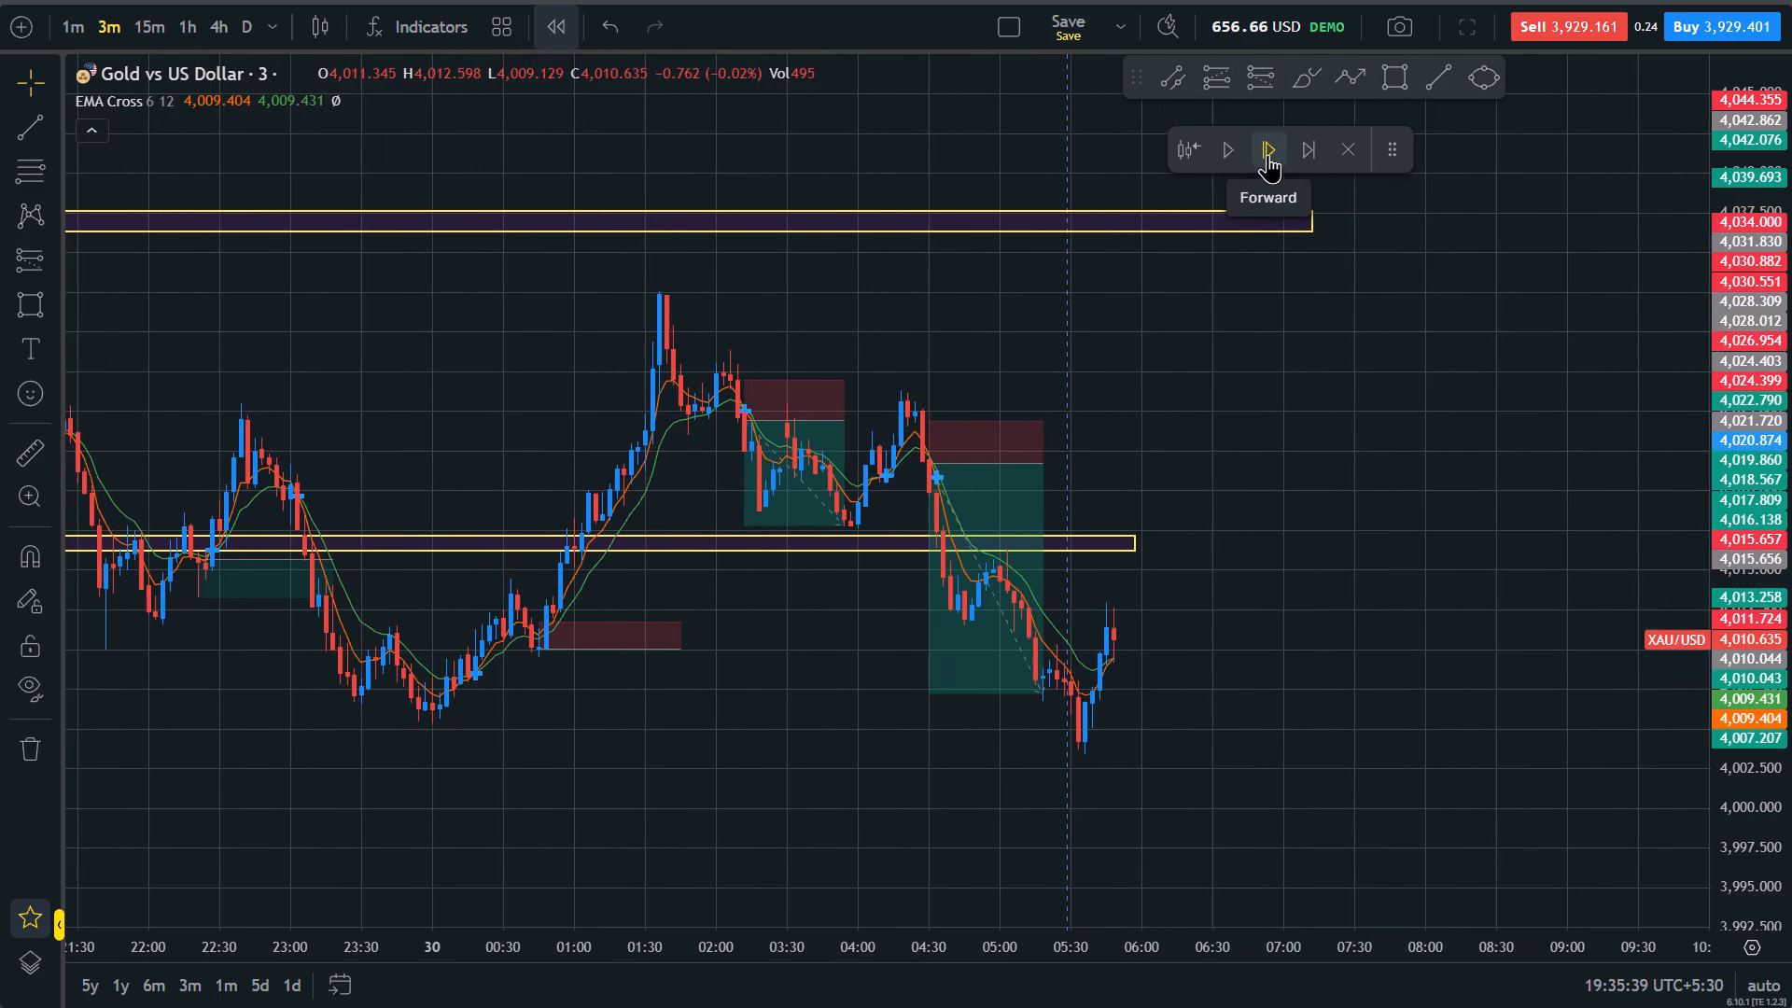
{"action": "left_click", "coordinate": [1265, 146]}
Draw a thin rectangle zone along the recent lows, about 4,005.66 to 4,006.32, from 23:33 on 29 Oct to 07:09 on 30 Oct.
{"action": "scroll", "coordinate": [1261, 507], "scroll_direction": "up", "scroll_amount": 1}
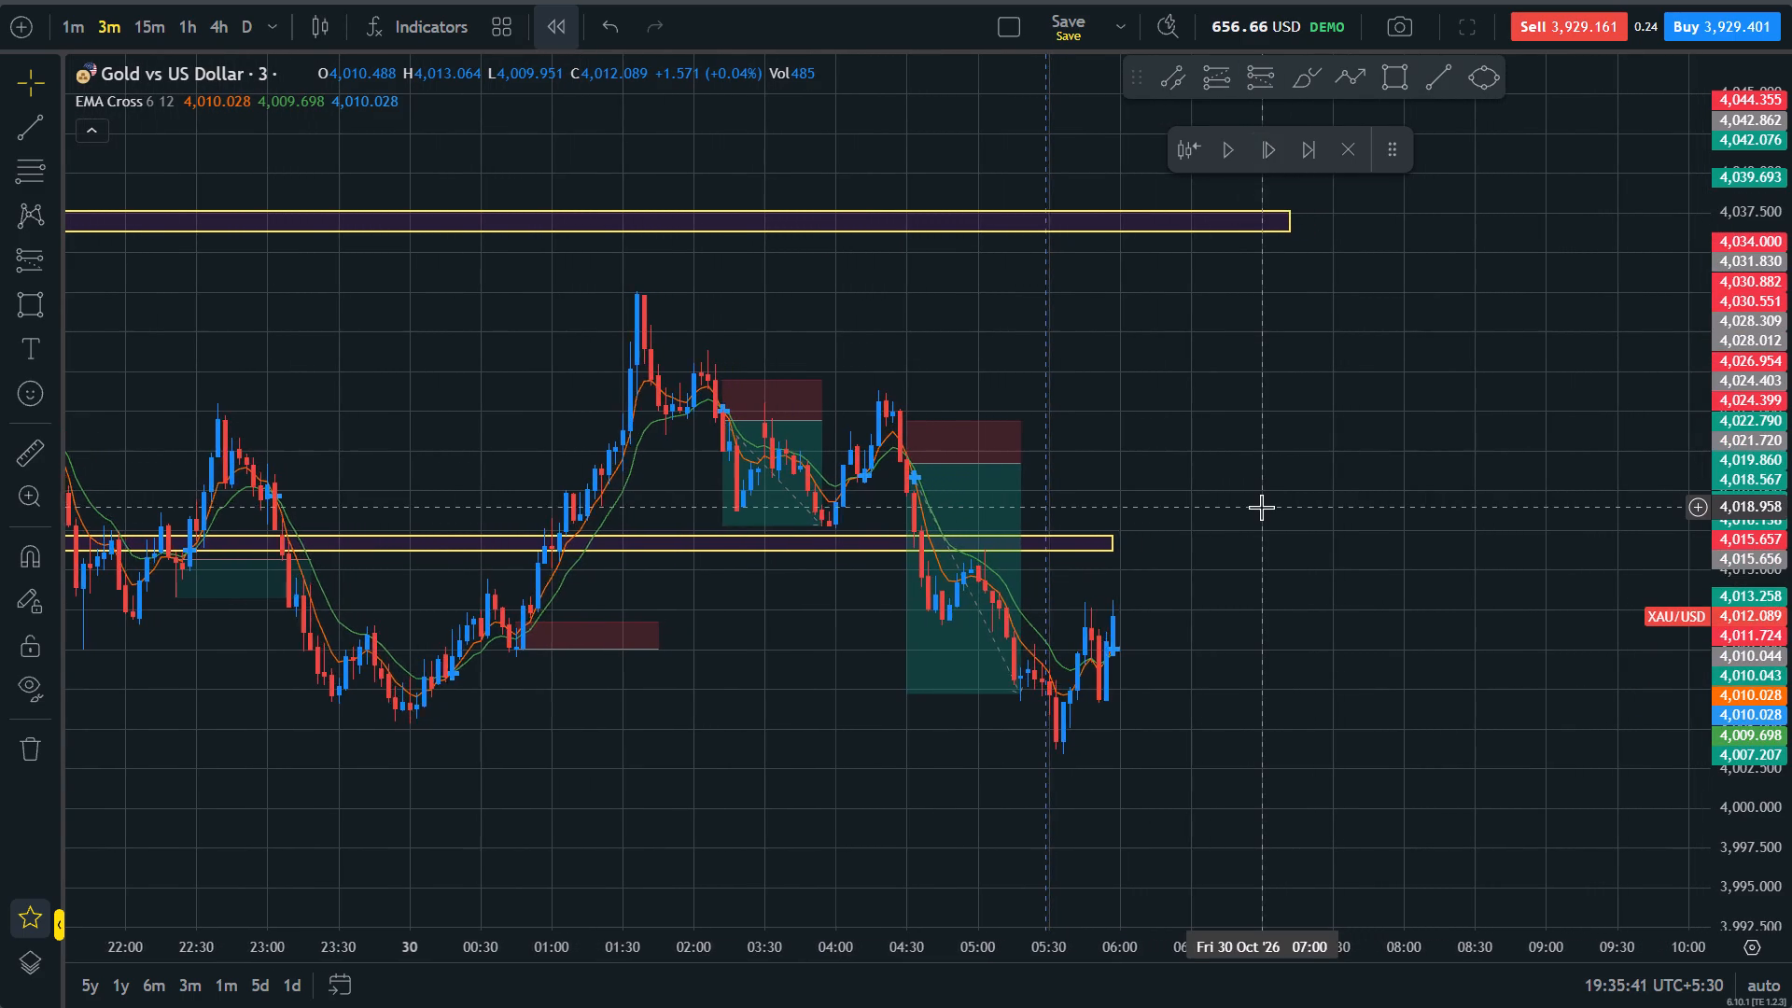
{"action": "scroll", "coordinate": [1261, 507], "scroll_direction": "up", "scroll_amount": 2}
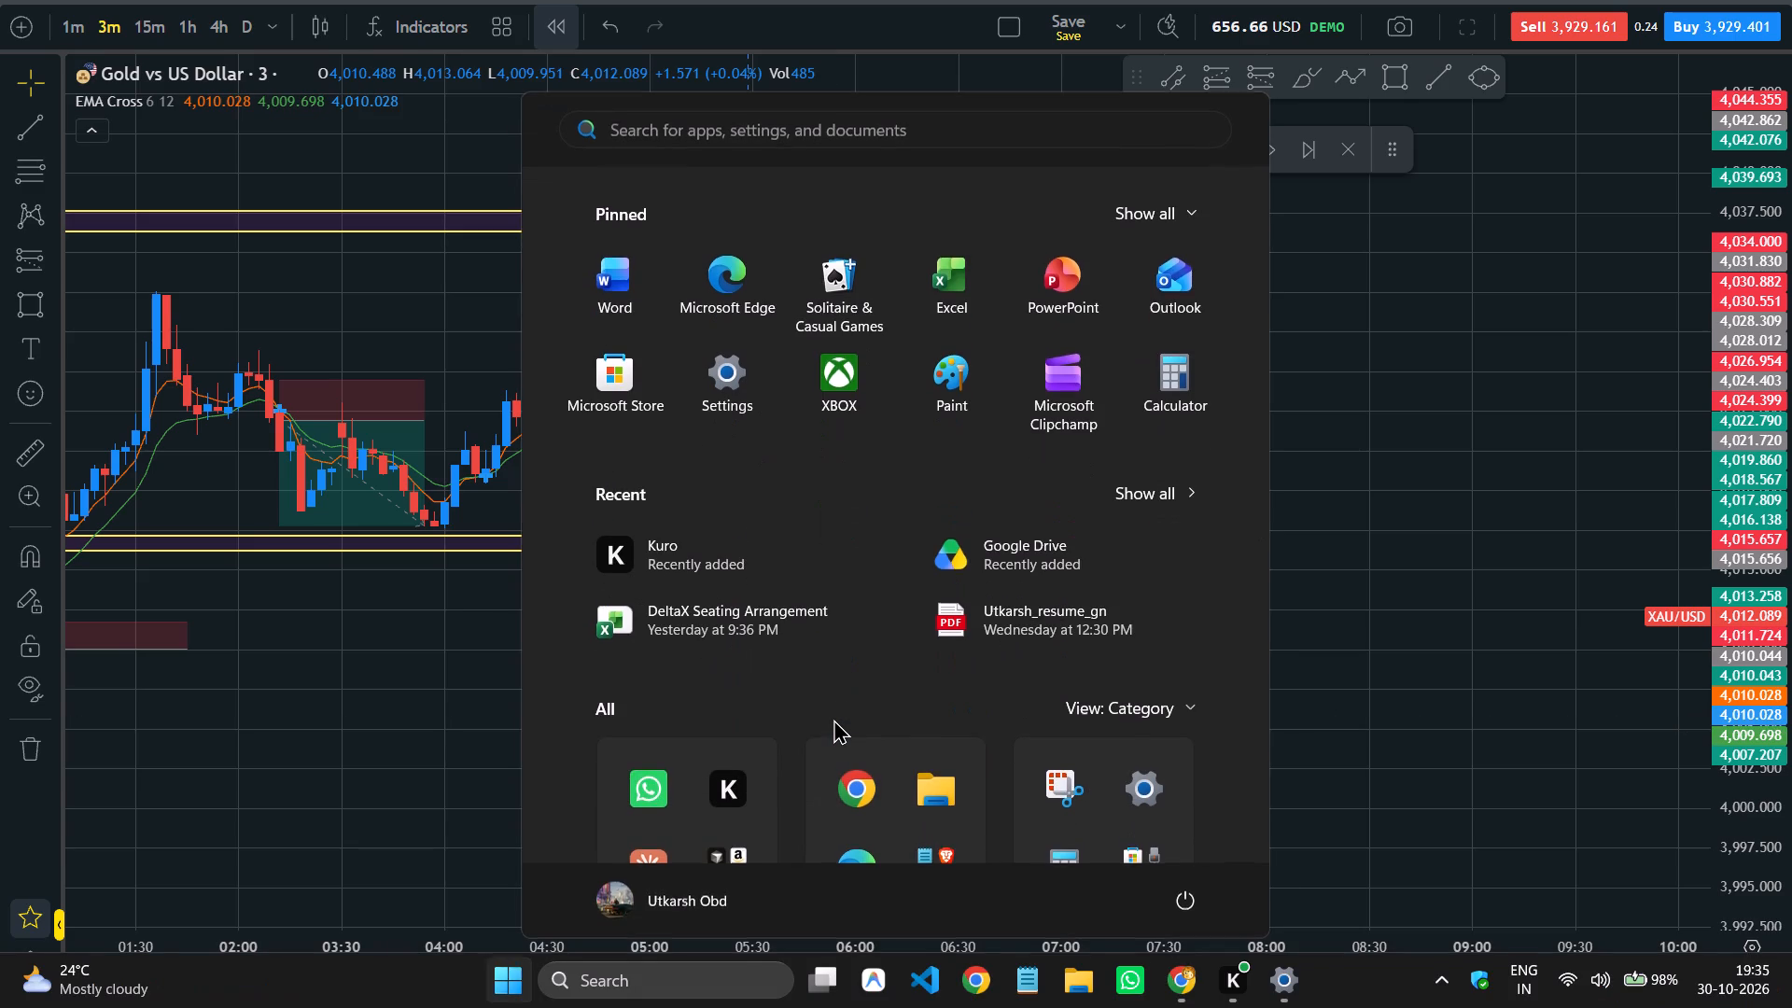
{"action": "left_click_drag", "start_coordinate": [959, 763], "coordinate": [1256, 727]}
{"action": "scroll", "coordinate": [1256, 727], "scroll_direction": "down", "scroll_amount": 3}
{"action": "scroll", "coordinate": [1256, 727], "scroll_direction": "up", "scroll_amount": 1}
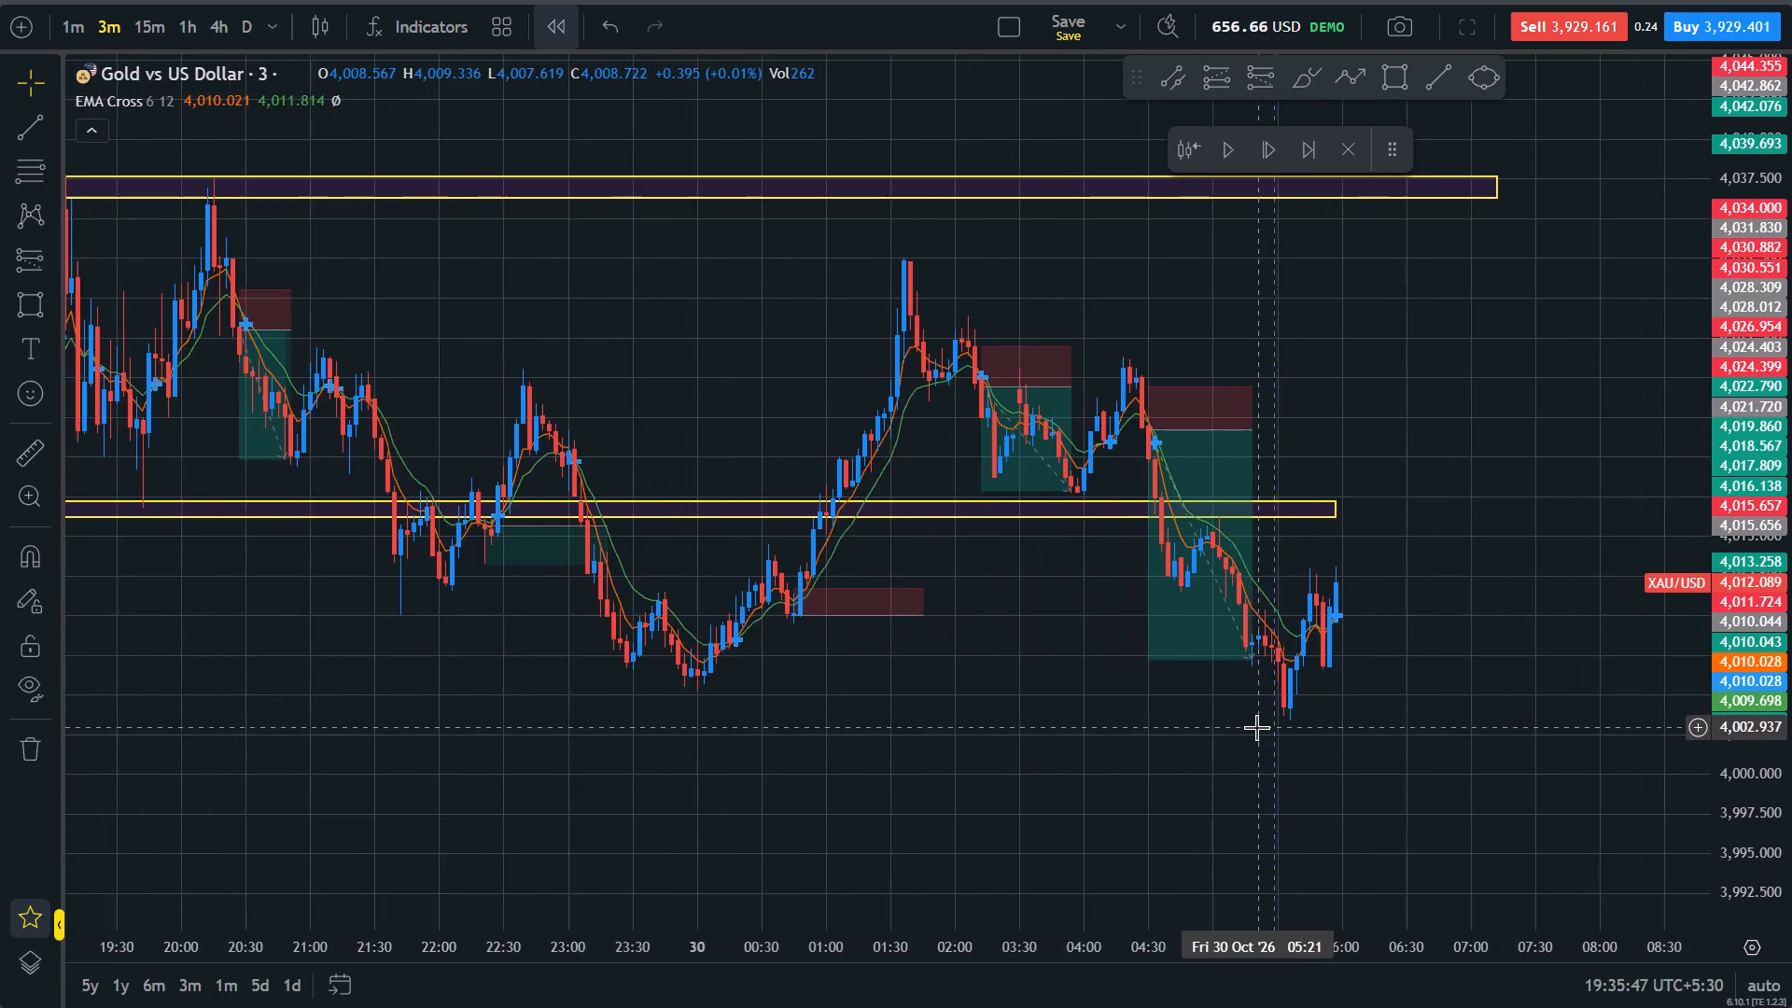
{"action": "scroll", "coordinate": [1256, 727], "scroll_direction": "up", "scroll_amount": 1}
{"action": "scroll", "coordinate": [1327, 691], "scroll_direction": "up", "scroll_amount": 1}
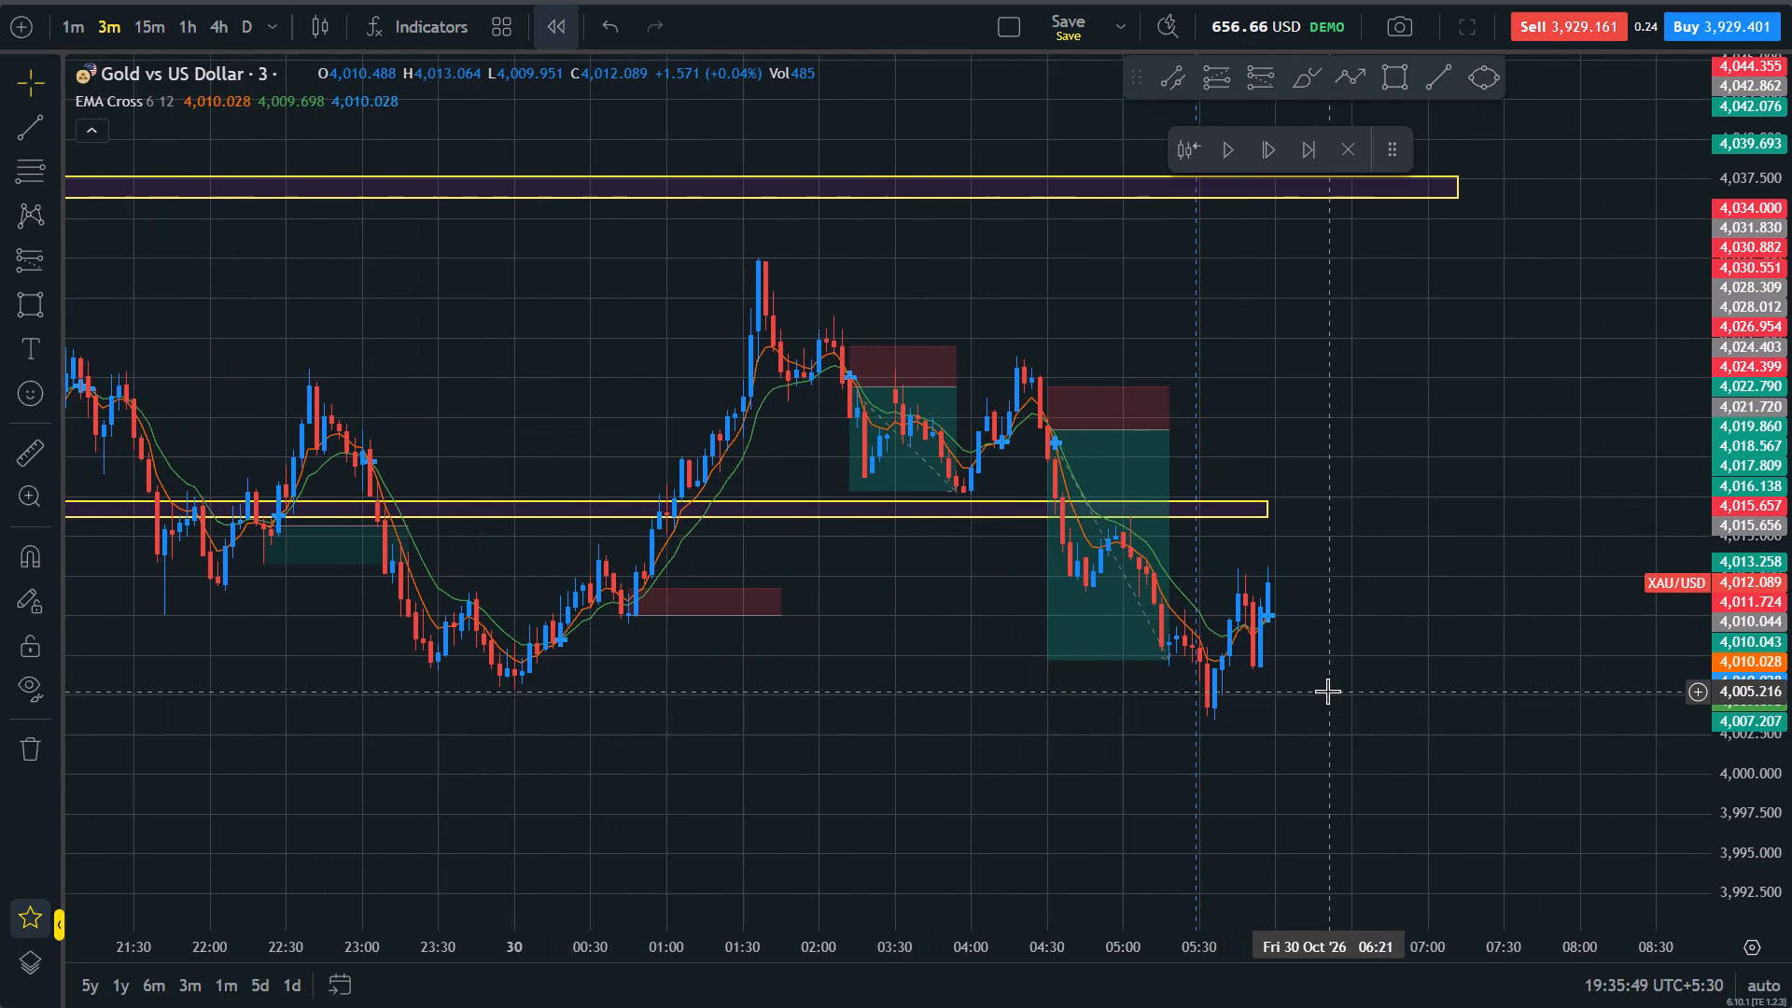
{"action": "left_click", "coordinate": [1401, 77]}
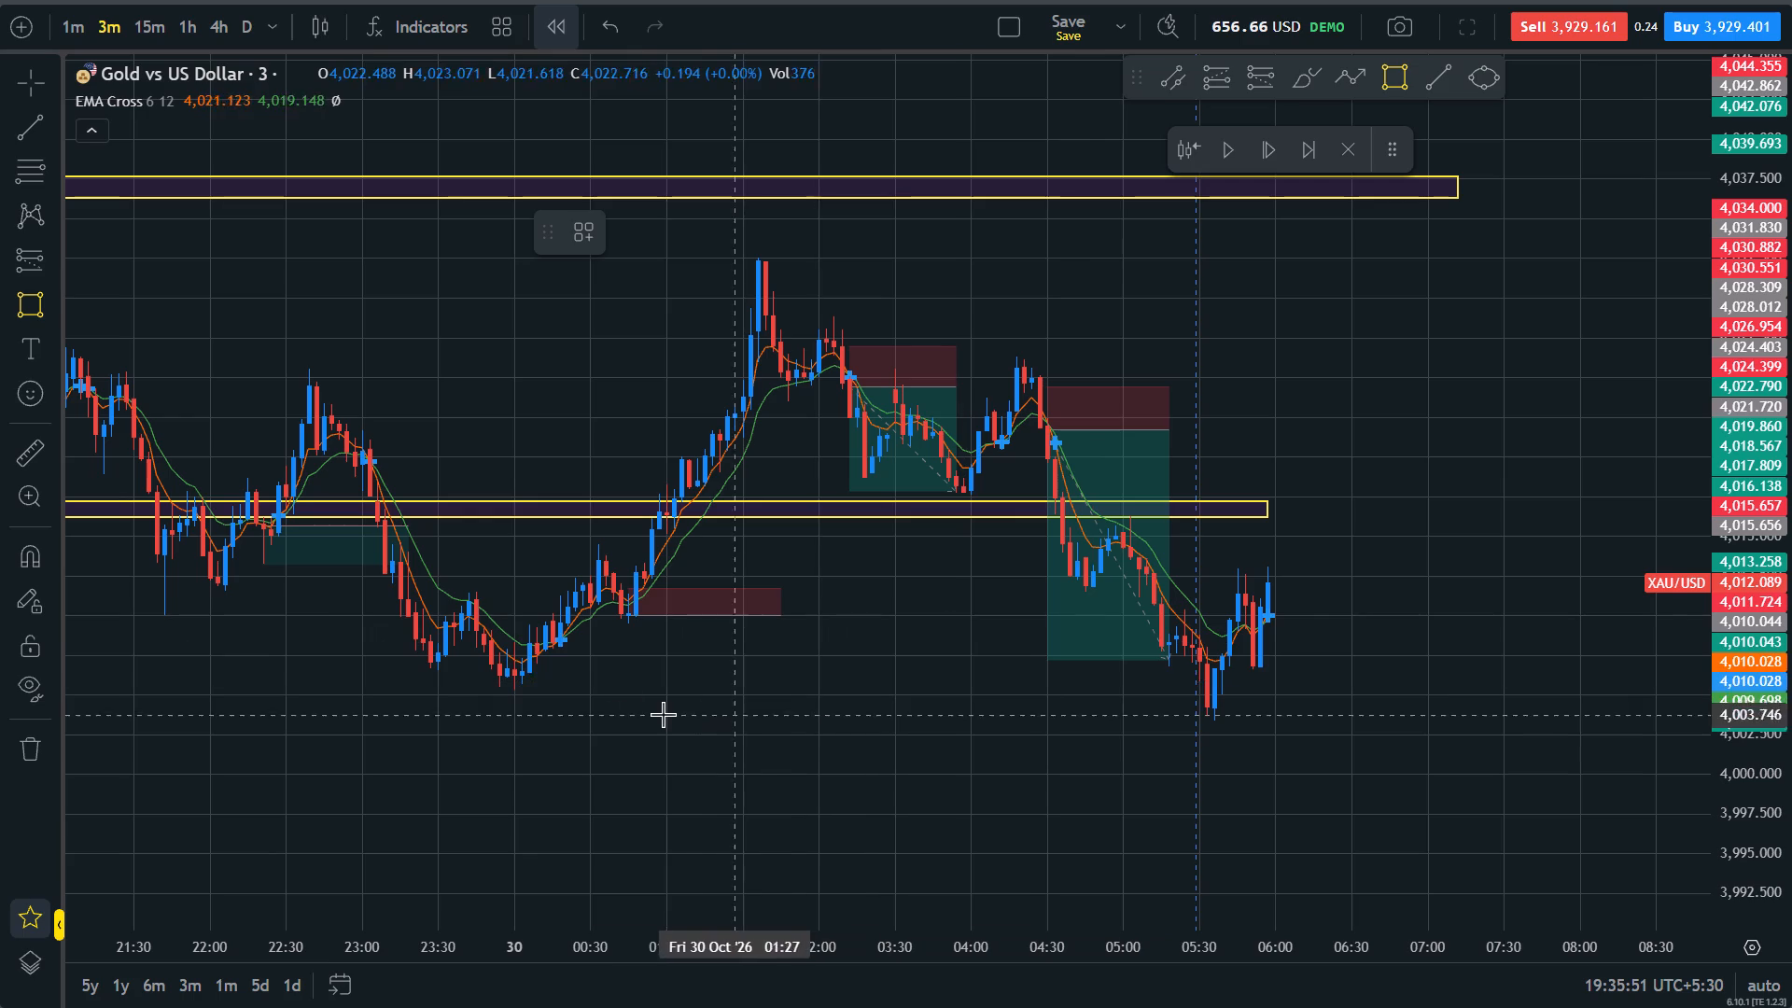
{"action": "left_click", "coordinate": [450, 684]}
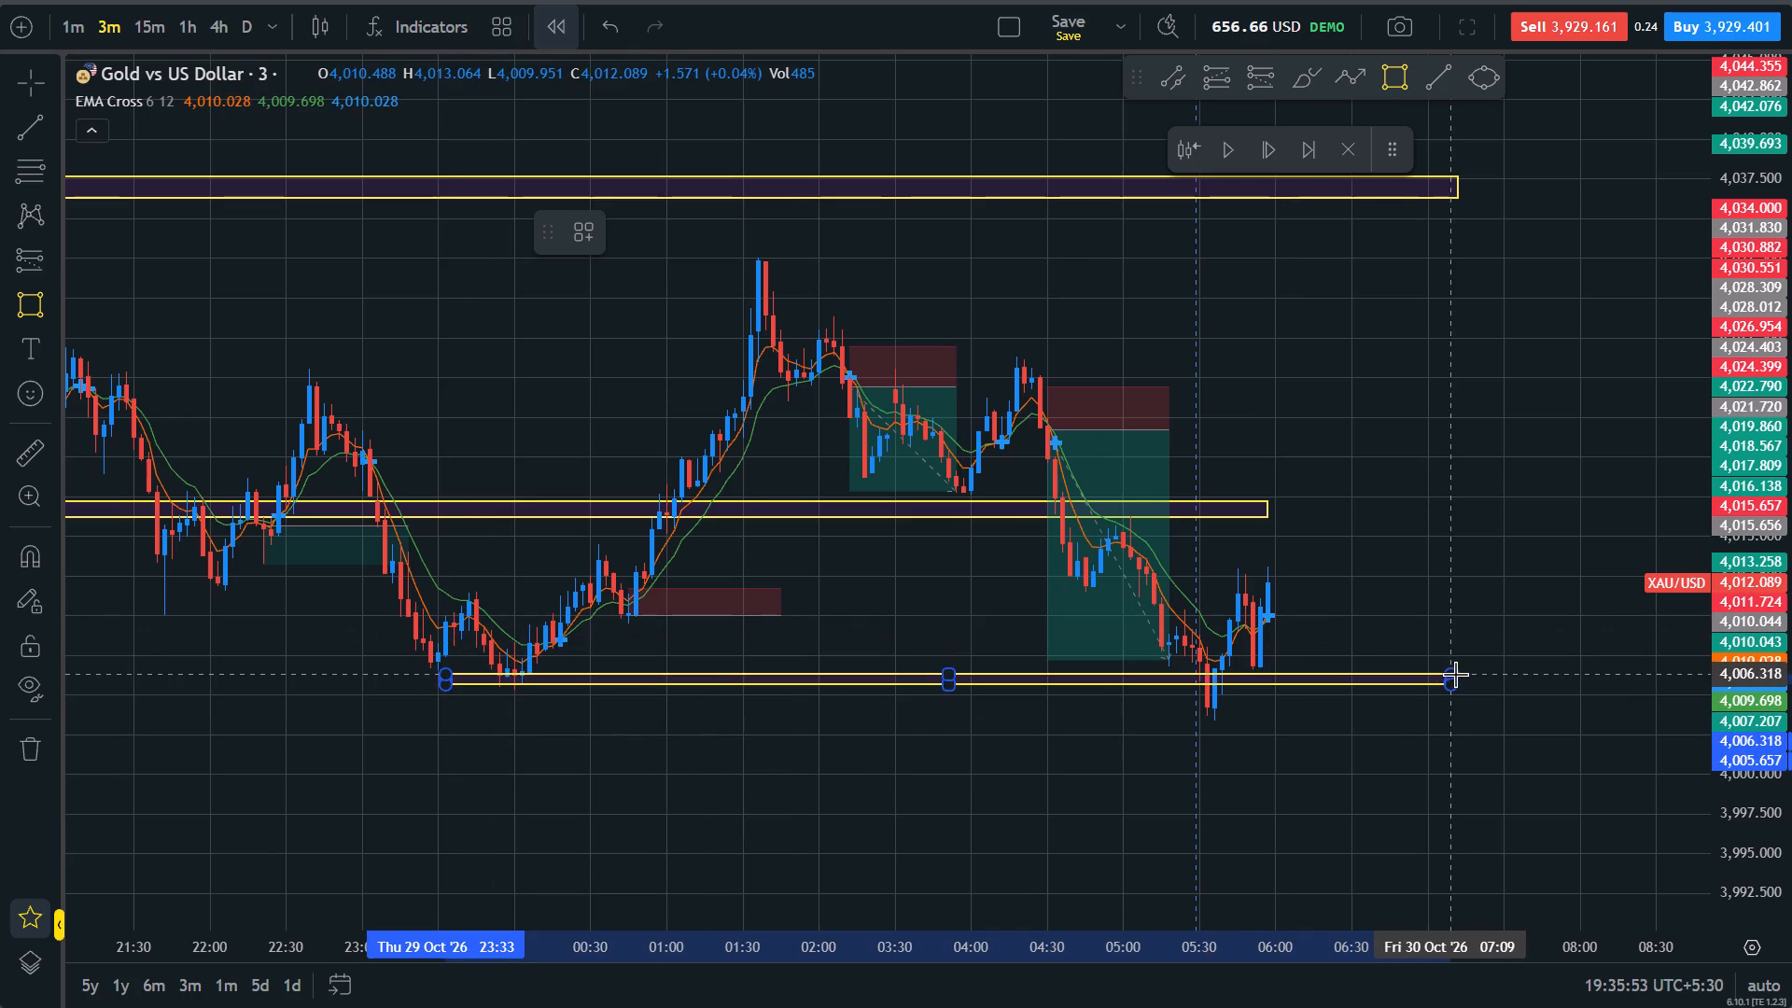
{"action": "left_click", "coordinate": [1455, 674]}
{"action": "left_click", "coordinate": [1445, 841]}
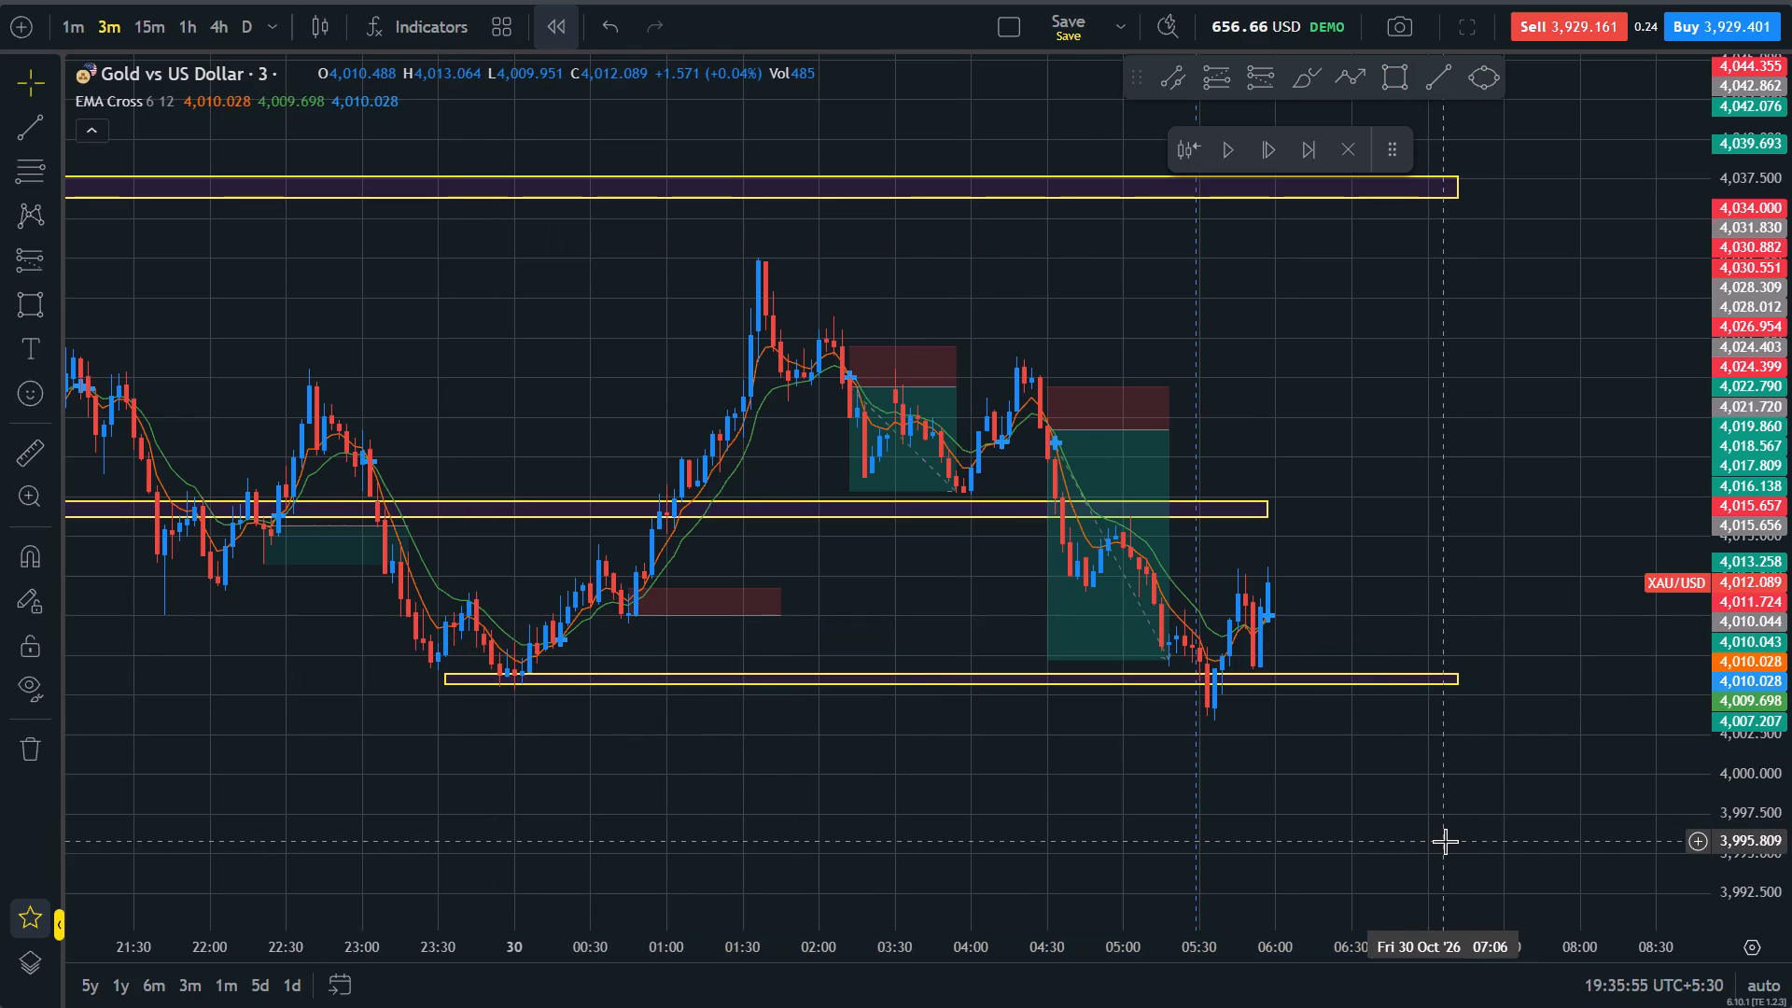
Examine the rebound from the new zone at the lows relative to the zones above, the EMAs and the previous trades.
{"action": "scroll", "coordinate": [1445, 841], "scroll_direction": "left", "scroll_amount": 2}
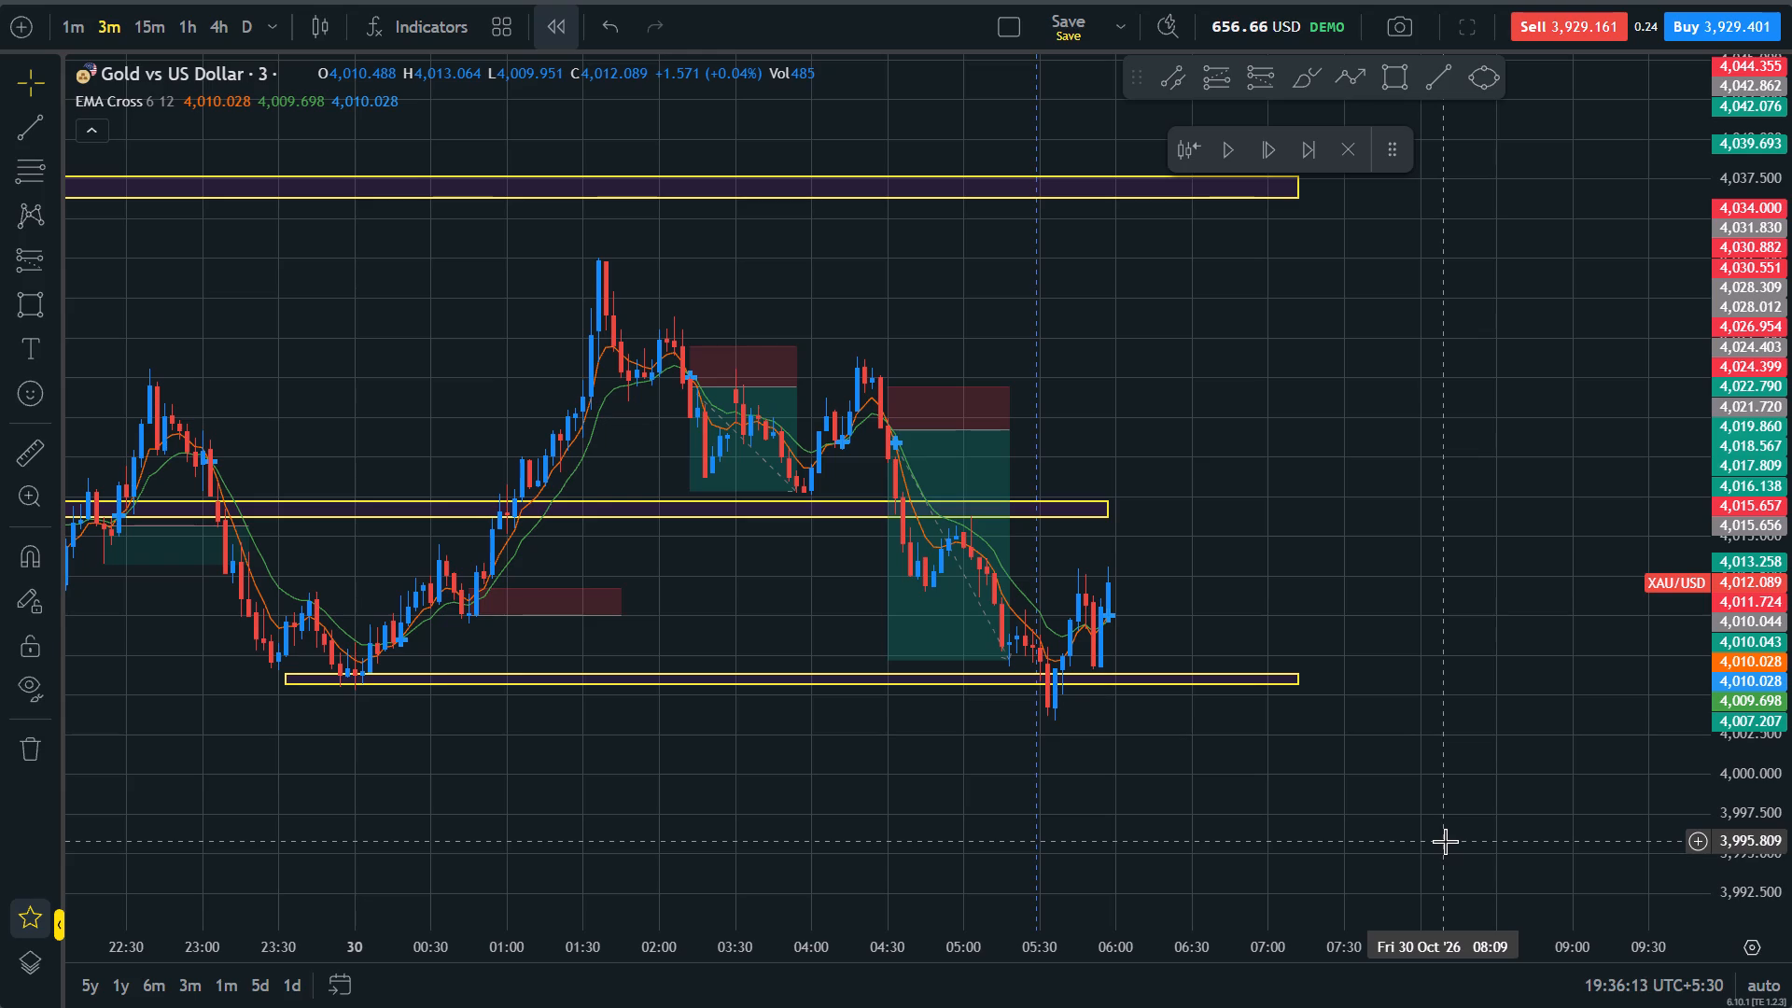
{"action": "scroll", "coordinate": [1445, 841], "scroll_direction": "right", "scroll_amount": 1}
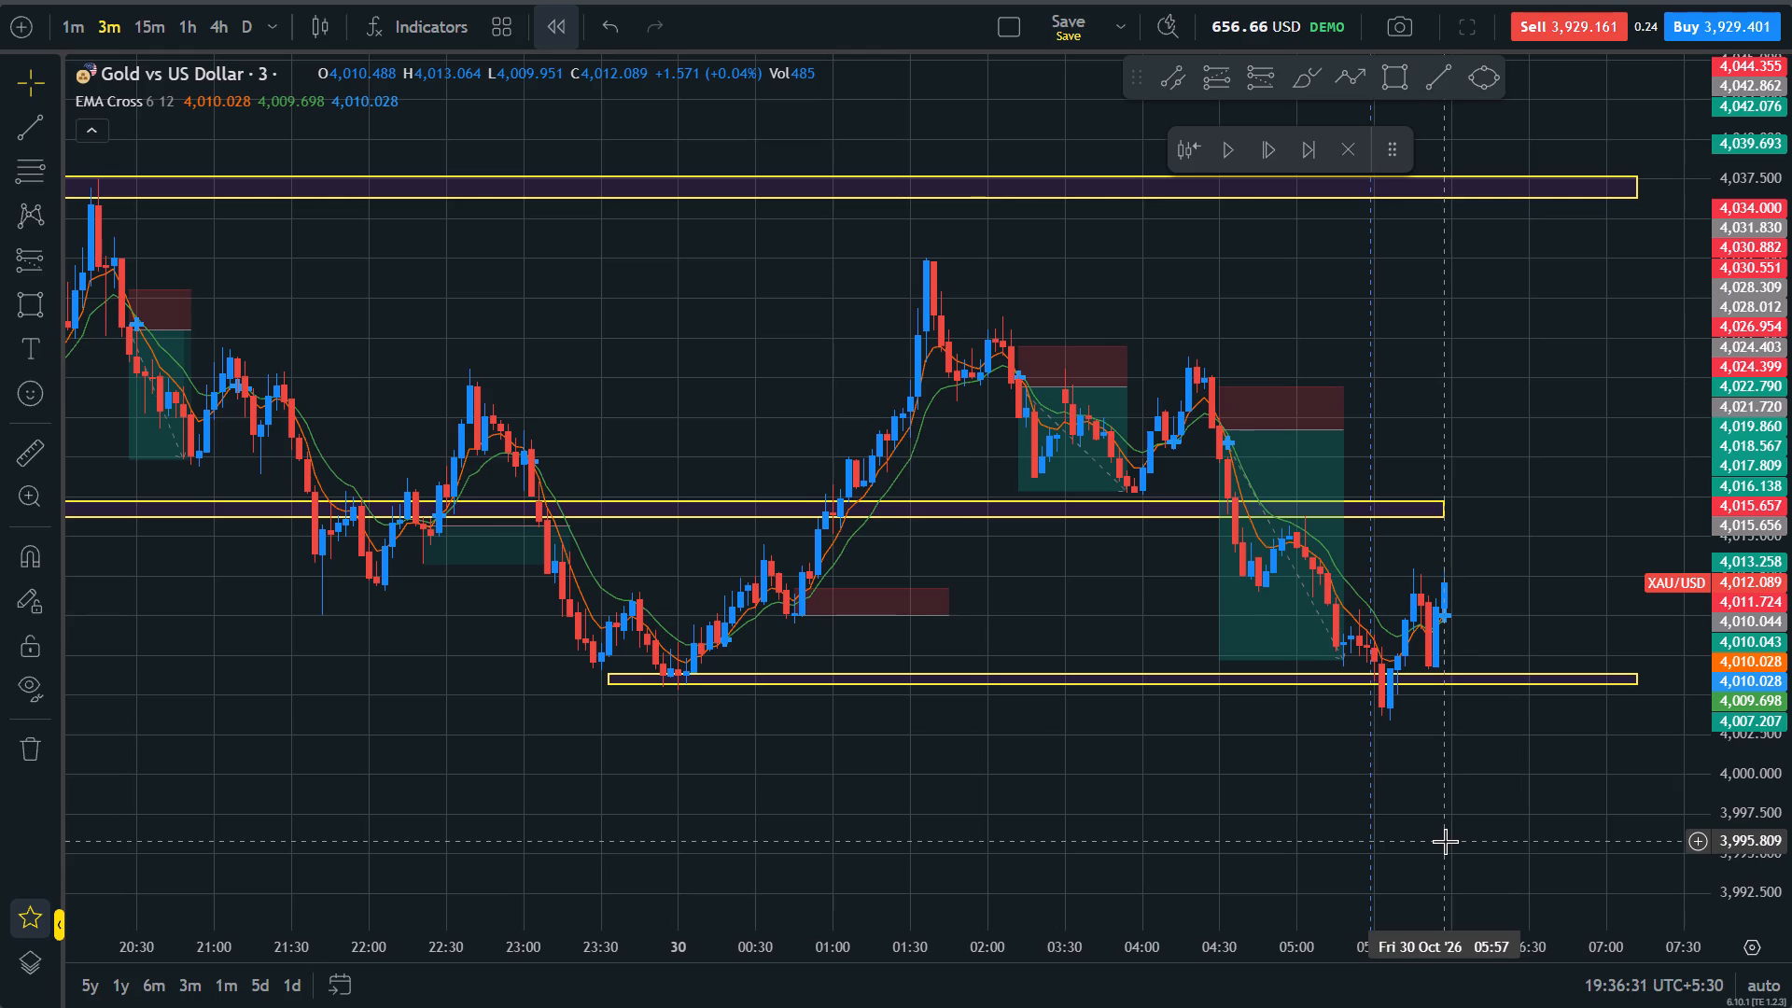
{"action": "left_click_drag", "start_coordinate": [1281, 879], "coordinate": [1443, 788]}
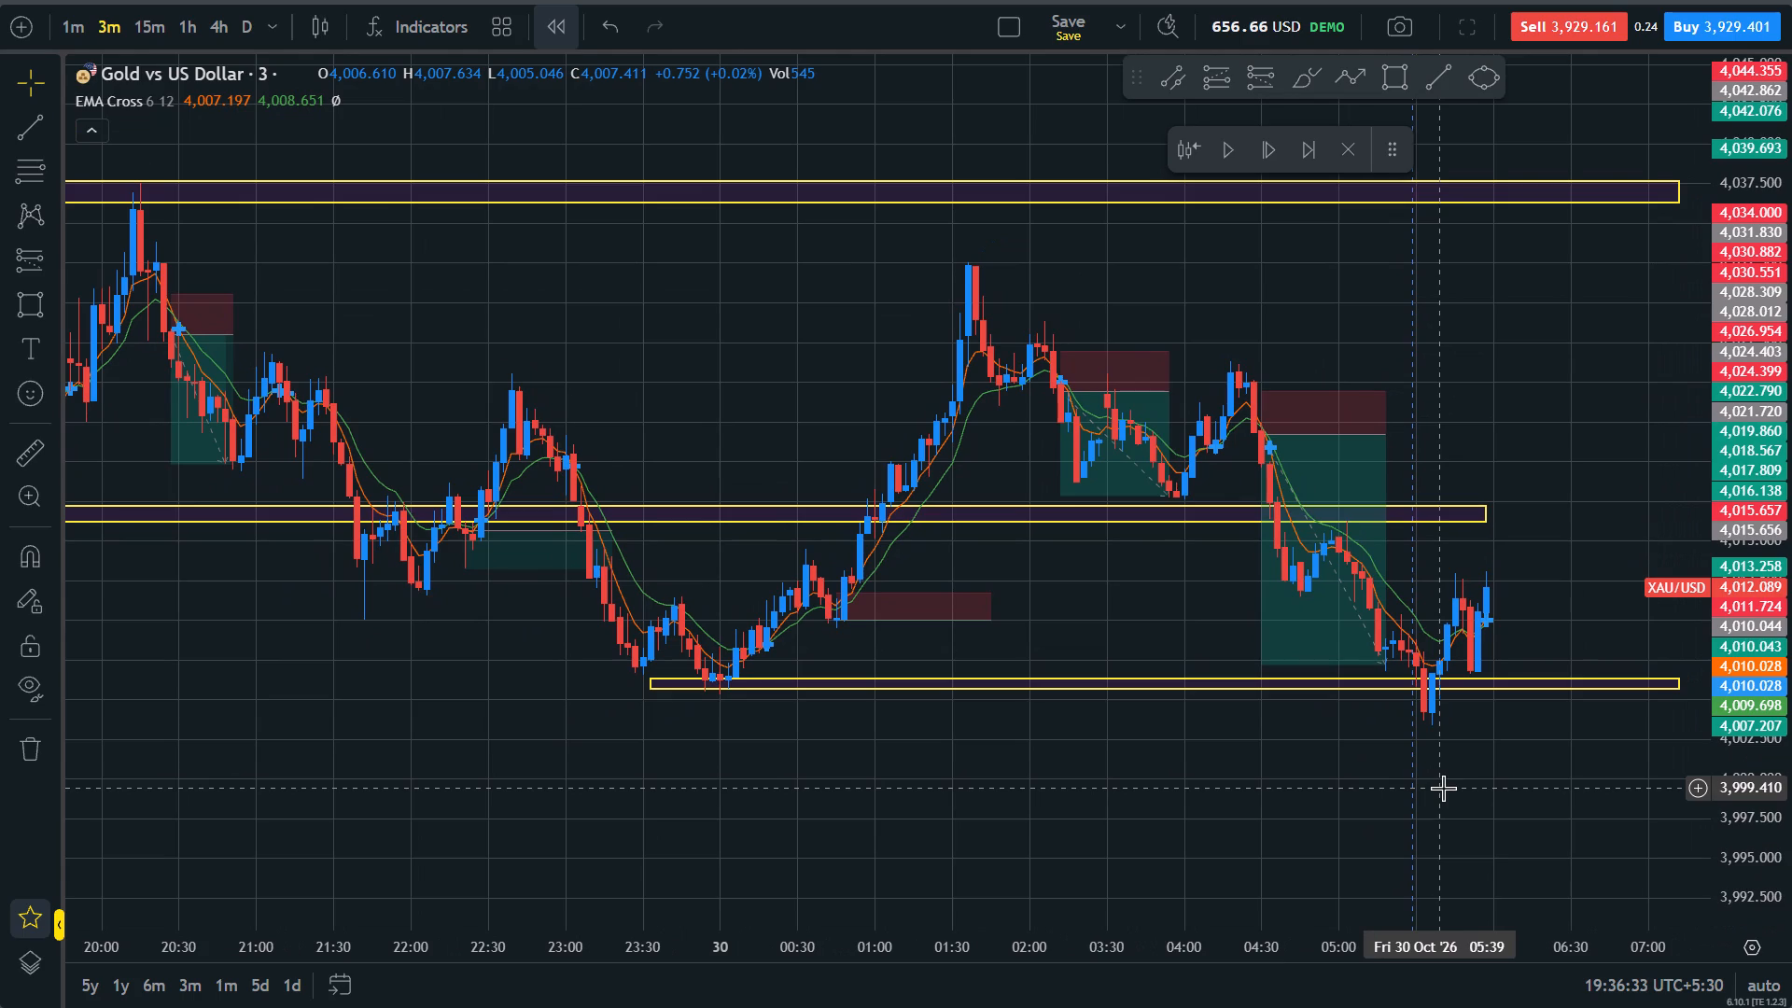
{"action": "scroll", "coordinate": [1443, 788], "scroll_direction": "up", "scroll_amount": 1}
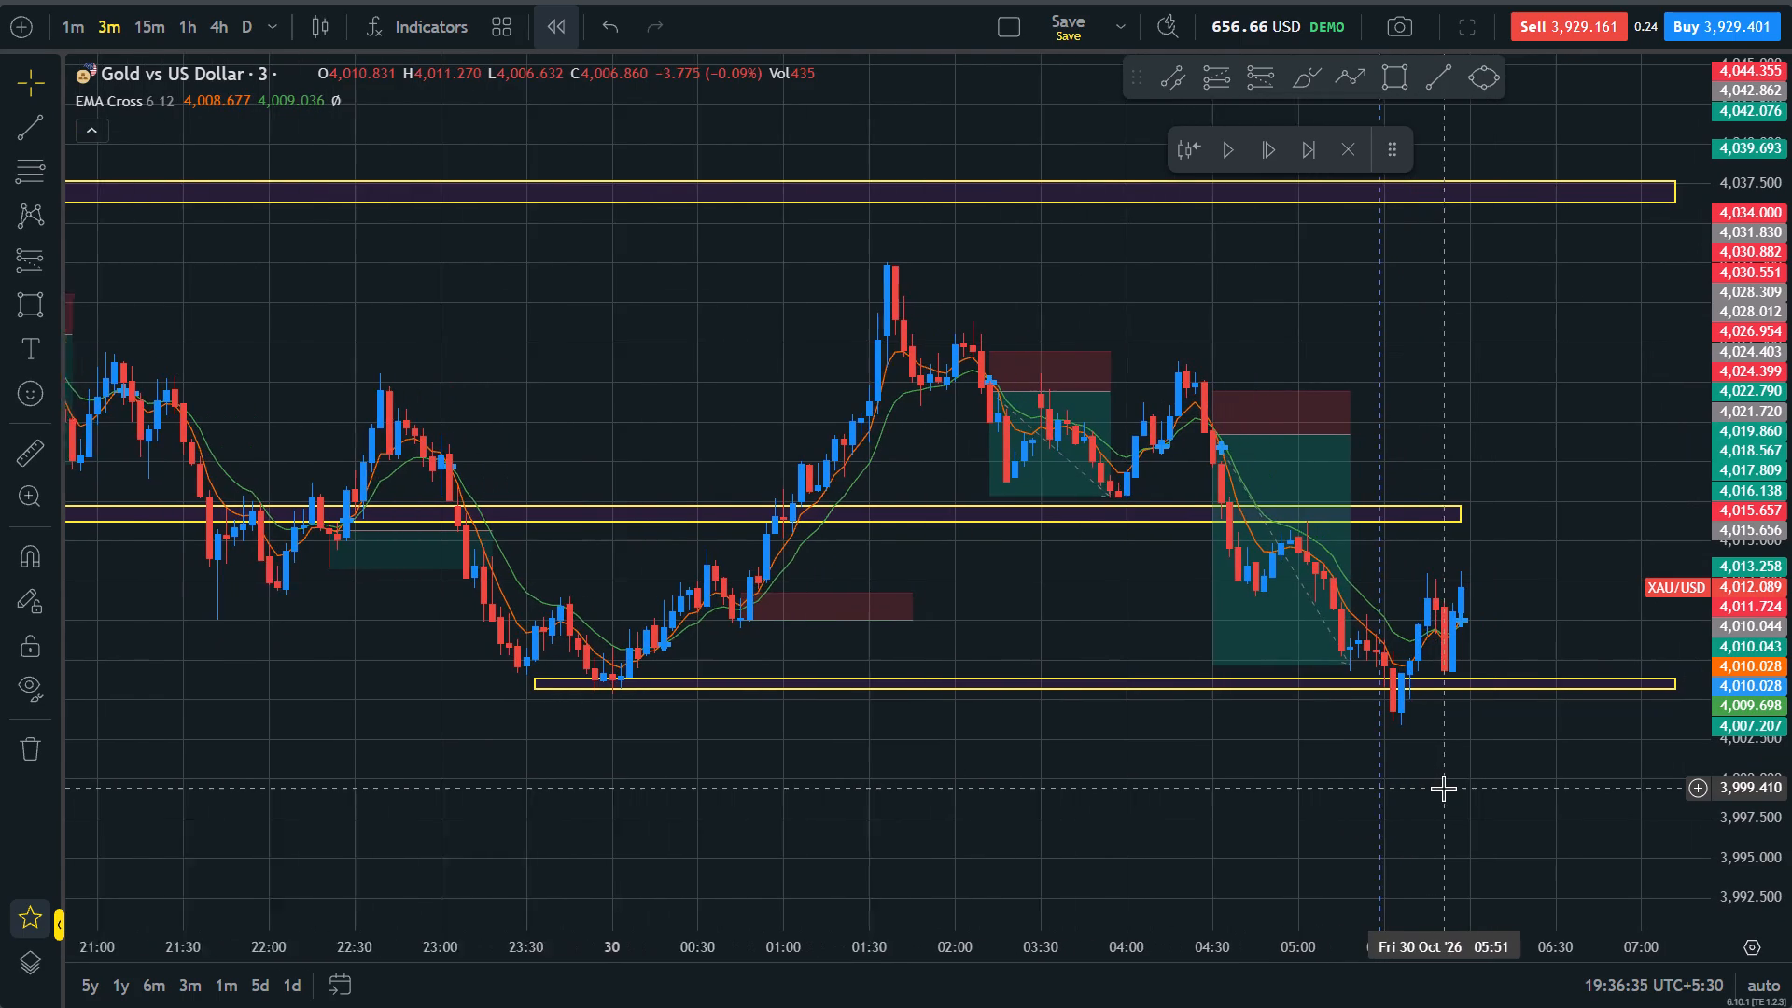
{"action": "scroll", "coordinate": [1443, 788], "scroll_direction": "up", "scroll_amount": 1}
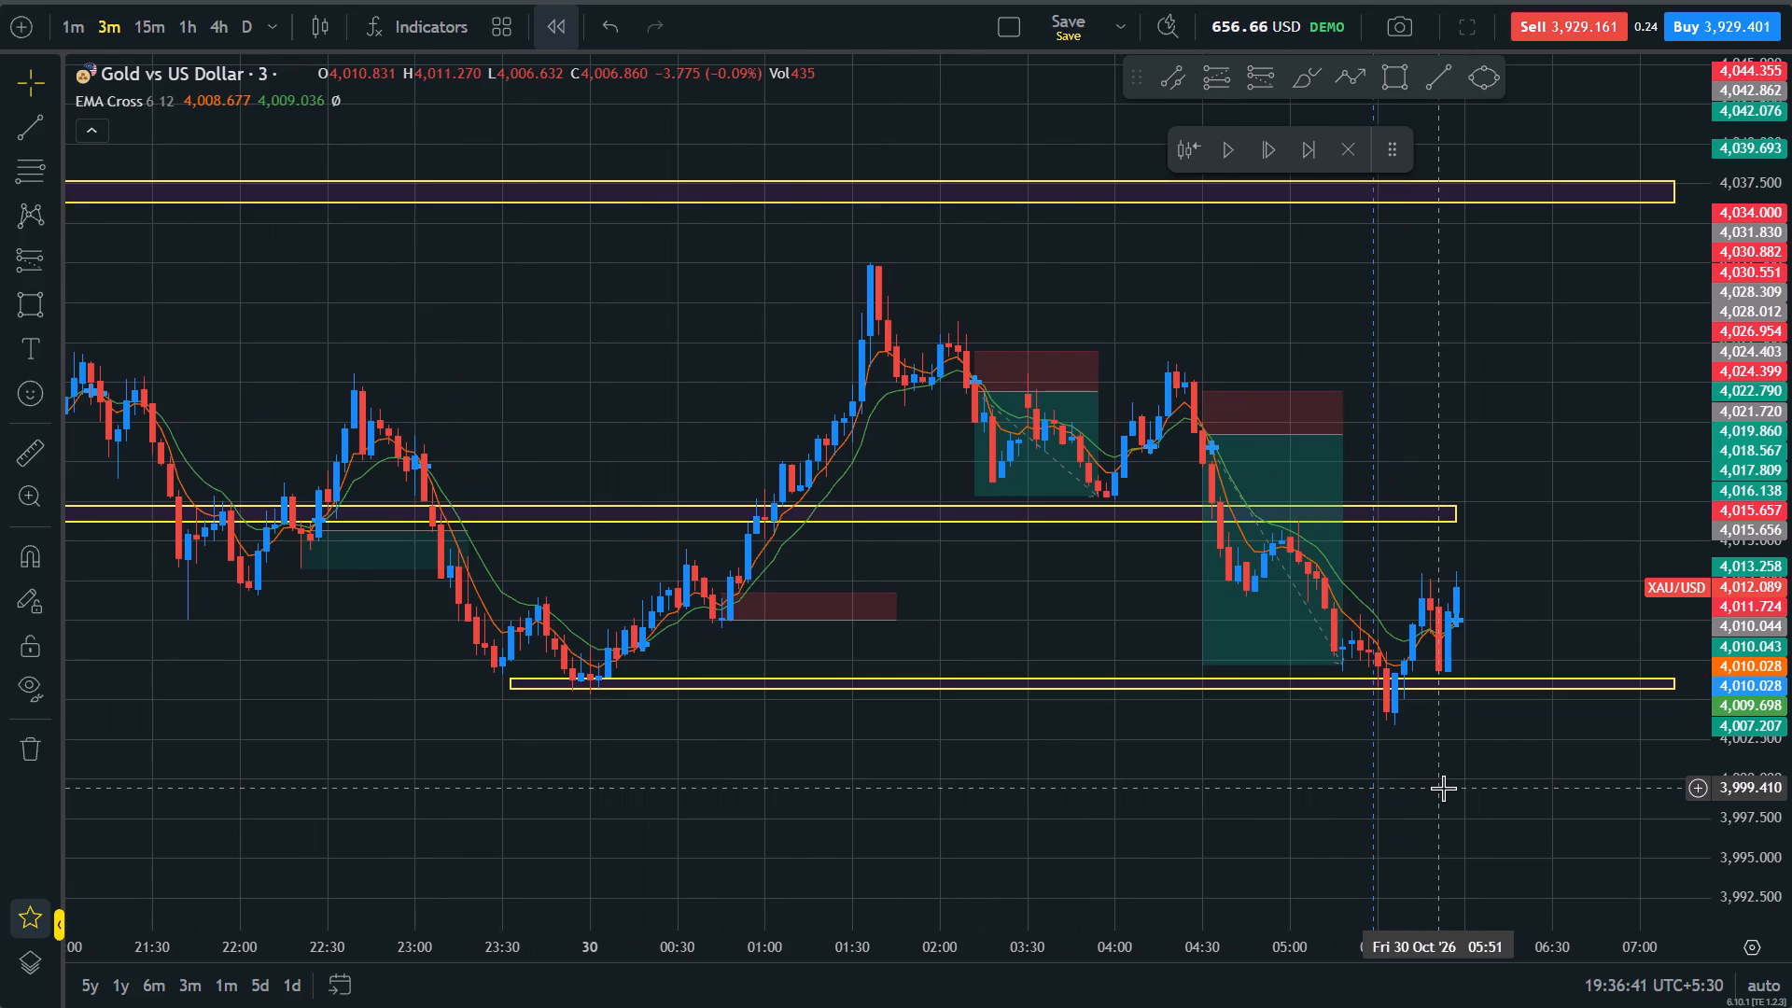
{"action": "scroll", "coordinate": [1443, 788], "scroll_direction": "up", "scroll_amount": 1}
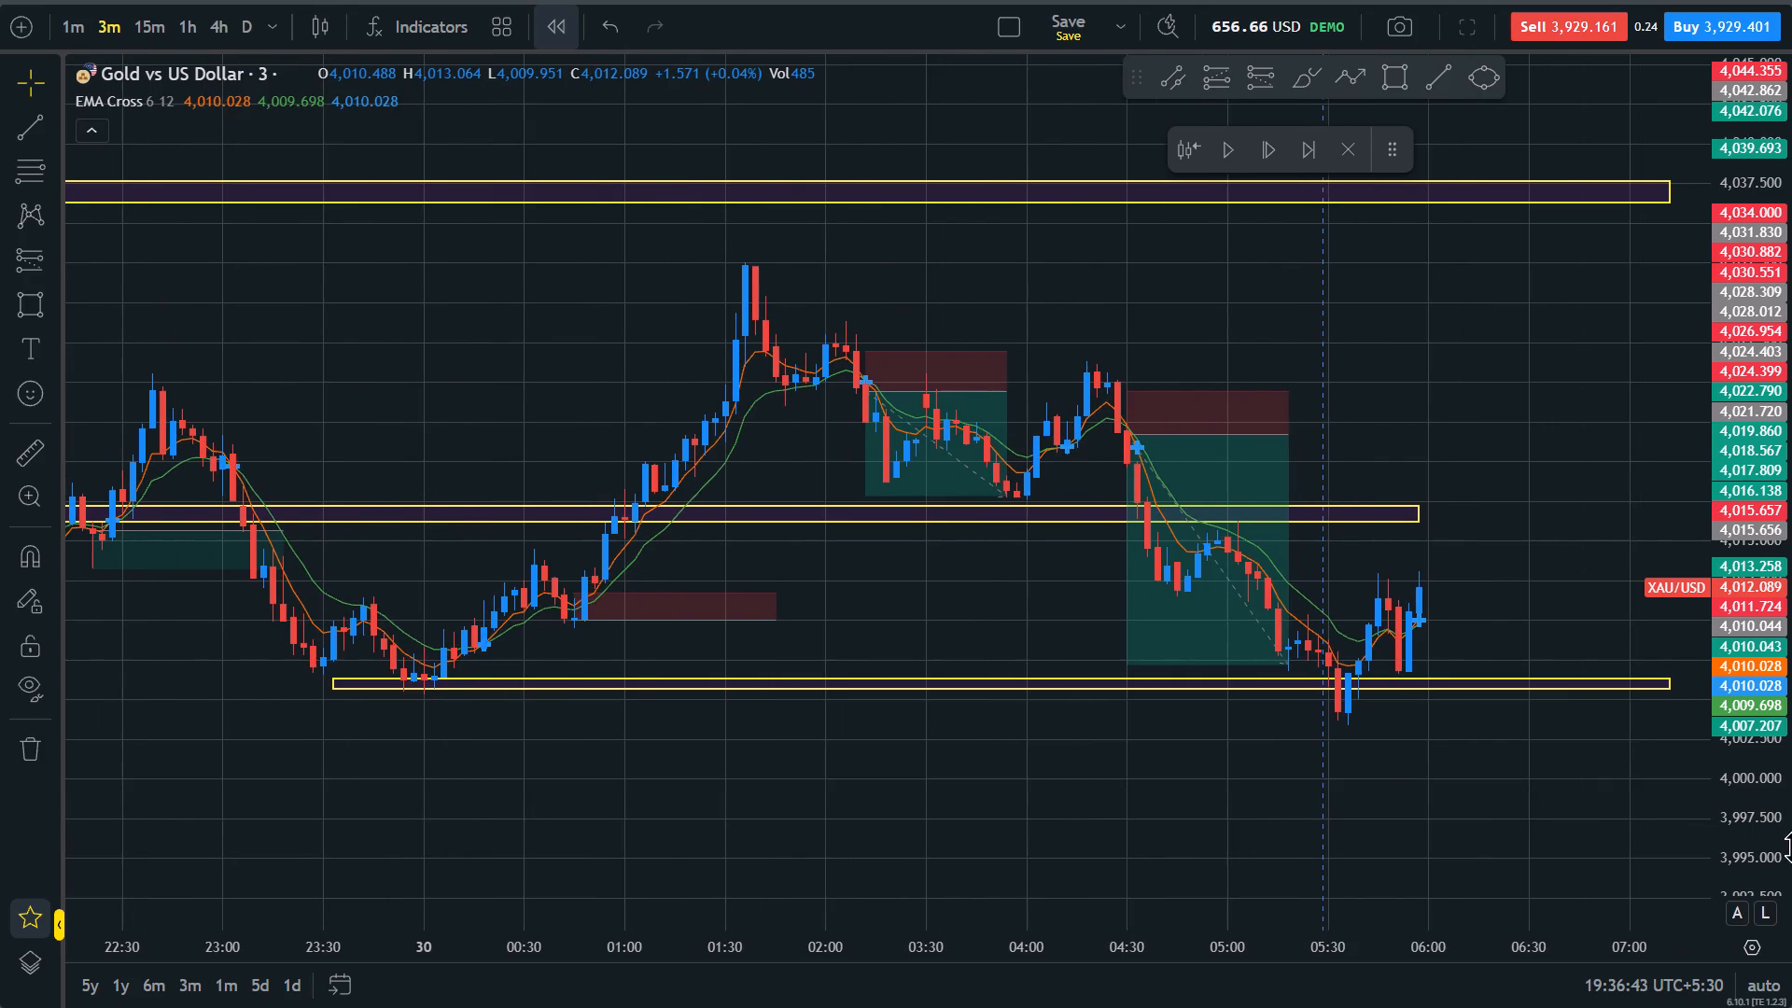
{"action": "left_click_drag", "start_coordinate": [1791, 847], "coordinate": [1749, 594]}
{"action": "left_click_drag", "start_coordinate": [1561, 698], "coordinate": [1506, 546]}
{"action": "left_click_drag", "start_coordinate": [1791, 502], "coordinate": [1789, 552]}
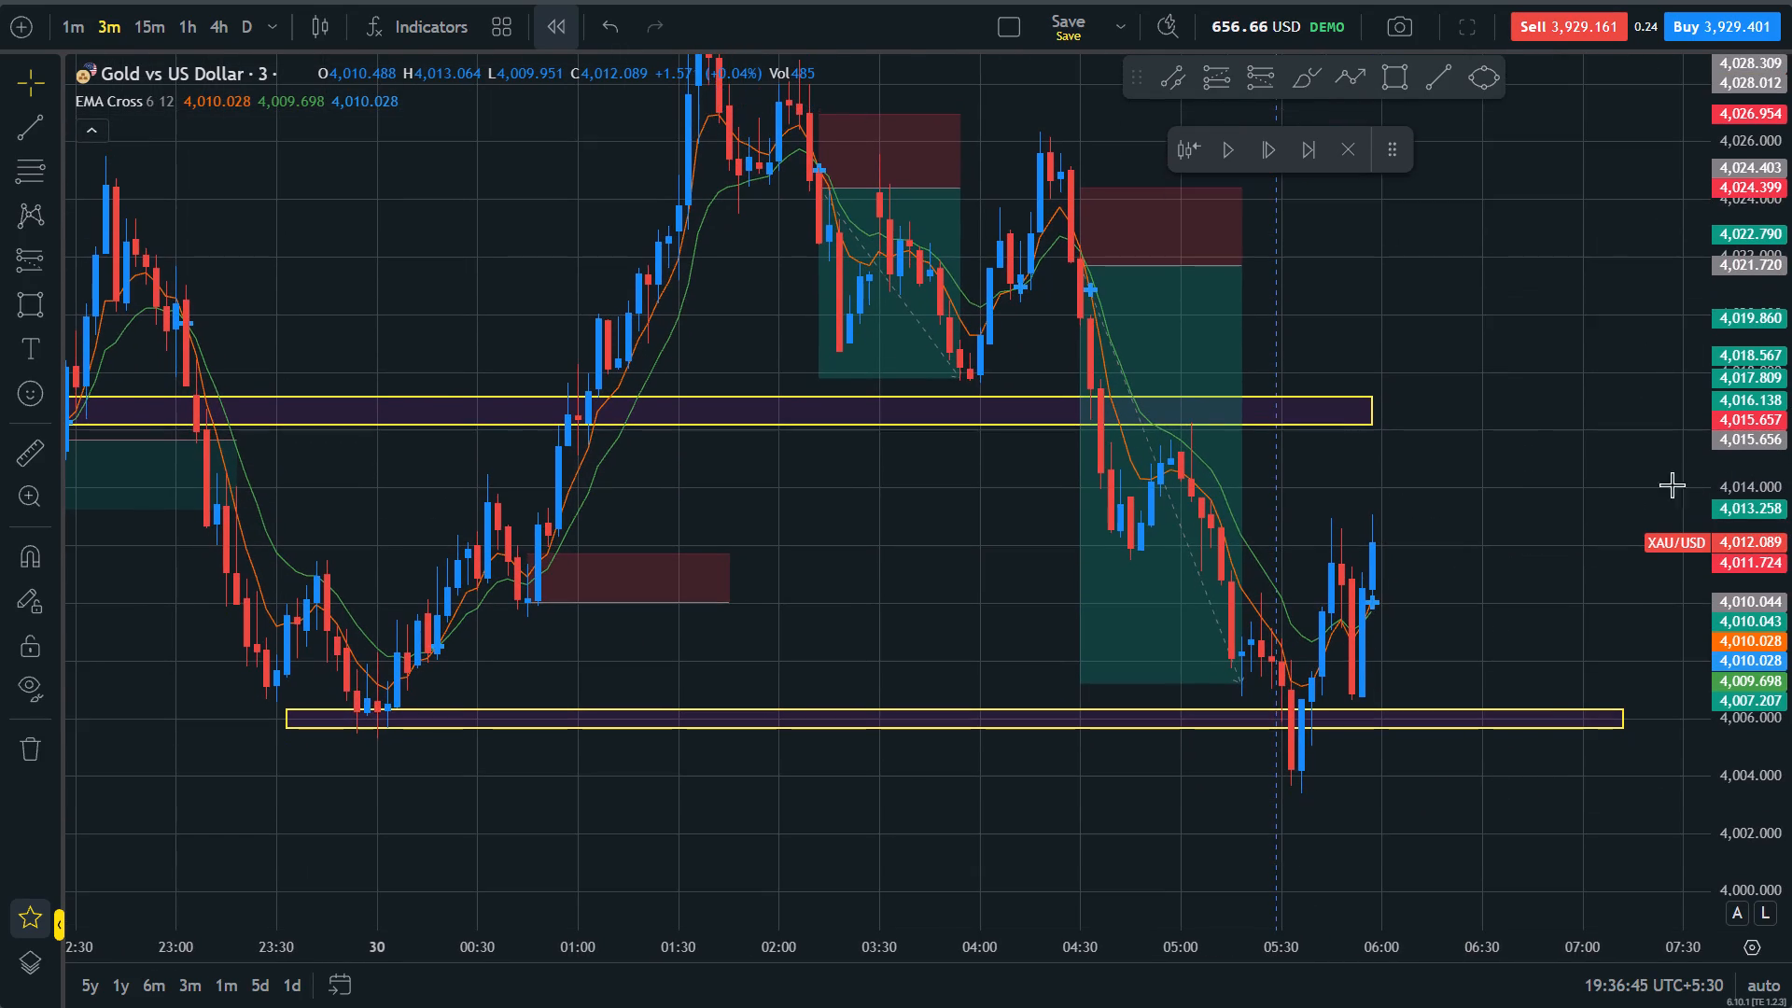
{"action": "left_click_drag", "start_coordinate": [1593, 498], "coordinate": [1549, 605]}
{"action": "scroll", "coordinate": [1549, 605], "scroll_direction": "up", "scroll_amount": 1}
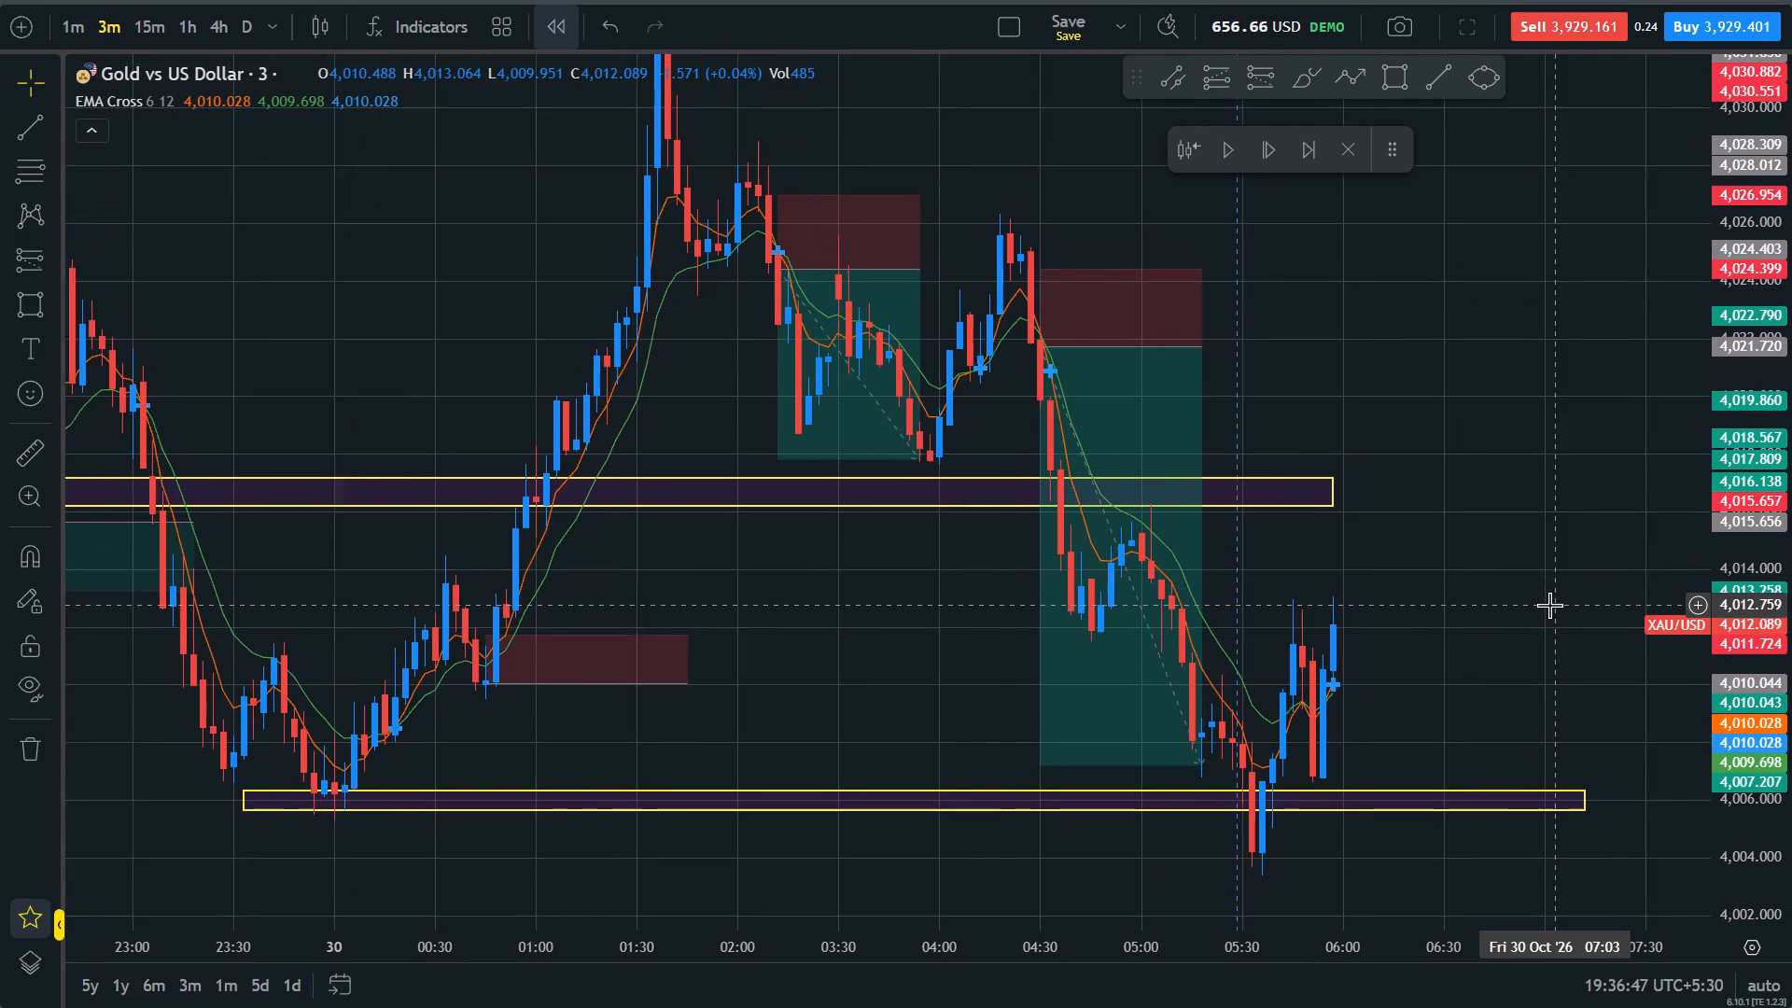
{"action": "scroll", "coordinate": [1549, 605], "scroll_direction": "up", "scroll_amount": 1}
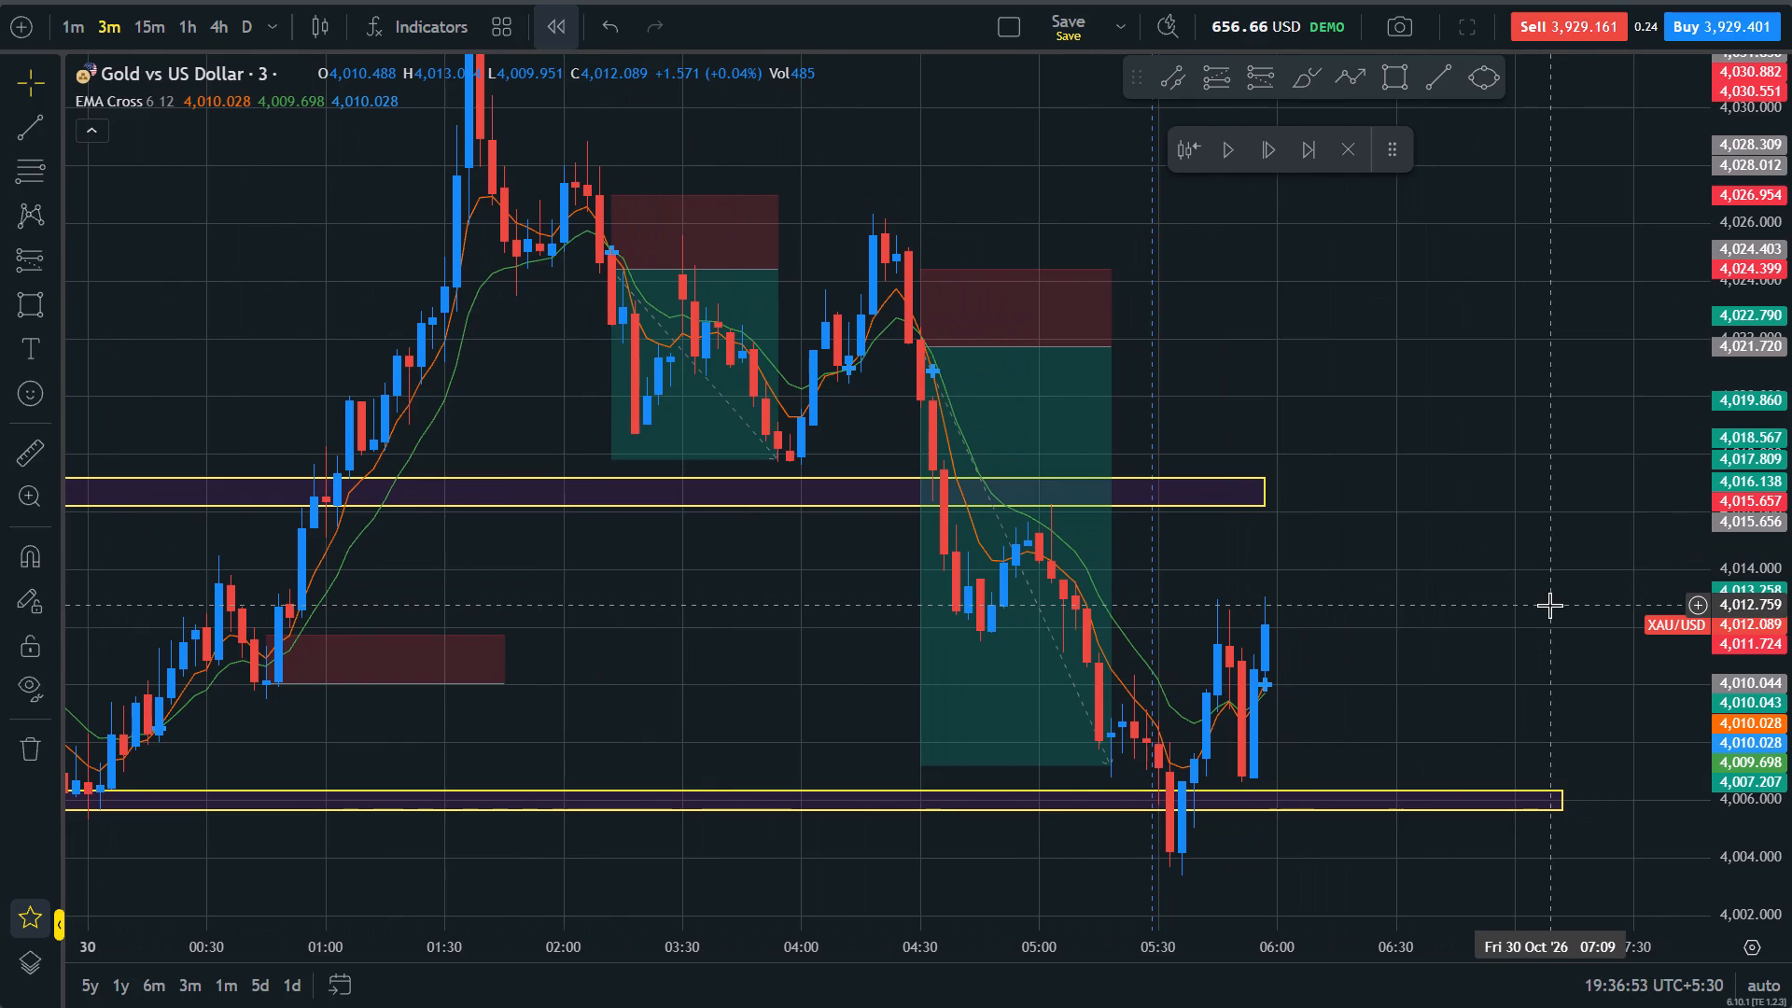
{"action": "scroll", "coordinate": [1549, 605], "scroll_direction": "down", "scroll_amount": 4}
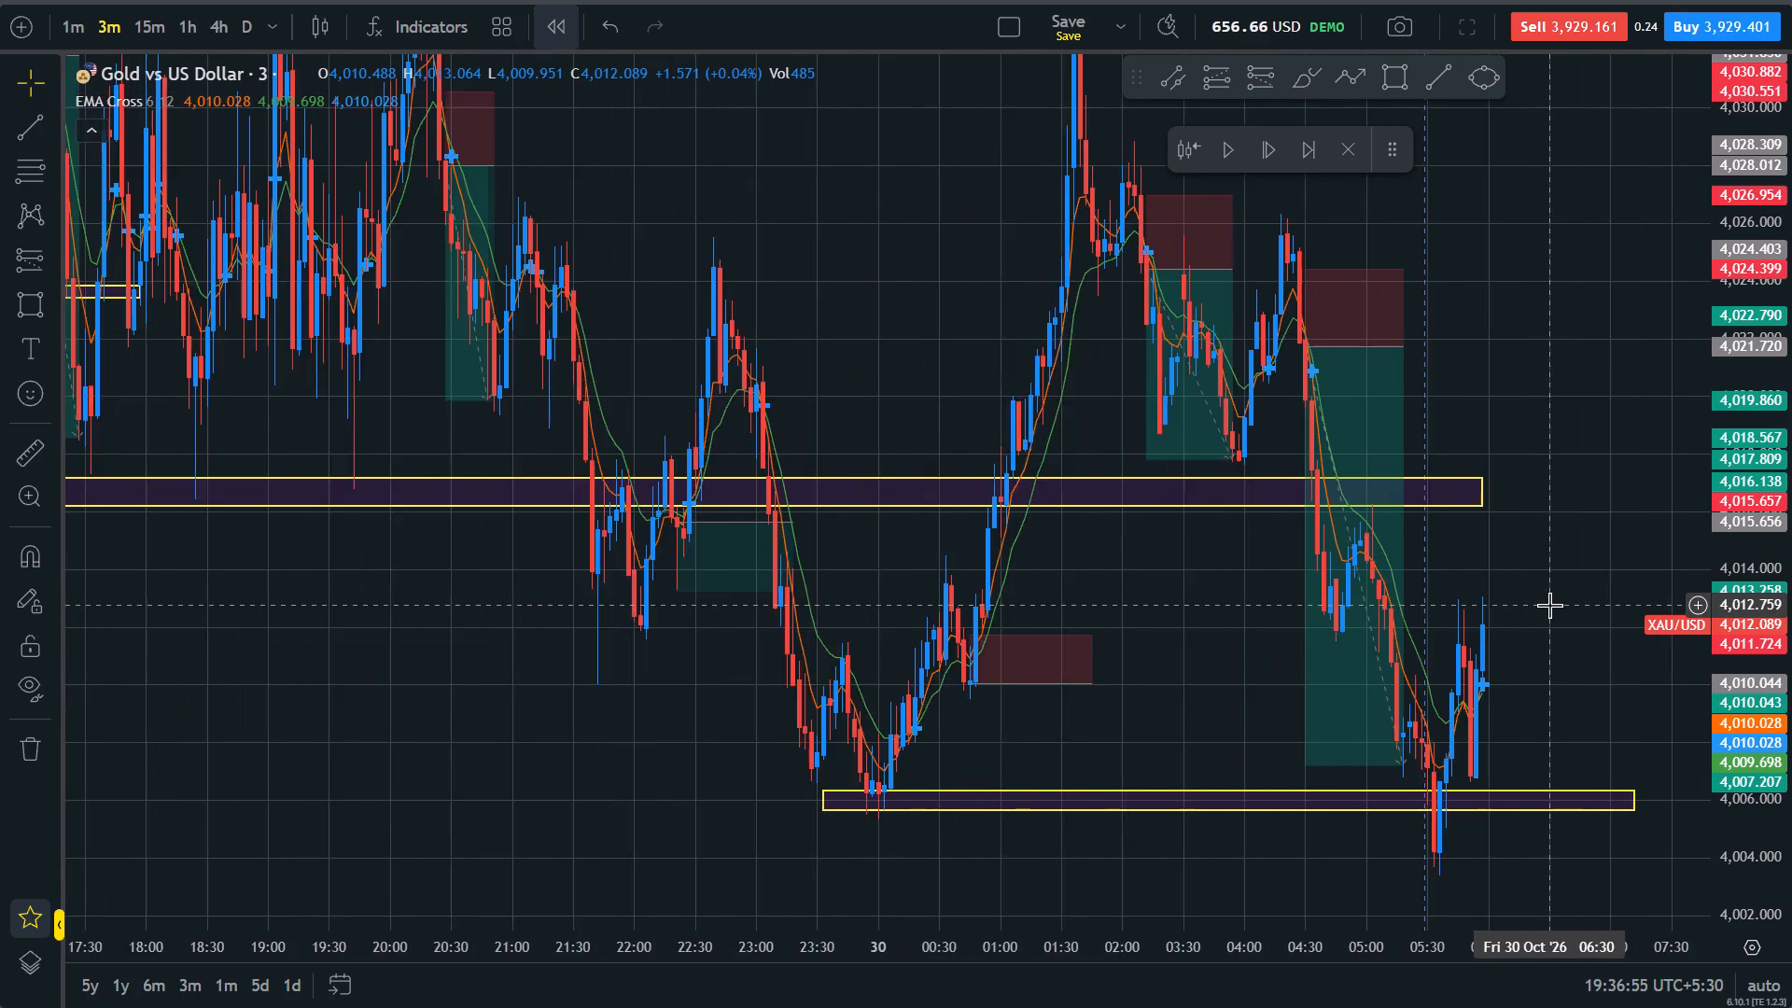
{"action": "scroll", "coordinate": [1549, 605], "scroll_direction": "down", "scroll_amount": 2}
{"action": "left_click_drag", "start_coordinate": [1791, 377], "coordinate": [1791, 655]}
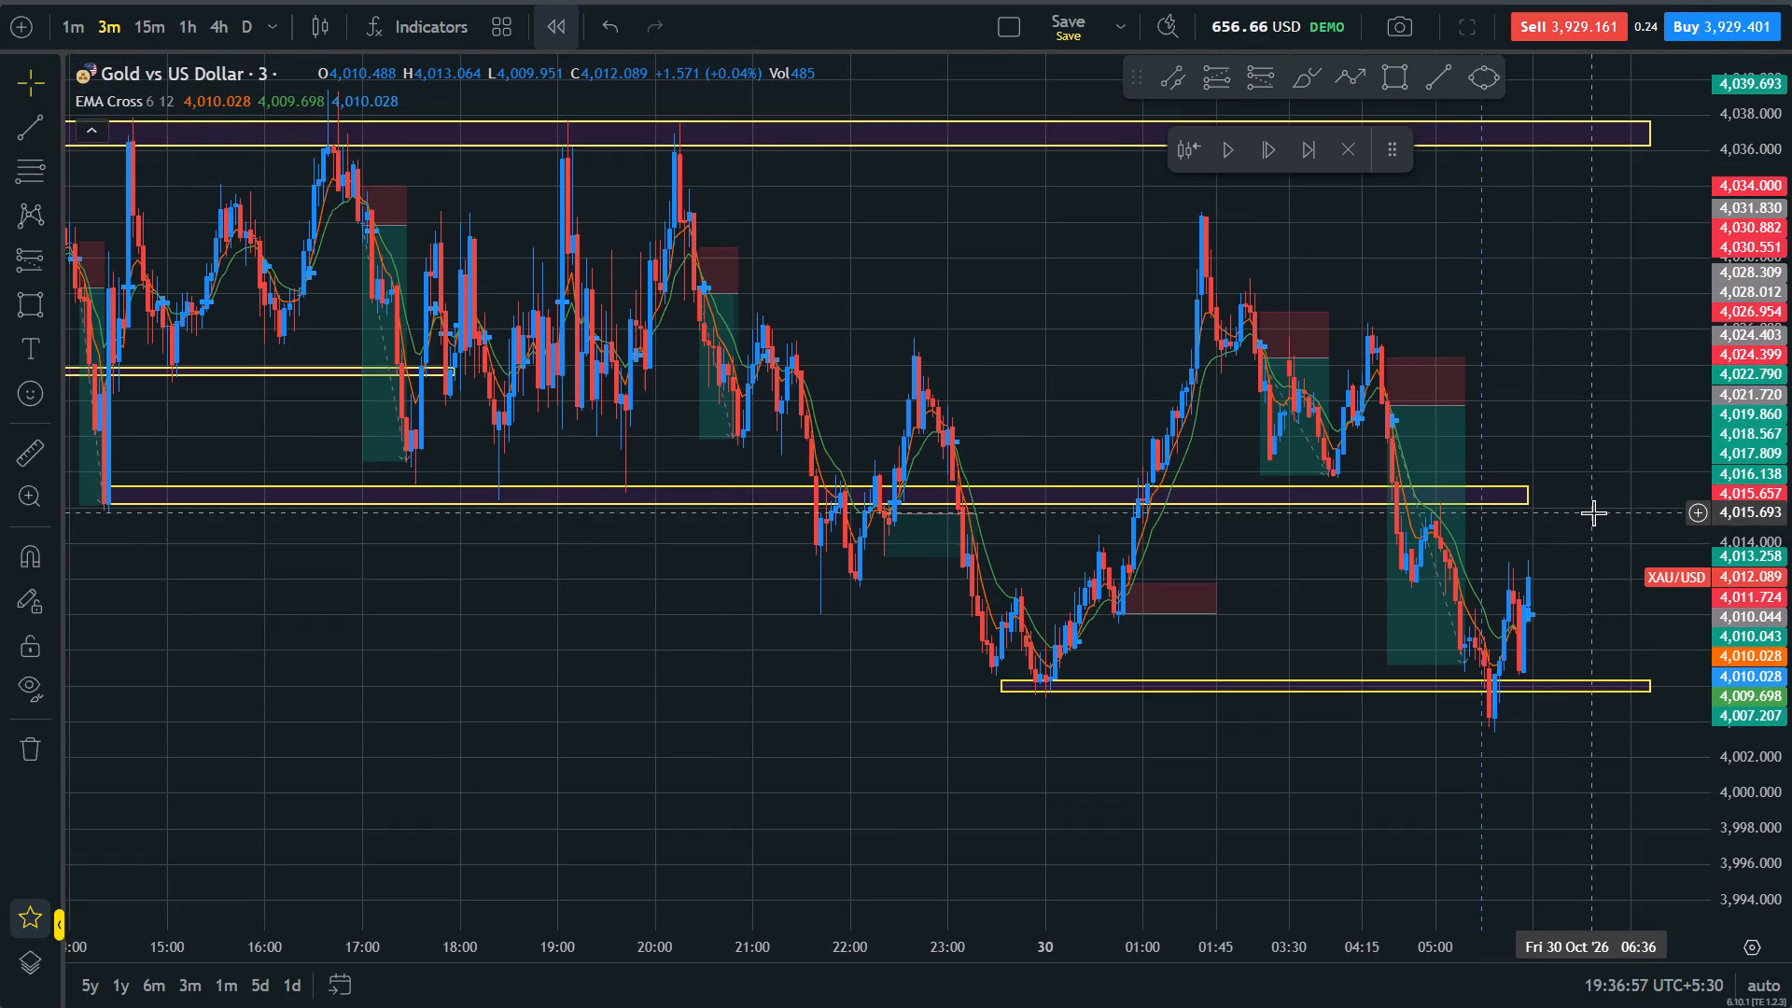
{"action": "scroll", "coordinate": [1593, 512], "scroll_direction": "up", "scroll_amount": 5}
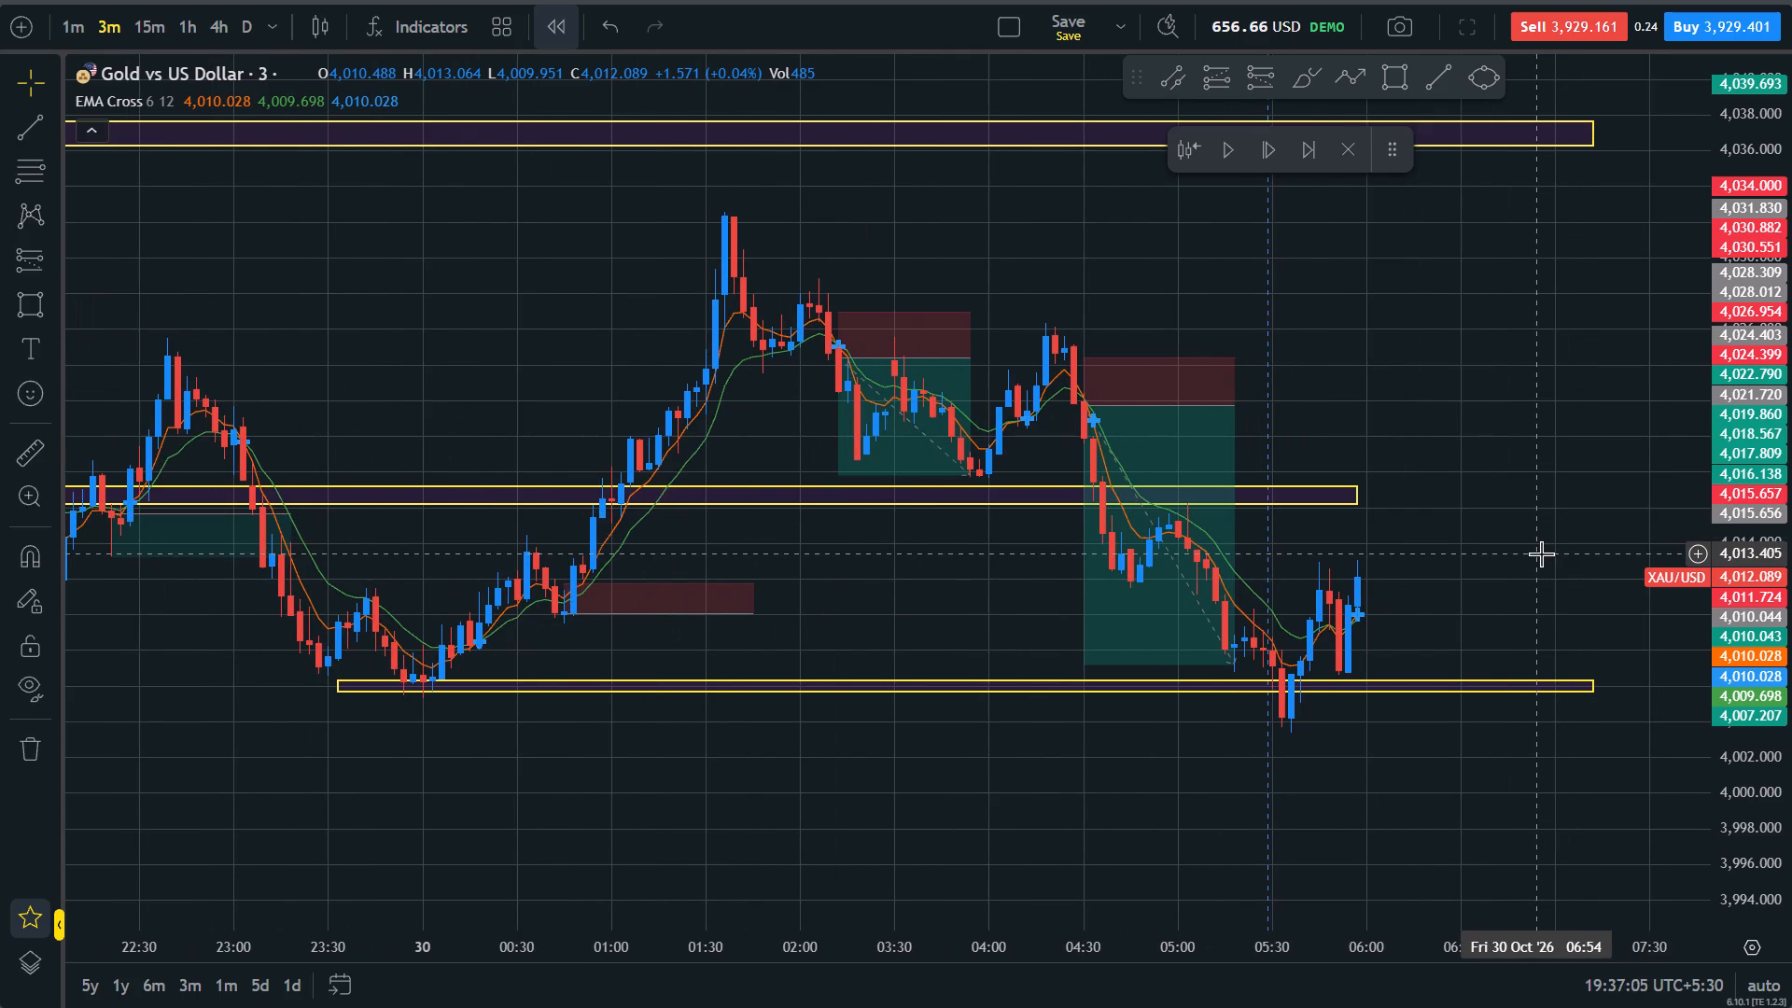
{"action": "left_click_drag", "start_coordinate": [1439, 589], "coordinate": [1310, 579]}
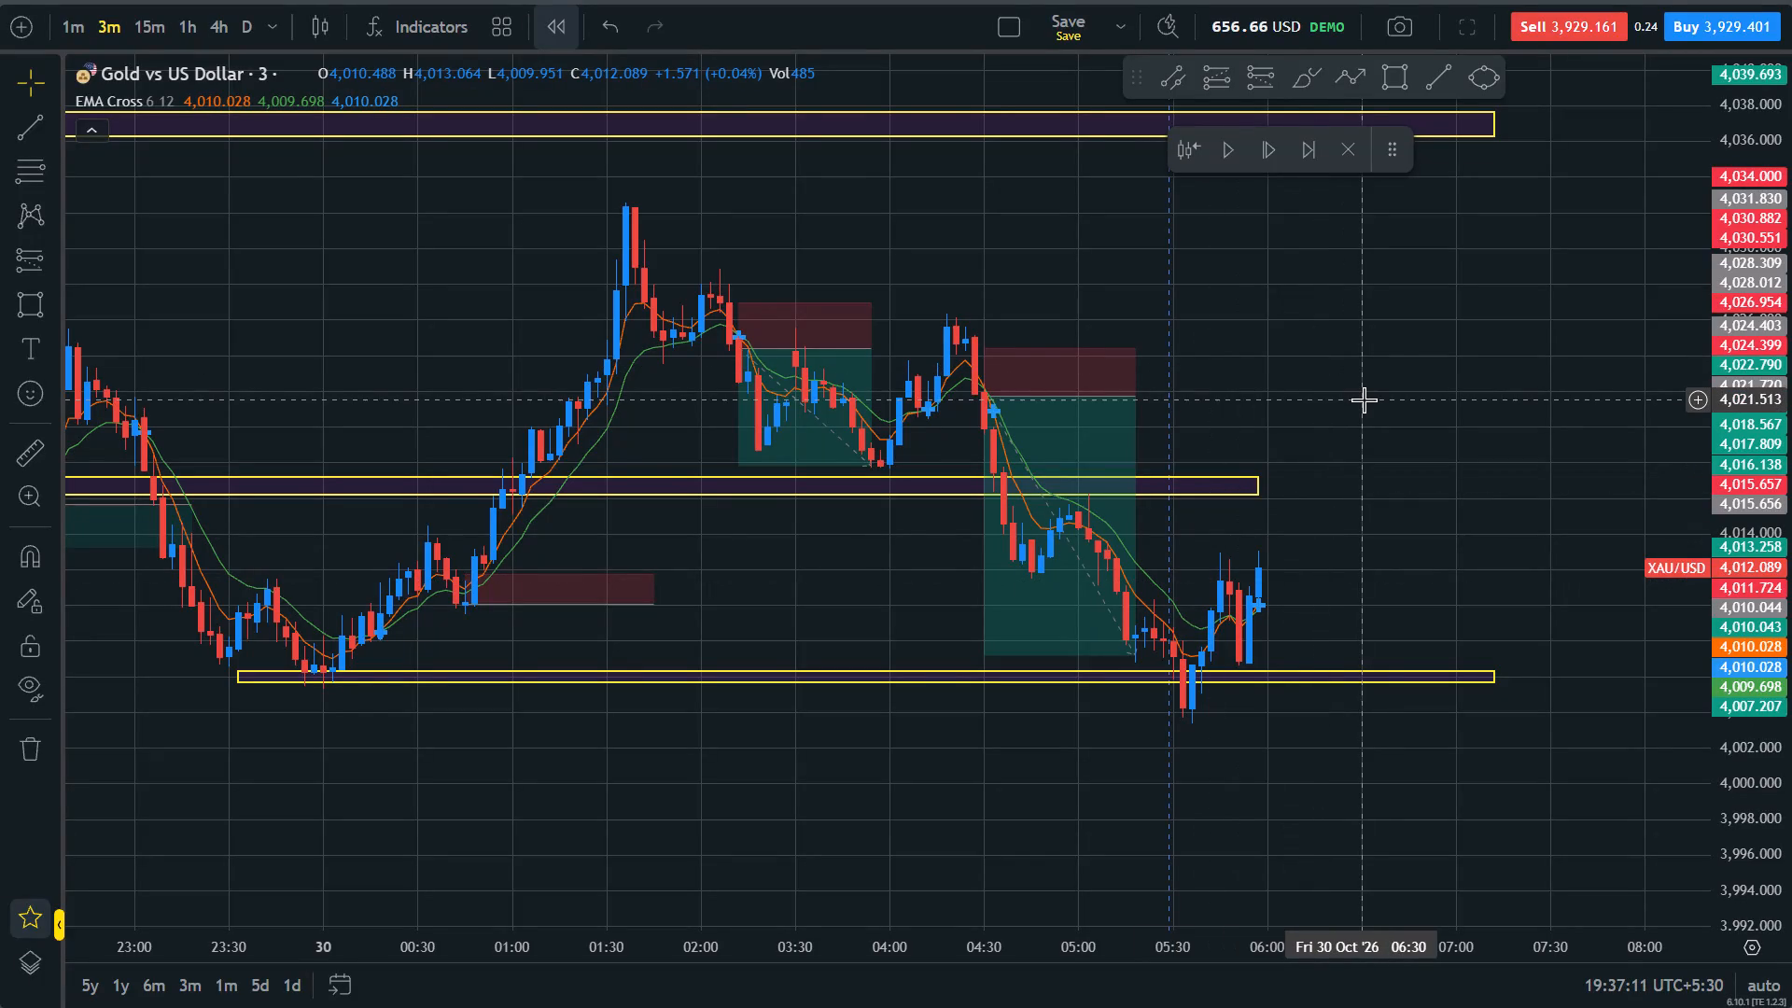
Advance the replay by 8 candles.
{"action": "left_click", "coordinate": [1269, 152]}
{"action": "double_click", "coordinate": [1269, 152]}
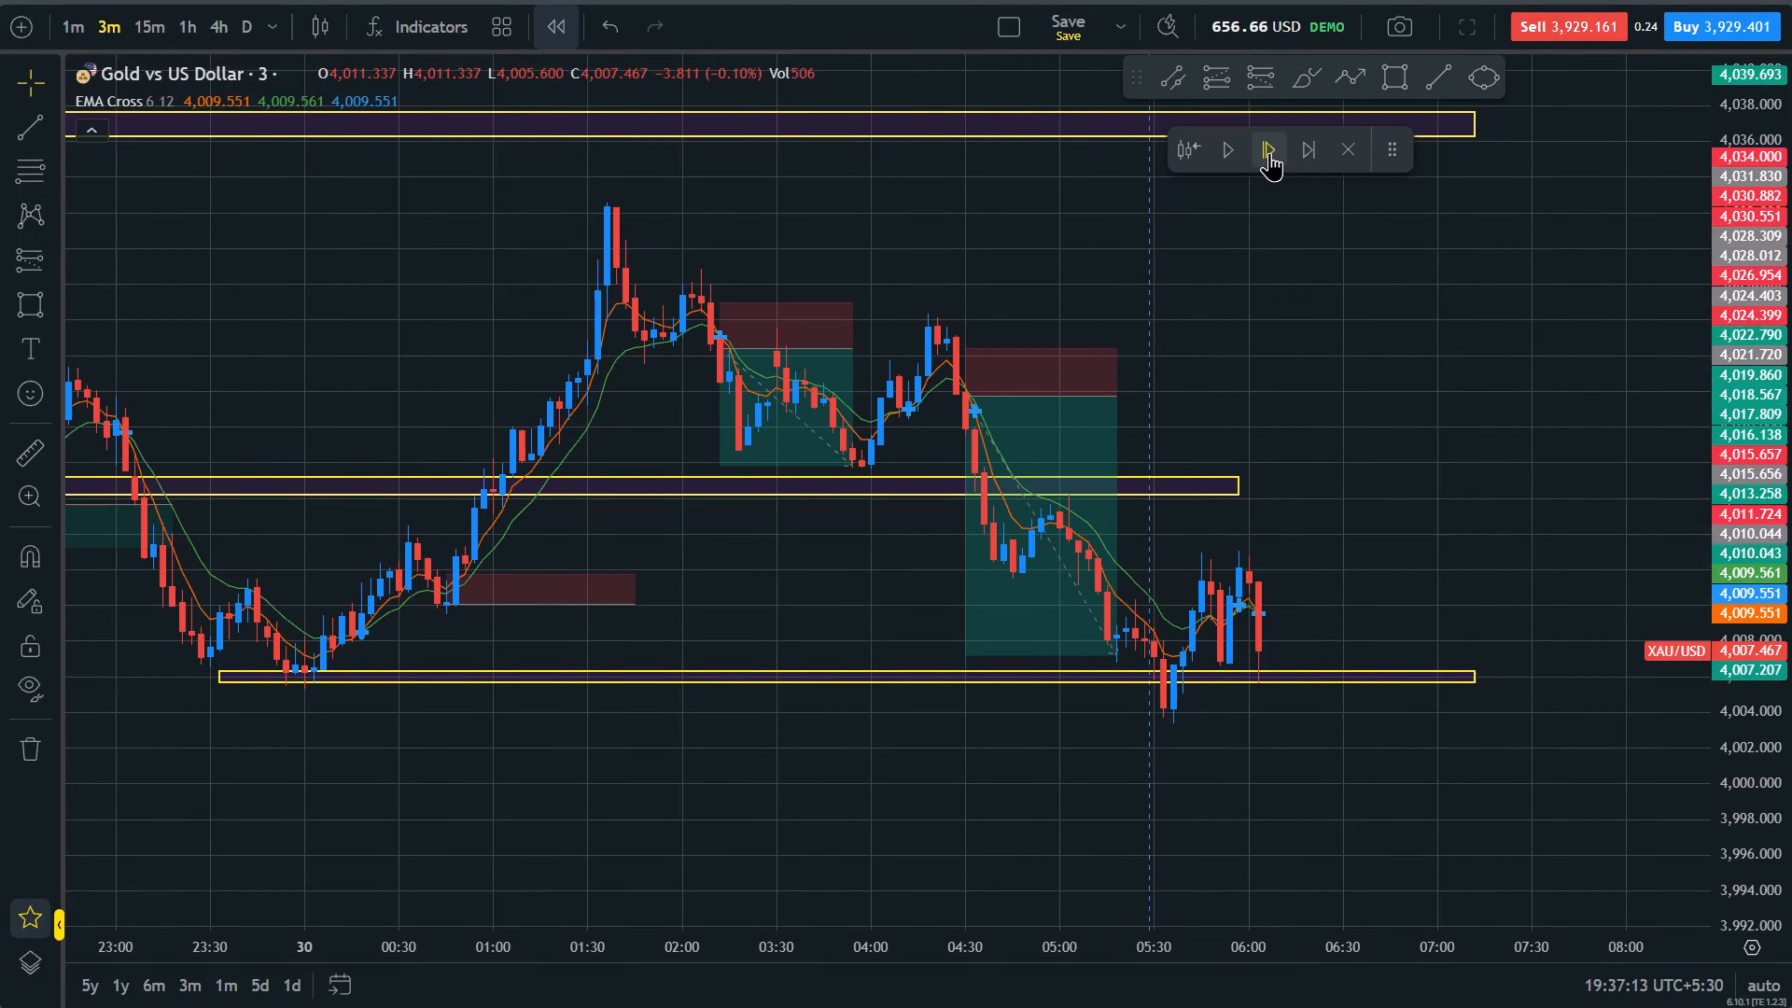
{"action": "left_click", "coordinate": [1269, 152]}
{"action": "left_click", "coordinate": [1269, 152]}
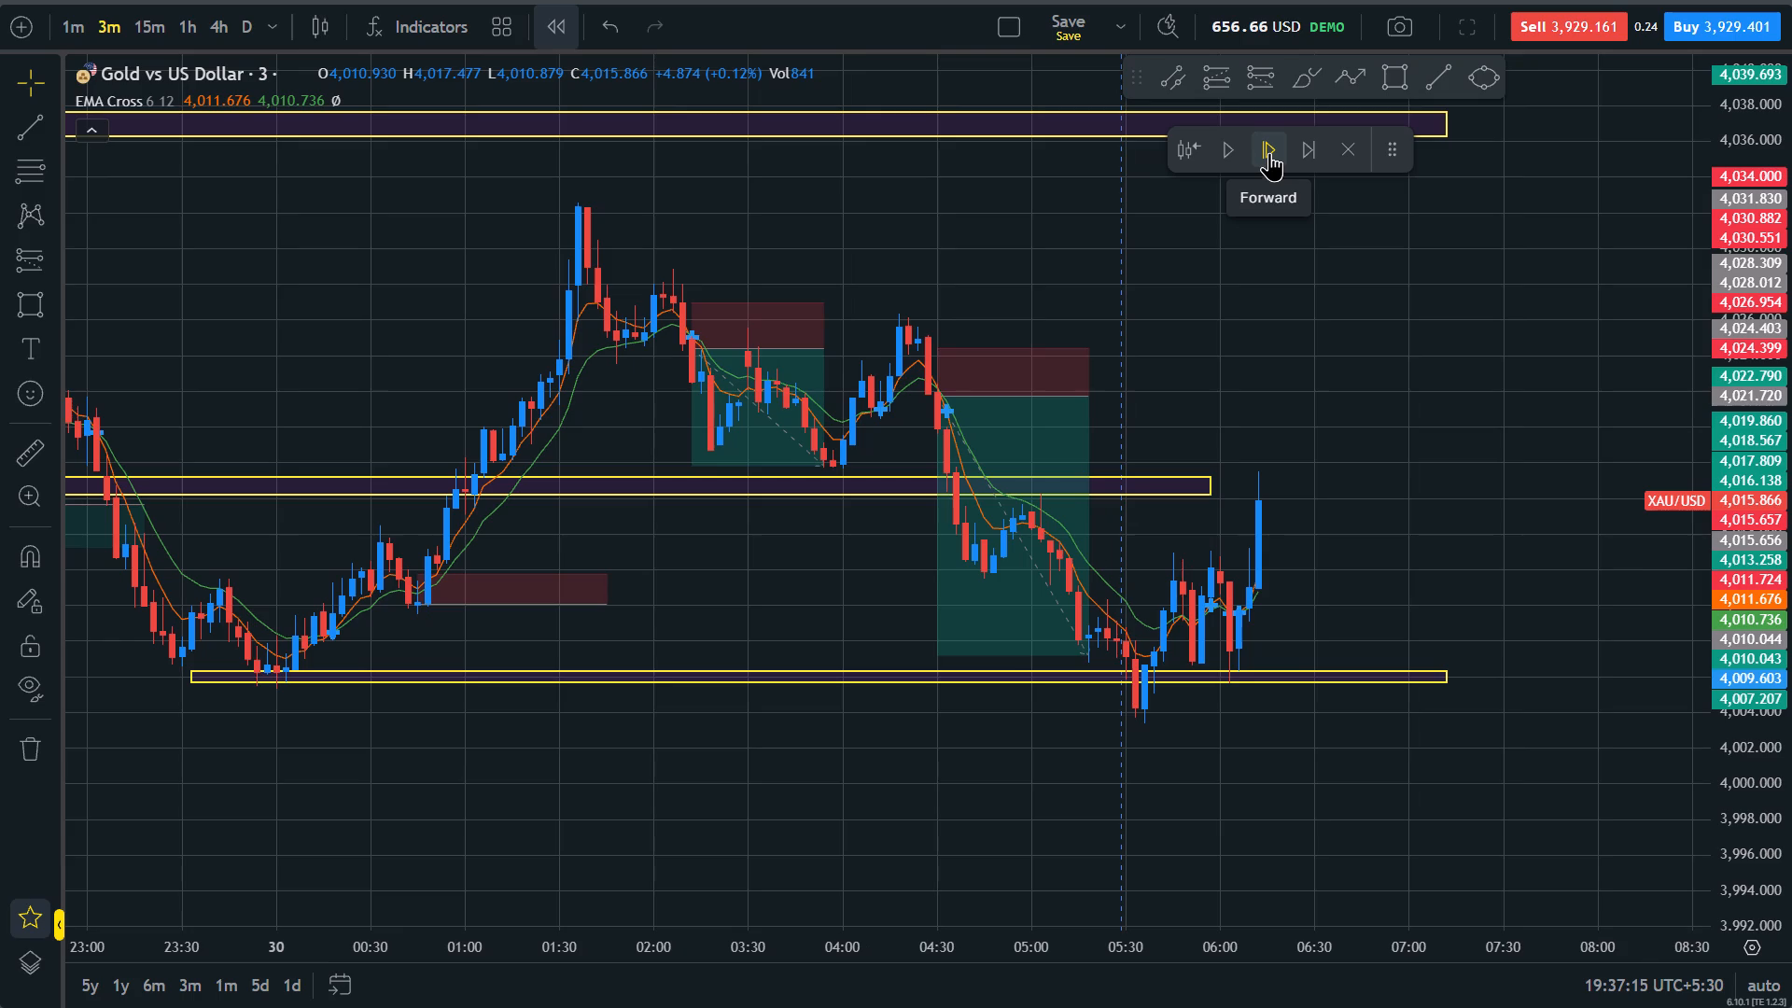
{"action": "left_click", "coordinate": [1271, 157]}
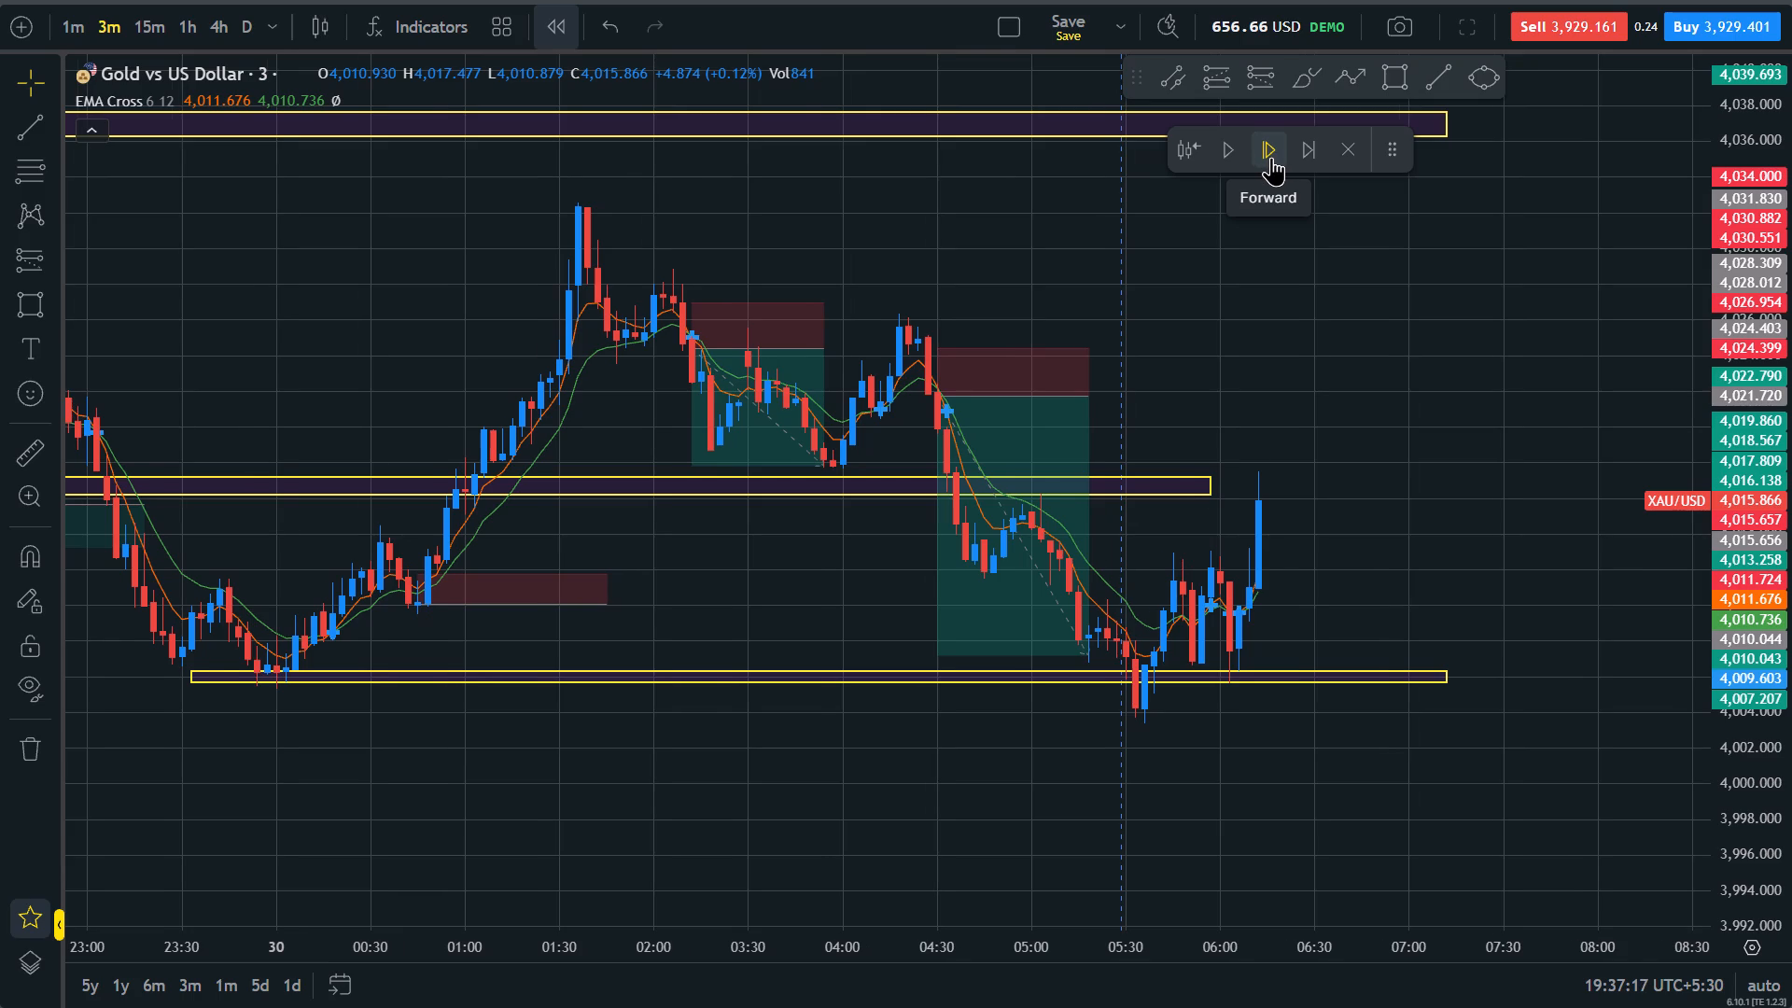
{"action": "double_click", "coordinate": [1271, 157]}
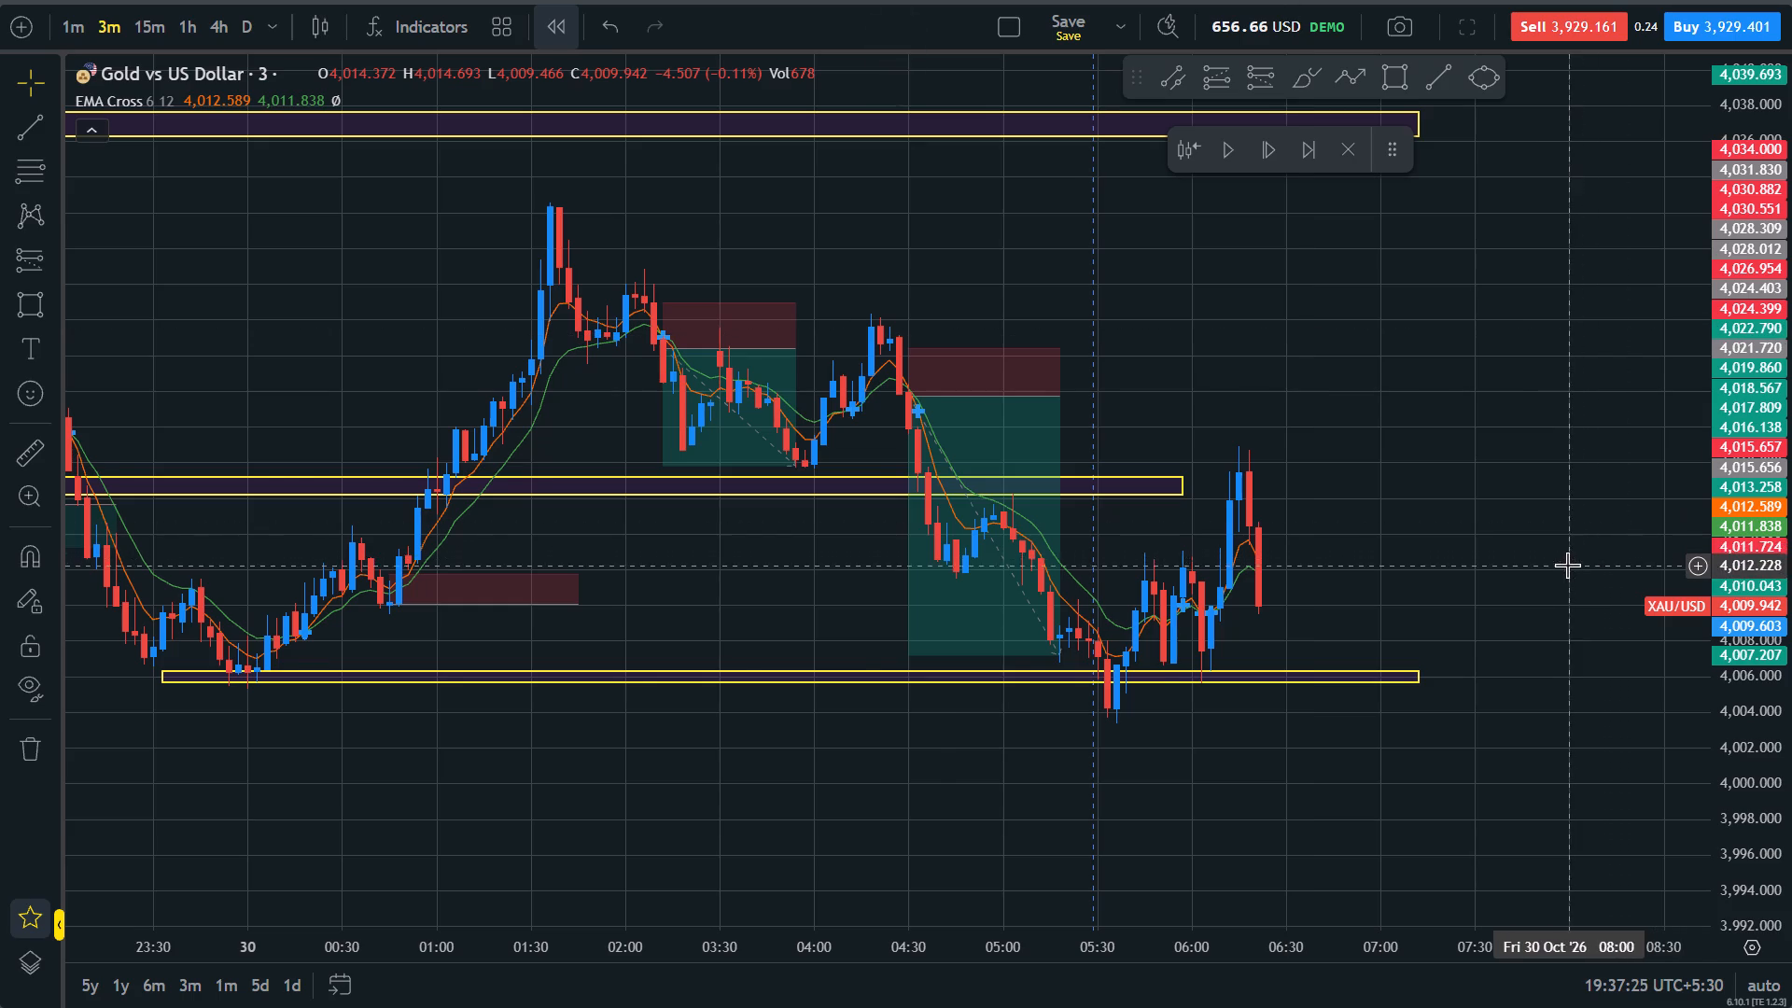
Examine the latest candles between the zone near 4,016 and the zone at the lows near 4,006, comparing them with earlier swings.
{"action": "scroll", "coordinate": [1567, 565], "scroll_direction": "up", "scroll_amount": 5}
{"action": "left_click_drag", "start_coordinate": [1449, 531], "coordinate": [1538, 521]}
{"action": "left_click_drag", "start_coordinate": [1787, 698], "coordinate": [1724, 386]}
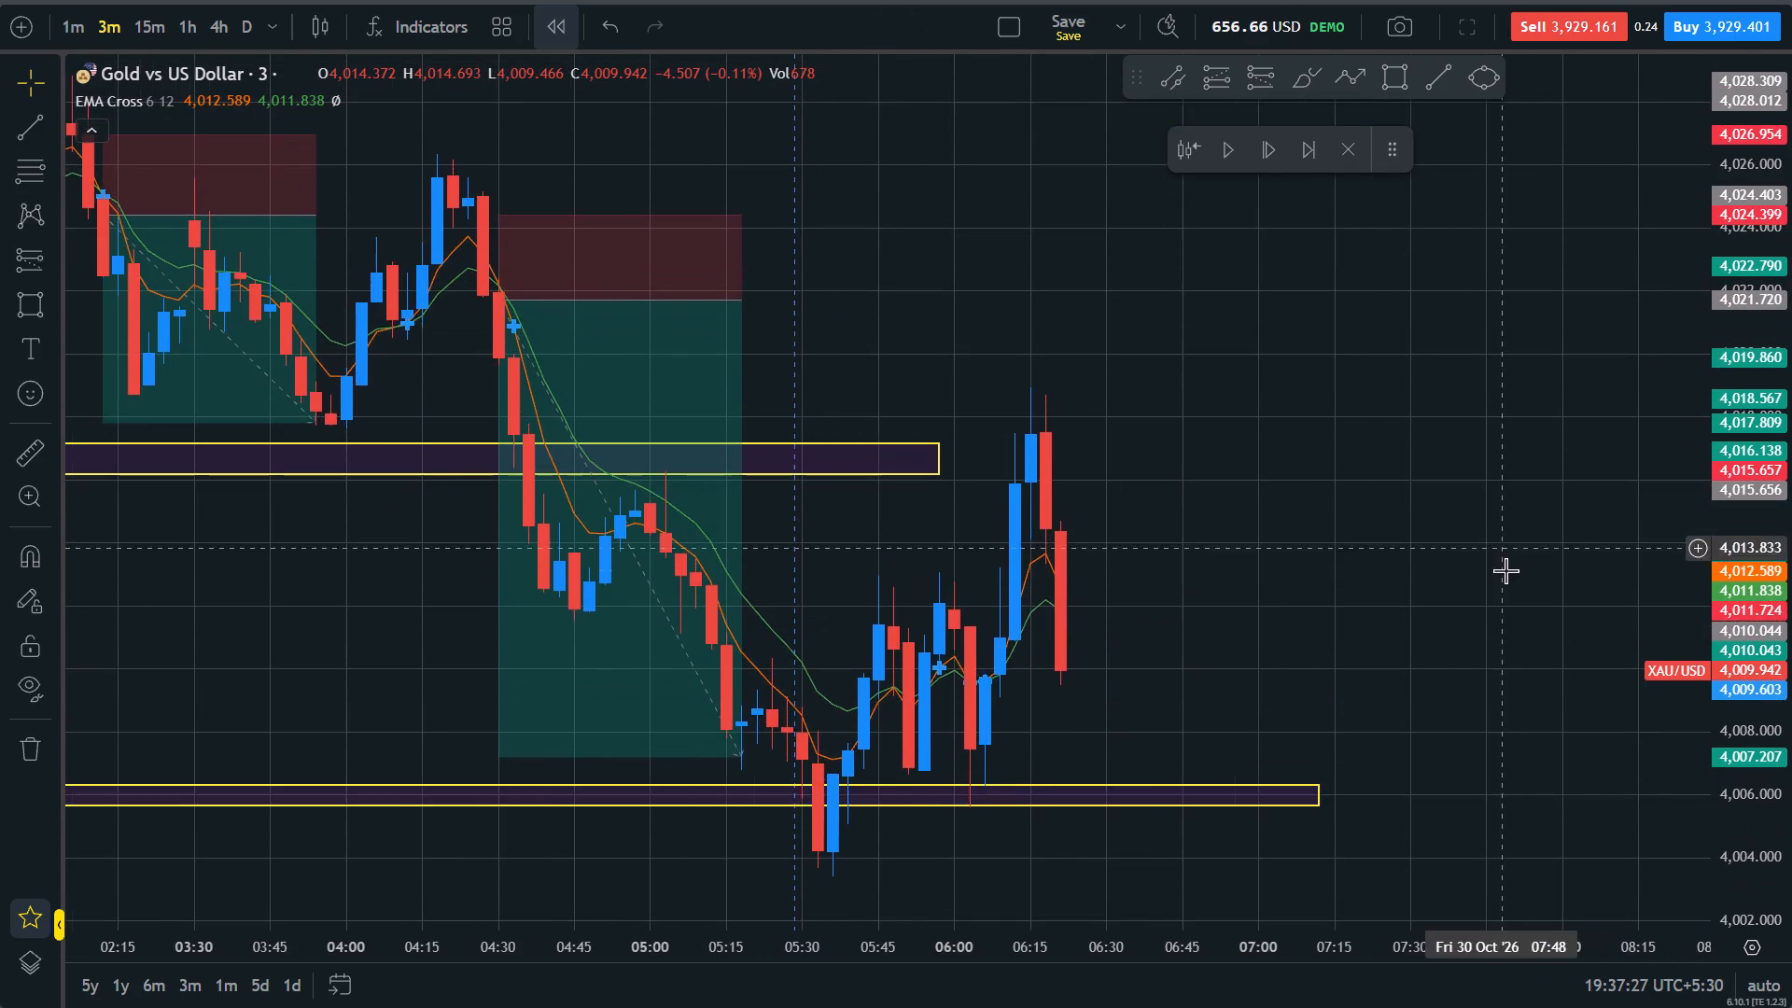
{"action": "scroll", "coordinate": [1505, 570], "scroll_direction": "down", "scroll_amount": 3}
{"action": "left_click_drag", "start_coordinate": [1791, 374], "coordinate": [1791, 499]}
{"action": "scroll", "coordinate": [1561, 529], "scroll_direction": "down", "scroll_amount": 11}
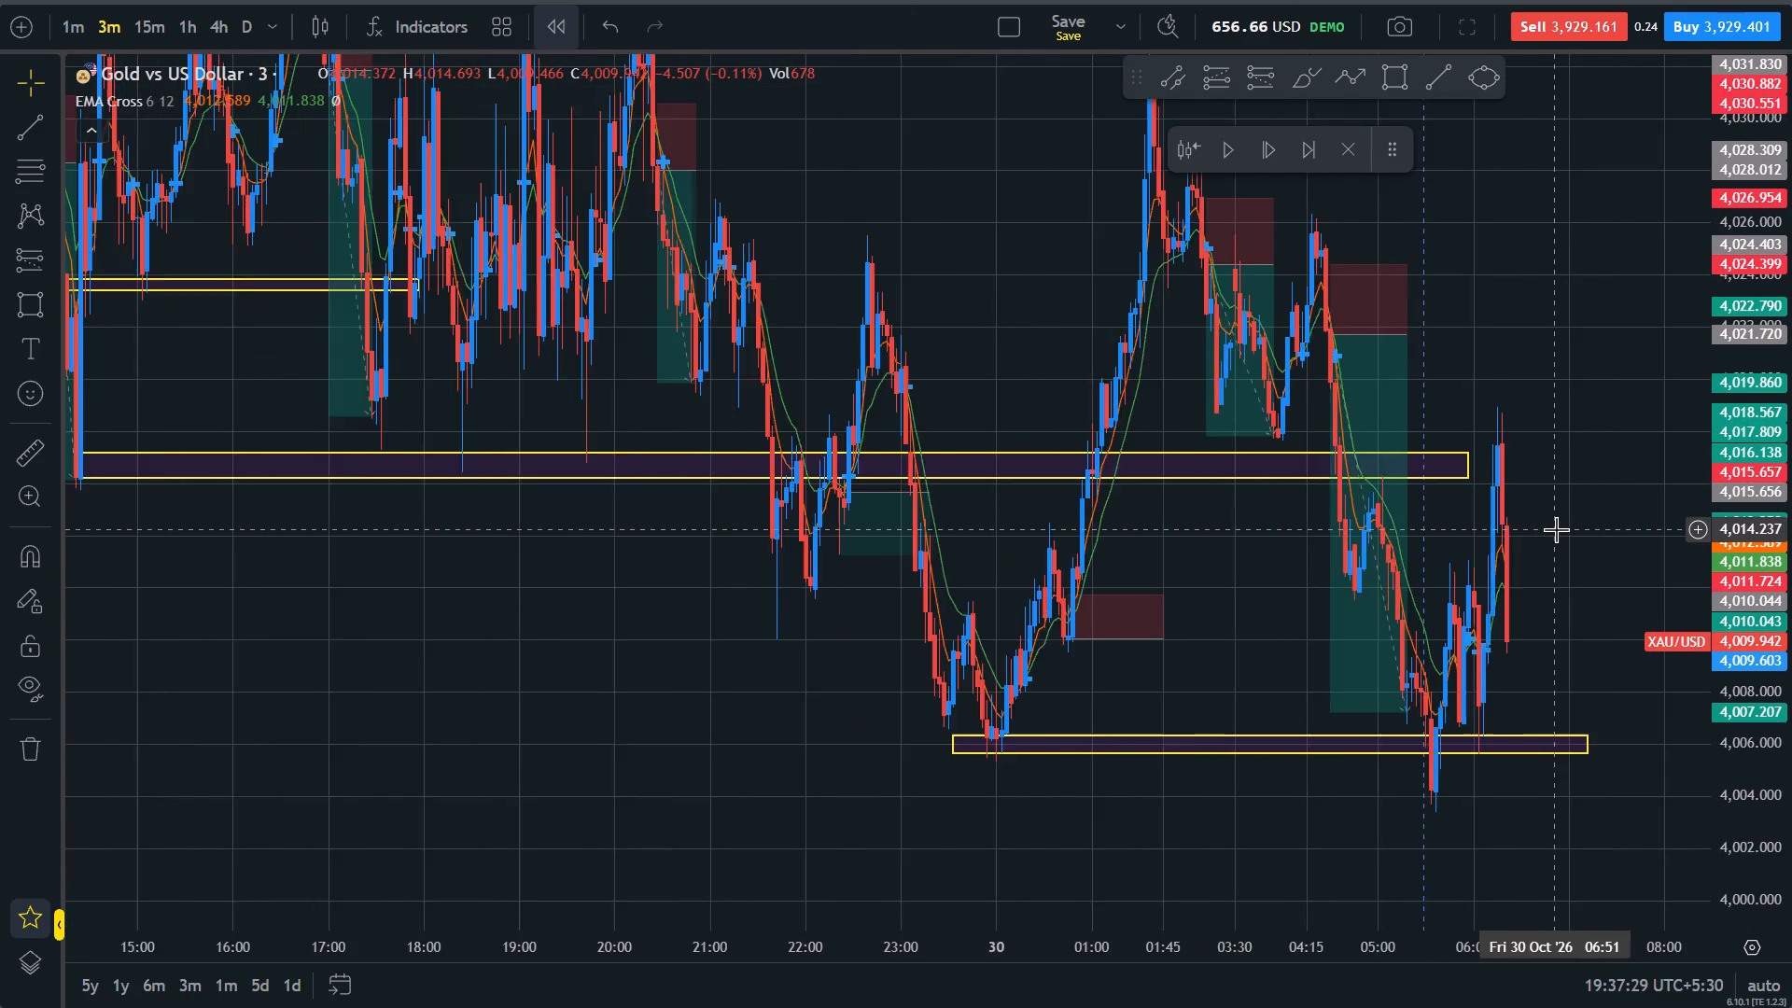
{"action": "scroll", "coordinate": [1556, 529], "scroll_direction": "down", "scroll_amount": 5}
{"action": "scroll", "coordinate": [1624, 613], "scroll_direction": "up", "scroll_amount": 20}
{"action": "scroll", "coordinate": [1624, 613], "scroll_direction": "up", "scroll_amount": 2}
{"action": "left_click_drag", "start_coordinate": [1361, 583], "coordinate": [1307, 618]}
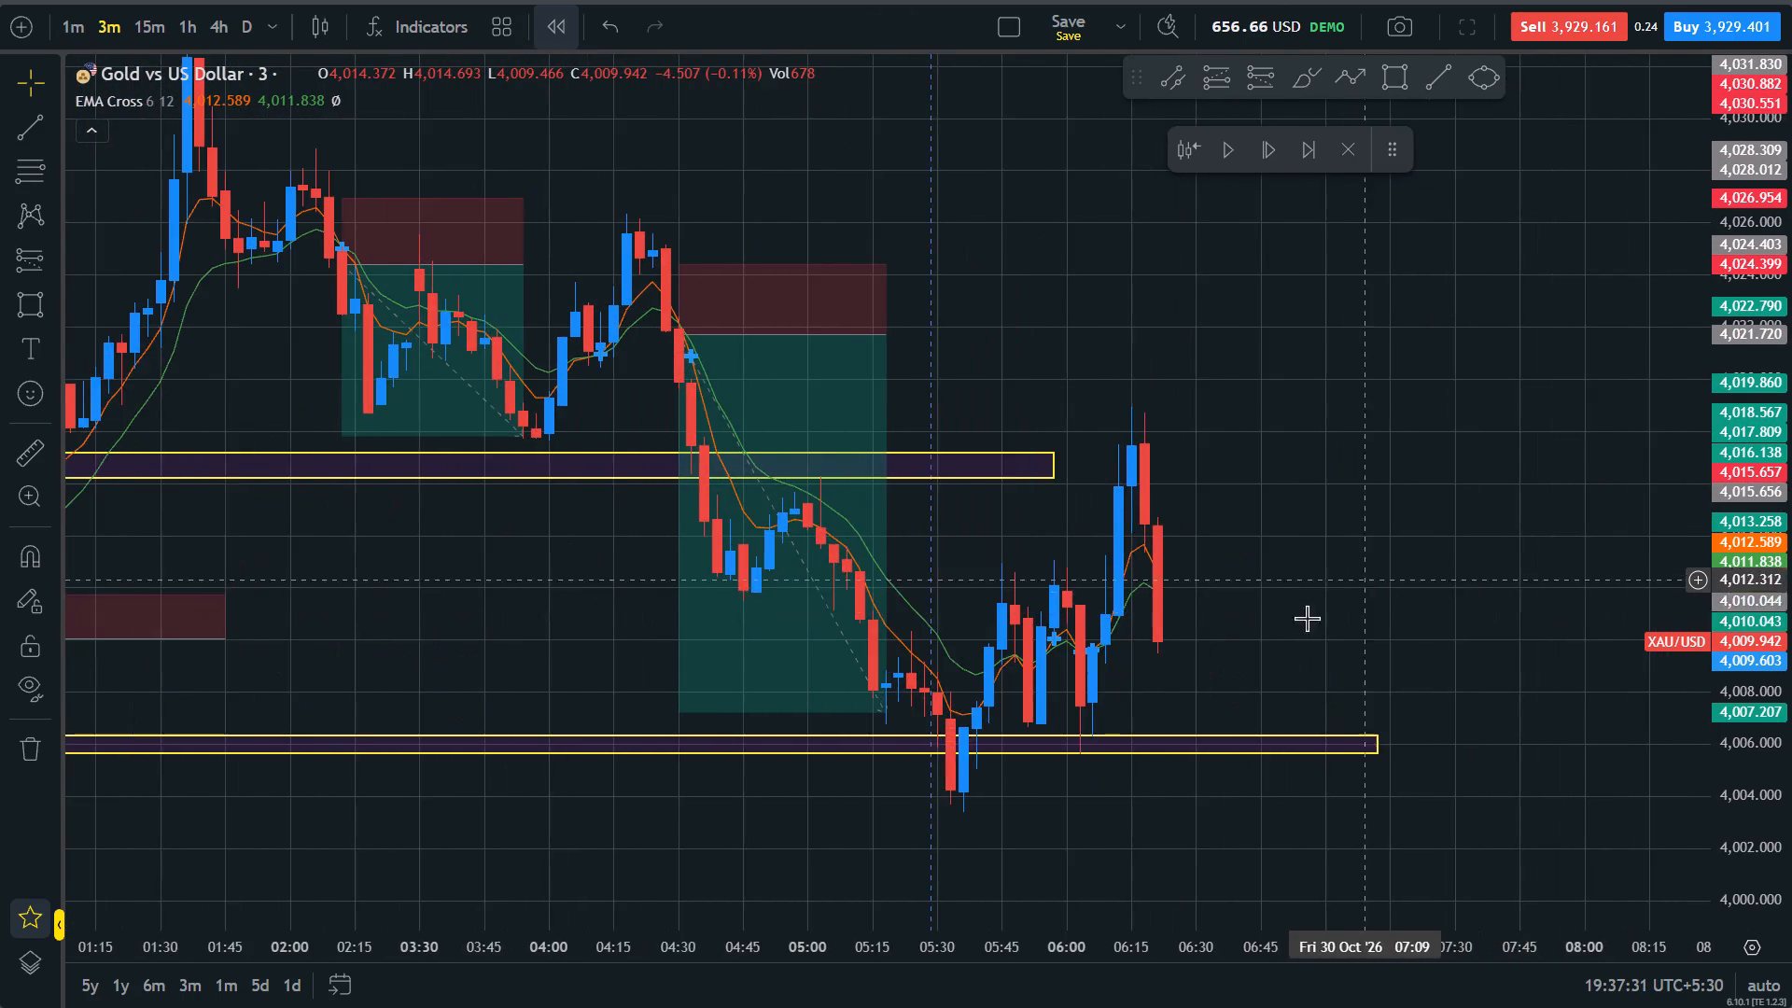
Examine the latest drop between the zone near 4,016 and the lower zone near 4,006, comparing it with earlier swings and trades.
{"action": "left_click_drag", "start_coordinate": [1307, 618], "coordinate": [1204, 694]}
{"action": "left_click_drag", "start_coordinate": [952, 544], "coordinate": [1441, 543]}
{"action": "scroll", "coordinate": [1292, 737], "scroll_direction": "down", "scroll_amount": 12}
{"action": "left_click_drag", "start_coordinate": [1534, 681], "coordinate": [1425, 519]}
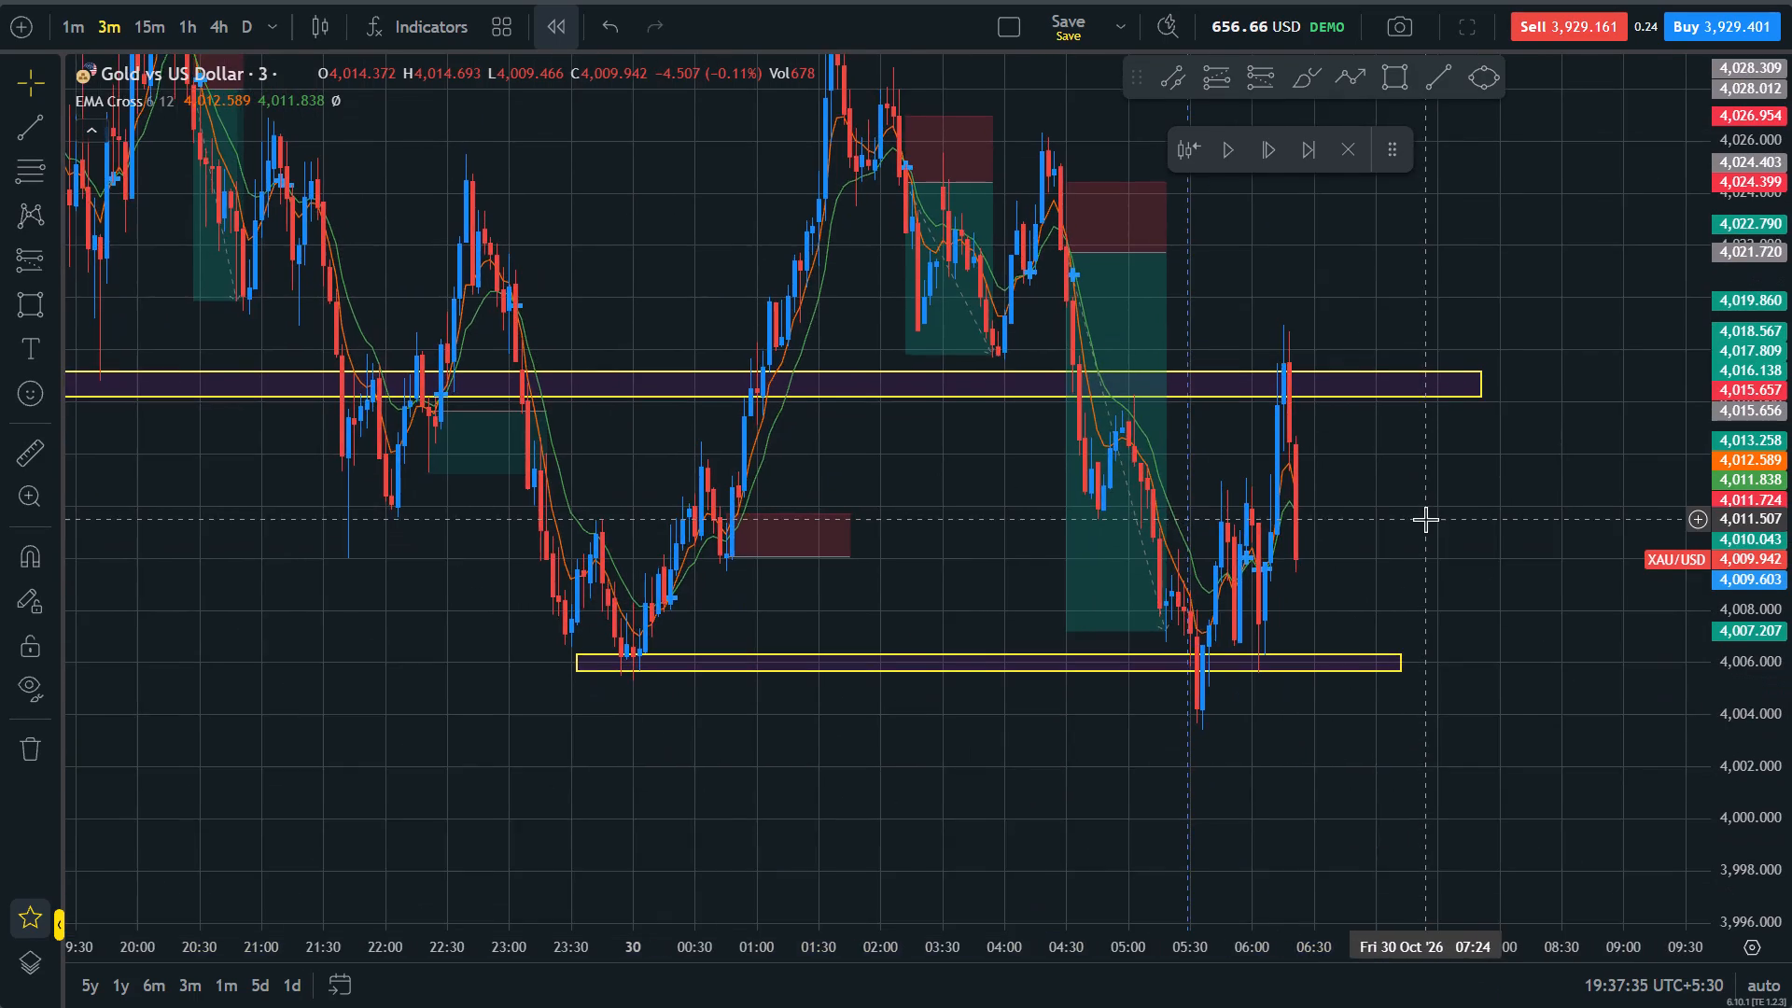
{"action": "scroll", "coordinate": [1425, 519], "scroll_direction": "up", "scroll_amount": 6}
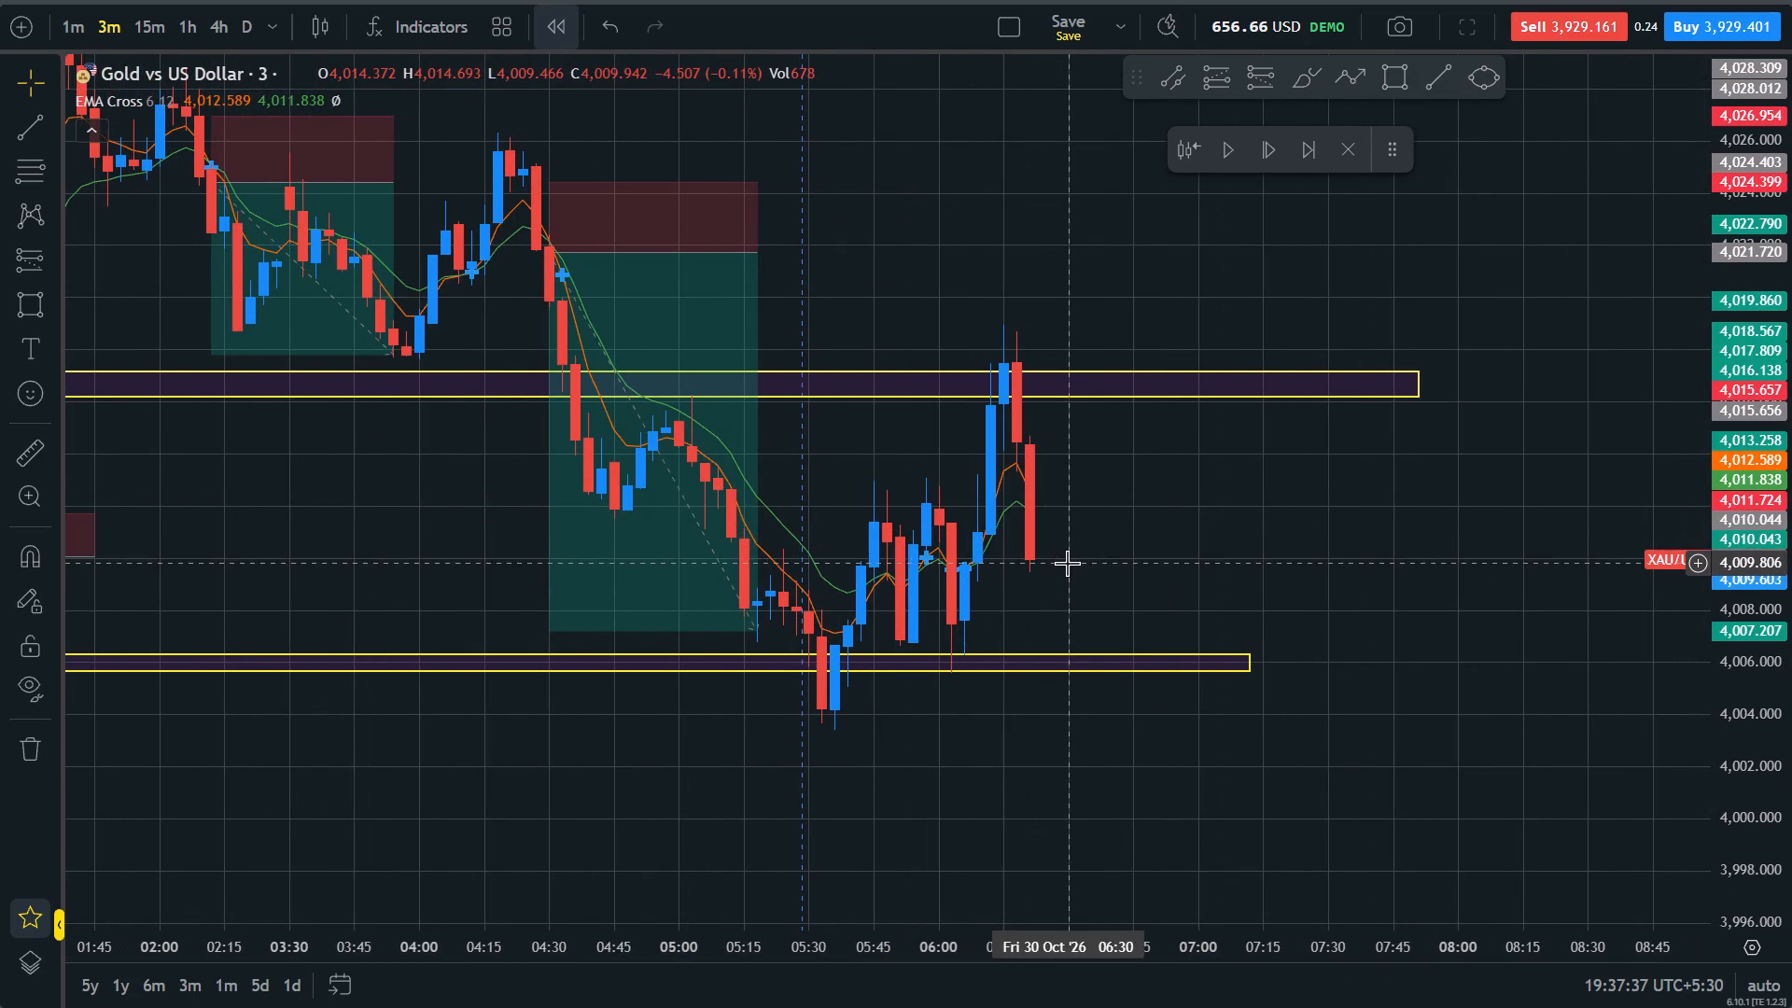
{"action": "left_click_drag", "start_coordinate": [1067, 563], "coordinate": [1278, 623]}
{"action": "scroll", "coordinate": [1548, 611], "scroll_direction": "down", "scroll_amount": 6}
{"action": "scroll", "coordinate": [1566, 611], "scroll_direction": "up", "scroll_amount": 5}
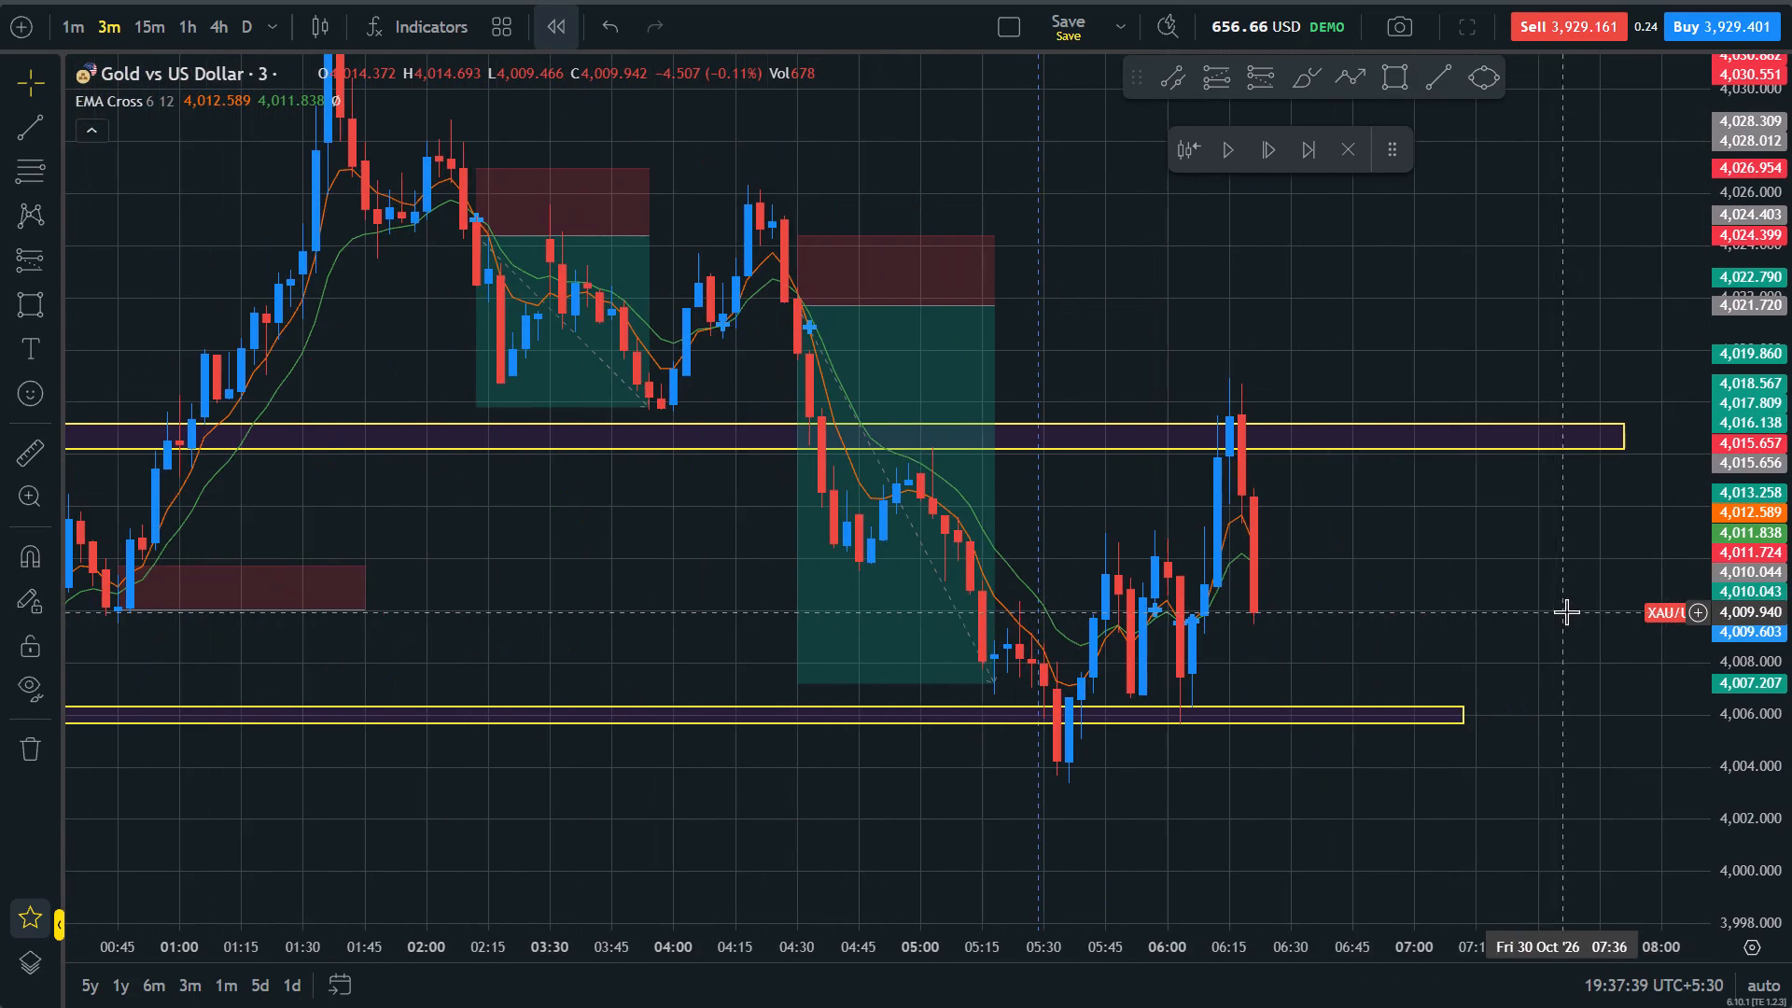
{"action": "left_click", "coordinate": [1294, 596]}
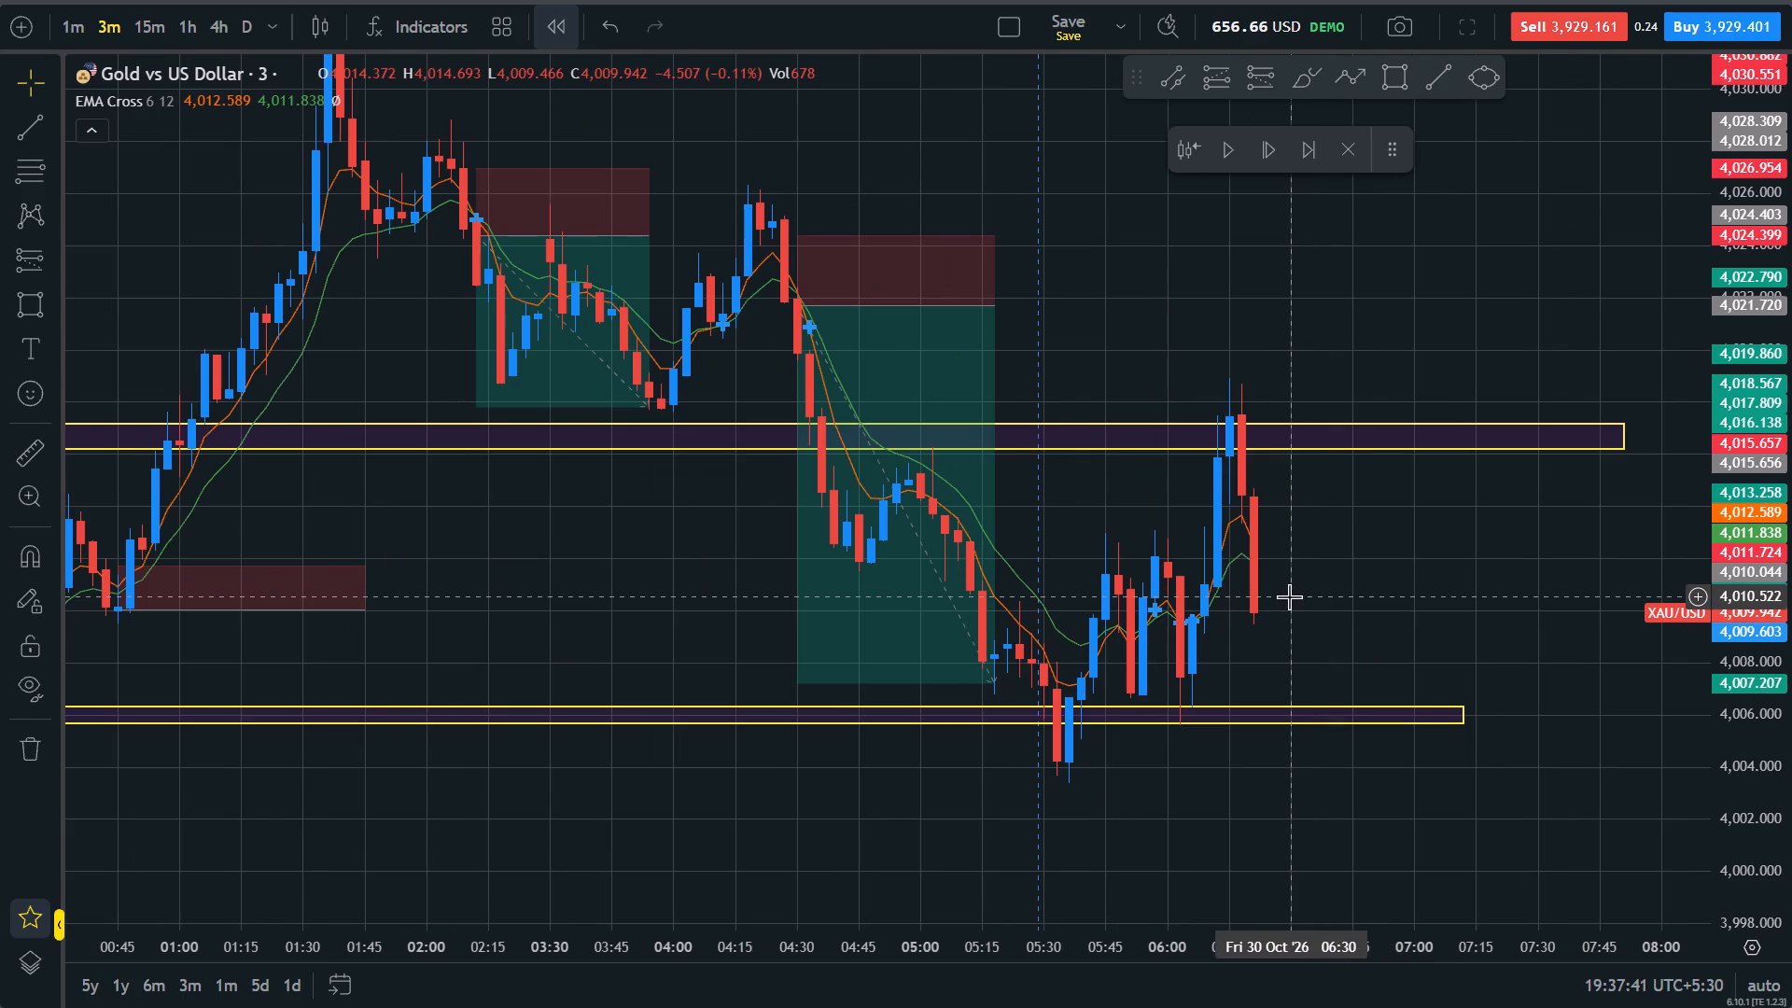
{"action": "left_click_drag", "start_coordinate": [1791, 679], "coordinate": [1791, 519]}
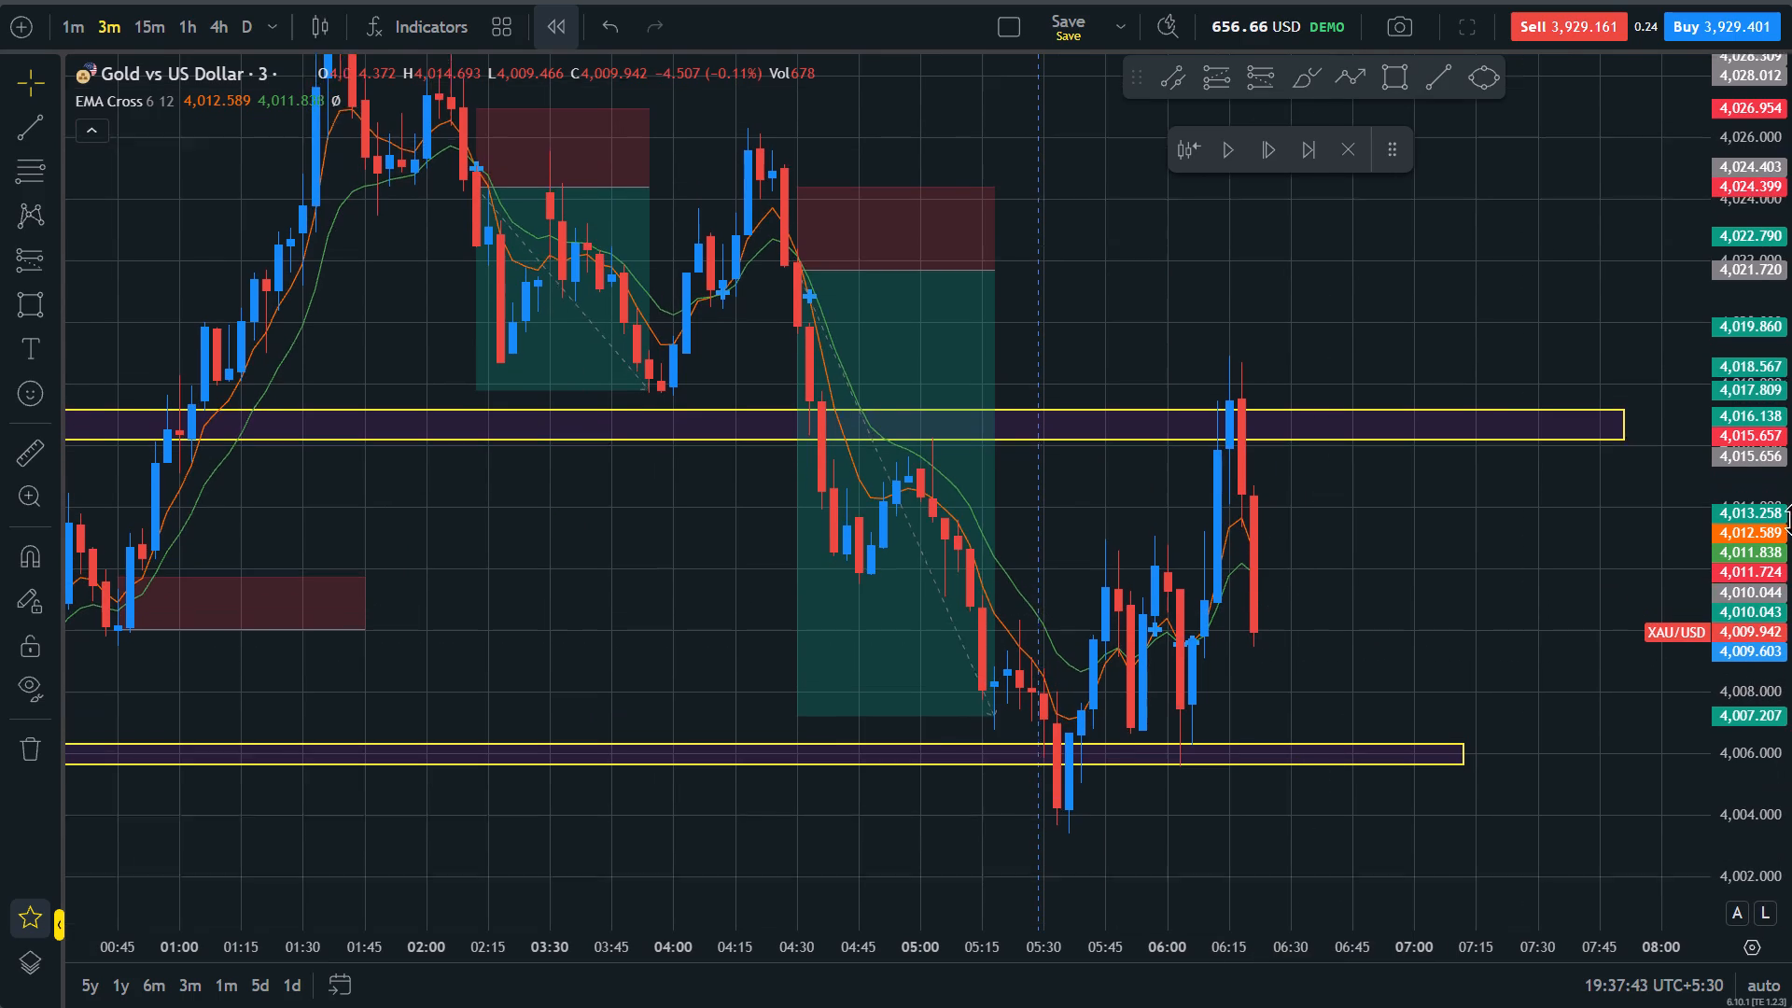
{"action": "left_click_drag", "start_coordinate": [1791, 519], "coordinate": [1788, 482]}
{"action": "left_click_drag", "start_coordinate": [1429, 714], "coordinate": [1430, 640]}
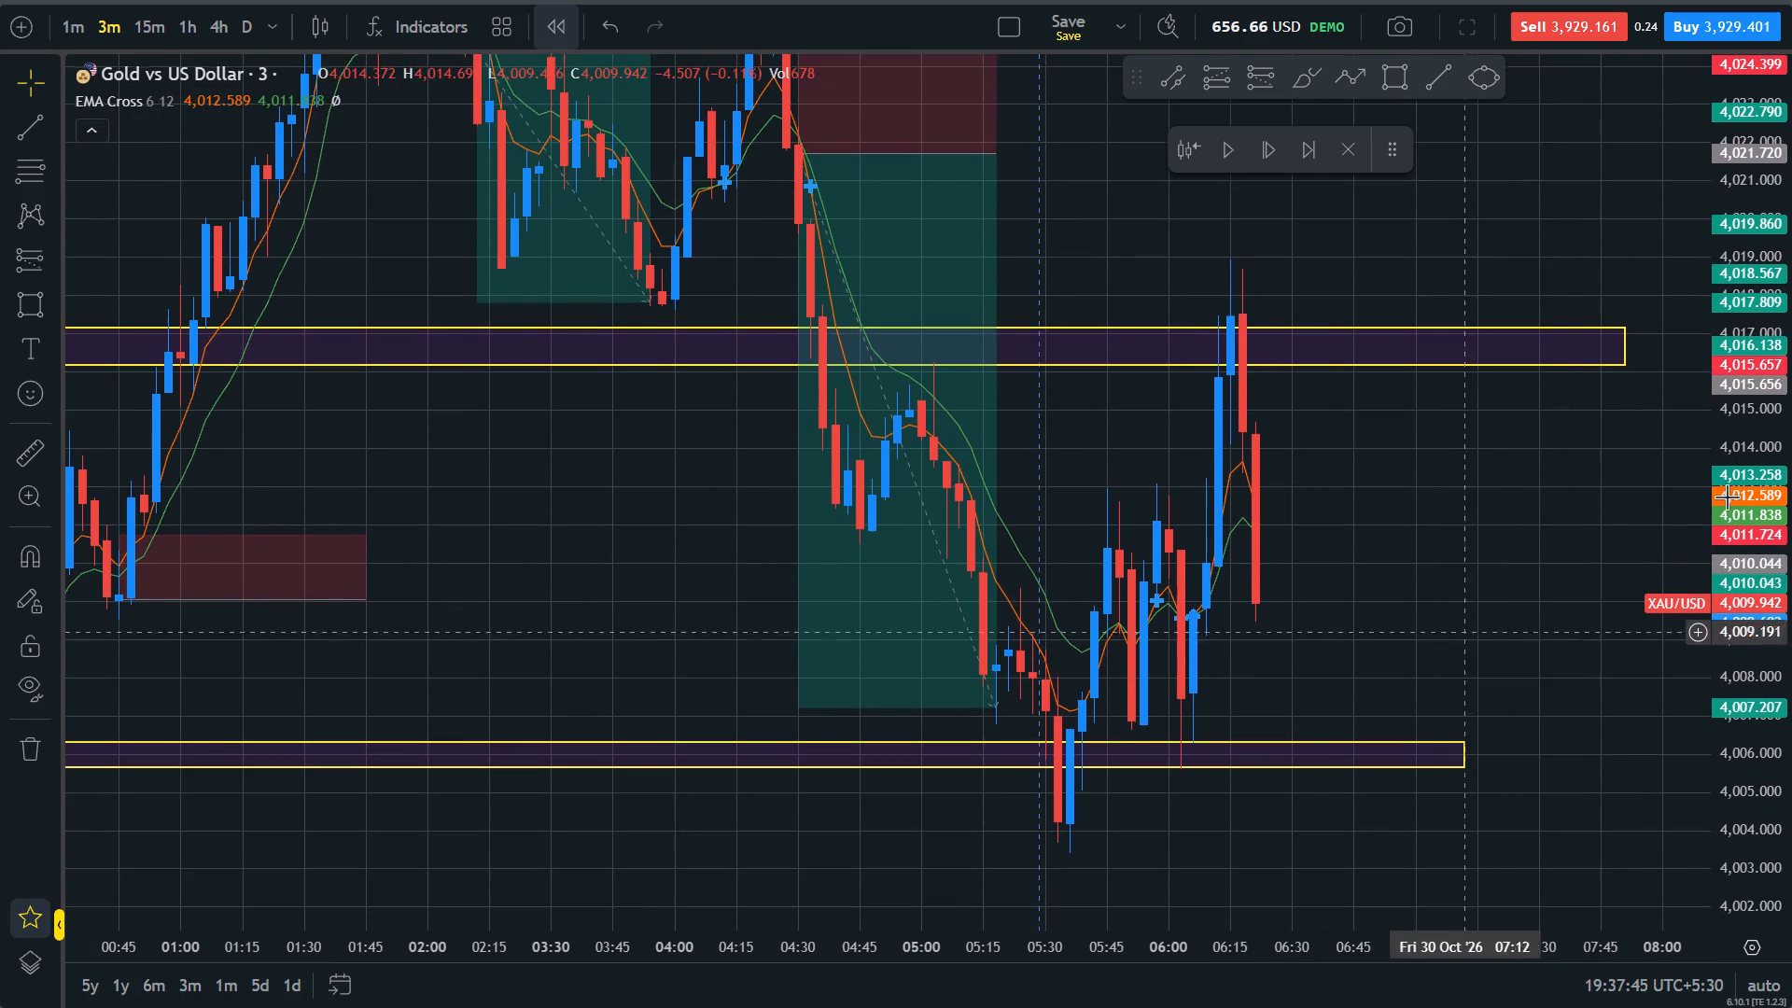
{"action": "left_click_drag", "start_coordinate": [1791, 365], "coordinate": [1791, 572]}
{"action": "left_click_drag", "start_coordinate": [1520, 478], "coordinate": [1484, 605]}
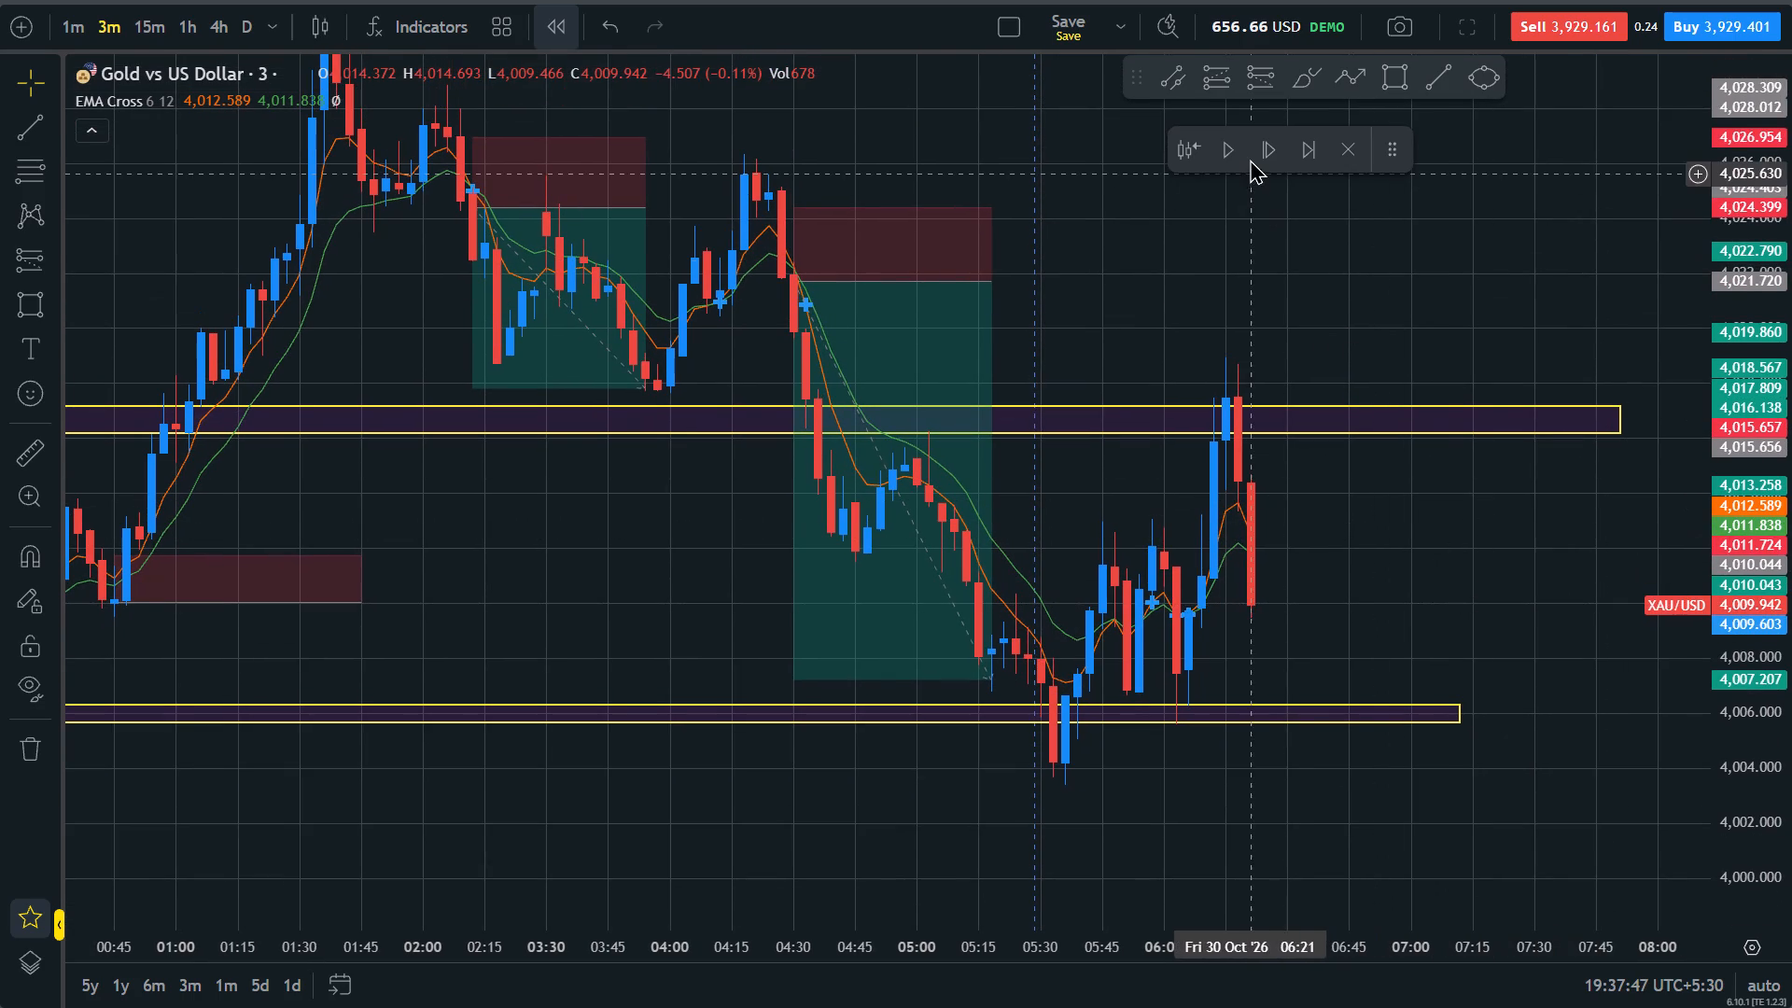
Advance the replay by 12 candles, from 06:21 to 06:57 on 30 Oct.
{"action": "left_click", "coordinate": [1254, 152]}
{"action": "left_click", "coordinate": [1254, 152]}
{"action": "left_click", "coordinate": [1254, 152]}
{"action": "double_click", "coordinate": [1254, 152]}
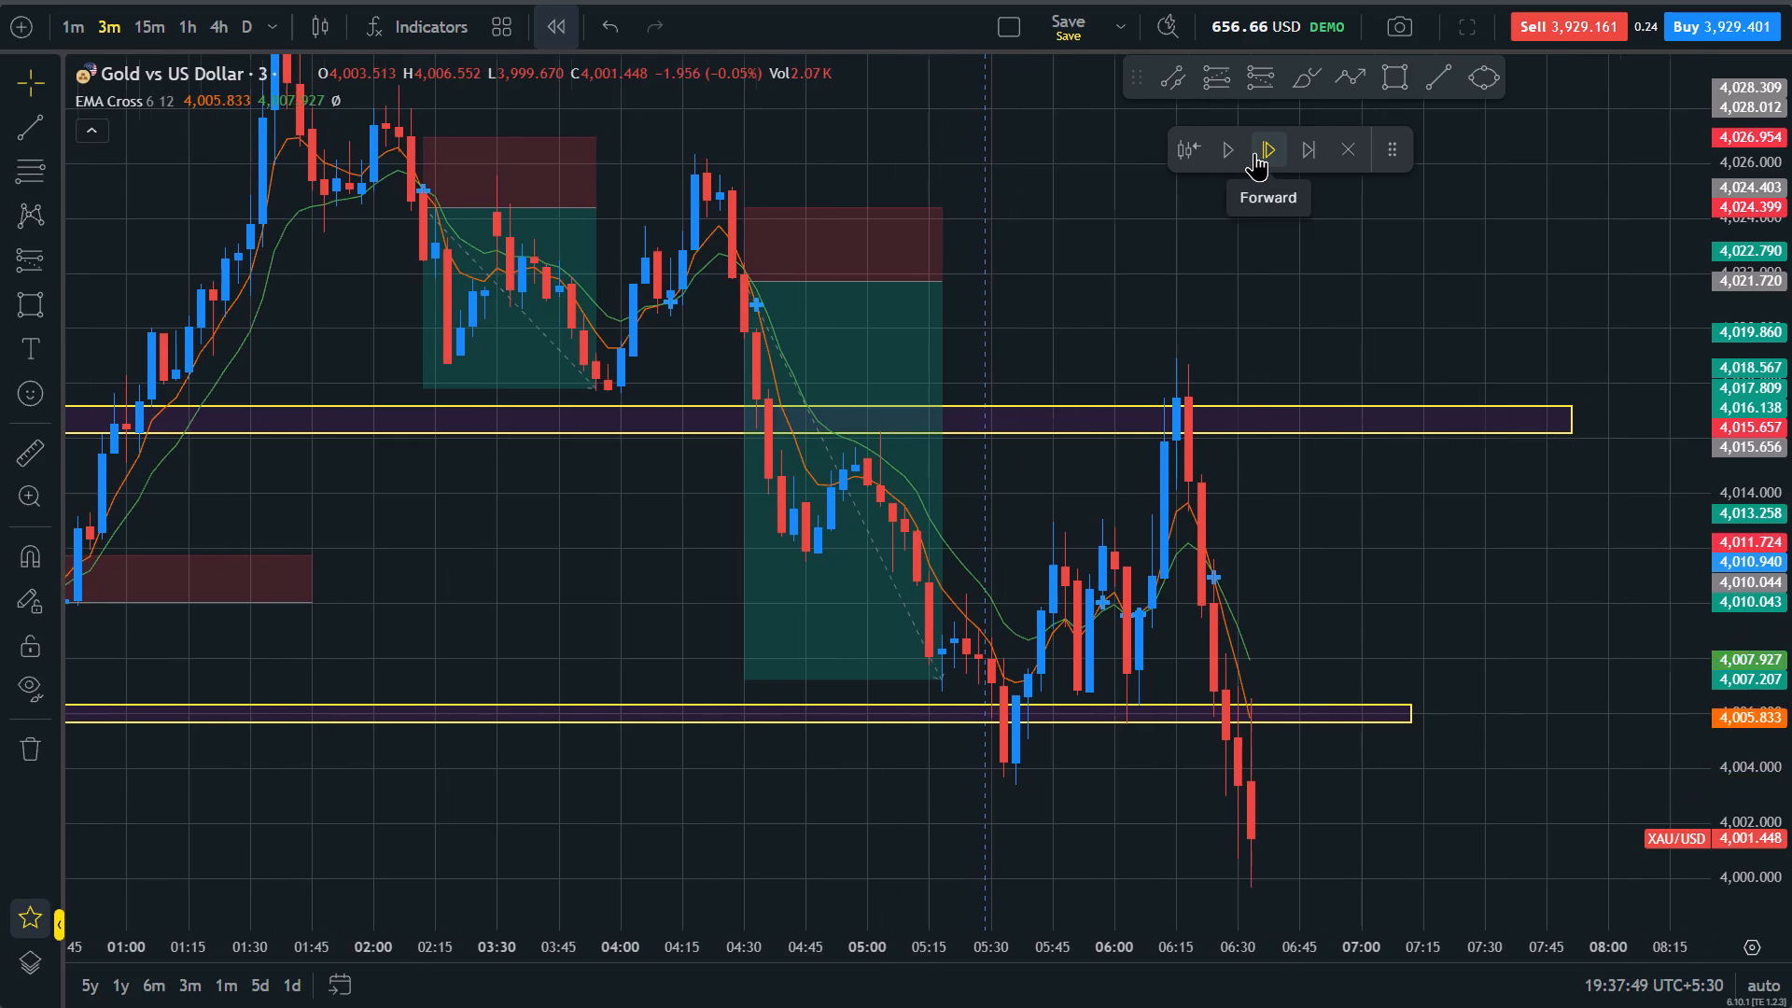
{"action": "triple_click", "coordinate": [1254, 152]}
{"action": "triple_click", "coordinate": [1254, 152]}
{"action": "left_click", "coordinate": [1254, 152]}
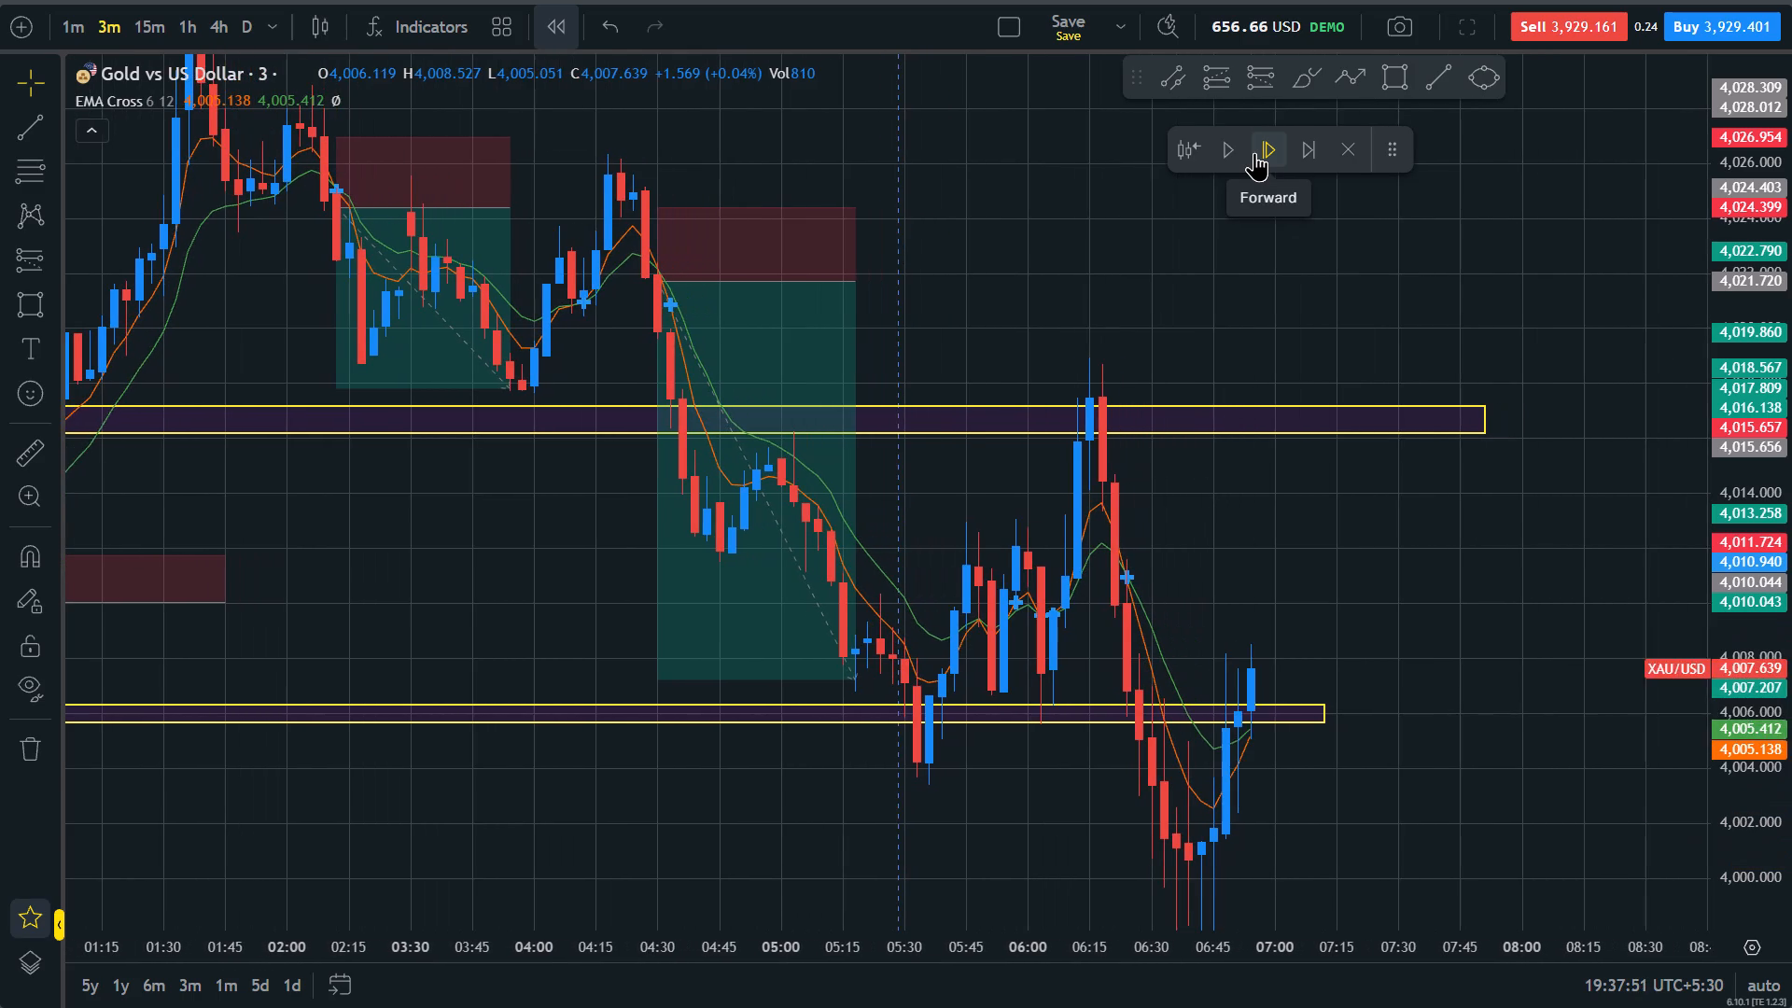
Review the rebound around the zone near 4,006 and advance the replay by 4 candles to 07:09.
{"action": "scroll", "coordinate": [1533, 641], "scroll_direction": "down", "scroll_amount": 6}
{"action": "left_click_drag", "start_coordinate": [1791, 298], "coordinate": [1791, 663]}
{"action": "scroll", "coordinate": [1574, 714], "scroll_direction": "up", "scroll_amount": 2}
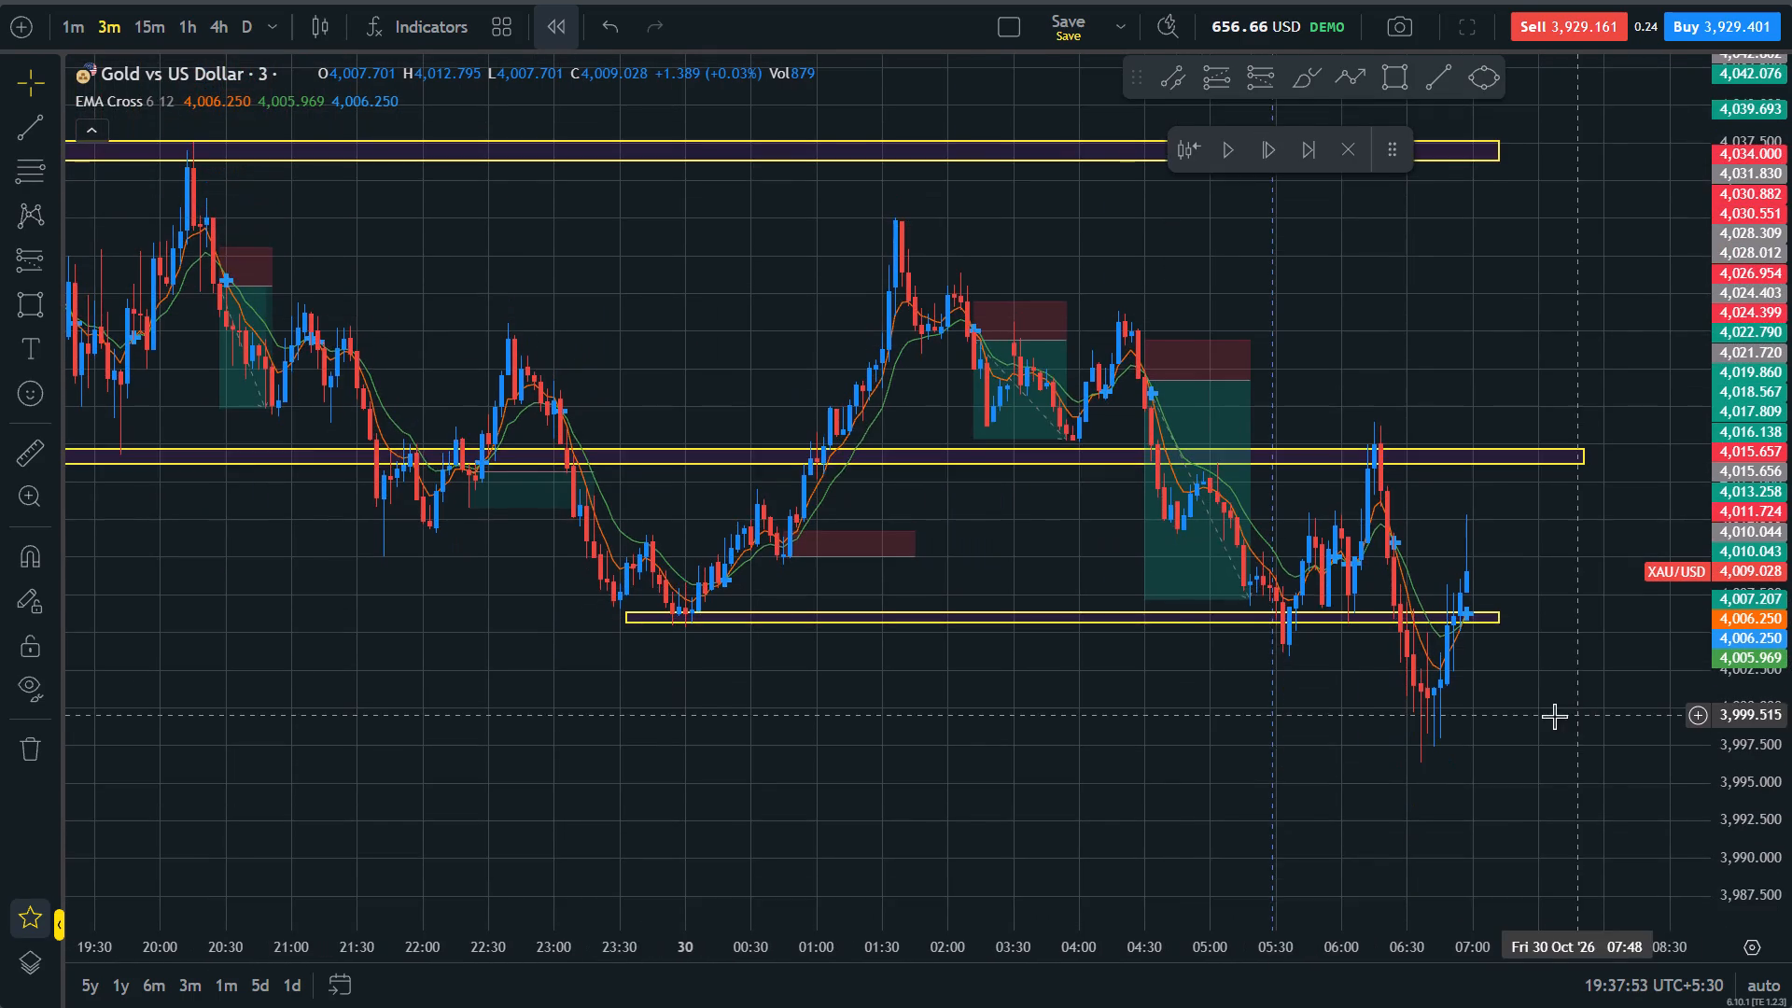
{"action": "scroll", "coordinate": [1554, 716], "scroll_direction": "up", "scroll_amount": 2}
{"action": "left_click_drag", "start_coordinate": [1497, 735], "coordinate": [1387, 766]}
{"action": "left_click_drag", "start_coordinate": [1717, 791], "coordinate": [1723, 623]}
{"action": "left_click_drag", "start_coordinate": [1452, 555], "coordinate": [1435, 550]}
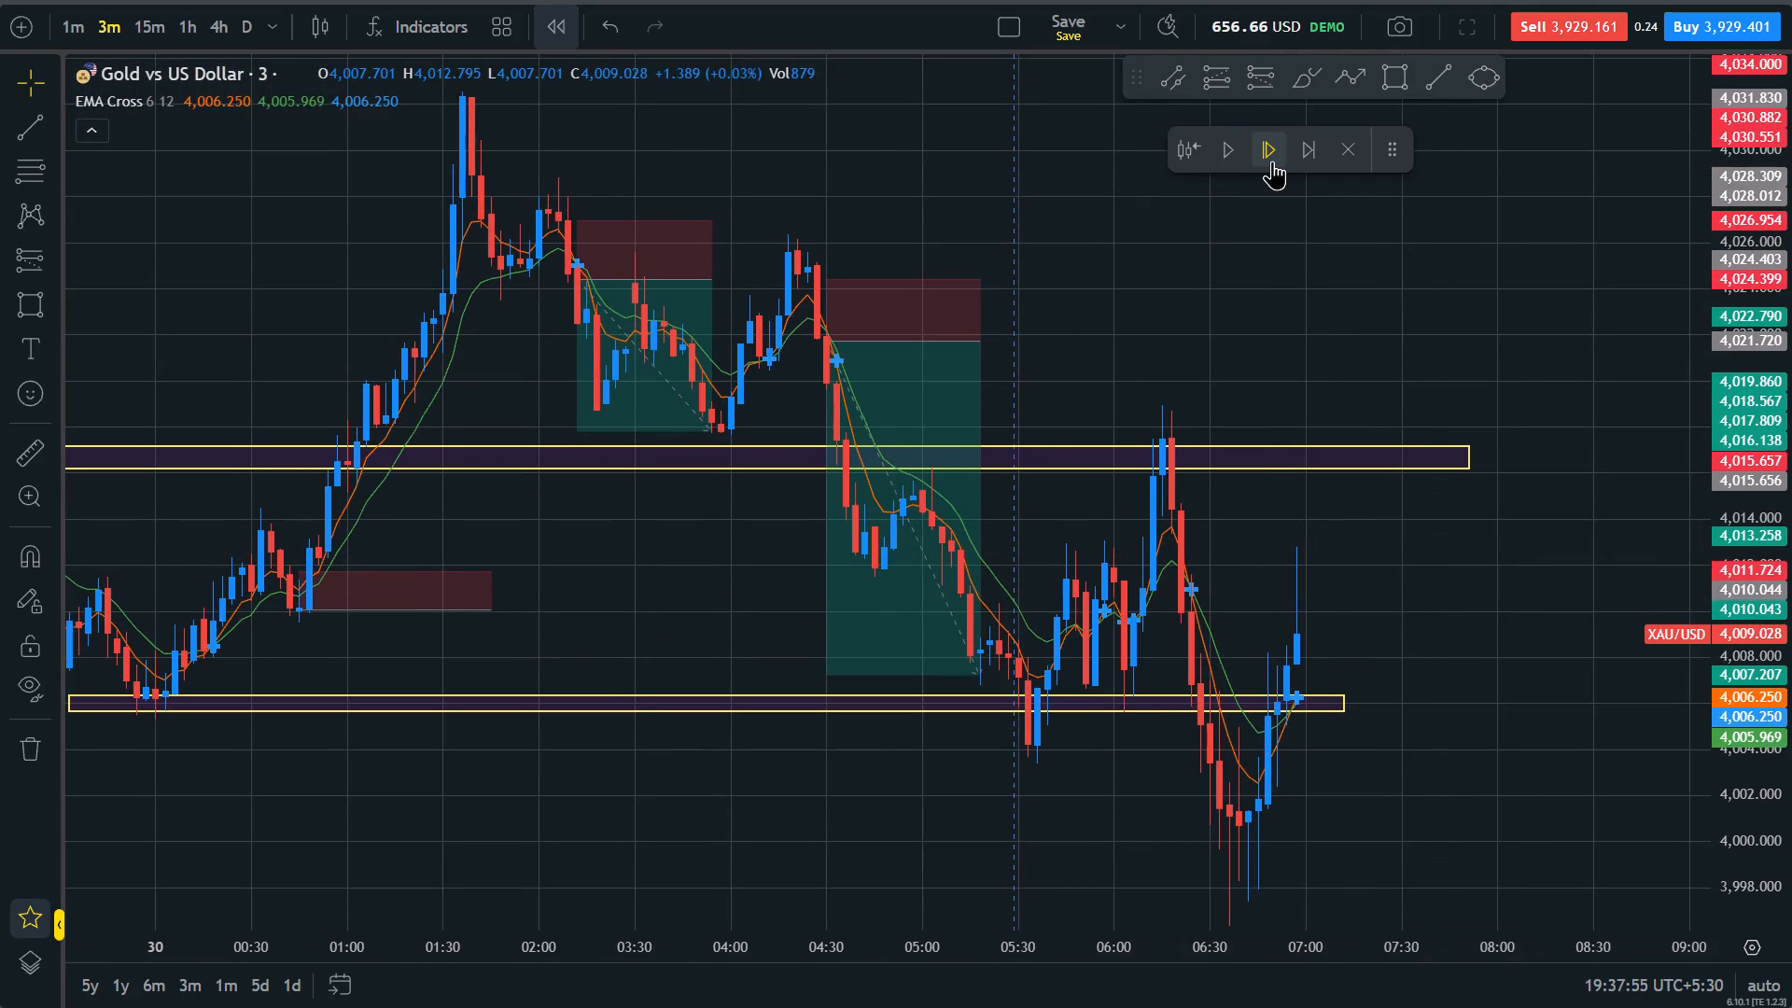
{"action": "triple_click", "coordinate": [1272, 161]}
{"action": "left_click", "coordinate": [1272, 161]}
Extend the end of the zone near 4,006 to about 09:00 on 30 Oct.
{"action": "left_click_drag", "start_coordinate": [1515, 745], "coordinate": [951, 347]}
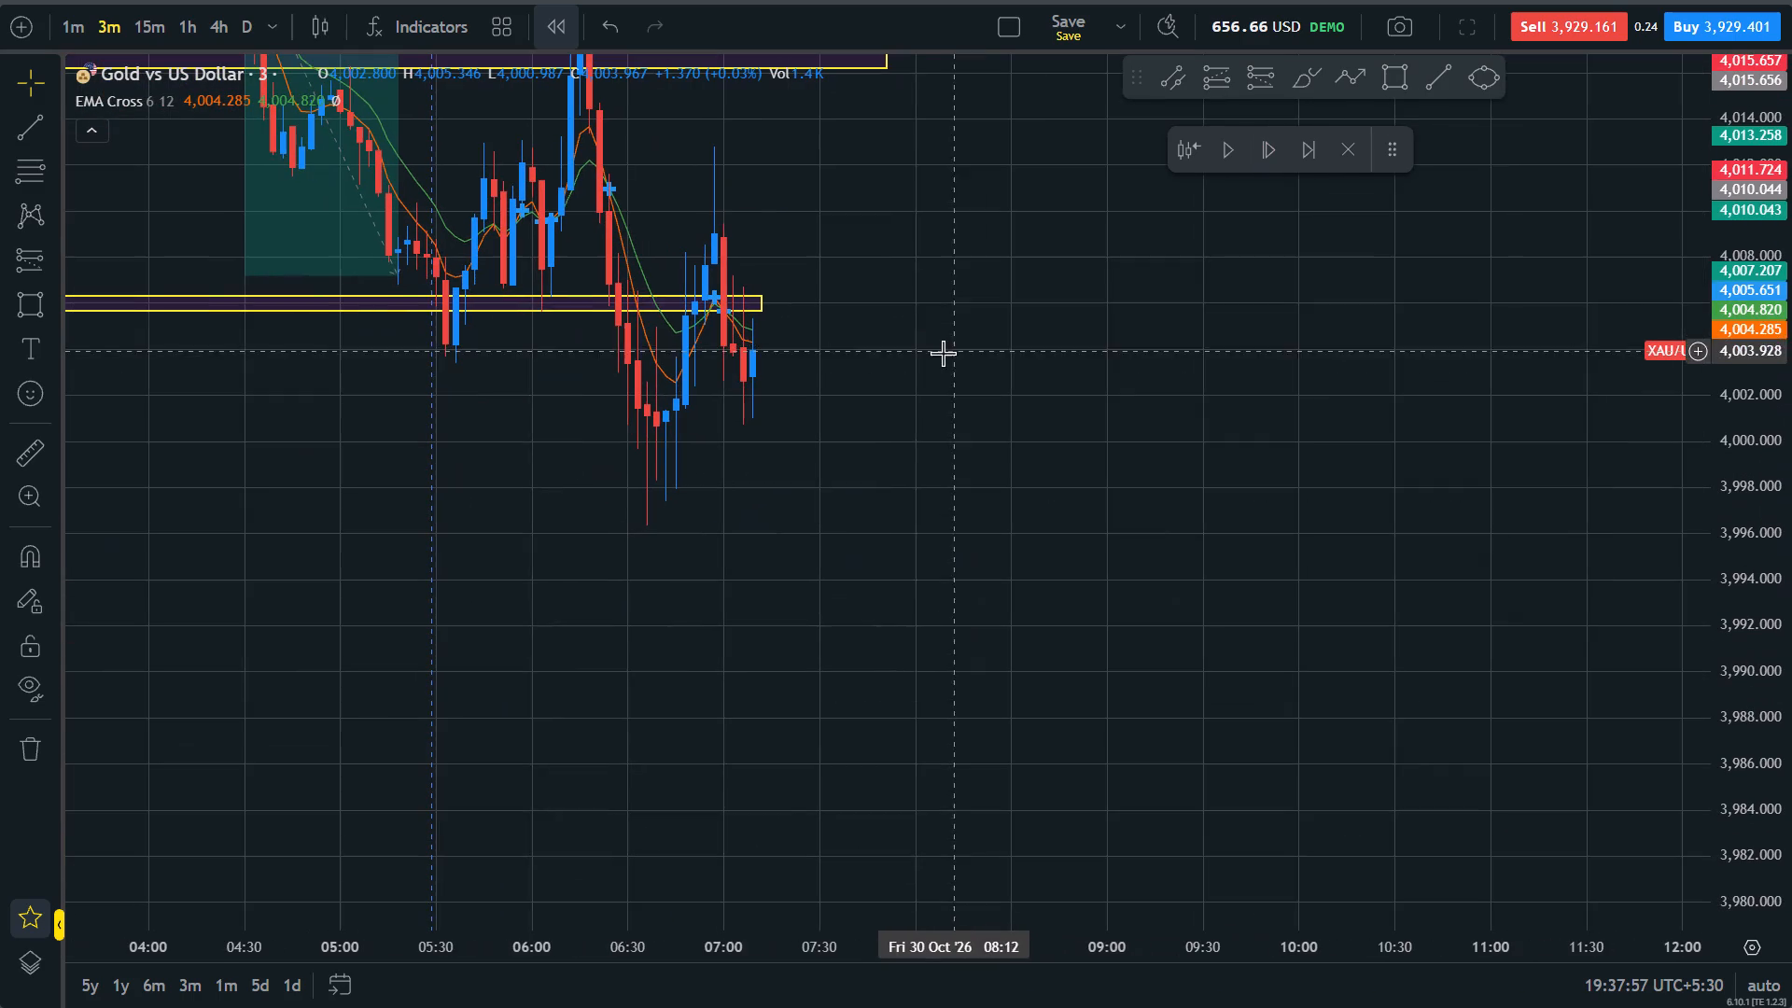
{"action": "left_click_drag", "start_coordinate": [768, 305], "coordinate": [1103, 312]}
{"action": "left_click_drag", "start_coordinate": [1066, 418], "coordinate": [1249, 599]}
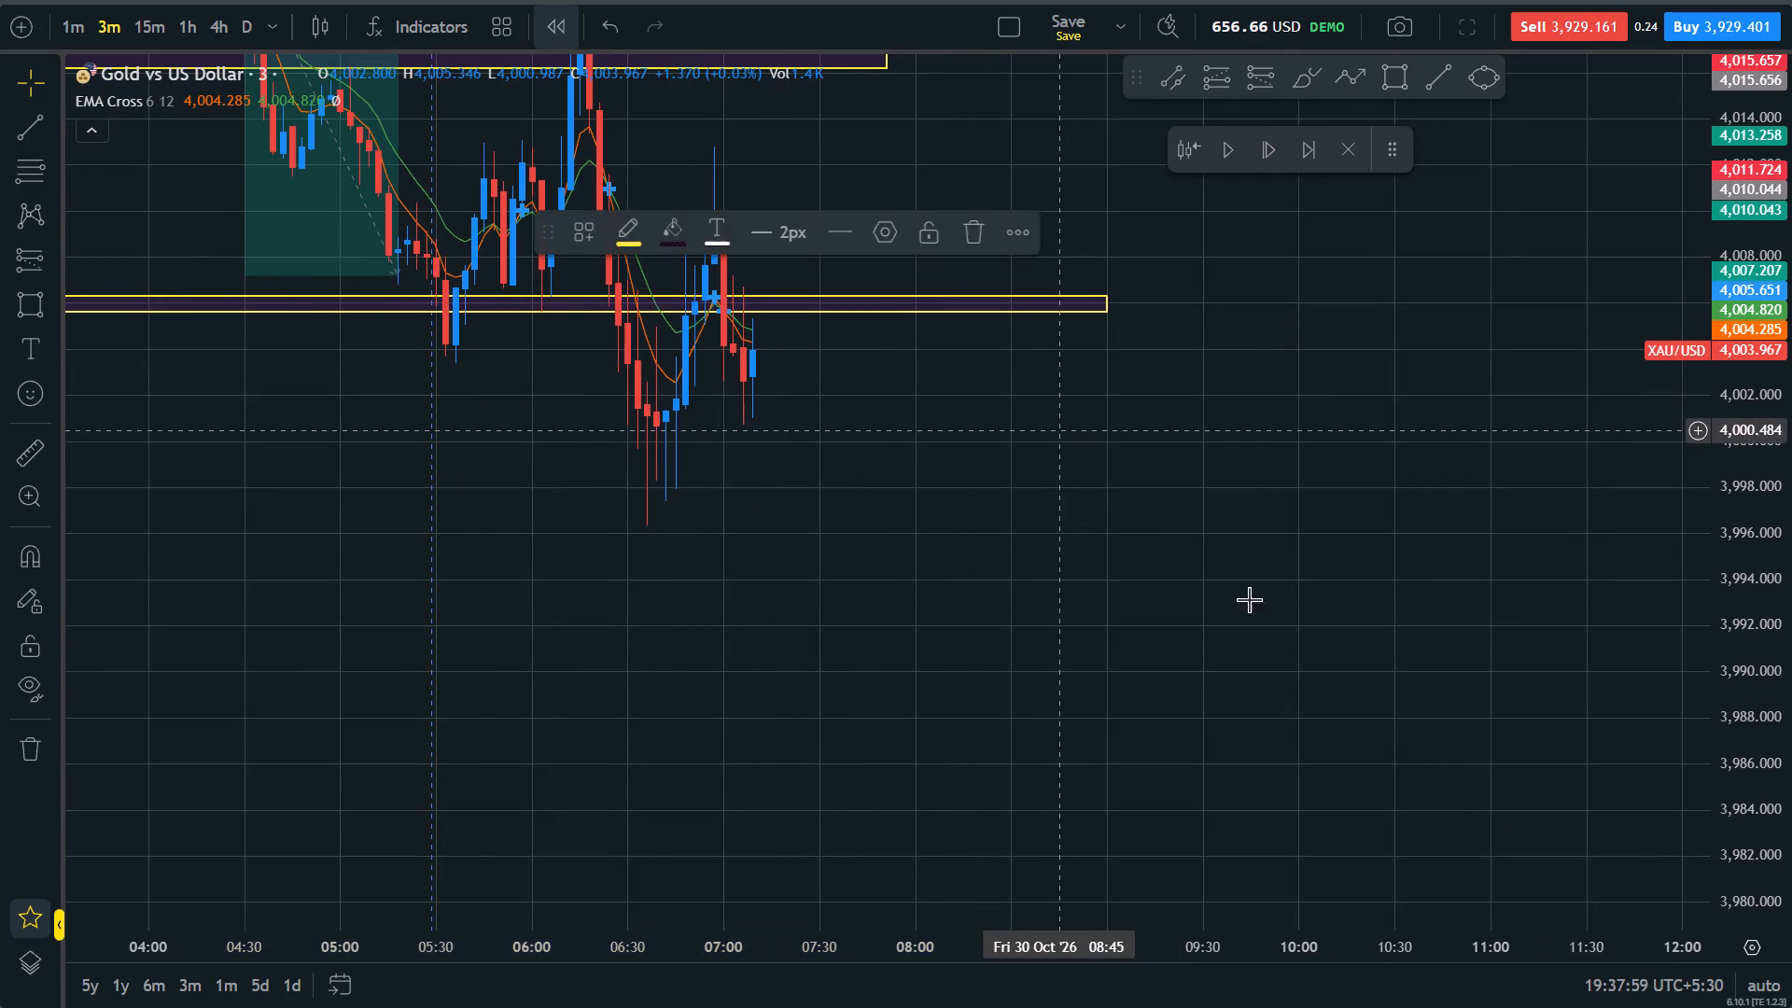
Advance the replay by 16 candles, from 07:09 to 07:57.
{"action": "left_click_drag", "start_coordinate": [1249, 599], "coordinate": [1292, 620]}
{"action": "scroll", "coordinate": [1308, 627], "scroll_direction": "down", "scroll_amount": 7}
{"action": "left_click_drag", "start_coordinate": [1389, 511], "coordinate": [1439, 779]}
{"action": "scroll", "coordinate": [1393, 748], "scroll_direction": "up", "scroll_amount": 7}
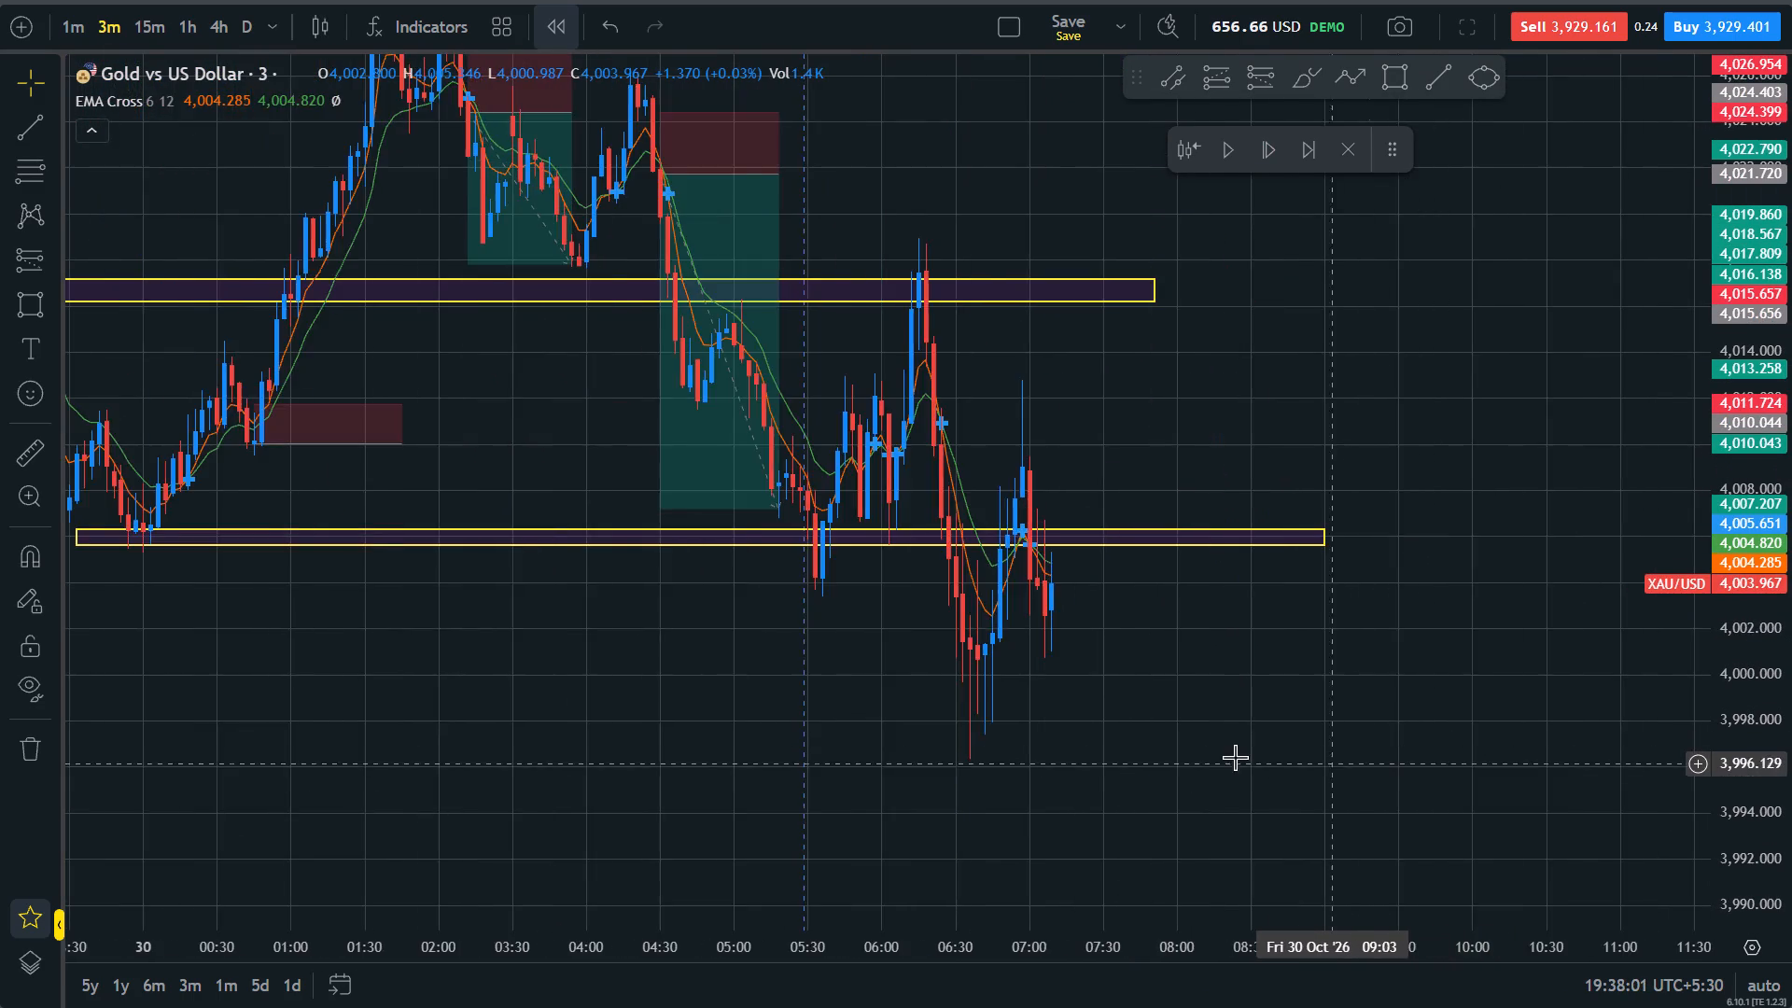
{"action": "scroll", "coordinate": [1231, 756], "scroll_direction": "up", "scroll_amount": 5}
{"action": "left_click_drag", "start_coordinate": [1059, 707], "coordinate": [1583, 787]}
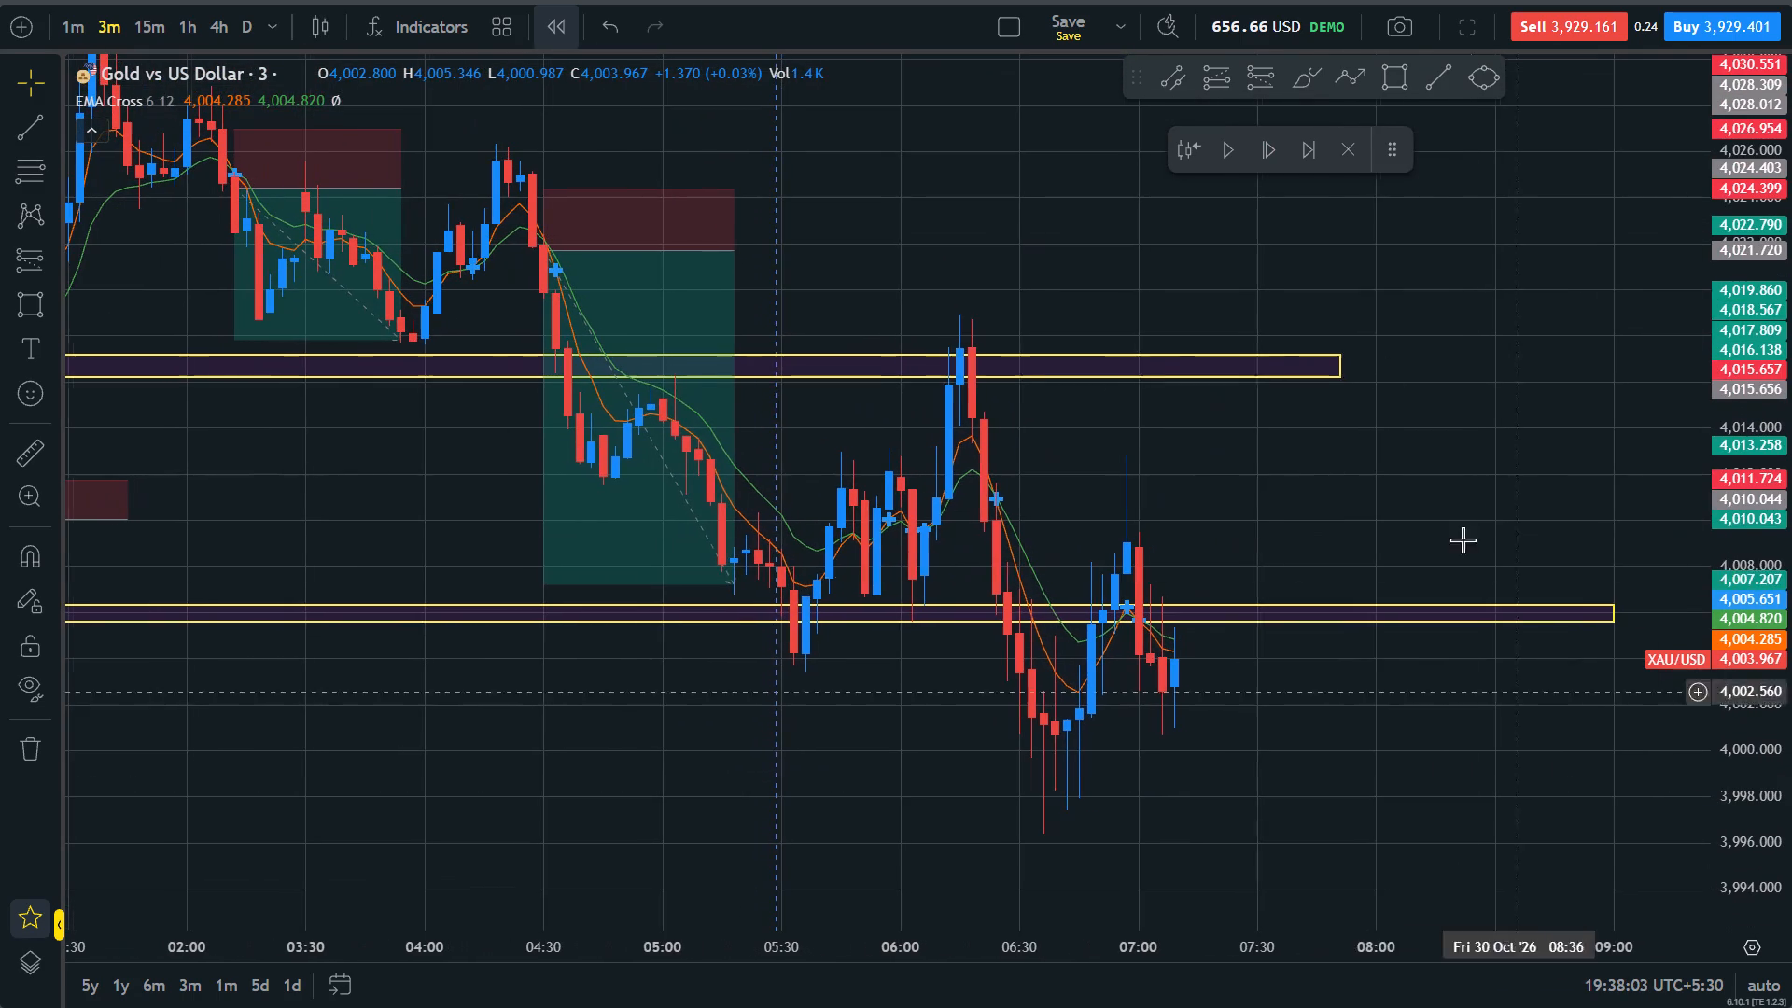
{"action": "triple_click", "coordinate": [1272, 137]}
{"action": "triple_click", "coordinate": [1272, 137]}
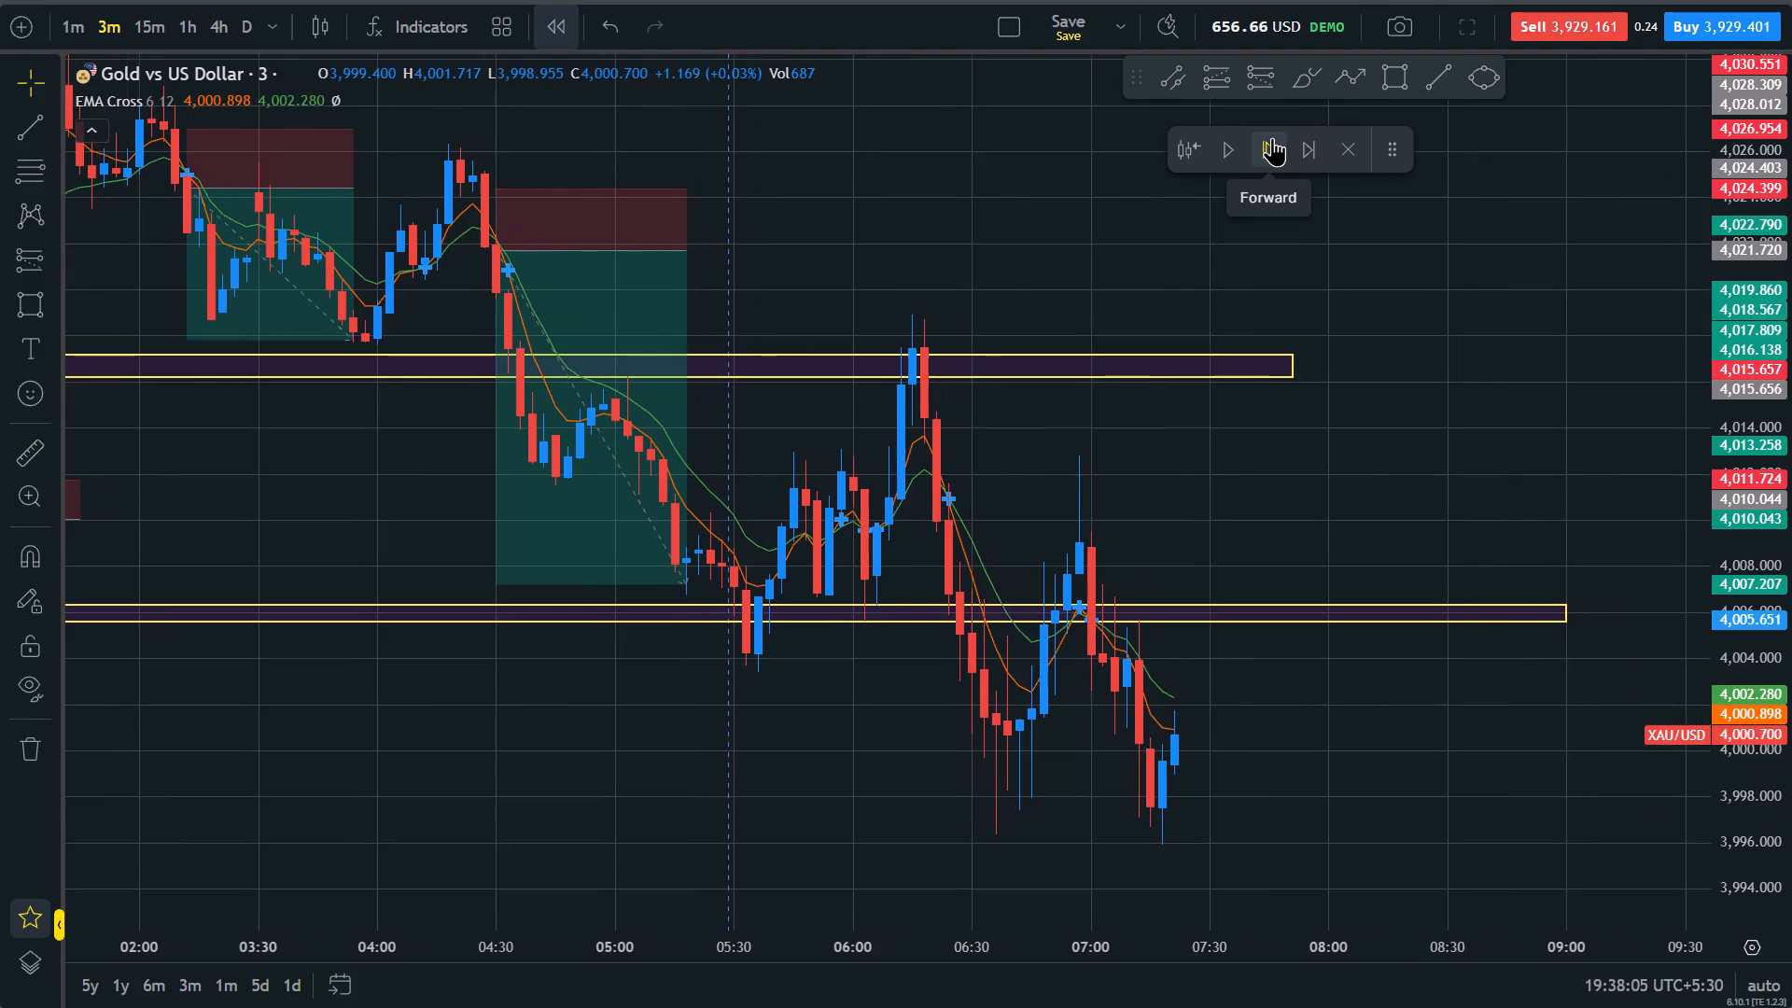
{"action": "triple_click", "coordinate": [1272, 137]}
{"action": "triple_click", "coordinate": [1272, 137]}
{"action": "triple_click", "coordinate": [1272, 137]}
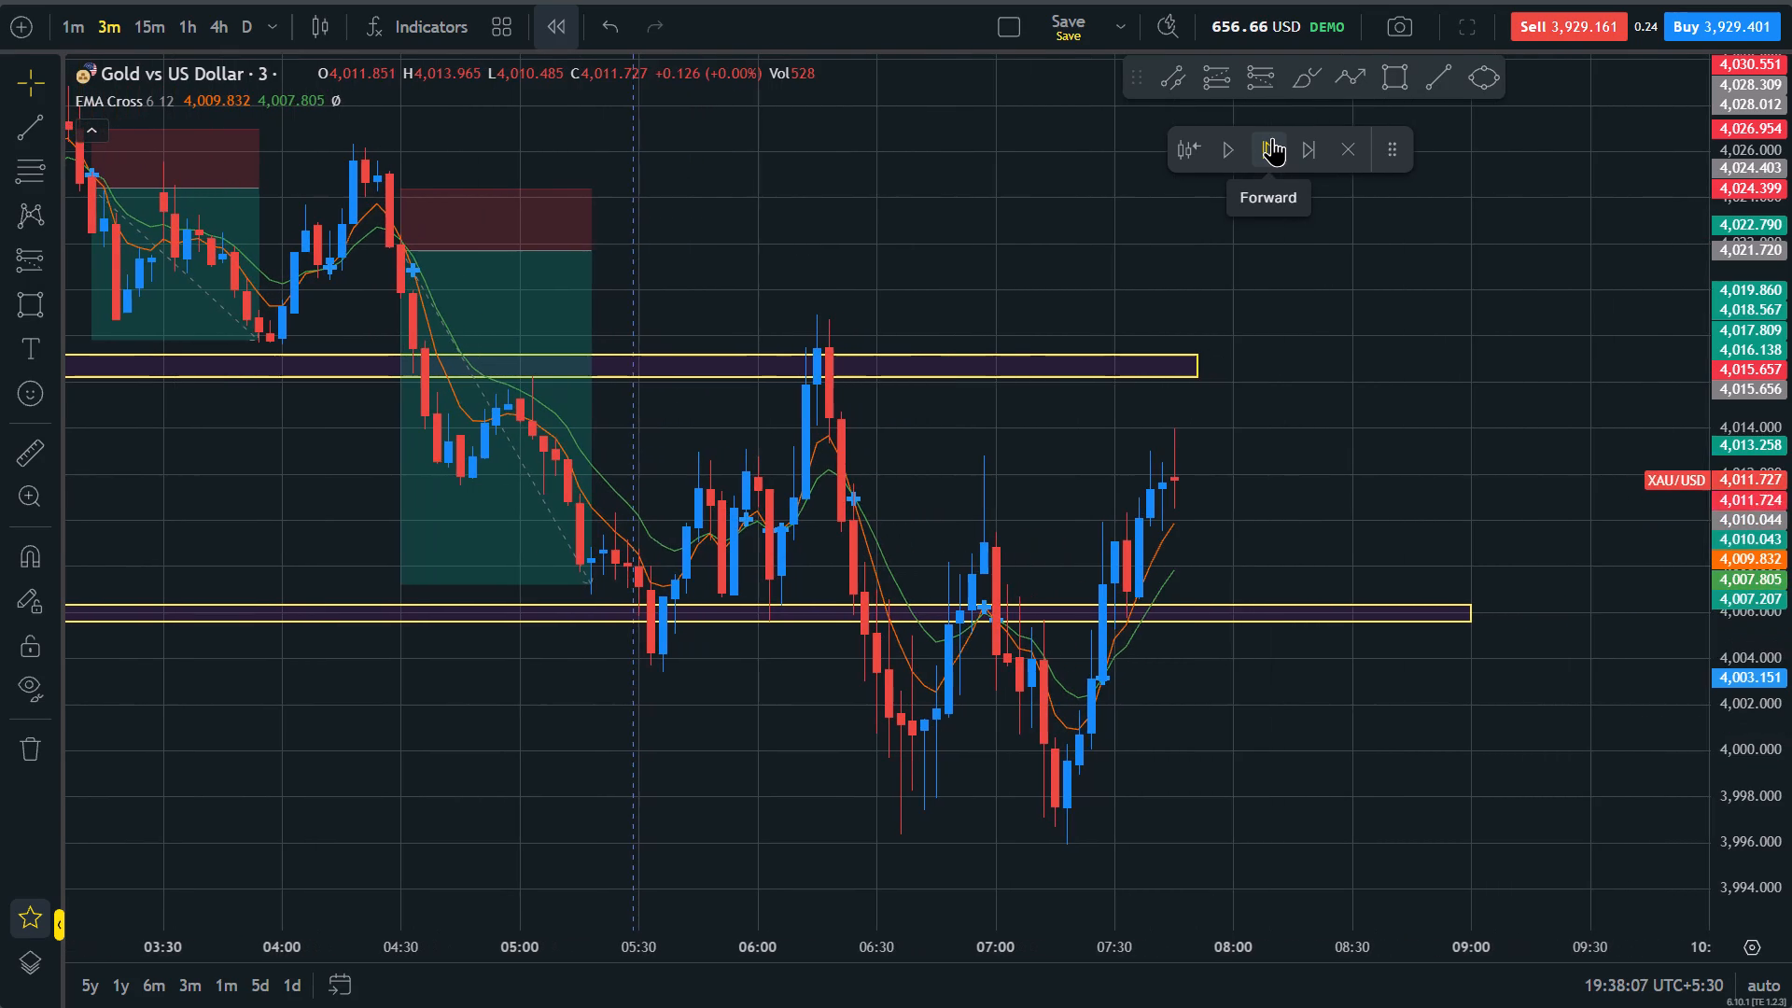
{"action": "left_click", "coordinate": [1272, 137]}
Examine the latest drop through the zone near 4,006 and its position relative to the EMAs and previous swings for a short setup.
{"action": "left_click_drag", "start_coordinate": [1791, 872], "coordinate": [1738, 388]}
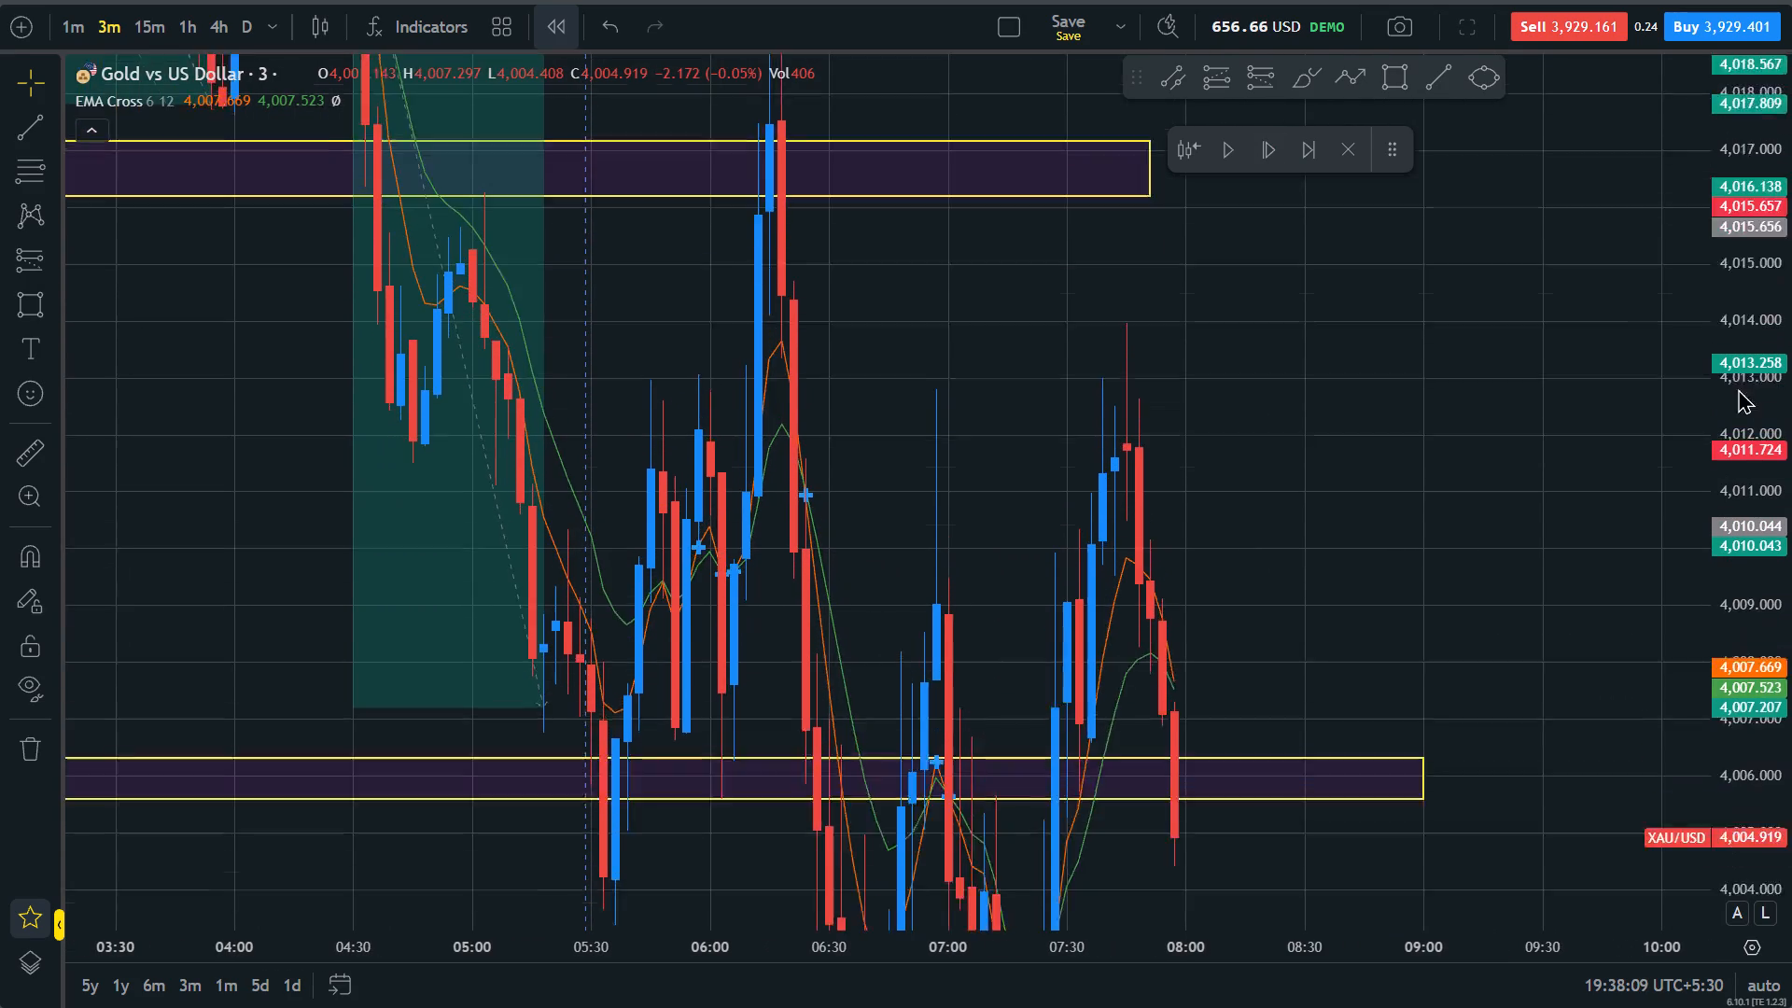
{"action": "left_click_drag", "start_coordinate": [1738, 388], "coordinate": [1739, 390]}
{"action": "scroll", "coordinate": [1498, 722], "scroll_direction": "down", "scroll_amount": 5}
{"action": "left_click_drag", "start_coordinate": [1502, 705], "coordinate": [1498, 374]}
{"action": "left_click_drag", "start_coordinate": [1791, 344], "coordinate": [1791, 861]}
{"action": "scroll", "coordinate": [1602, 757], "scroll_direction": "up", "scroll_amount": 2}
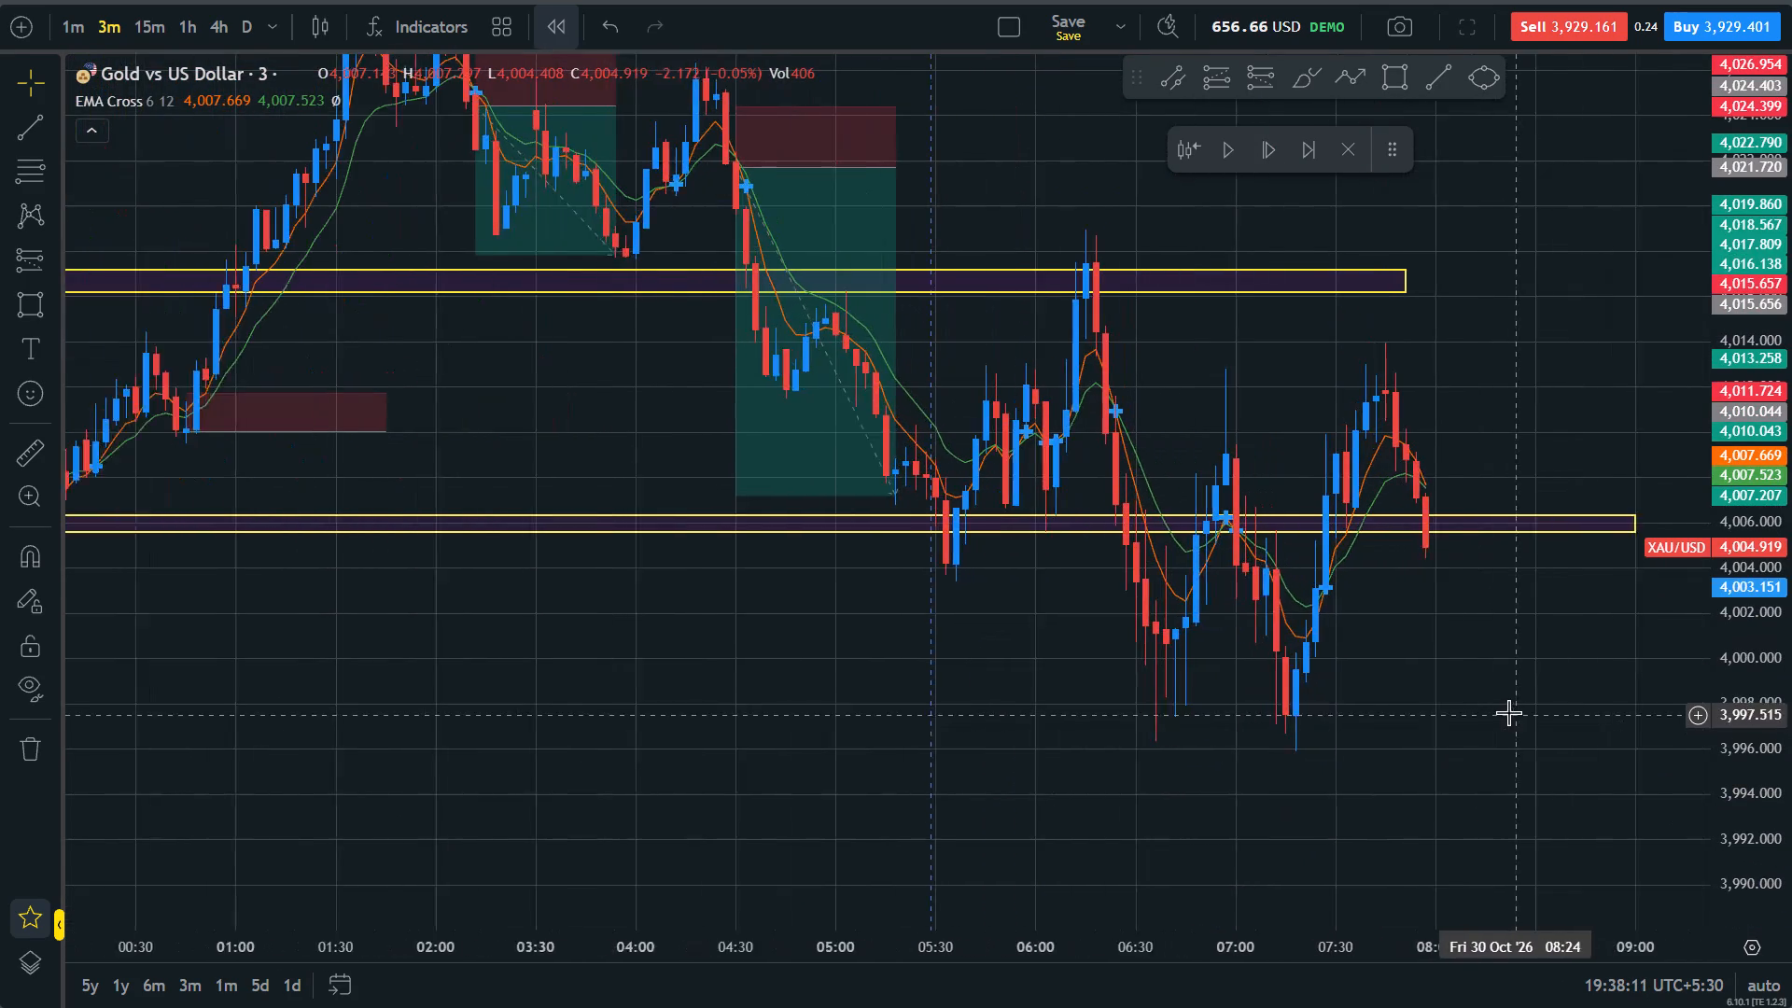
{"action": "scroll", "coordinate": [1508, 712], "scroll_direction": "up", "scroll_amount": 2}
{"action": "left_click_drag", "start_coordinate": [1413, 696], "coordinate": [1336, 774]}
{"action": "left_click_drag", "start_coordinate": [1791, 777], "coordinate": [1720, 237]}
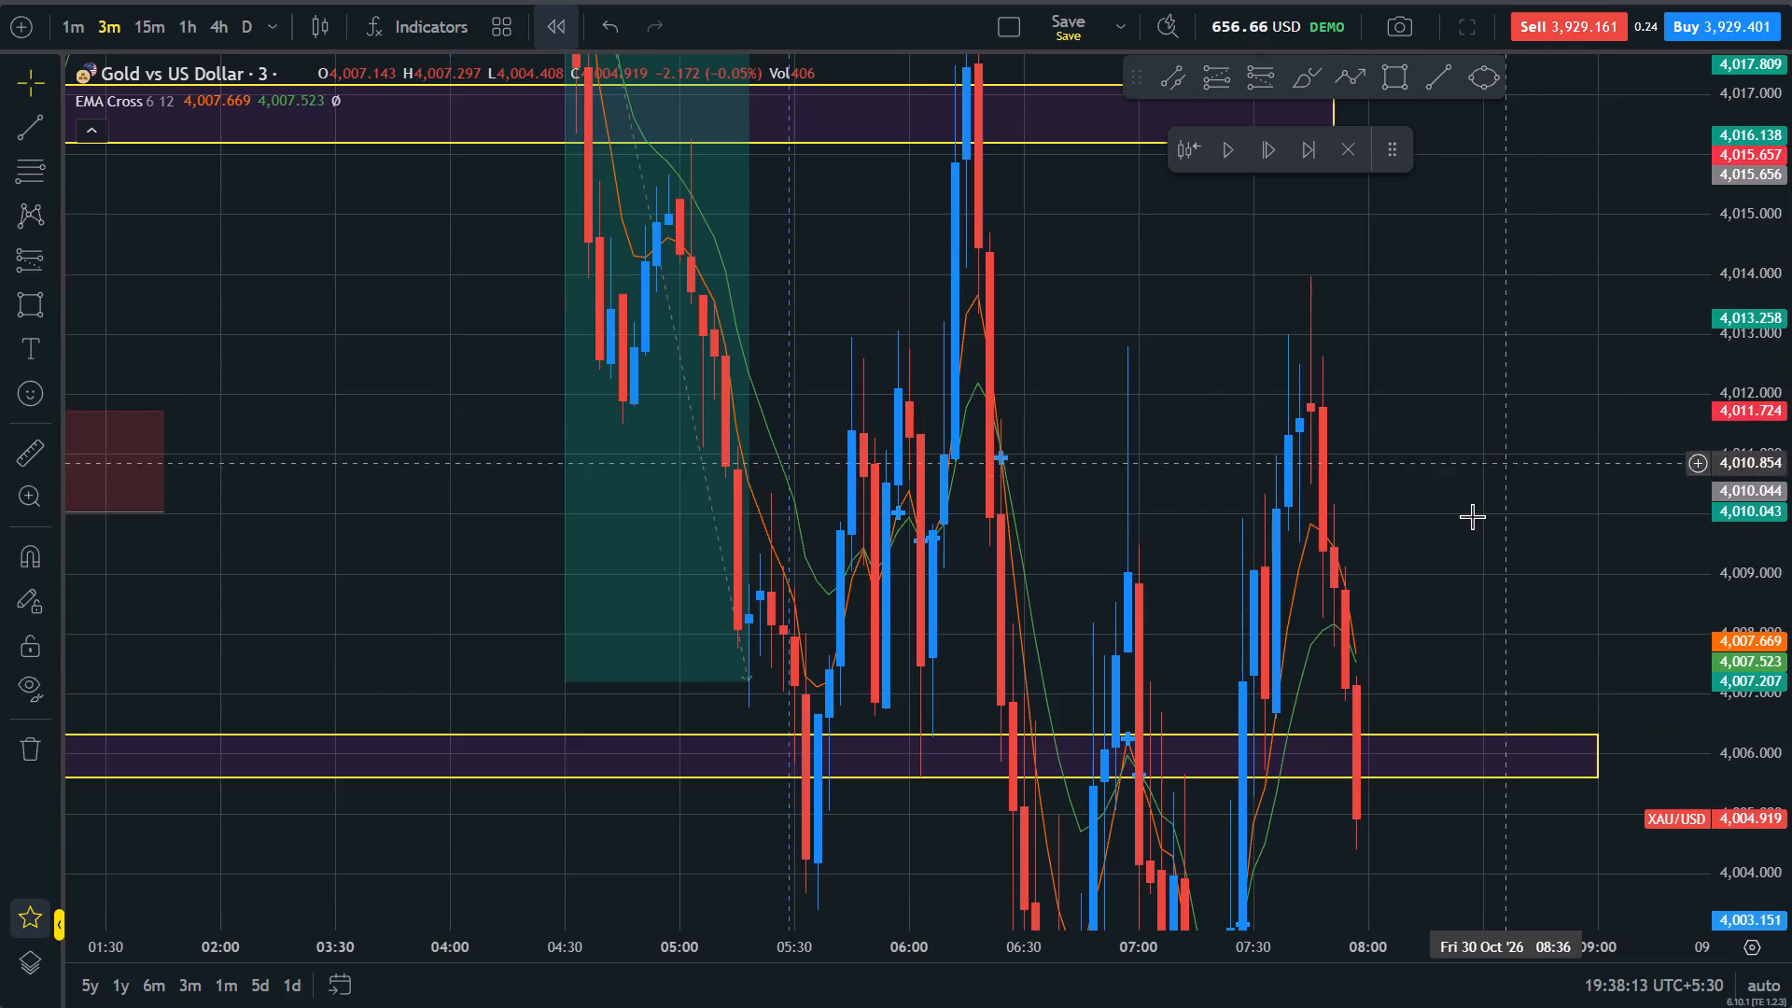
{"action": "left_click_drag", "start_coordinate": [1448, 578], "coordinate": [1395, 408]}
{"action": "left_click_drag", "start_coordinate": [1791, 274], "coordinate": [1791, 665]}
{"action": "scroll", "coordinate": [1436, 515], "scroll_direction": "up", "scroll_amount": 1}
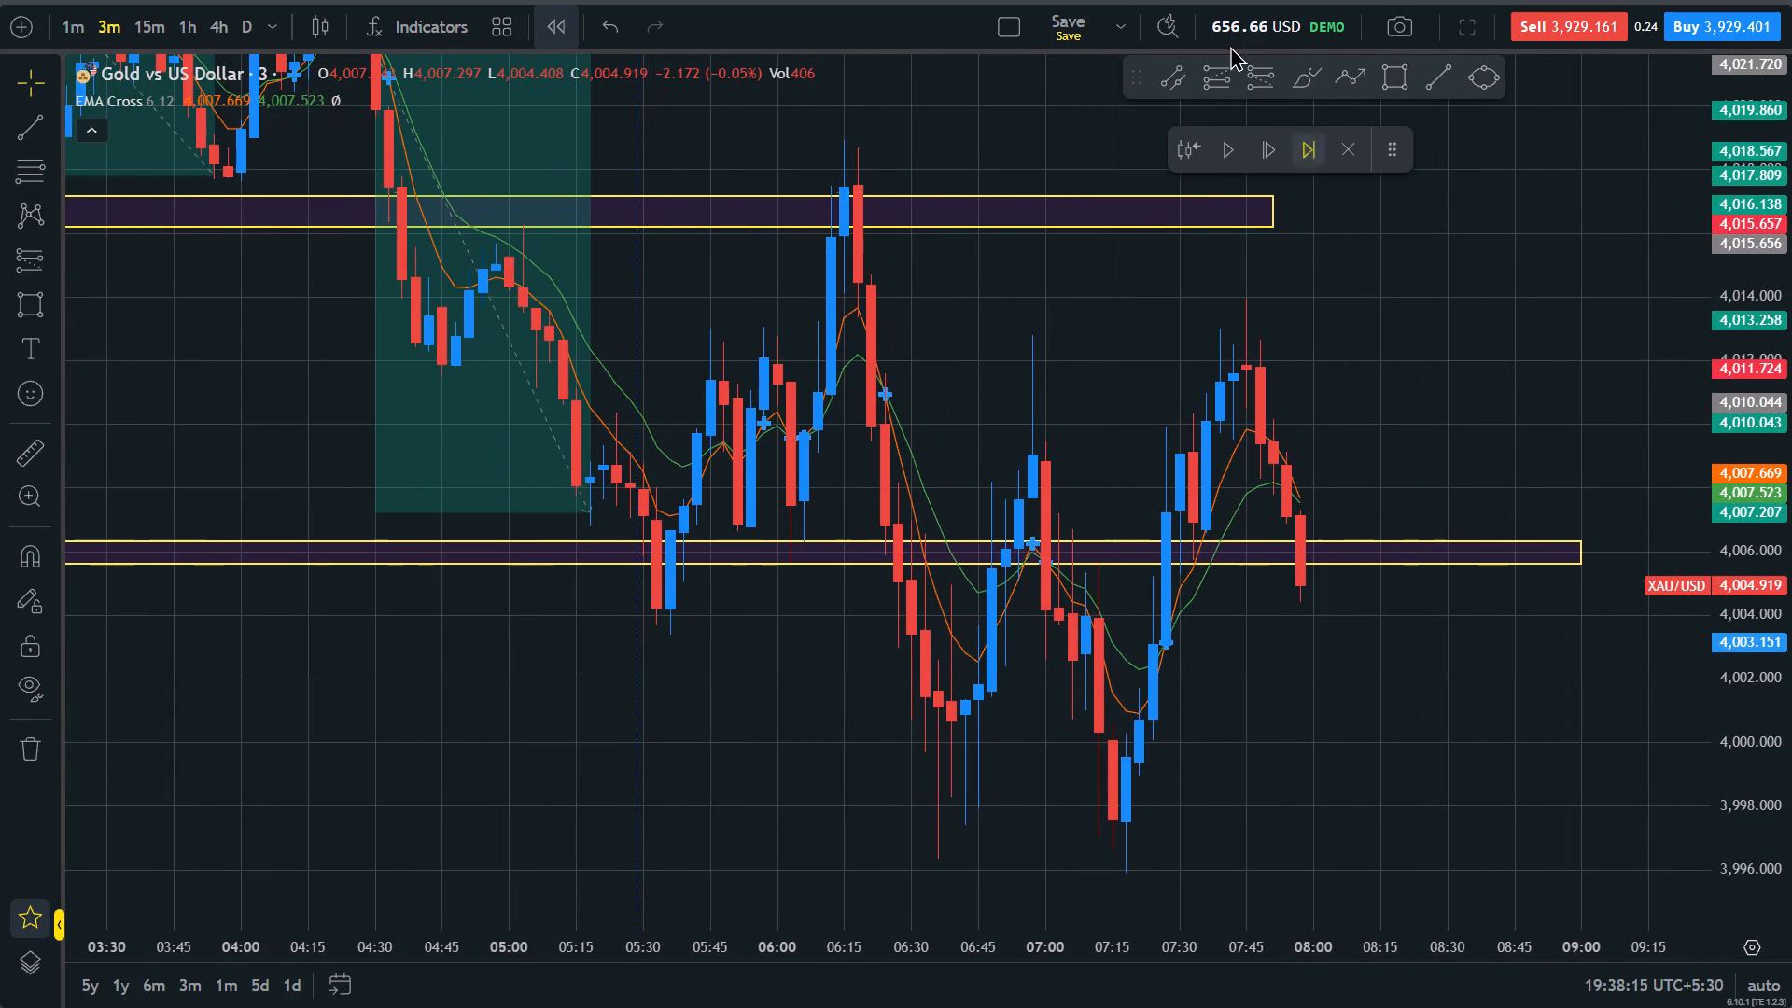
Place a short position at the 07:57 candle with entry 4,007.098, stop 4,008.858 and target 4,001.013.
{"action": "left_click", "coordinate": [1253, 75]}
{"action": "left_click", "coordinate": [1299, 516]}
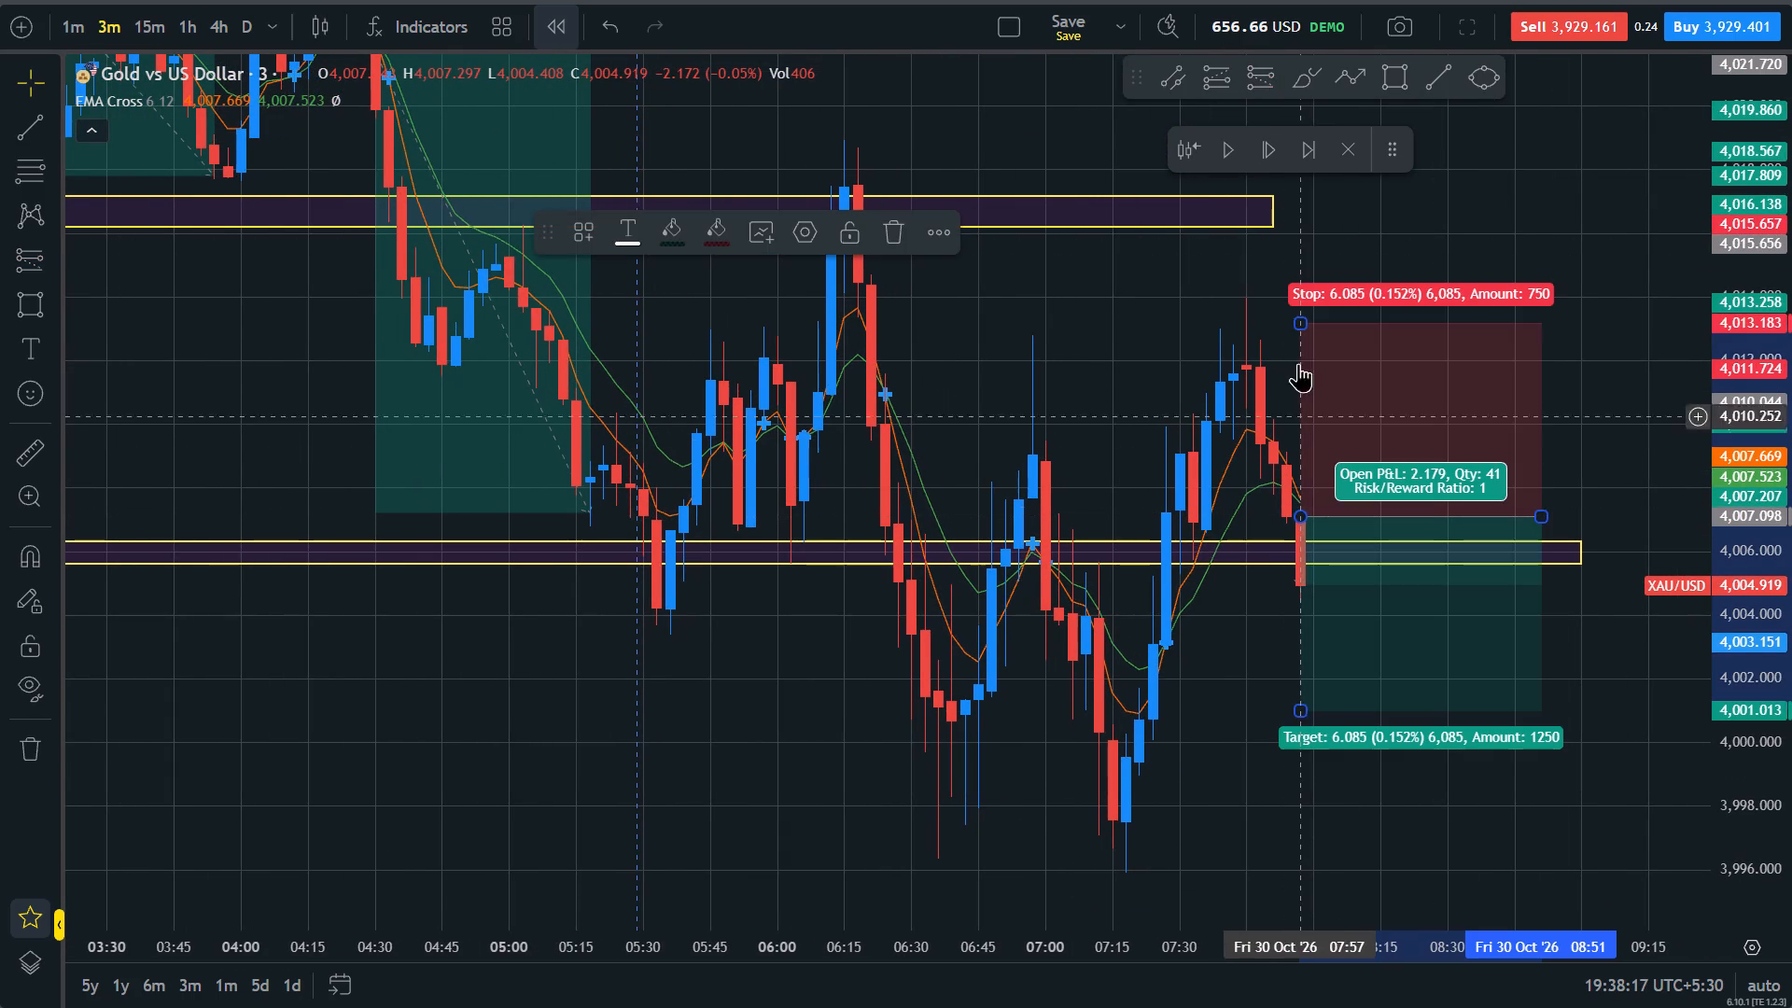
{"action": "left_click_drag", "start_coordinate": [1300, 319], "coordinate": [1298, 460]}
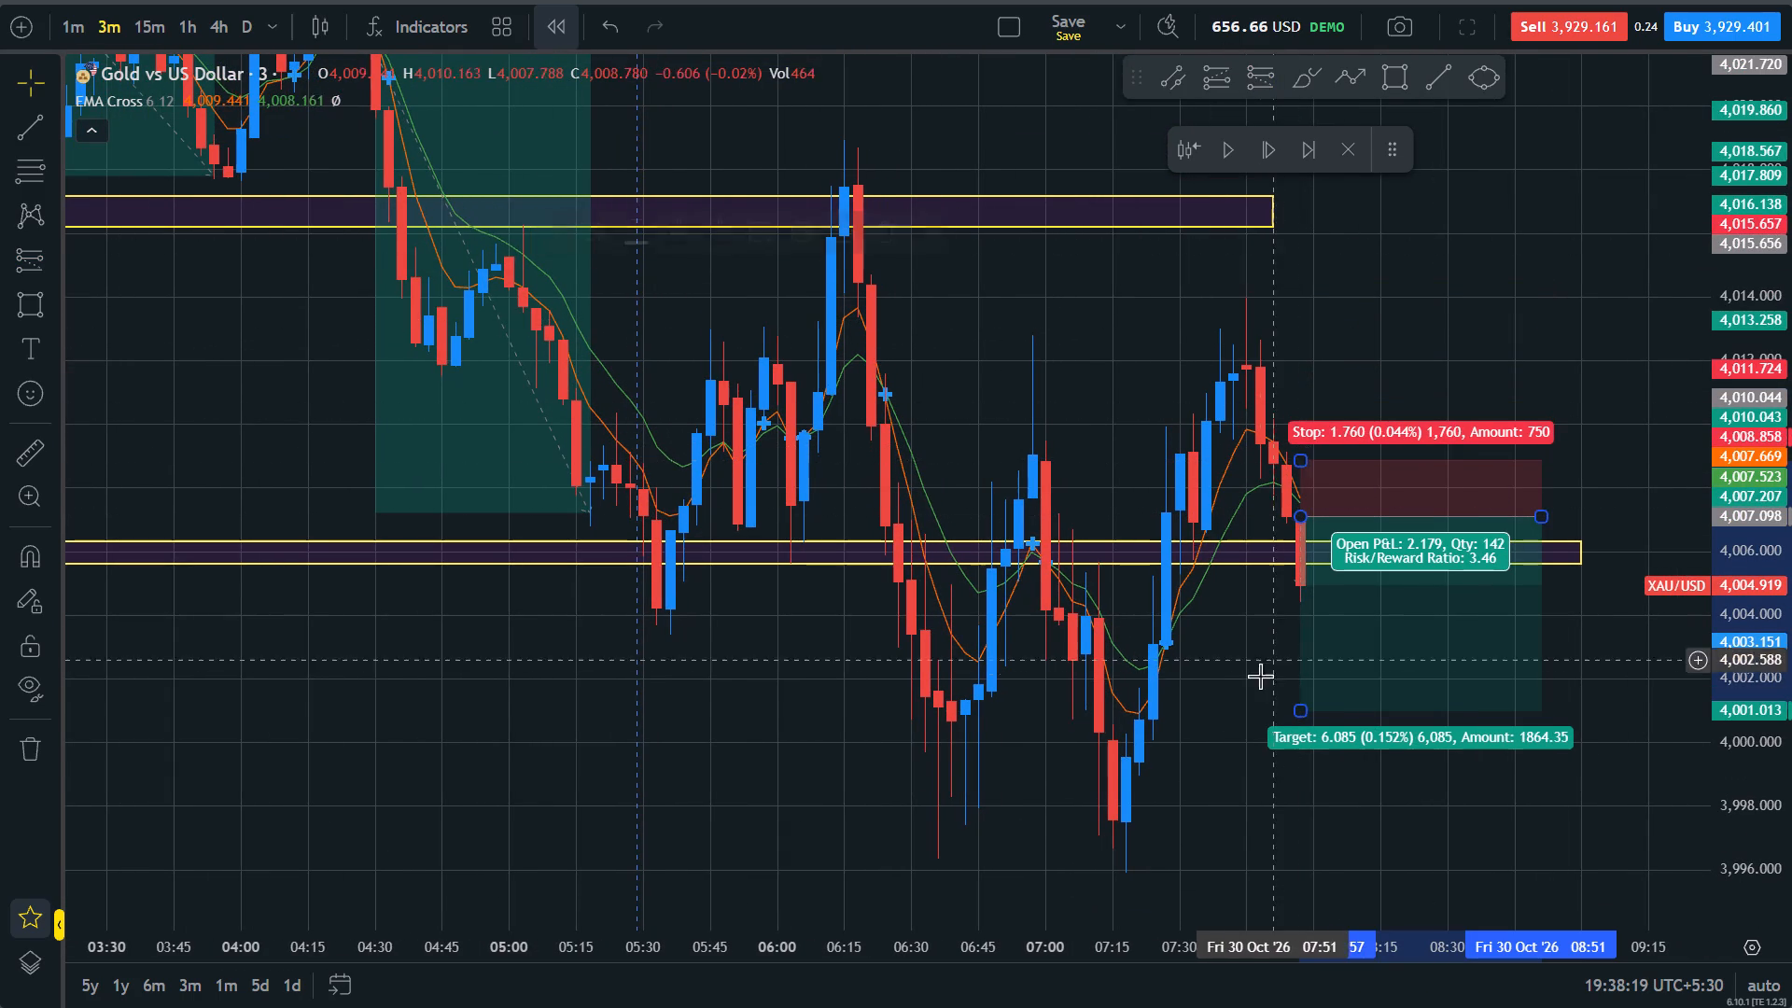
Advance the replay by 13 candles to 08:36 to follow the new short position.
{"action": "left_click_drag", "start_coordinate": [1234, 733], "coordinate": [1227, 619]}
{"action": "double_click", "coordinate": [1256, 164]}
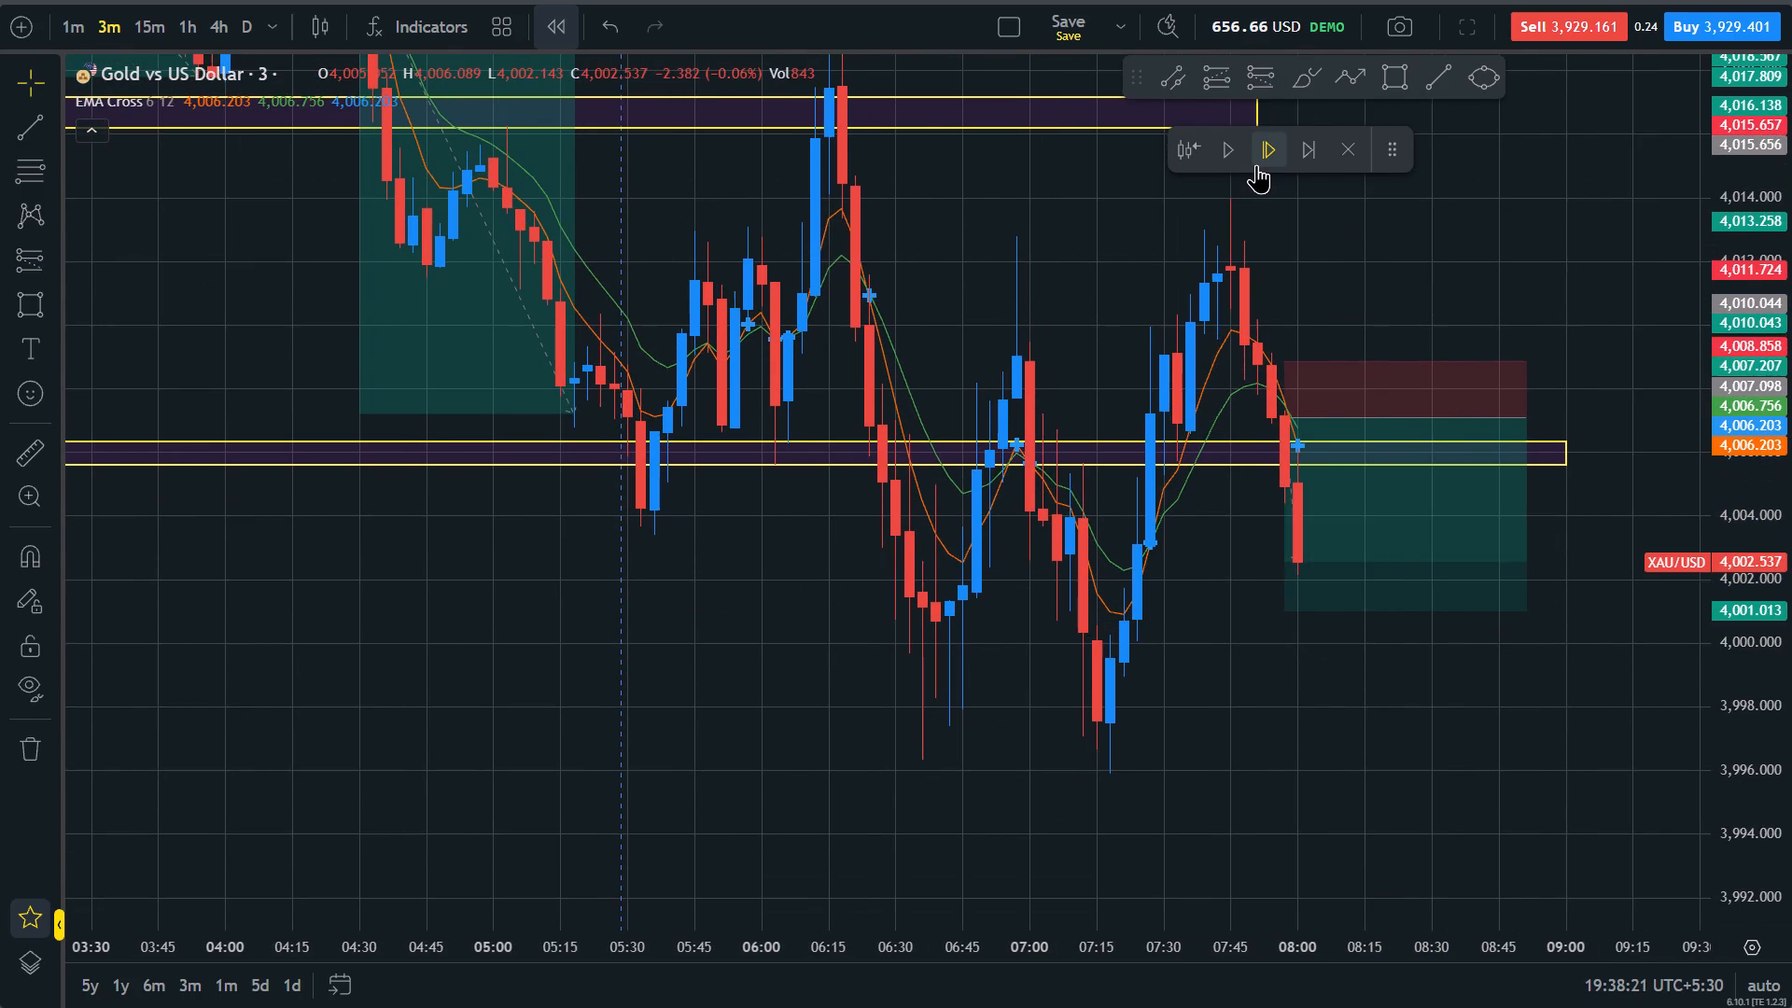
{"action": "triple_click", "coordinate": [1256, 164]}
{"action": "triple_click", "coordinate": [1256, 164]}
{"action": "triple_click", "coordinate": [1256, 164]}
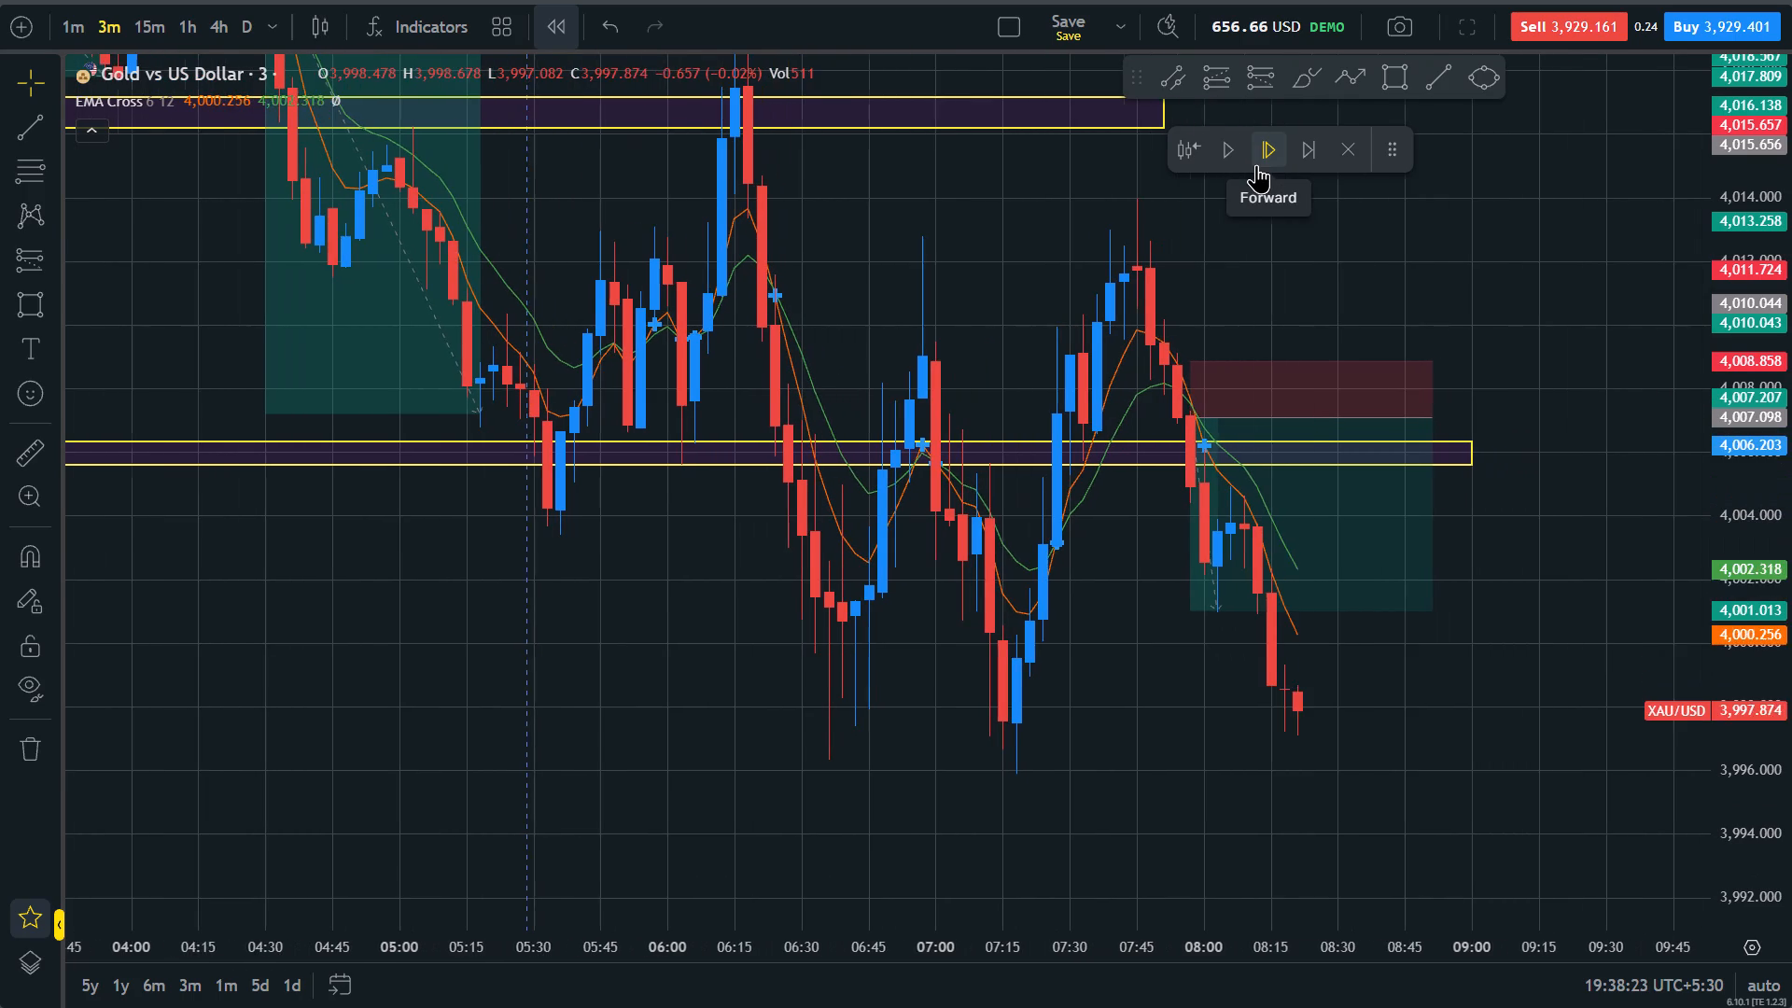
{"action": "double_click", "coordinate": [1256, 164]}
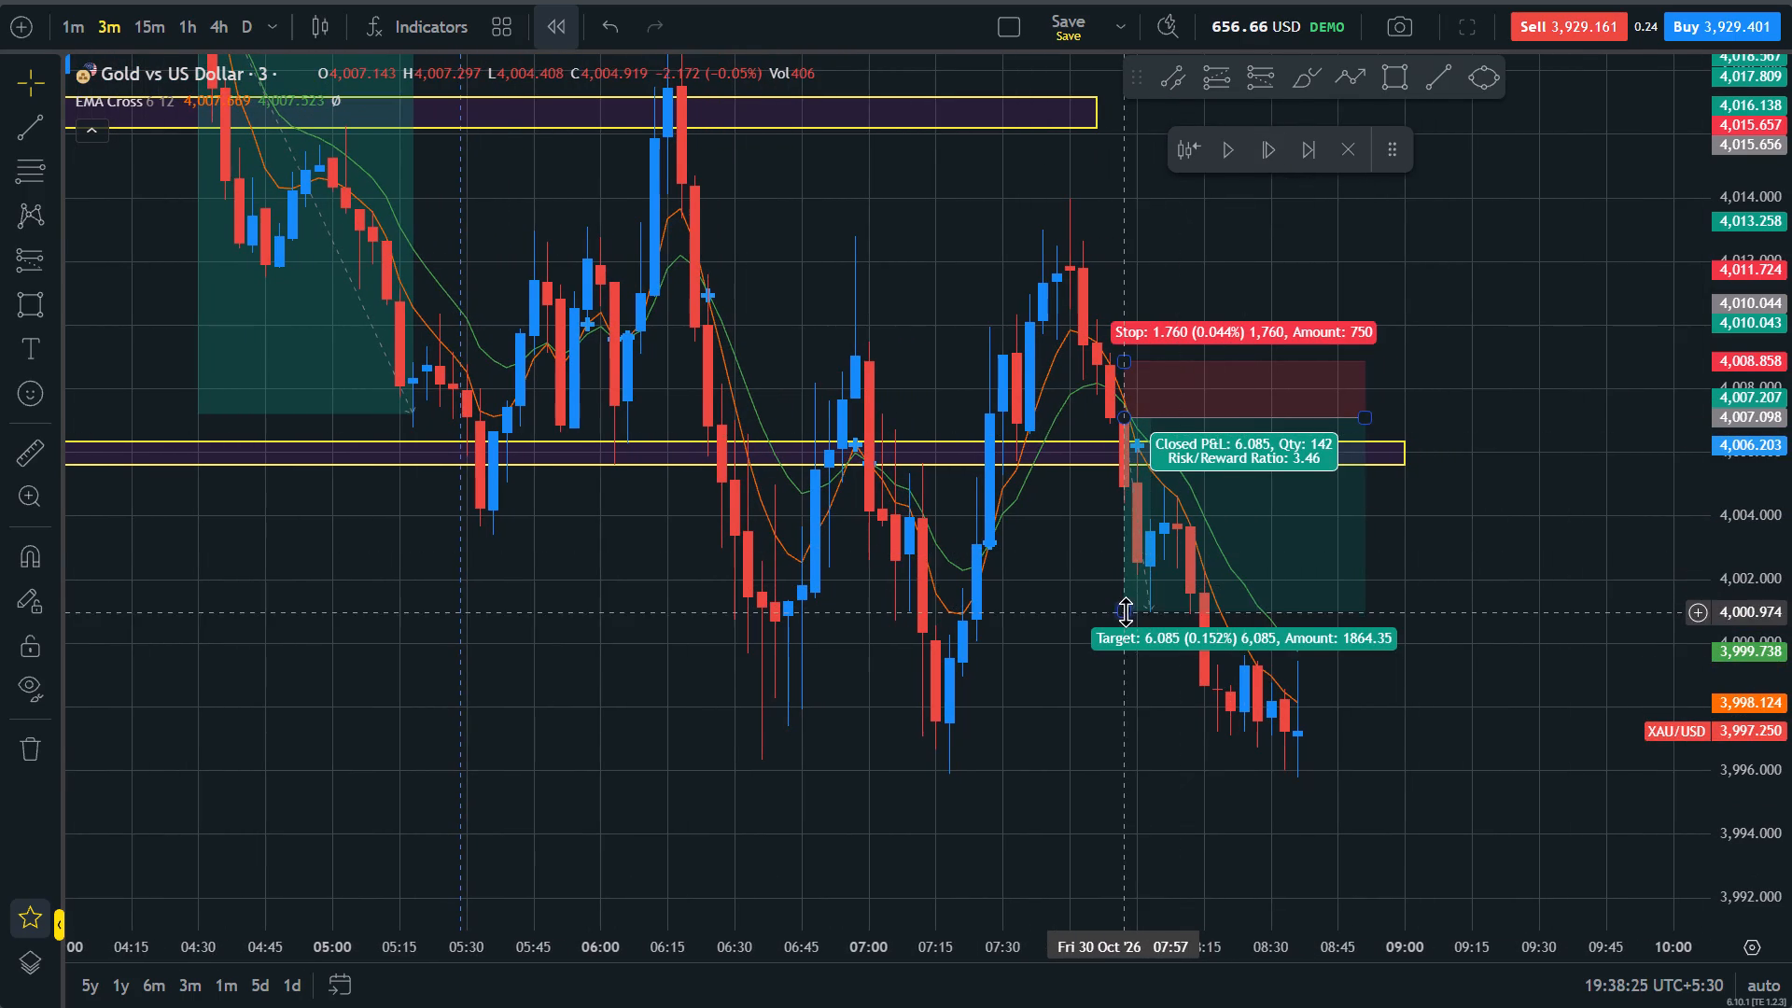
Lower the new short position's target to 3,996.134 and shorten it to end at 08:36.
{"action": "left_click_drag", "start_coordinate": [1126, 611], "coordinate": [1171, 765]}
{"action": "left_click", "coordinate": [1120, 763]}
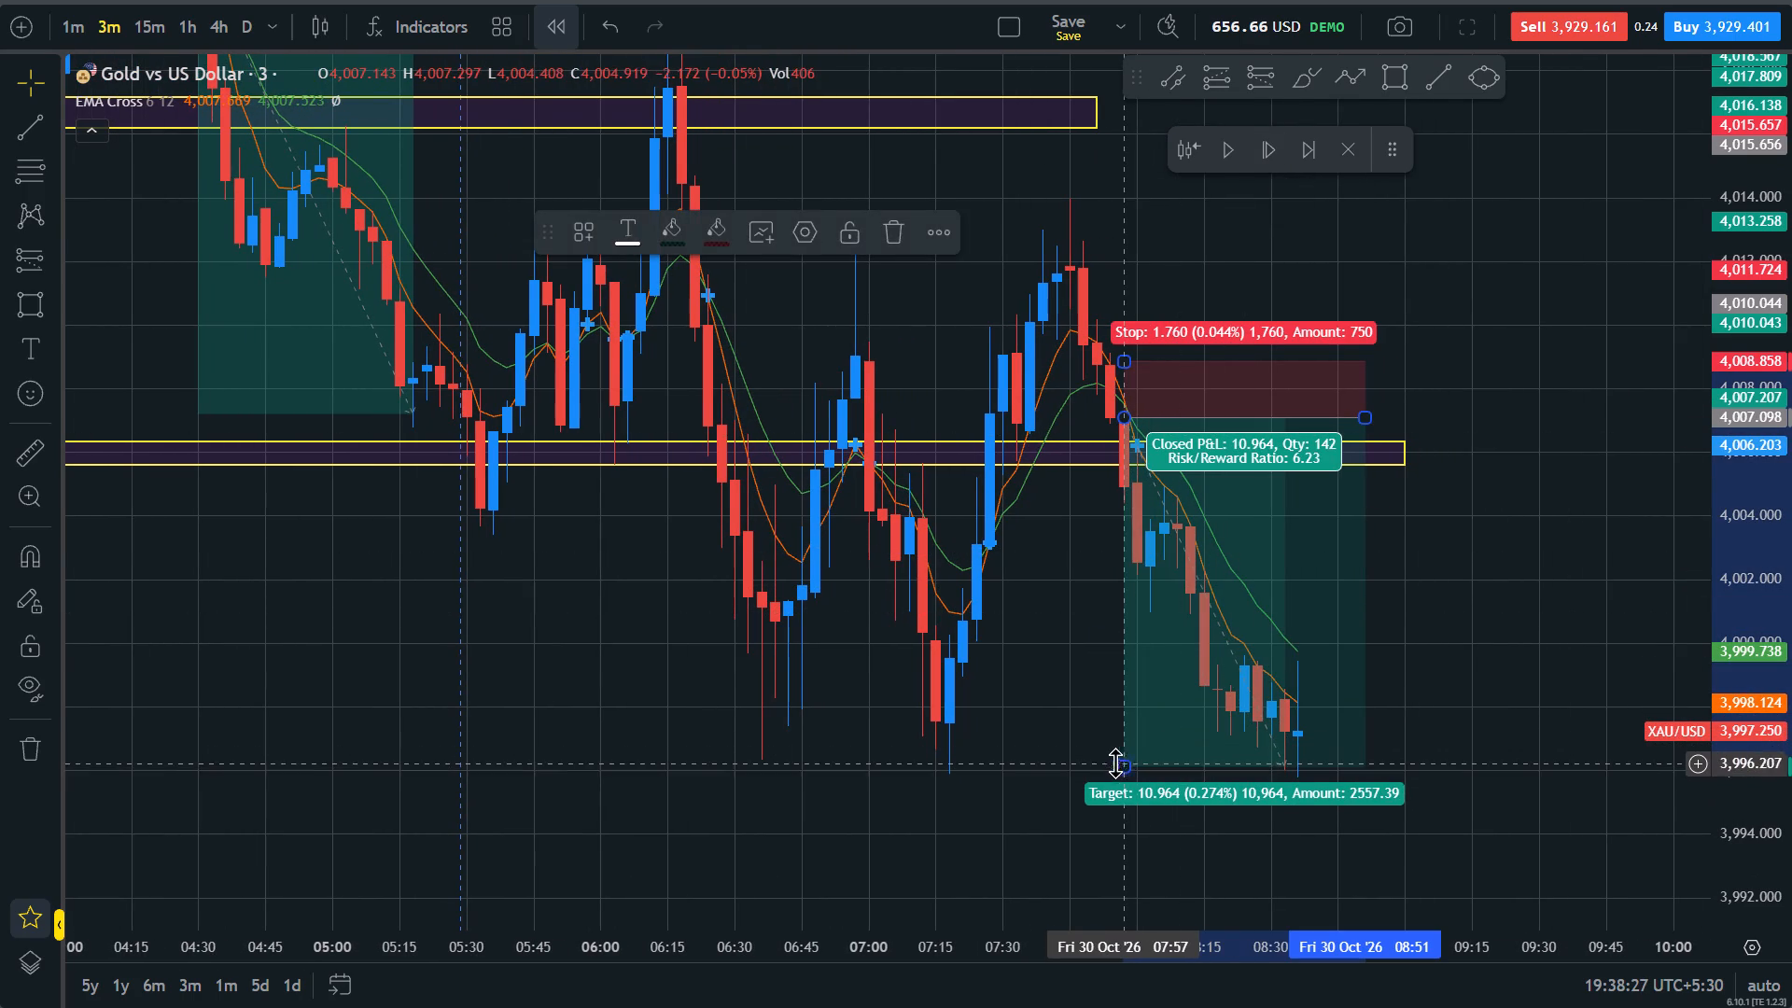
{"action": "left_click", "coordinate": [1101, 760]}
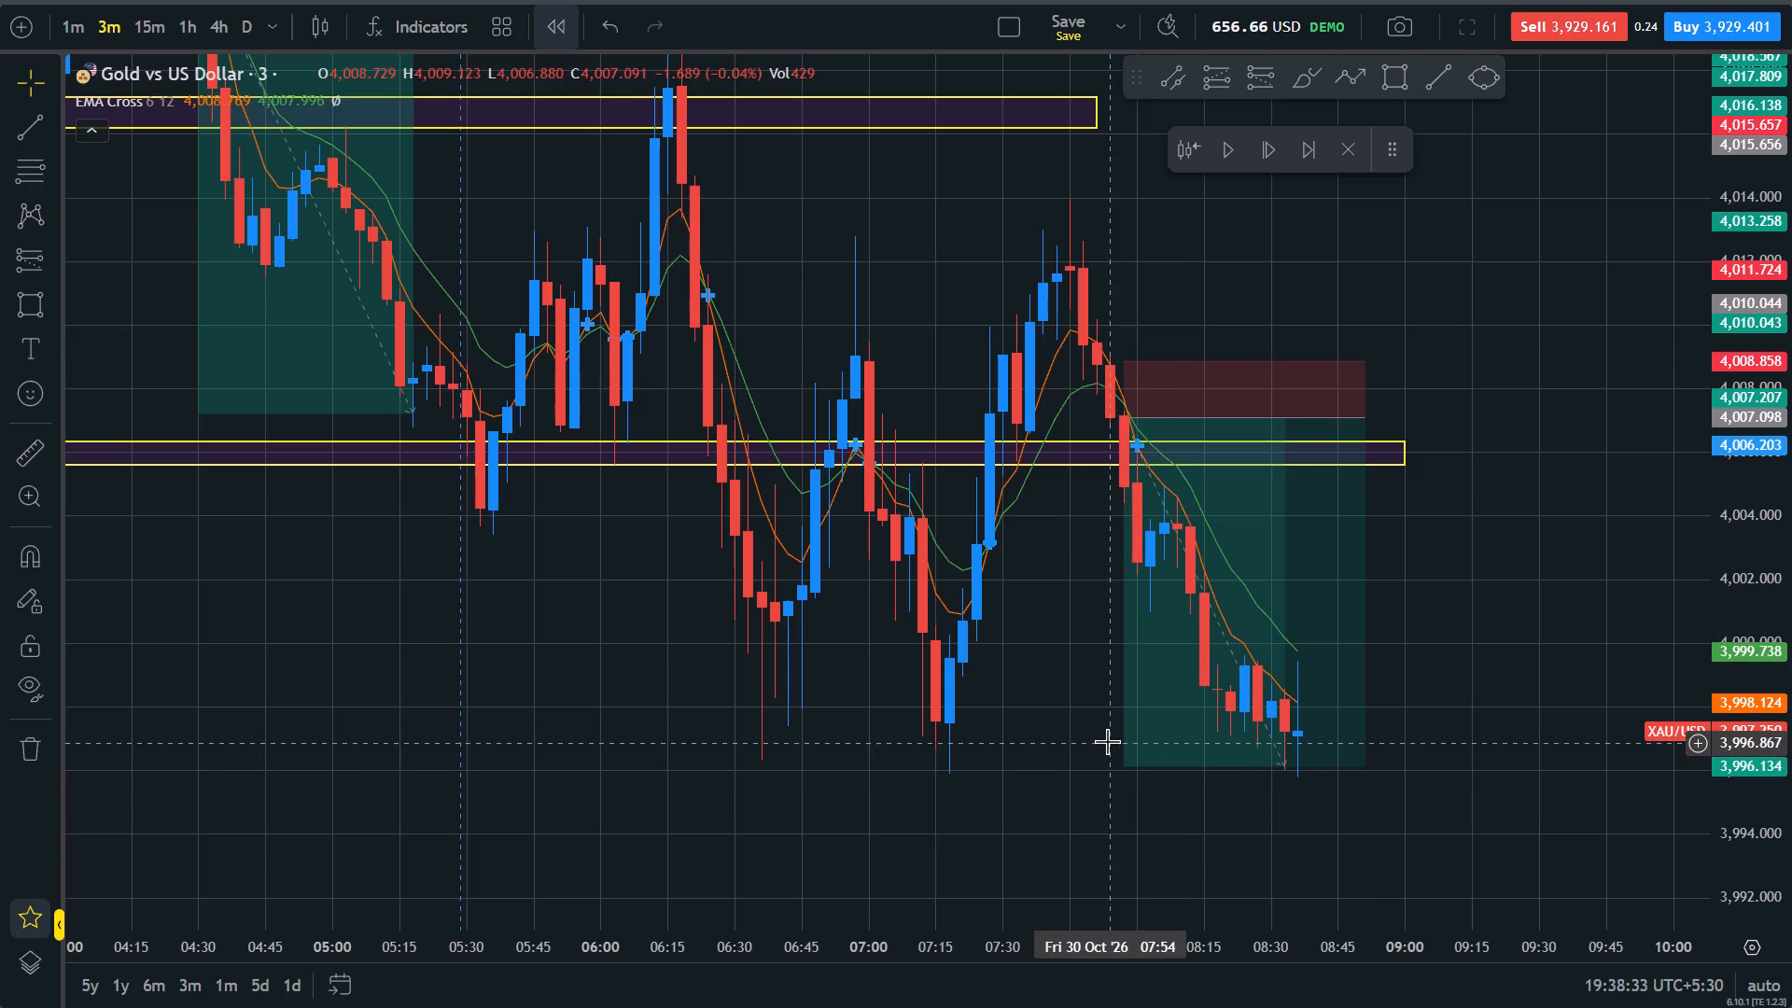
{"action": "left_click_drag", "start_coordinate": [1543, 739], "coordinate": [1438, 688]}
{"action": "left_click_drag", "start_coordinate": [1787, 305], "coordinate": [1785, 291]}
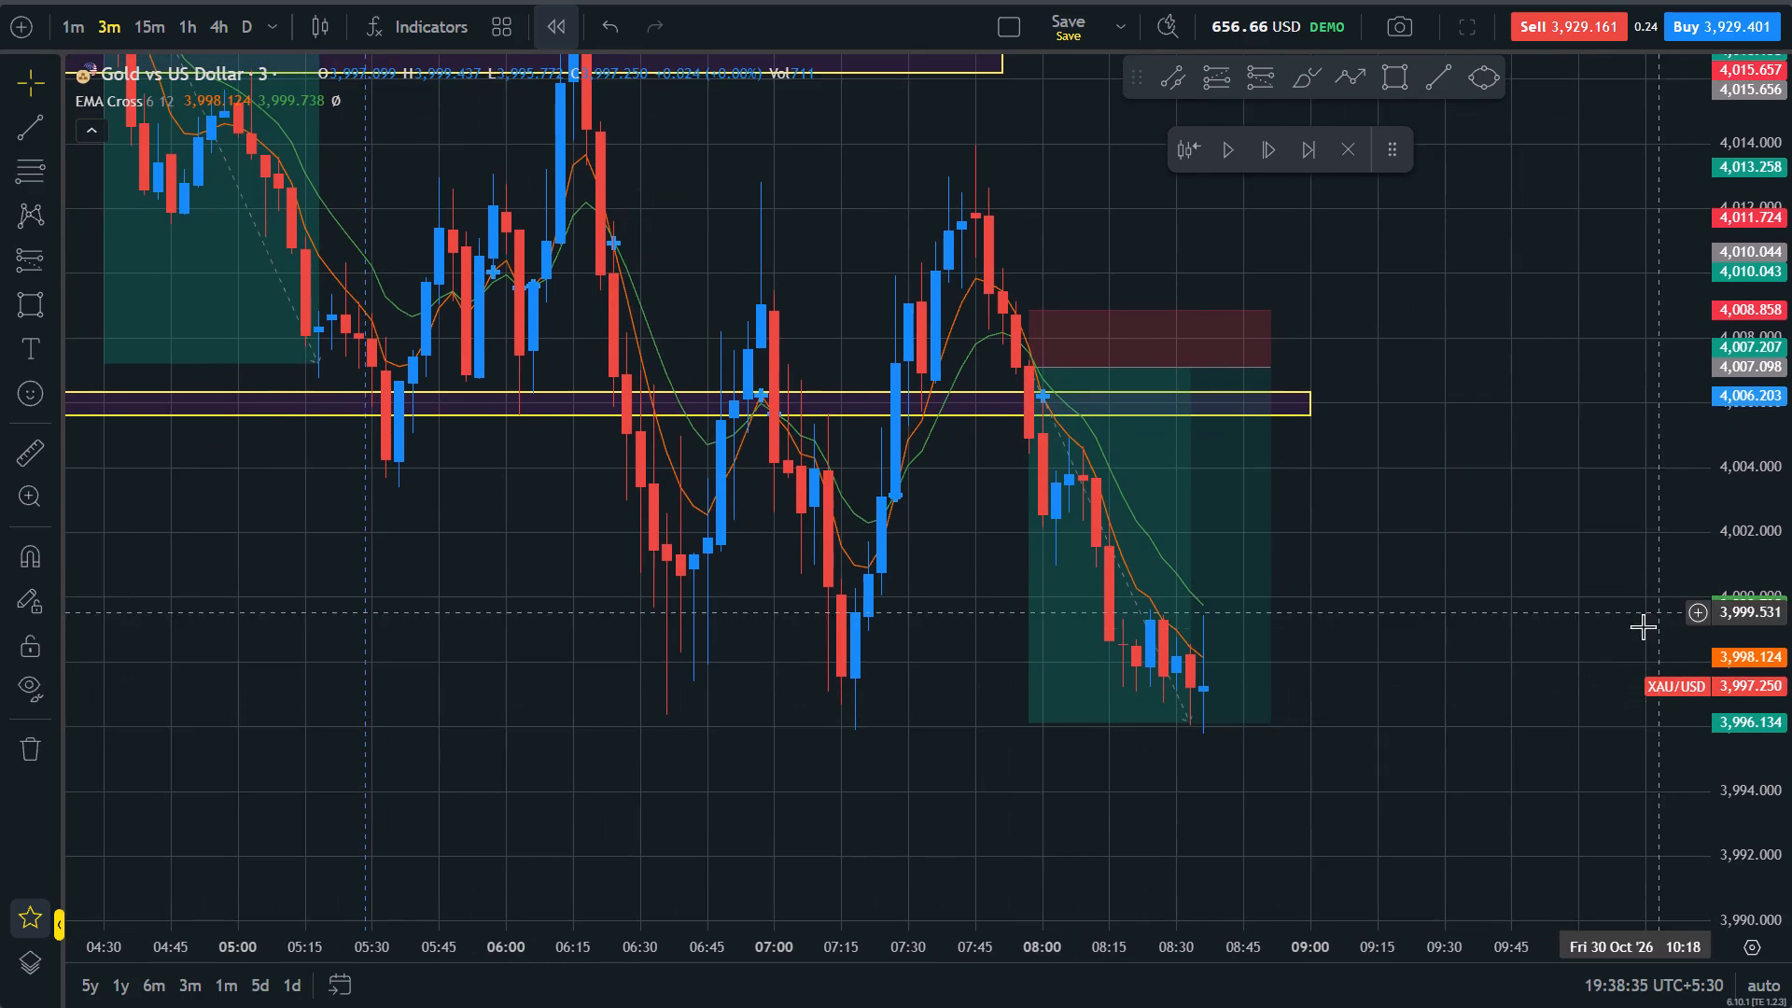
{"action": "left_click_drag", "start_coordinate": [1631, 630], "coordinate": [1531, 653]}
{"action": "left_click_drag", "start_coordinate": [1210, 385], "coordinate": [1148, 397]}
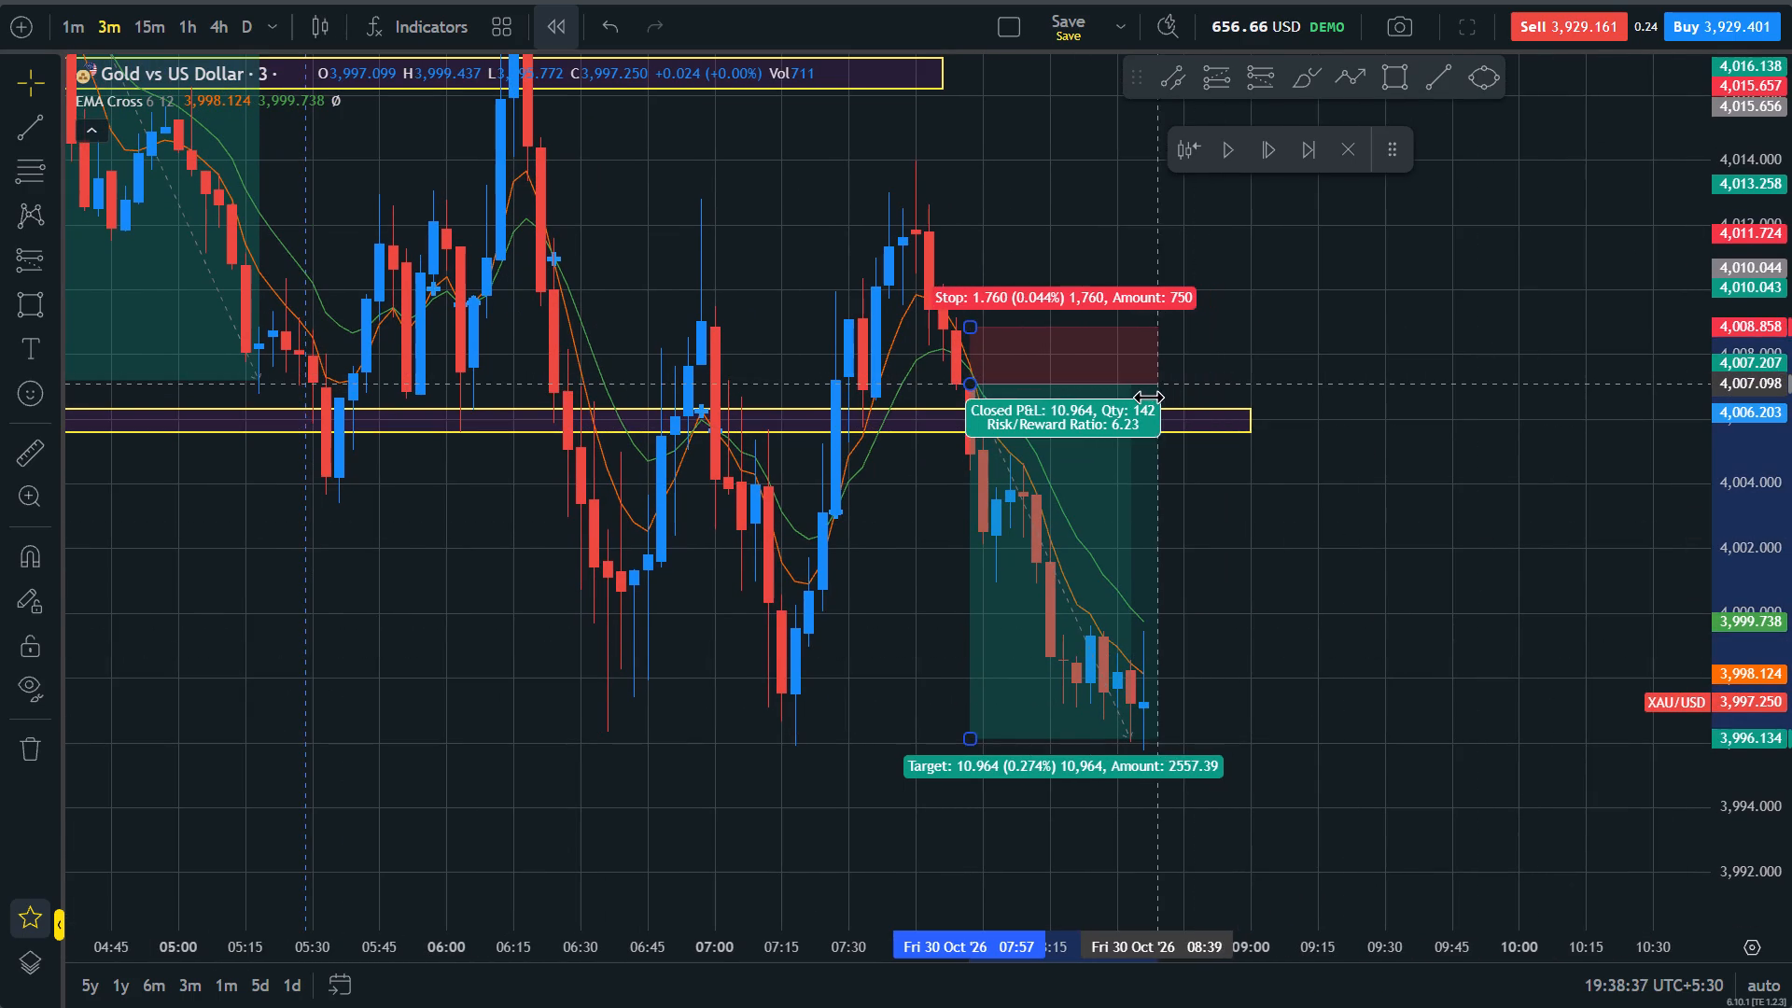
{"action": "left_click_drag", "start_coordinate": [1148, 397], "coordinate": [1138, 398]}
Advance the replay by 4 candles to 08:48.
{"action": "left_click_drag", "start_coordinate": [1337, 648], "coordinate": [1352, 746]}
{"action": "left_click", "coordinate": [1269, 162]}
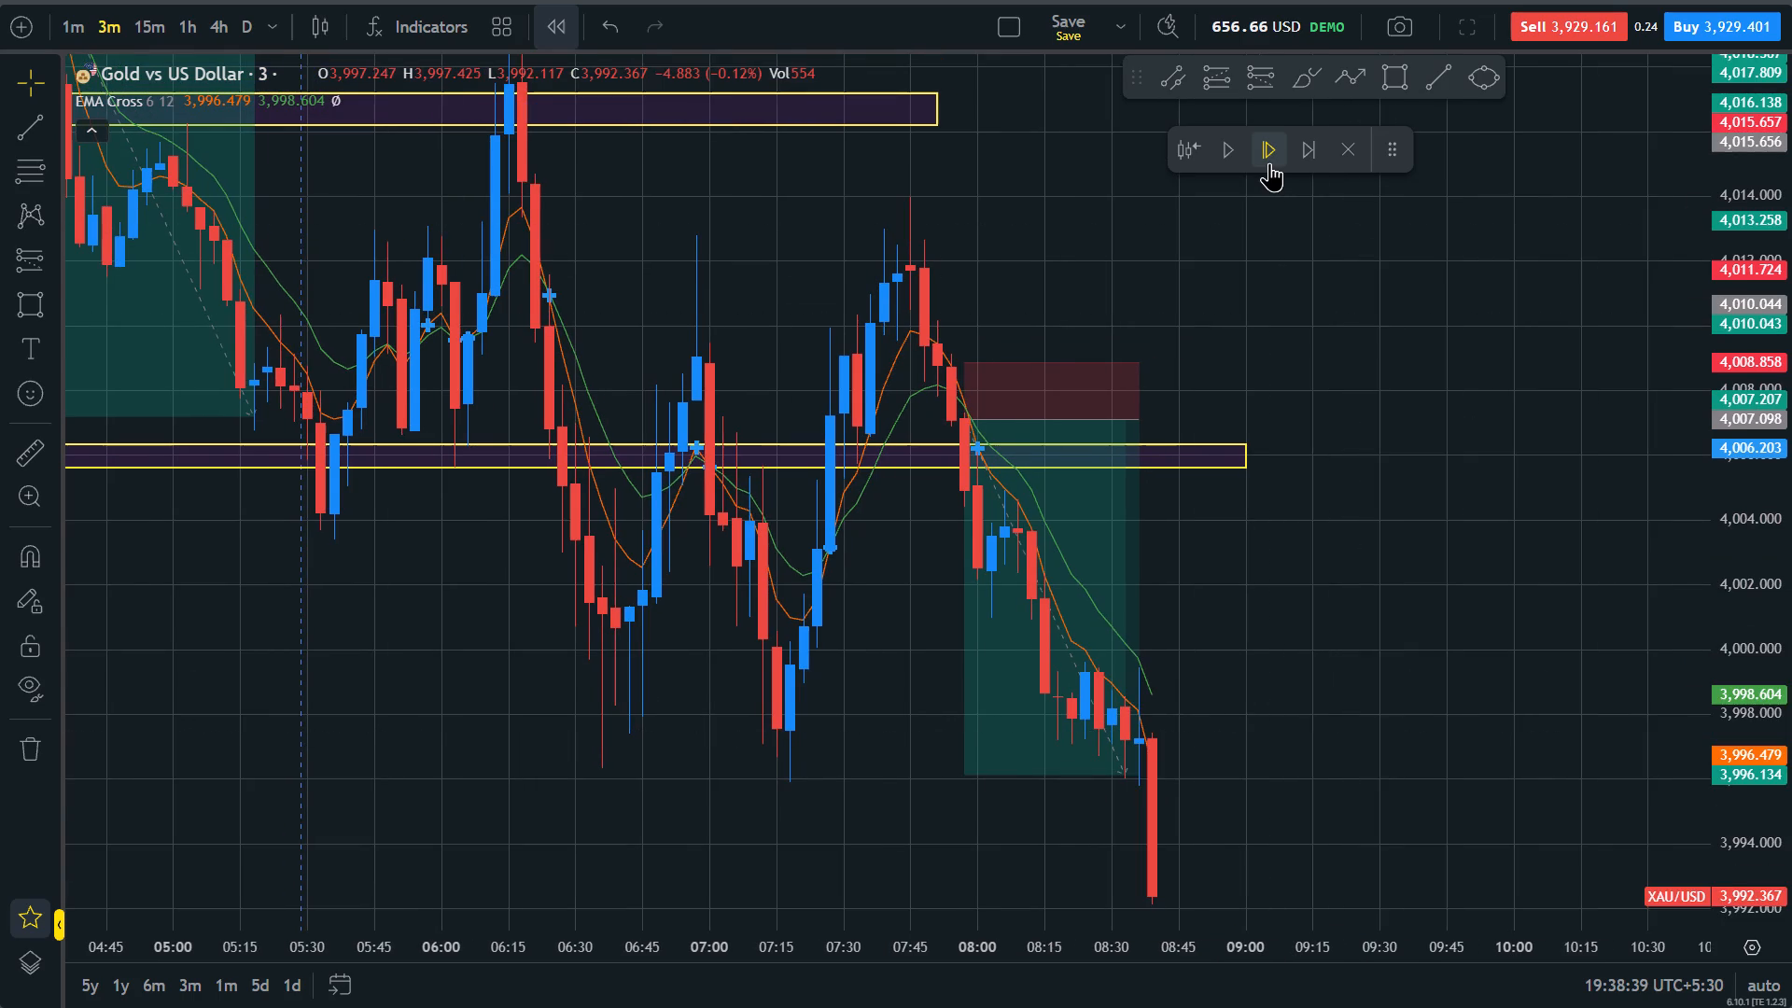
{"action": "triple_click", "coordinate": [1269, 162]}
Adjust the short position to entry 4,007.026, stop 4,008.786 and target 3,992.611, and extend its end to about 08:39.
{"action": "left_click_drag", "start_coordinate": [1320, 817], "coordinate": [1281, 555]}
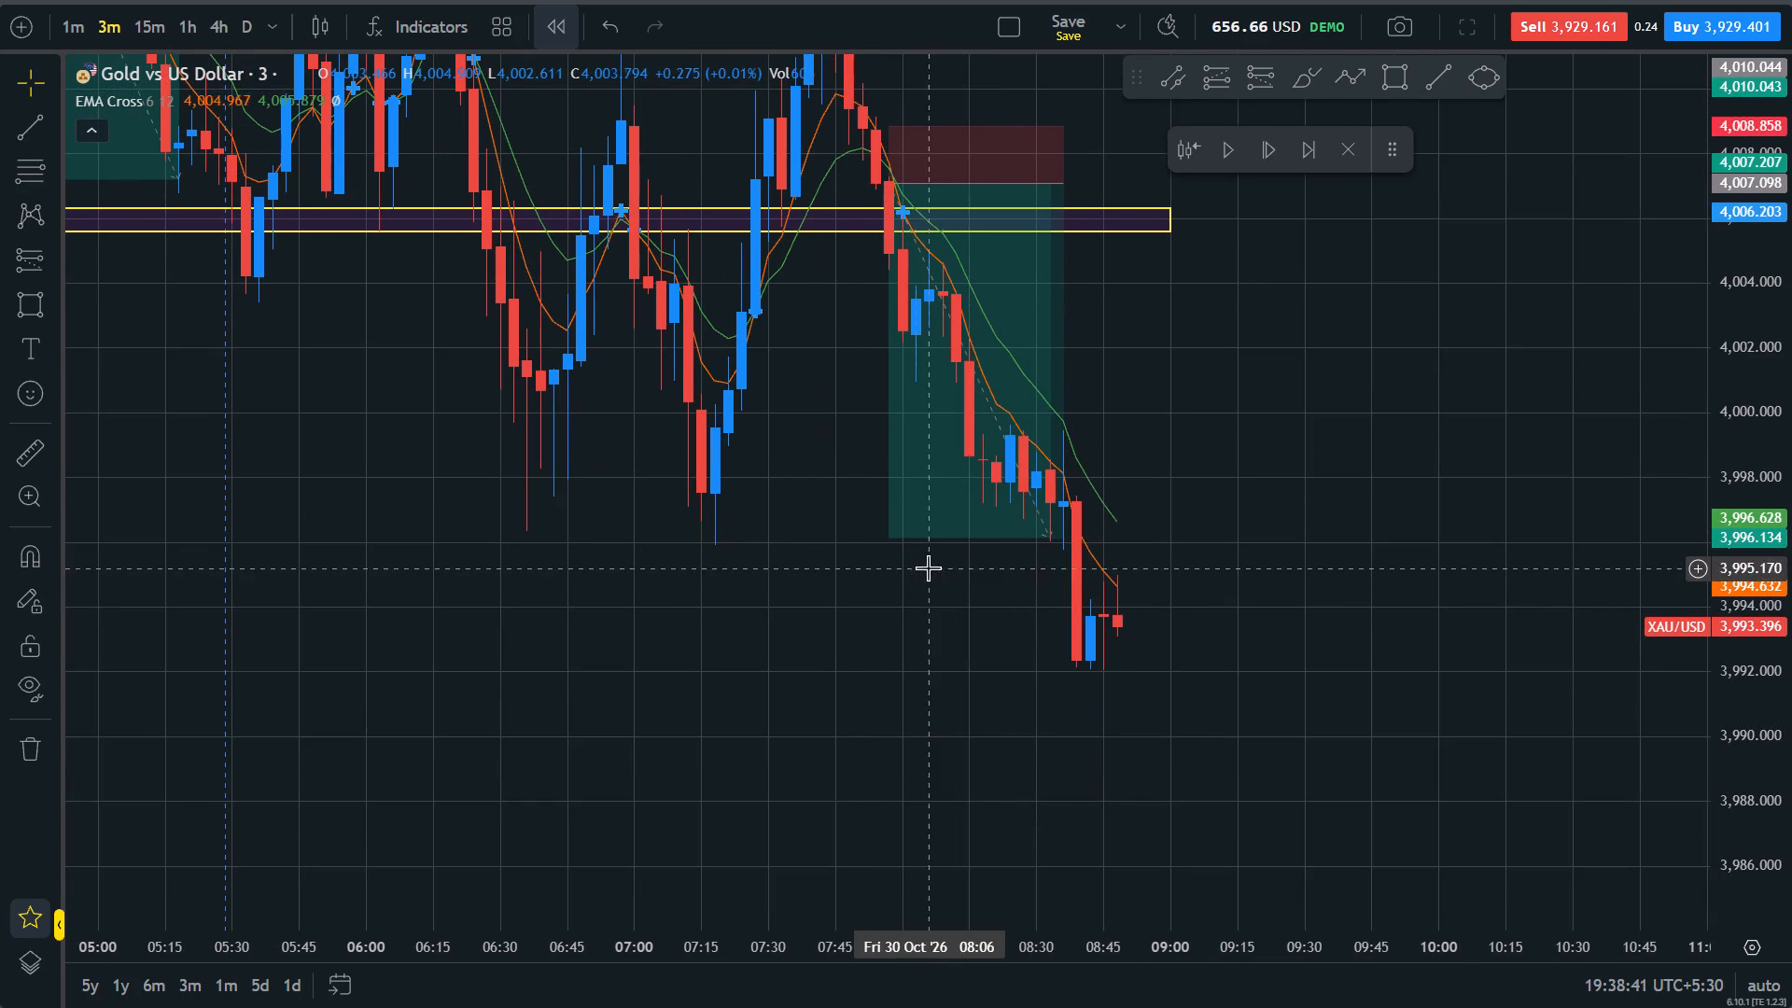
{"action": "left_click_drag", "start_coordinate": [889, 541], "coordinate": [953, 649]}
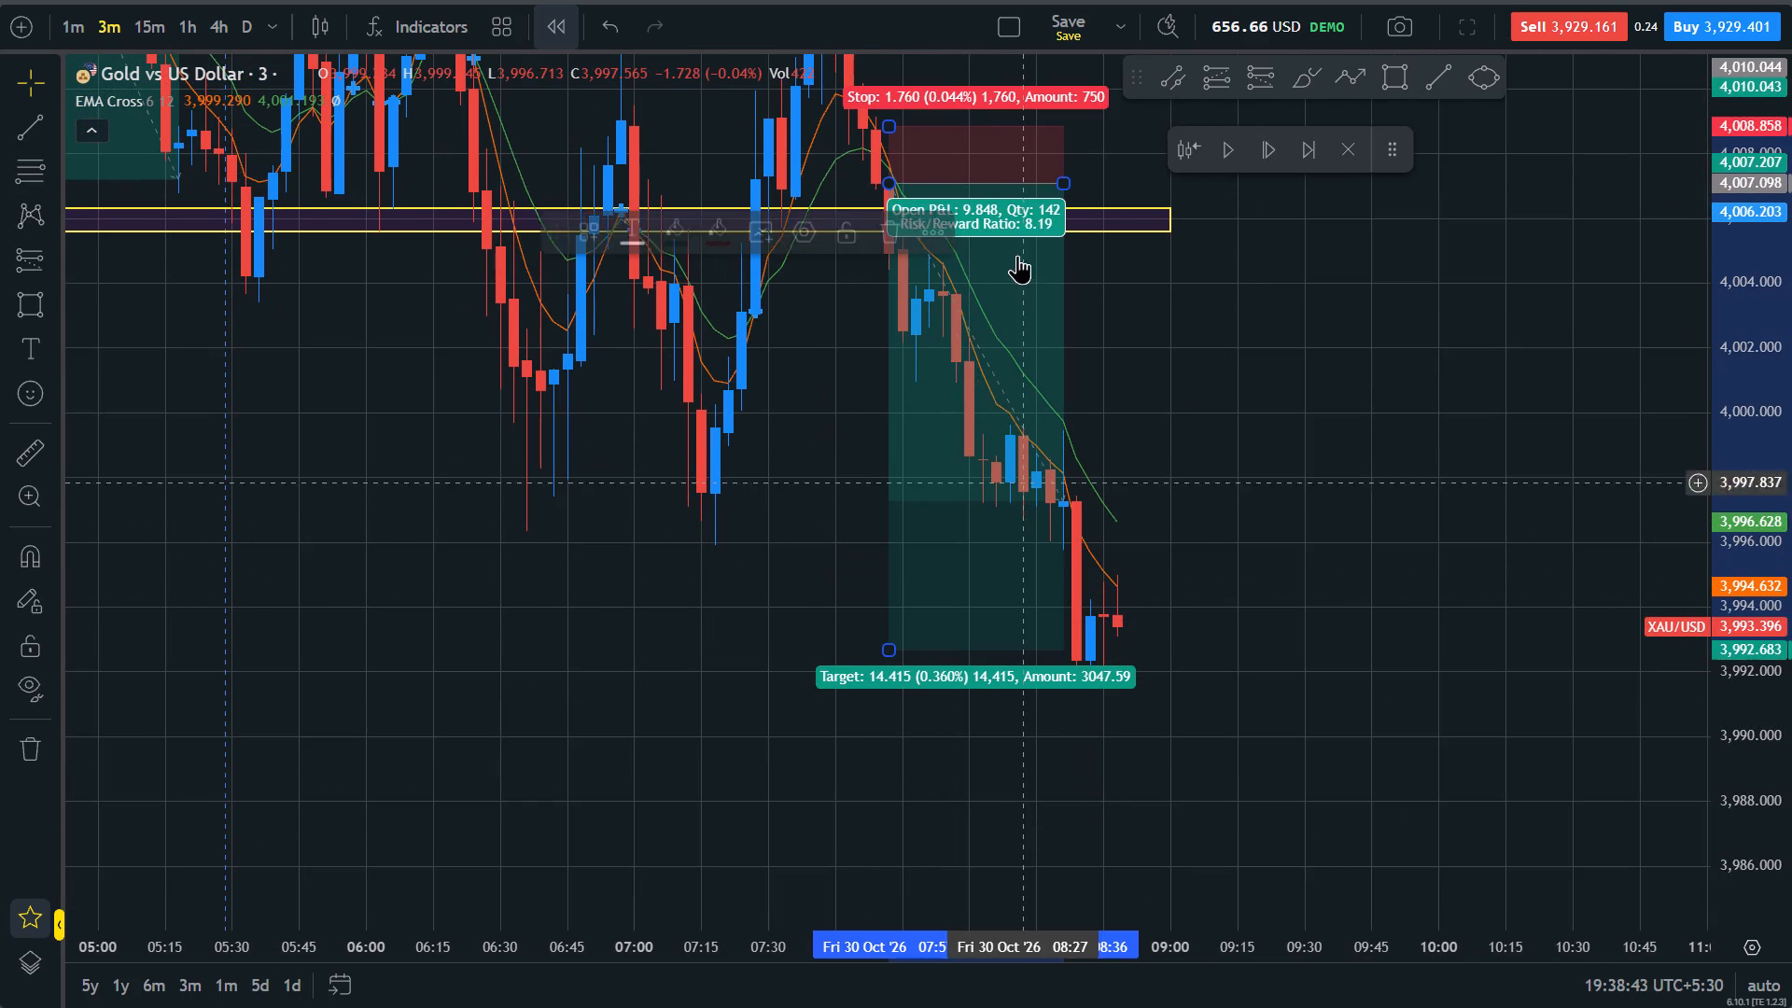
{"action": "left_click", "coordinate": [1062, 194]}
{"action": "left_click_drag", "start_coordinate": [1061, 189], "coordinate": [1069, 187]}
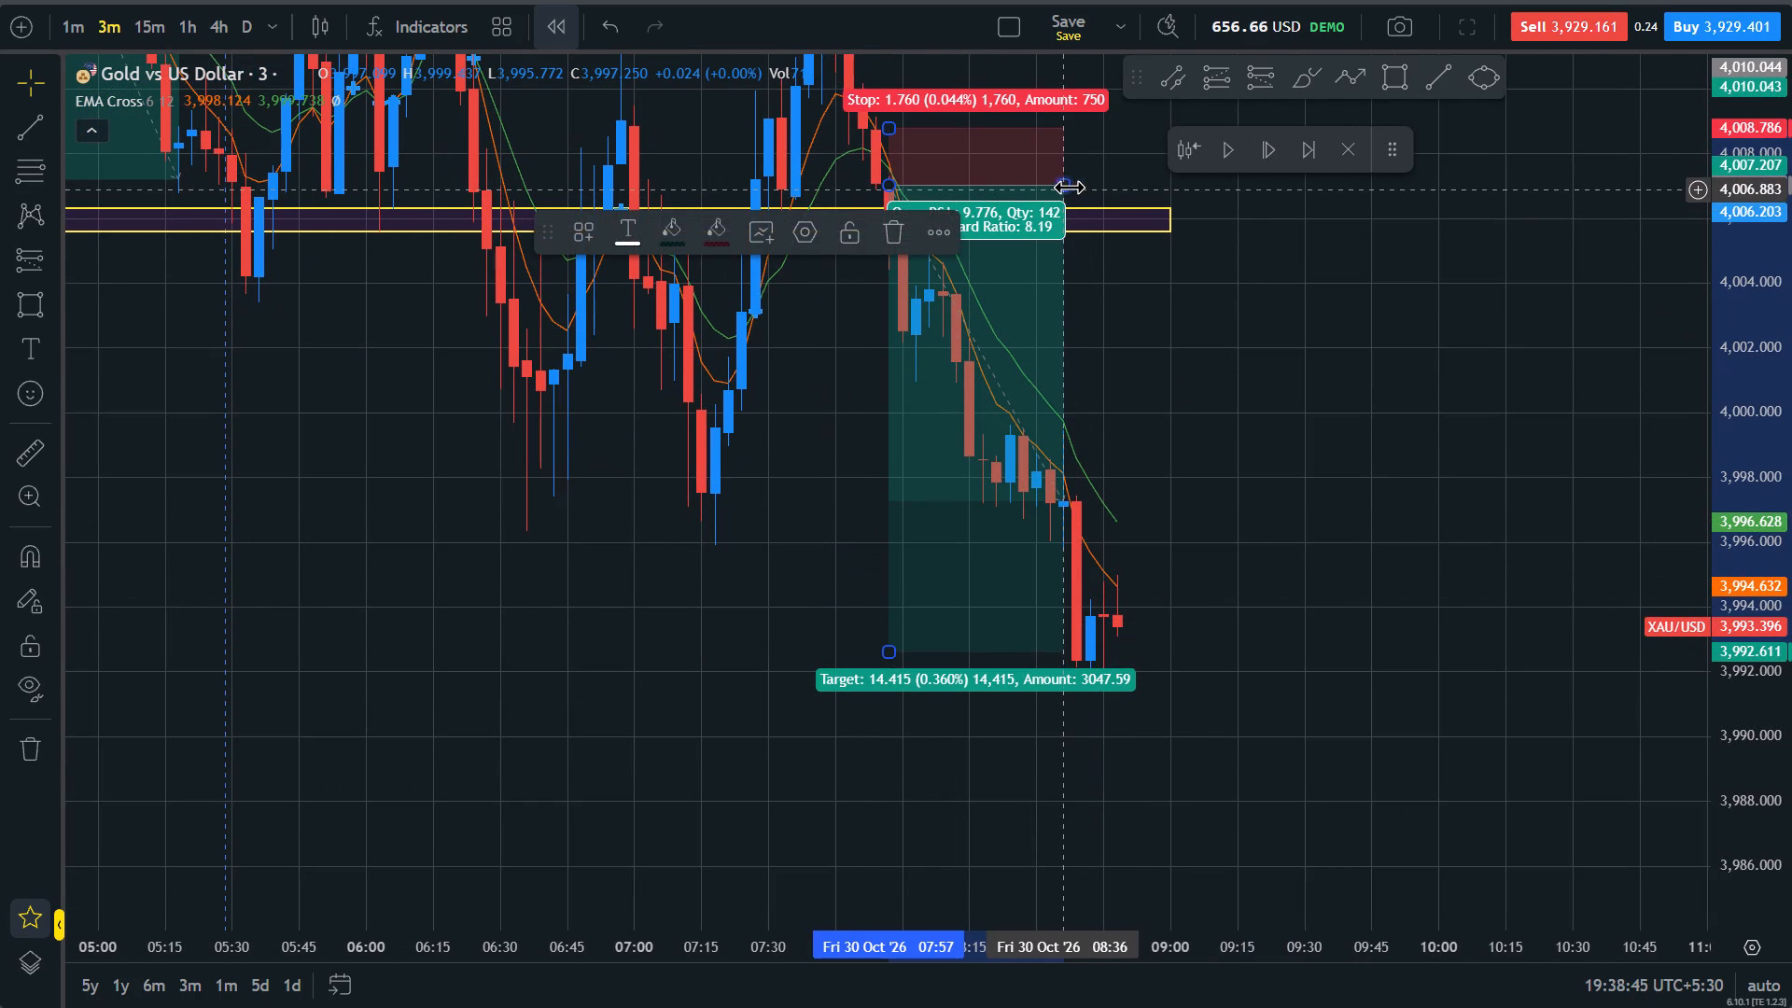
{"action": "left_click_drag", "start_coordinate": [1069, 187], "coordinate": [1075, 184]}
{"action": "left_click_drag", "start_coordinate": [1202, 572], "coordinate": [1229, 798]}
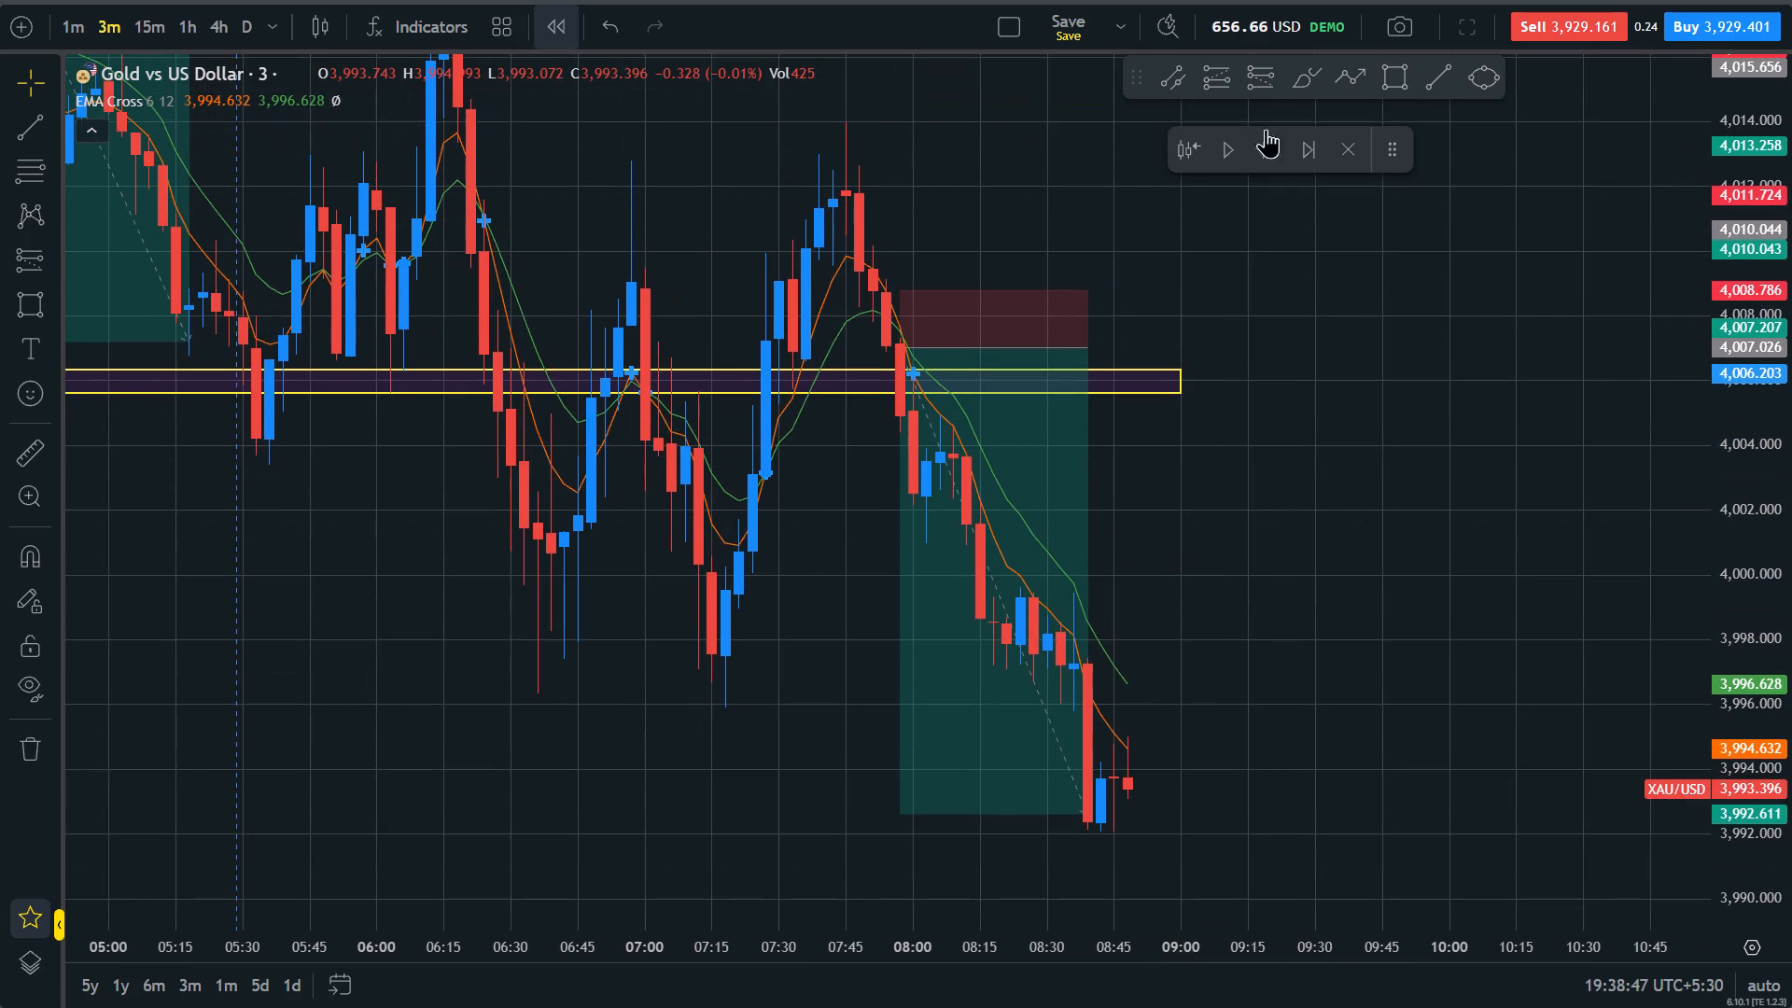
Advance the replay by 5 candles to 09:03.
{"action": "triple_click", "coordinate": [1277, 152]}
{"action": "left_click", "coordinate": [1275, 153]}
{"action": "left_click", "coordinate": [1272, 153]}
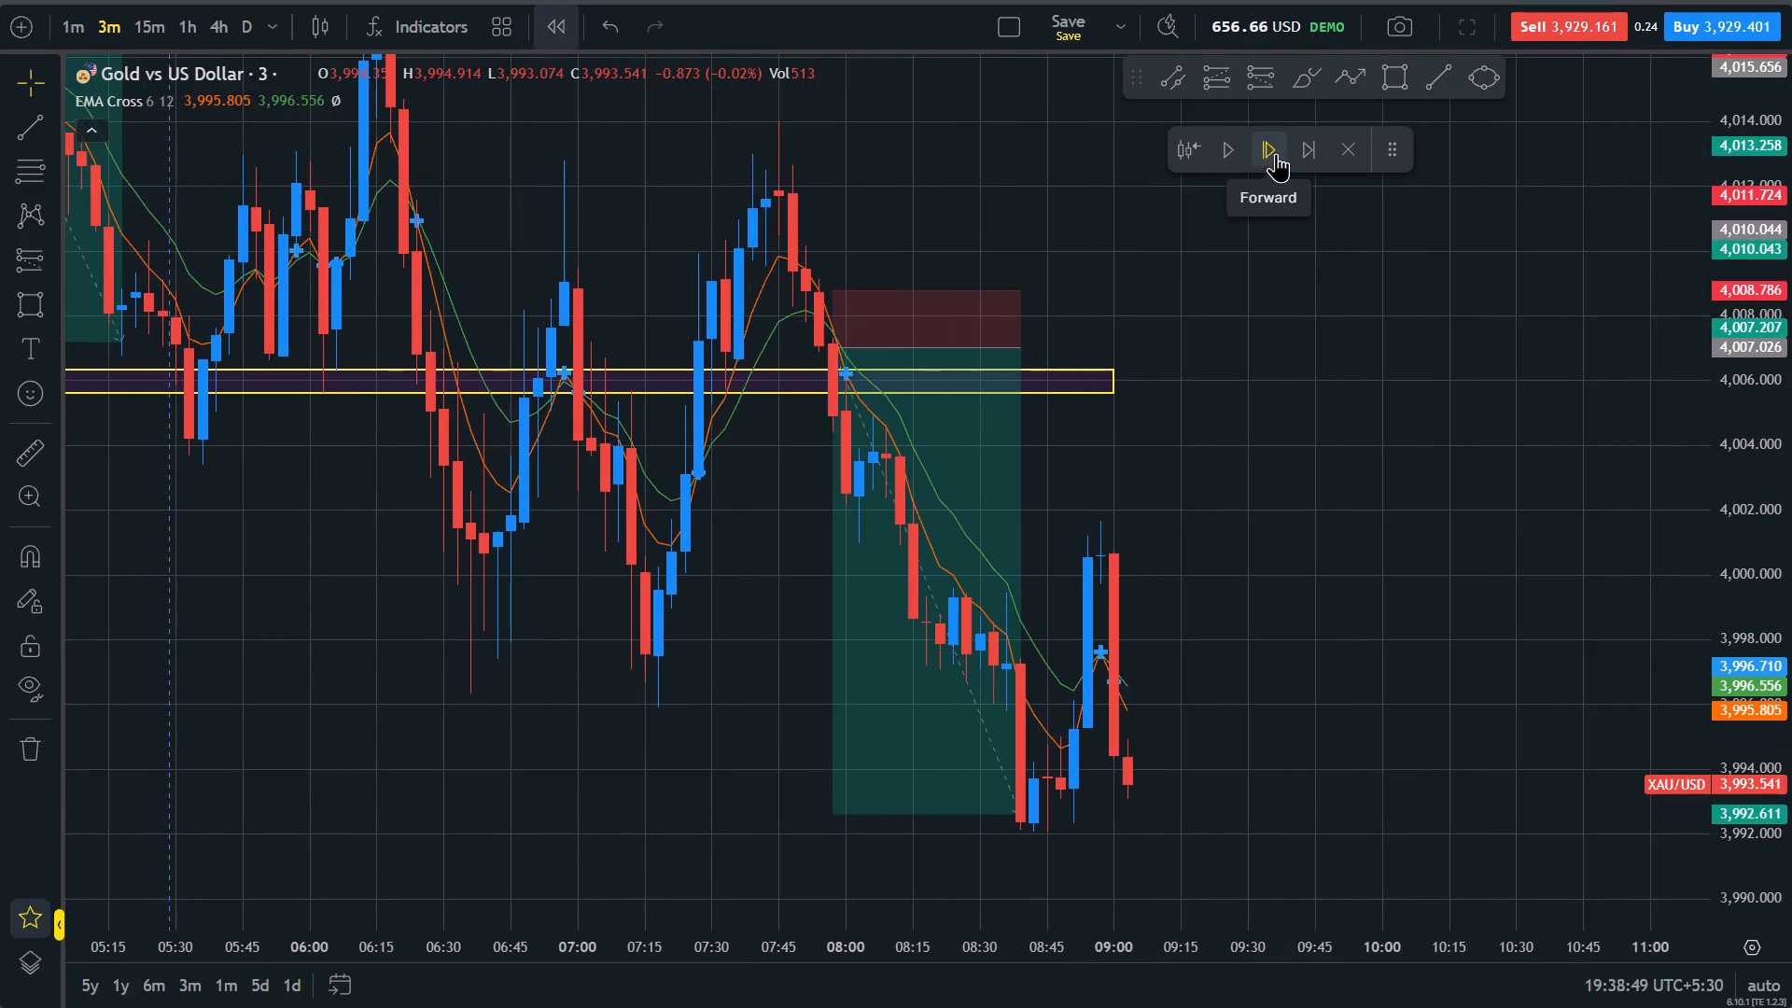
Draw a thin rectangle zone along the recent swing low at about 3,992, from 08:30 to about 09:27.
{"action": "left_click_drag", "start_coordinate": [1331, 868], "coordinate": [1358, 621]}
{"action": "left_click_drag", "start_coordinate": [1791, 363], "coordinate": [1789, 600]}
{"action": "left_click_drag", "start_coordinate": [1284, 660], "coordinate": [1282, 726]}
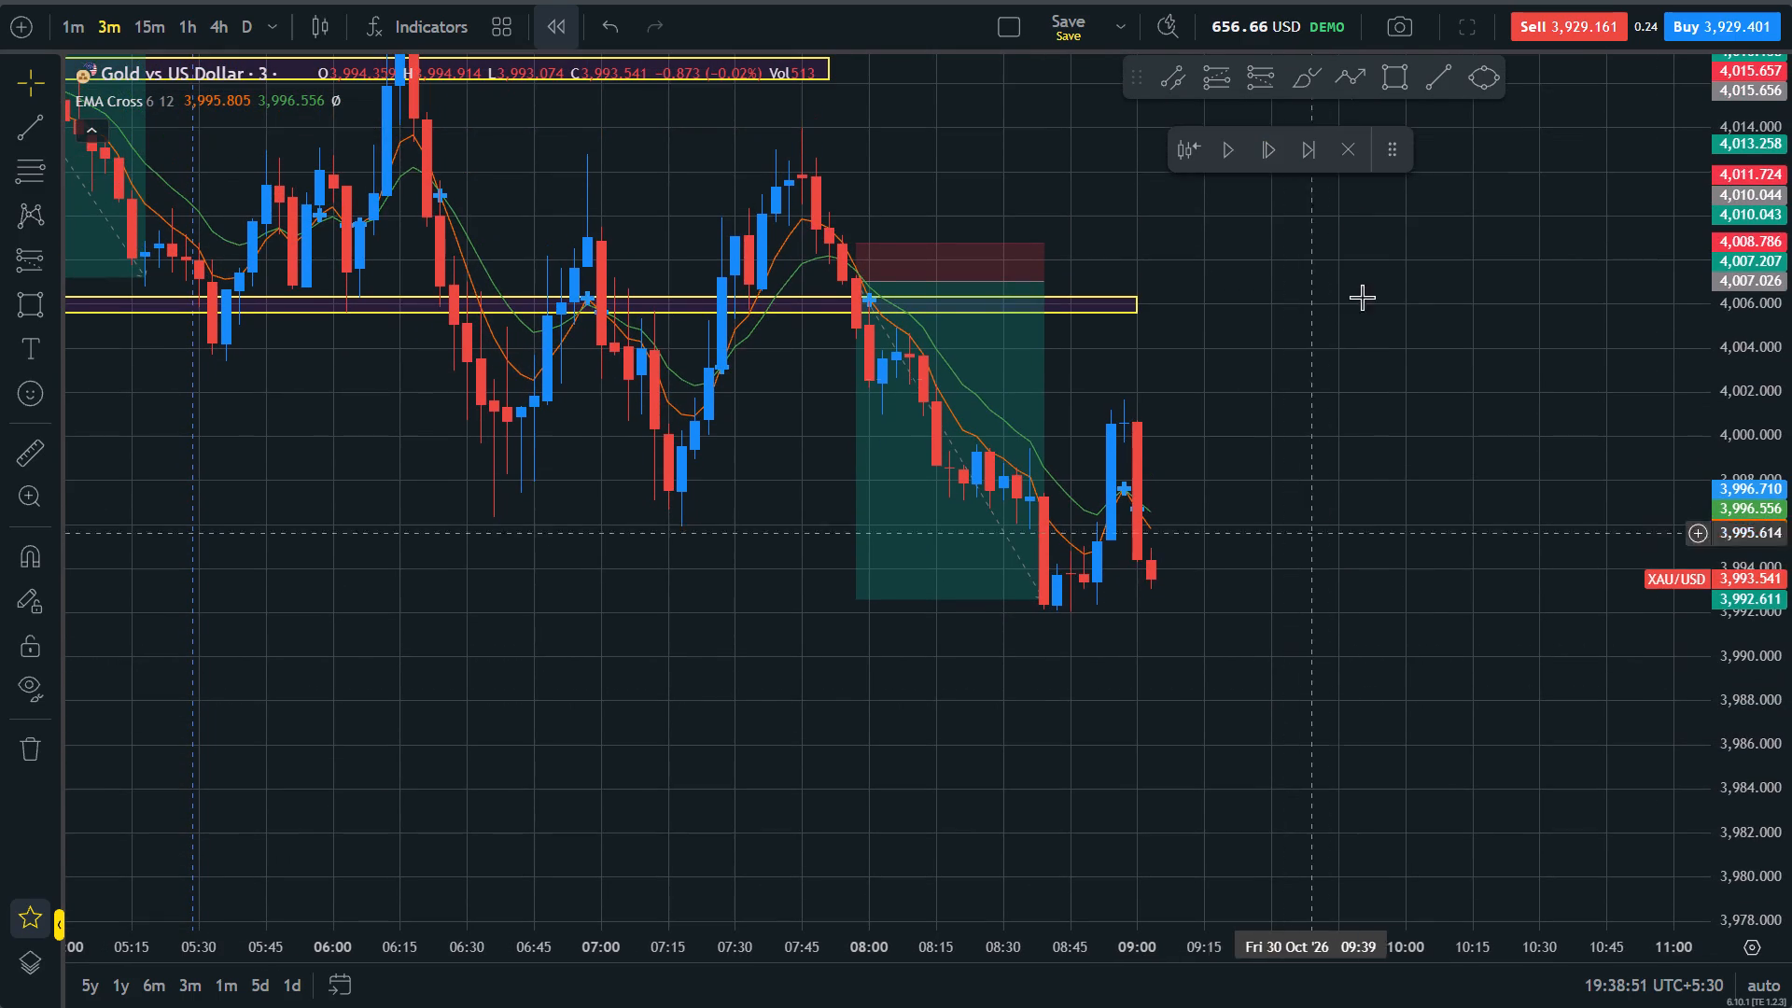
{"action": "left_click", "coordinate": [1407, 69]}
{"action": "left_click", "coordinate": [1002, 612]}
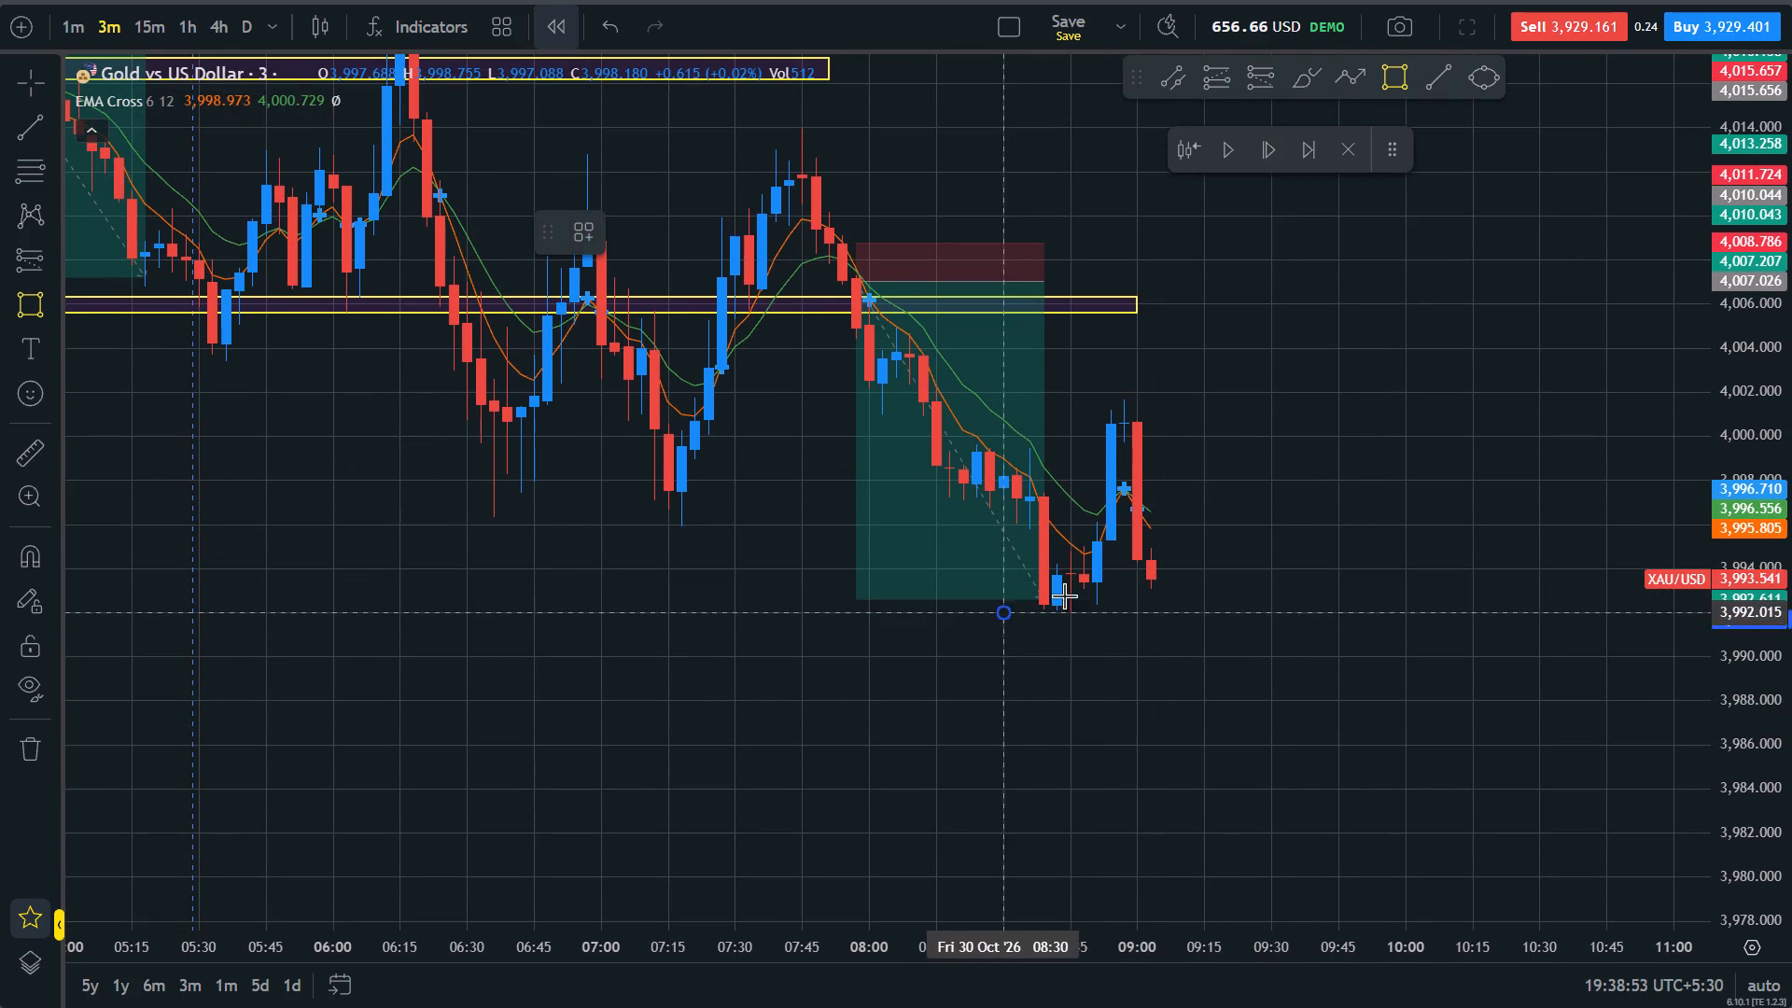
{"action": "left_click", "coordinate": [1260, 606]}
{"action": "left_click", "coordinate": [1276, 538]}
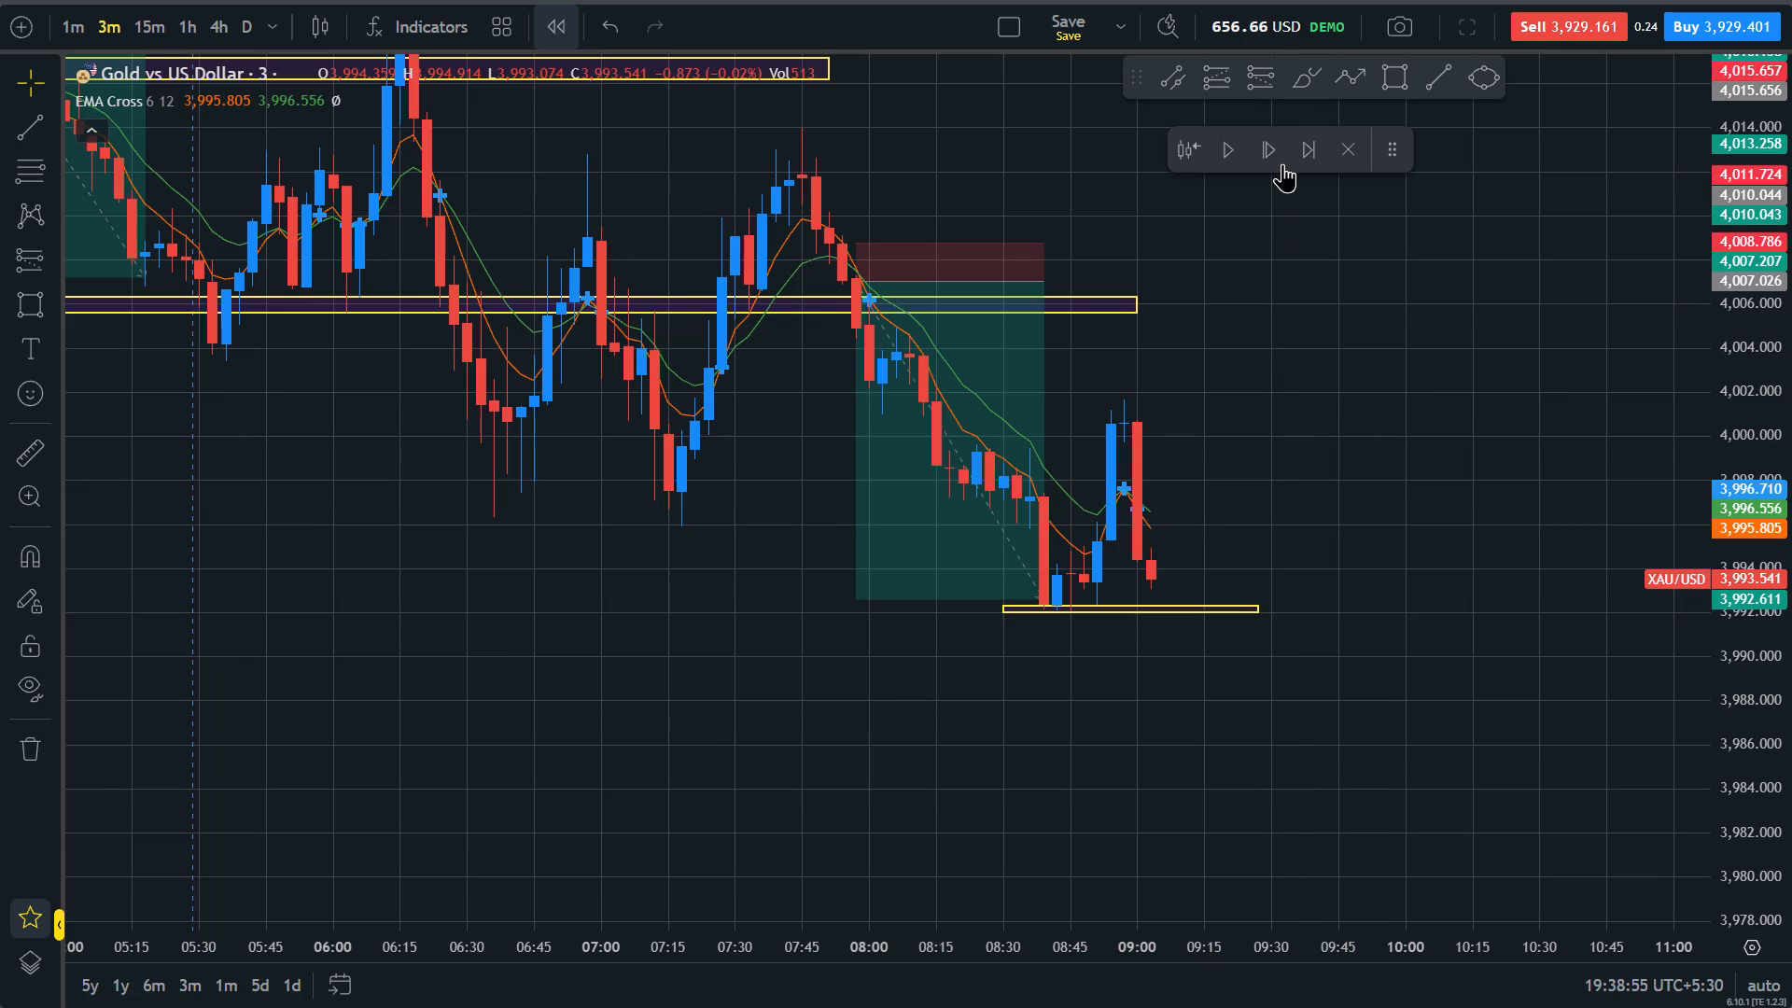
Advance the replay by 9 candles to 09:30 to follow price at the new low zone.
{"action": "double_click", "coordinate": [1282, 163]}
{"action": "double_click", "coordinate": [1282, 163]}
{"action": "left_click", "coordinate": [1282, 163]}
{"action": "left_click", "coordinate": [1282, 163]}
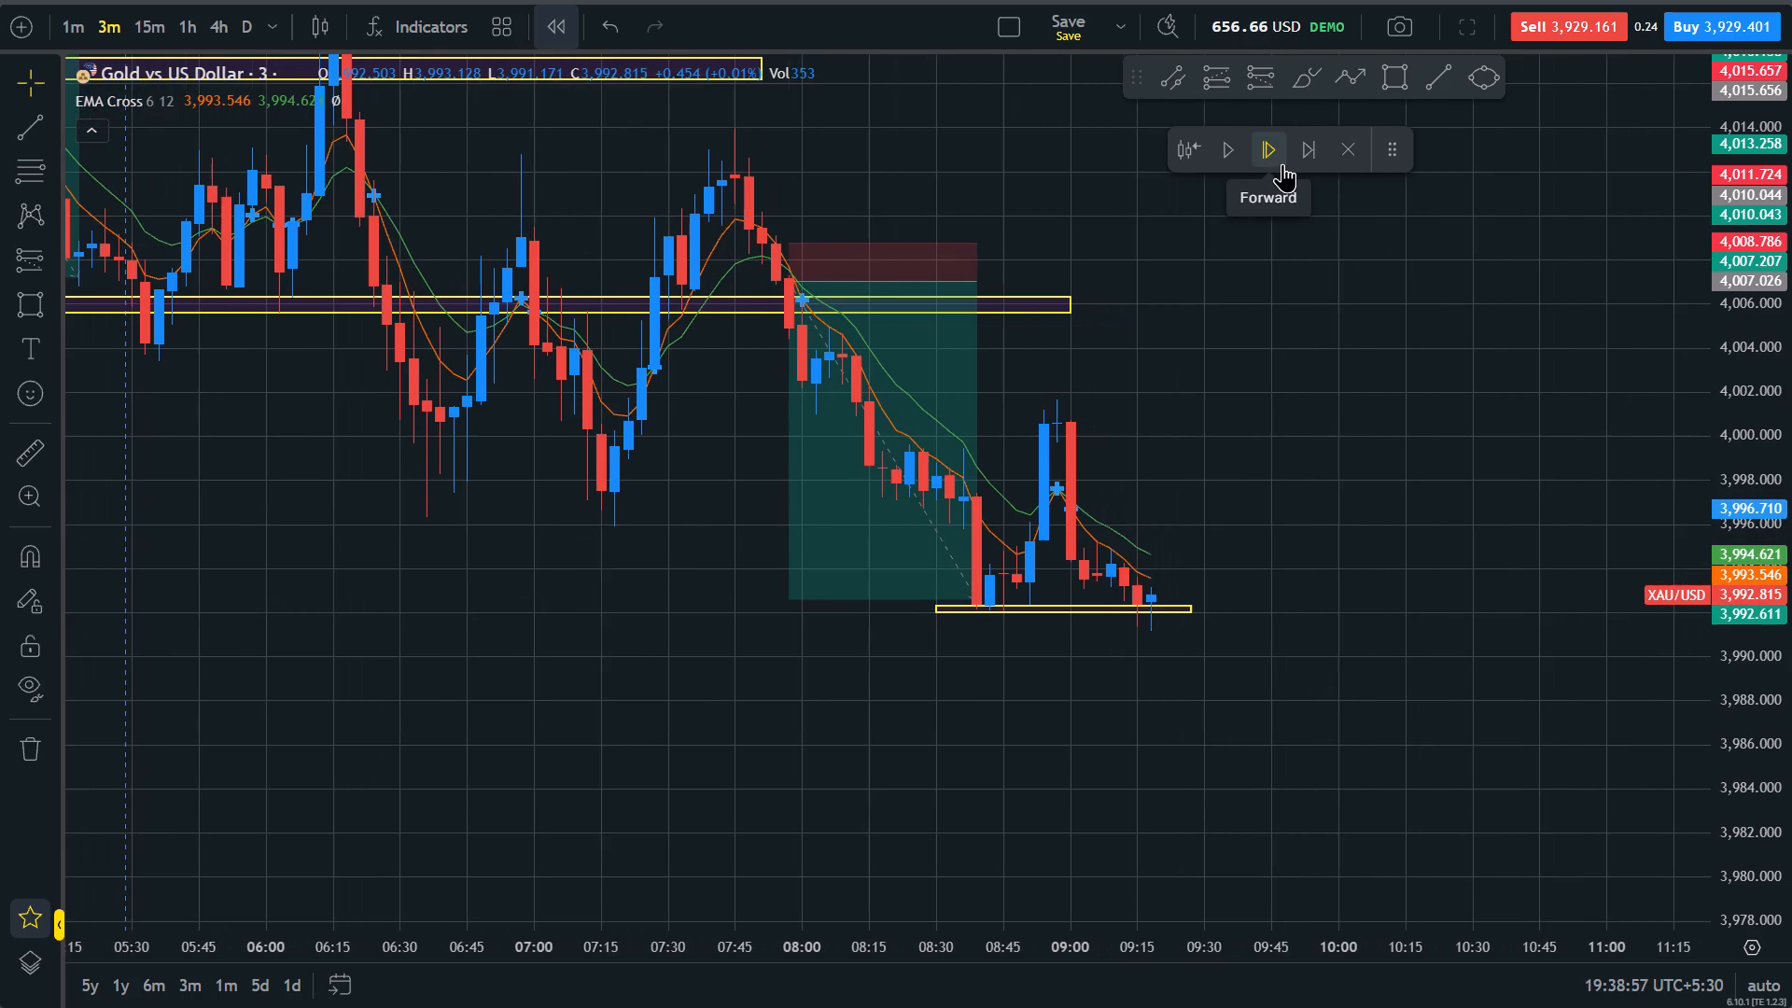
{"action": "left_click", "coordinate": [1282, 163]}
{"action": "left_click", "coordinate": [1282, 163]}
{"action": "left_click", "coordinate": [1282, 163]}
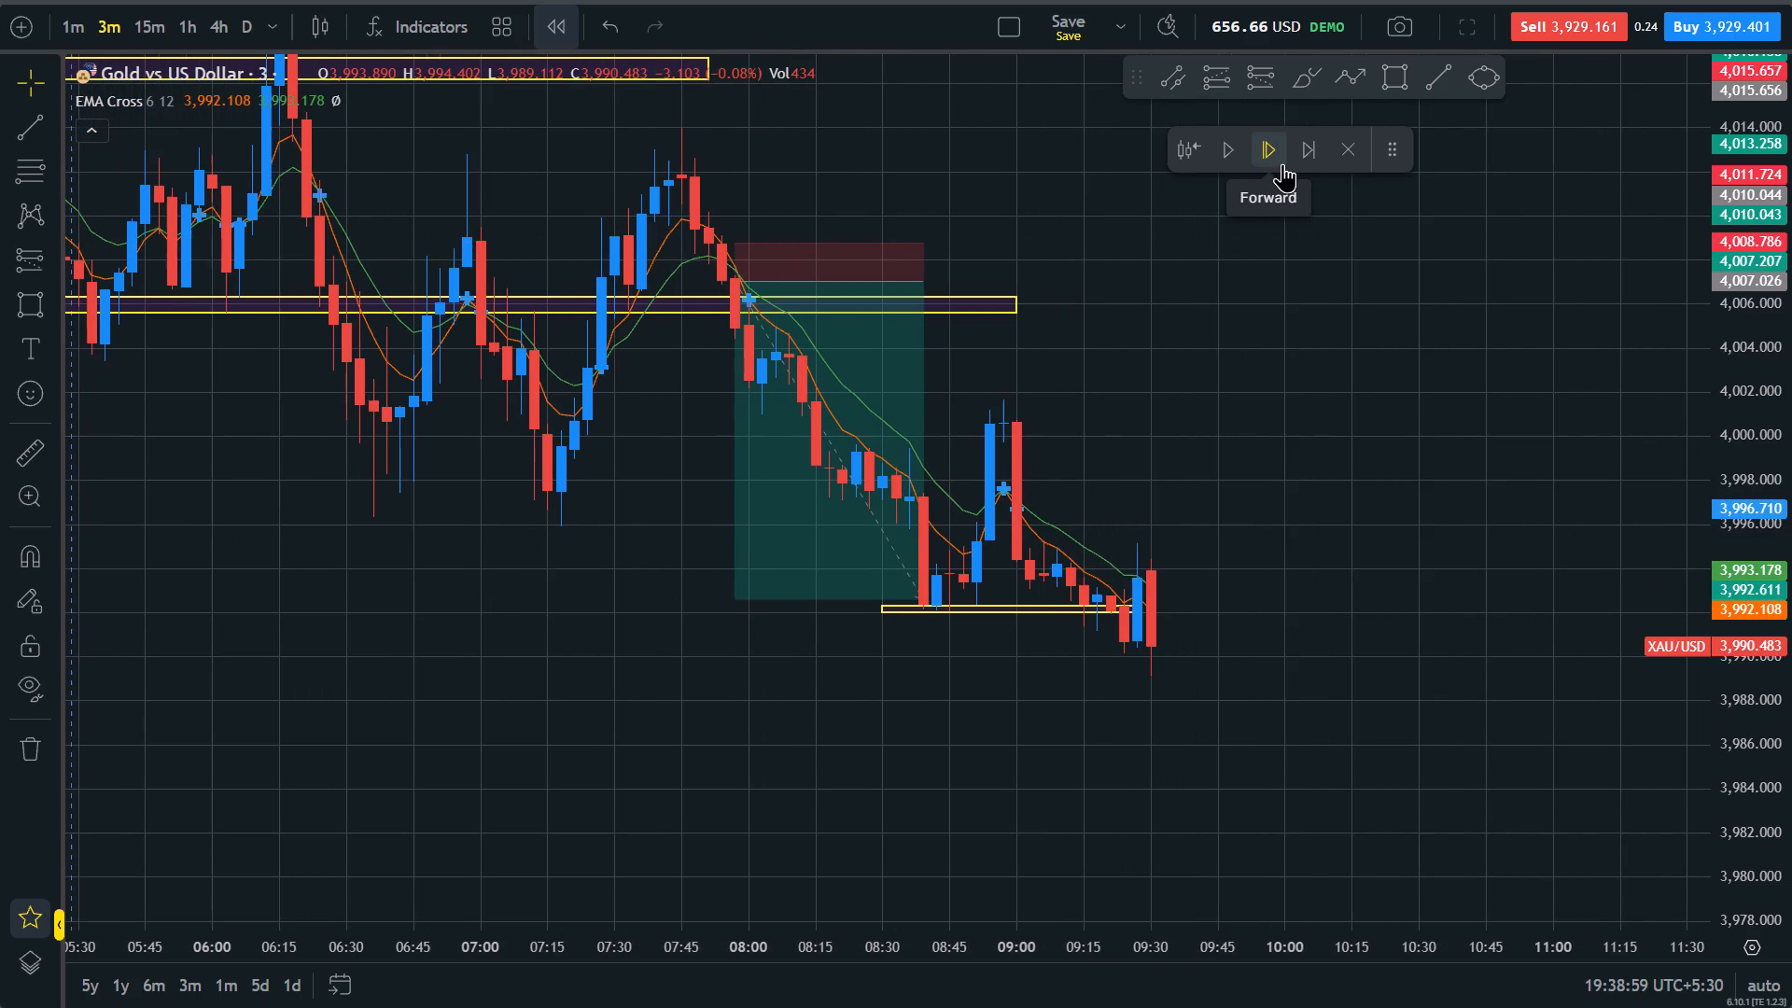
Advance the replay by 10 candles to 10:00 to follow price around the 3,992 zone.
{"action": "left_click_drag", "start_coordinate": [1790, 686], "coordinate": [1781, 550]}
{"action": "left_click_drag", "start_coordinate": [1440, 734], "coordinate": [1458, 489]}
{"action": "left_click_drag", "start_coordinate": [1791, 270], "coordinate": [1791, 475]}
{"action": "left_click_drag", "start_coordinate": [1409, 463], "coordinate": [1396, 600]}
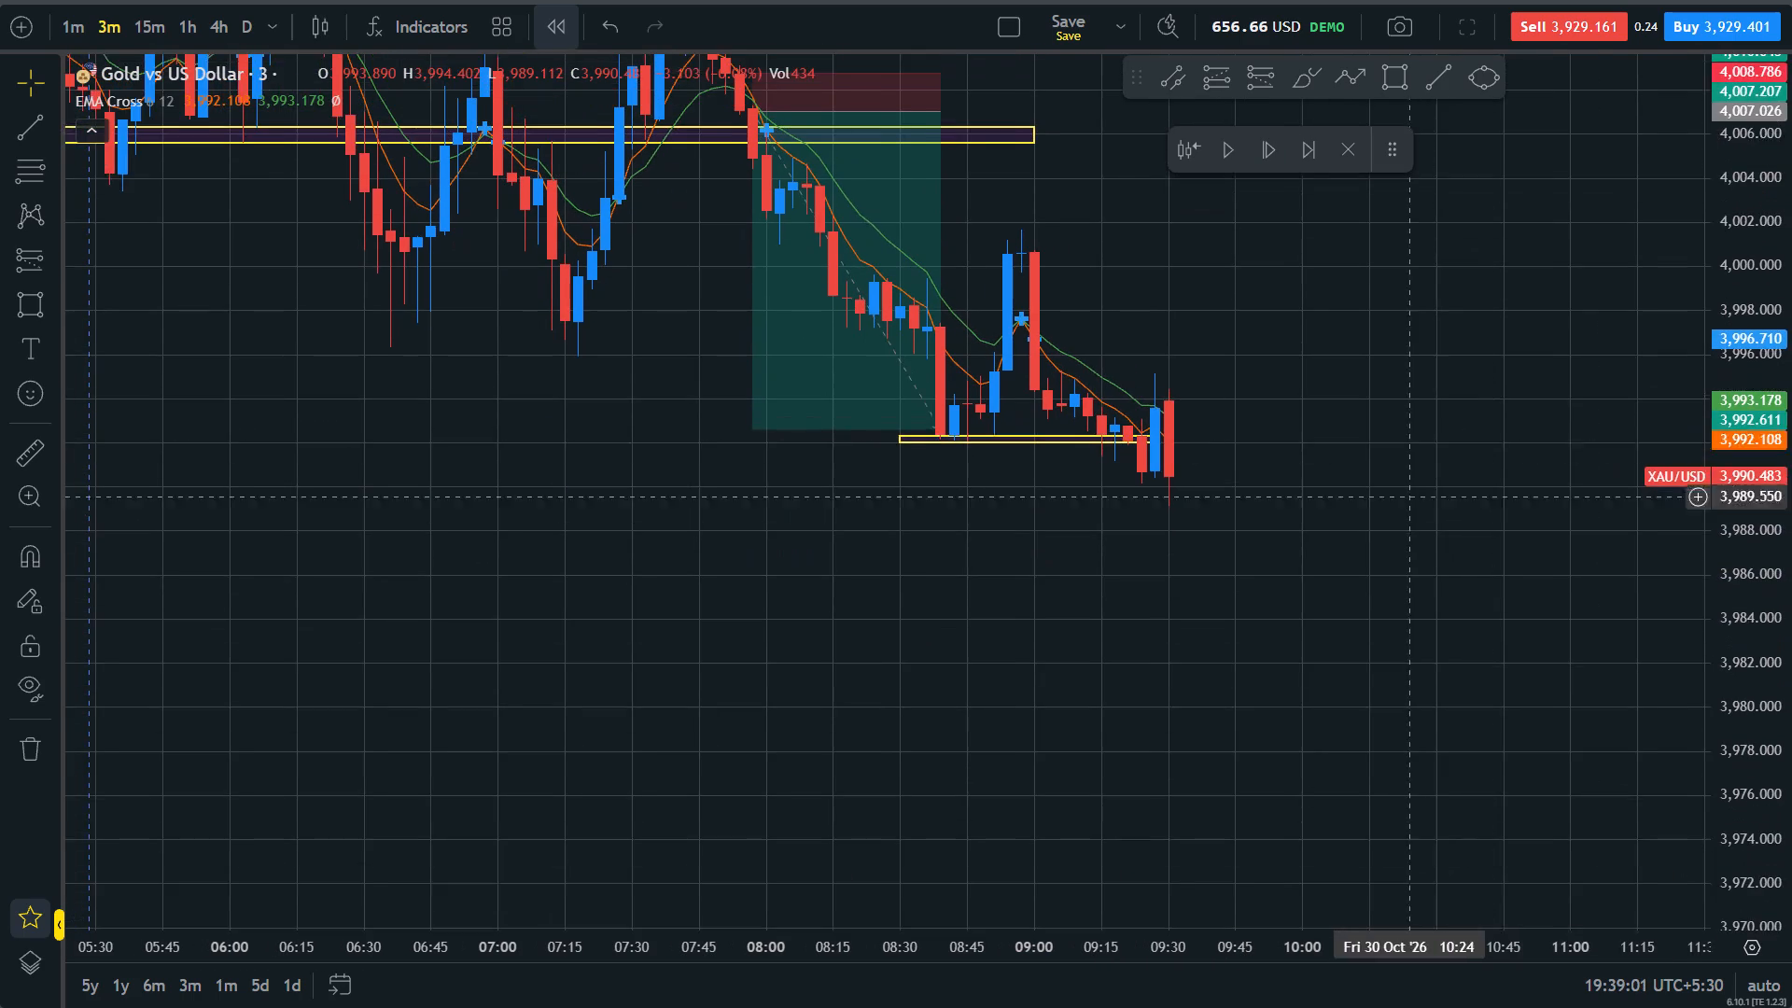
{"action": "left_click_drag", "start_coordinate": [1396, 600], "coordinate": [1394, 631]}
{"action": "triple_click", "coordinate": [1265, 143]}
{"action": "triple_click", "coordinate": [1265, 143]}
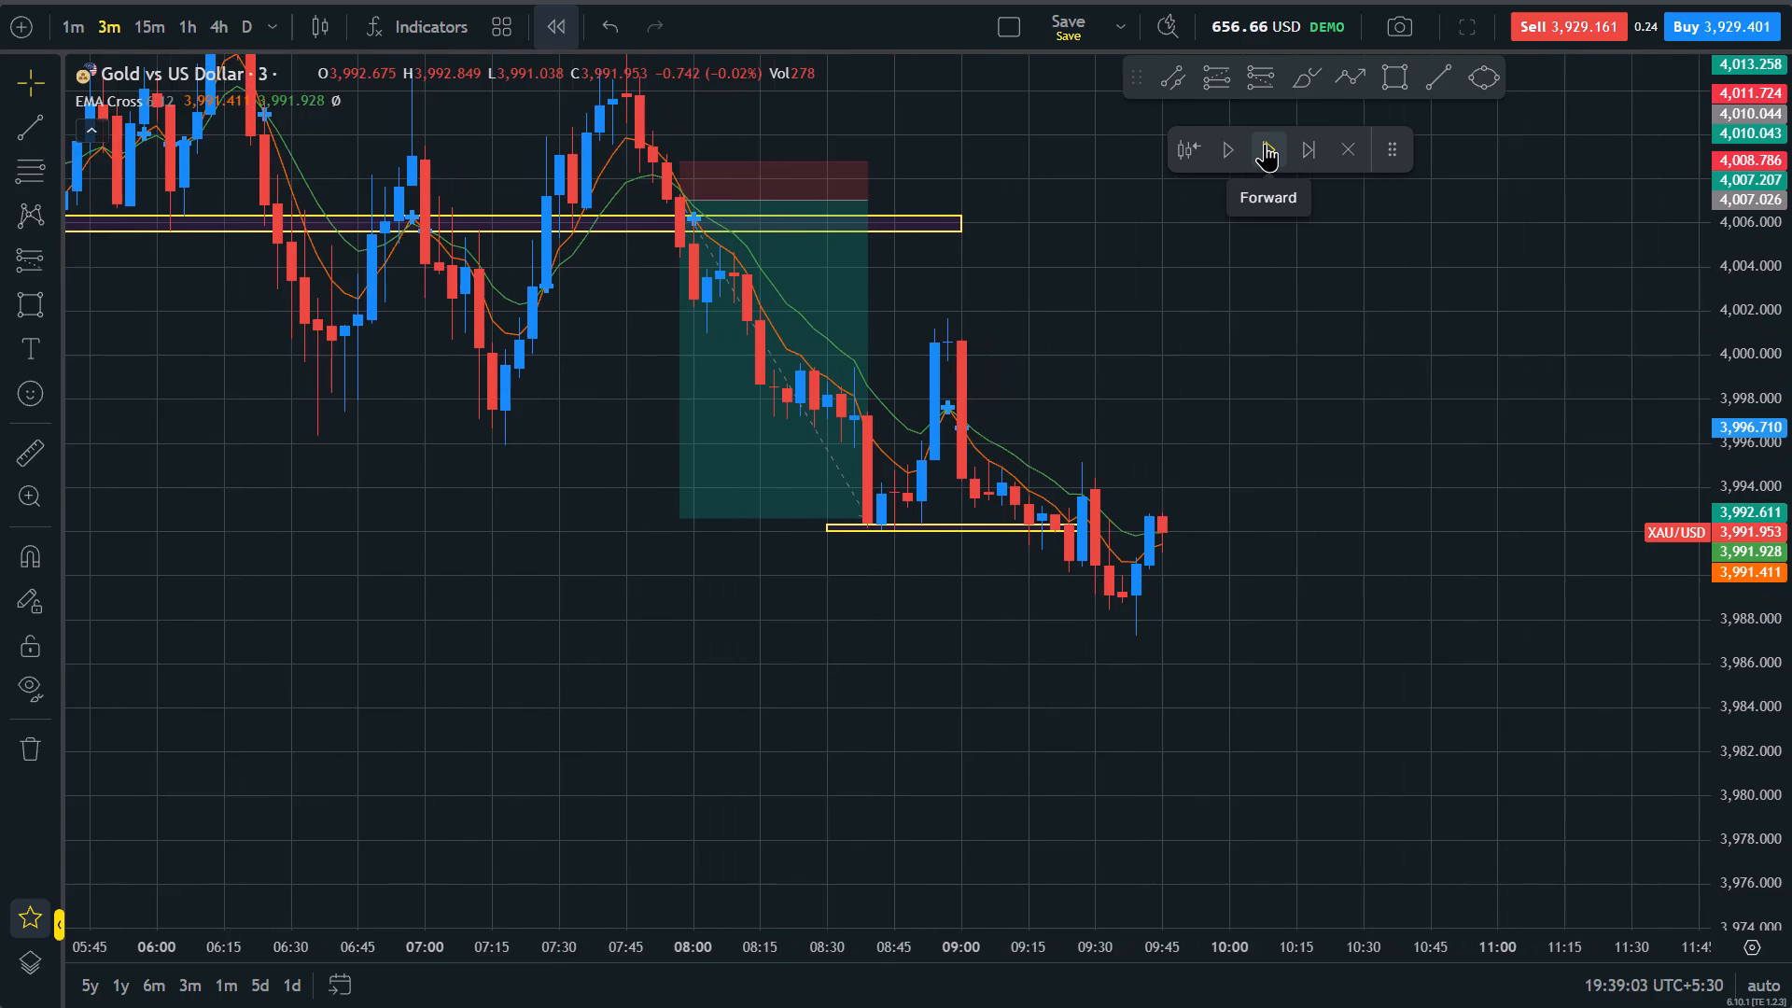
{"action": "left_click", "coordinate": [1265, 143]}
{"action": "left_click", "coordinate": [1265, 143]}
{"action": "double_click", "coordinate": [1265, 143]}
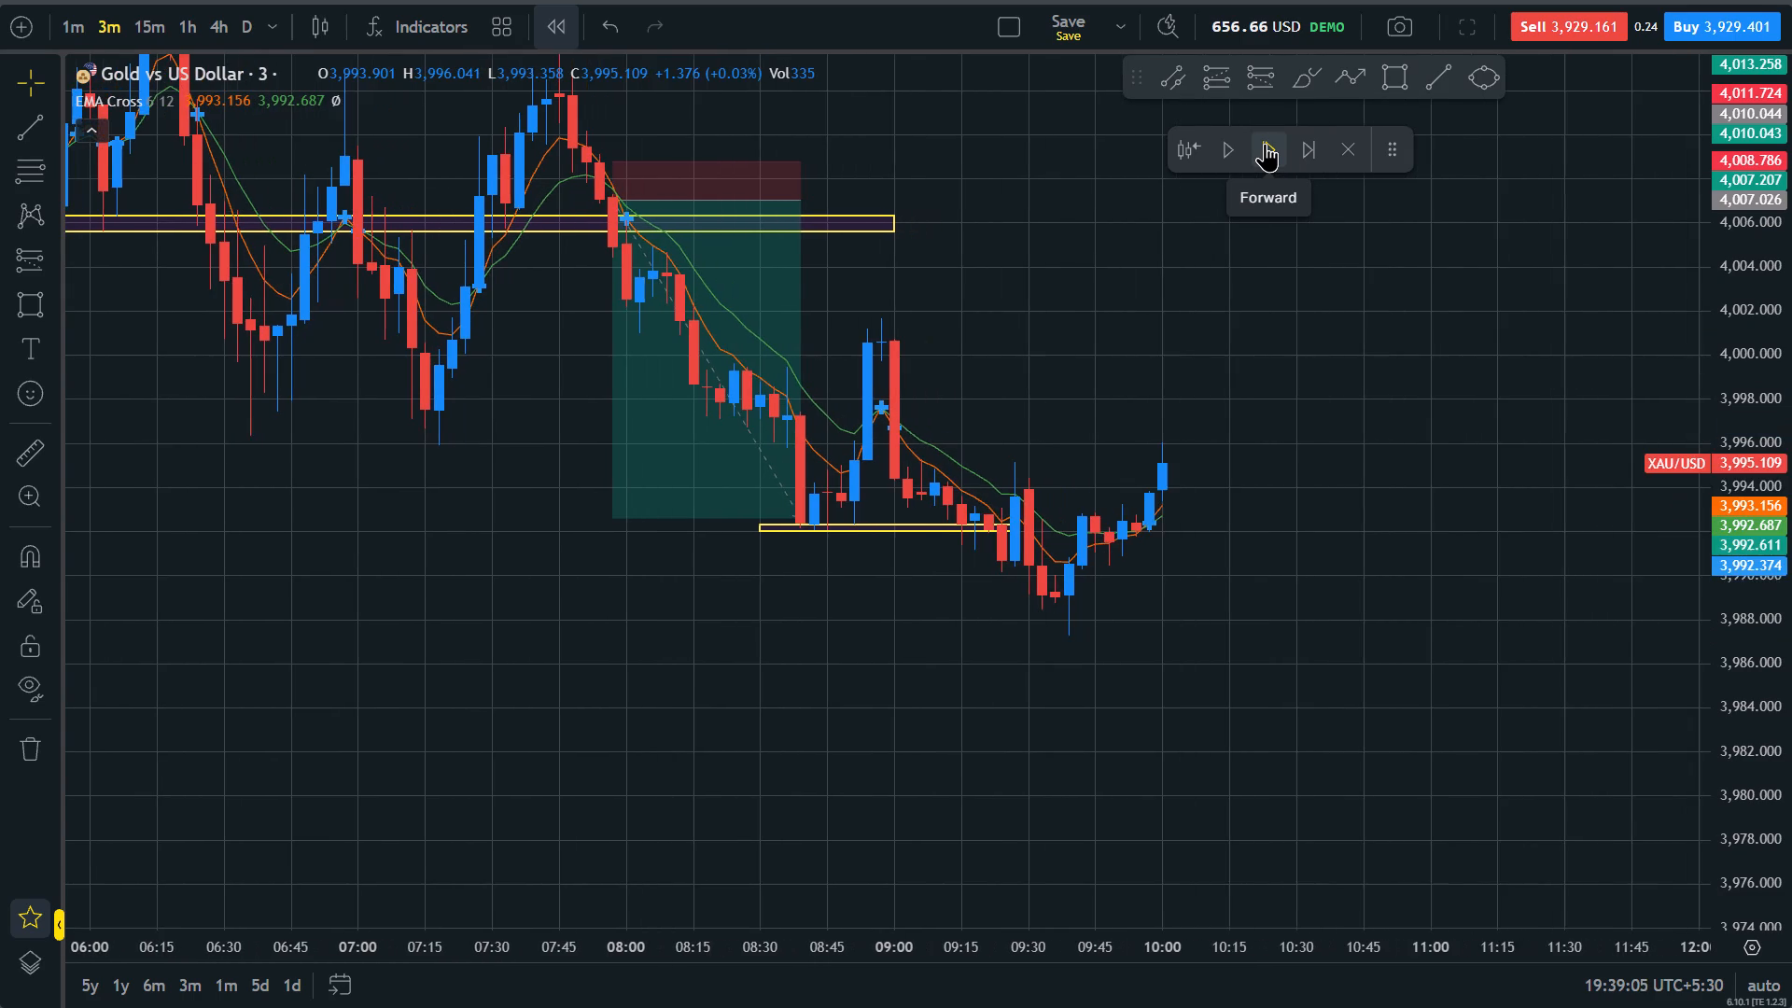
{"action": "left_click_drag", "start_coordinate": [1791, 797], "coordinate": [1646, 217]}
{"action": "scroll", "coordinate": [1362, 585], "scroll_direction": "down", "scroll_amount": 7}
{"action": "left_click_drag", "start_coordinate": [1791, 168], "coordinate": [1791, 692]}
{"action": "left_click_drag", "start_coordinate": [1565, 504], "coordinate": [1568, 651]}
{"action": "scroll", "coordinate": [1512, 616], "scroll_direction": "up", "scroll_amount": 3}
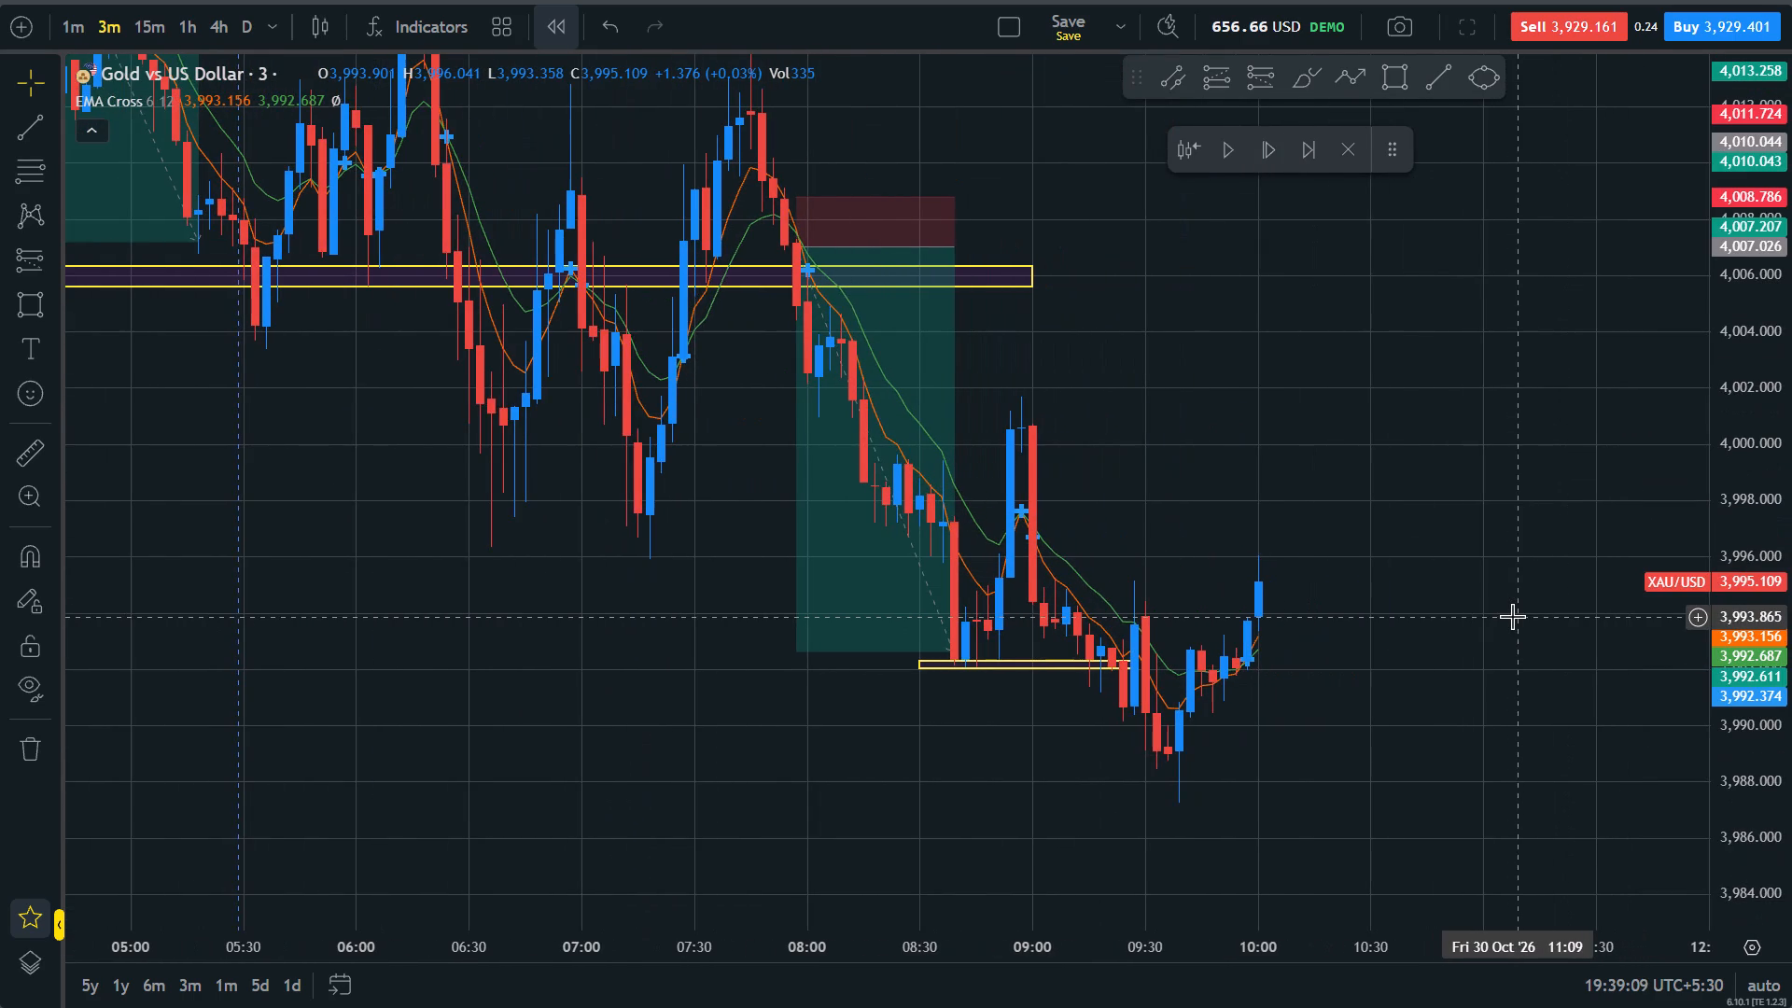
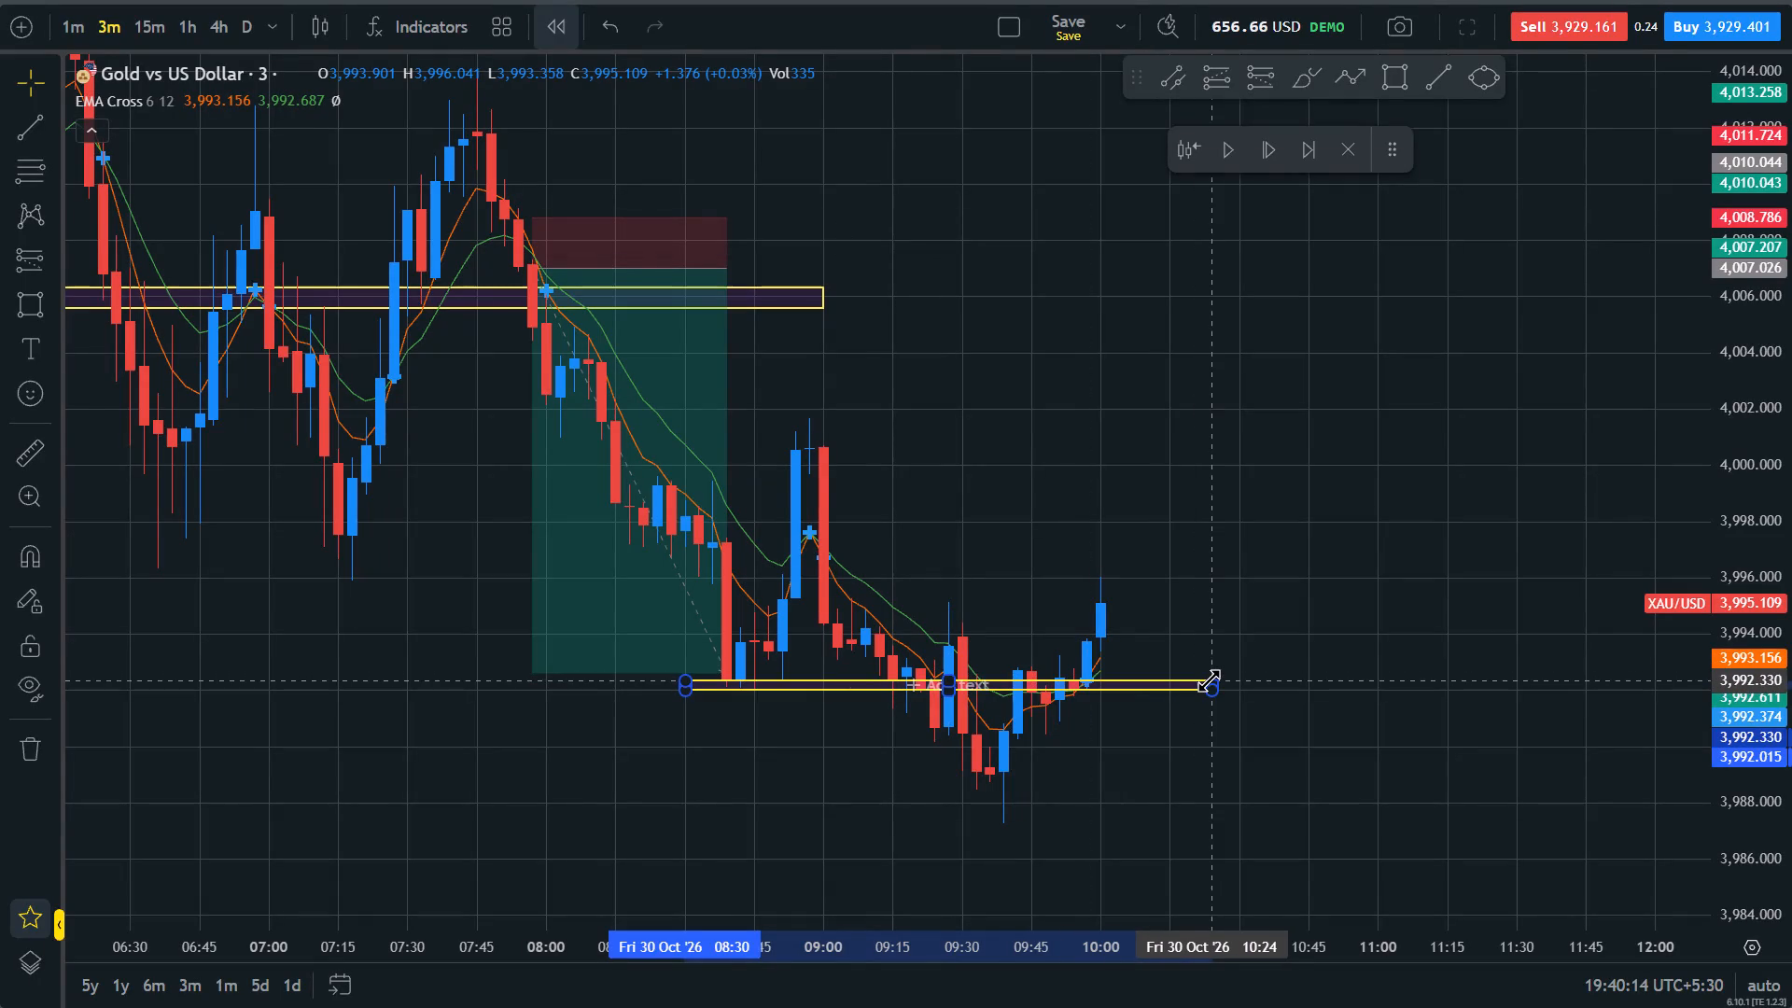
Advance the replay by 3 candles to 10:09 to follow price back to the 3,992 zone.
{"action": "left_click", "coordinate": [1269, 797]}
{"action": "scroll", "coordinate": [1269, 797], "scroll_direction": "down", "scroll_amount": 6}
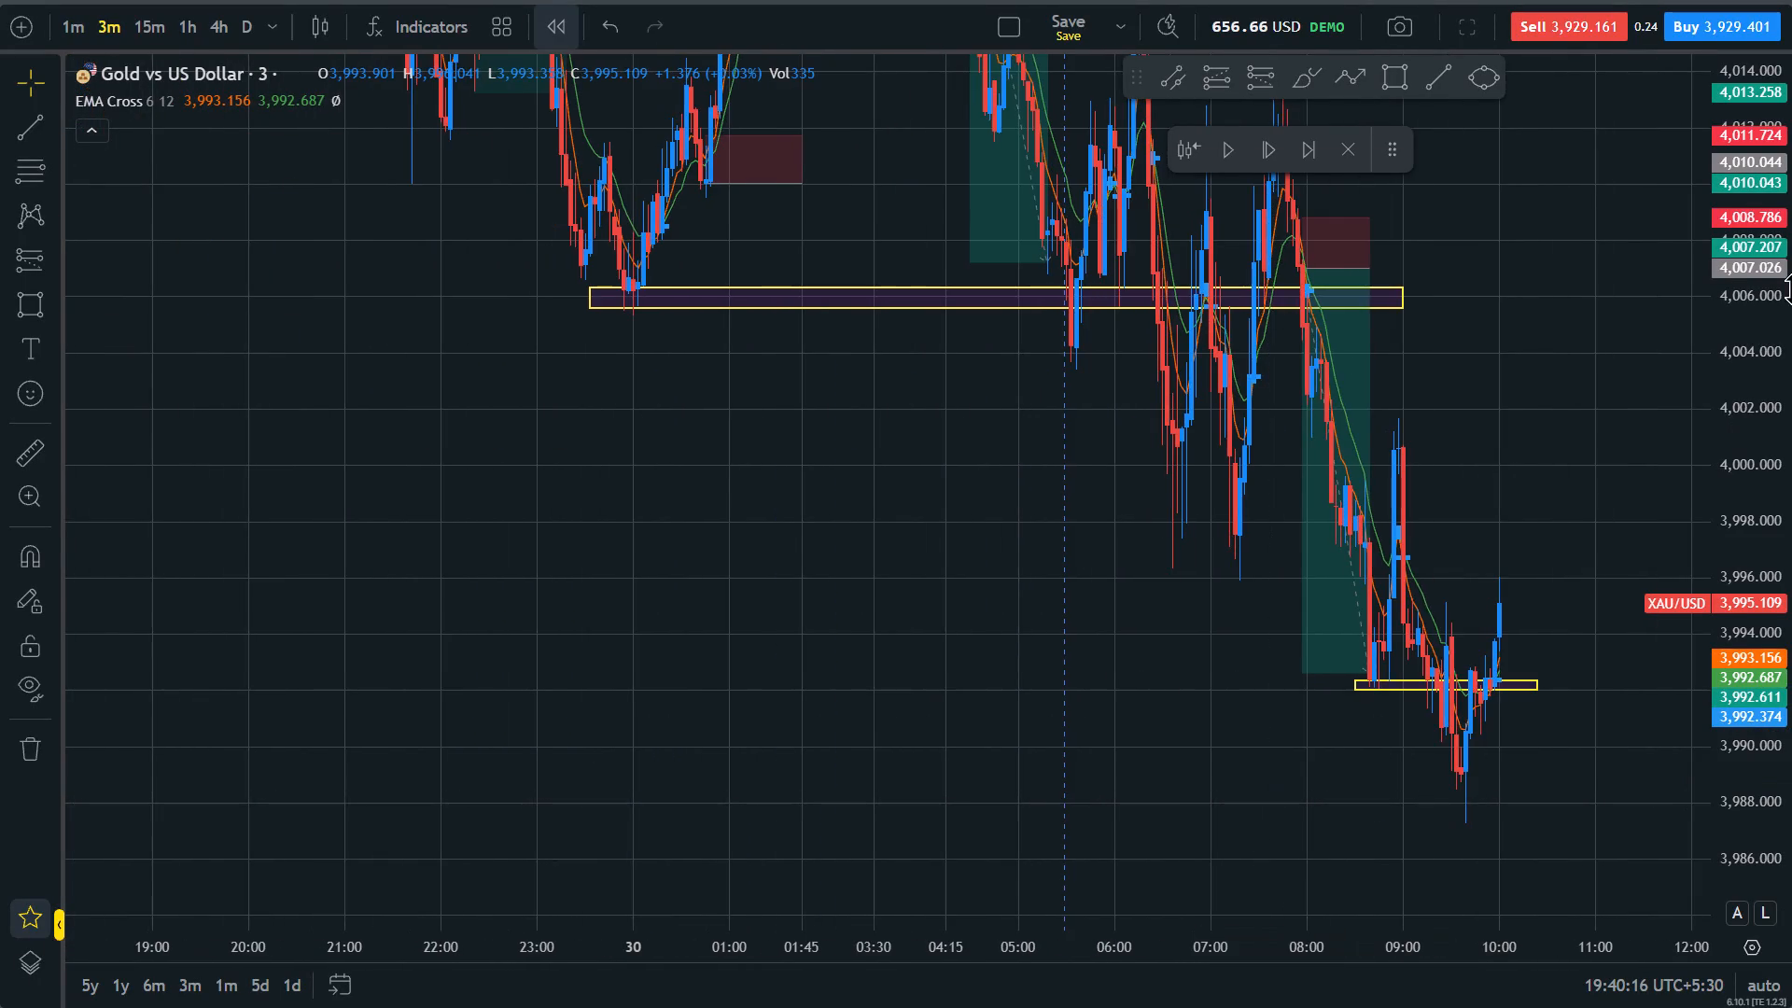
{"action": "left_click_drag", "start_coordinate": [1791, 362], "coordinate": [1791, 672]}
{"action": "scroll", "coordinate": [1467, 763], "scroll_direction": "up", "scroll_amount": 3}
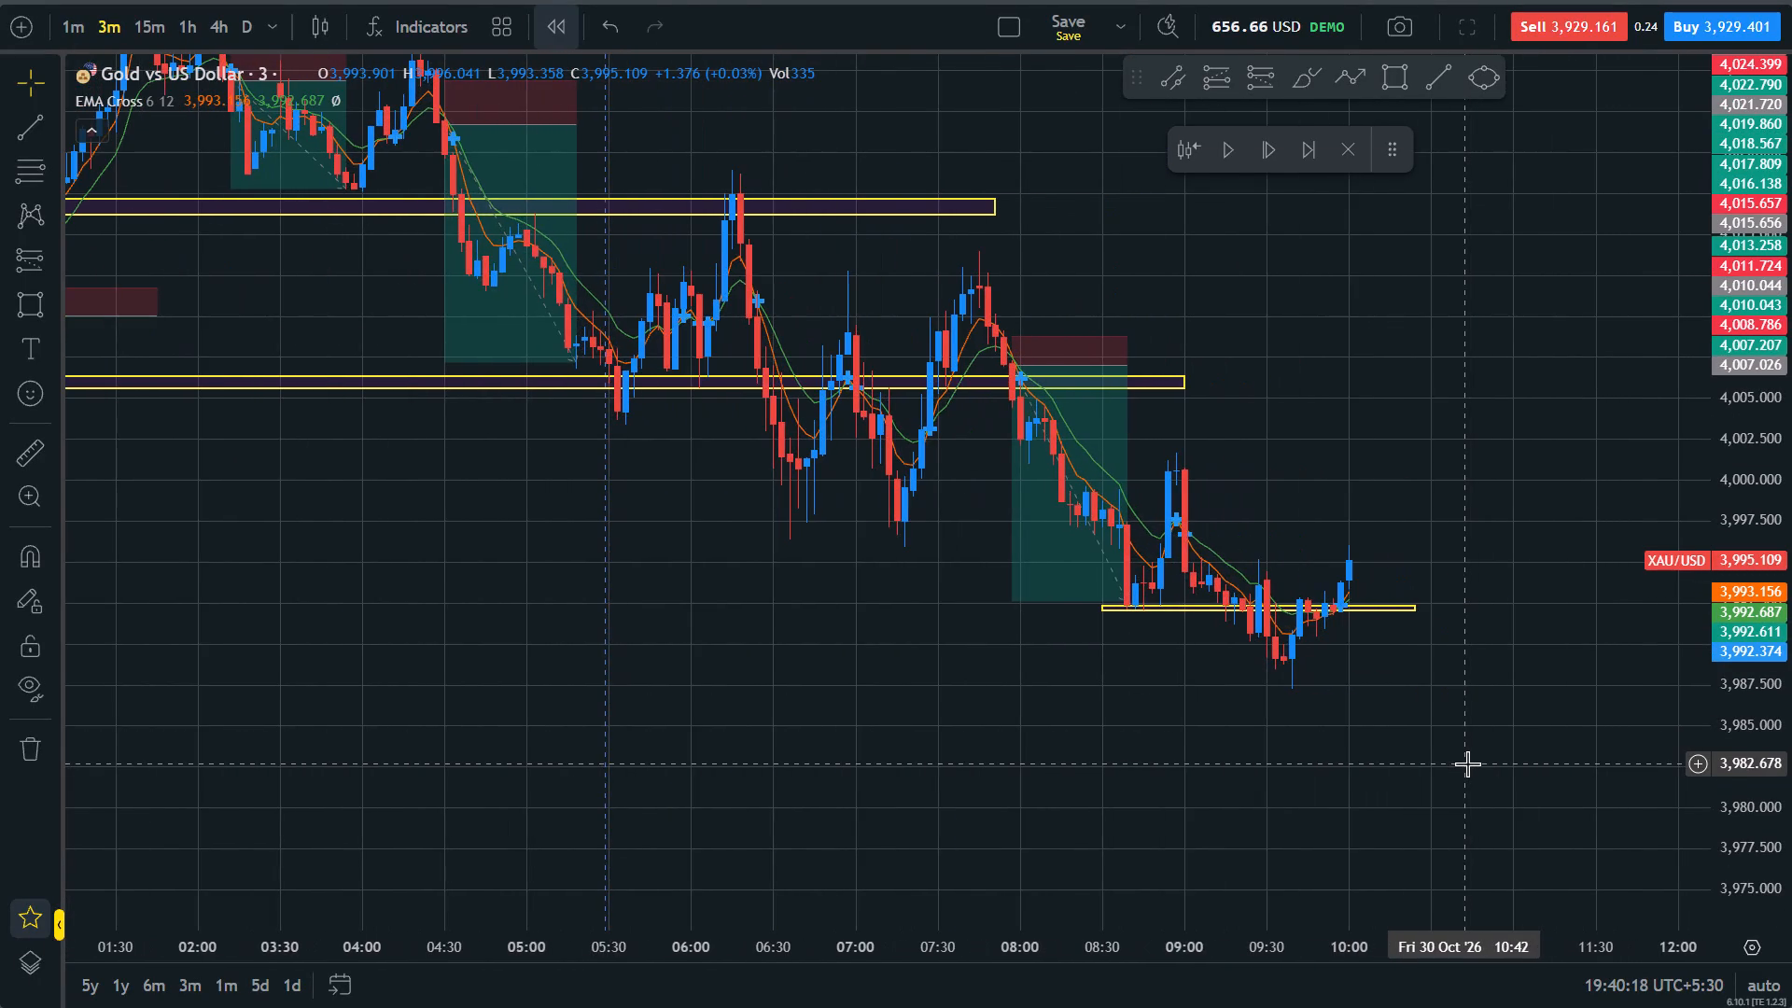
{"action": "scroll", "coordinate": [1467, 763], "scroll_direction": "up", "scroll_amount": 1}
{"action": "left_click_drag", "start_coordinate": [1791, 788], "coordinate": [1776, 380]}
{"action": "left_click_drag", "start_coordinate": [1434, 536], "coordinate": [1357, 376]}
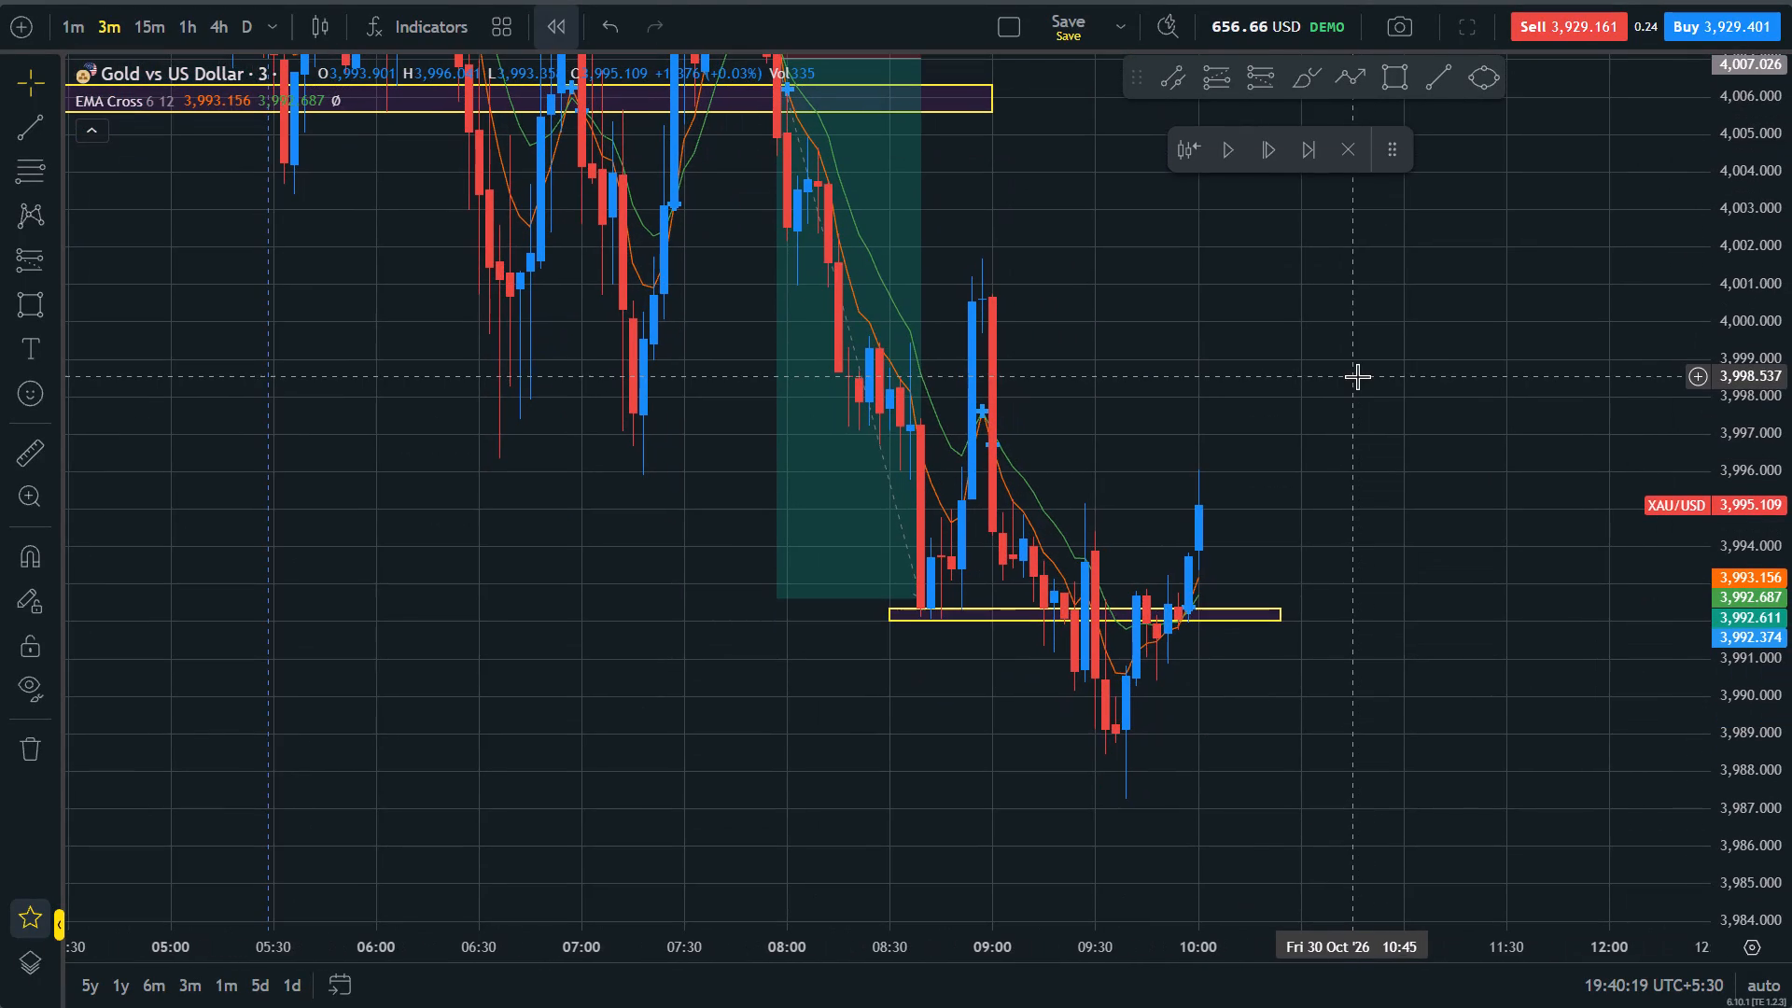
{"action": "scroll", "coordinate": [1374, 405], "scroll_direction": "down", "scroll_amount": 5}
{"action": "left_click_drag", "start_coordinate": [1791, 247], "coordinate": [1789, 601]}
{"action": "scroll", "coordinate": [1535, 521], "scroll_direction": "up", "scroll_amount": 3}
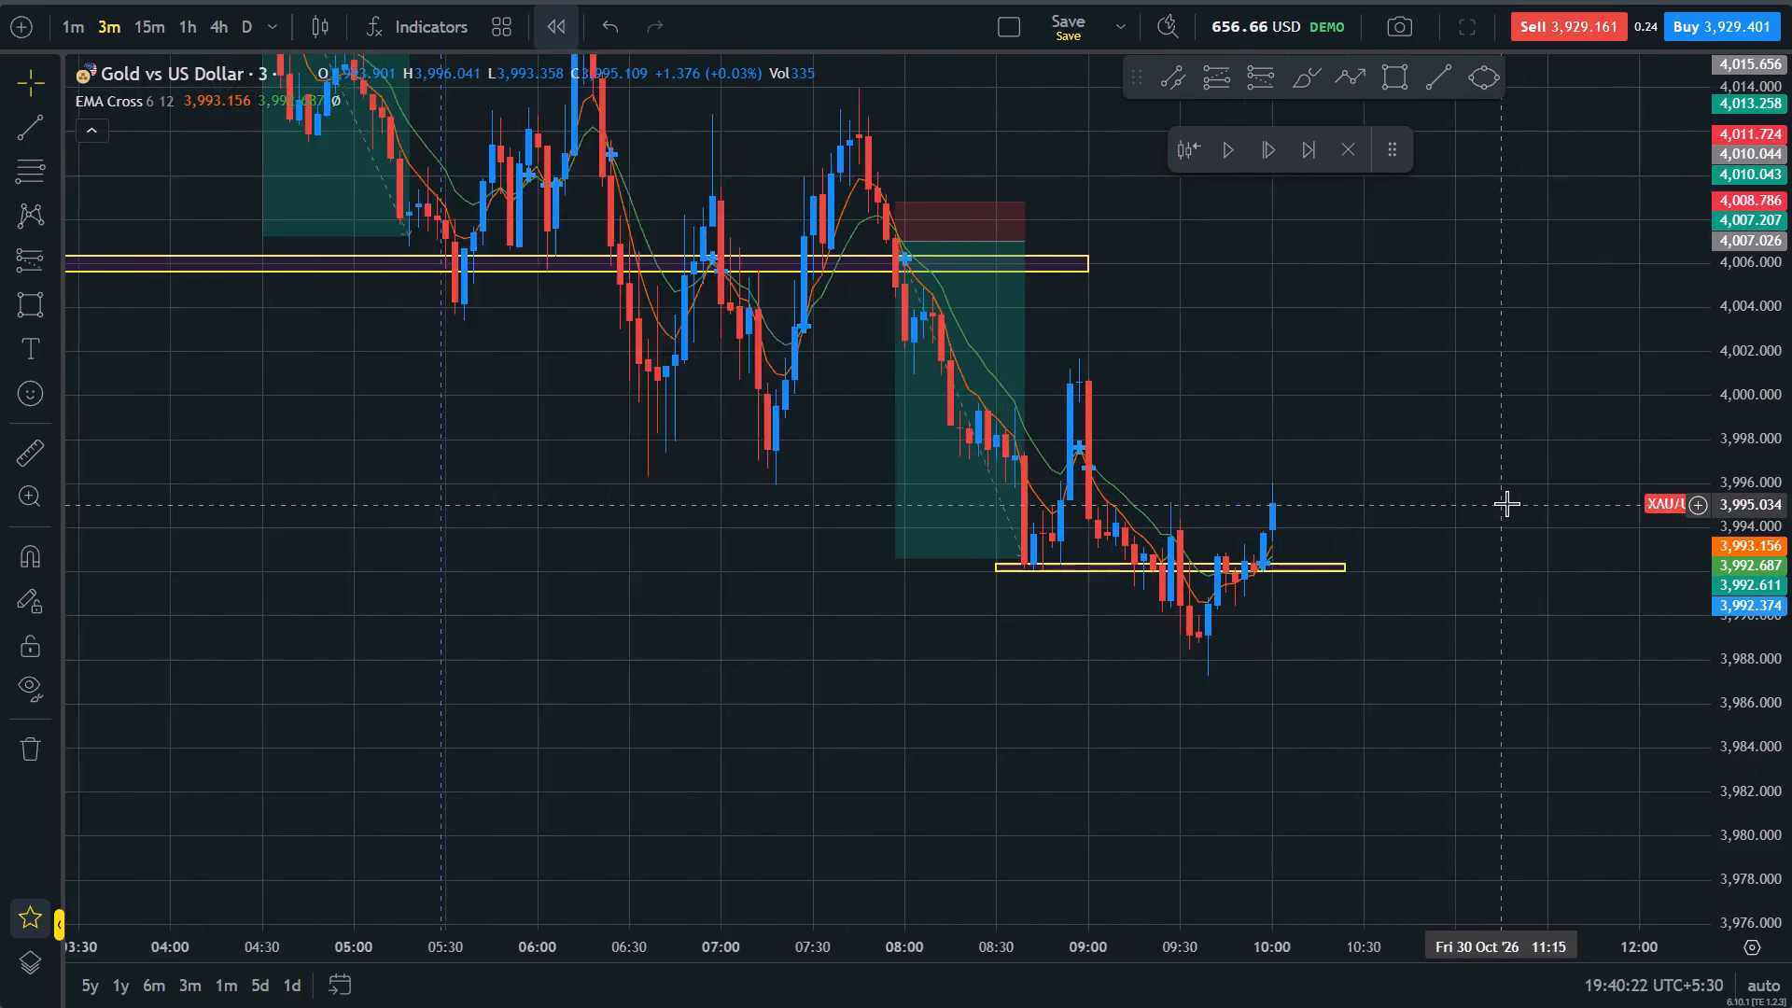
{"action": "scroll", "coordinate": [1506, 503], "scroll_direction": "up", "scroll_amount": 1}
{"action": "left_click_drag", "start_coordinate": [1476, 491], "coordinate": [1444, 493]}
{"action": "triple_click", "coordinate": [1272, 154]}
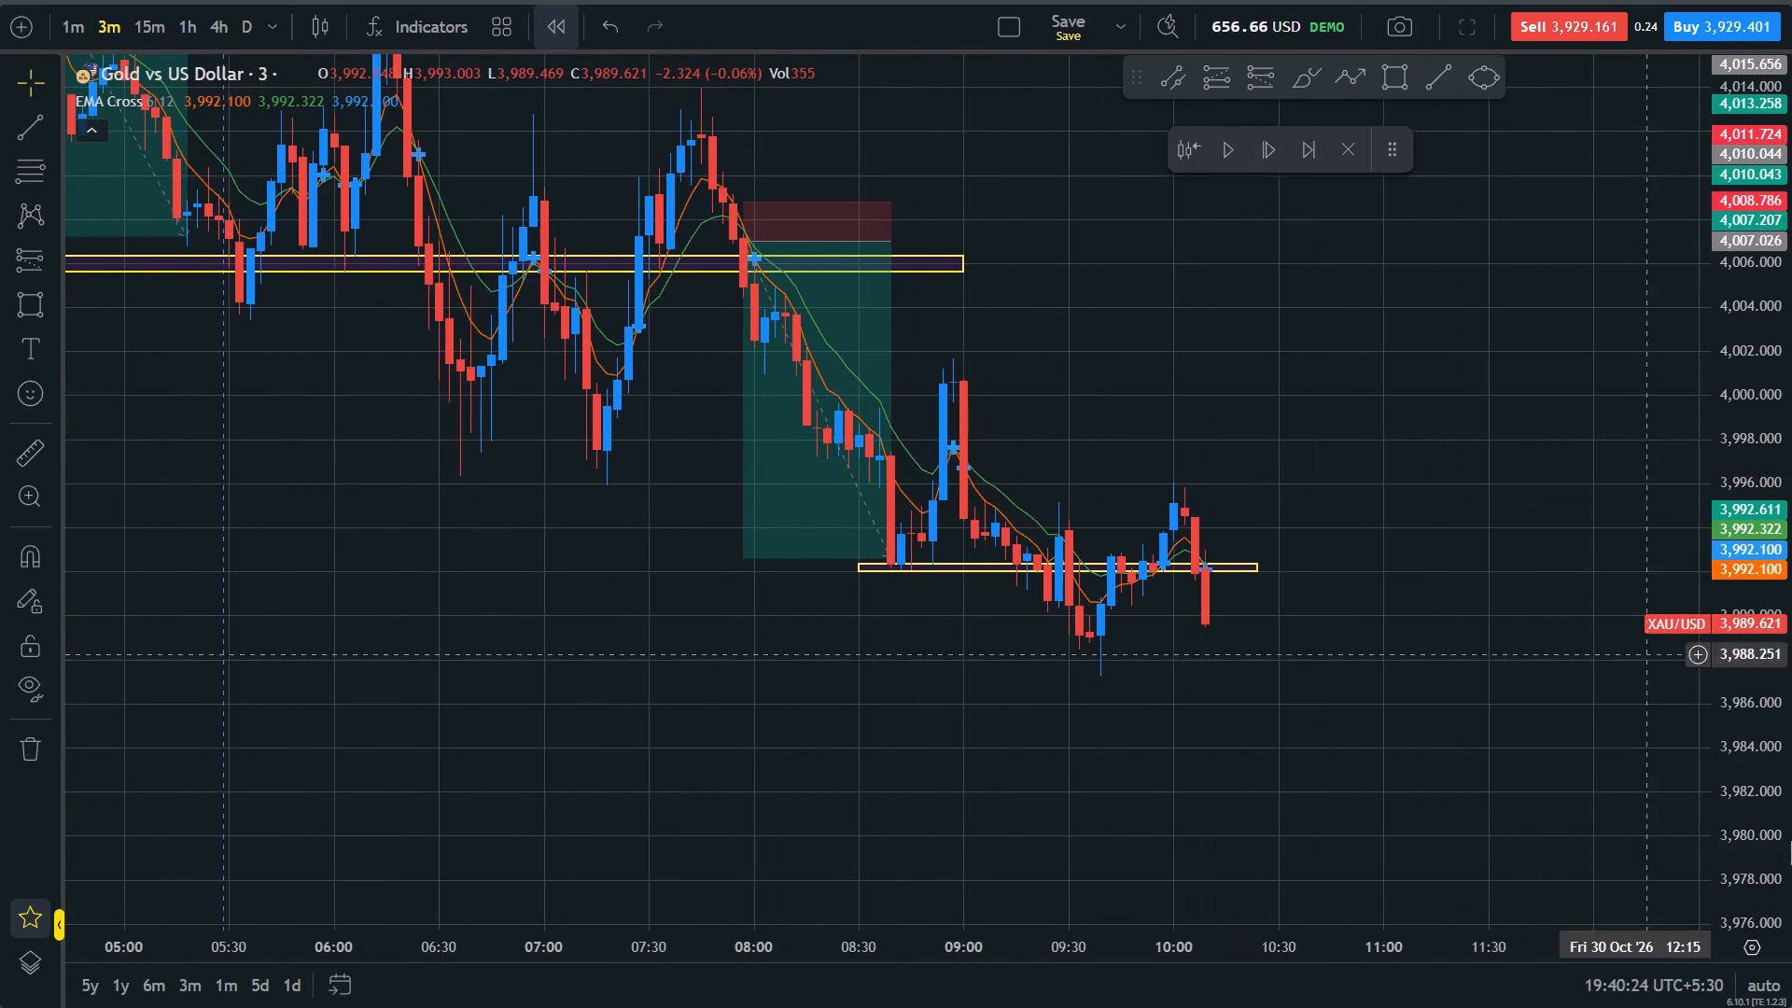
Place a short position at 10:09 with entry at about 3,991.9 and stop at about 3,994.2.
{"action": "left_click_drag", "start_coordinate": [1791, 933], "coordinate": [1721, 207]}
{"action": "left_click_drag", "start_coordinate": [1791, 748], "coordinate": [1755, 290]}
{"action": "left_click_drag", "start_coordinate": [1523, 721], "coordinate": [1570, 552]}
{"action": "scroll", "coordinate": [1421, 485], "scroll_direction": "up", "scroll_amount": 2}
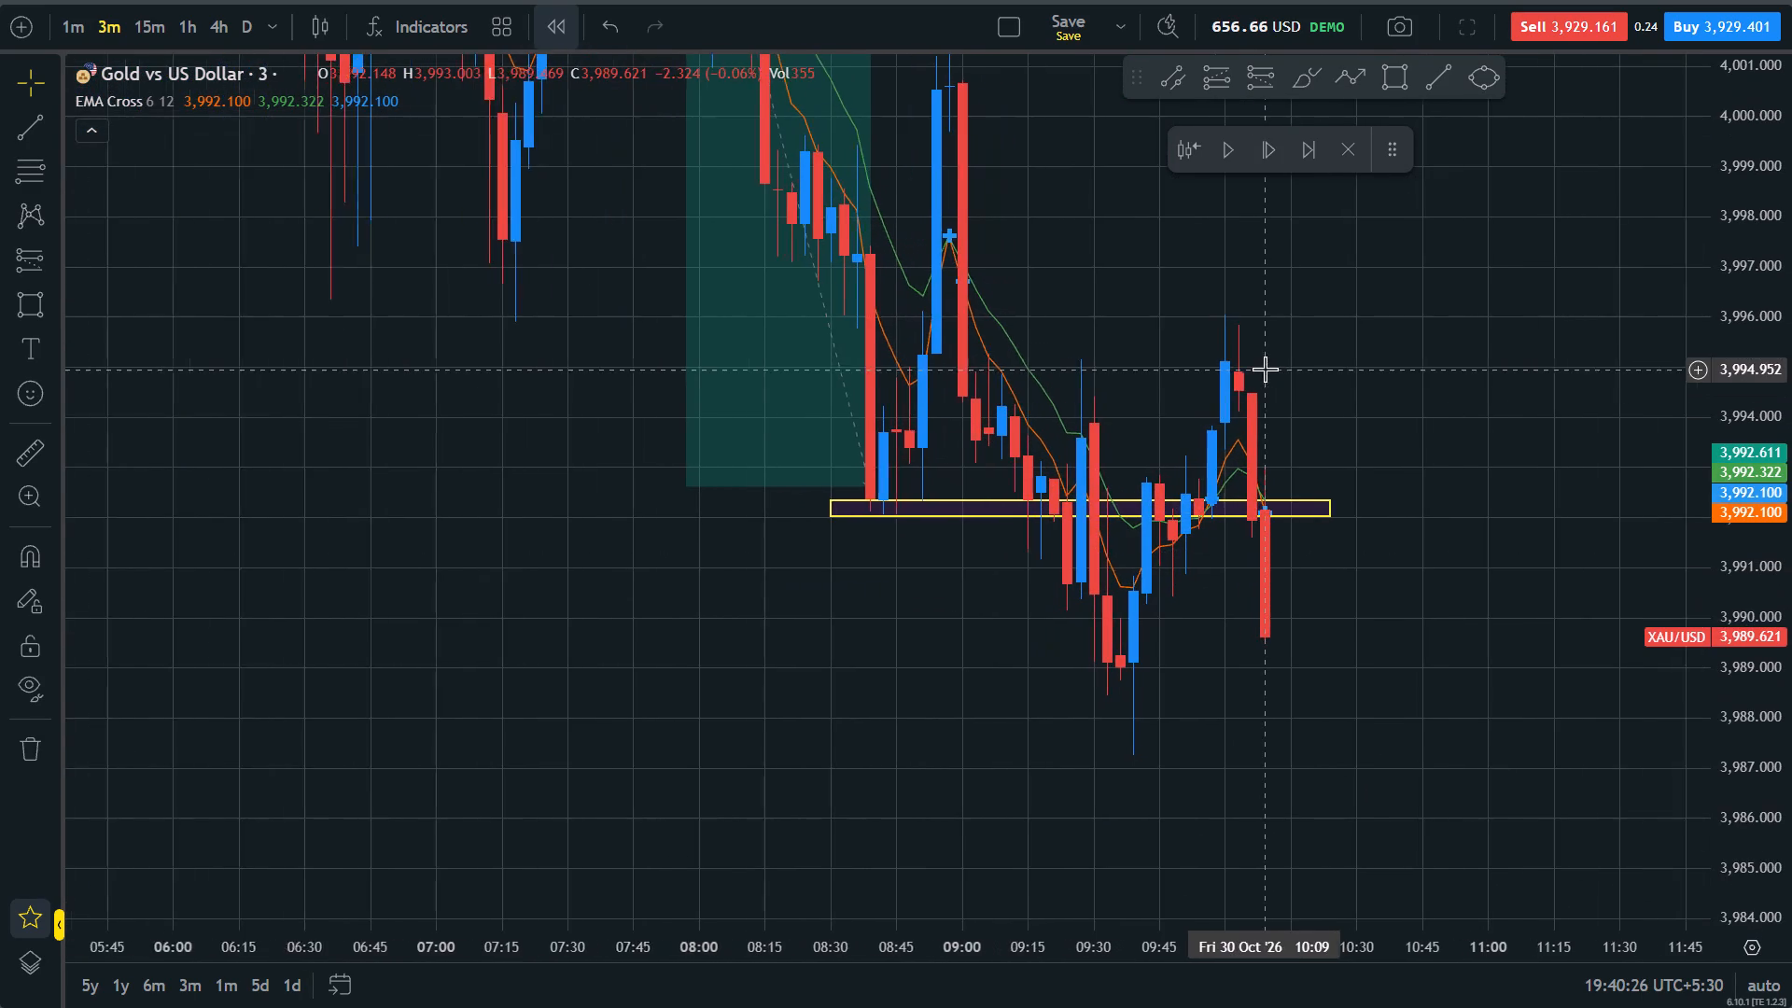
{"action": "scroll", "coordinate": [1265, 369], "scroll_direction": "up", "scroll_amount": 1}
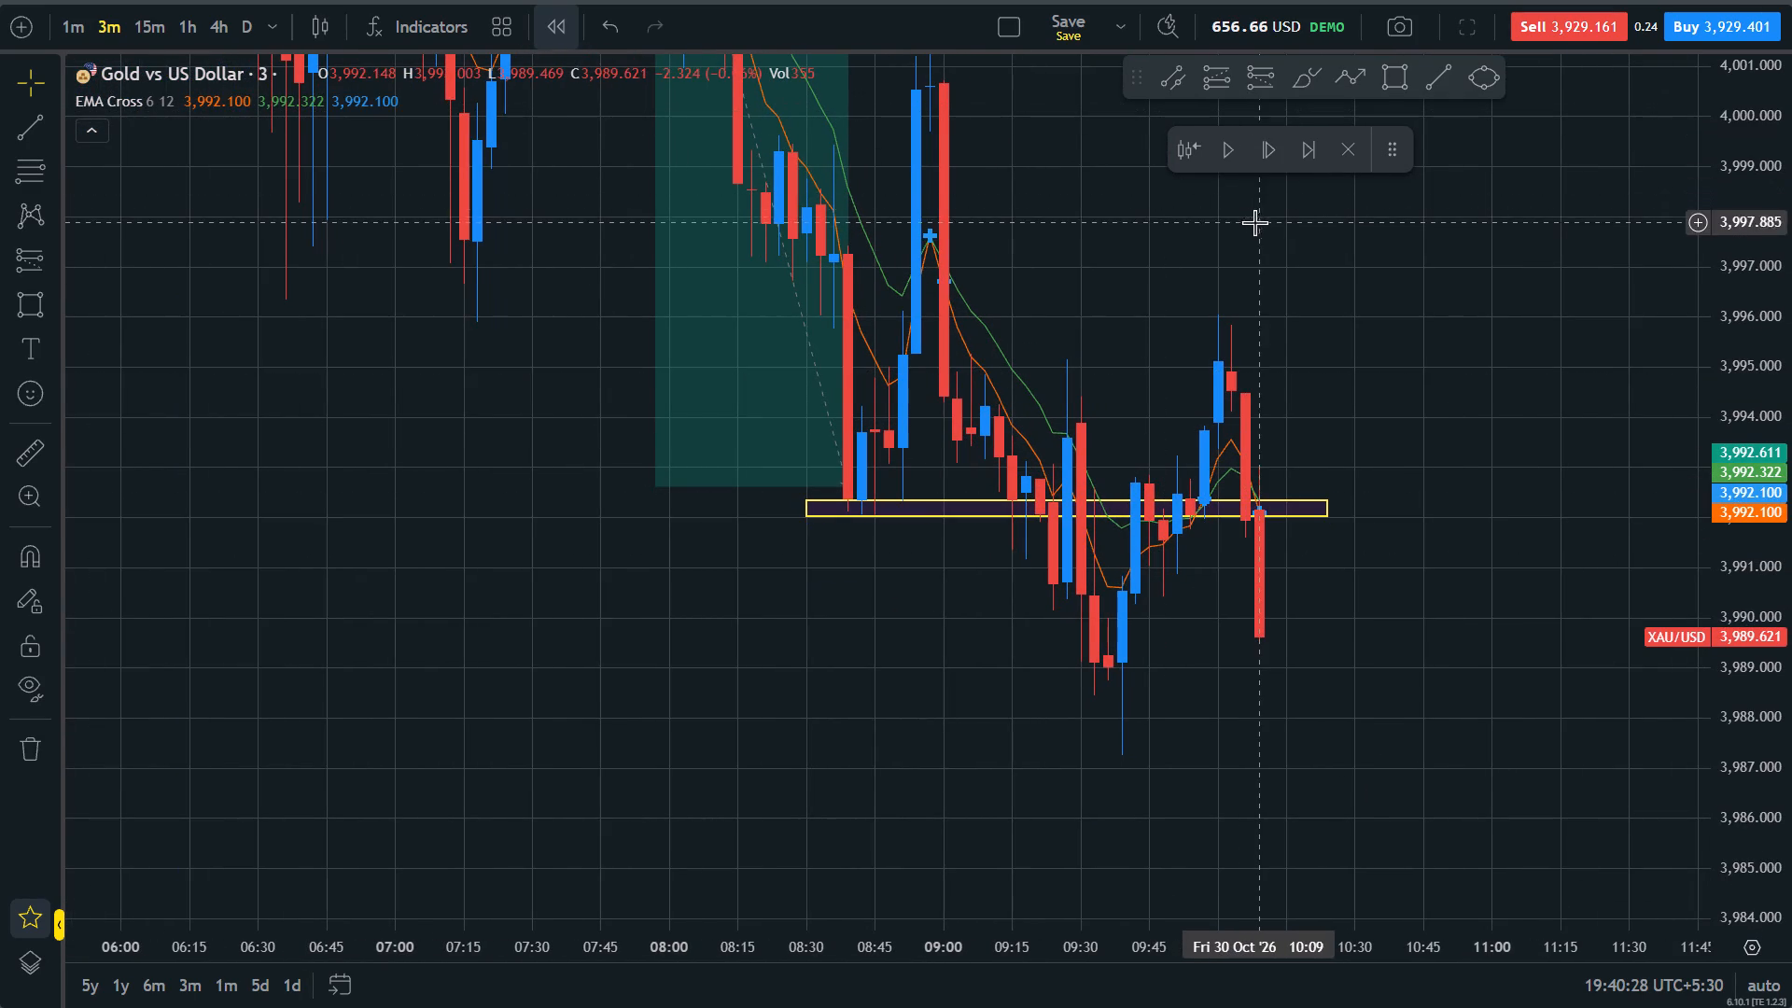
{"action": "left_click_drag", "start_coordinate": [1245, 228], "coordinate": [1139, 130]}
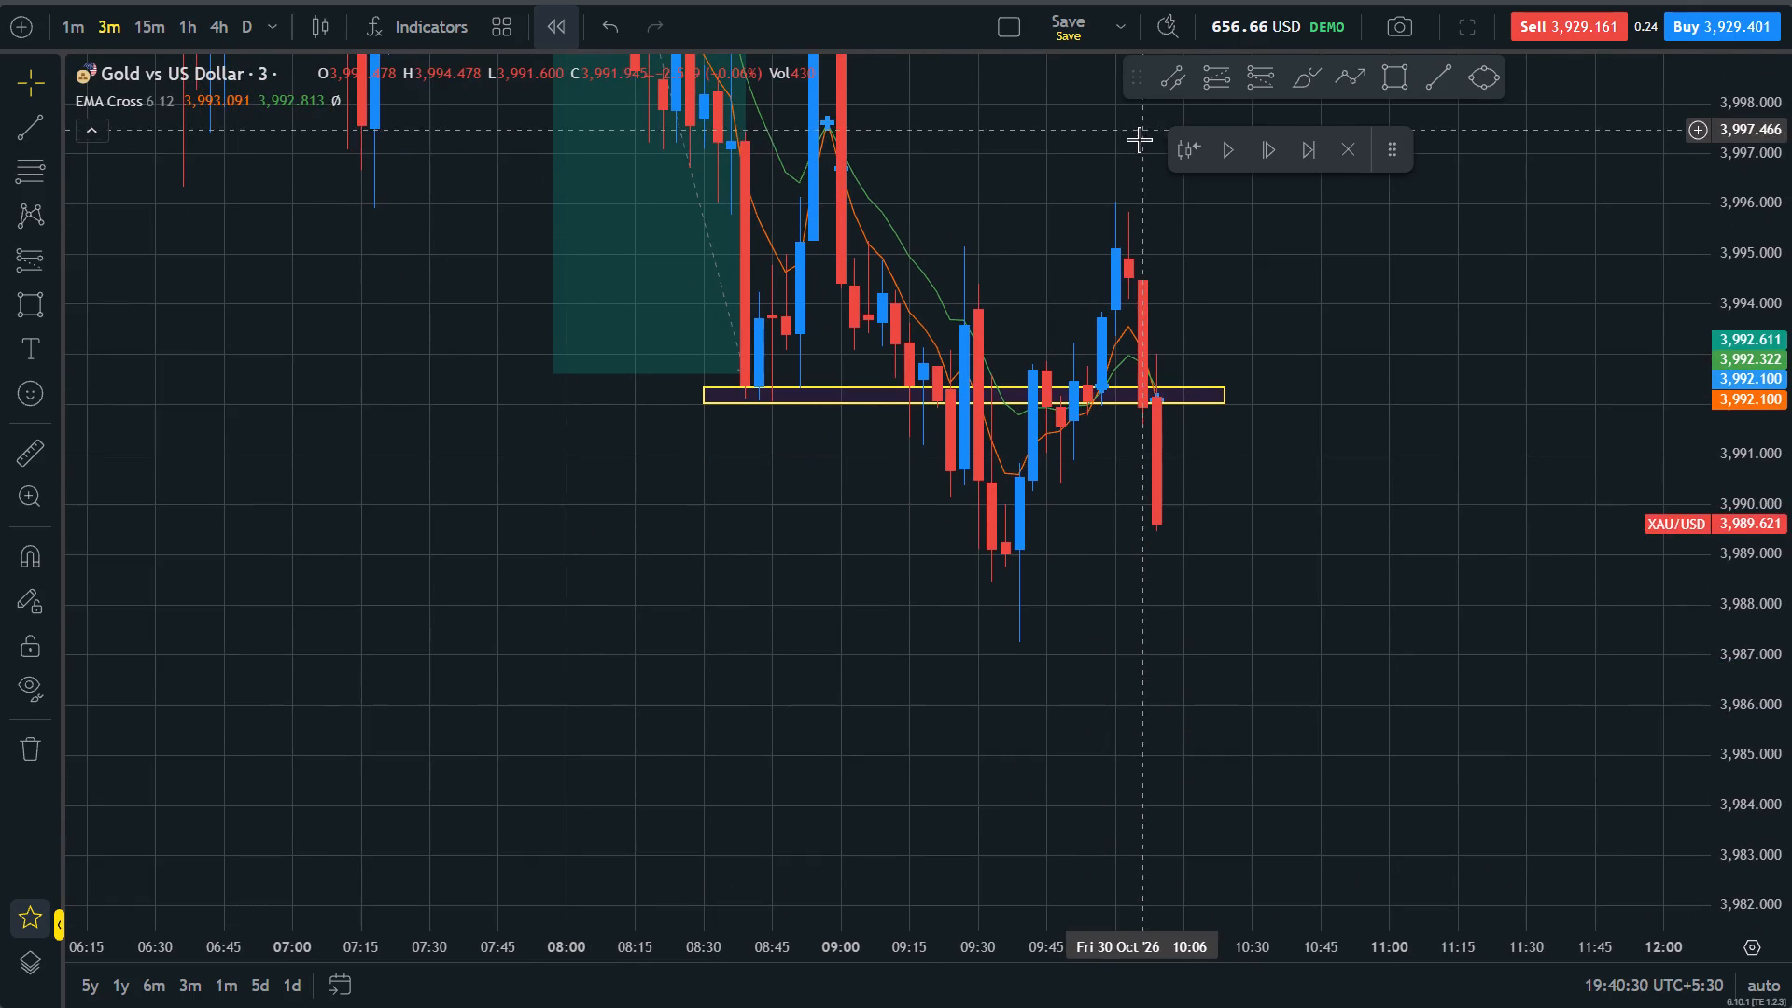
{"action": "left_click", "coordinate": [1251, 65]}
{"action": "left_click", "coordinate": [1155, 392]}
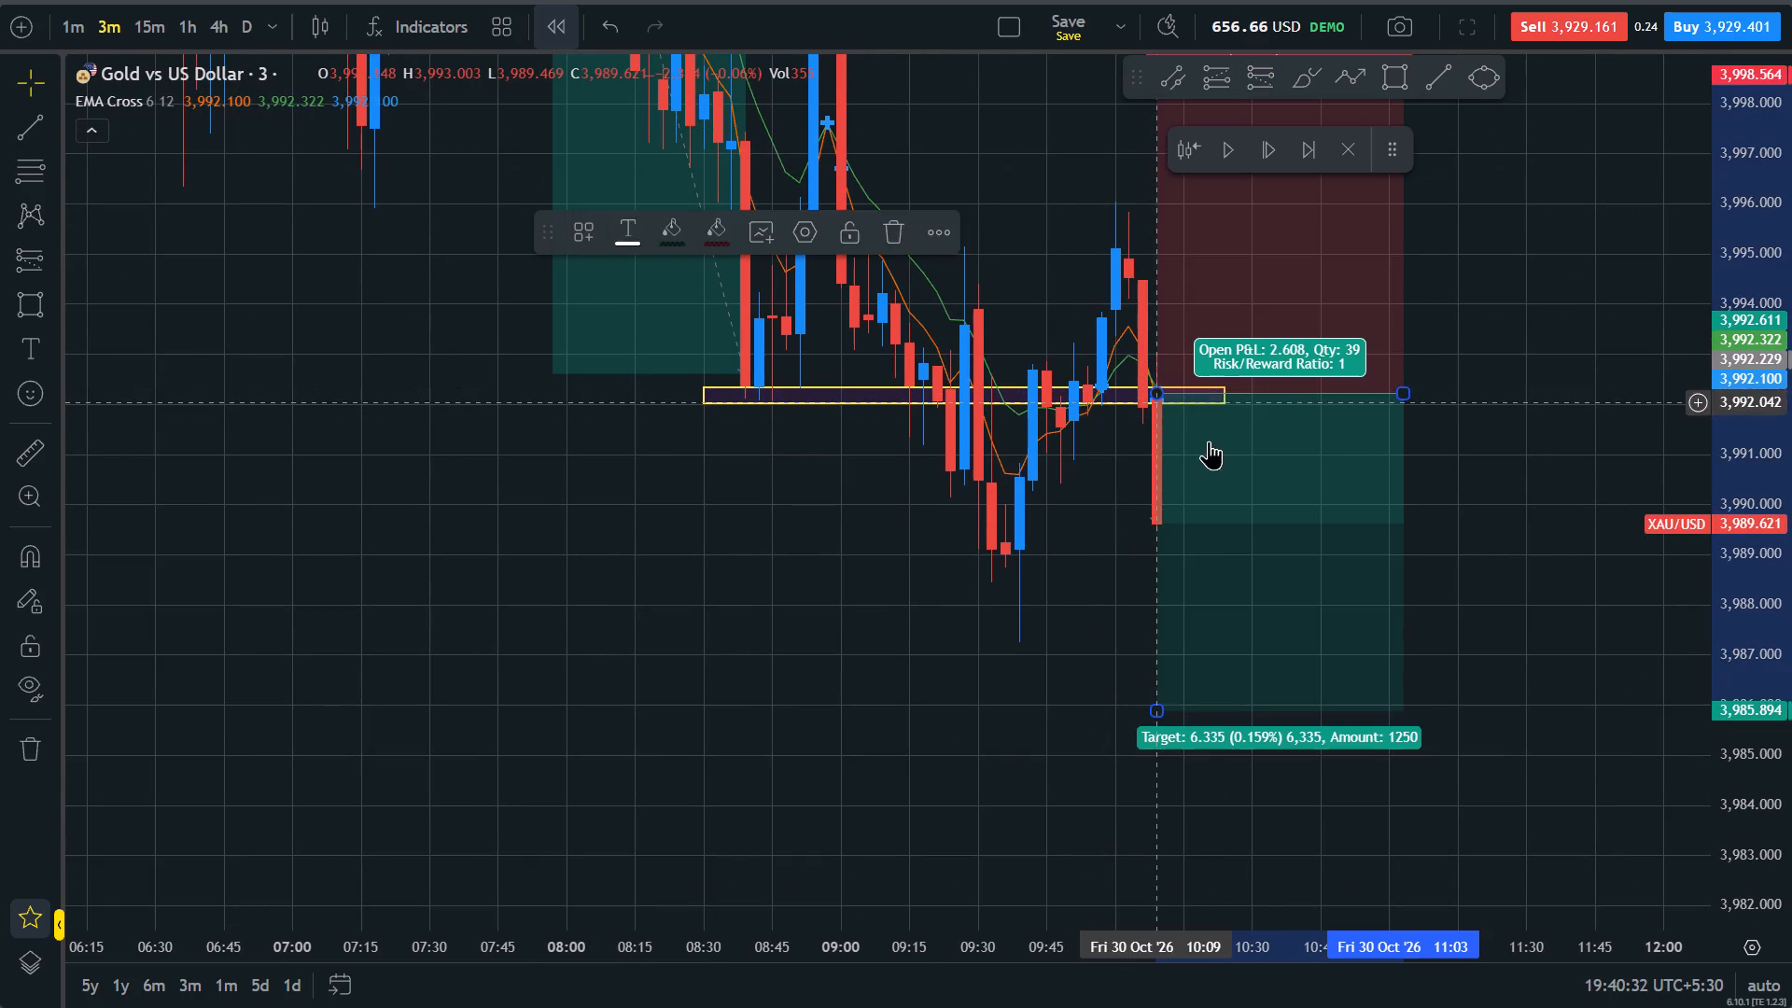
{"action": "left_click_drag", "start_coordinate": [1211, 441], "coordinate": [1212, 458]}
{"action": "left_click_drag", "start_coordinate": [1541, 449], "coordinate": [1547, 731]}
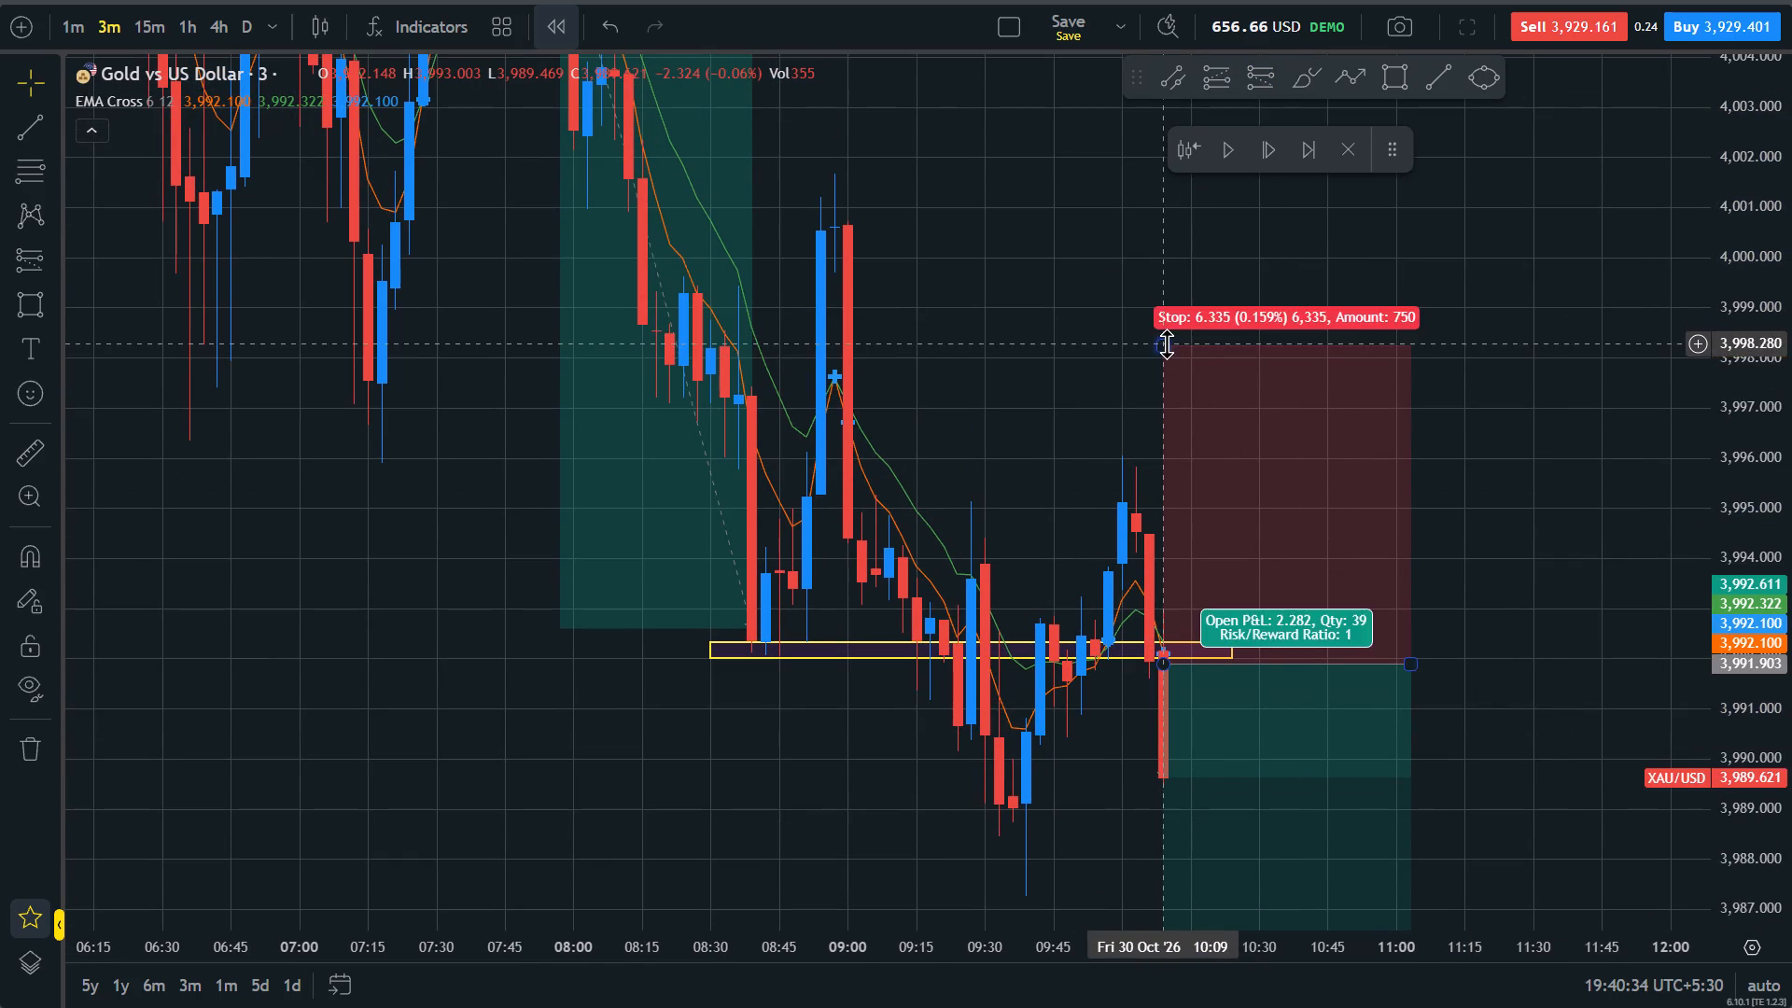
{"action": "left_click_drag", "start_coordinate": [1167, 343], "coordinate": [1166, 546]}
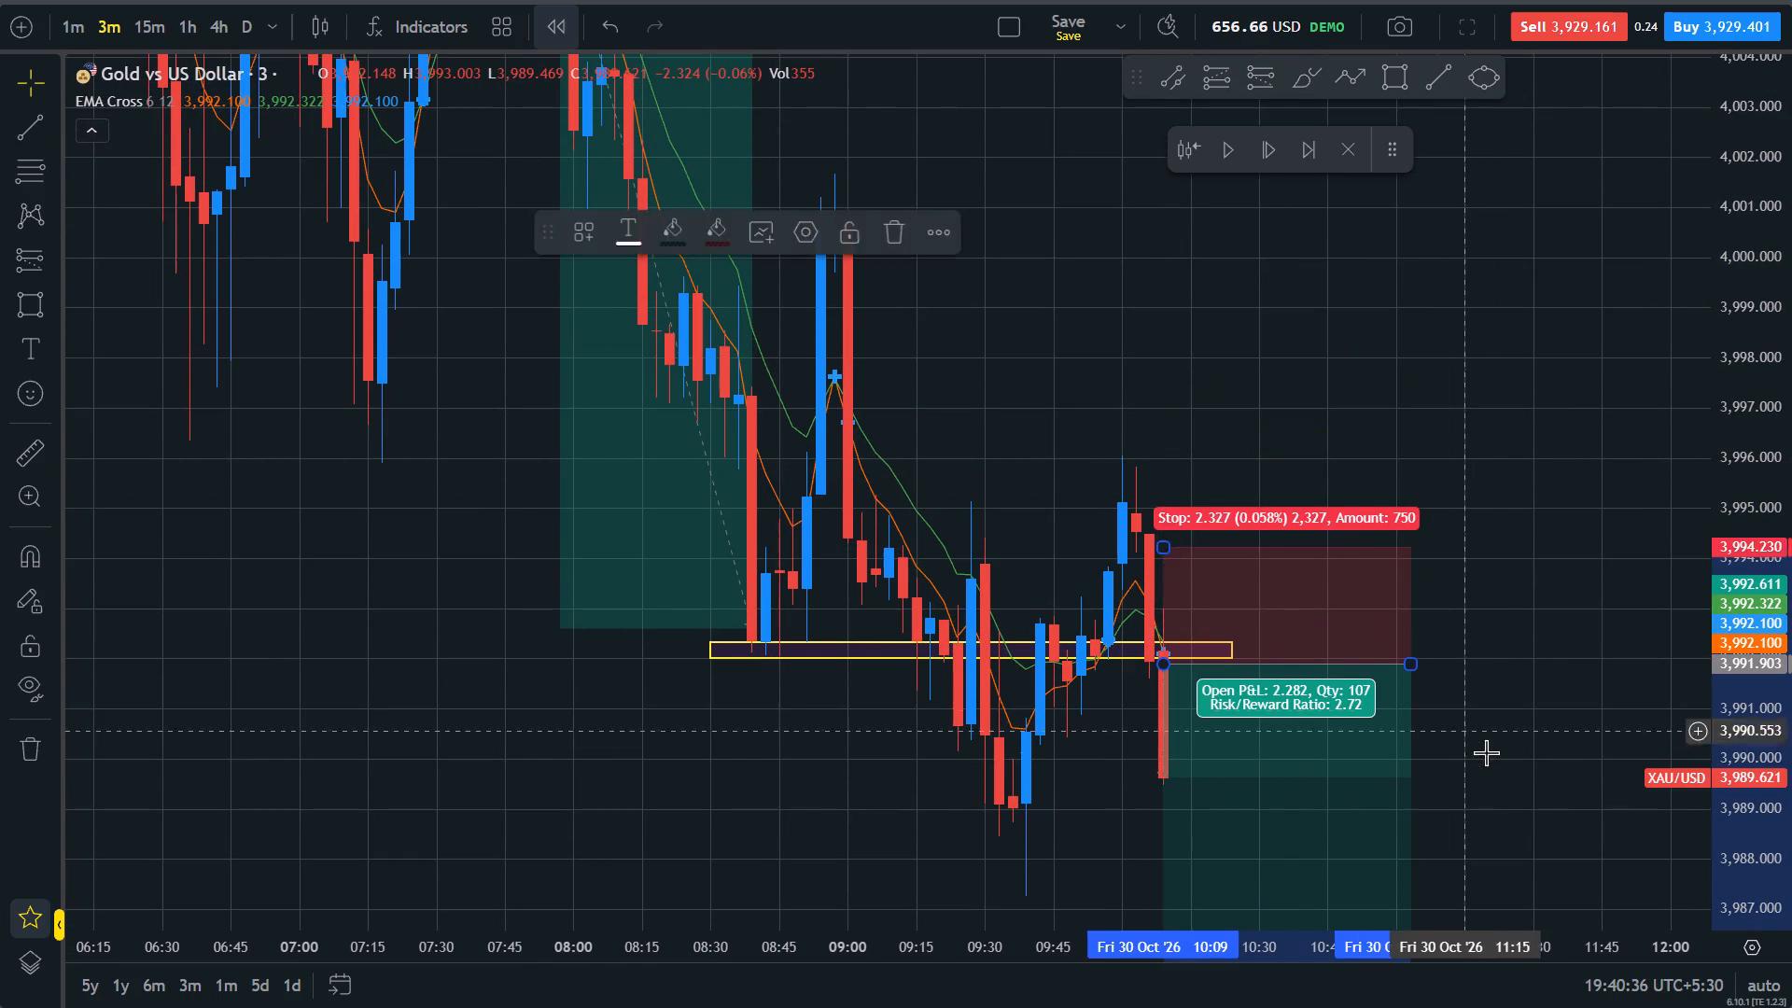
Advance the replay by 2 candles to 10:15.
{"action": "left_click_drag", "start_coordinate": [1487, 752], "coordinate": [1446, 419]}
{"action": "left_click_drag", "start_coordinate": [1784, 389], "coordinate": [1791, 689]}
{"action": "double_click", "coordinate": [1277, 154]}
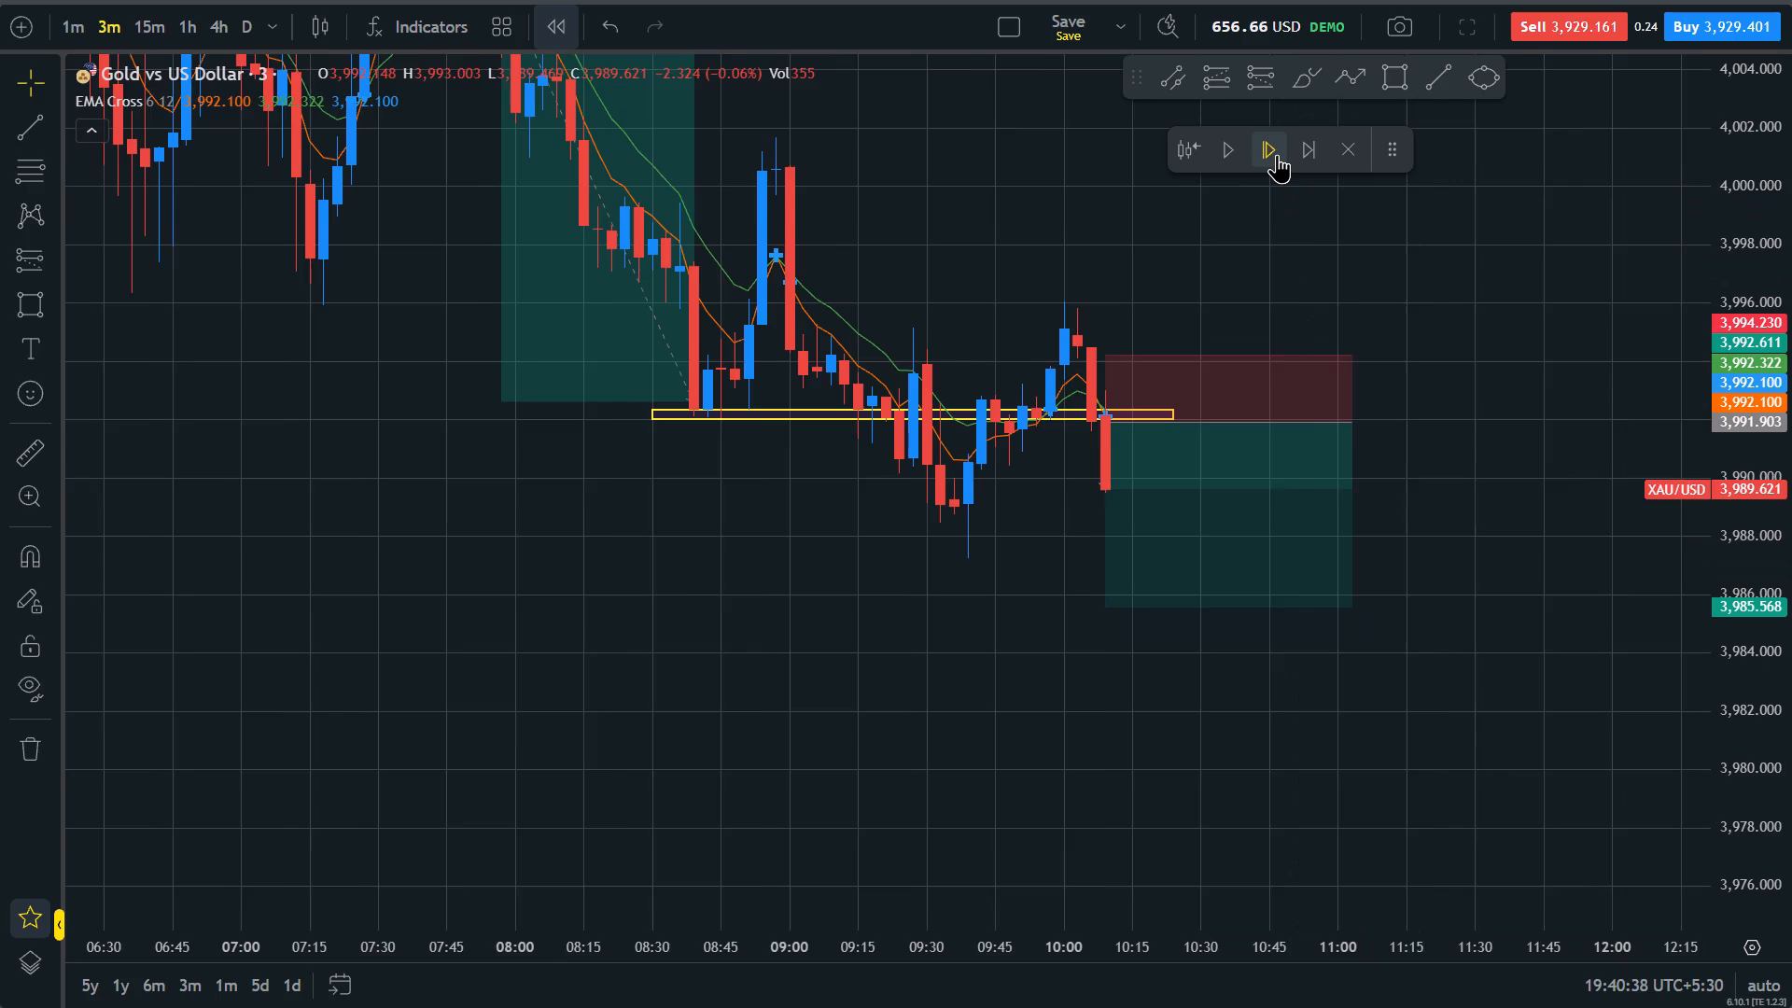
Adjust the new short position's target to about 3,989.7 and stop to about 3,991.9, and shorten it to end near 10:27.
{"action": "left_click_drag", "start_coordinate": [1071, 605], "coordinate": [1076, 585]}
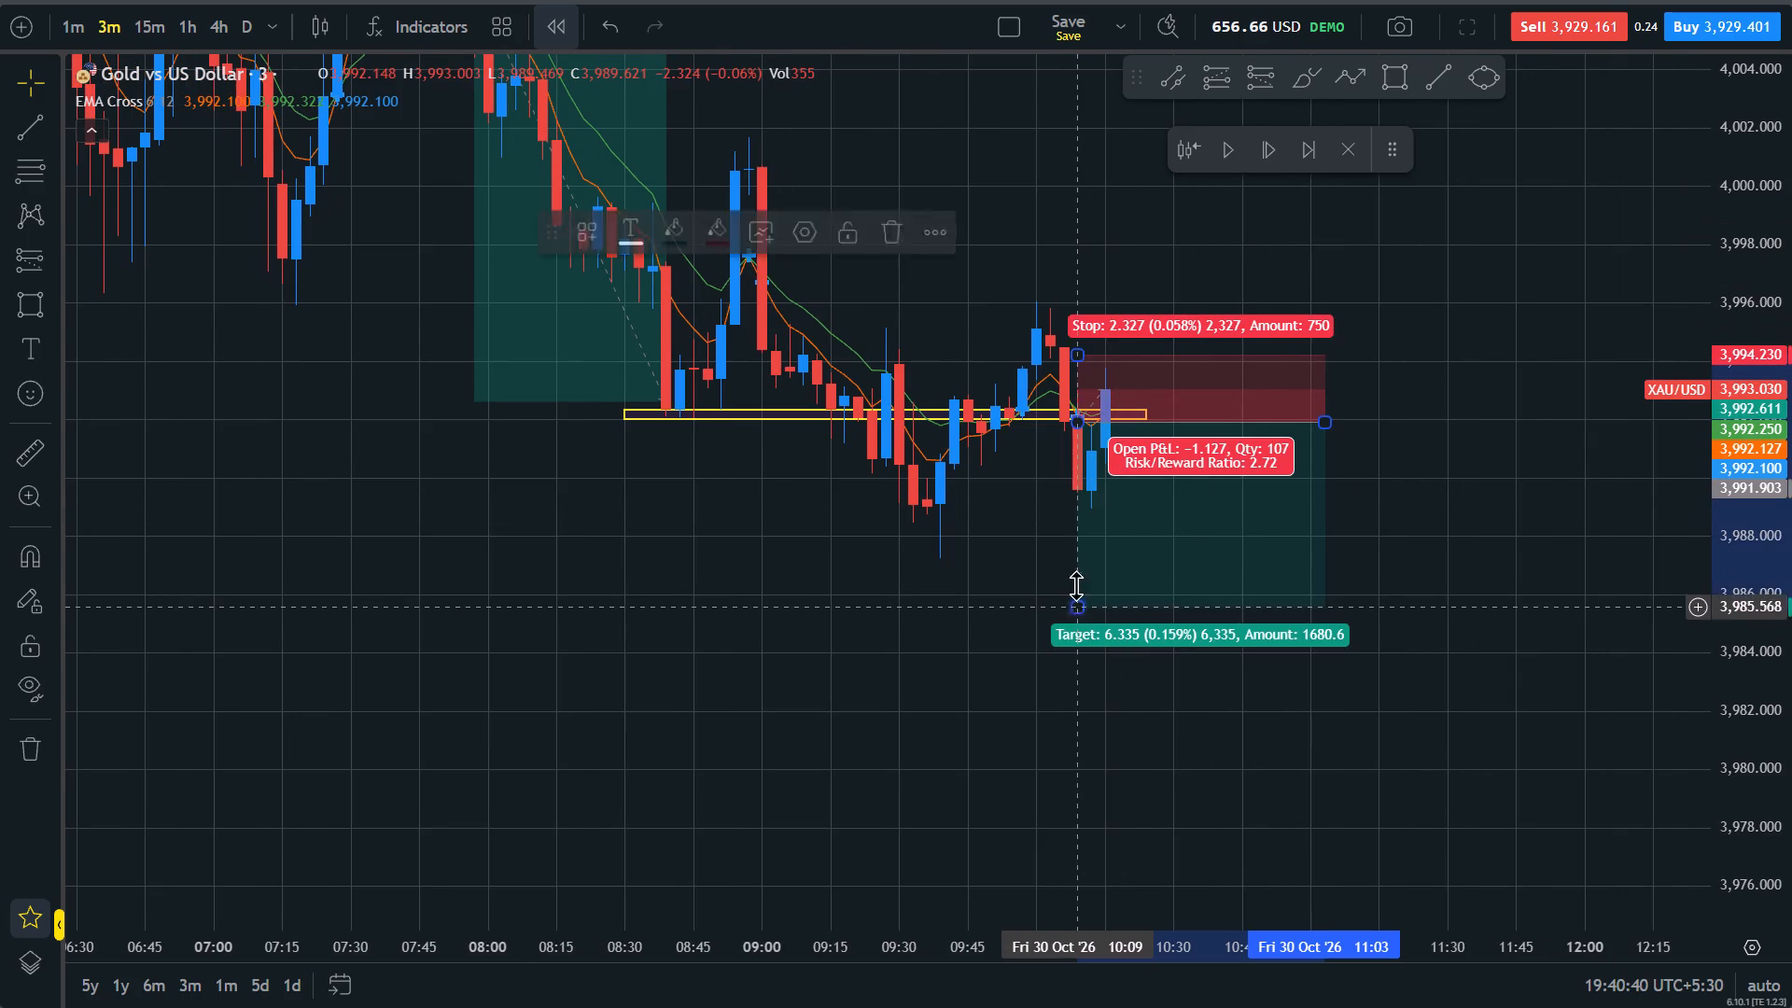
{"action": "left_click_drag", "start_coordinate": [1076, 585], "coordinate": [1098, 487]}
{"action": "left_click_drag", "start_coordinate": [1073, 346], "coordinate": [1085, 475]}
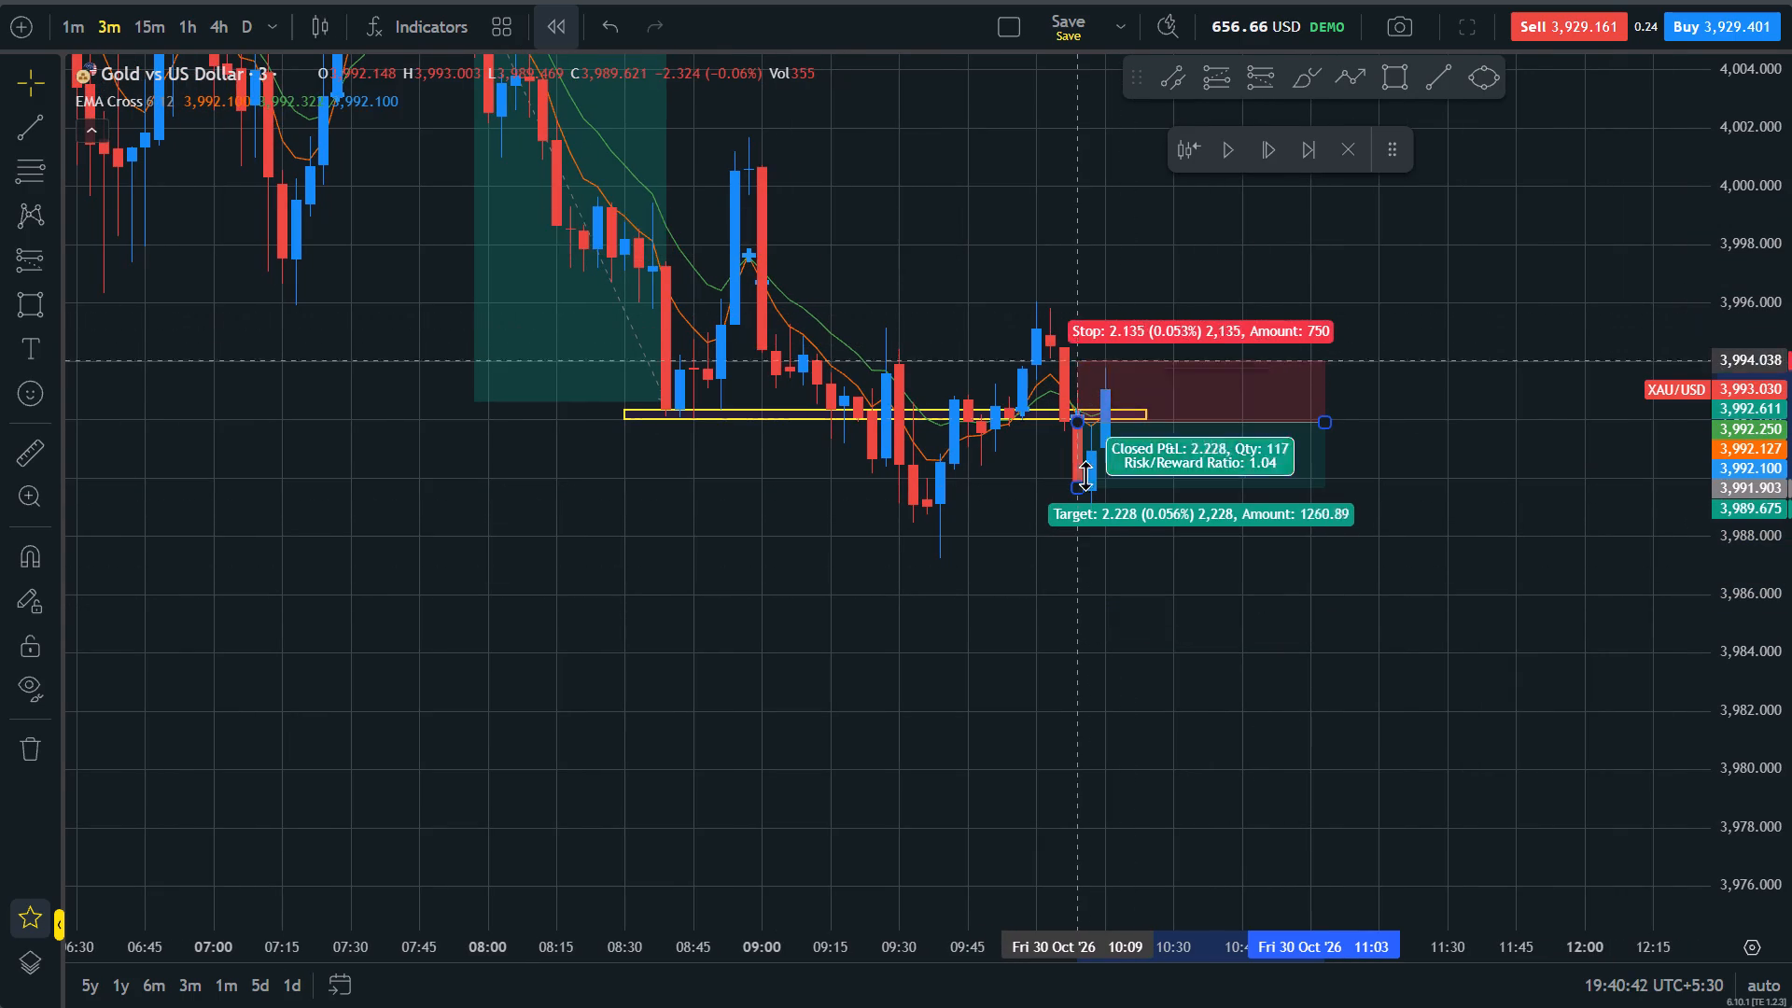
{"action": "left_click_drag", "start_coordinate": [1085, 475], "coordinate": [1093, 576]}
{"action": "left_click_drag", "start_coordinate": [1315, 422], "coordinate": [1169, 420]}
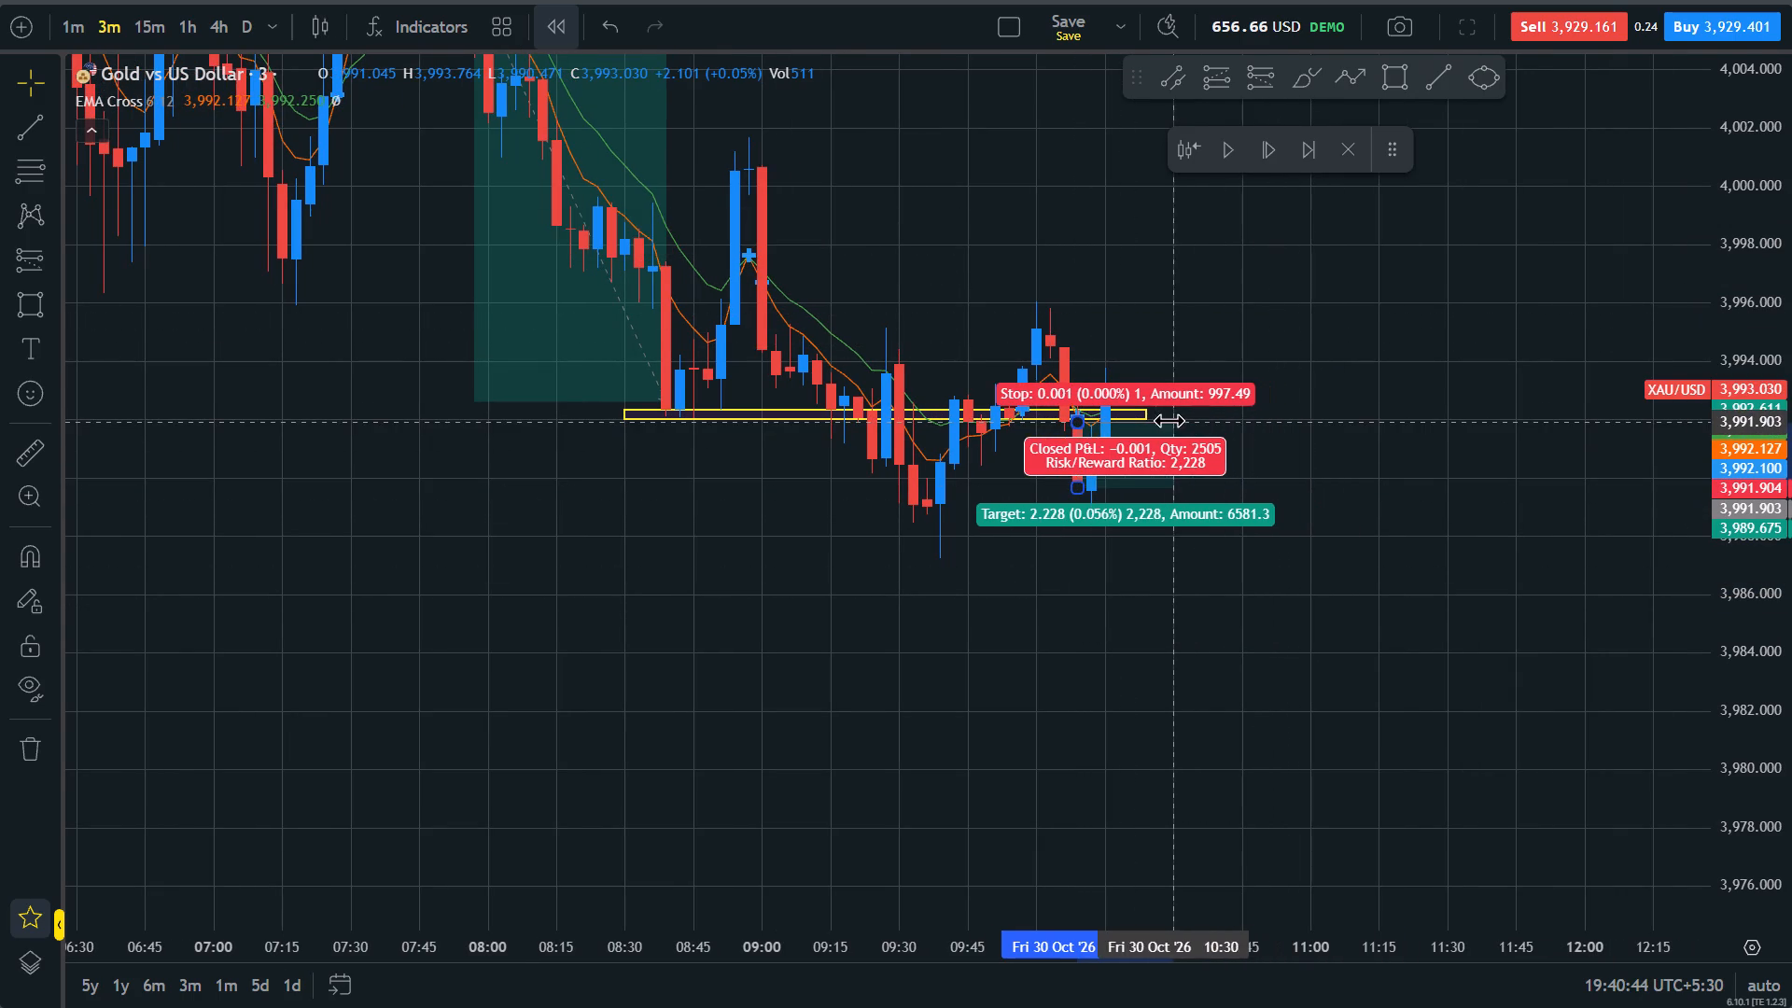
{"action": "left_click_drag", "start_coordinate": [1169, 420], "coordinate": [1162, 420]}
Advance the replay by 10 candles to 10:45.
{"action": "left_click_drag", "start_coordinate": [1286, 584], "coordinate": [1321, 632]}
{"action": "triple_click", "coordinate": [1267, 159]}
{"action": "triple_click", "coordinate": [1267, 159]}
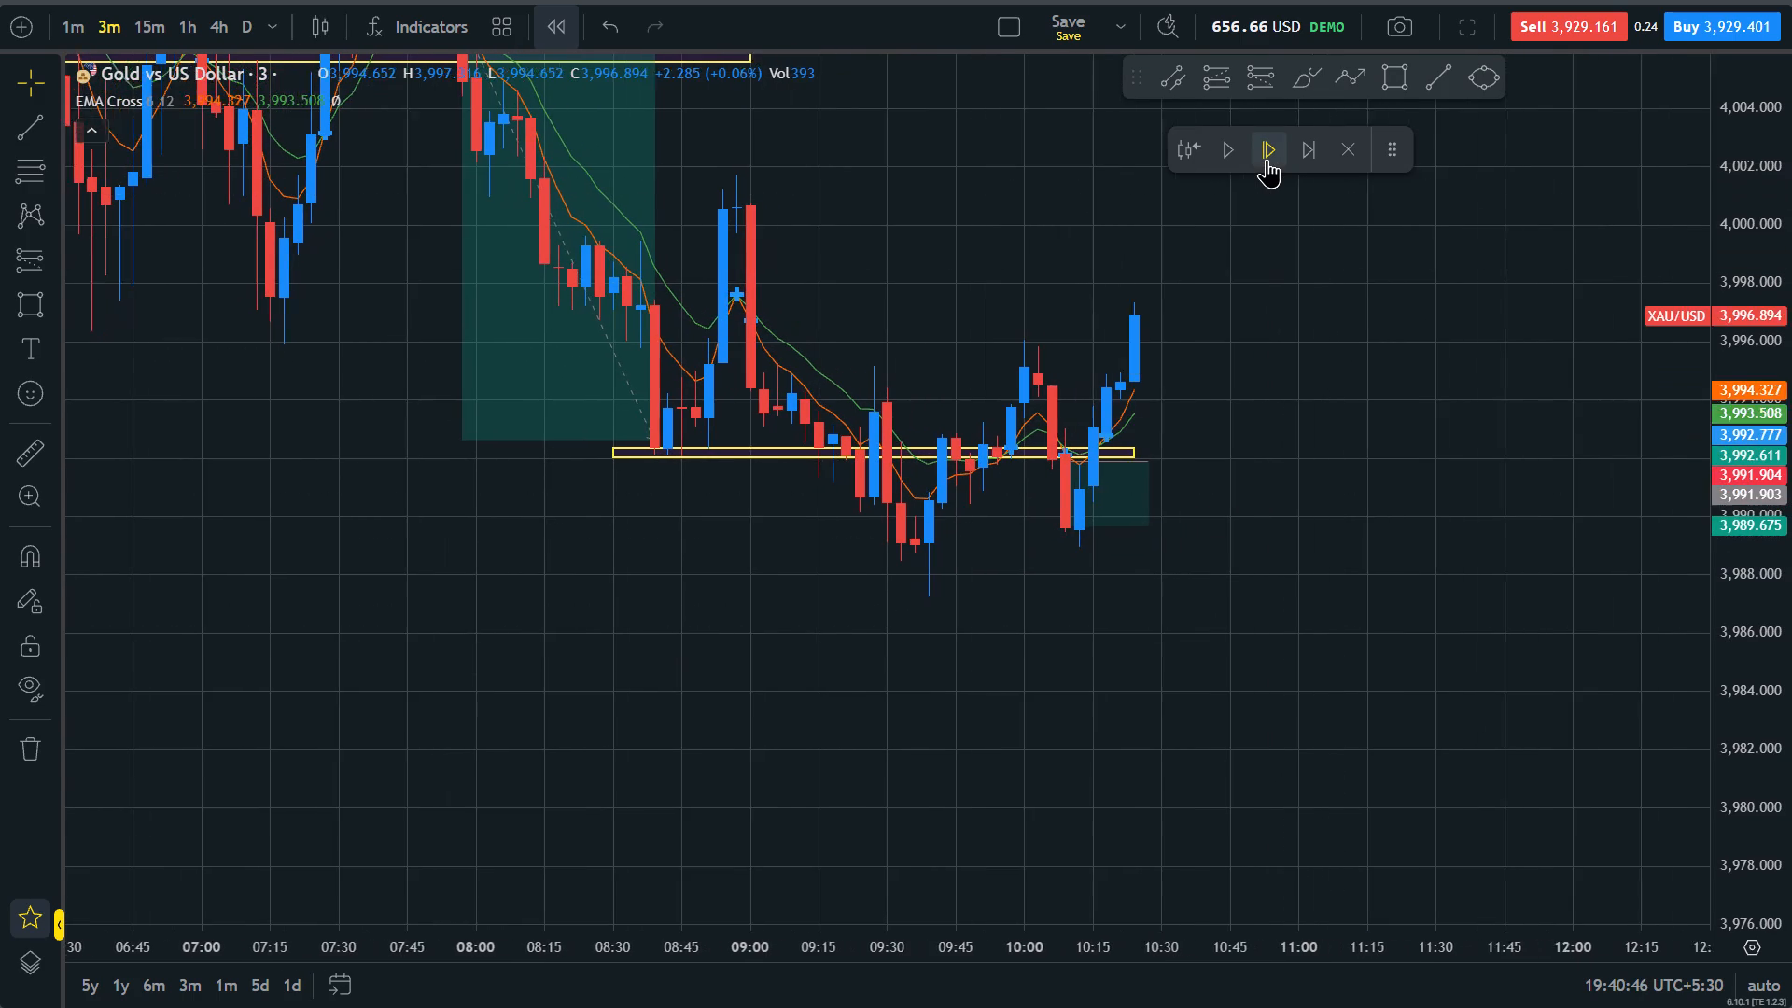
{"action": "left_click_drag", "start_coordinate": [1291, 373], "coordinate": [1321, 663]}
{"action": "scroll", "coordinate": [1356, 541], "scroll_direction": "down", "scroll_amount": 6}
{"action": "left_click_drag", "start_coordinate": [1787, 334], "coordinate": [1789, 399]}
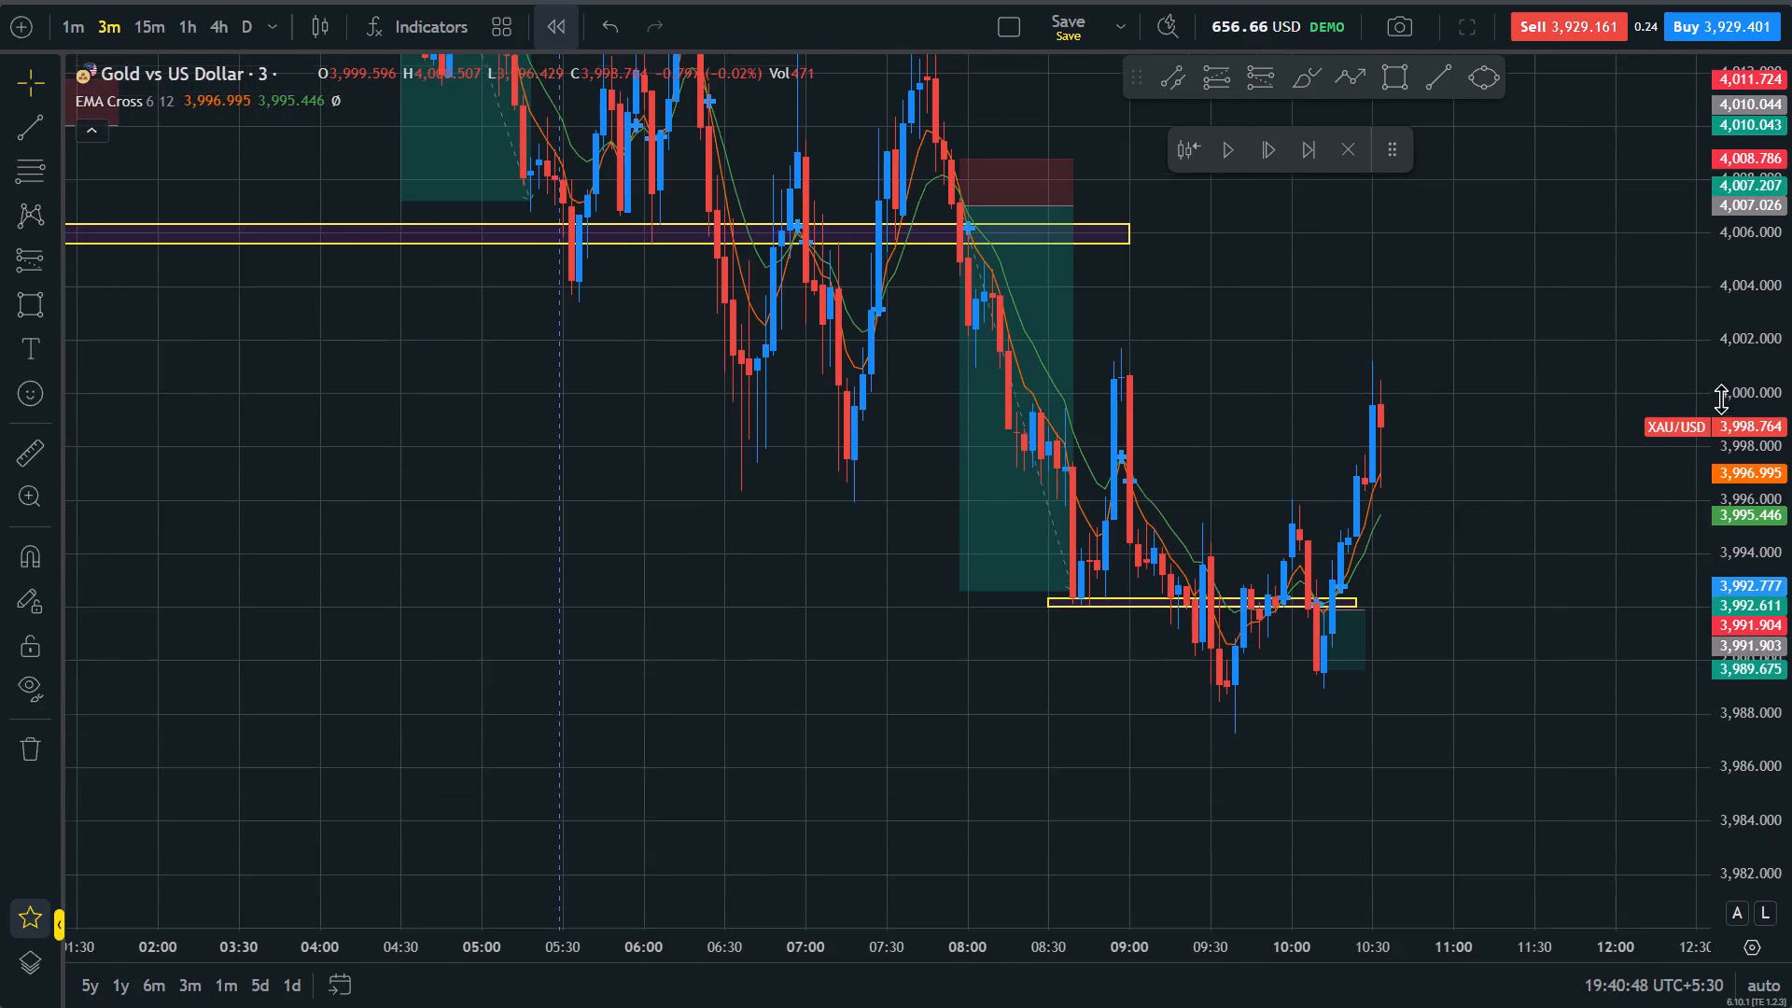
{"action": "scroll", "coordinate": [1513, 382], "scroll_direction": "up", "scroll_amount": 3}
{"action": "left_click", "coordinate": [1260, 137]}
{"action": "left_click", "coordinate": [1260, 137]}
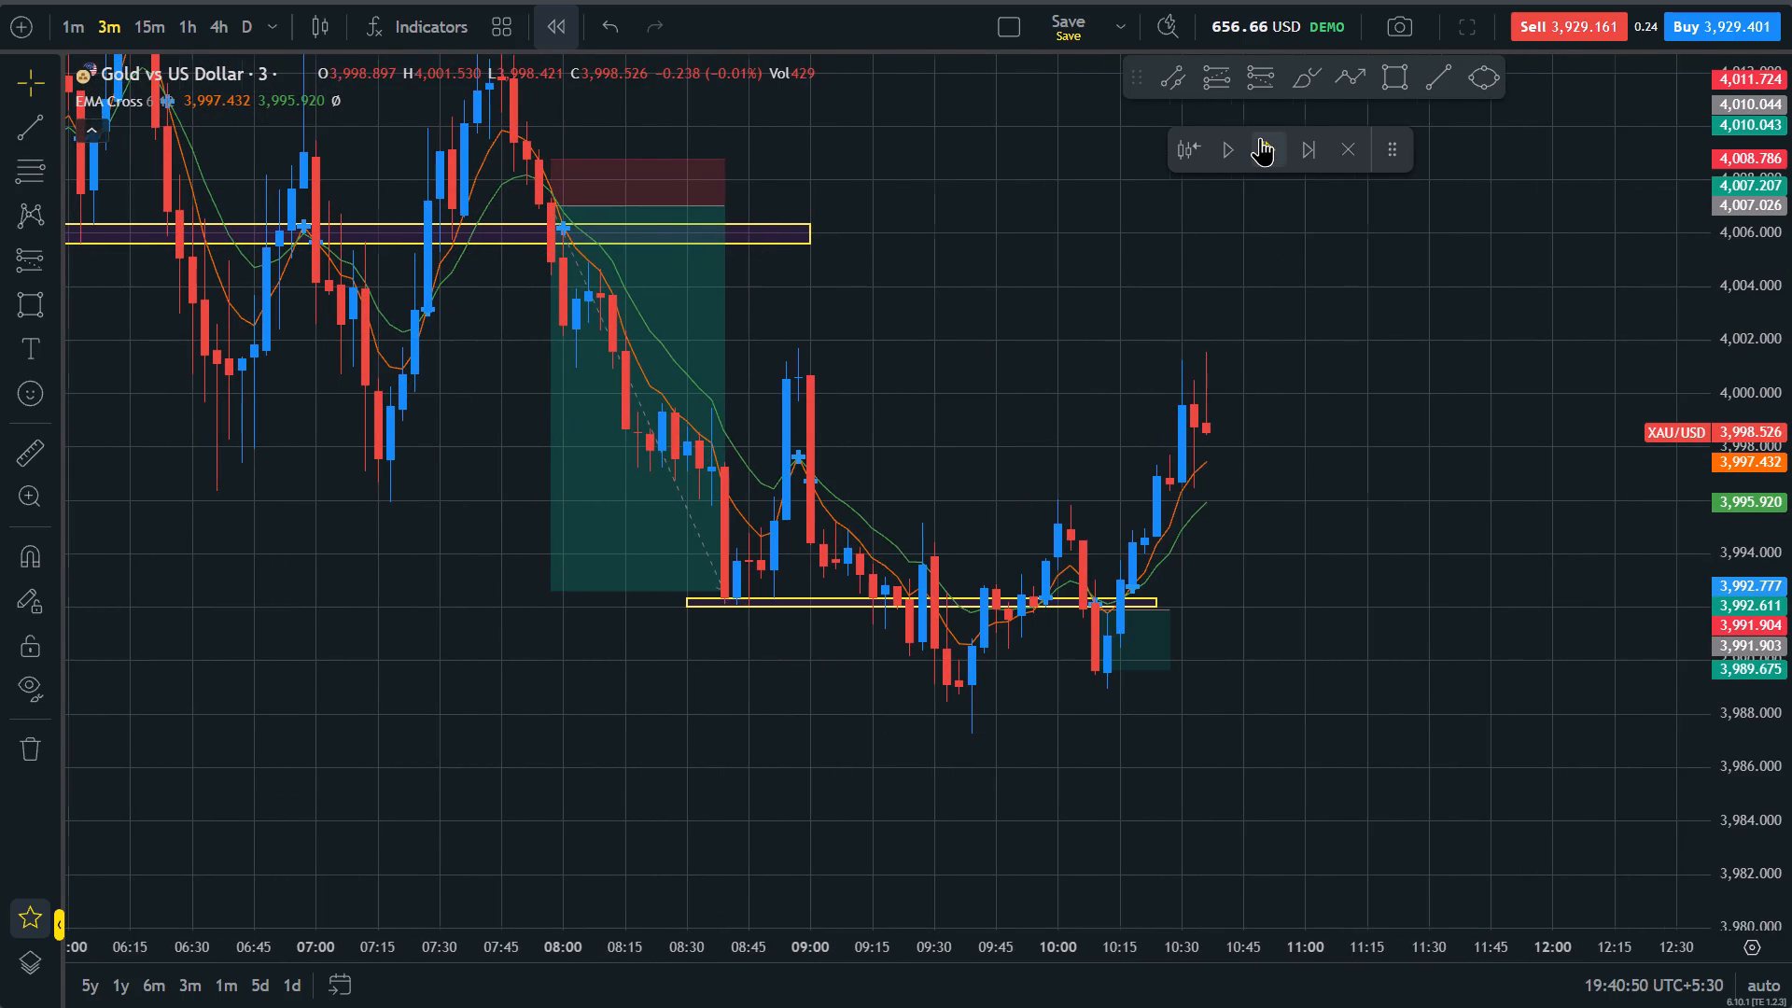
{"action": "left_click", "coordinate": [1260, 137]}
{"action": "left_click", "coordinate": [1260, 137]}
Advance the replay by 4 candles to 10:57.
{"action": "left_click_drag", "start_coordinate": [1791, 682], "coordinate": [1778, 428]}
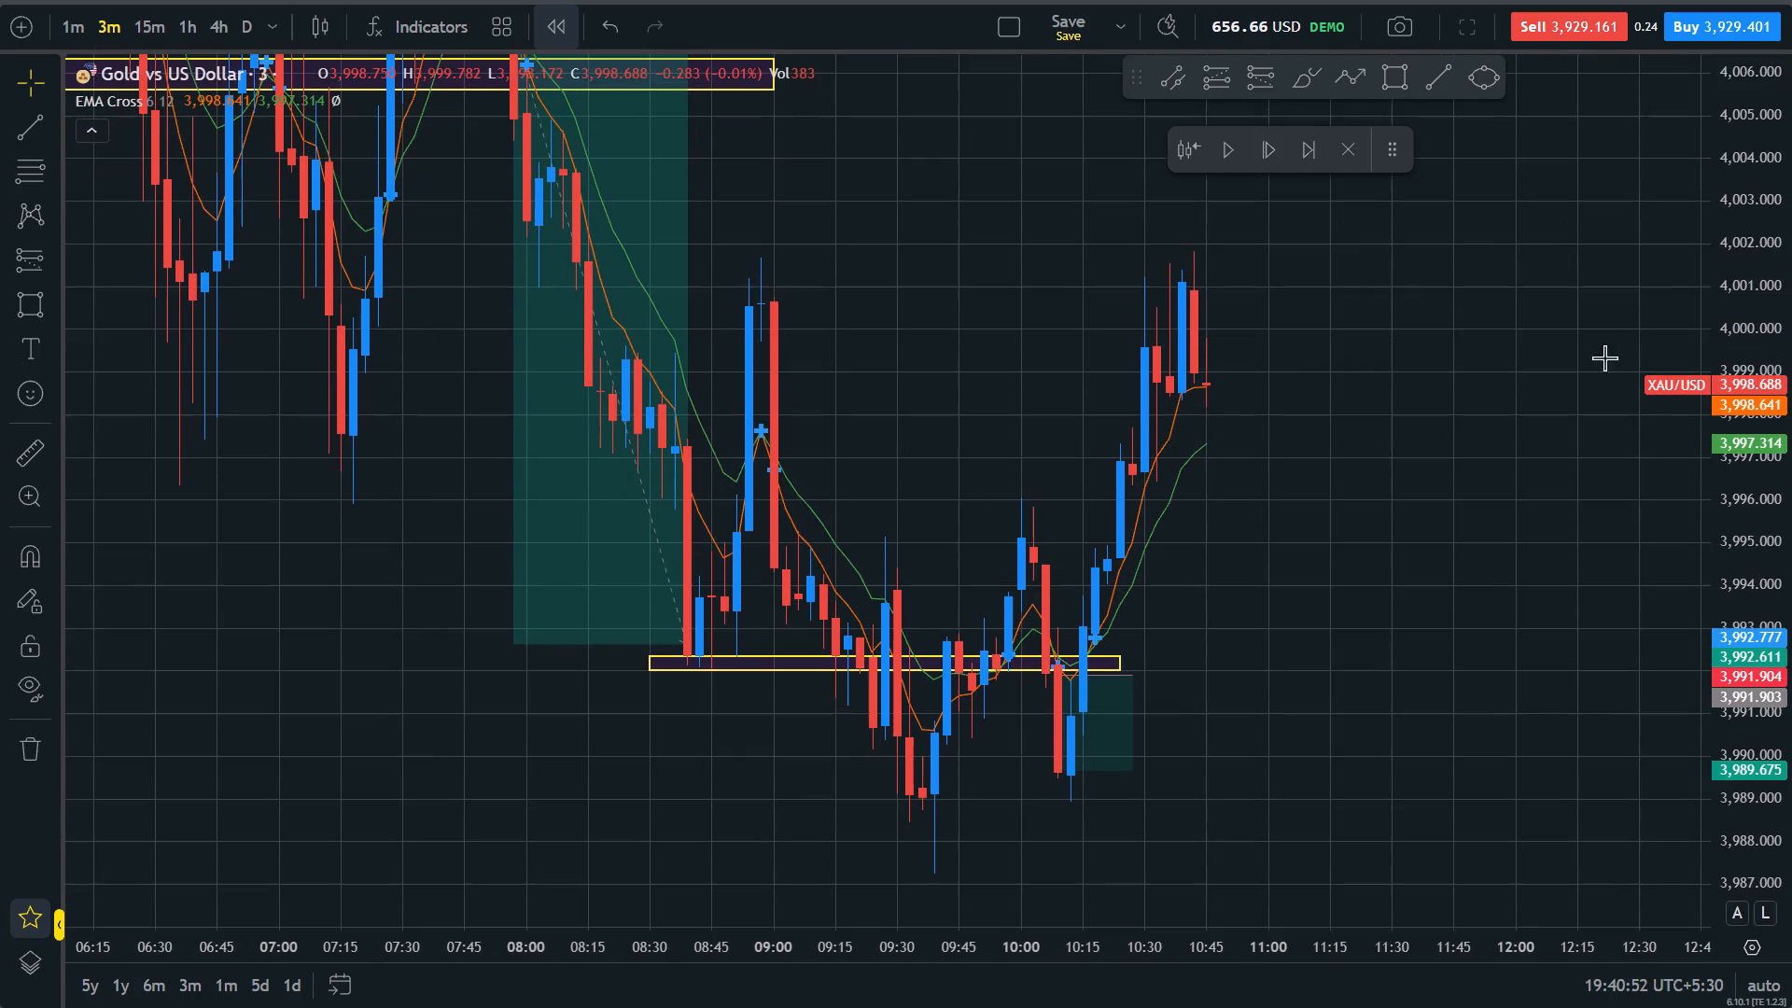
{"action": "left_click", "coordinate": [1279, 159]}
{"action": "left_click", "coordinate": [1279, 159]}
{"action": "left_click", "coordinate": [1279, 159]}
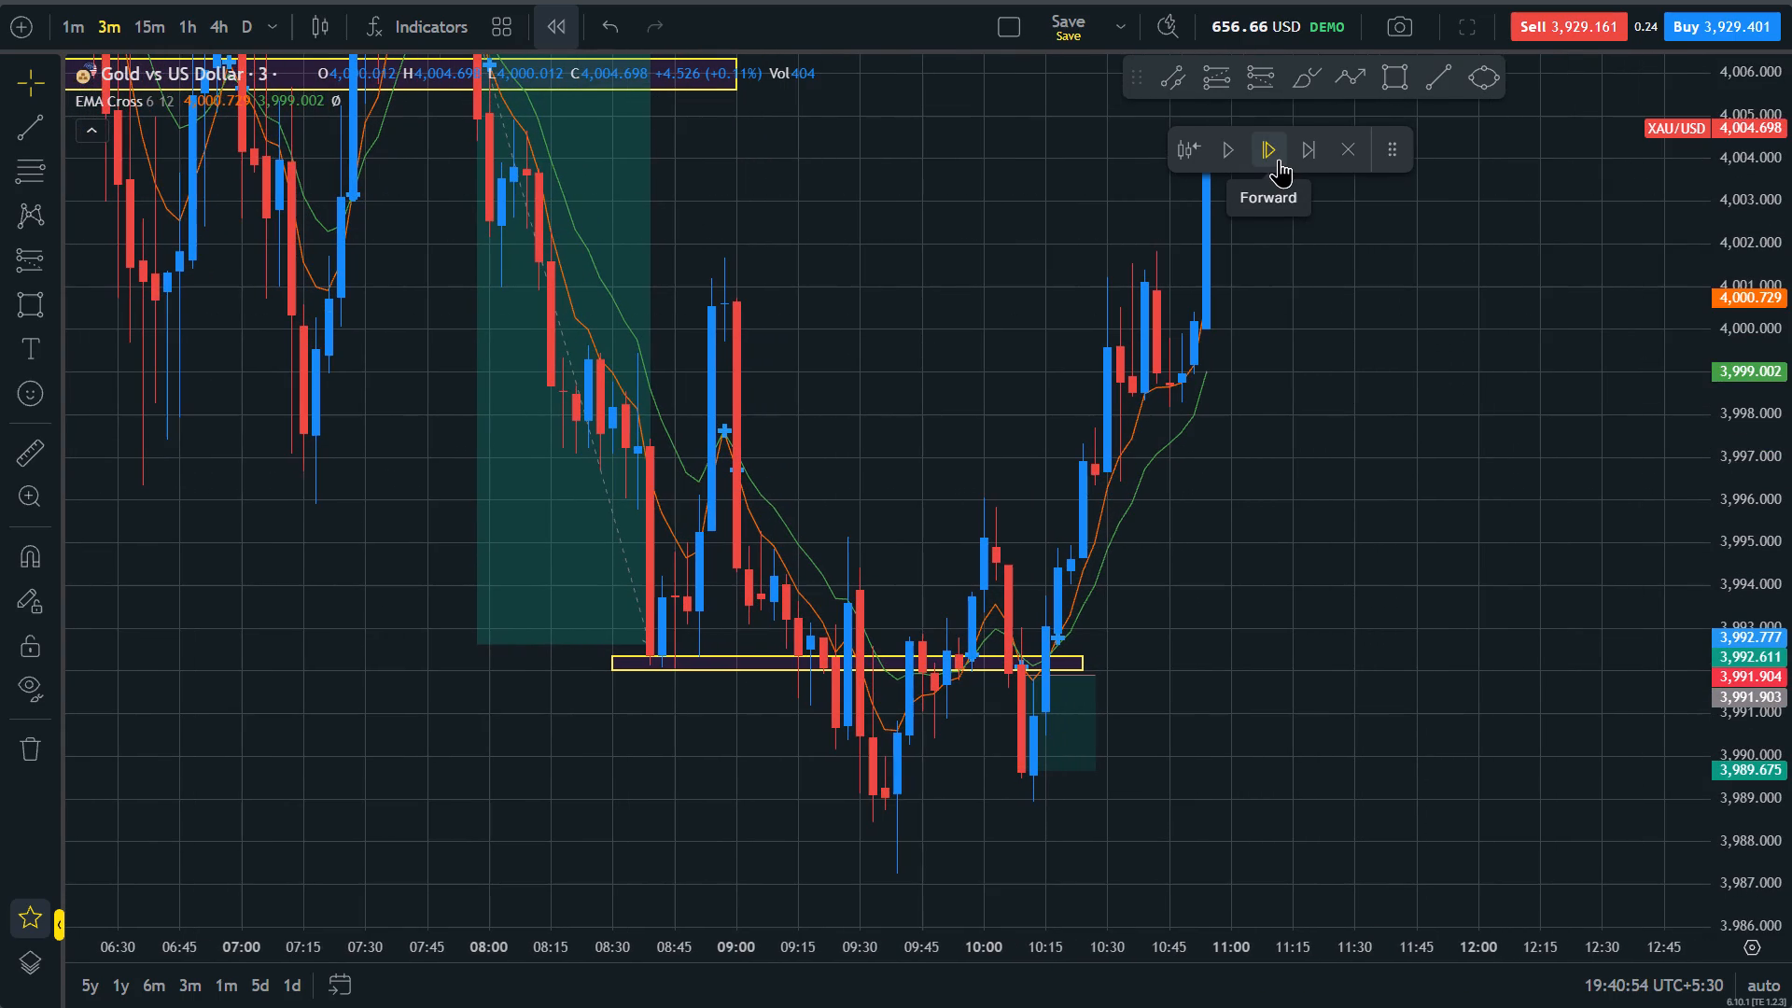
{"action": "left_click", "coordinate": [1279, 159]}
Extend the rectangle zone at about 4,006 forward in time to about 11:57.
{"action": "left_click_drag", "start_coordinate": [1395, 325], "coordinate": [1400, 610]}
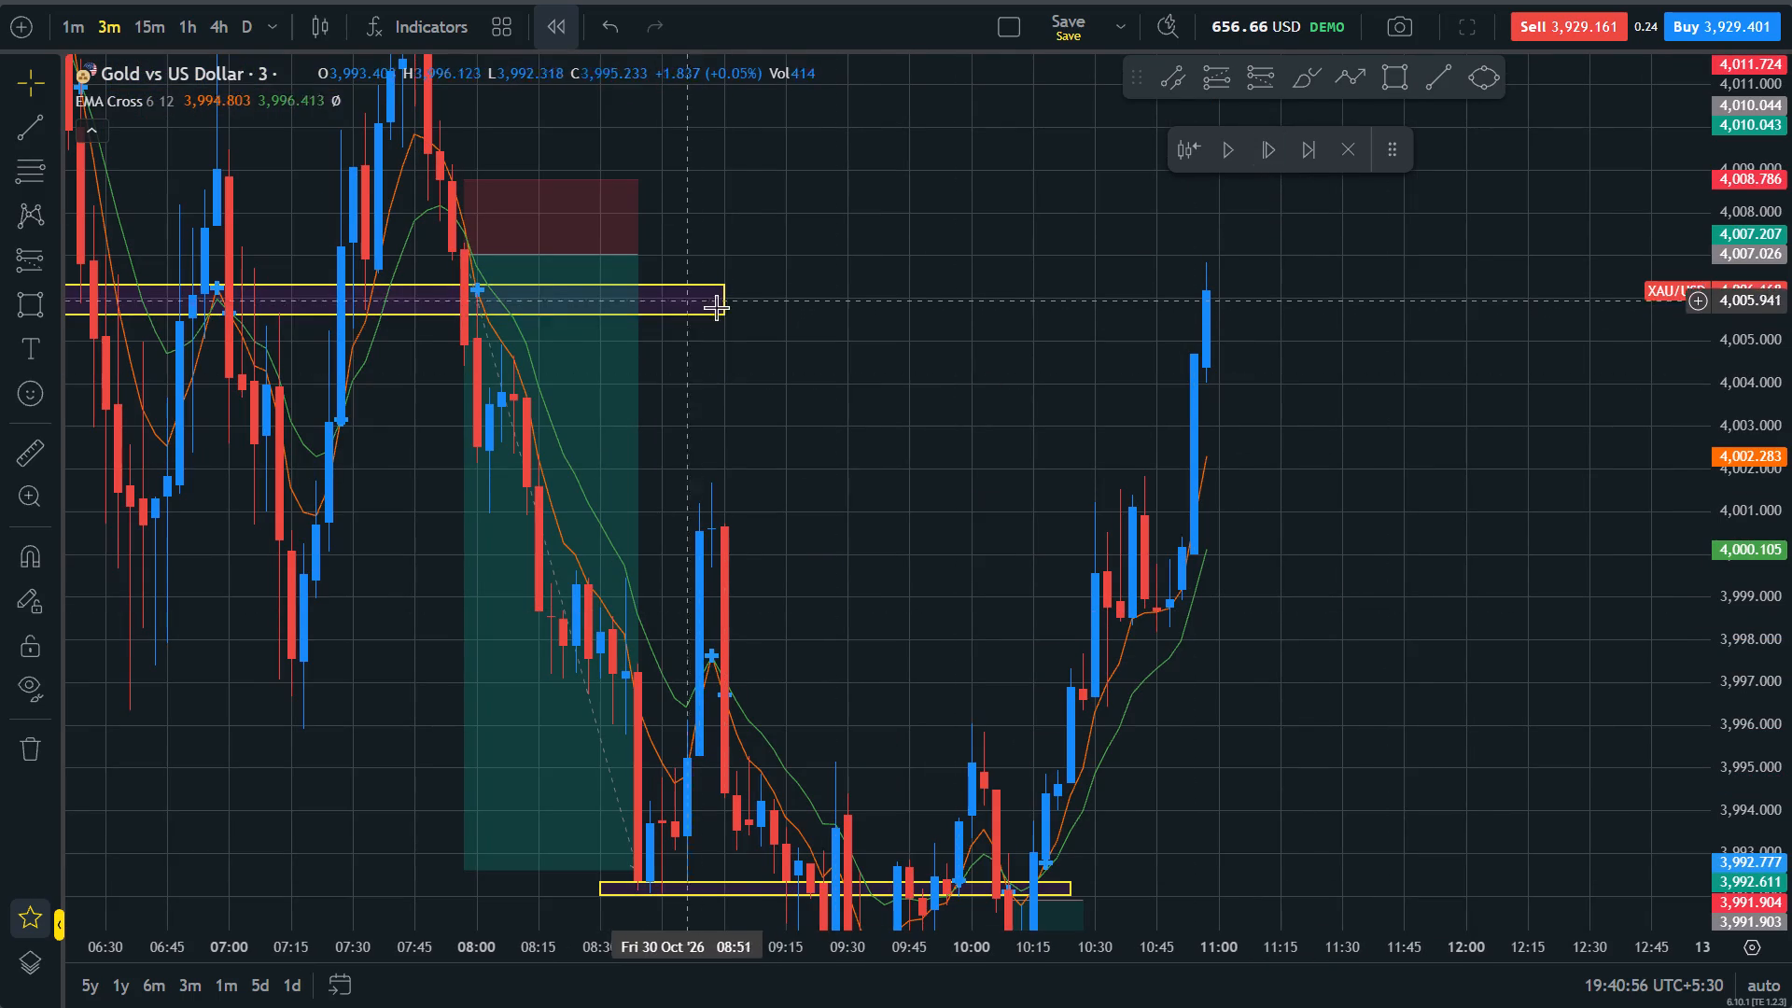
{"action": "left_click_drag", "start_coordinate": [731, 301], "coordinate": [1450, 356]}
{"action": "scroll", "coordinate": [1544, 526], "scroll_direction": "down", "scroll_amount": 8}
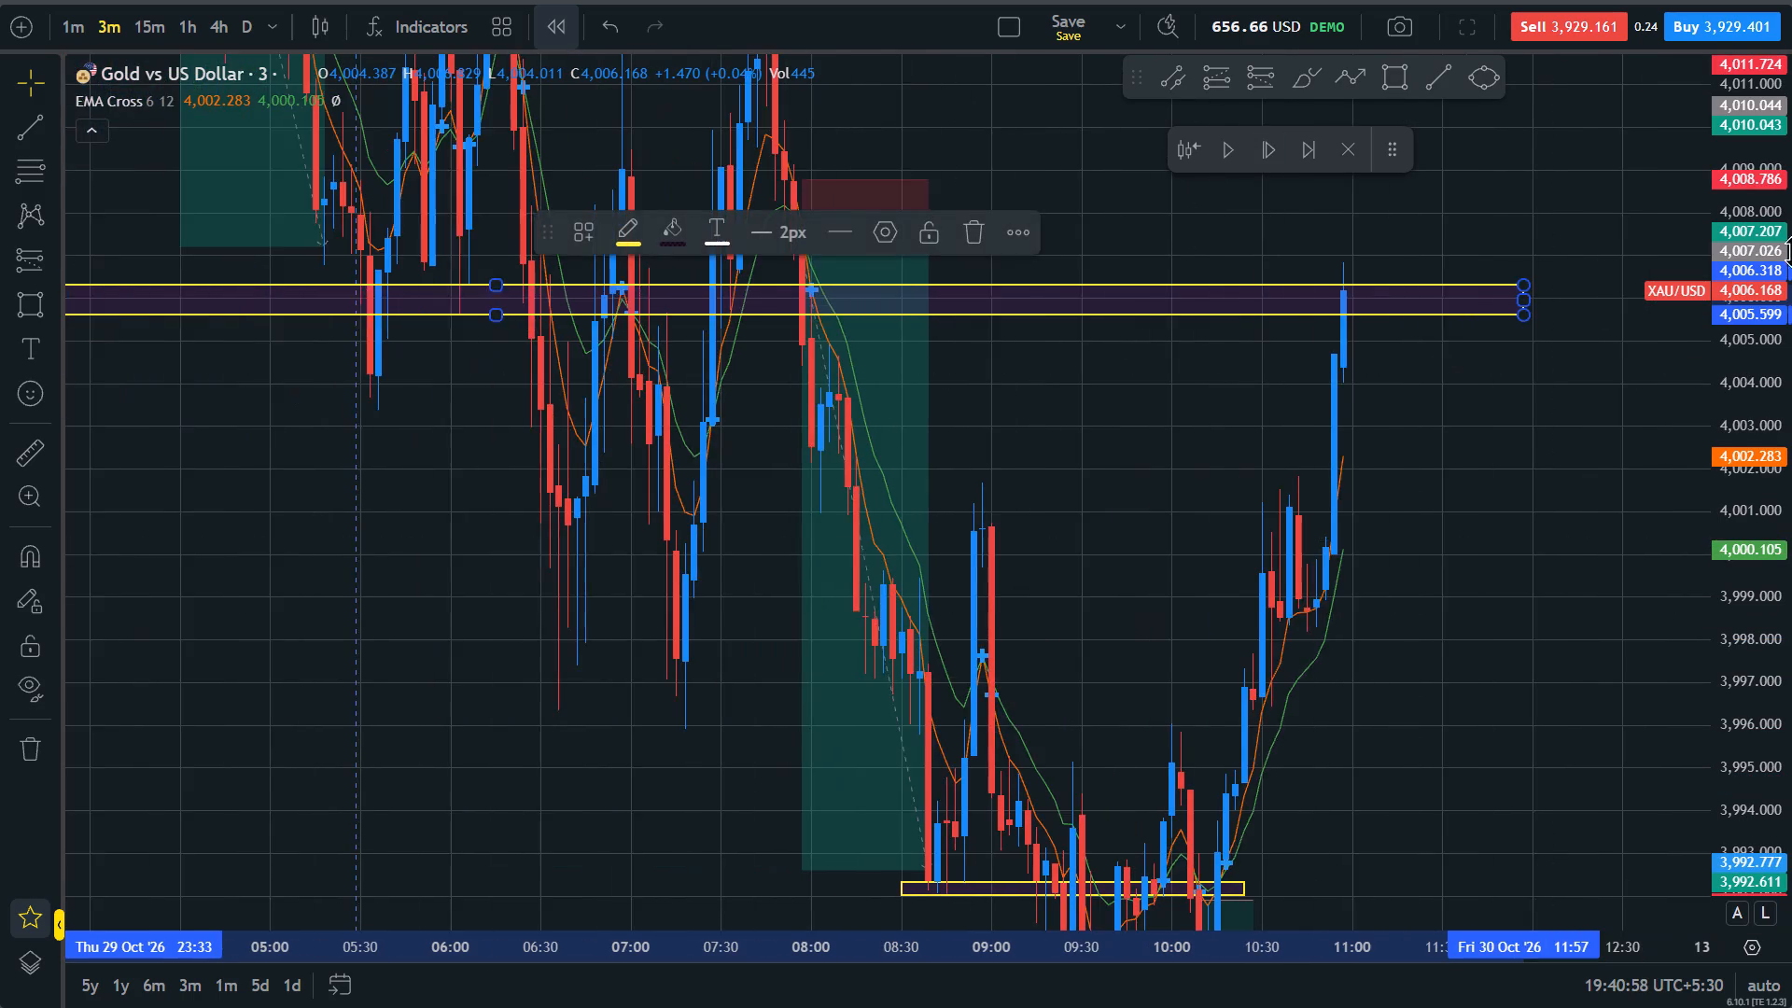
{"action": "left_click_drag", "start_coordinate": [1791, 293], "coordinate": [1791, 673]}
{"action": "left_click", "coordinate": [1553, 599]}
Advance the replay by 4 candles to 11:09 to follow price at the 4,006 zone.
{"action": "scroll", "coordinate": [1550, 597], "scroll_direction": "down", "scroll_amount": 5}
{"action": "scroll", "coordinate": [1517, 588], "scroll_direction": "up", "scroll_amount": 5}
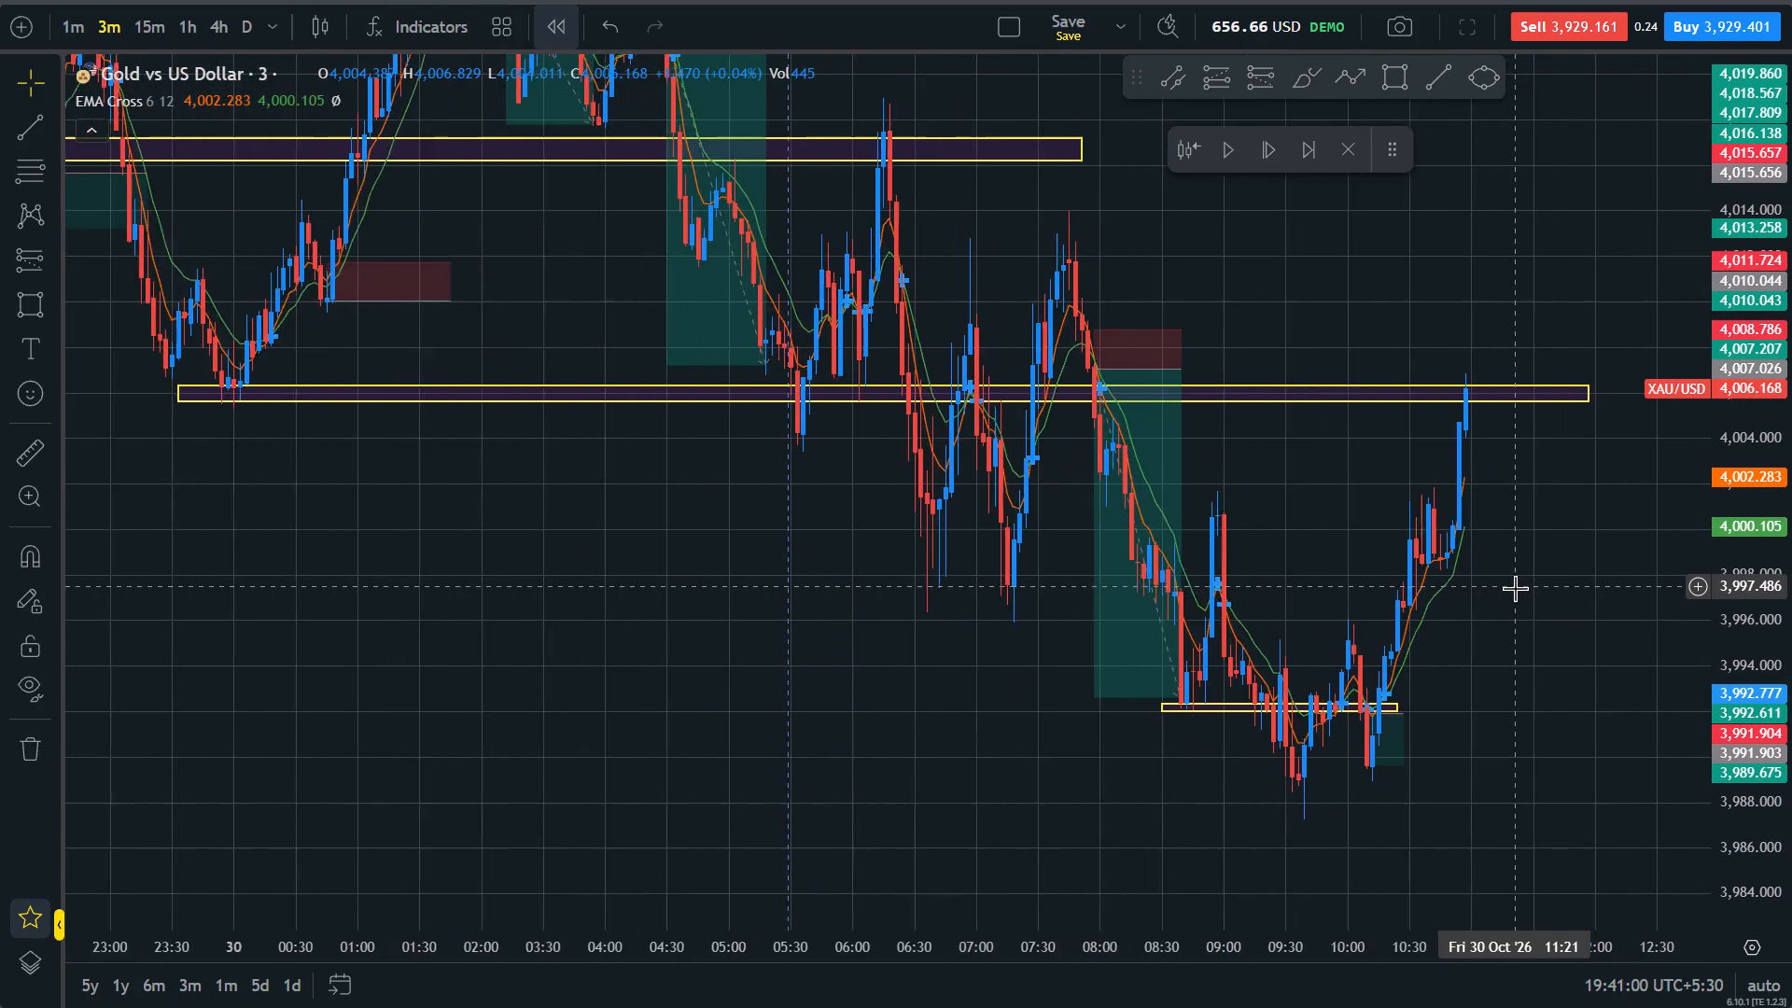
{"action": "scroll", "coordinate": [1515, 588], "scroll_direction": "up", "scroll_amount": 3}
{"action": "triple_click", "coordinate": [1267, 154]}
{"action": "left_click", "coordinate": [1267, 153]}
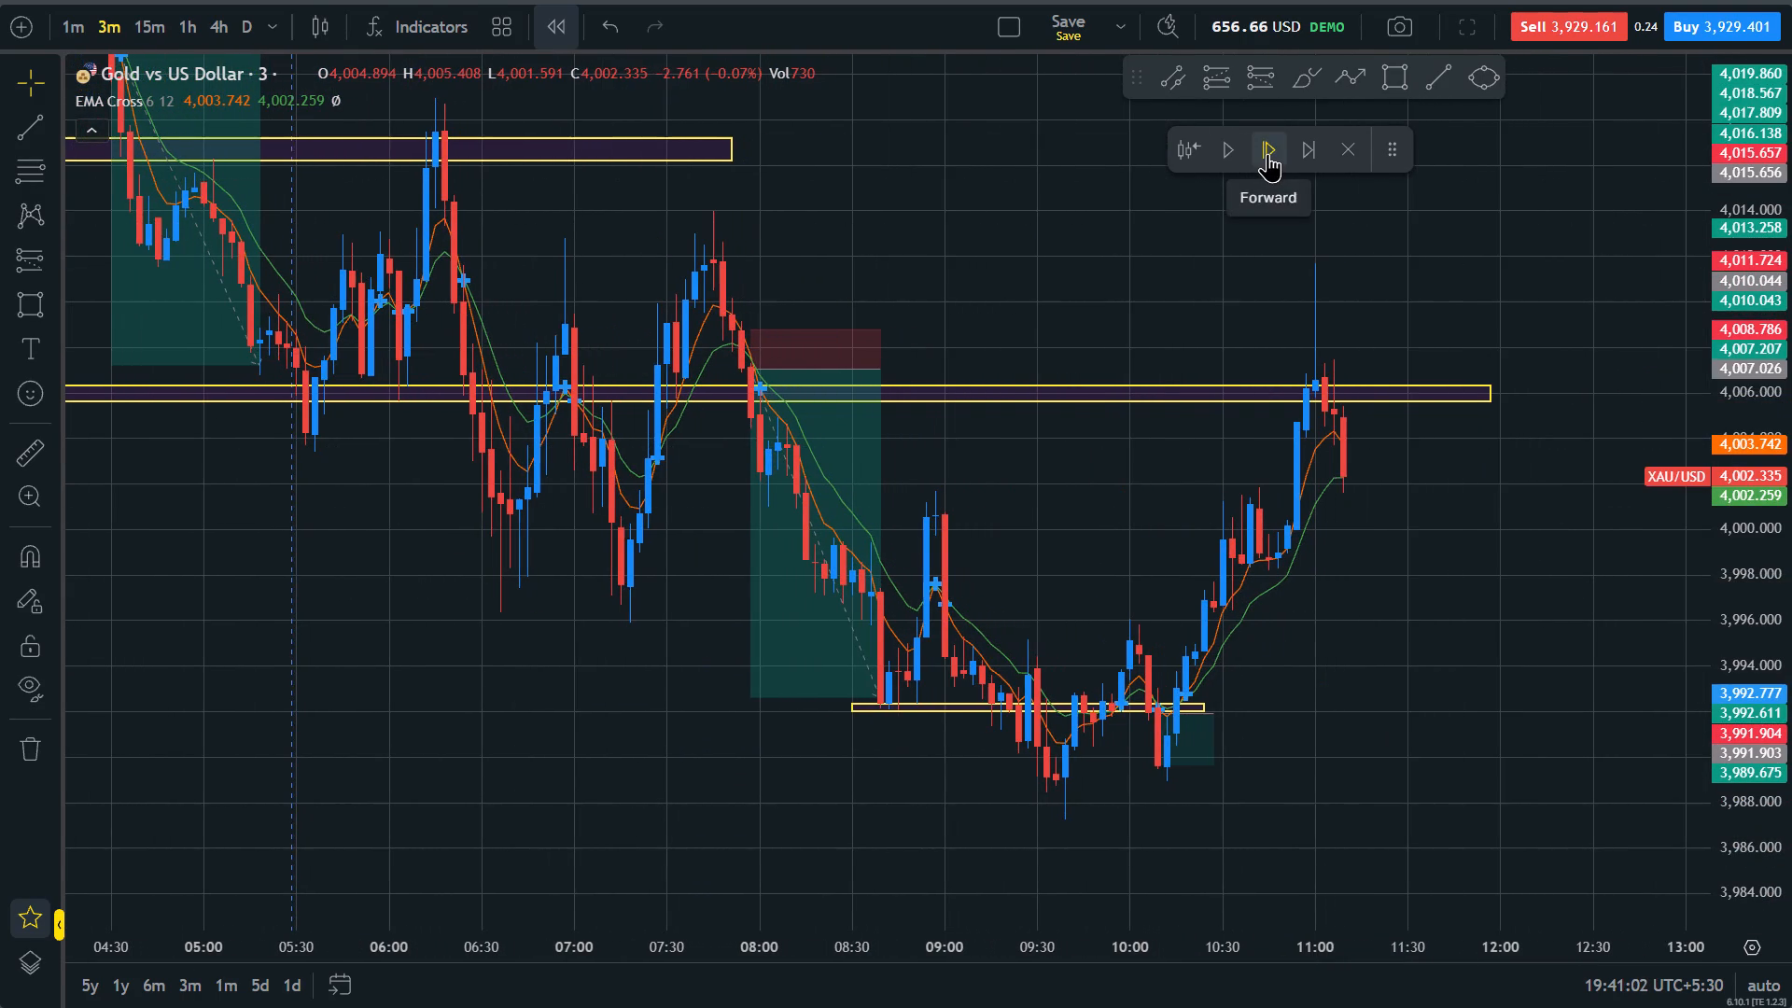
Advance the replay by 3 candles to 11:18 to follow the reaction from the 4,006 zone.
{"action": "left_click", "coordinate": [1487, 618]}
{"action": "scroll", "coordinate": [1487, 618], "scroll_direction": "up", "scroll_amount": 2}
{"action": "left_click_drag", "start_coordinate": [1791, 885], "coordinate": [1749, 543]}
{"action": "left_click", "coordinate": [1519, 604]}
{"action": "scroll", "coordinate": [1519, 604], "scroll_direction": "down", "scroll_amount": 4}
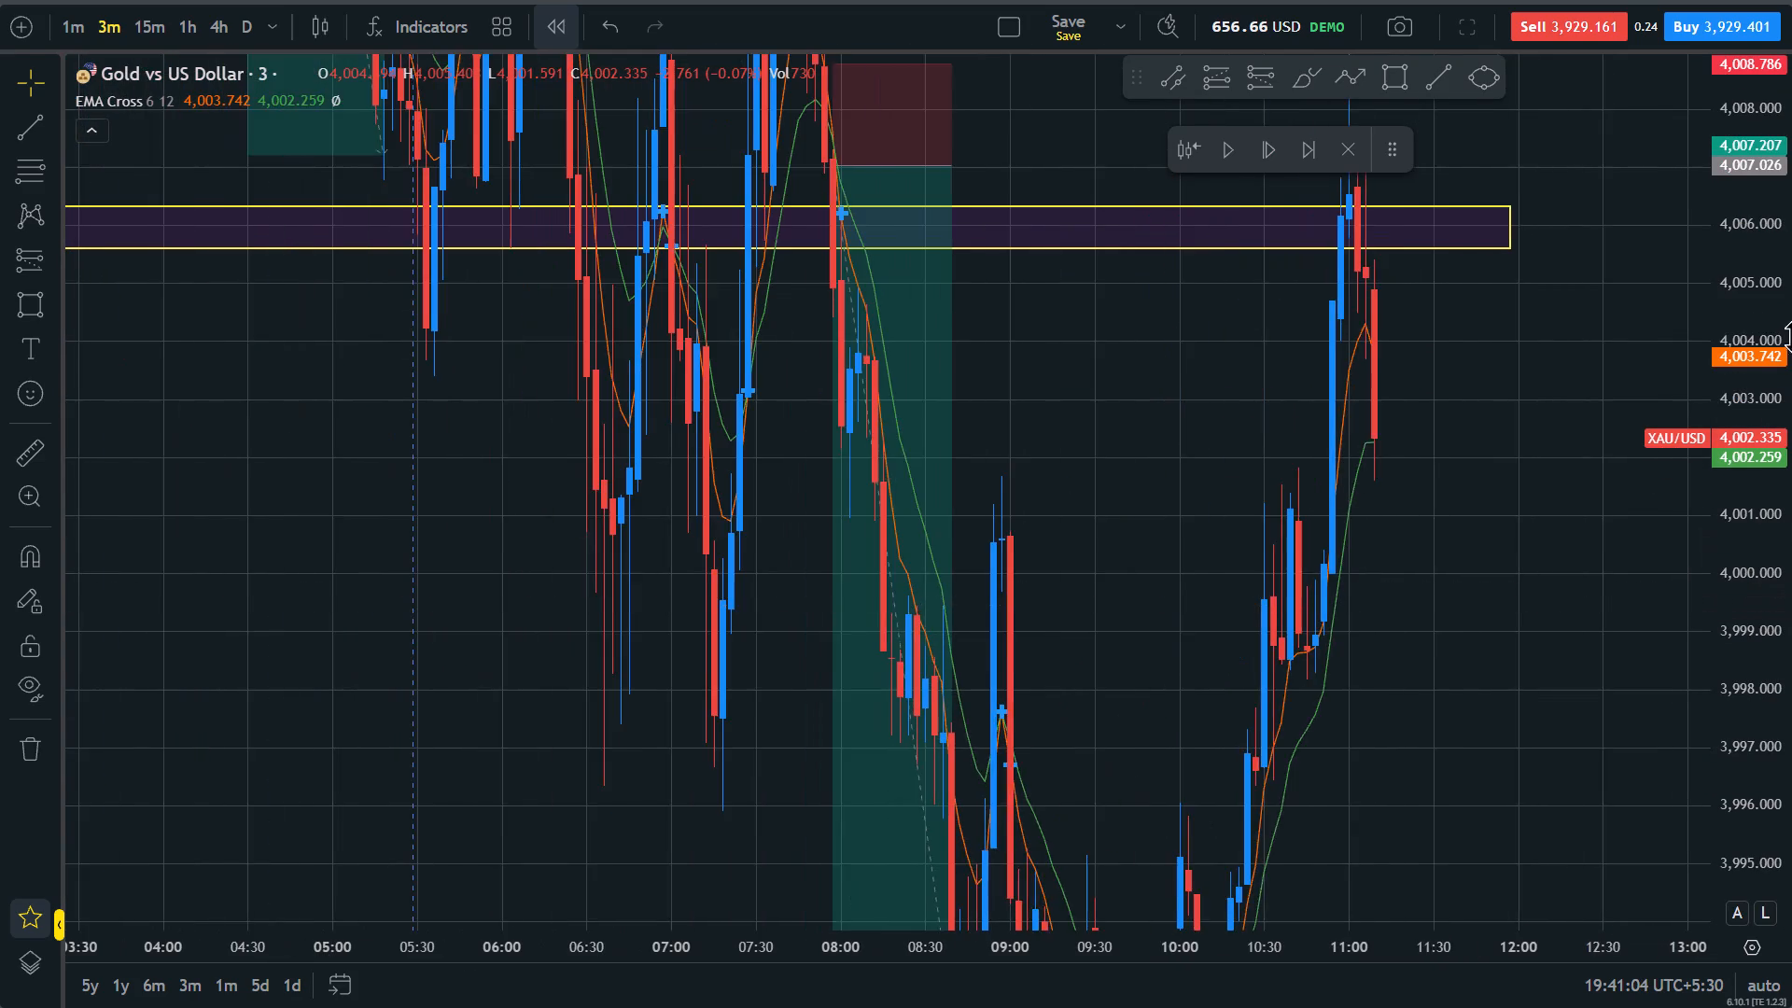
{"action": "left_click_drag", "start_coordinate": [1791, 337], "coordinate": [1779, 727]}
{"action": "scroll", "coordinate": [1552, 630], "scroll_direction": "up", "scroll_amount": 4}
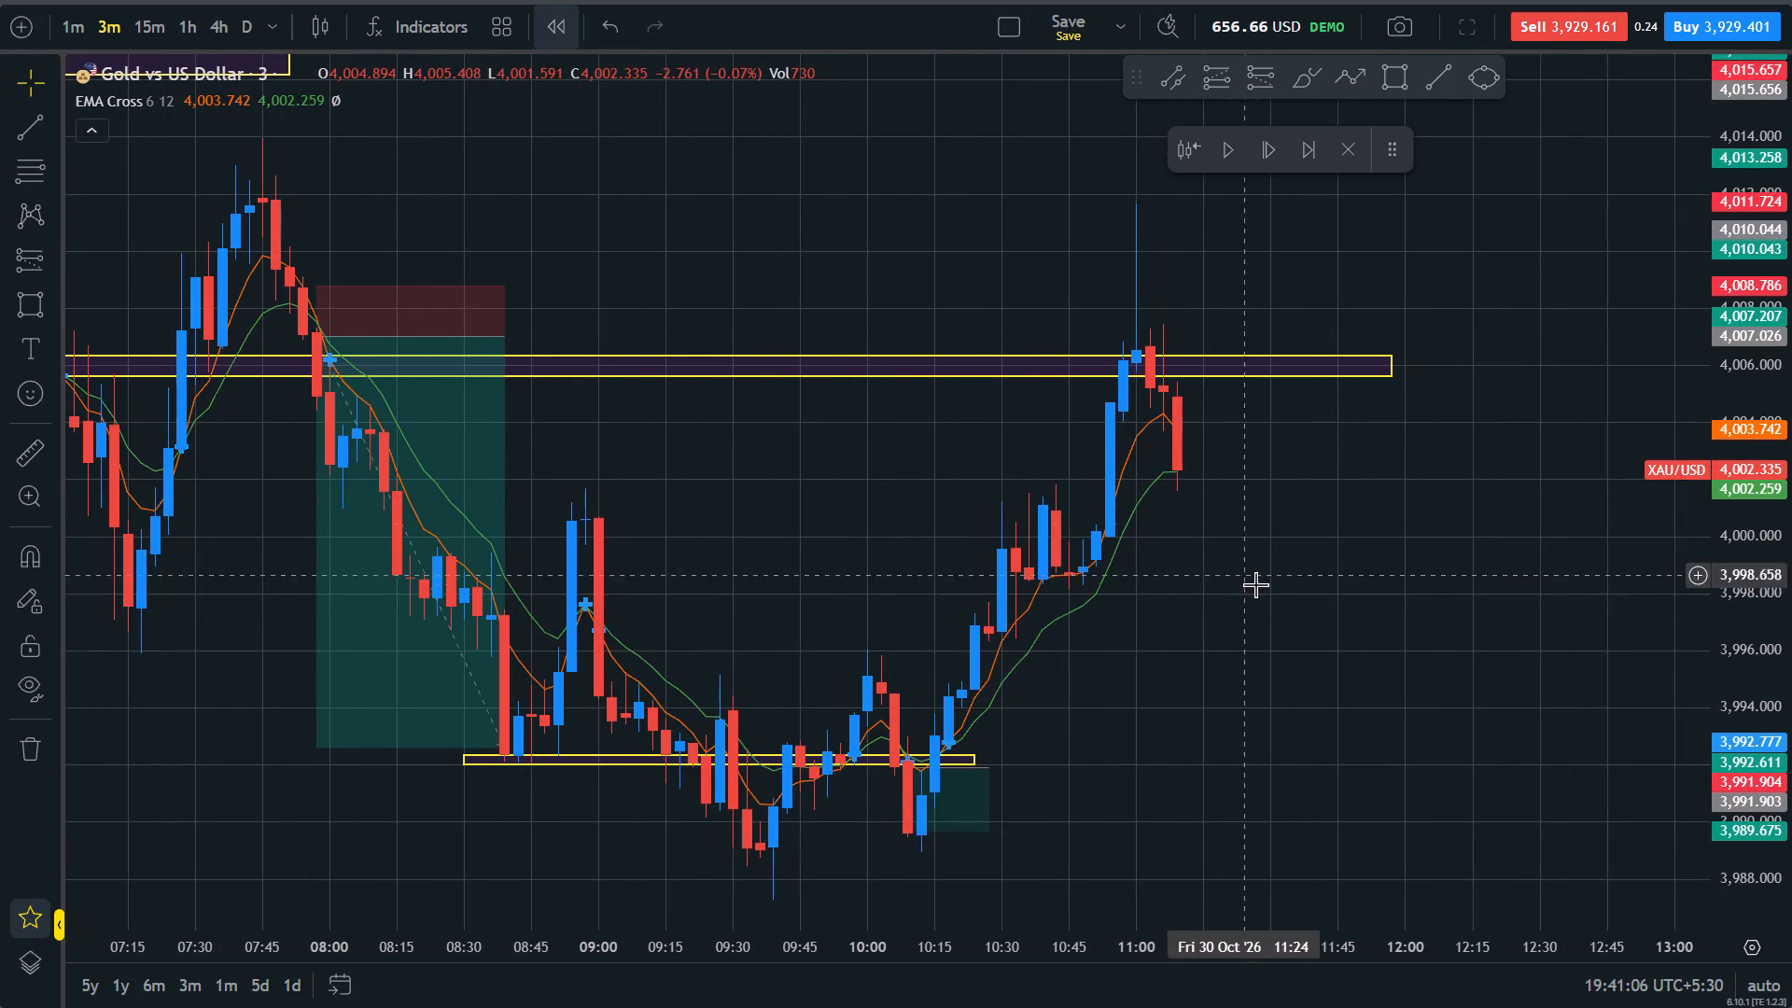
{"action": "left_click", "coordinate": [1255, 164]}
{"action": "left_click", "coordinate": [1255, 164]}
{"action": "left_click", "coordinate": [1255, 164]}
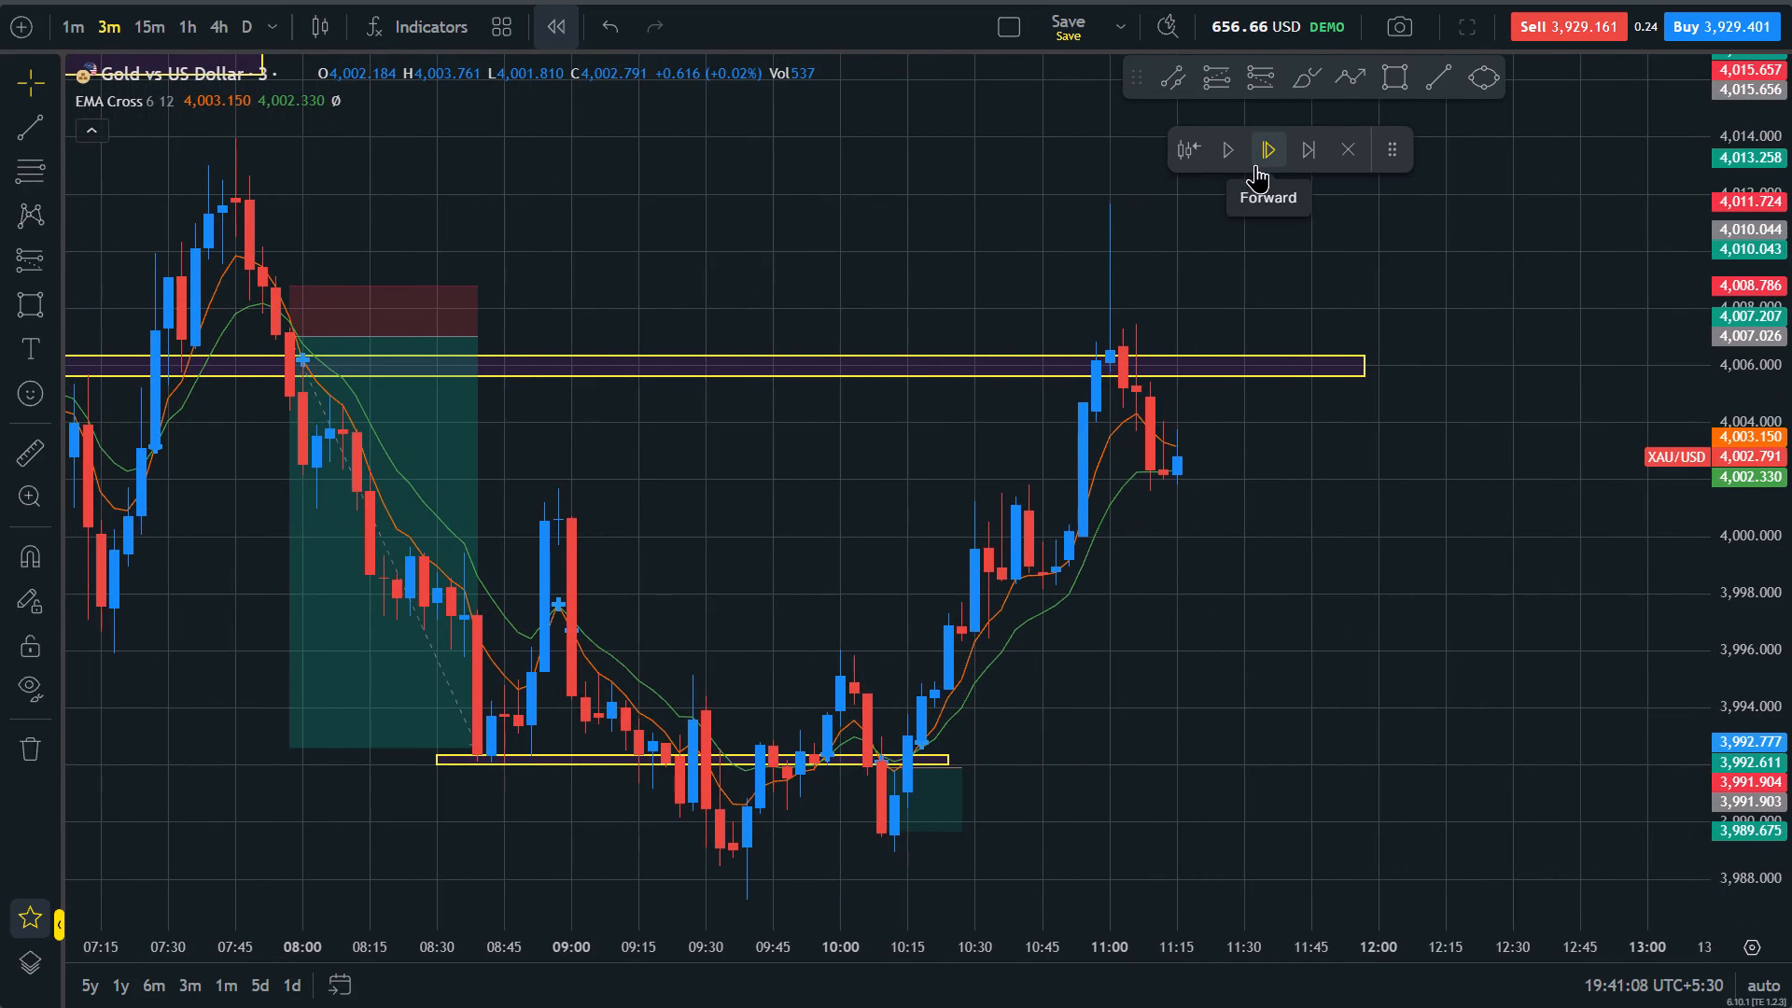
Advance the replay by 4 candles to 11:30.
{"action": "left_click_drag", "start_coordinate": [1791, 697], "coordinate": [1757, 408]}
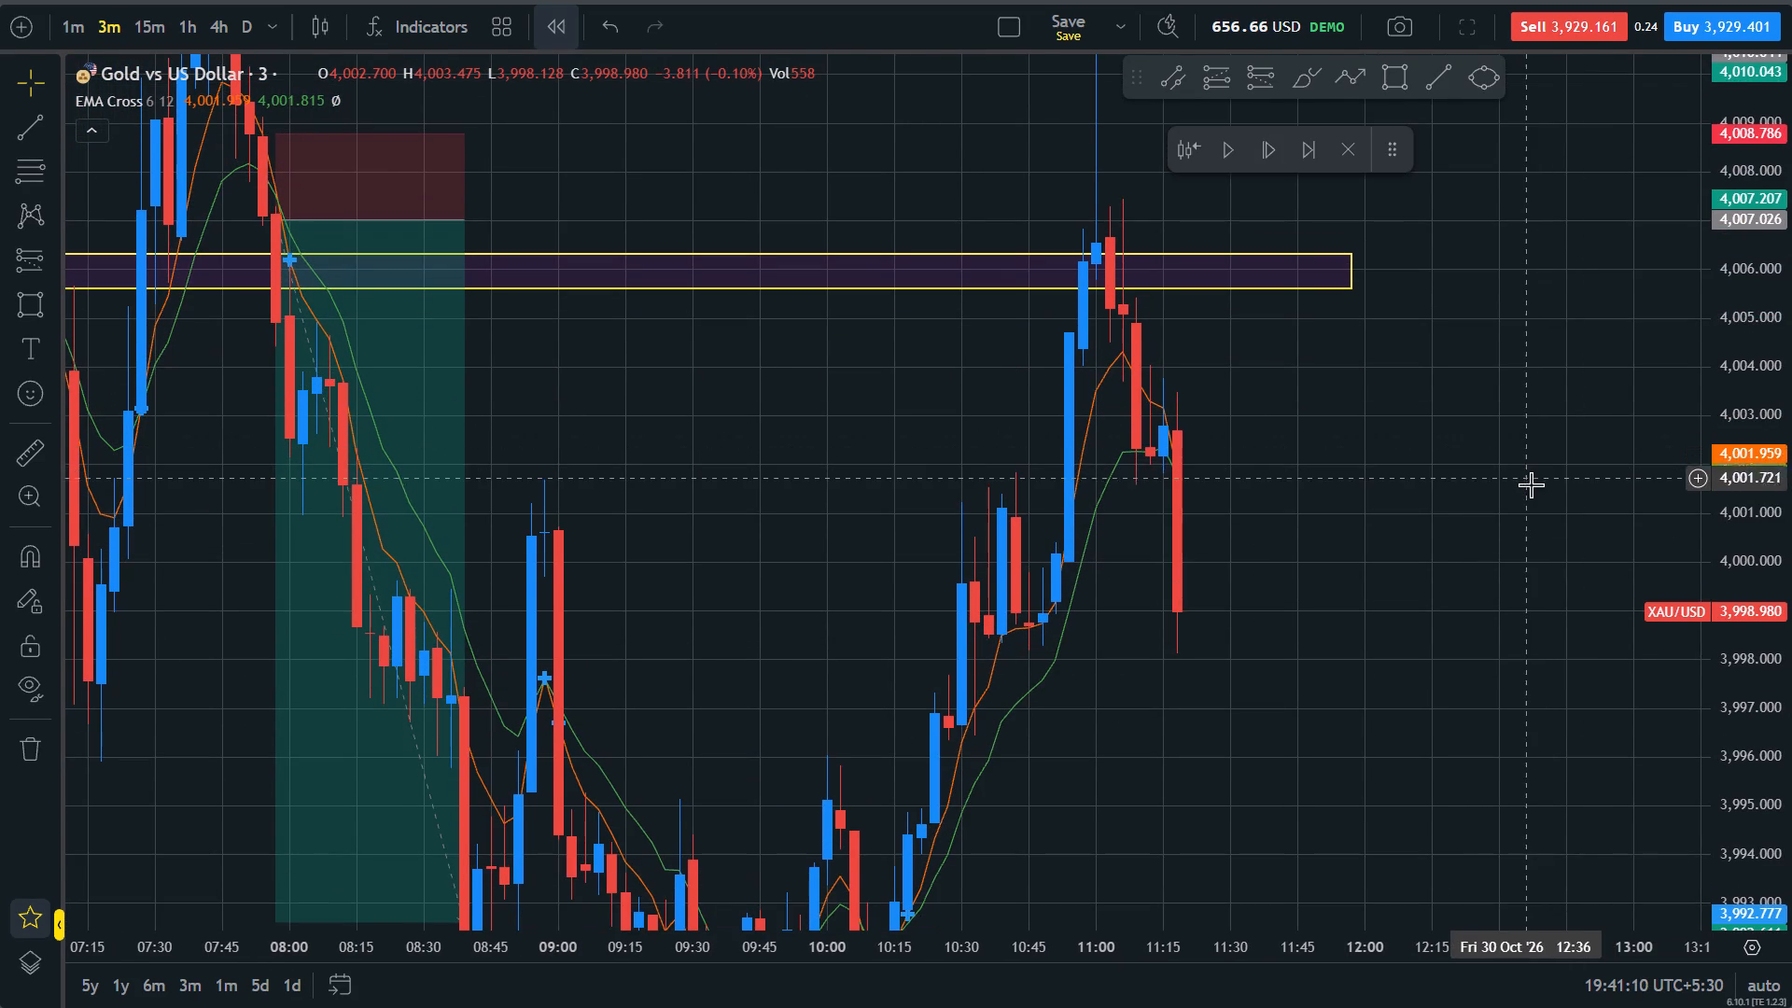
{"action": "left_click_drag", "start_coordinate": [1505, 454], "coordinate": [1476, 403]}
{"action": "left_click", "coordinate": [1272, 160]}
{"action": "triple_click", "coordinate": [1272, 160]}
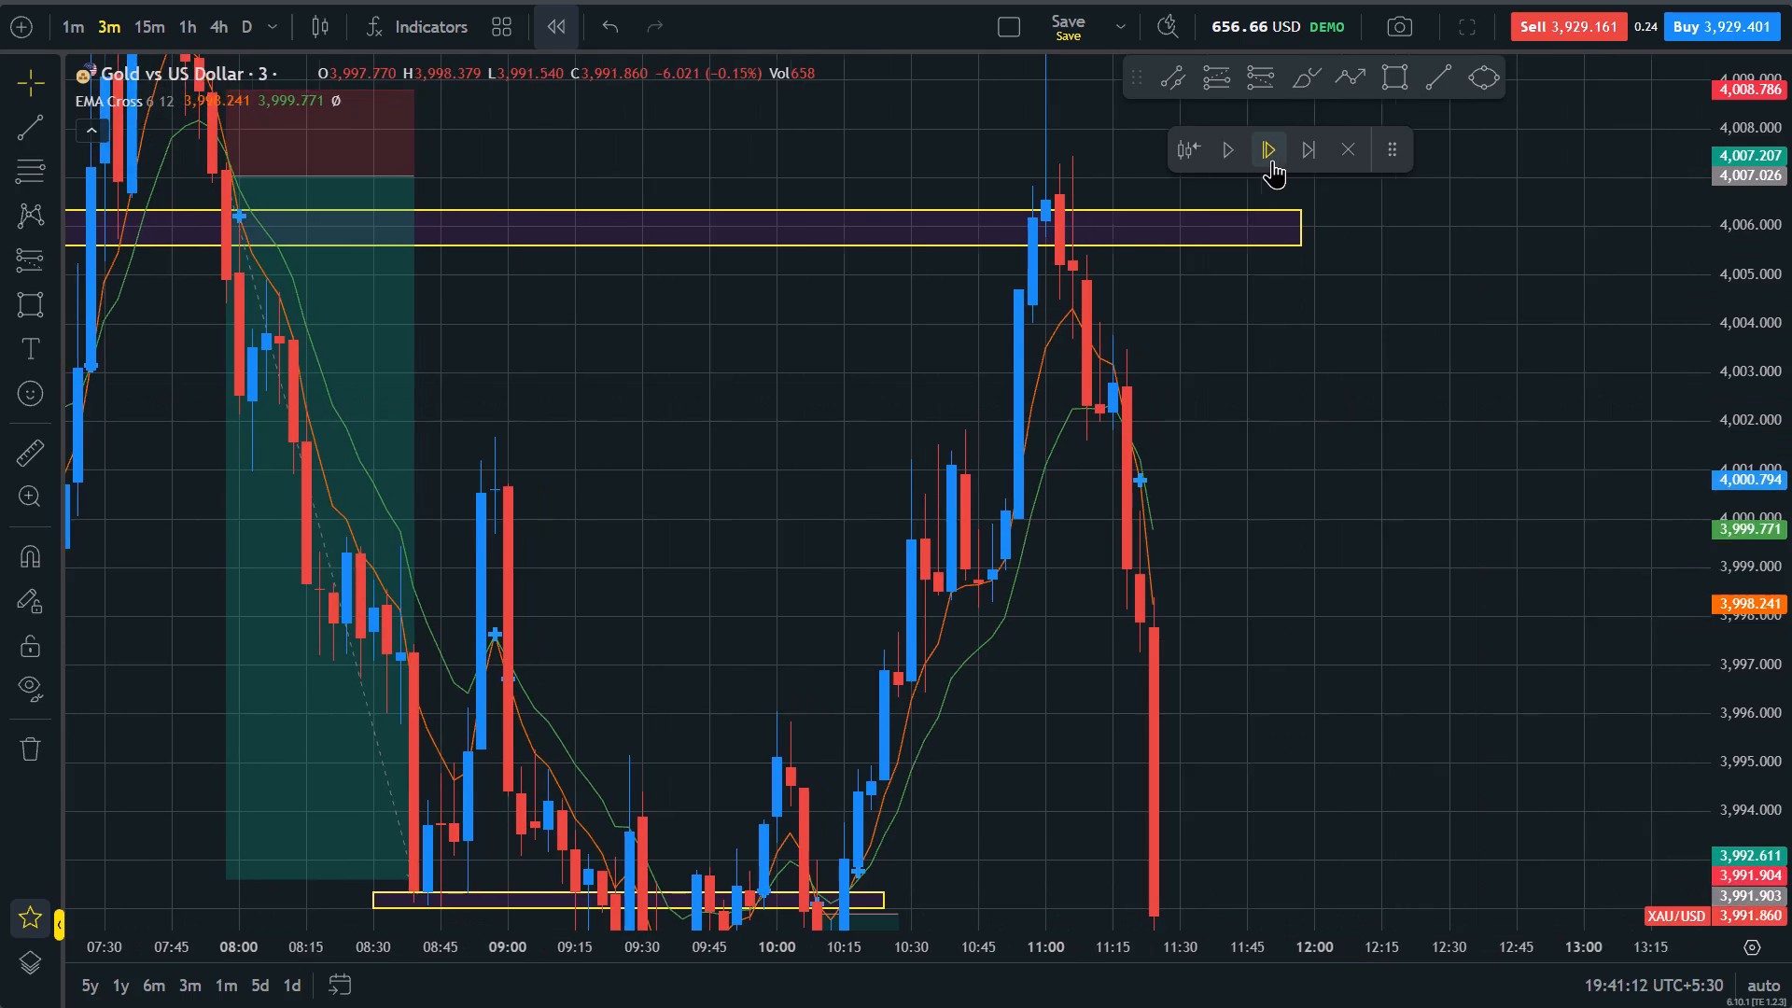
Draw a rectangle zone along the swing lows between about 3,988.5 and 3,987.6, from 09:24 to about 13:30.
{"action": "left_click_drag", "start_coordinate": [1346, 717], "coordinate": [1325, 379]}
{"action": "left_click_drag", "start_coordinate": [1791, 366], "coordinate": [1791, 786]}
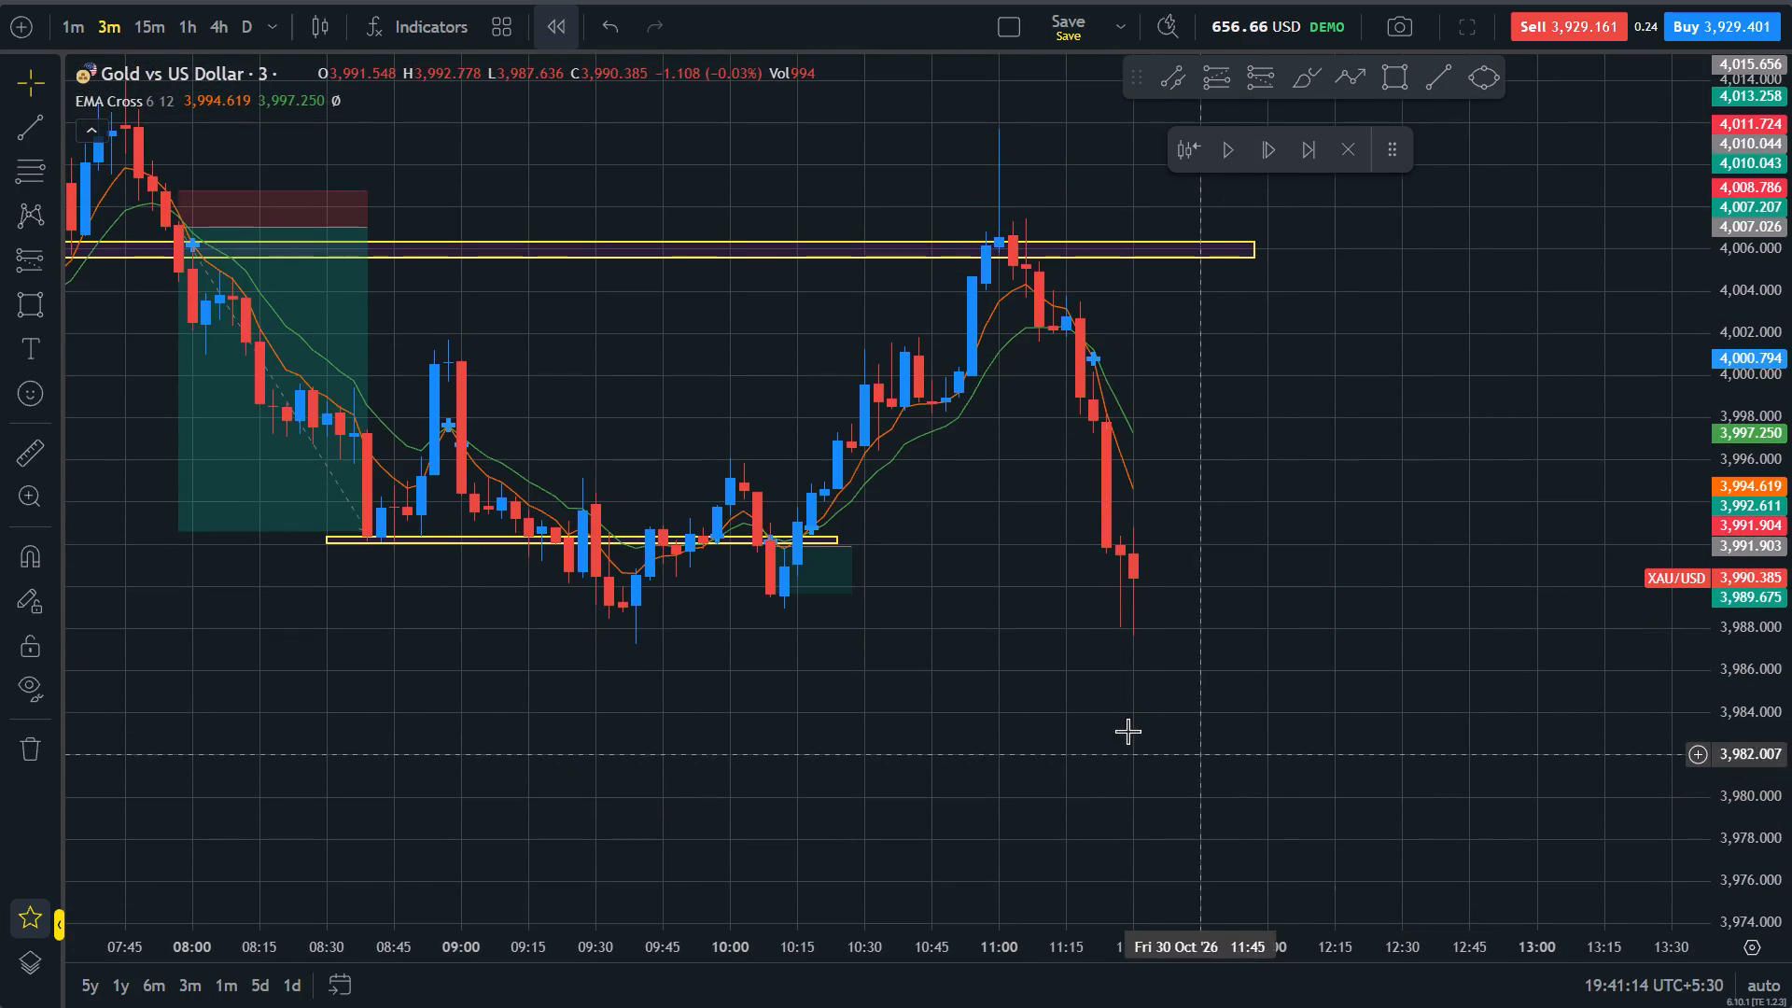
{"action": "left_click", "coordinate": [1077, 671]}
{"action": "left_click", "coordinate": [1077, 671]}
{"action": "left_click_drag", "start_coordinate": [1791, 755], "coordinate": [1758, 550]}
{"action": "left_click", "coordinate": [1435, 617]}
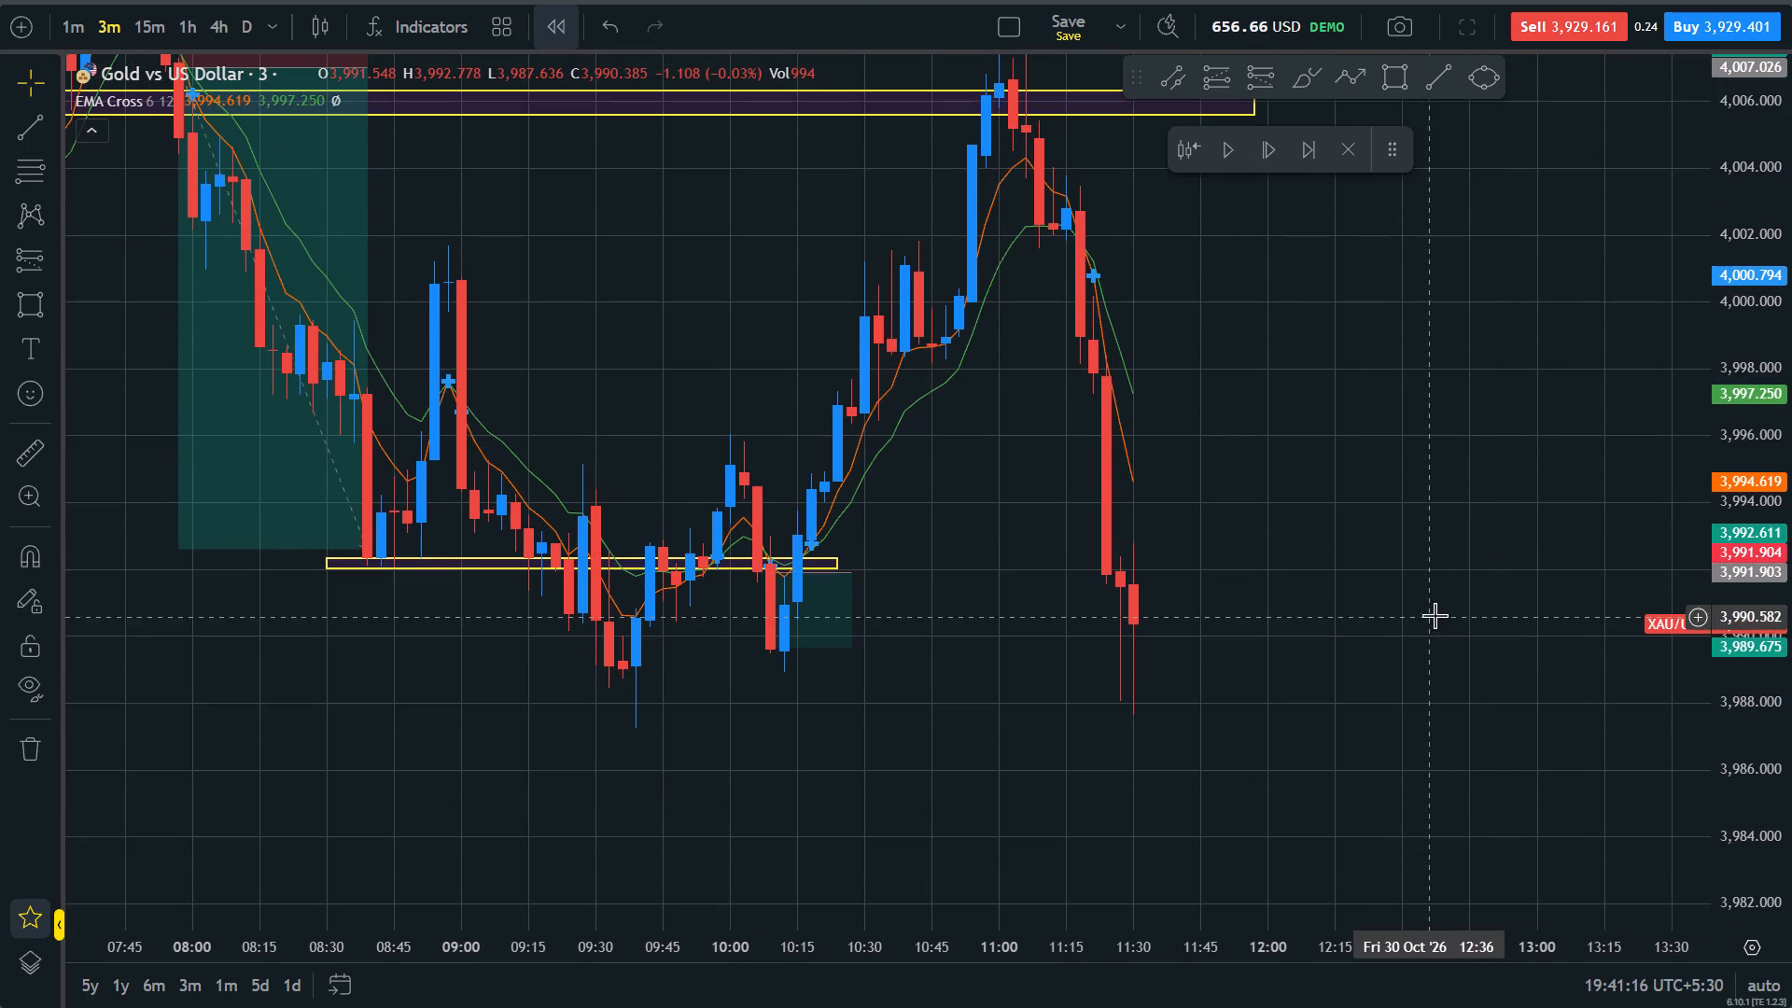
{"action": "left_click", "coordinate": [1389, 89]}
{"action": "left_click", "coordinate": [571, 685]}
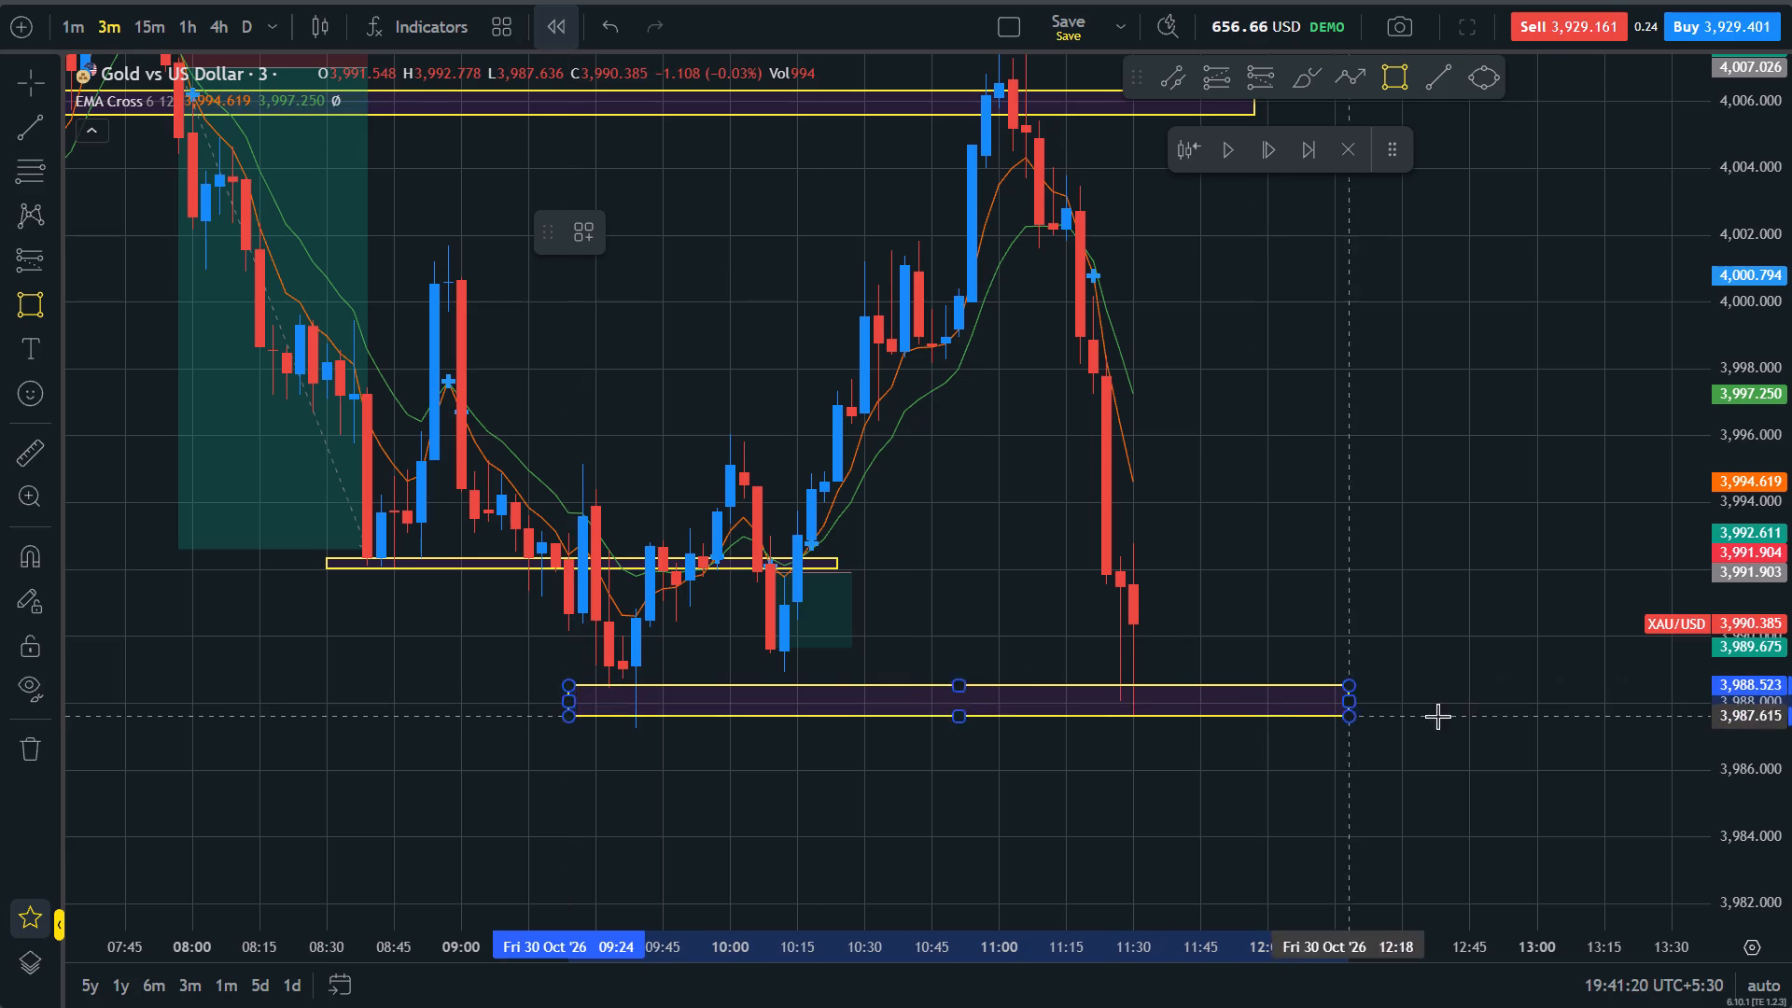
{"action": "left_click", "coordinate": [1669, 709]}
Advance the replay from 11:30 to at least 11:45 to follow price at the 3,988 zone.
{"action": "left_click_drag", "start_coordinate": [1357, 451], "coordinate": [1404, 649]}
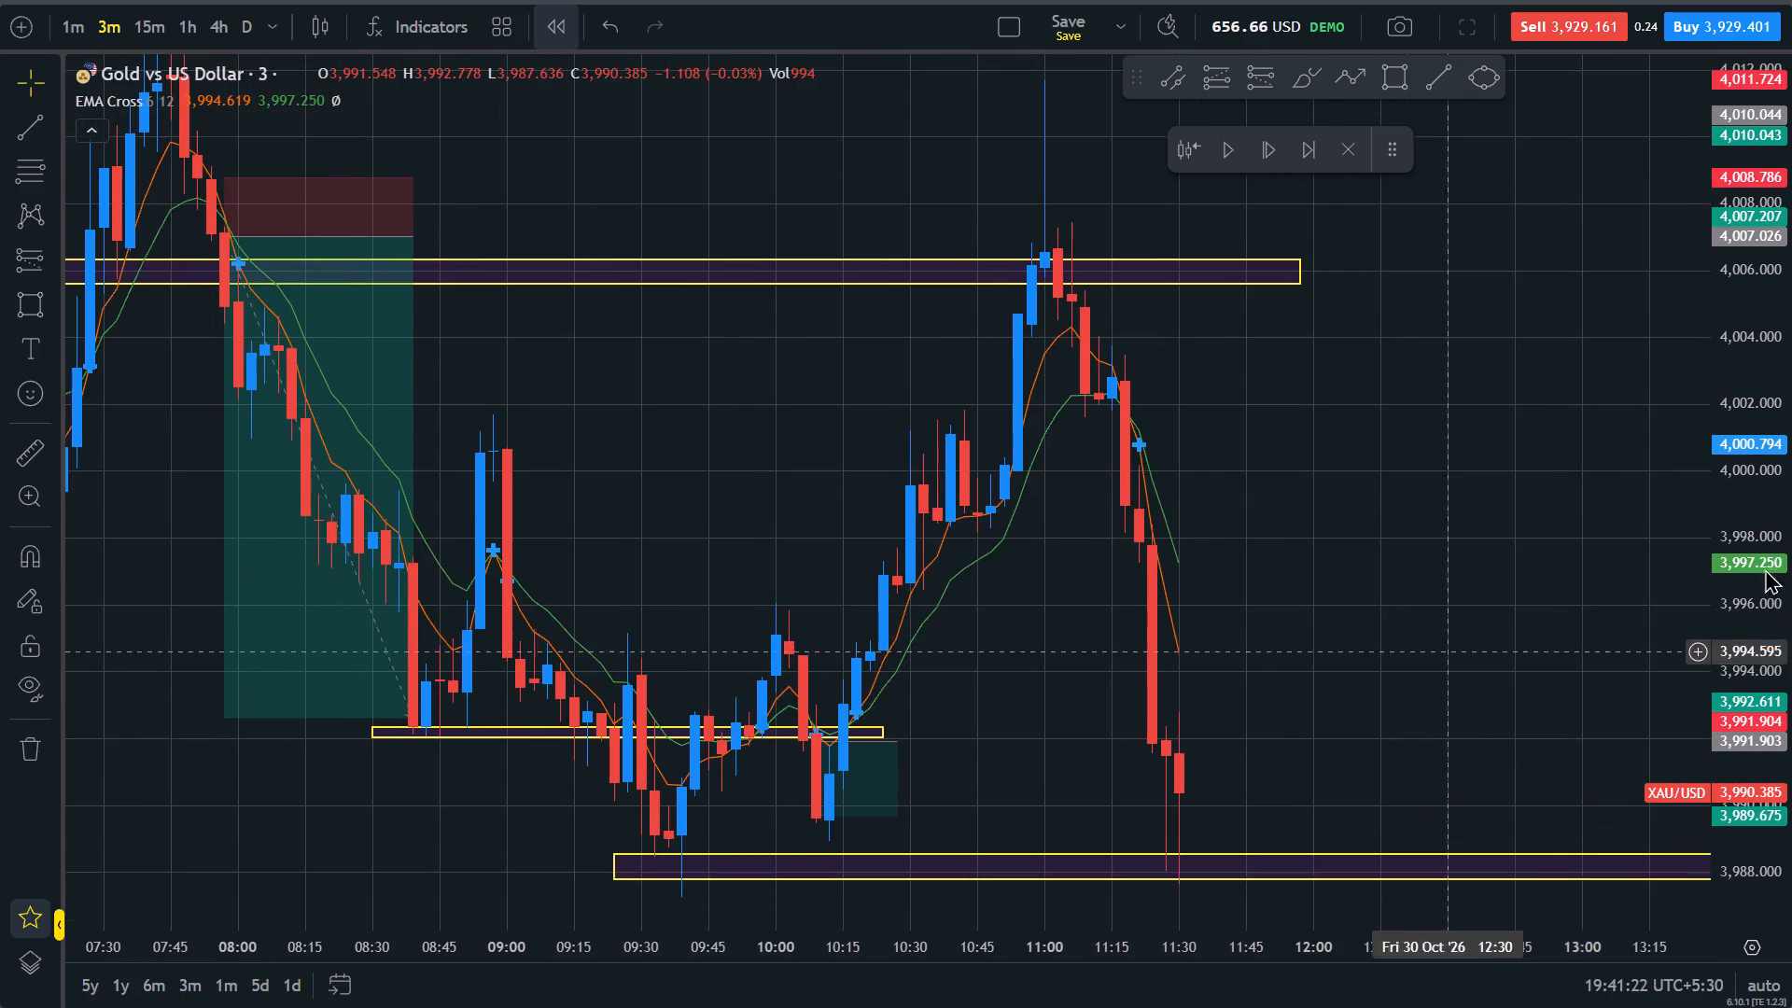
{"action": "left_click_drag", "start_coordinate": [1791, 336], "coordinate": [1782, 433]}
{"action": "left_click", "coordinate": [1326, 516]}
{"action": "left_click_drag", "start_coordinate": [1791, 609], "coordinate": [1717, 276]}
{"action": "left_click_drag", "start_coordinate": [1390, 376], "coordinate": [1426, 512]}
{"action": "left_click_drag", "start_coordinate": [1791, 328], "coordinate": [1791, 693]}
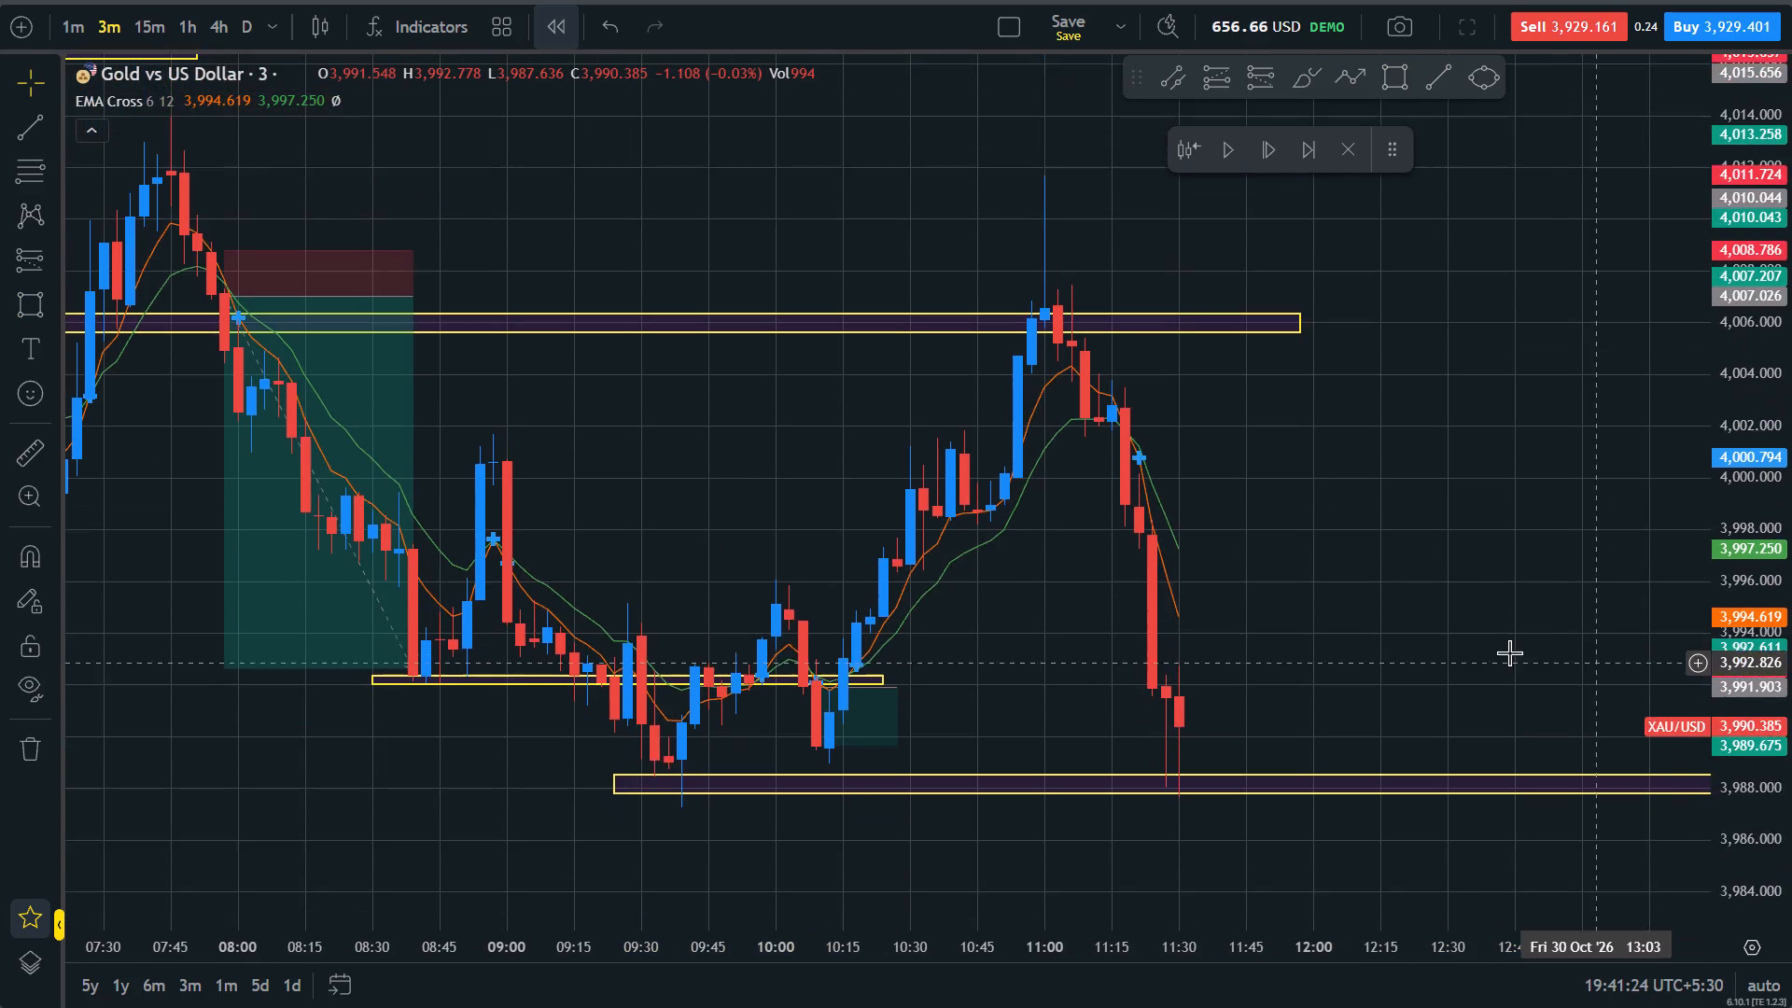
{"action": "left_click_drag", "start_coordinate": [1508, 652], "coordinate": [1512, 444]}
{"action": "triple_click", "coordinate": [1265, 150]}
{"action": "triple_click", "coordinate": [1265, 150]}
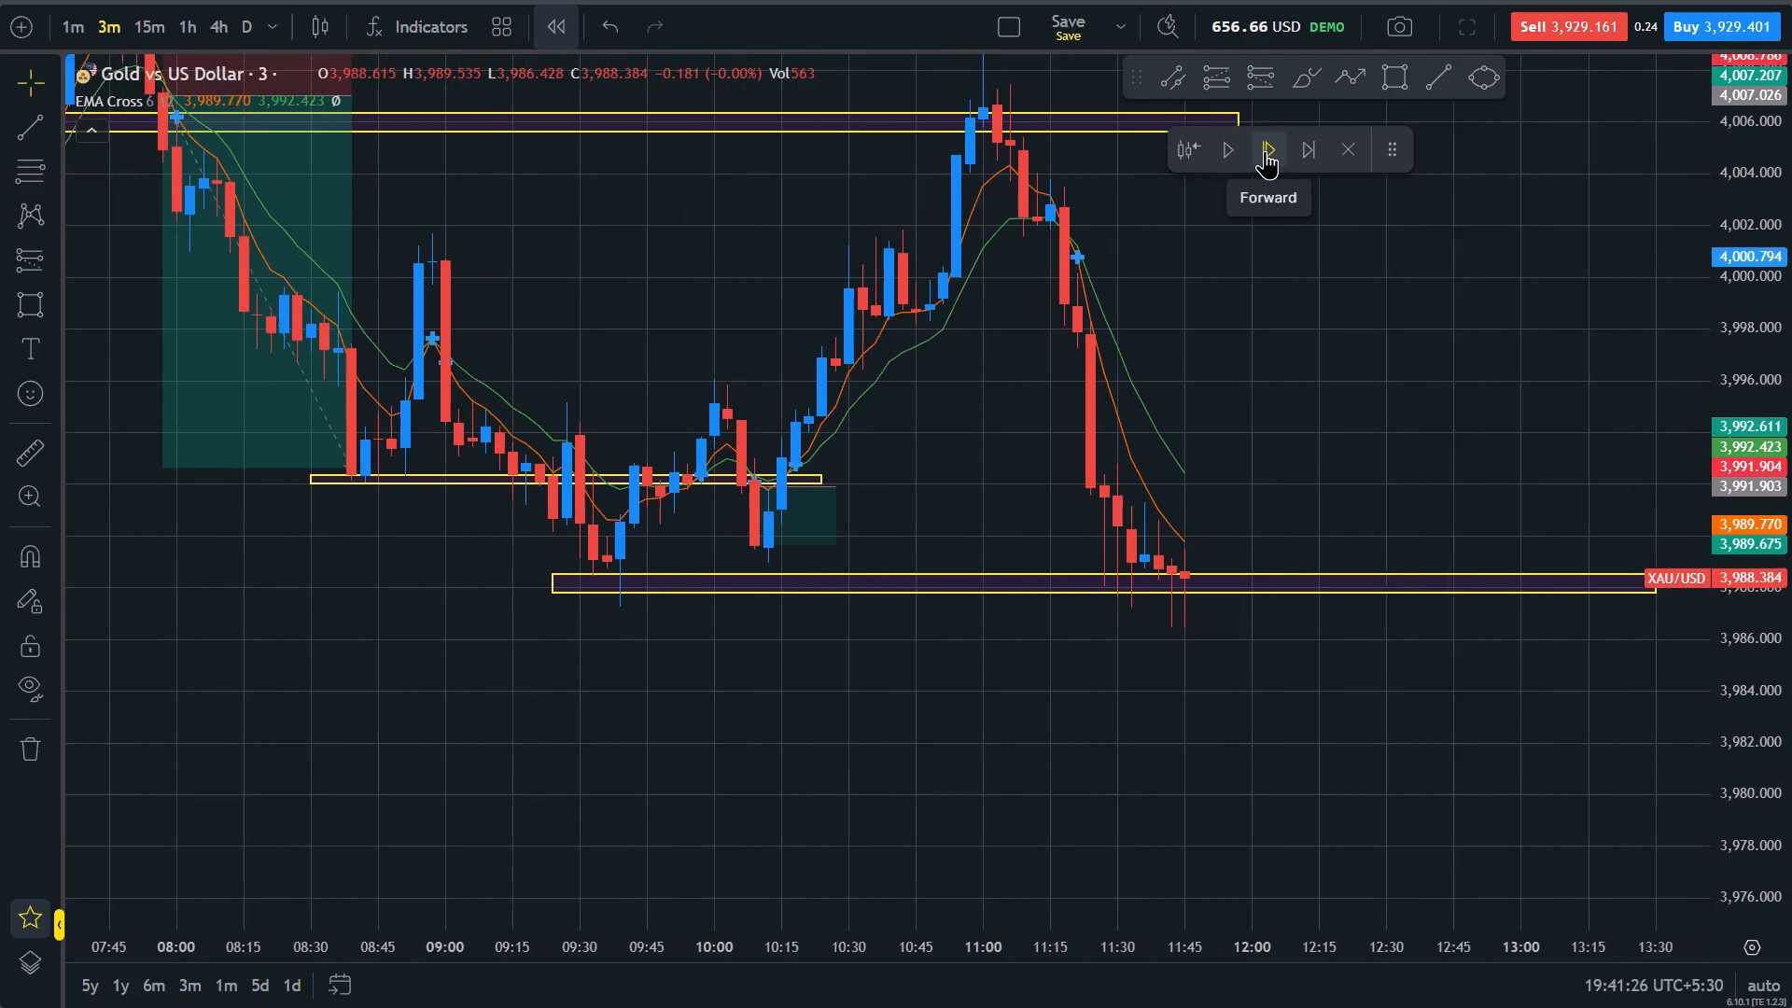
Advance the replay from 11:45 to 13:03 to follow price breaking below and retesting the 3,988 zone.
{"action": "triple_click", "coordinate": [1265, 150]}
{"action": "triple_click", "coordinate": [1265, 150]}
{"action": "triple_click", "coordinate": [1265, 150]}
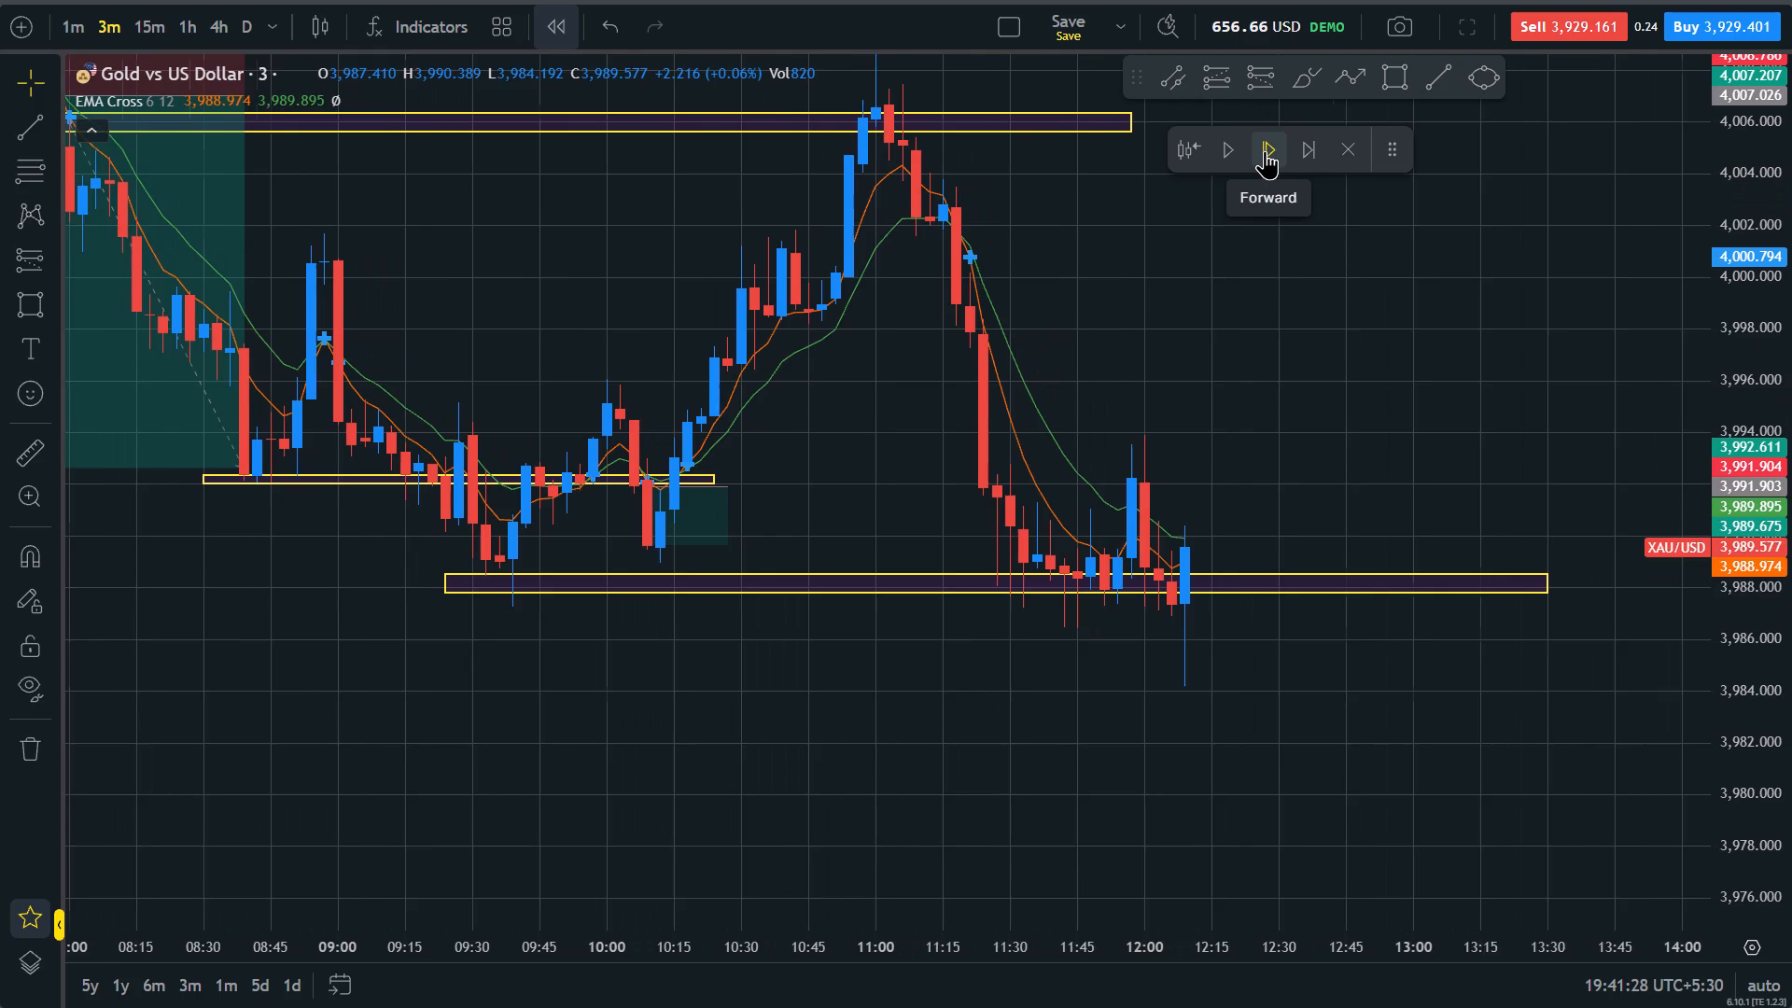
{"action": "left_click", "coordinate": [1265, 150]}
{"action": "triple_click", "coordinate": [1265, 150]}
{"action": "triple_click", "coordinate": [1265, 150]}
{"action": "triple_click", "coordinate": [1265, 150]}
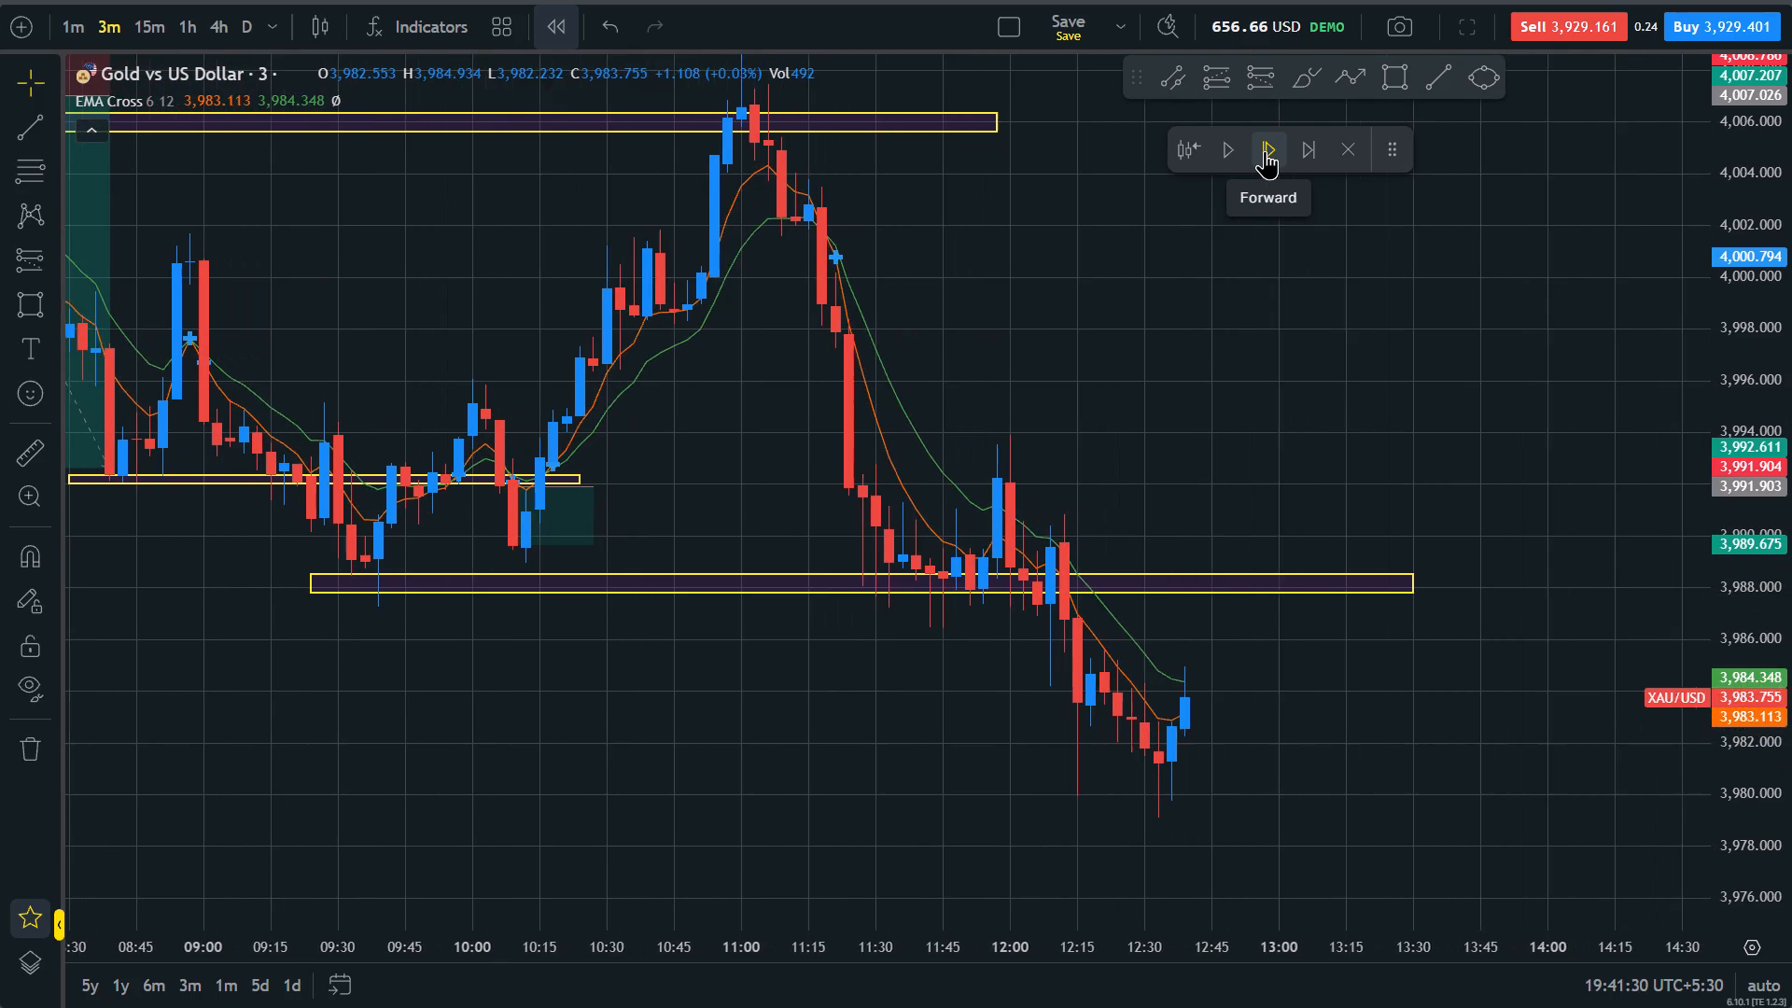
{"action": "double_click", "coordinate": [1265, 150]}
{"action": "left_click", "coordinate": [1265, 150]}
{"action": "left_click", "coordinate": [1265, 150]}
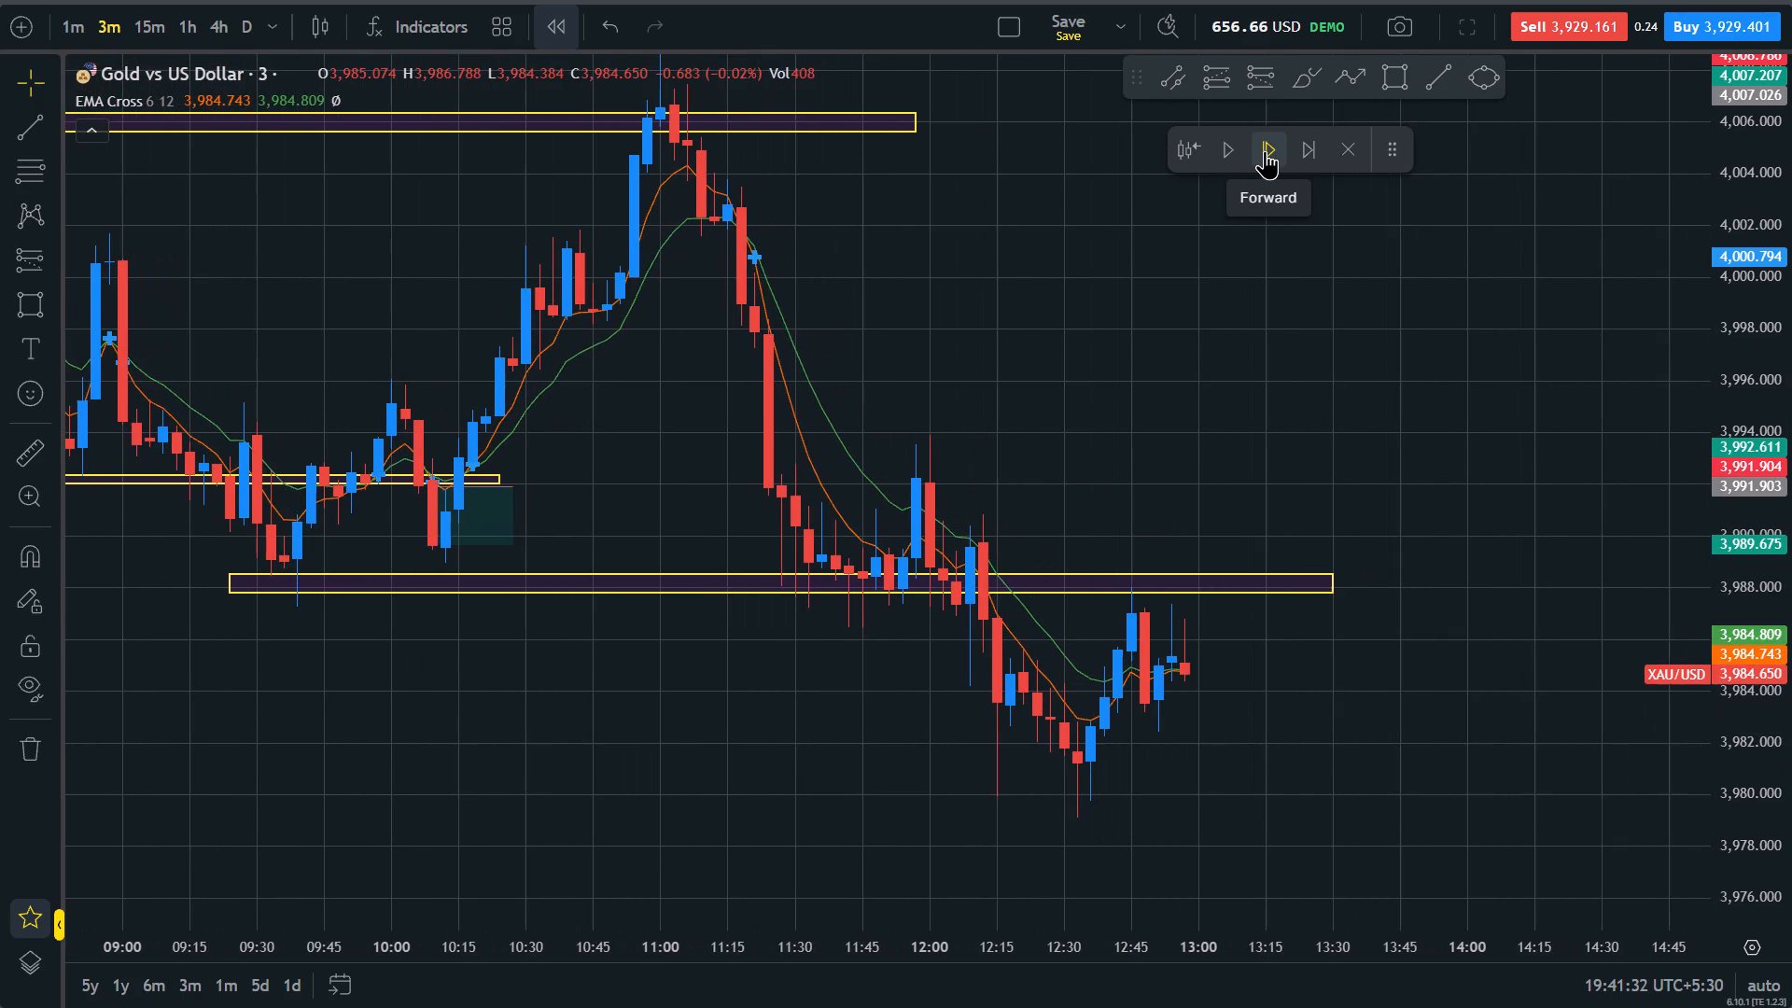
{"action": "double_click", "coordinate": [1265, 150]}
Rescale the chart around the latest candles and advance the replay from 13:03 to 13:24.
{"action": "left_click_drag", "start_coordinate": [1791, 847], "coordinate": [1753, 632]}
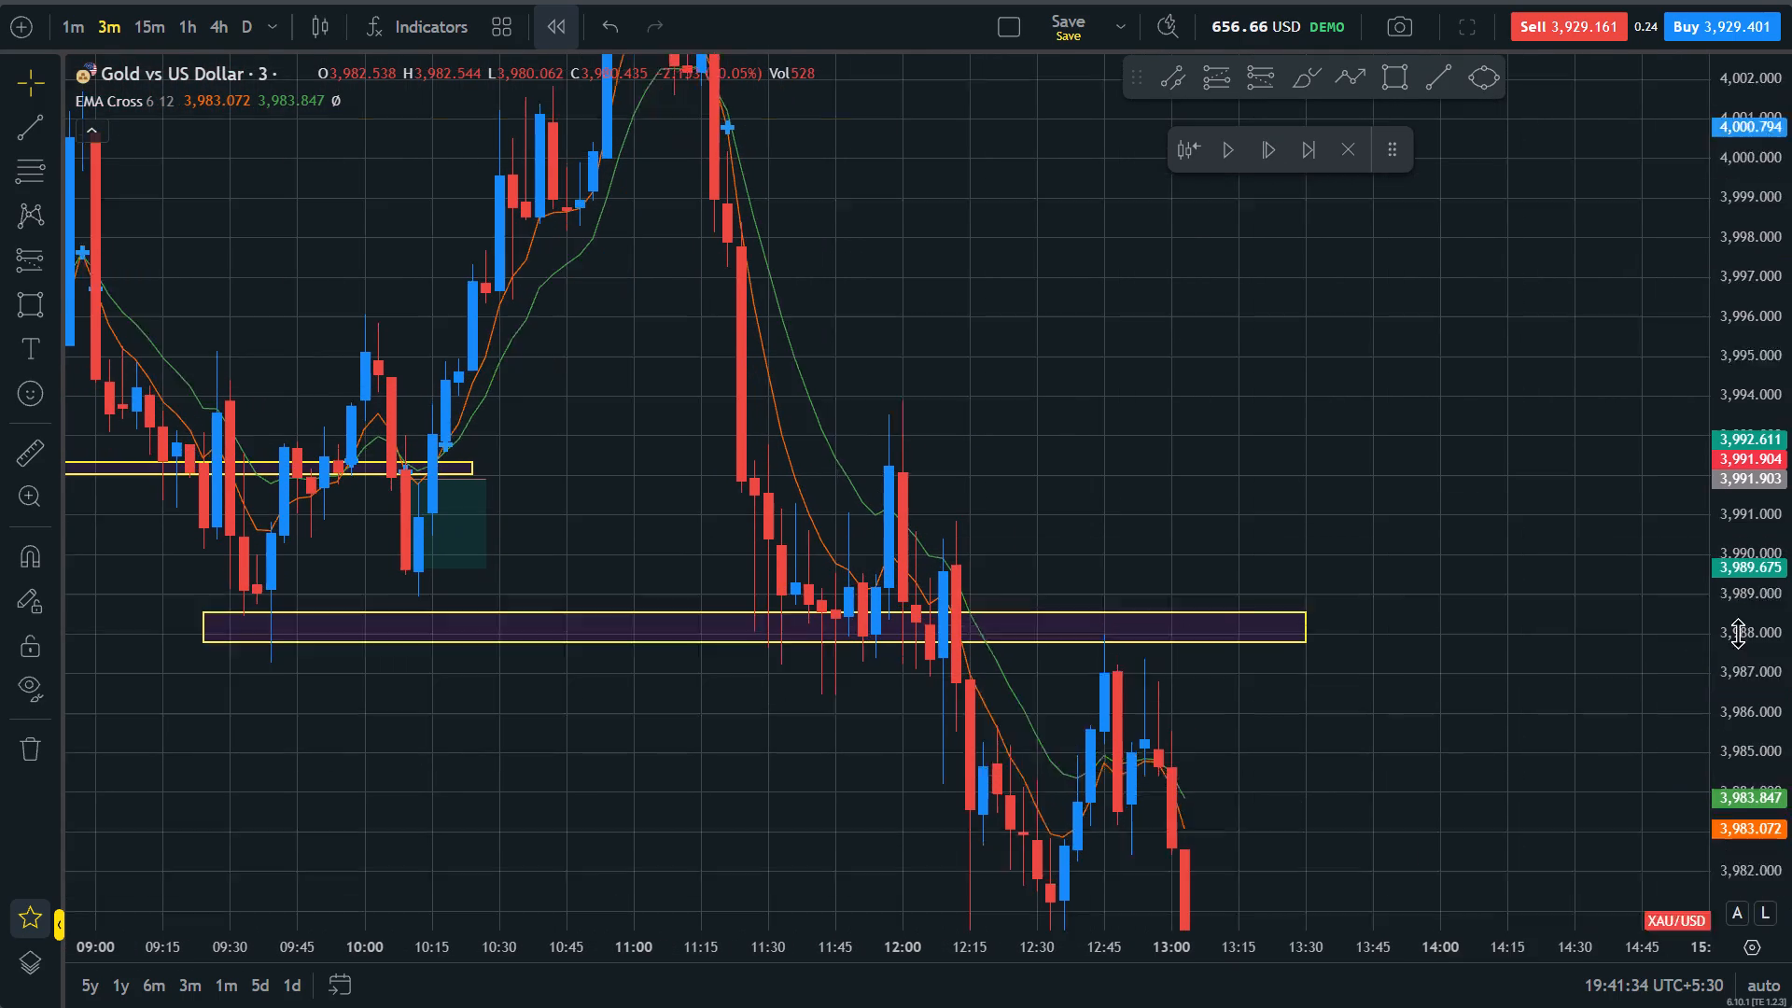
{"action": "left_click_drag", "start_coordinate": [1478, 780], "coordinate": [1386, 237]}
{"action": "left_click_drag", "start_coordinate": [1791, 396], "coordinate": [1791, 735]}
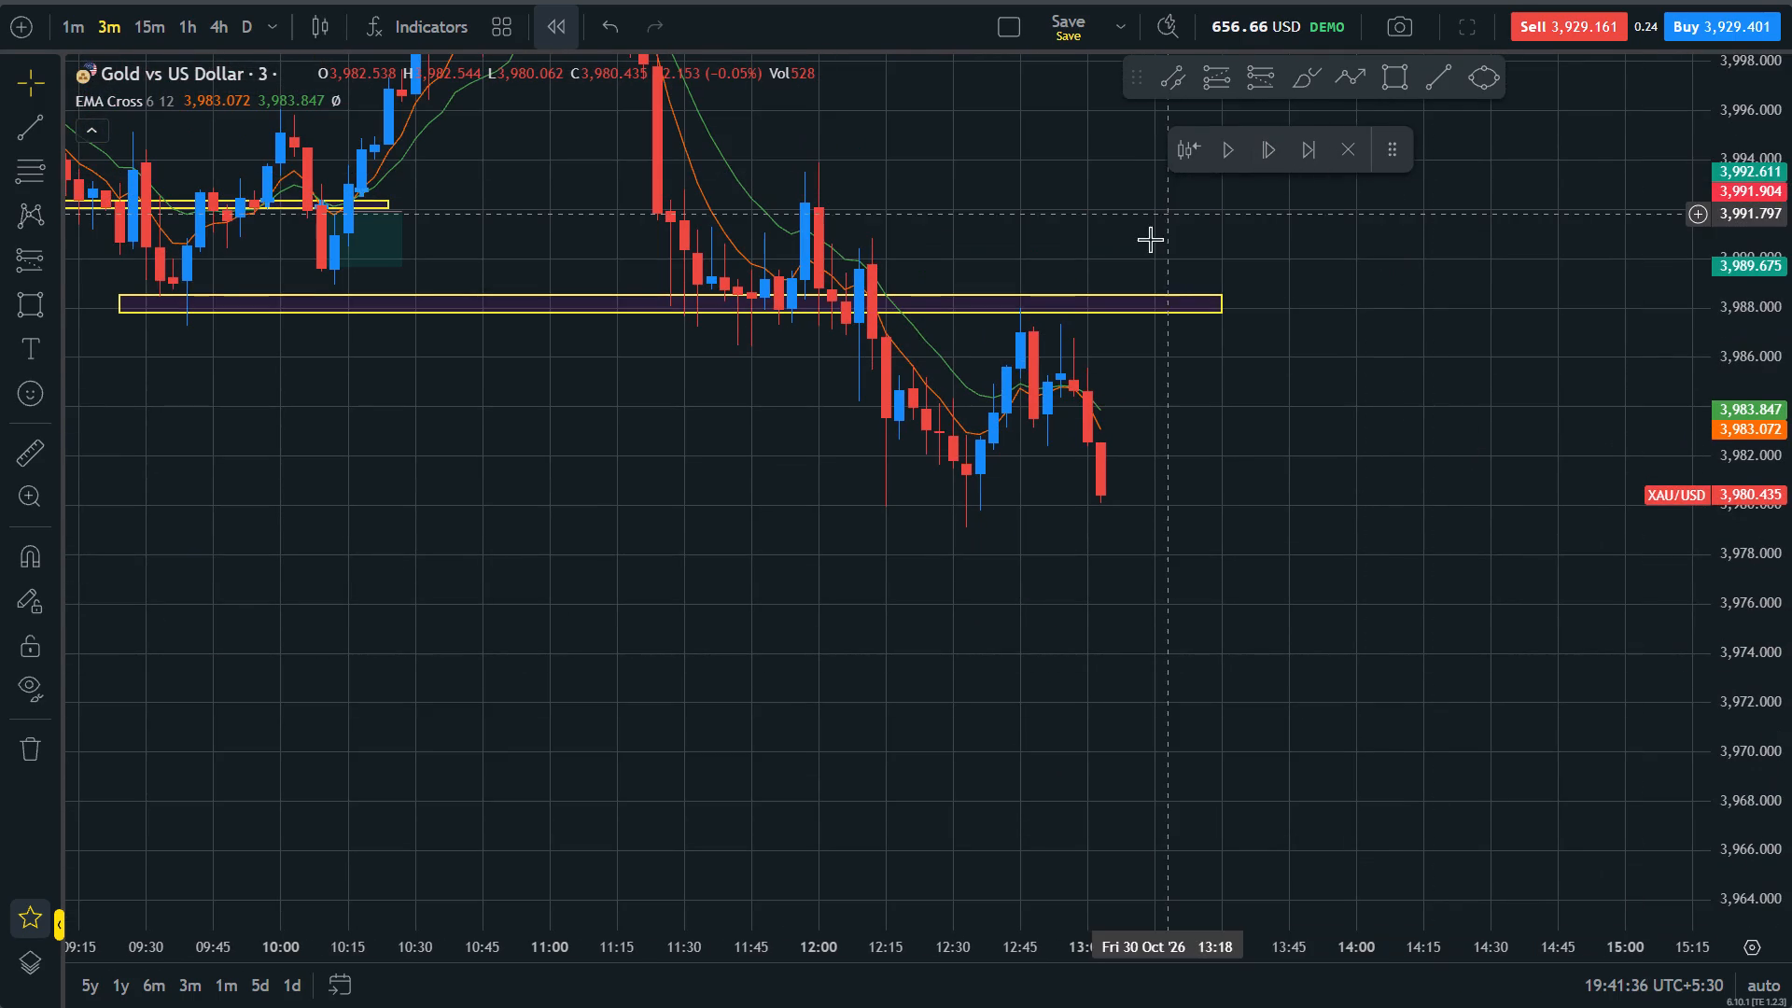
{"action": "triple_click", "coordinate": [1269, 143]}
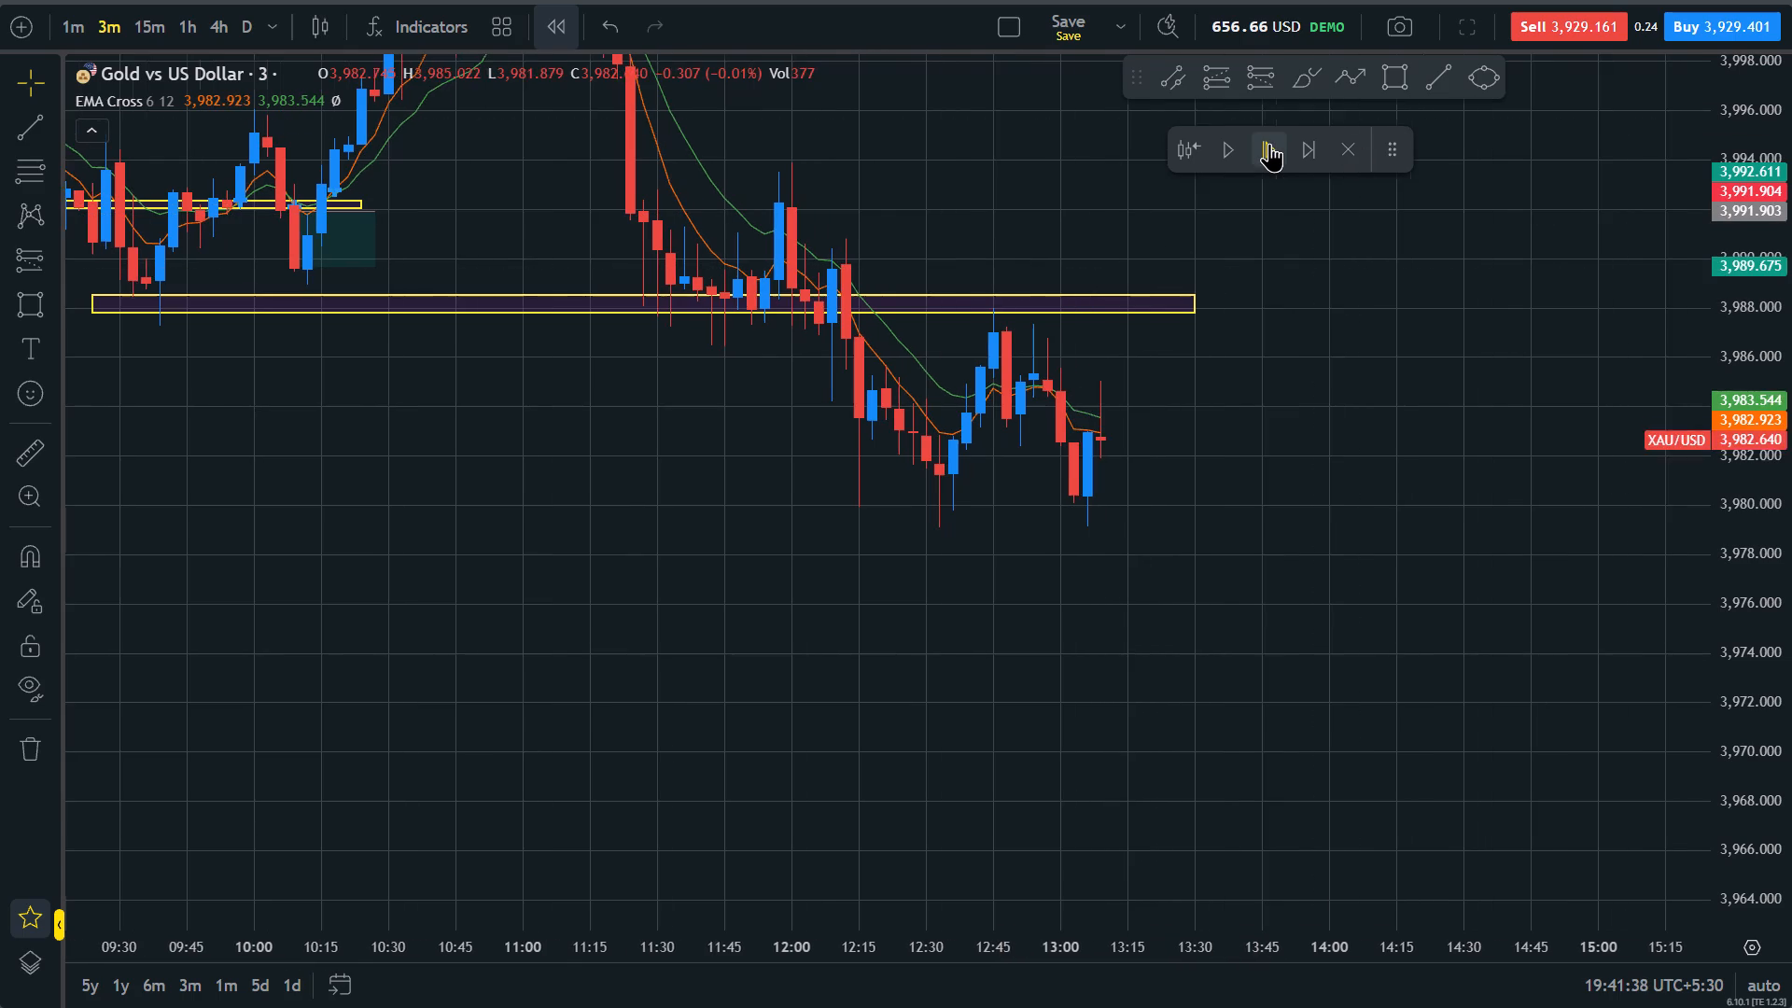
{"action": "triple_click", "coordinate": [1269, 143]}
{"action": "left_click", "coordinate": [1269, 143]}
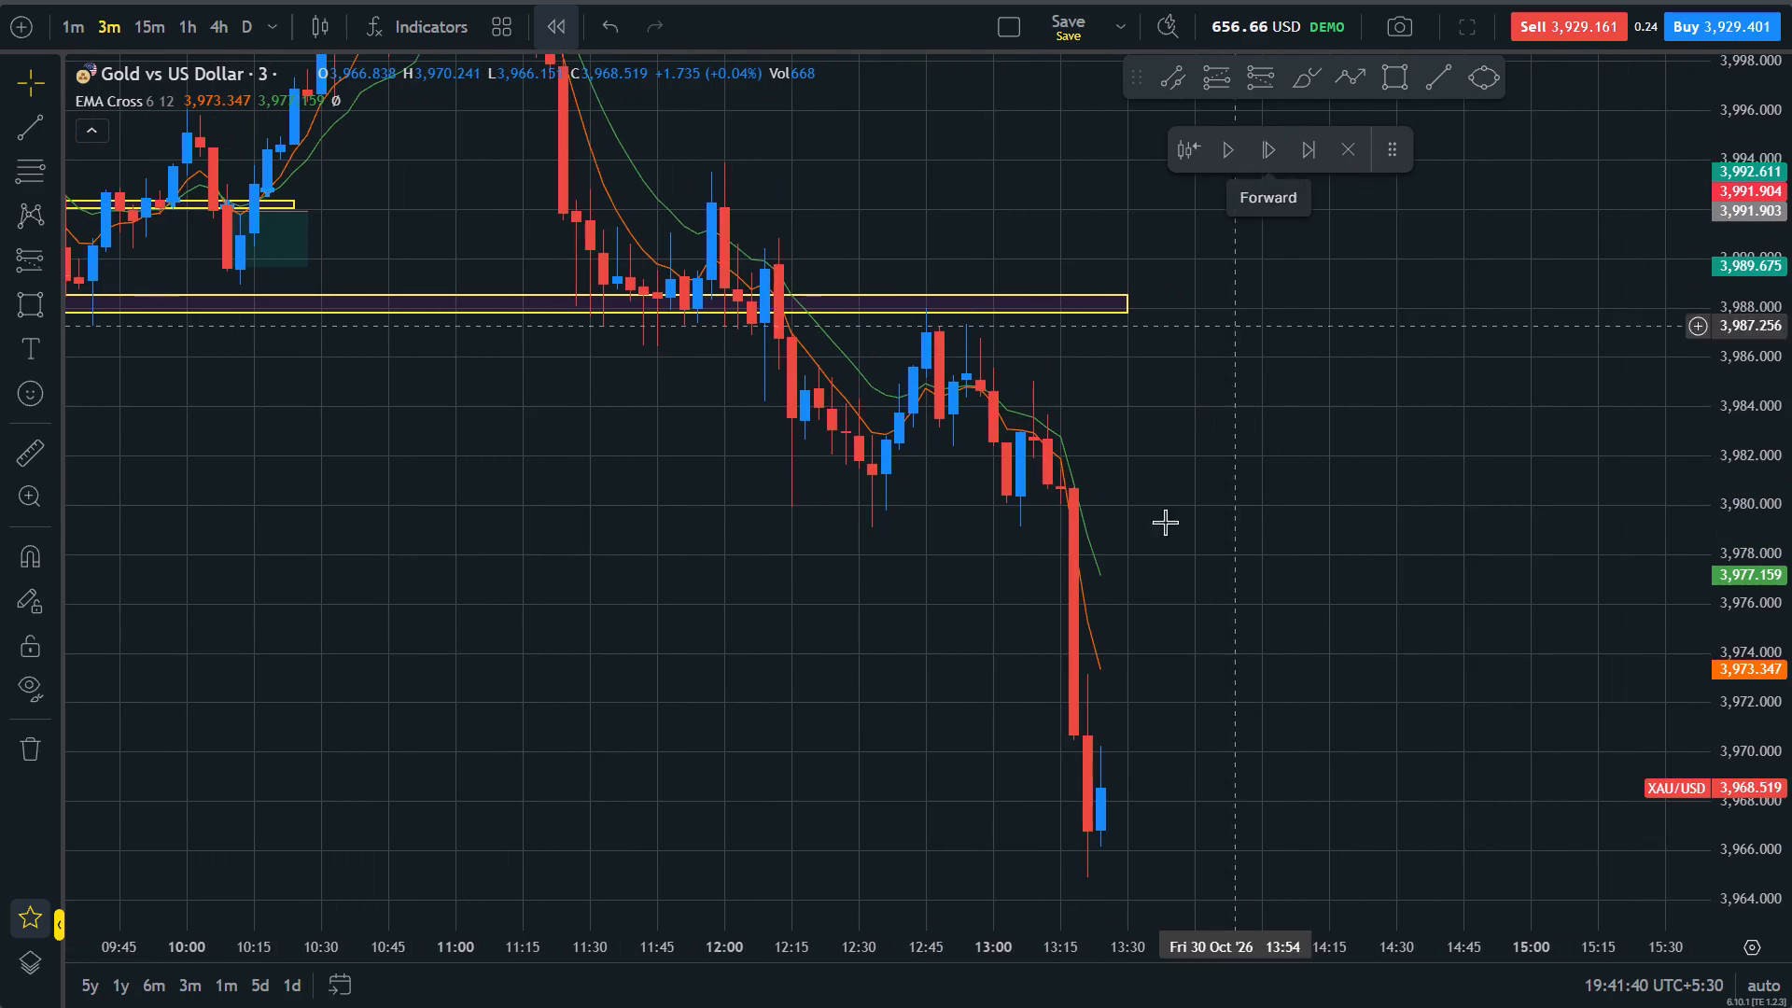
Advance the replay from 13:24 to 13:39, keeping the newest candles and the 3,988 zone in view.
{"action": "left_click_drag", "start_coordinate": [1178, 628], "coordinate": [1389, 578]}
{"action": "scroll", "coordinate": [1386, 578], "scroll_direction": "up", "scroll_amount": 1}
{"action": "left_click_drag", "start_coordinate": [1471, 592], "coordinate": [1382, 338]}
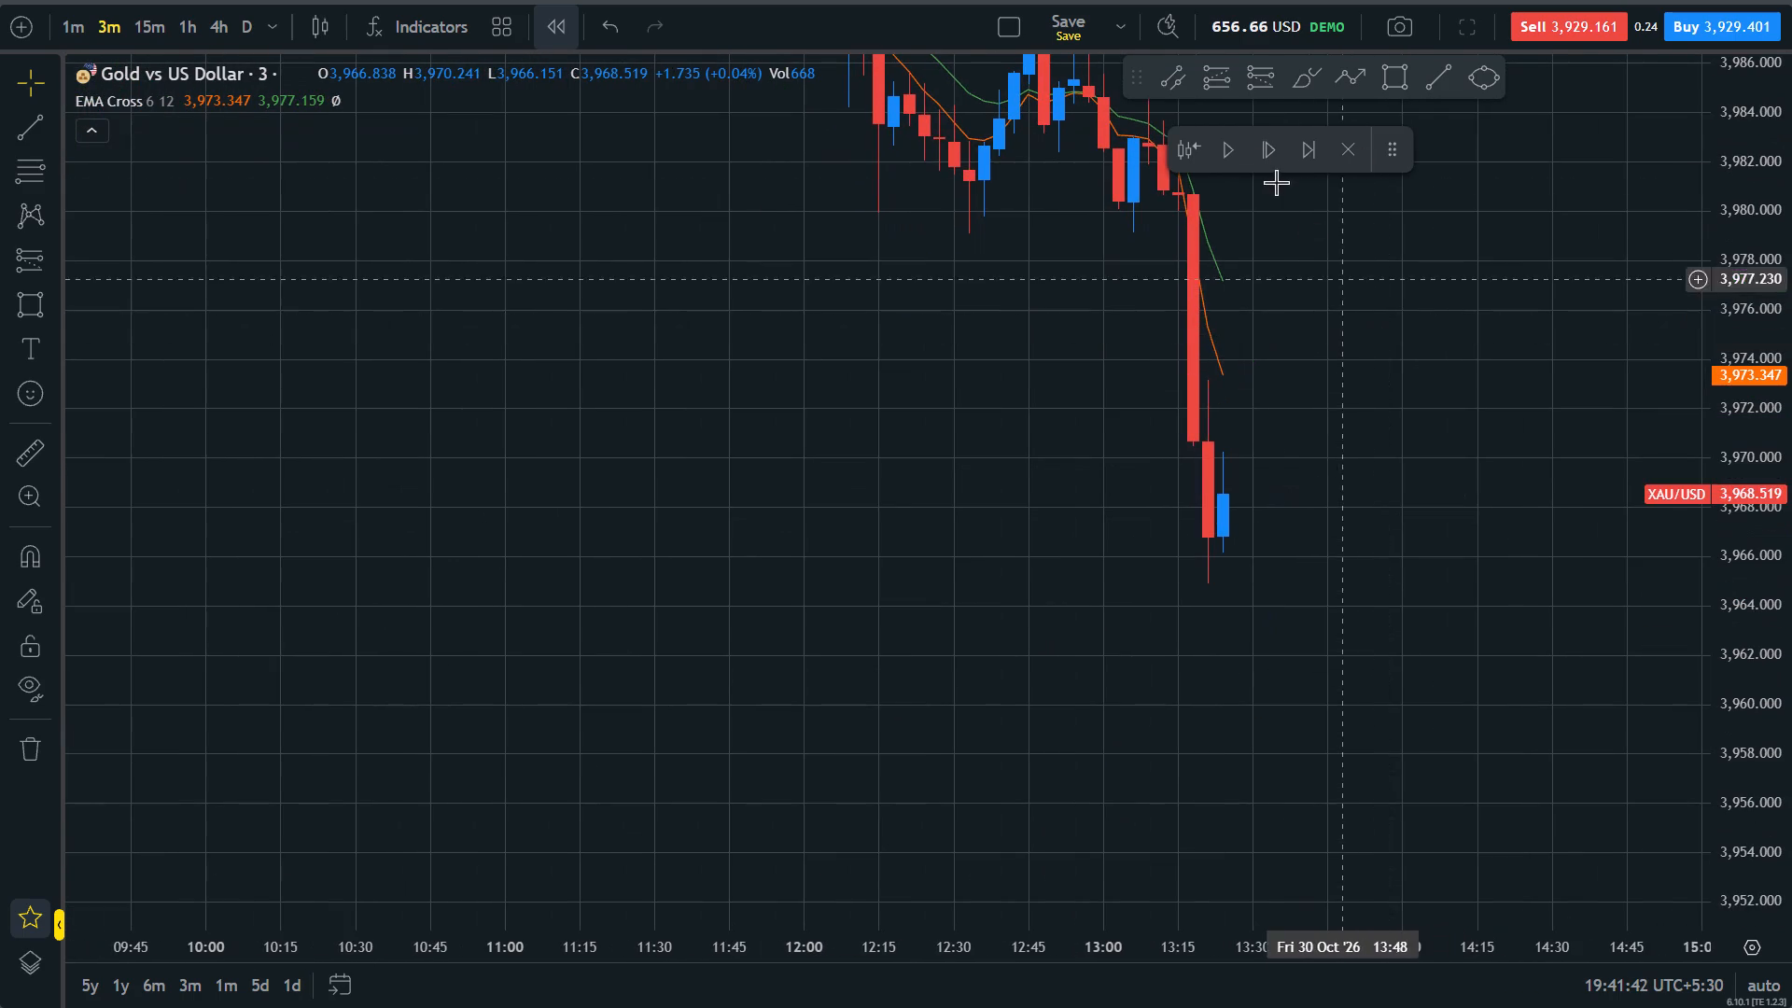
{"action": "triple_click", "coordinate": [1269, 143]}
{"action": "left_click_drag", "start_coordinate": [1317, 389], "coordinate": [1256, 801]}
{"action": "left_click_drag", "start_coordinate": [1791, 718], "coordinate": [1775, 530]}
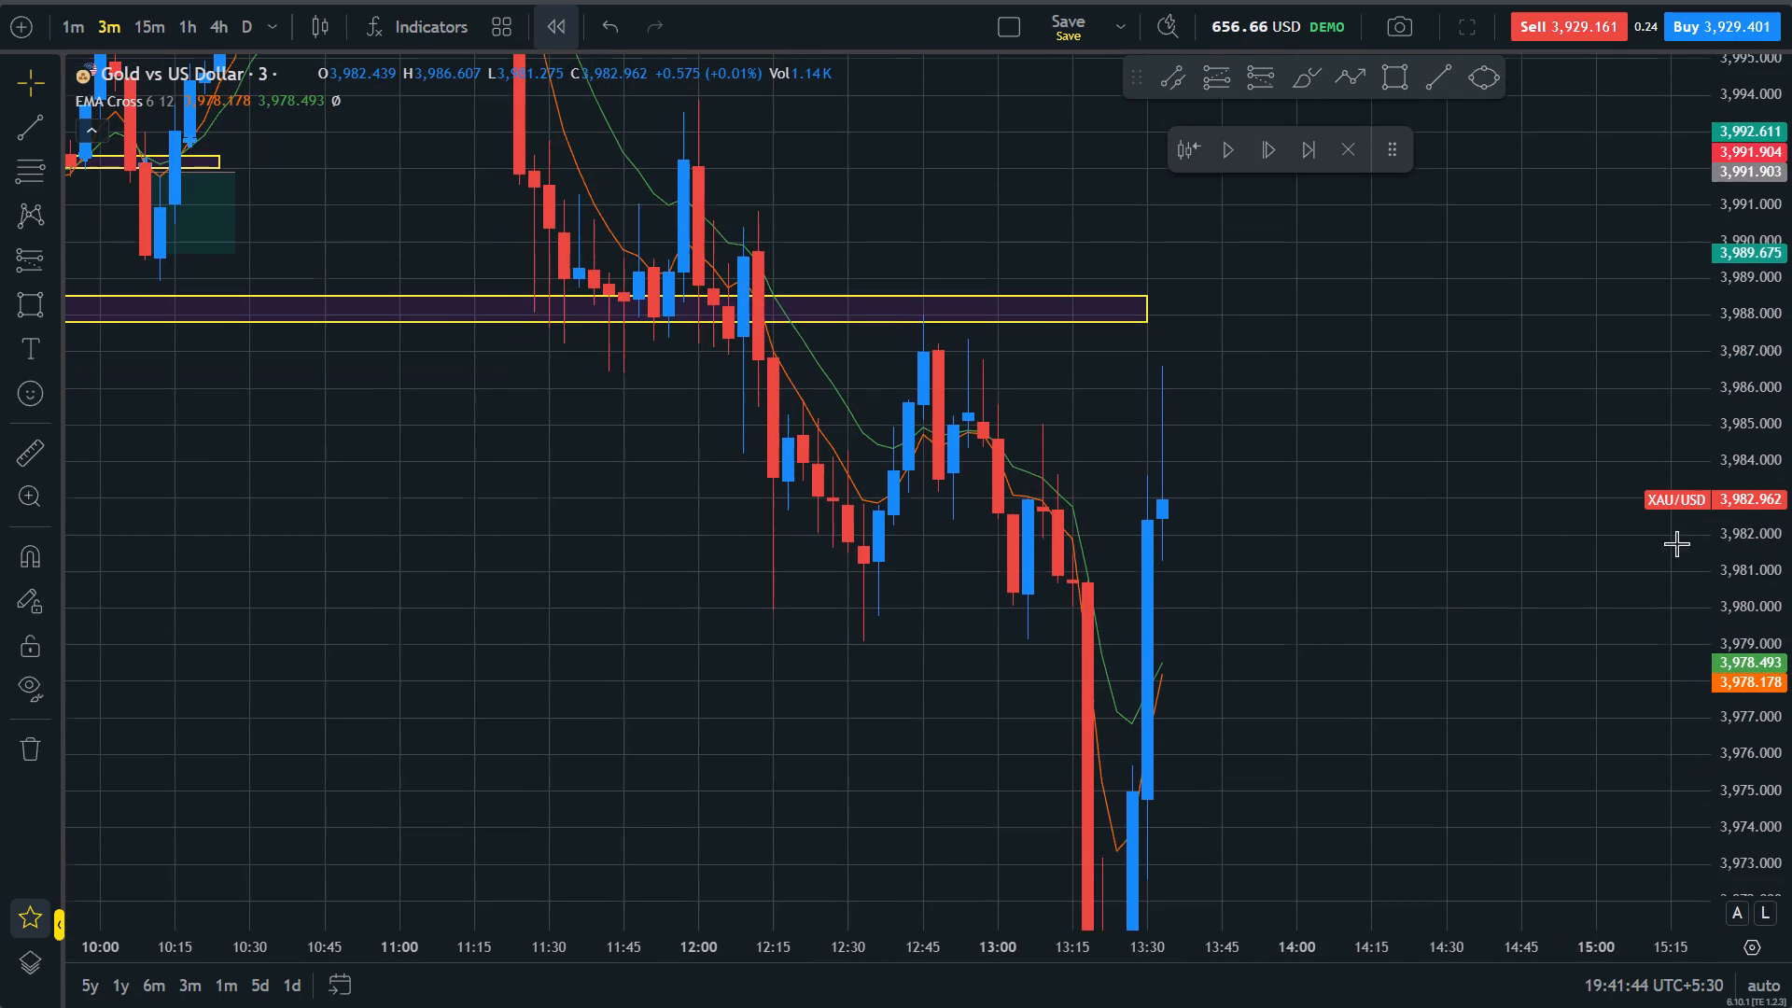
{"action": "left_click", "coordinate": [1436, 623]}
{"action": "double_click", "coordinate": [1262, 162]}
Examine the 13:30 rebound and pullback relative to the 3,988 zone and the preceding price swings.
{"action": "left_click_drag", "start_coordinate": [1290, 616], "coordinate": [1372, 397]}
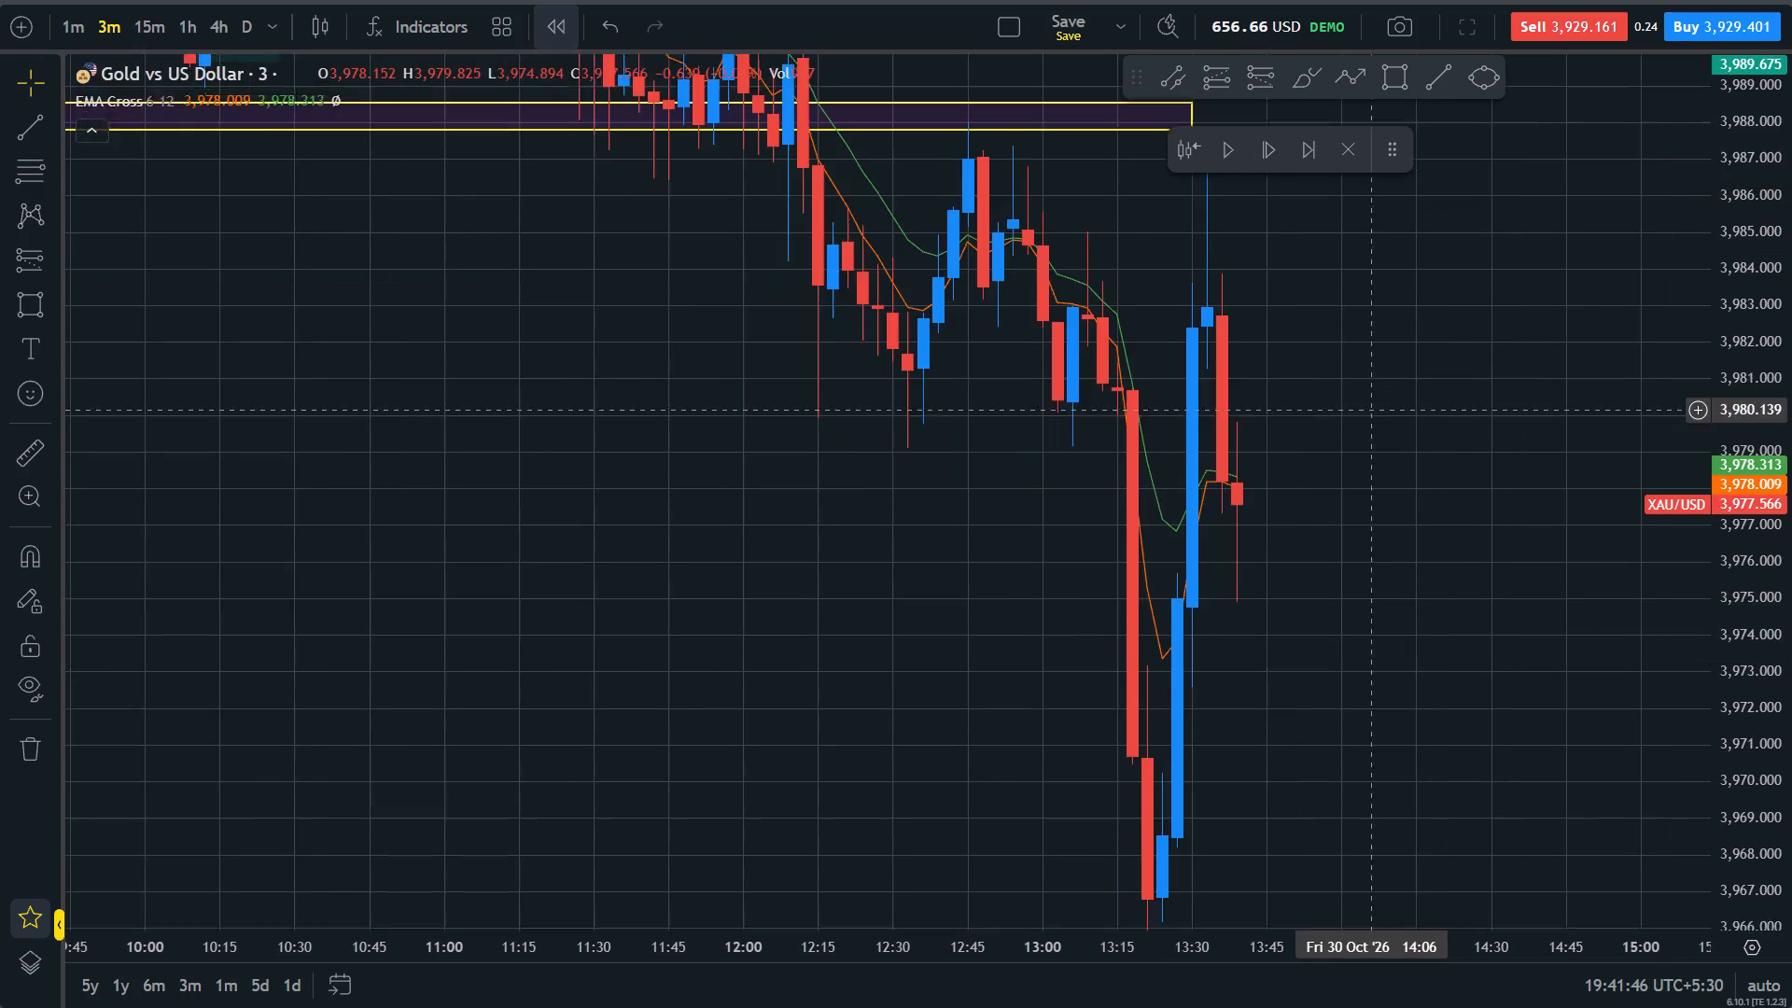
{"action": "left_click_drag", "start_coordinate": [1372, 397], "coordinate": [1372, 396]}
{"action": "left_click_drag", "start_coordinate": [1791, 321], "coordinate": [1791, 679]}
{"action": "scroll", "coordinate": [1420, 609], "scroll_direction": "down", "scroll_amount": 11}
{"action": "scroll", "coordinate": [1492, 625], "scroll_direction": "up", "scroll_amount": 12}
{"action": "left_click_drag", "start_coordinate": [1335, 487], "coordinate": [1269, 582]}
{"action": "scroll", "coordinate": [1289, 581], "scroll_direction": "down", "scroll_amount": 6}
{"action": "left_click_drag", "start_coordinate": [1791, 334], "coordinate": [1791, 434]}
{"action": "scroll", "coordinate": [1553, 477], "scroll_direction": "up", "scroll_amount": 2}
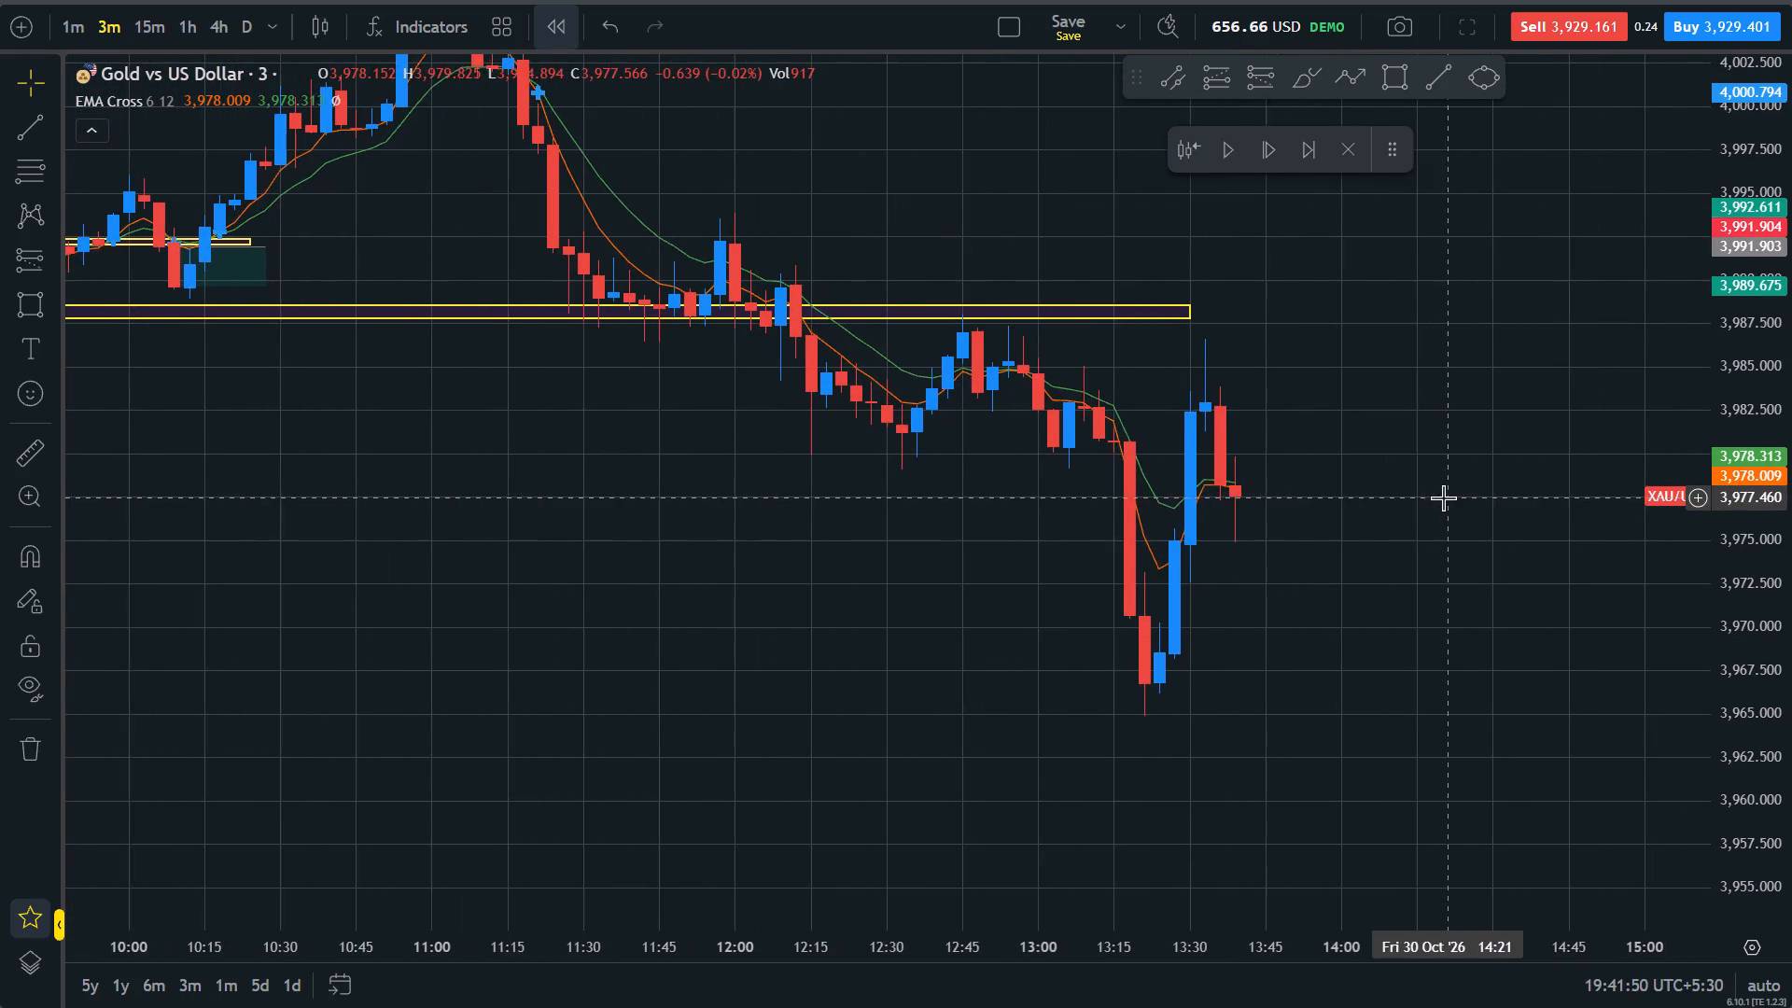
{"action": "scroll", "coordinate": [1443, 497], "scroll_direction": "up", "scroll_amount": 1}
{"action": "left_click_drag", "start_coordinate": [1414, 524], "coordinate": [1394, 609]}
Advance the replay by 12 candles from 13:39 to 14:15 to watch price around the 3,988 zone.
{"action": "left_click", "coordinate": [1276, 149]}
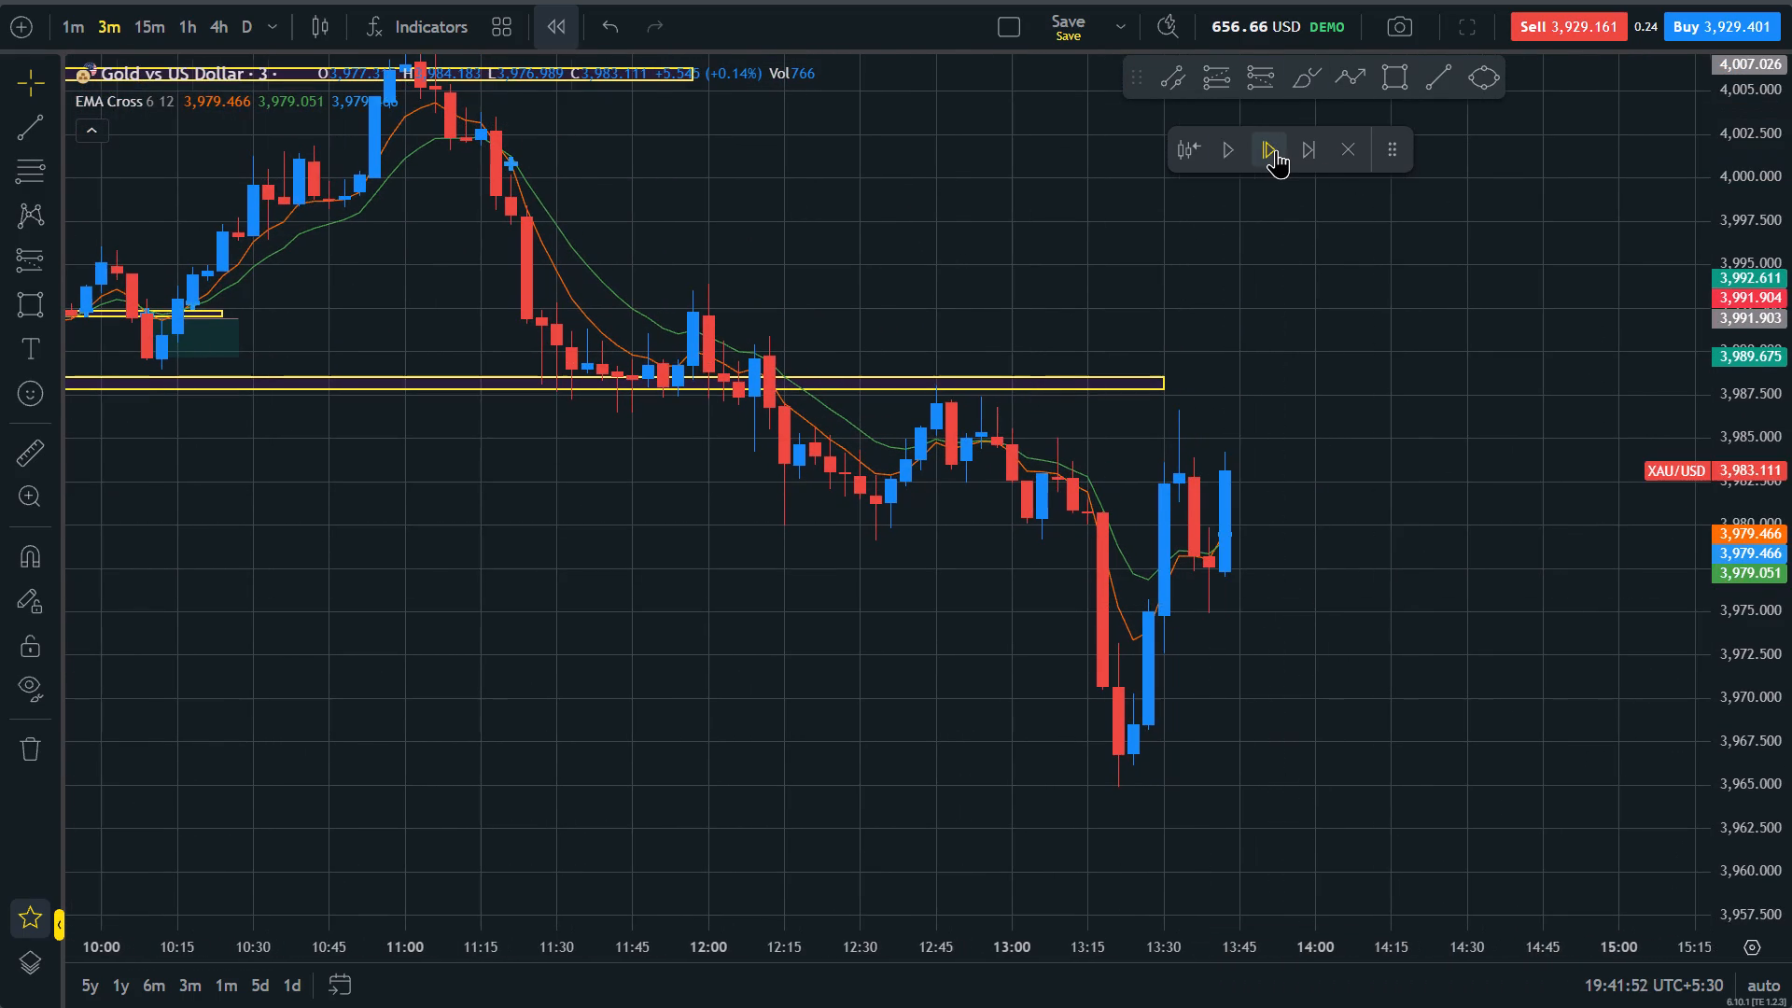
{"action": "left_click", "coordinate": [1276, 149]}
{"action": "left_click", "coordinate": [1276, 149]}
{"action": "left_click", "coordinate": [1276, 149]}
{"action": "left_click", "coordinate": [1276, 149]}
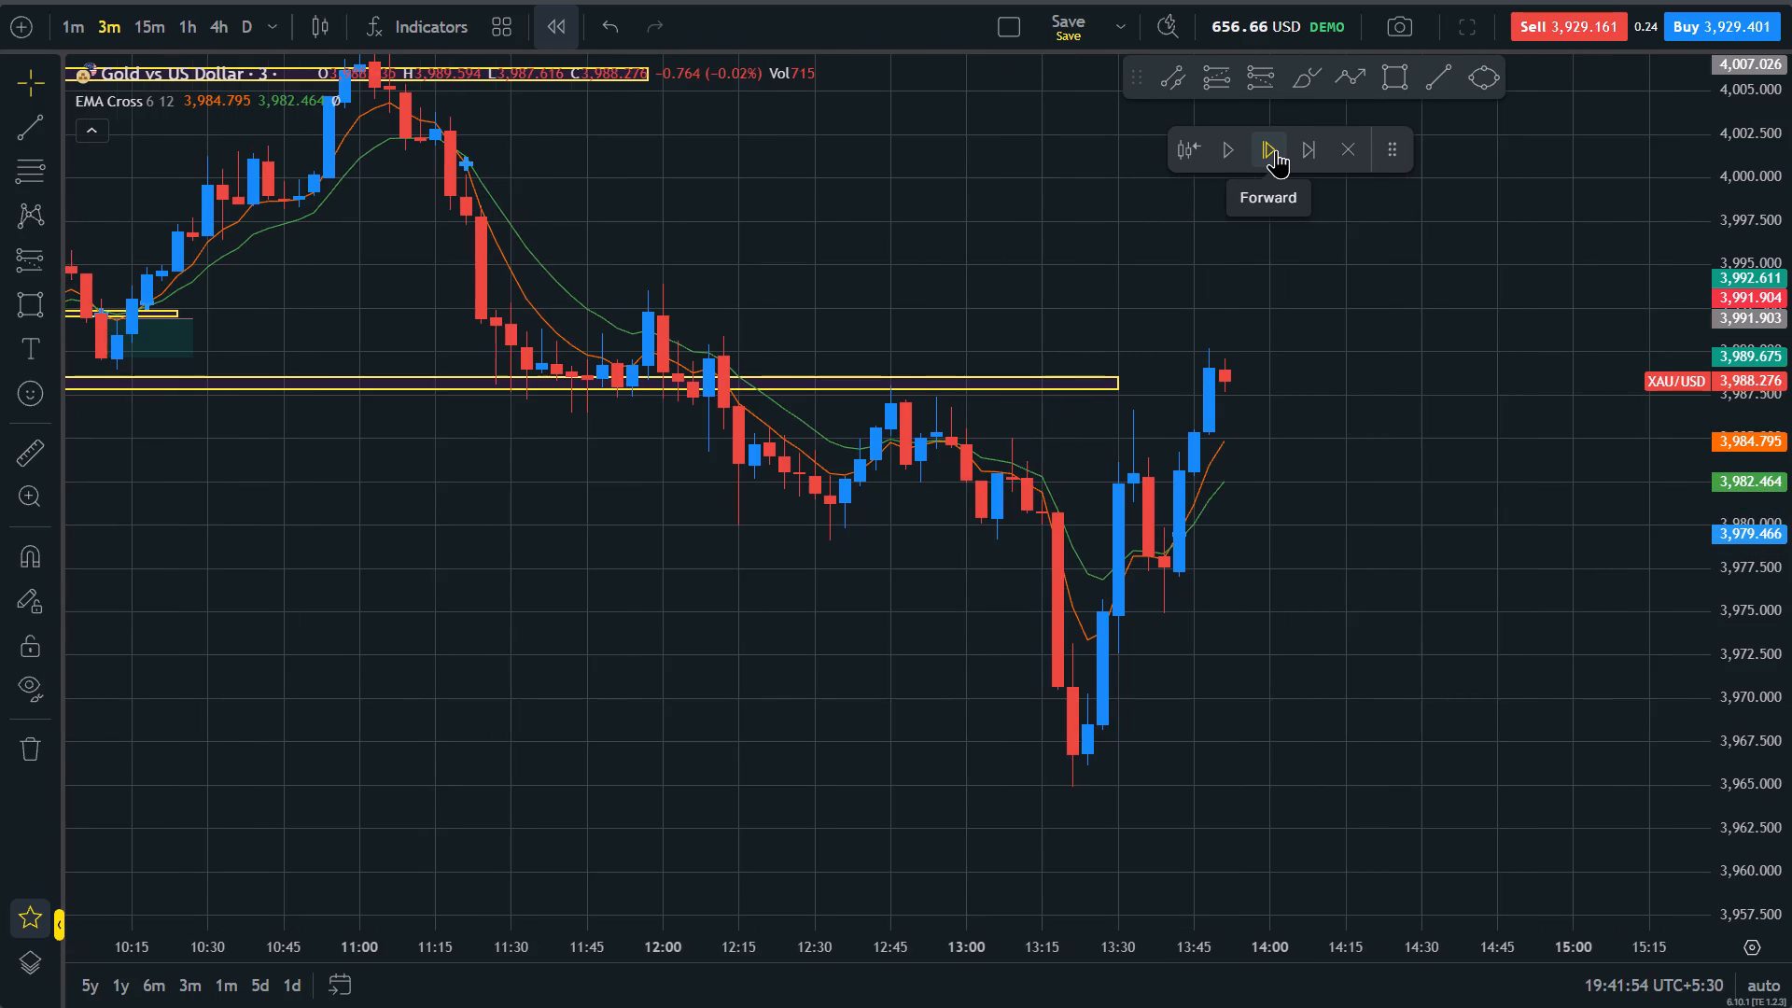
{"action": "left_click", "coordinate": [1276, 149]}
{"action": "left_click", "coordinate": [1276, 149]}
{"action": "left_click", "coordinate": [1276, 149]}
{"action": "left_click", "coordinate": [1276, 149]}
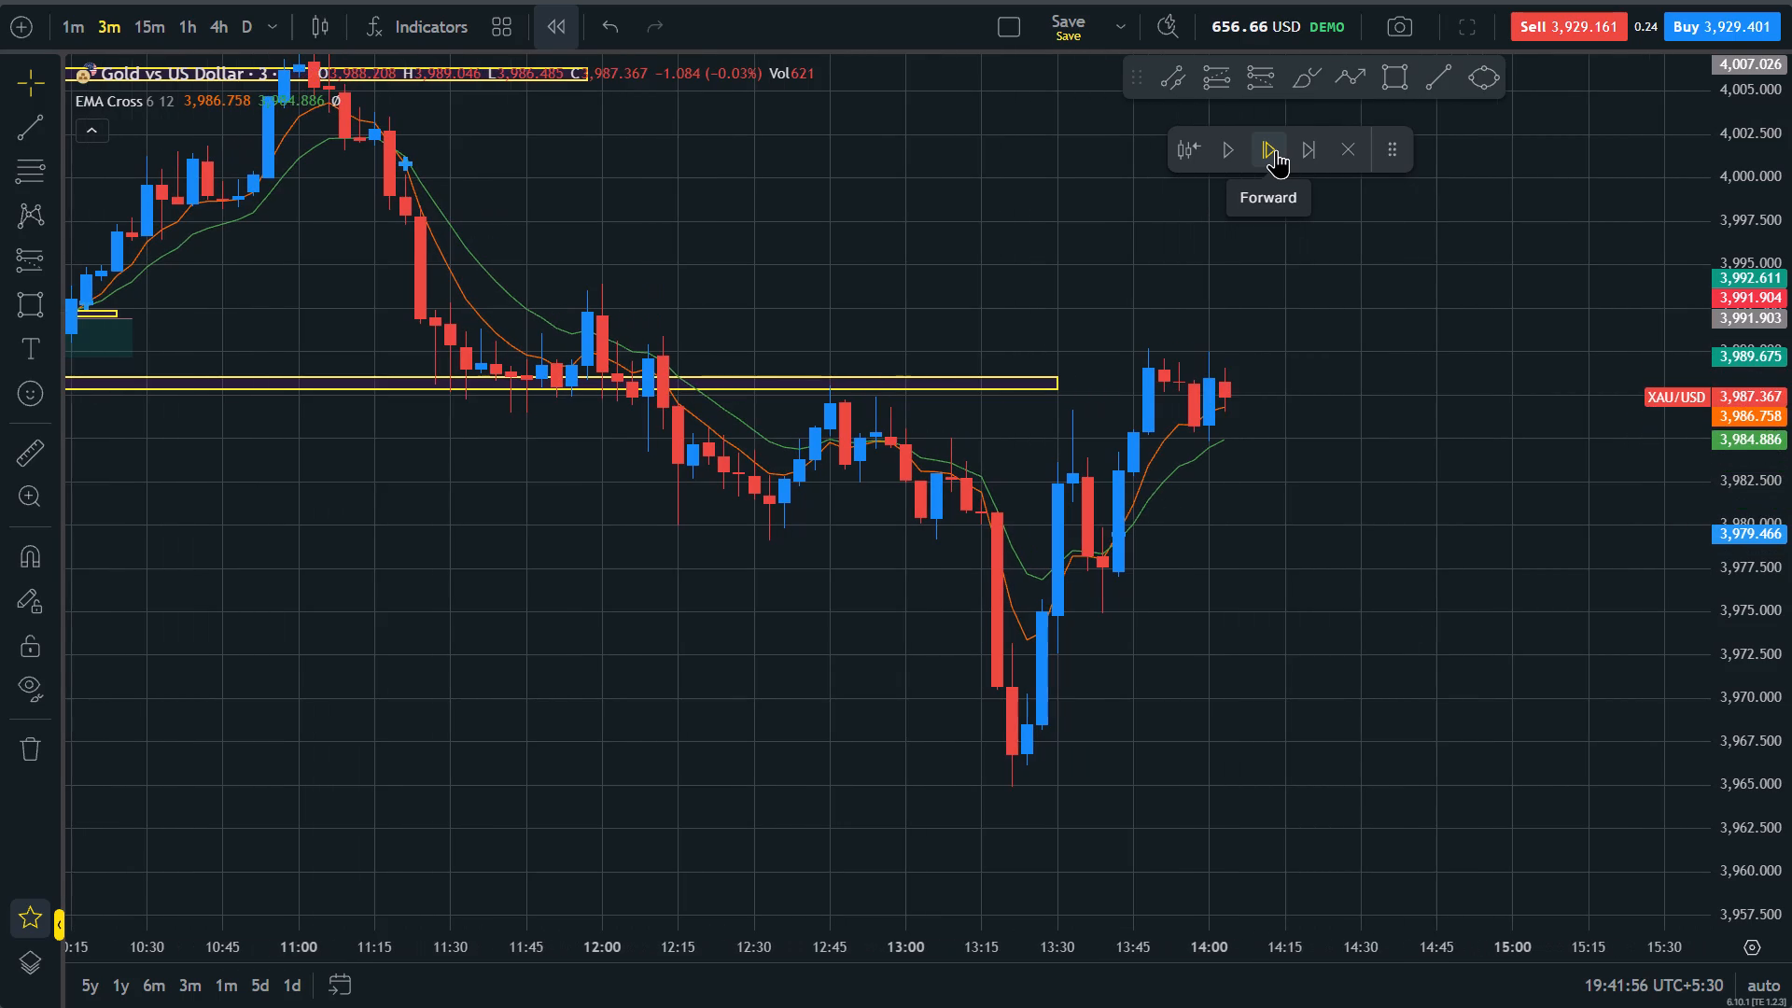
{"action": "left_click", "coordinate": [1276, 149]}
{"action": "left_click", "coordinate": [1276, 149]}
{"action": "left_click", "coordinate": [1276, 149]}
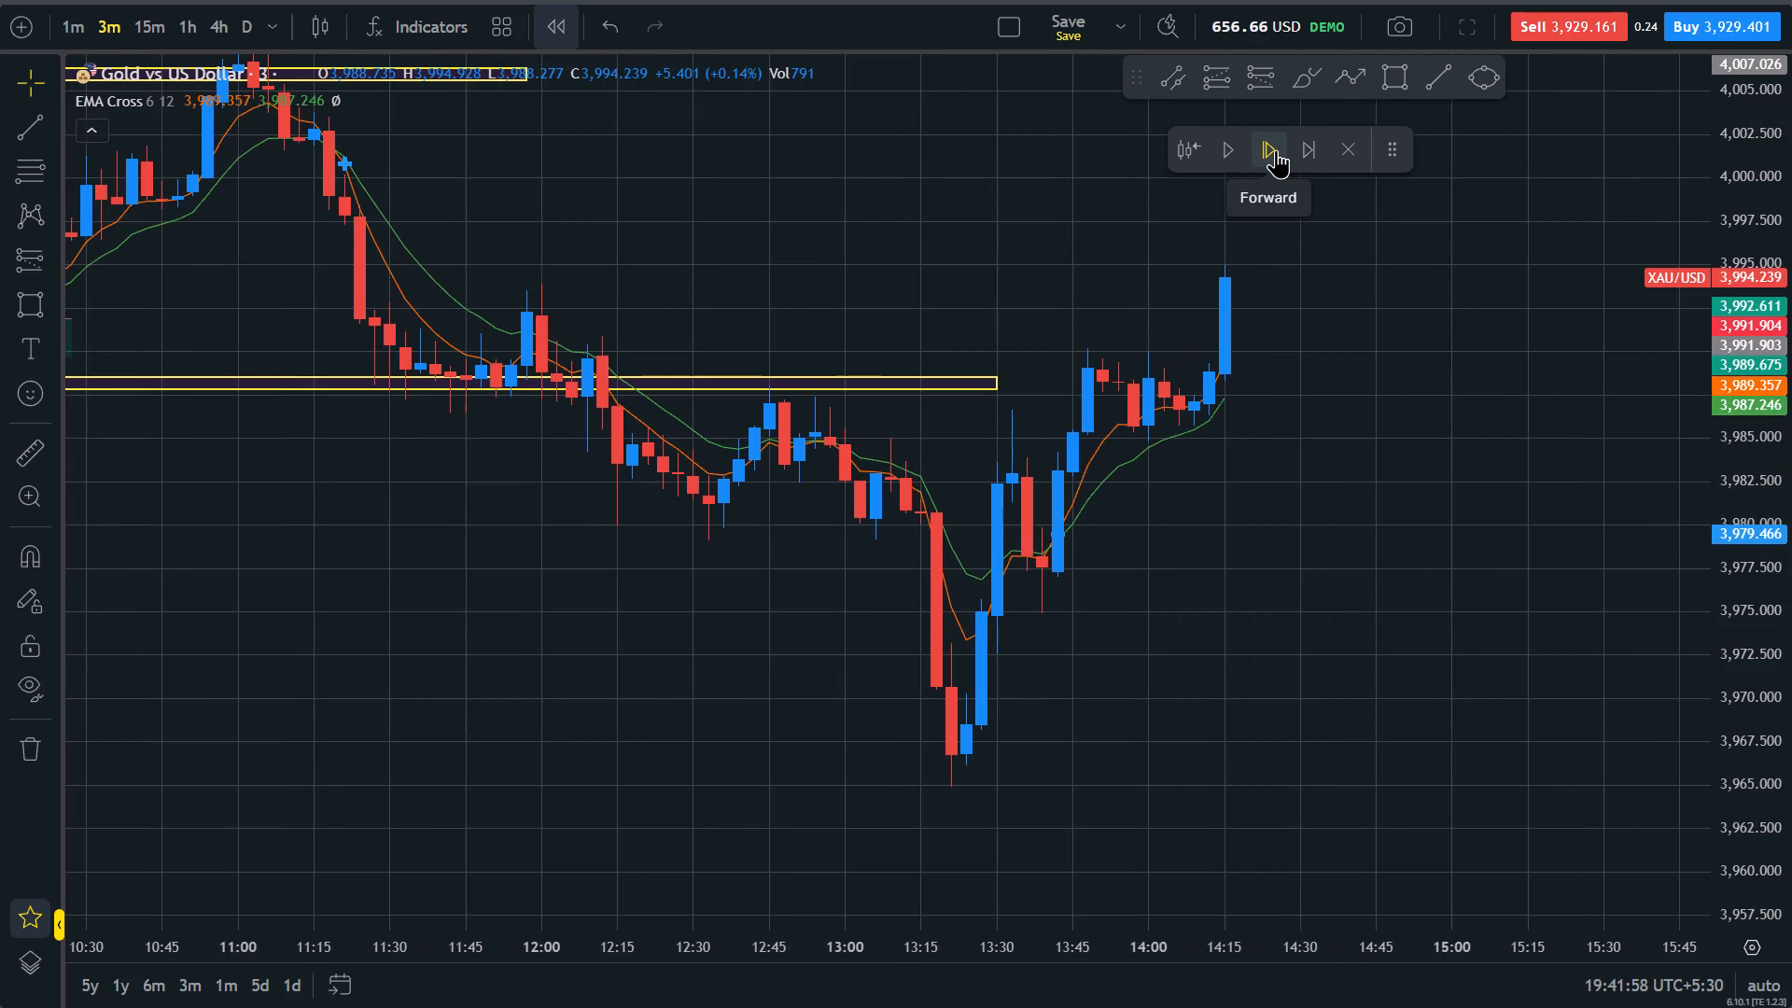
Extend the 3,988 zone to about 14:42 and raise its upper edge to about 3,989.1.
{"action": "left_click_drag", "start_coordinate": [1002, 376], "coordinate": [1354, 367]}
{"action": "left_click", "coordinate": [1352, 573]}
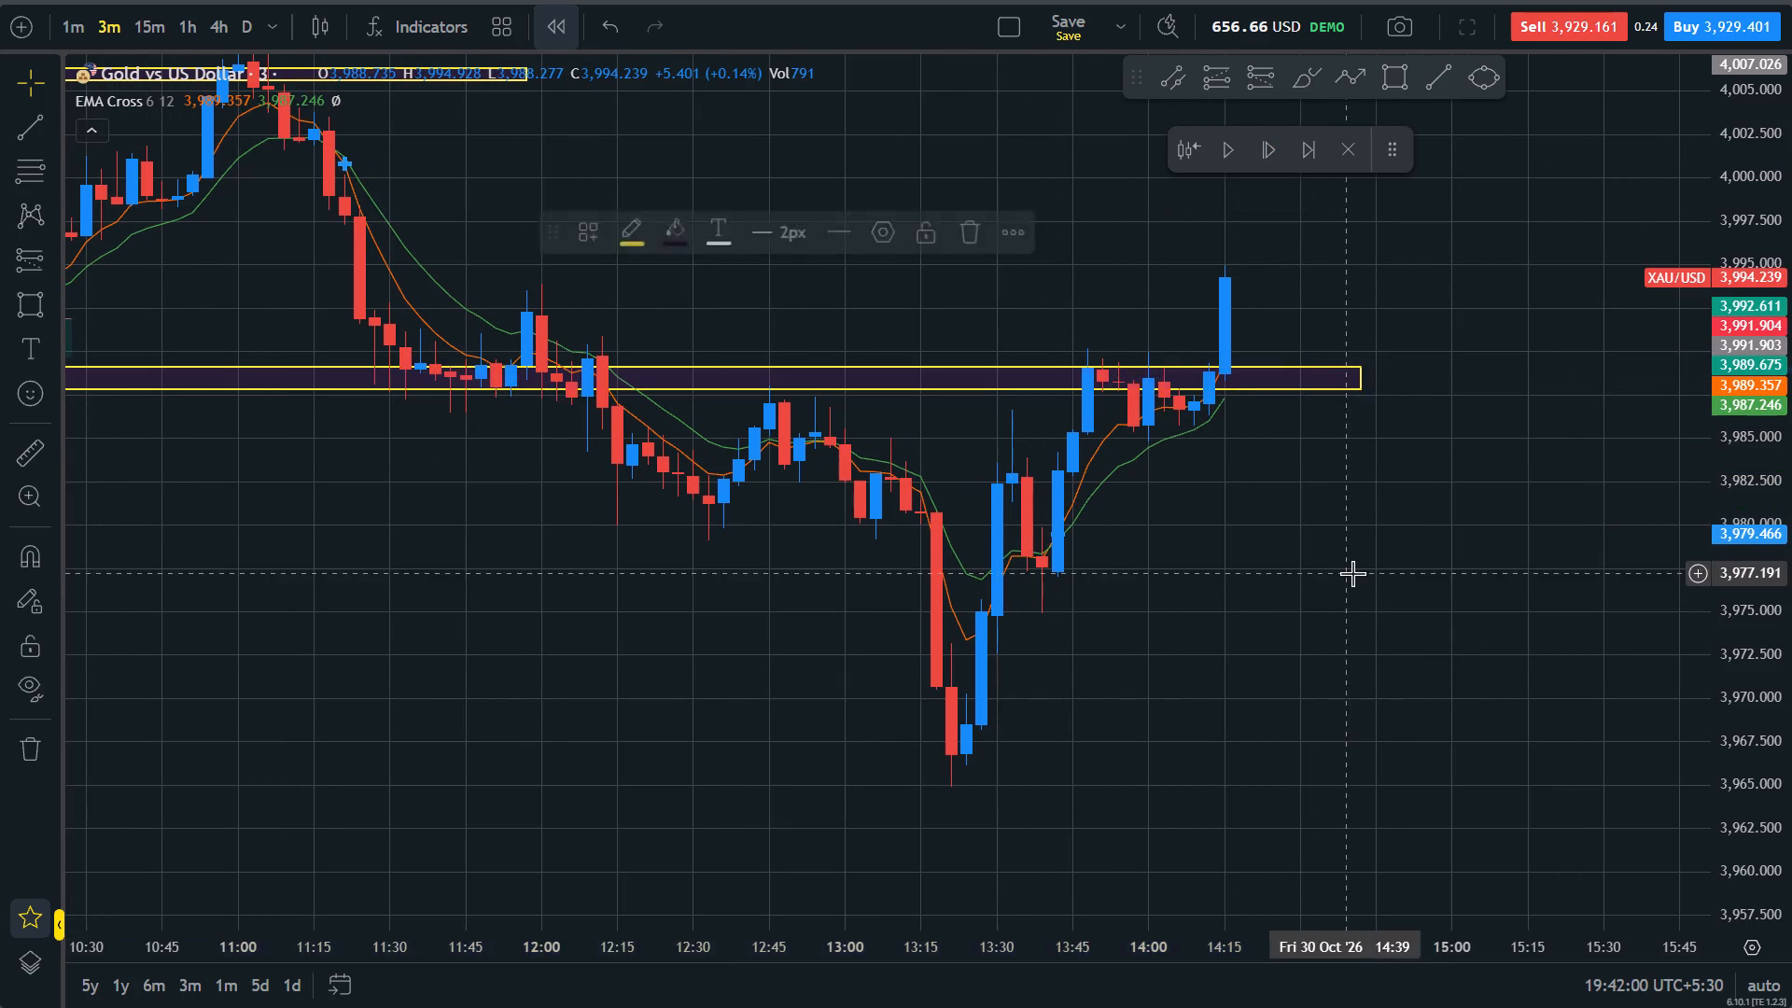
Advance the replay by 7 candles from 14:15 to 14:36 with a wider view of the earlier zones.
{"action": "scroll", "coordinate": [1417, 600], "scroll_direction": "down", "scroll_amount": 7}
{"action": "left_click_drag", "start_coordinate": [1791, 217], "coordinate": [1784, 357]}
{"action": "left_click_drag", "start_coordinate": [1502, 509], "coordinate": [1454, 654]}
{"action": "triple_click", "coordinate": [1269, 148]}
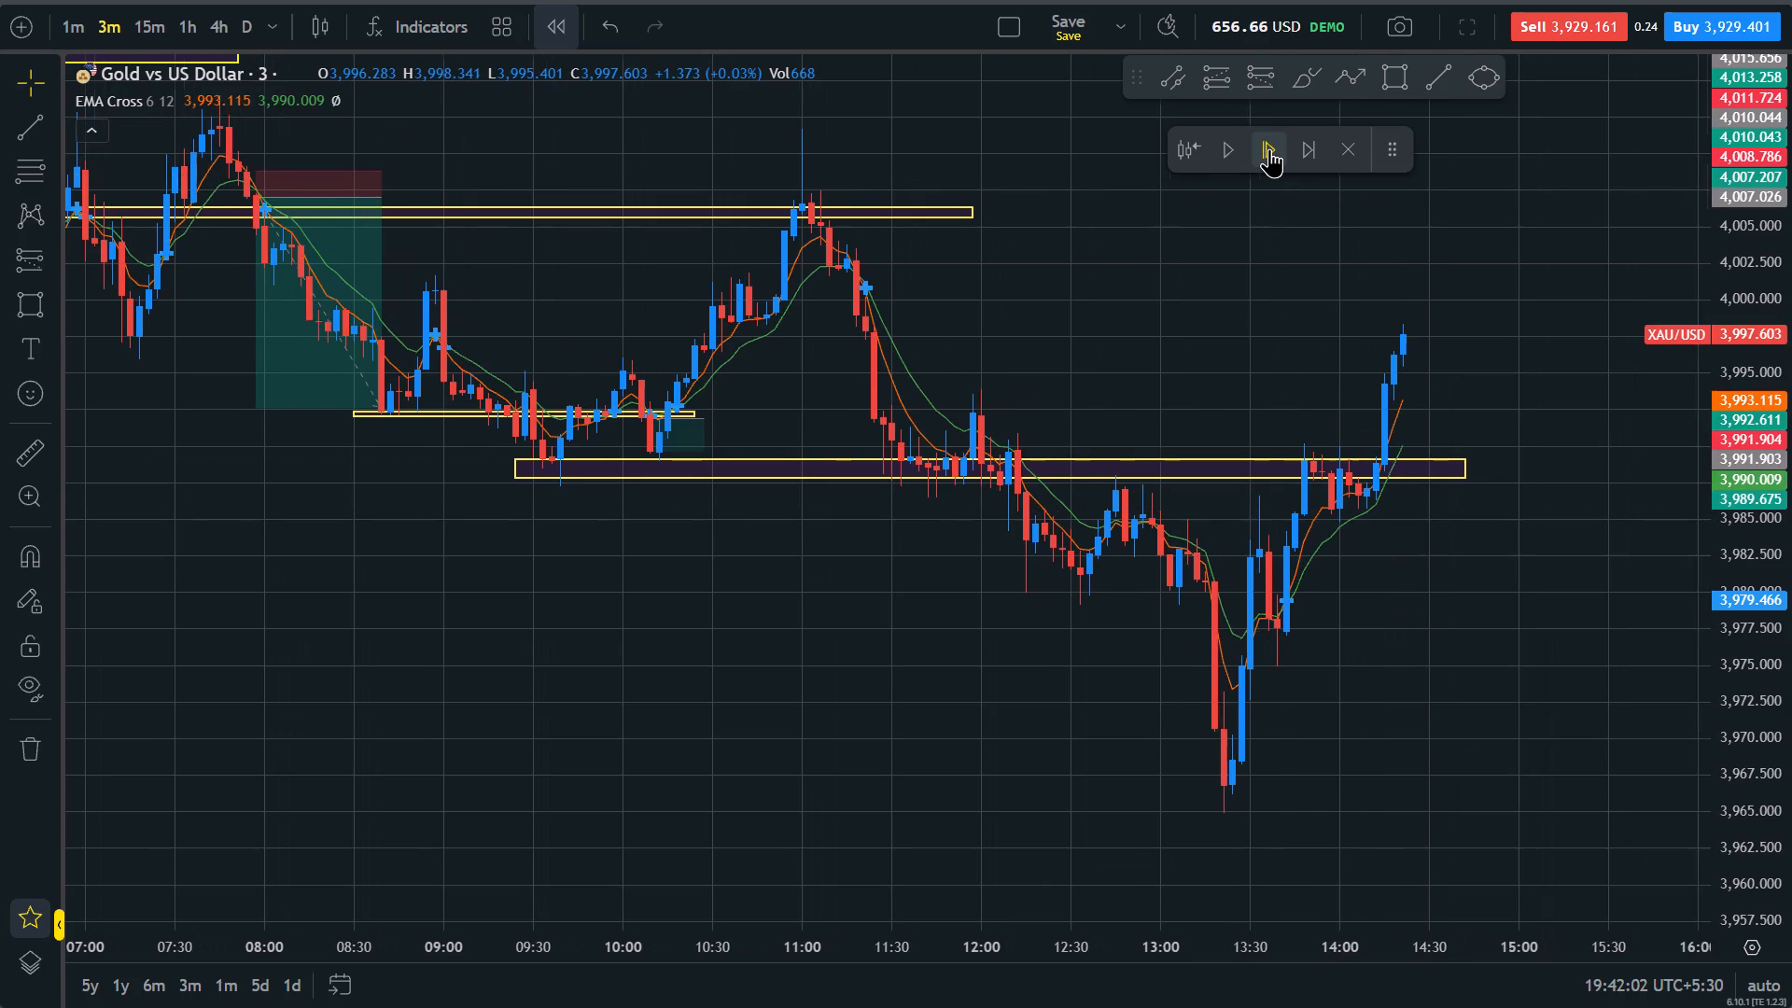
{"action": "triple_click", "coordinate": [1269, 148]}
{"action": "left_click", "coordinate": [1269, 148]}
Place a short position at 14:39 with entry at about 3,991.7 and its stop at about 3,994.5.
{"action": "left_click_drag", "start_coordinate": [1791, 645], "coordinate": [1757, 344]}
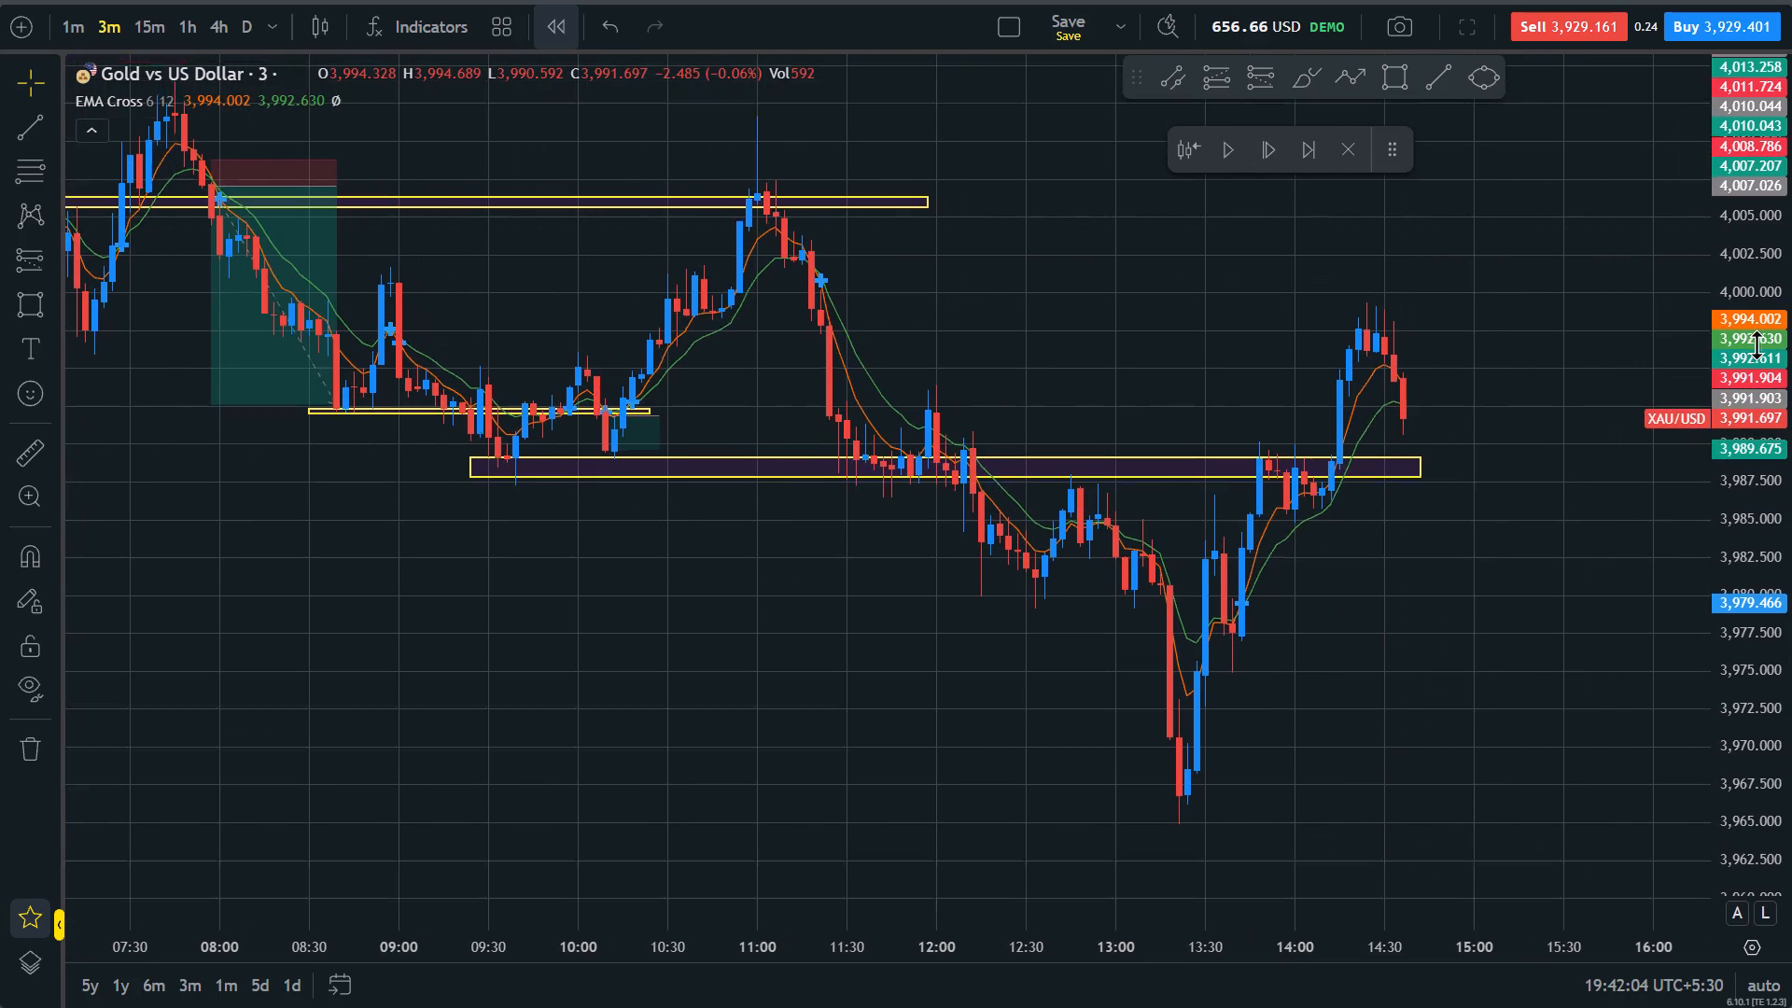
{"action": "left_click_drag", "start_coordinate": [1757, 344], "coordinate": [1724, 198]}
{"action": "left_click_drag", "start_coordinate": [1574, 307], "coordinate": [1399, 538]}
{"action": "scroll", "coordinate": [1394, 523], "scroll_direction": "down", "scroll_amount": 6}
{"action": "left_click_drag", "start_coordinate": [1791, 161], "coordinate": [1788, 461]}
{"action": "scroll", "coordinate": [1605, 487], "scroll_direction": "up", "scroll_amount": 3}
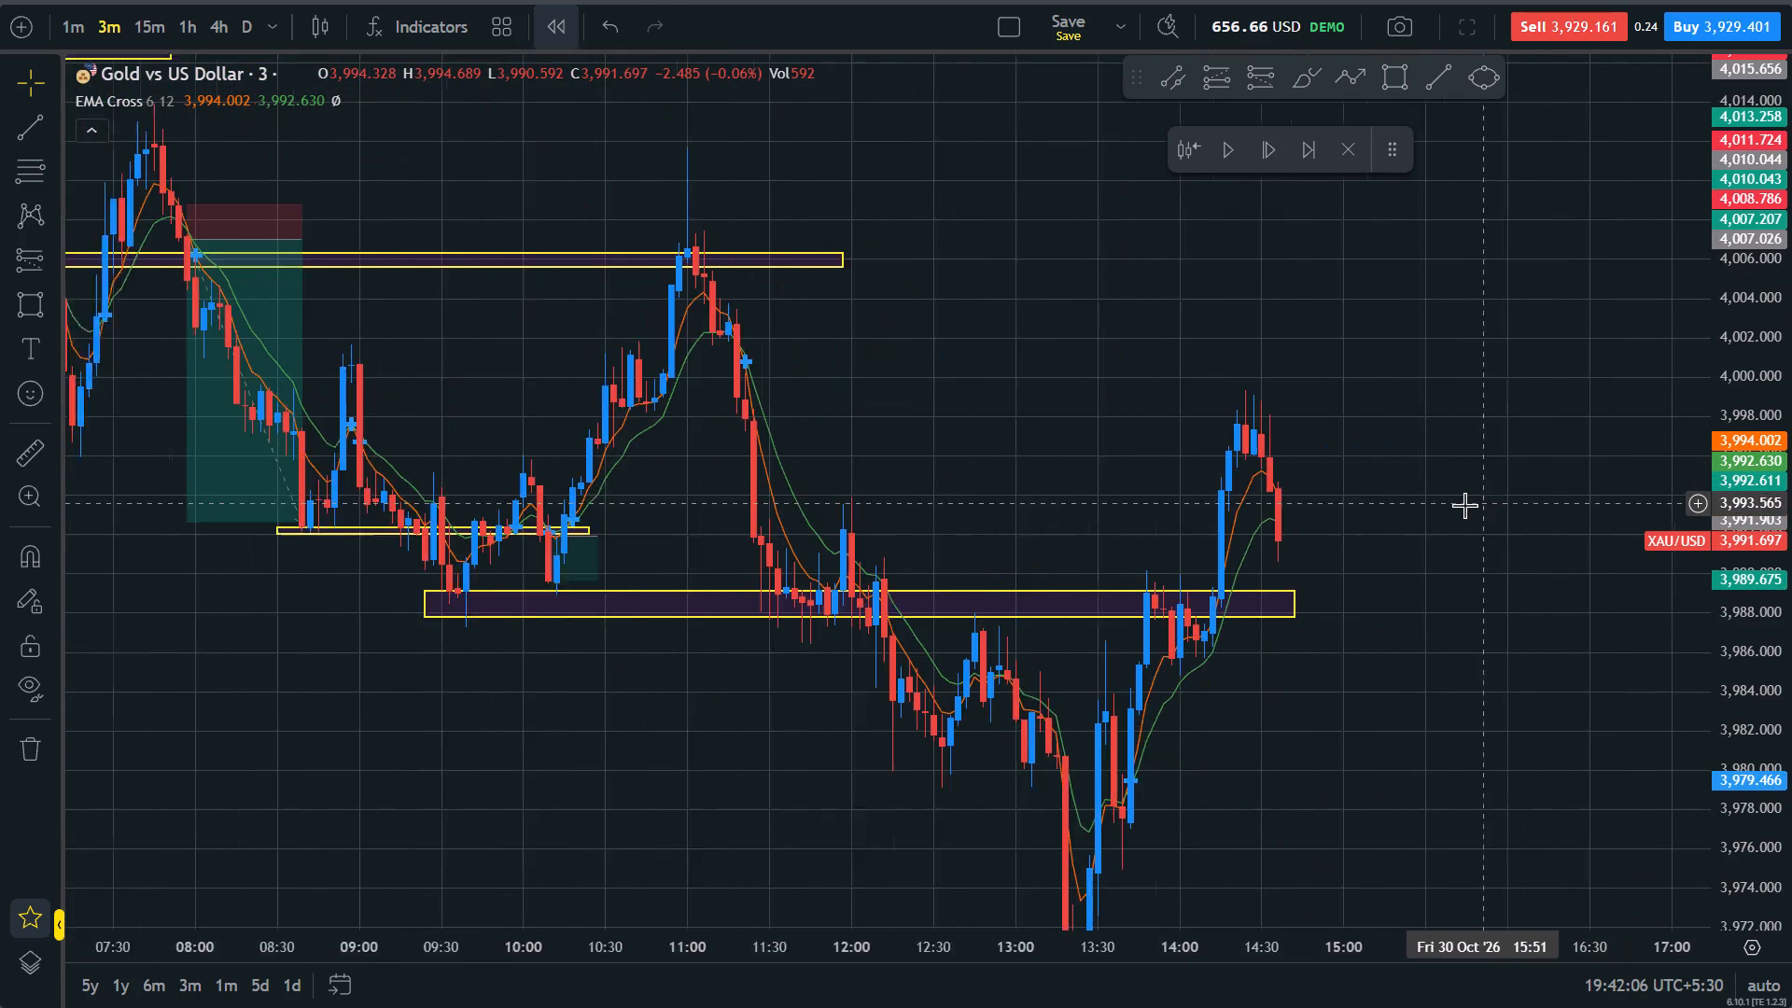
{"action": "scroll", "coordinate": [1464, 505], "scroll_direction": "up", "scroll_amount": 4}
{"action": "left_click_drag", "start_coordinate": [1791, 641], "coordinate": [1754, 358]}
{"action": "left_click_drag", "start_coordinate": [1497, 581], "coordinate": [1493, 483]}
{"action": "scroll", "coordinate": [1493, 483], "scroll_direction": "up", "scroll_amount": 1}
{"action": "left_click_drag", "start_coordinate": [1791, 277], "coordinate": [1774, 476]}
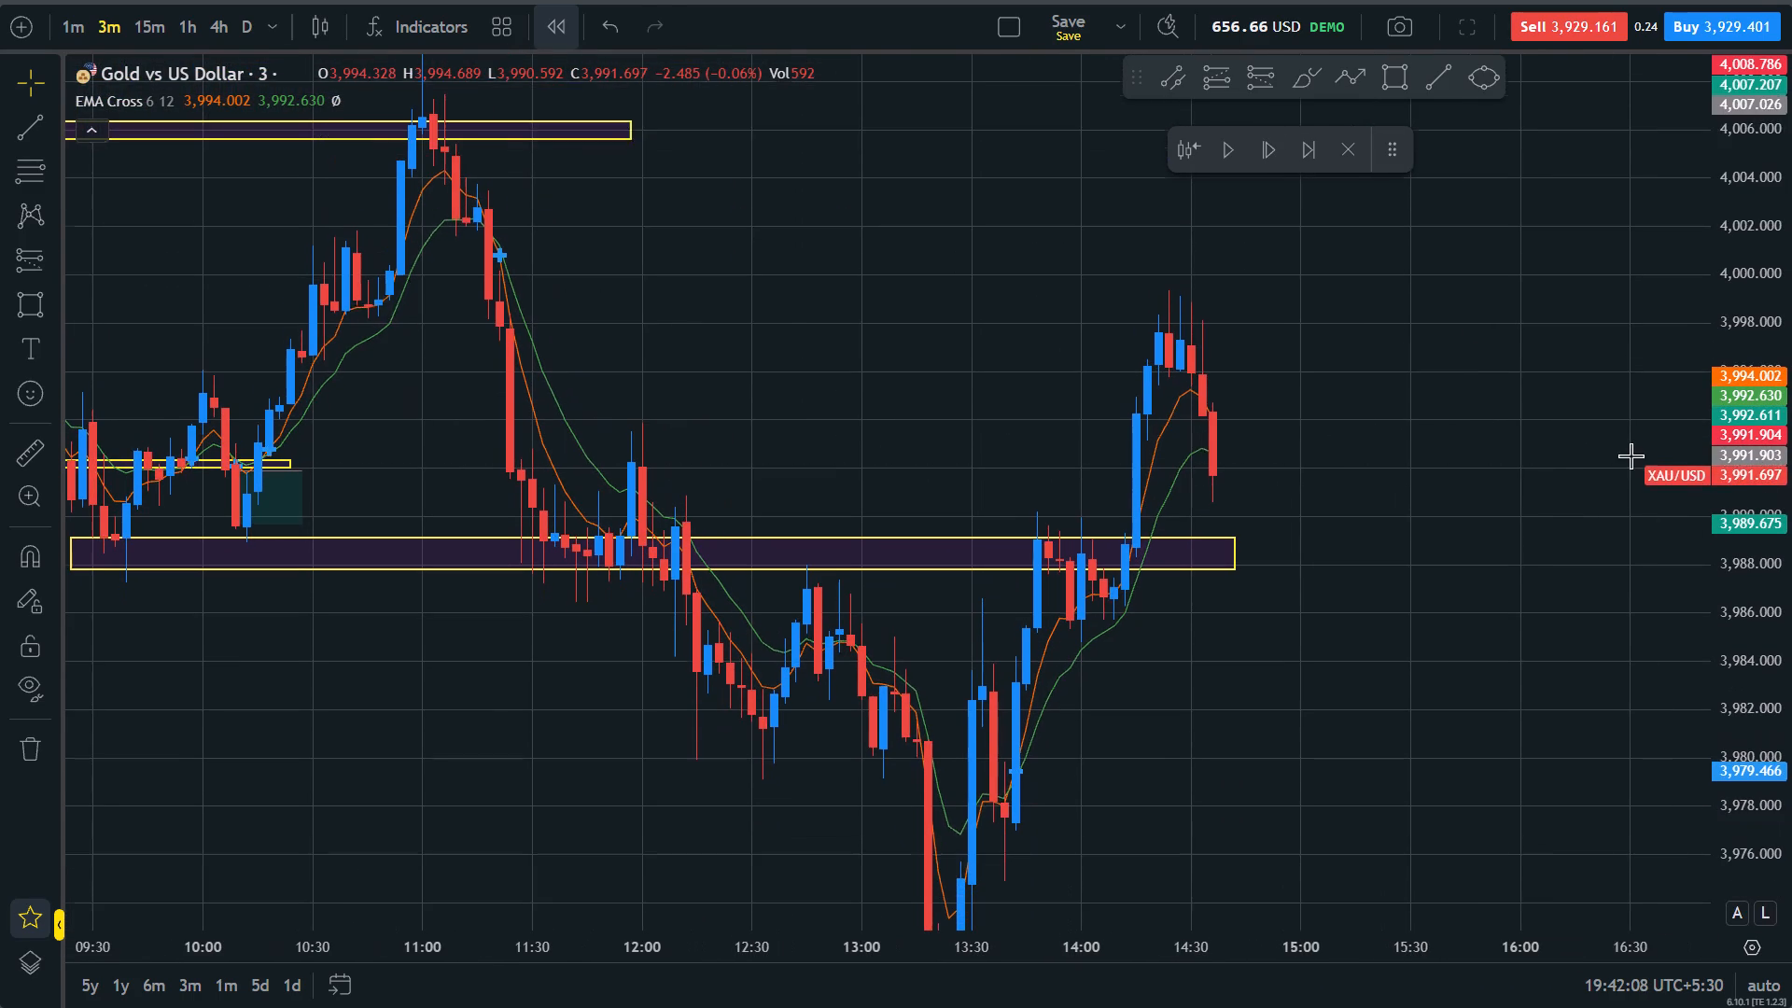
{"action": "left_click", "coordinate": [1268, 70]}
{"action": "left_click", "coordinate": [1225, 474]}
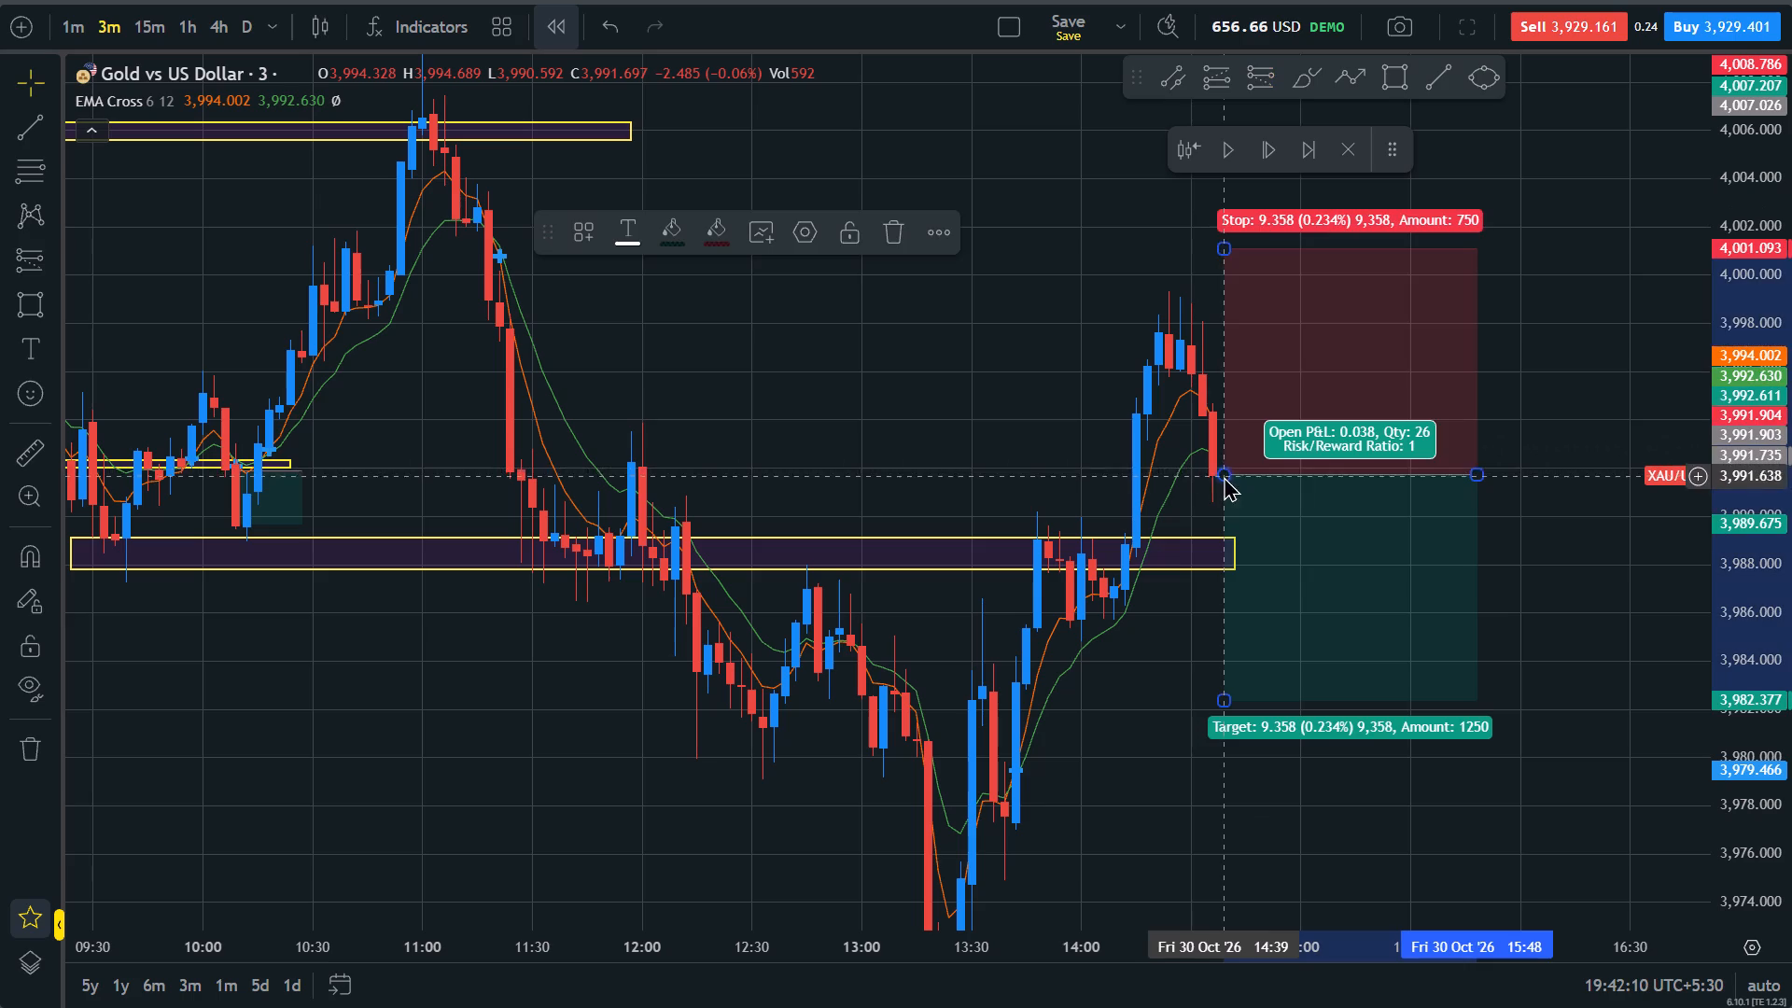
{"action": "left_click_drag", "start_coordinate": [1225, 254], "coordinate": [1253, 407]}
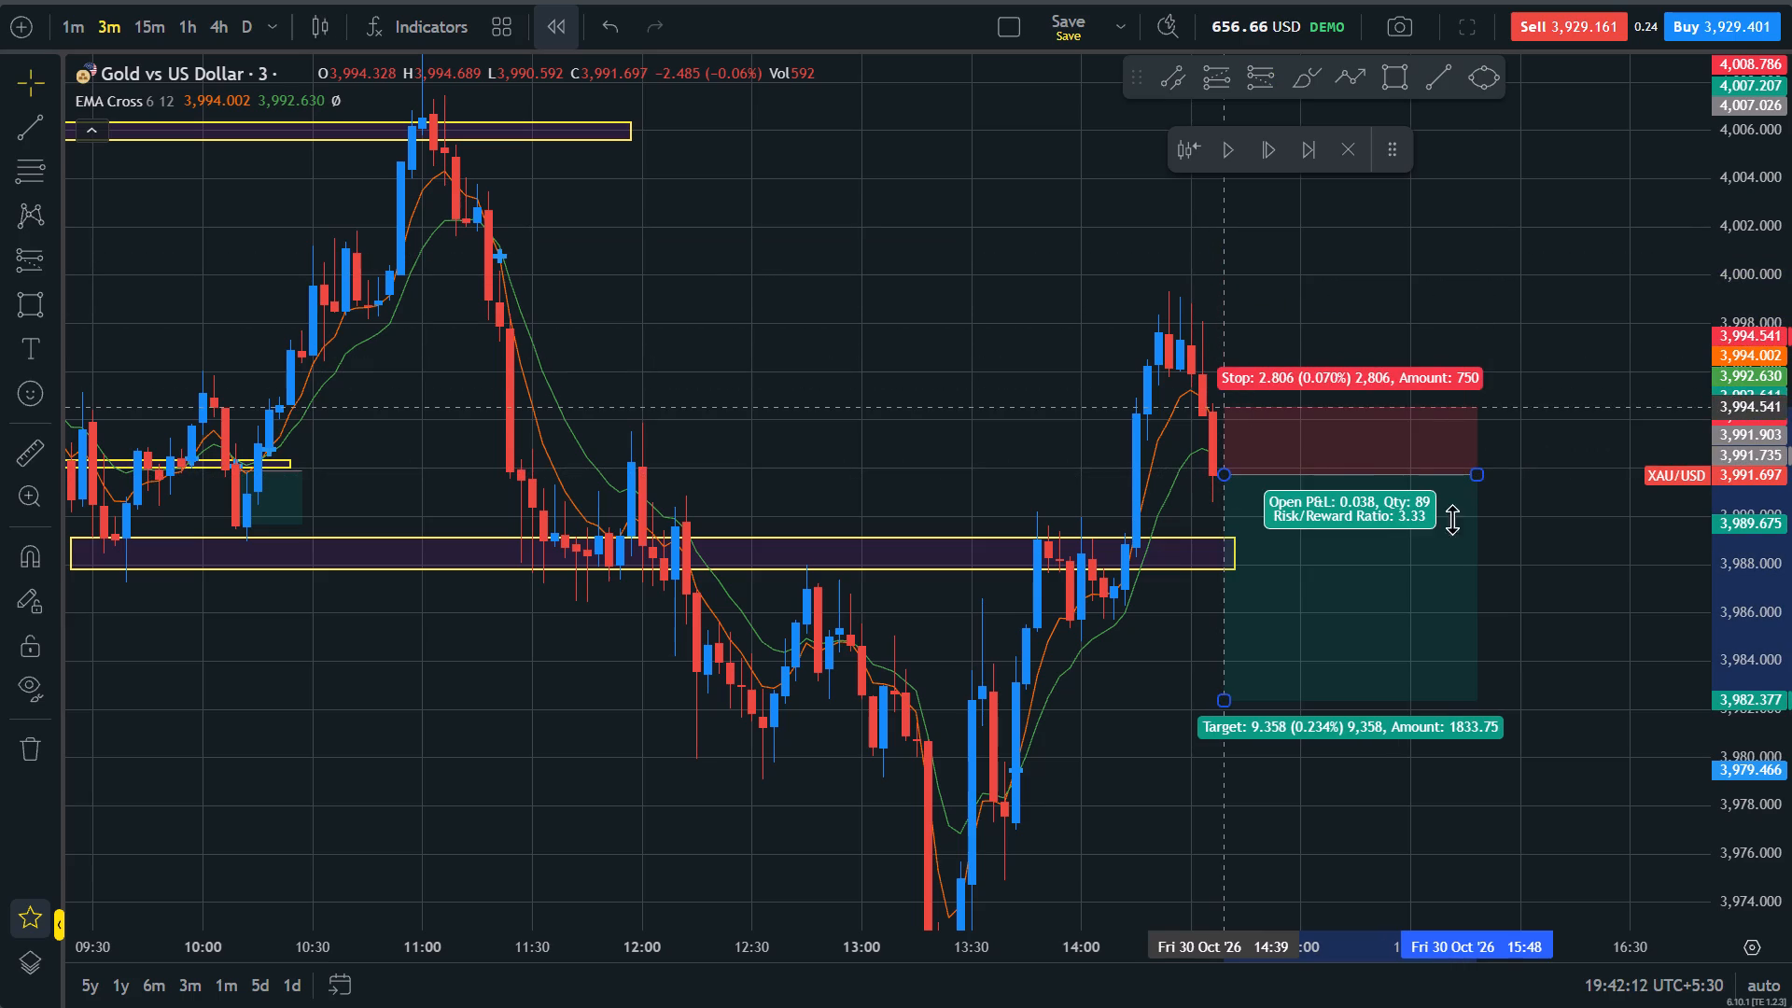
Examine the new short position against the 3,988 zone and the earlier swings at wider and closer scales.
{"action": "left_click_drag", "start_coordinate": [1540, 555], "coordinate": [1533, 434]}
{"action": "scroll", "coordinate": [1533, 434], "scroll_direction": "down", "scroll_amount": 5}
{"action": "left_click_drag", "start_coordinate": [1791, 174], "coordinate": [1791, 397]}
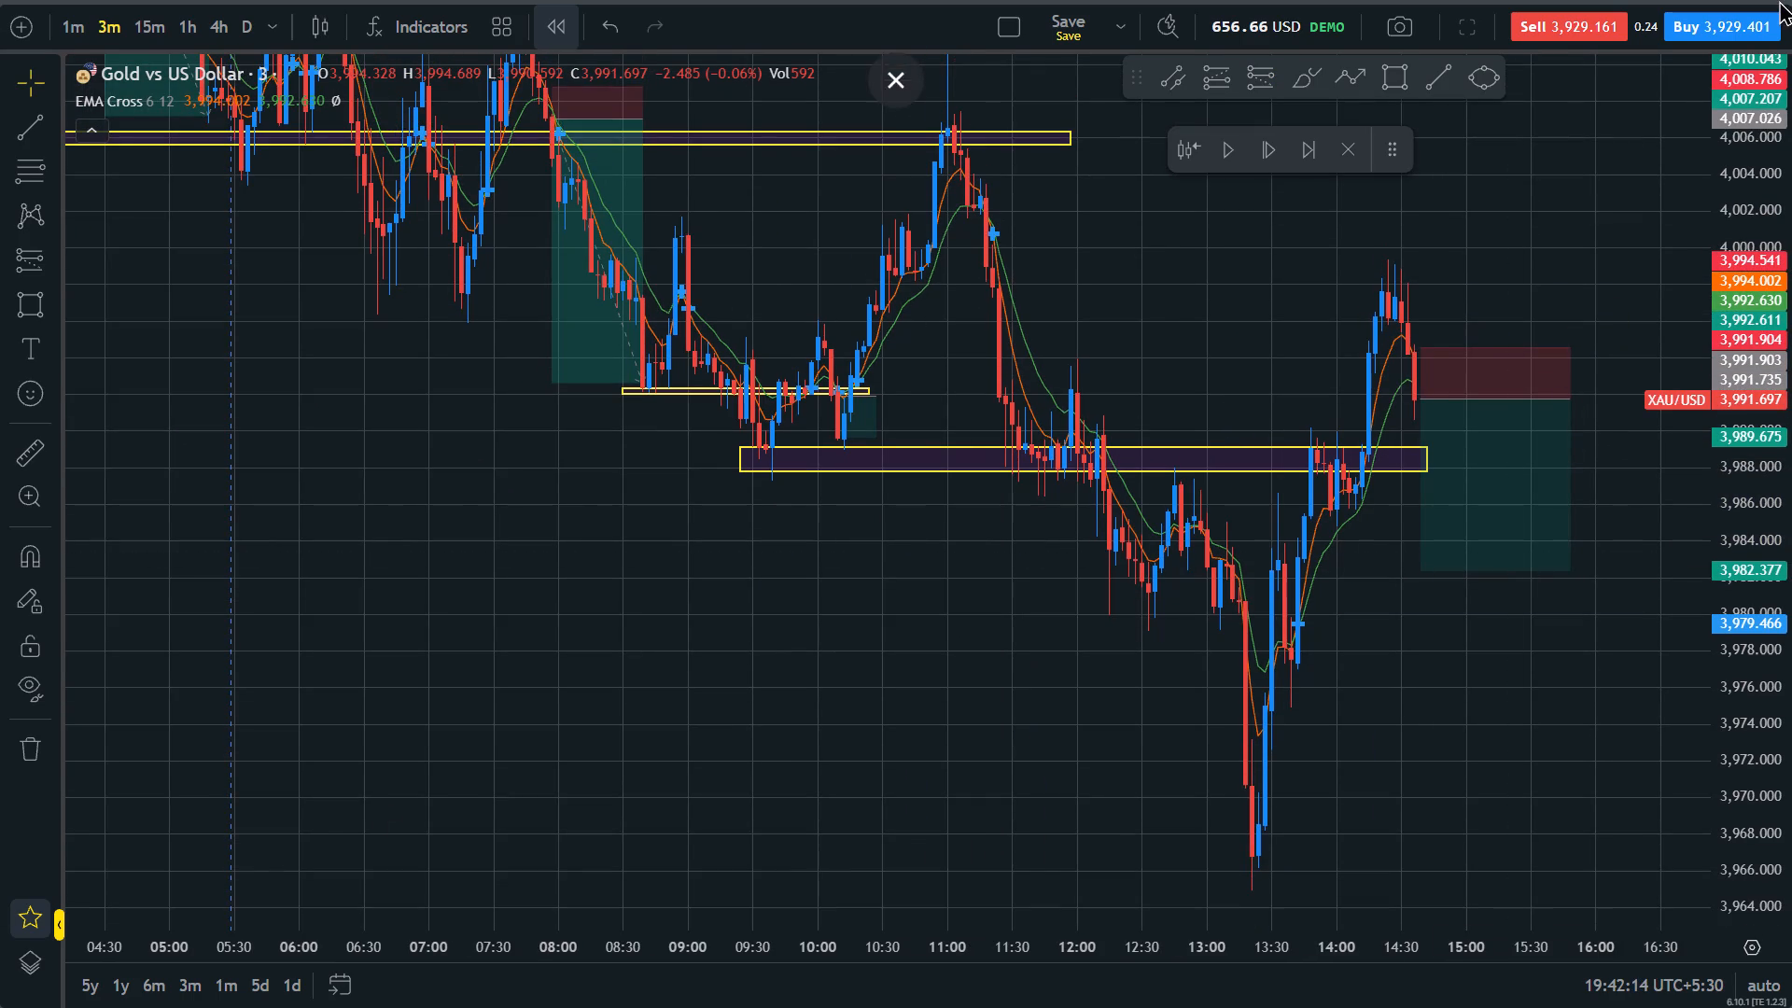
{"action": "scroll", "coordinate": [1779, 0], "scroll_direction": "down", "scroll_amount": 1}
{"action": "scroll", "coordinate": [1628, 676], "scroll_direction": "up", "scroll_amount": 4}
{"action": "left_click_drag", "start_coordinate": [1791, 743], "coordinate": [1750, 539]}
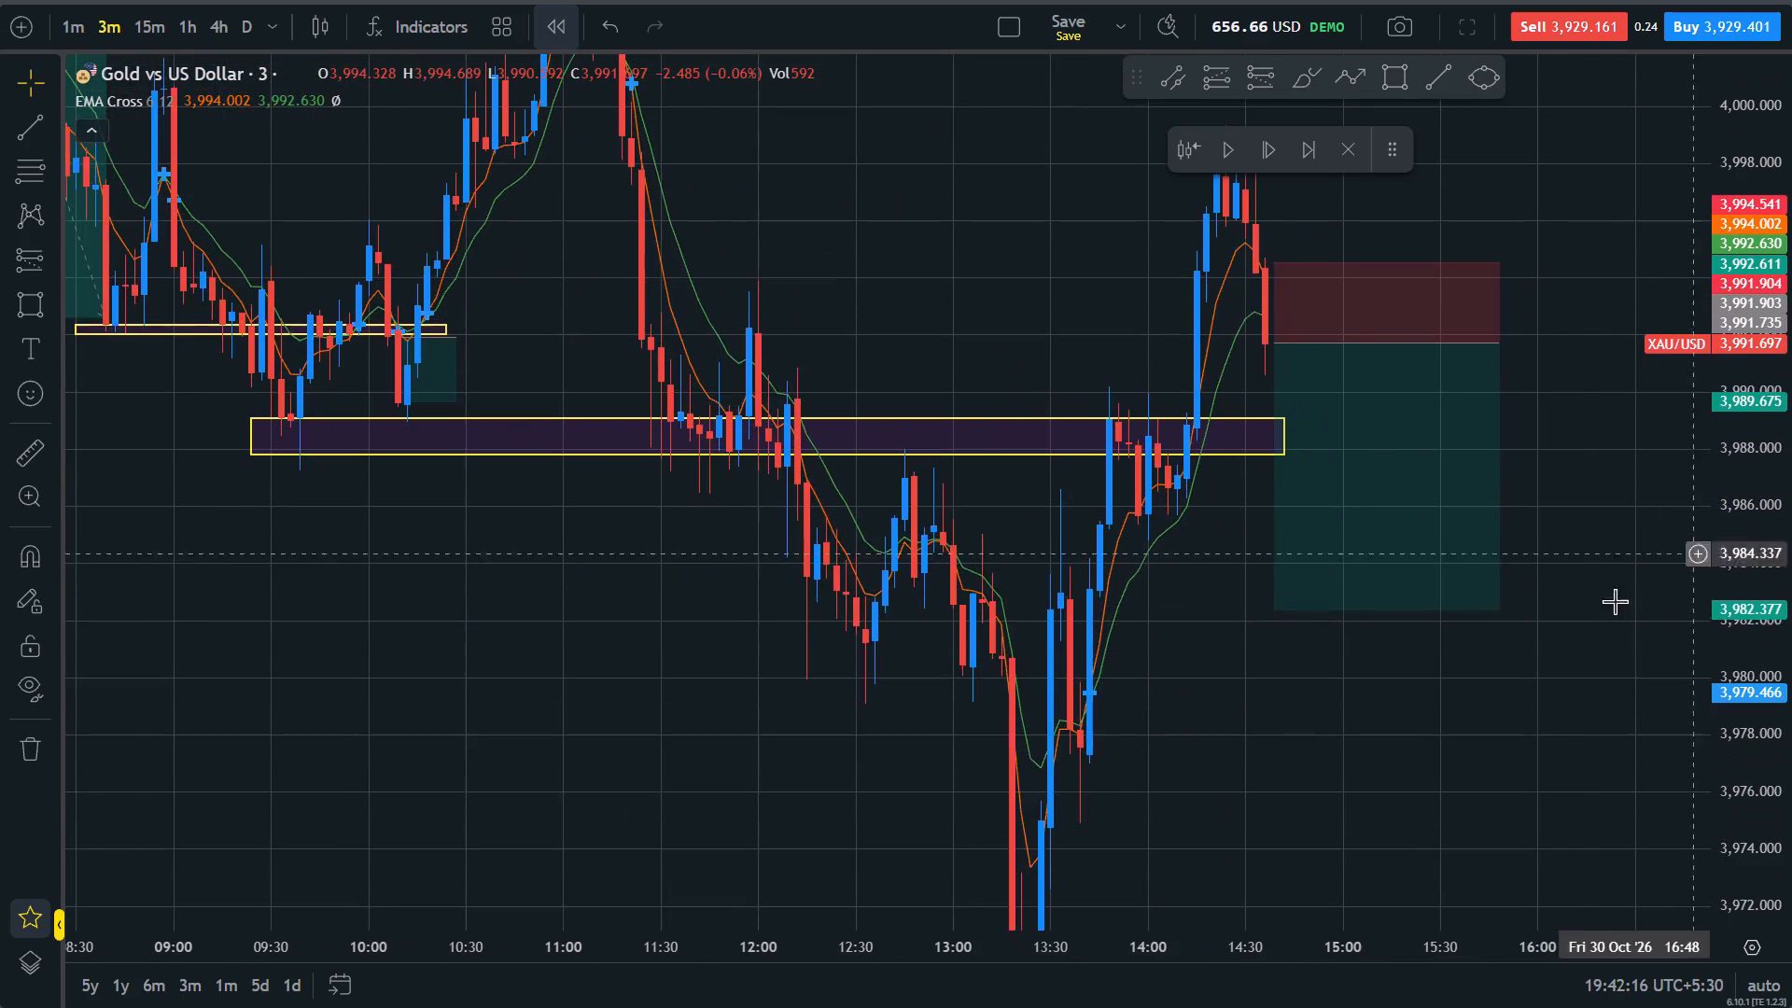
{"action": "scroll", "coordinate": [1594, 631], "scroll_direction": "up", "scroll_amount": 2}
{"action": "left_click_drag", "start_coordinate": [1547, 703], "coordinate": [1505, 867]}
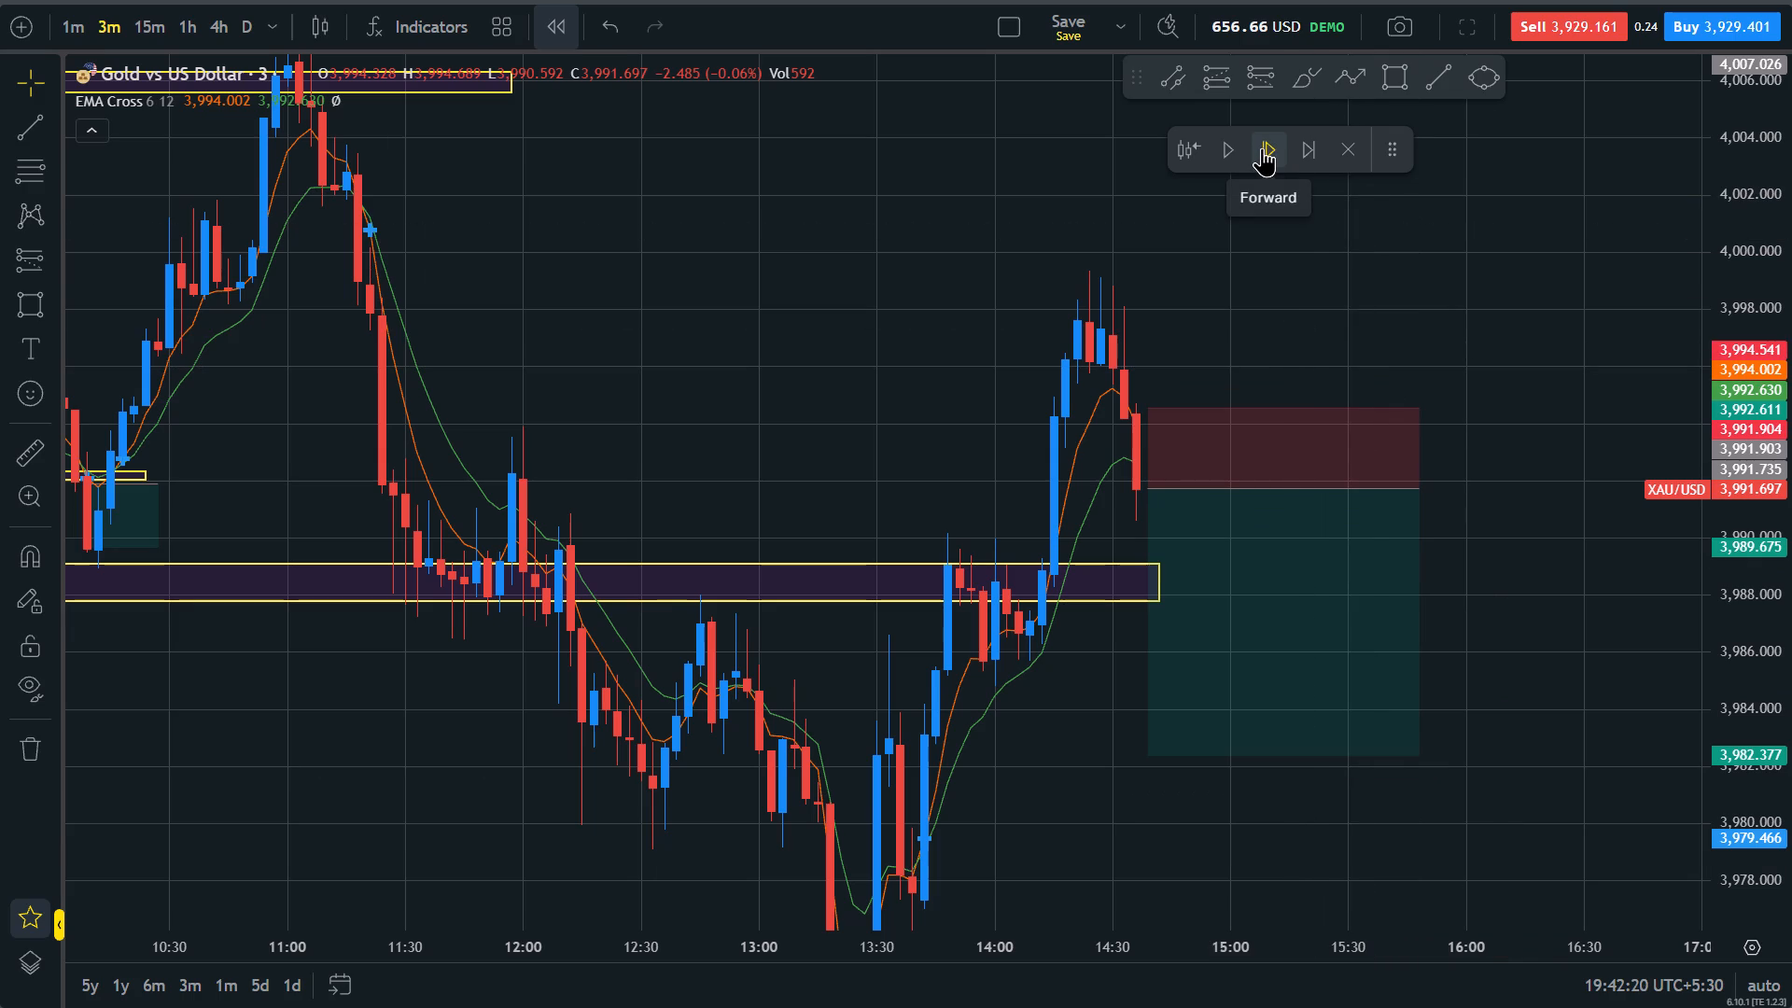
{"action": "scroll", "coordinate": [1630, 731], "scroll_direction": "down", "scroll_amount": 6}
{"action": "left_click_drag", "start_coordinate": [1791, 405], "coordinate": [1791, 610]}
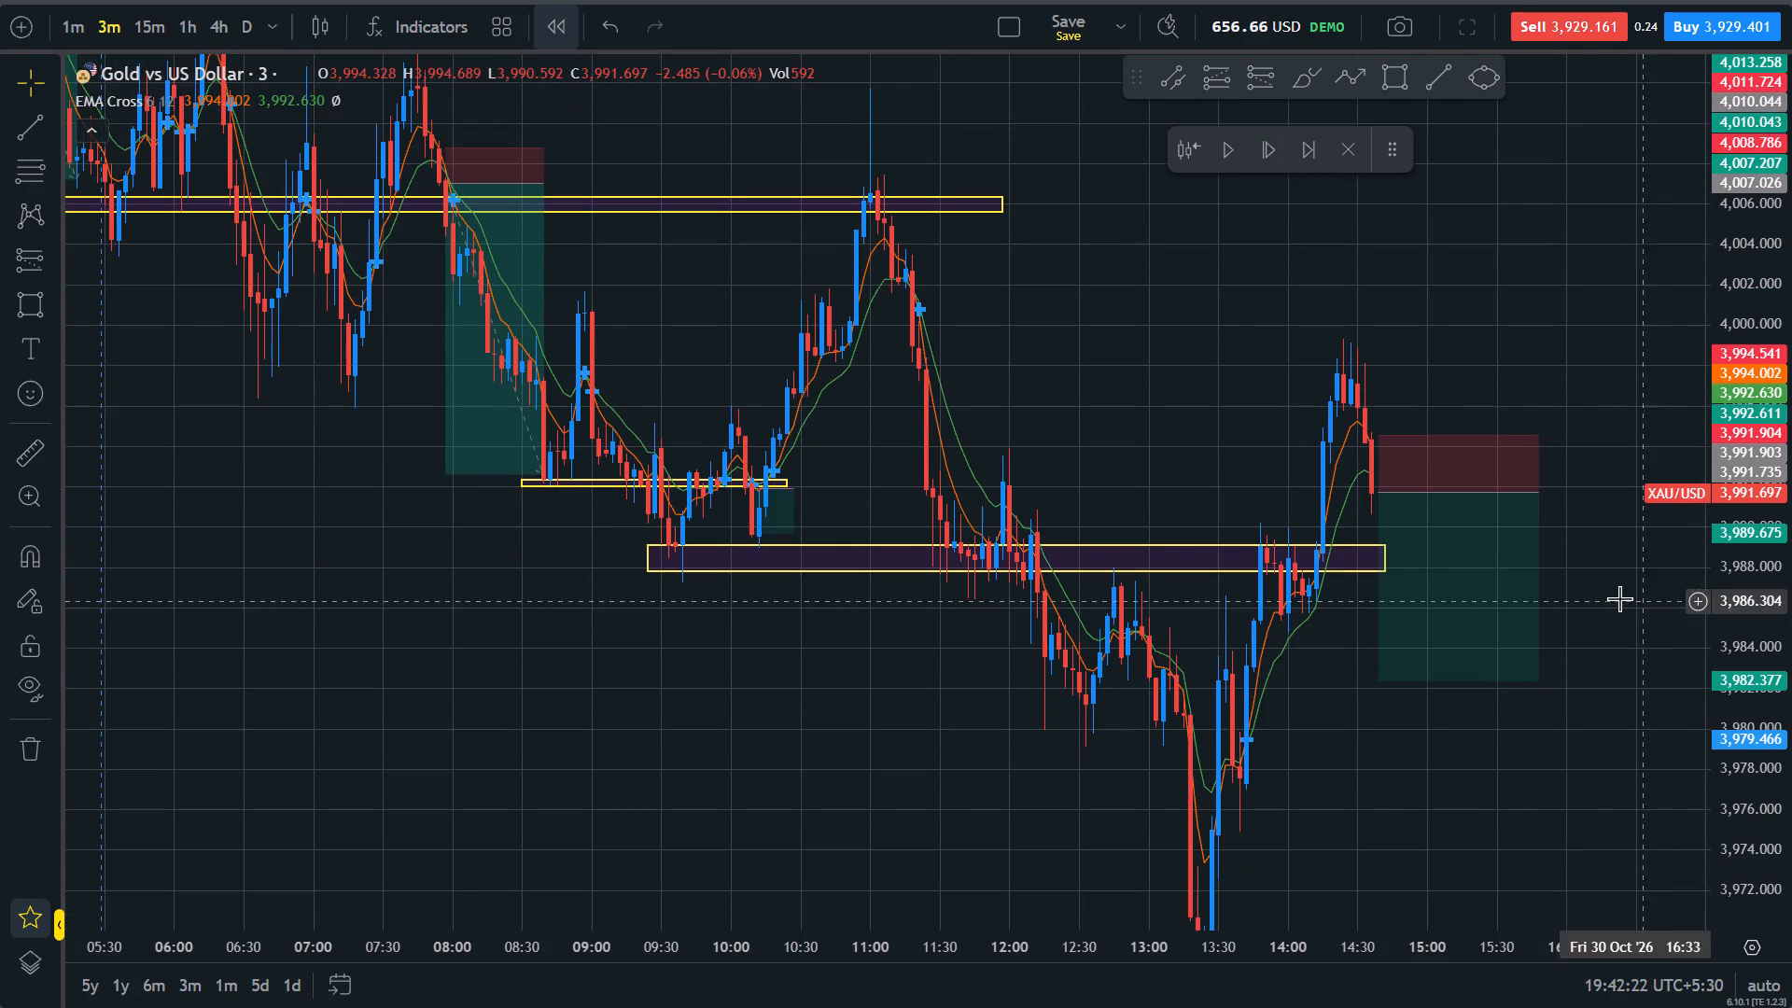
{"action": "scroll", "coordinate": [1615, 569], "scroll_direction": "up", "scroll_amount": 2}
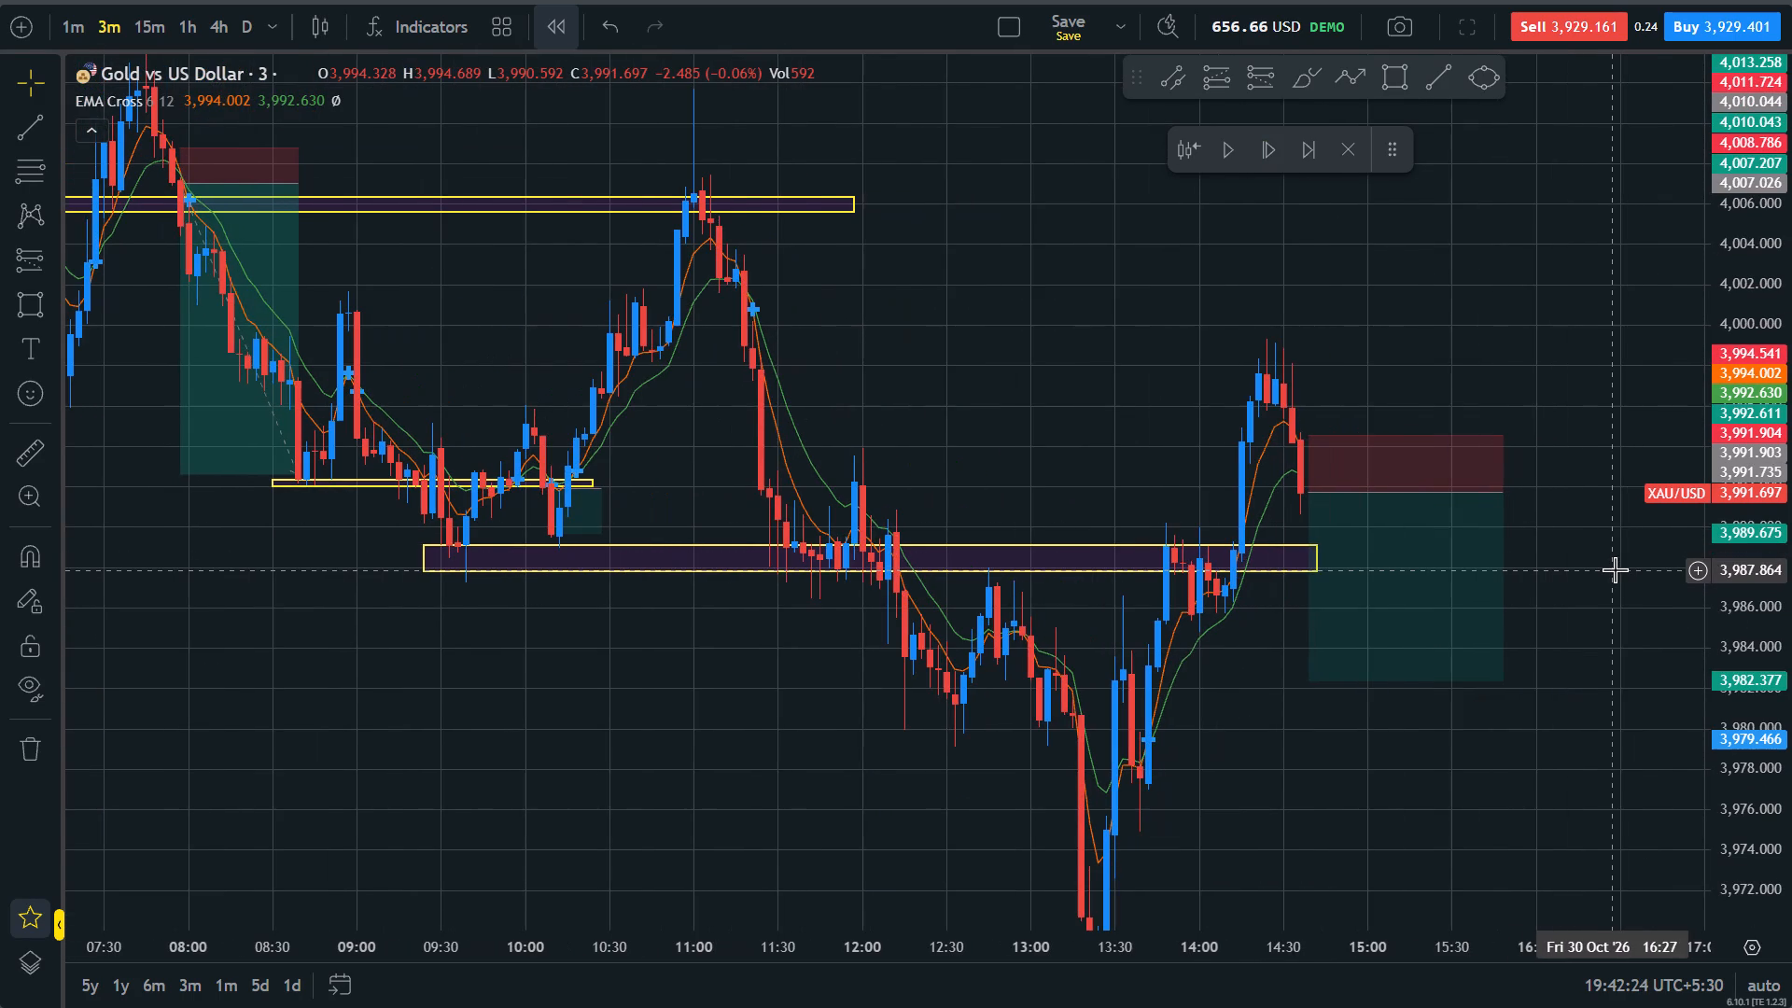
Advance the replay by 5 candles from 14:36 to 14:51 to follow the short position.
{"action": "left_click", "coordinate": [1276, 147]}
{"action": "left_click", "coordinate": [1276, 147]}
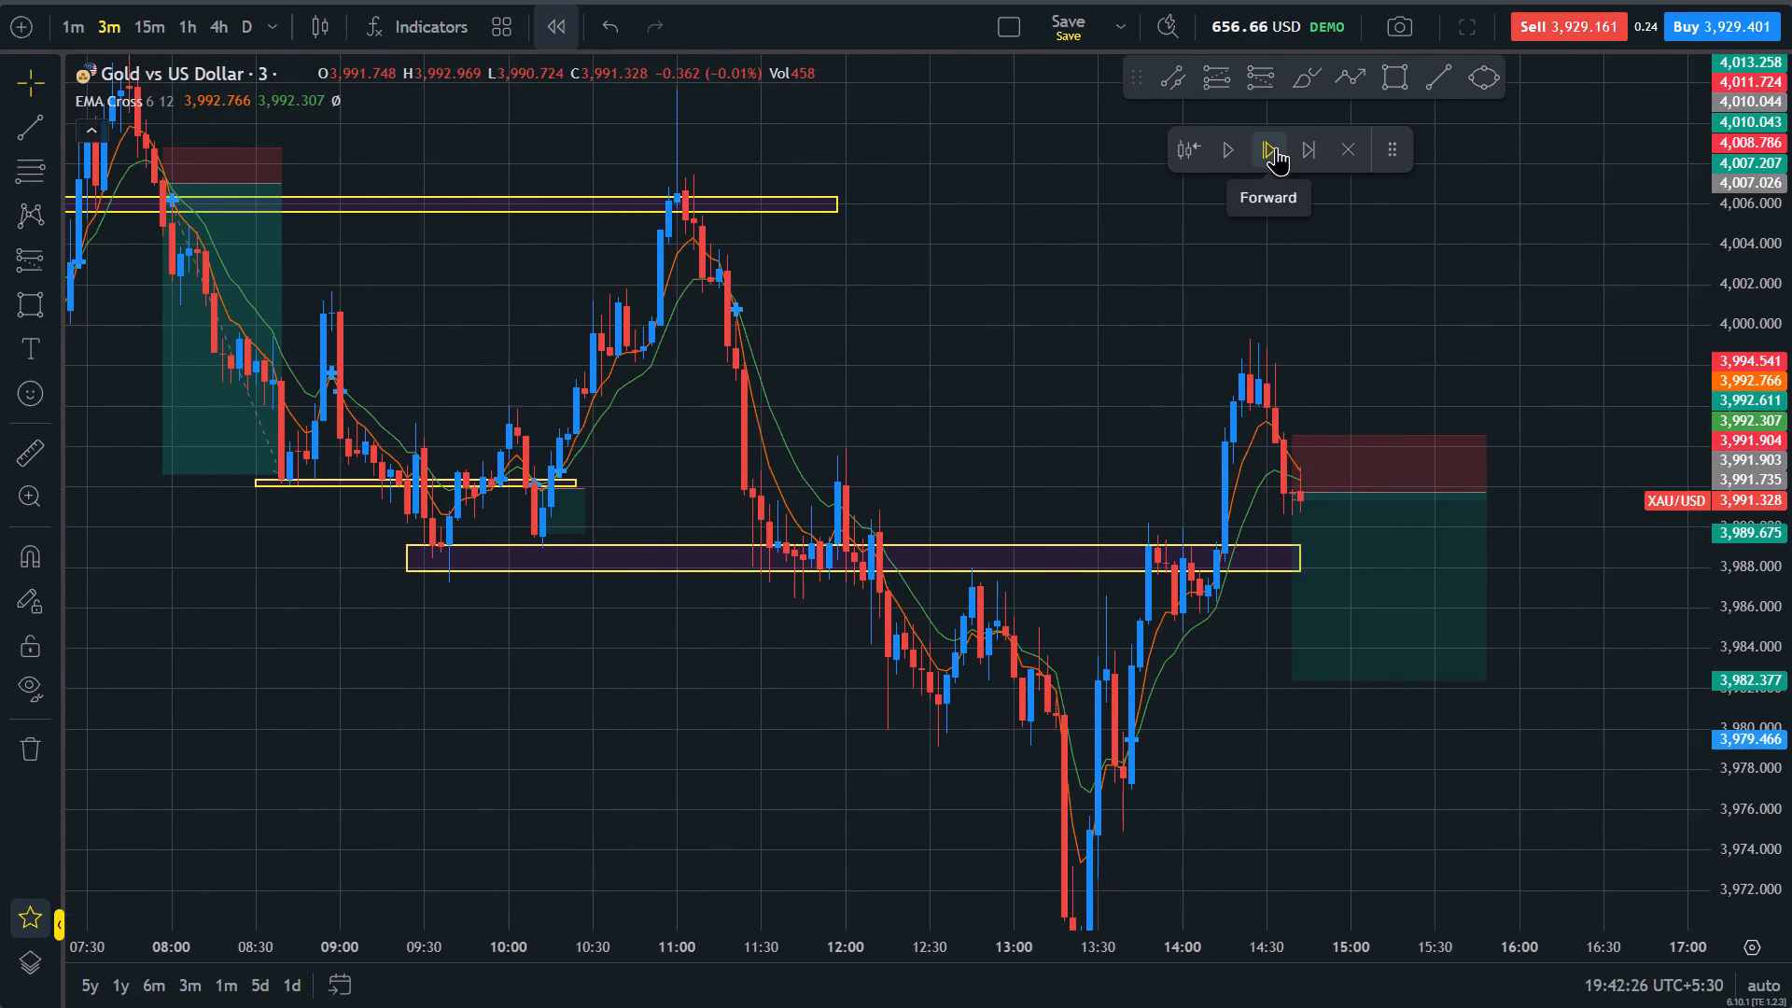
{"action": "left_click", "coordinate": [1276, 147]}
{"action": "left_click", "coordinate": [1276, 147]}
{"action": "left_click", "coordinate": [1276, 147]}
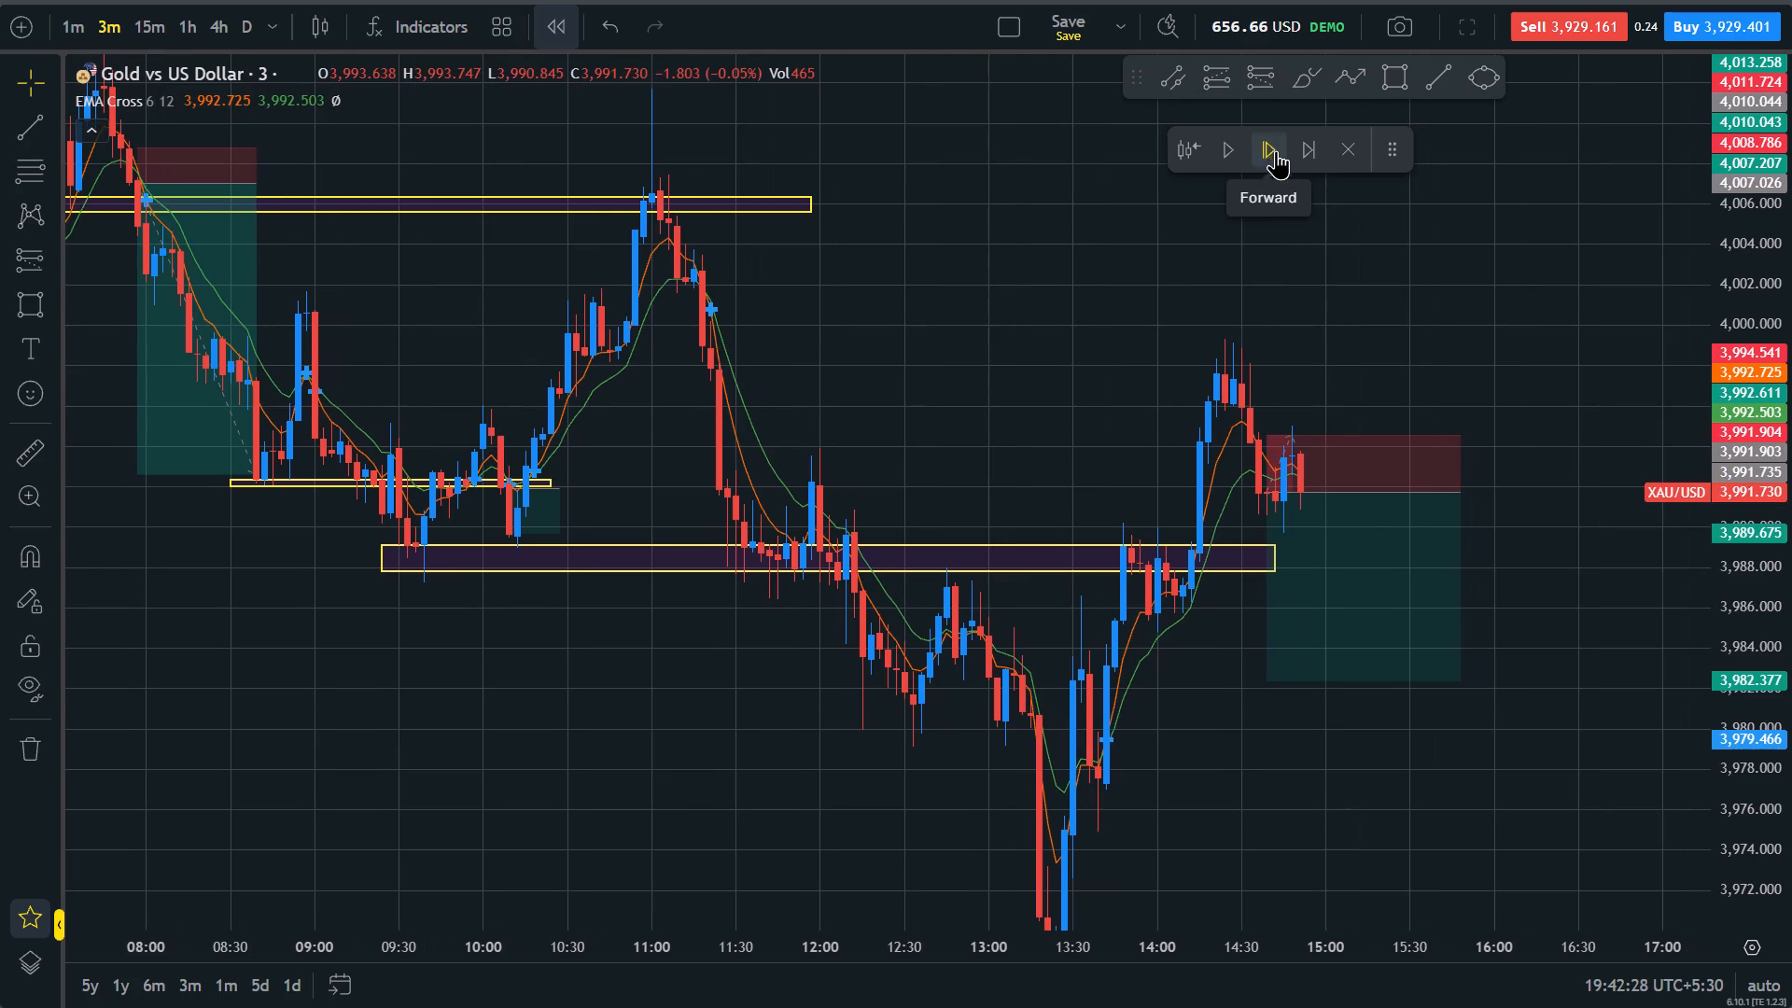
Collapse the short position's target to the entry at about 3,991.73 and shorten its end to about 15:03.
{"action": "left_click_drag", "start_coordinate": [1265, 681], "coordinate": [1266, 444]}
{"action": "left_click_drag", "start_coordinate": [1453, 491], "coordinate": [1336, 496]}
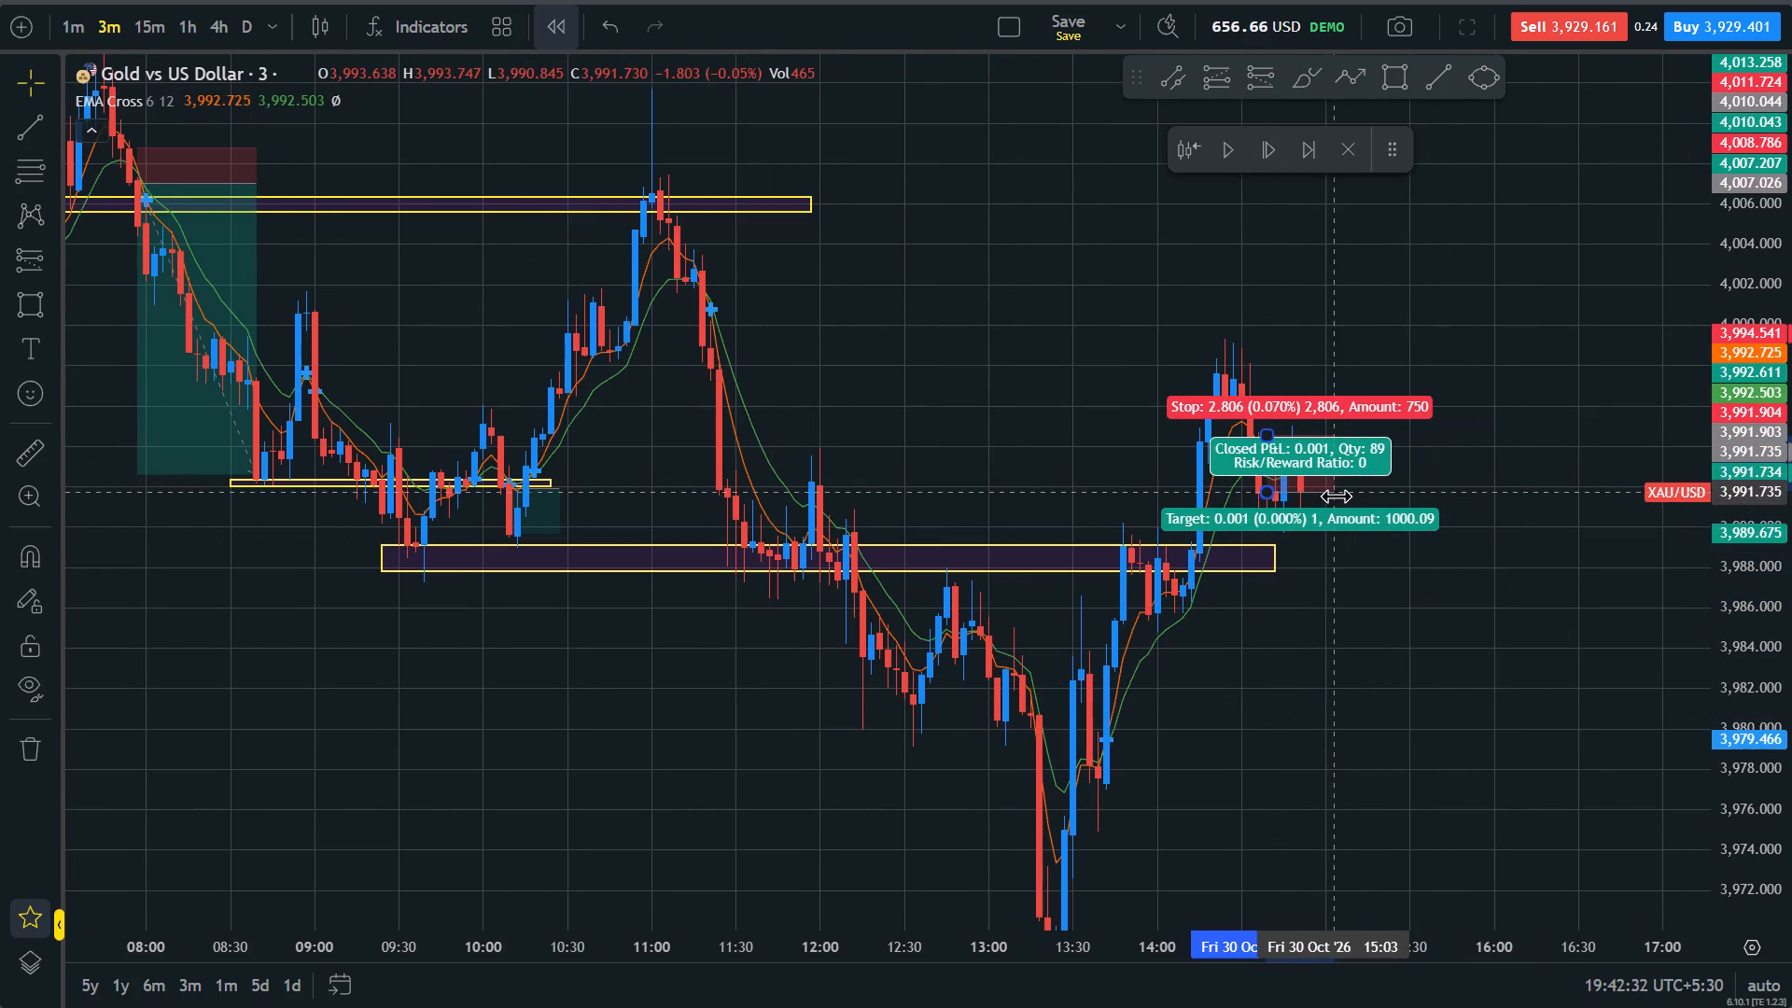
Rescale the chart around the short position and advance the replay by 6 candles from 14:51 to 15:09.
{"action": "left_click", "coordinate": [1425, 598]}
{"action": "left_click_drag", "start_coordinate": [1791, 875], "coordinate": [1779, 430]}
{"action": "left_click", "coordinate": [1421, 600]}
{"action": "left_click_drag", "start_coordinate": [1791, 307], "coordinate": [1790, 550]}
{"action": "scroll", "coordinate": [1632, 549], "scroll_direction": "up", "scroll_amount": 1}
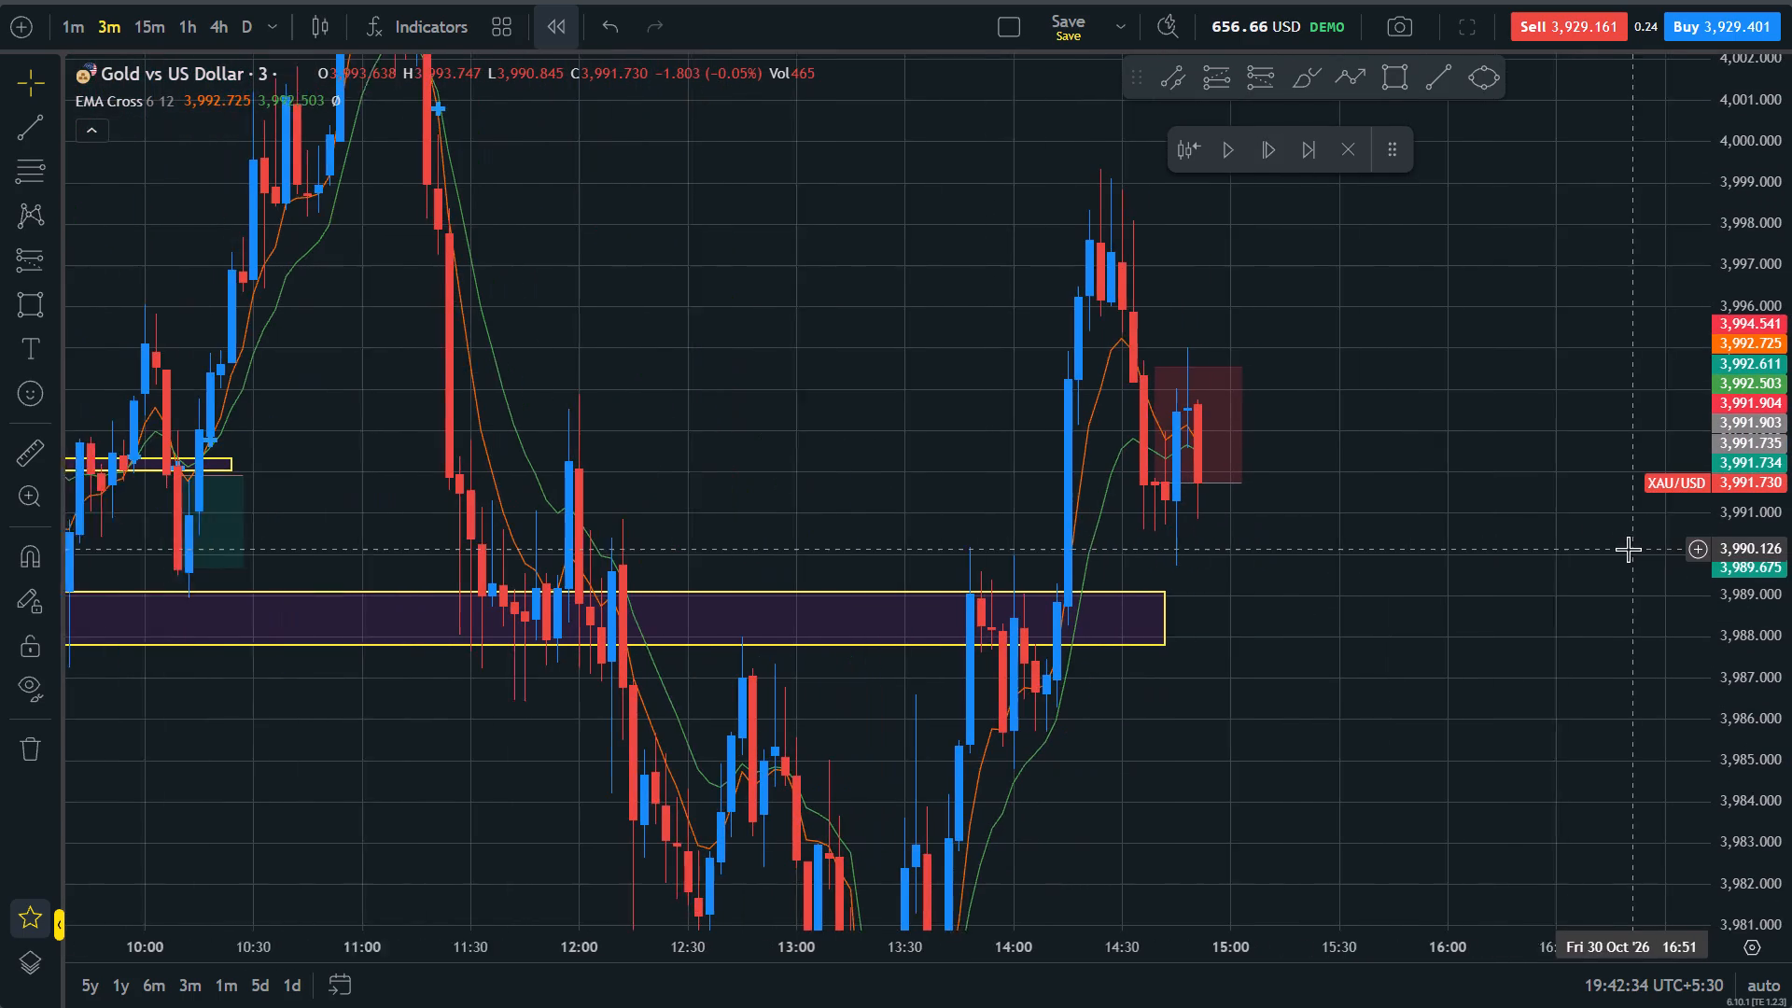
{"action": "scroll", "coordinate": [1628, 549], "scroll_direction": "up", "scroll_amount": 1}
{"action": "left_click_drag", "start_coordinate": [1791, 374], "coordinate": [1791, 469]}
{"action": "left_click", "coordinate": [1273, 156]}
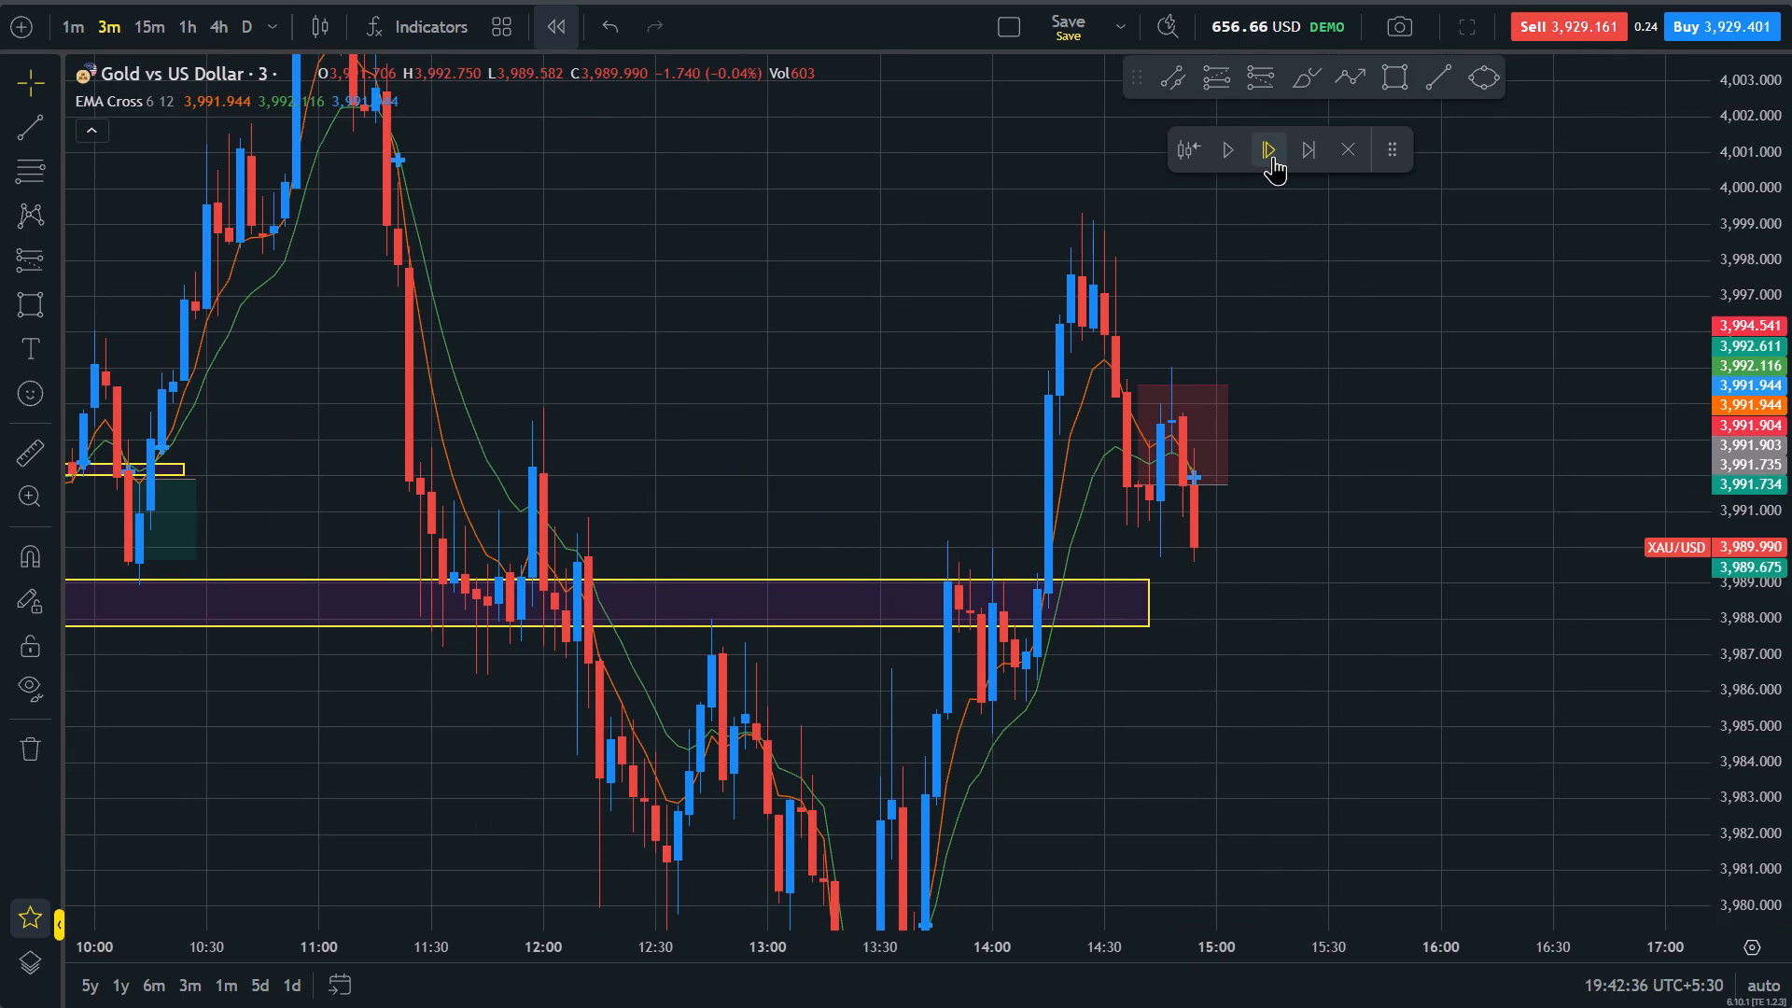
{"action": "left_click", "coordinate": [1273, 156]}
{"action": "left_click", "coordinate": [1273, 156]}
{"action": "left_click", "coordinate": [1273, 156]}
{"action": "left_click", "coordinate": [1273, 156]}
{"action": "left_click", "coordinate": [1273, 156]}
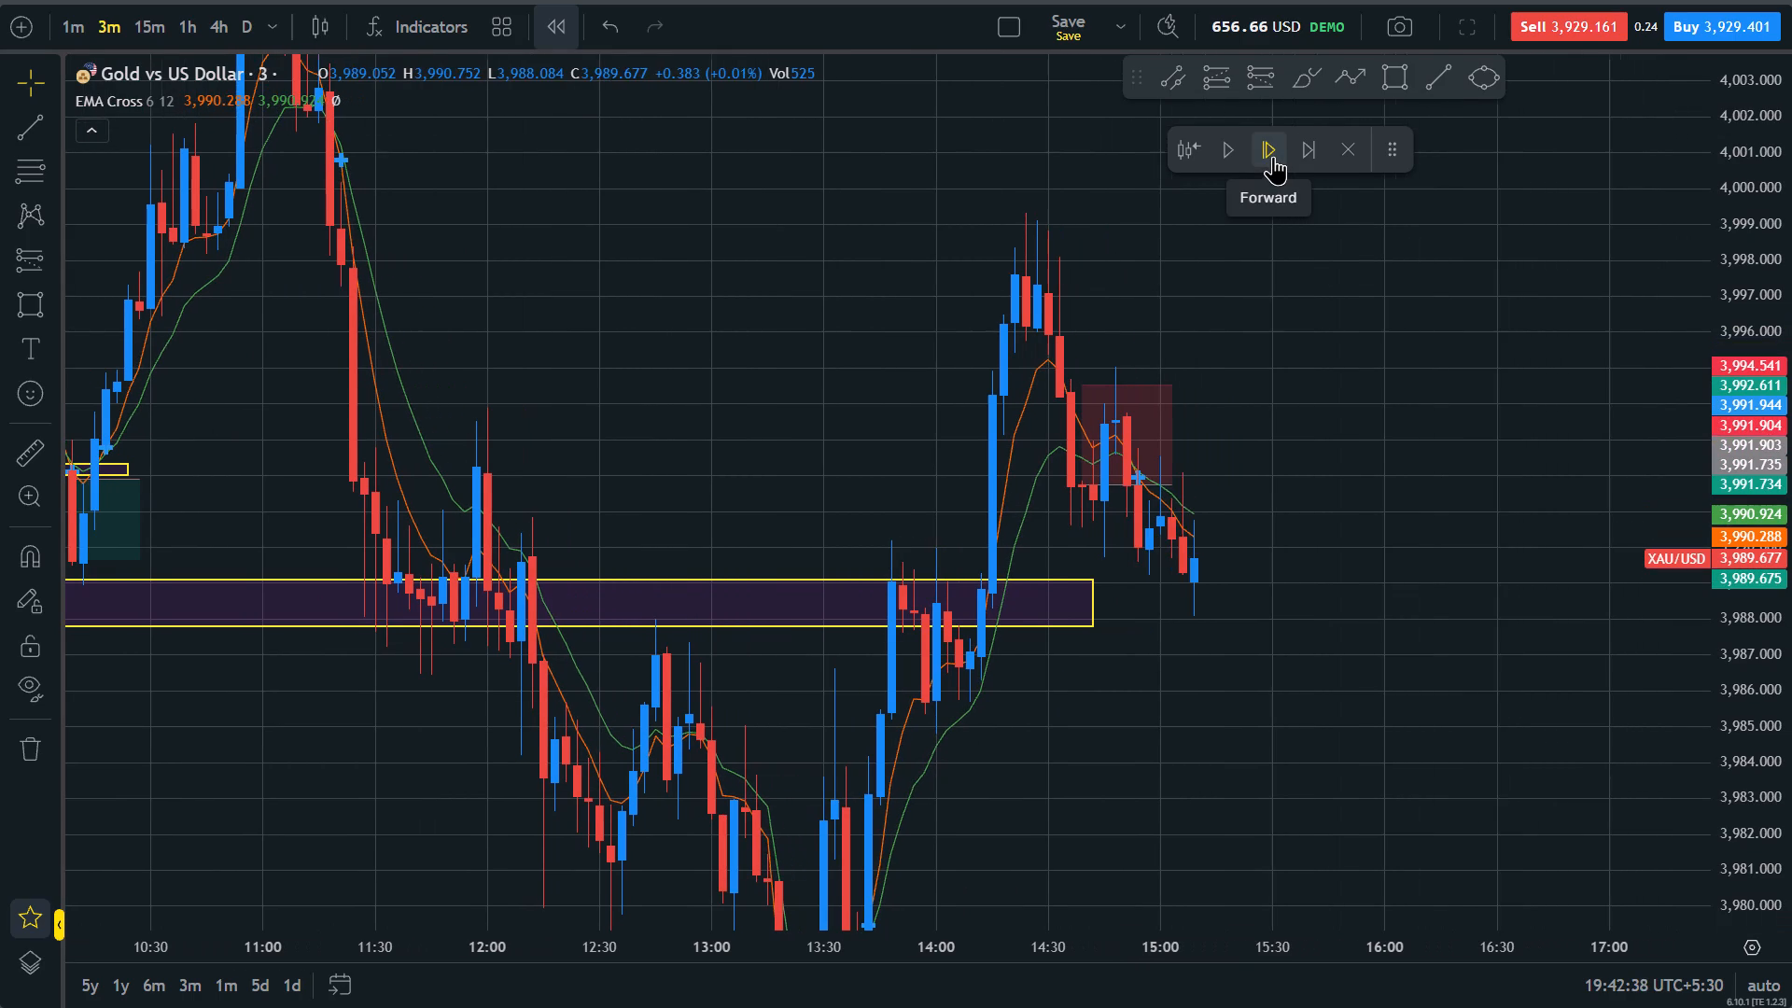
Extend the zone between about 3,989.1 and 3,987.8 to about 16:21, past the latest candle.
{"action": "left_click_drag", "start_coordinate": [1097, 609], "coordinate": [1459, 622]}
{"action": "scroll", "coordinate": [1476, 679], "scroll_direction": "down", "scroll_amount": 4}
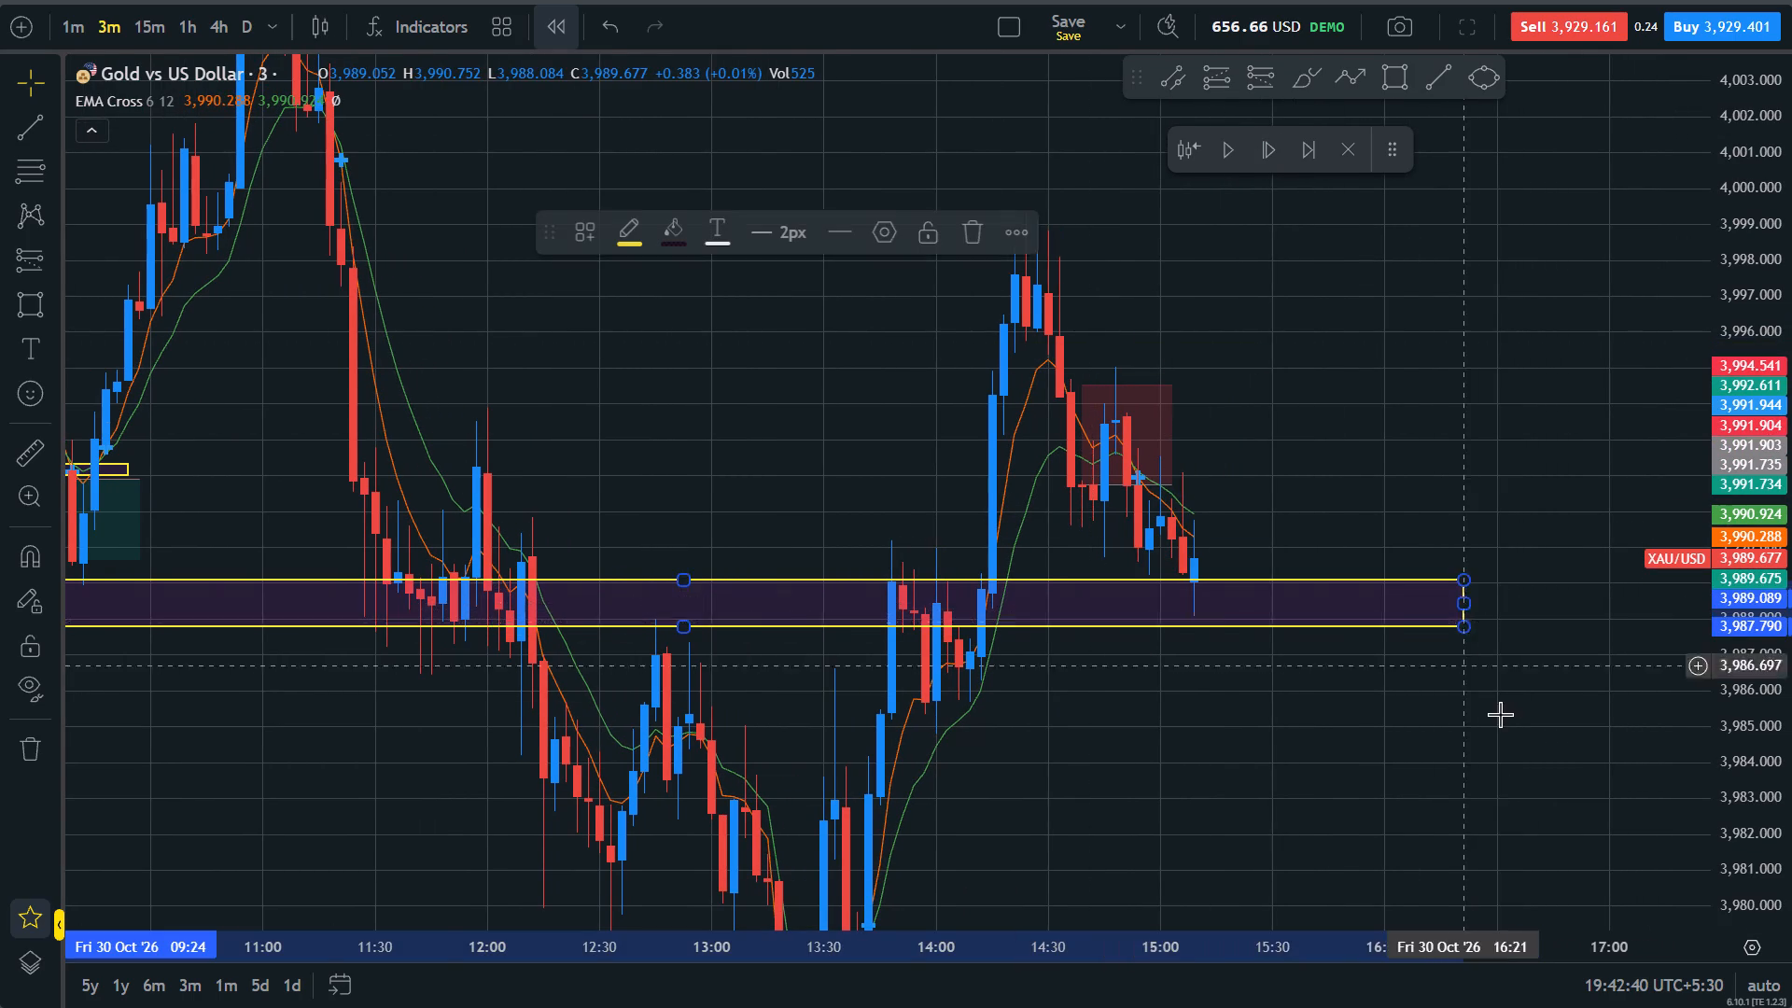
{"action": "scroll", "coordinate": [1500, 714], "scroll_direction": "down", "scroll_amount": 2}
{"action": "left_click_drag", "start_coordinate": [1791, 347], "coordinate": [1791, 622]}
{"action": "left_click", "coordinate": [1423, 790]}
{"action": "scroll", "coordinate": [1423, 790], "scroll_direction": "up", "scroll_amount": 4}
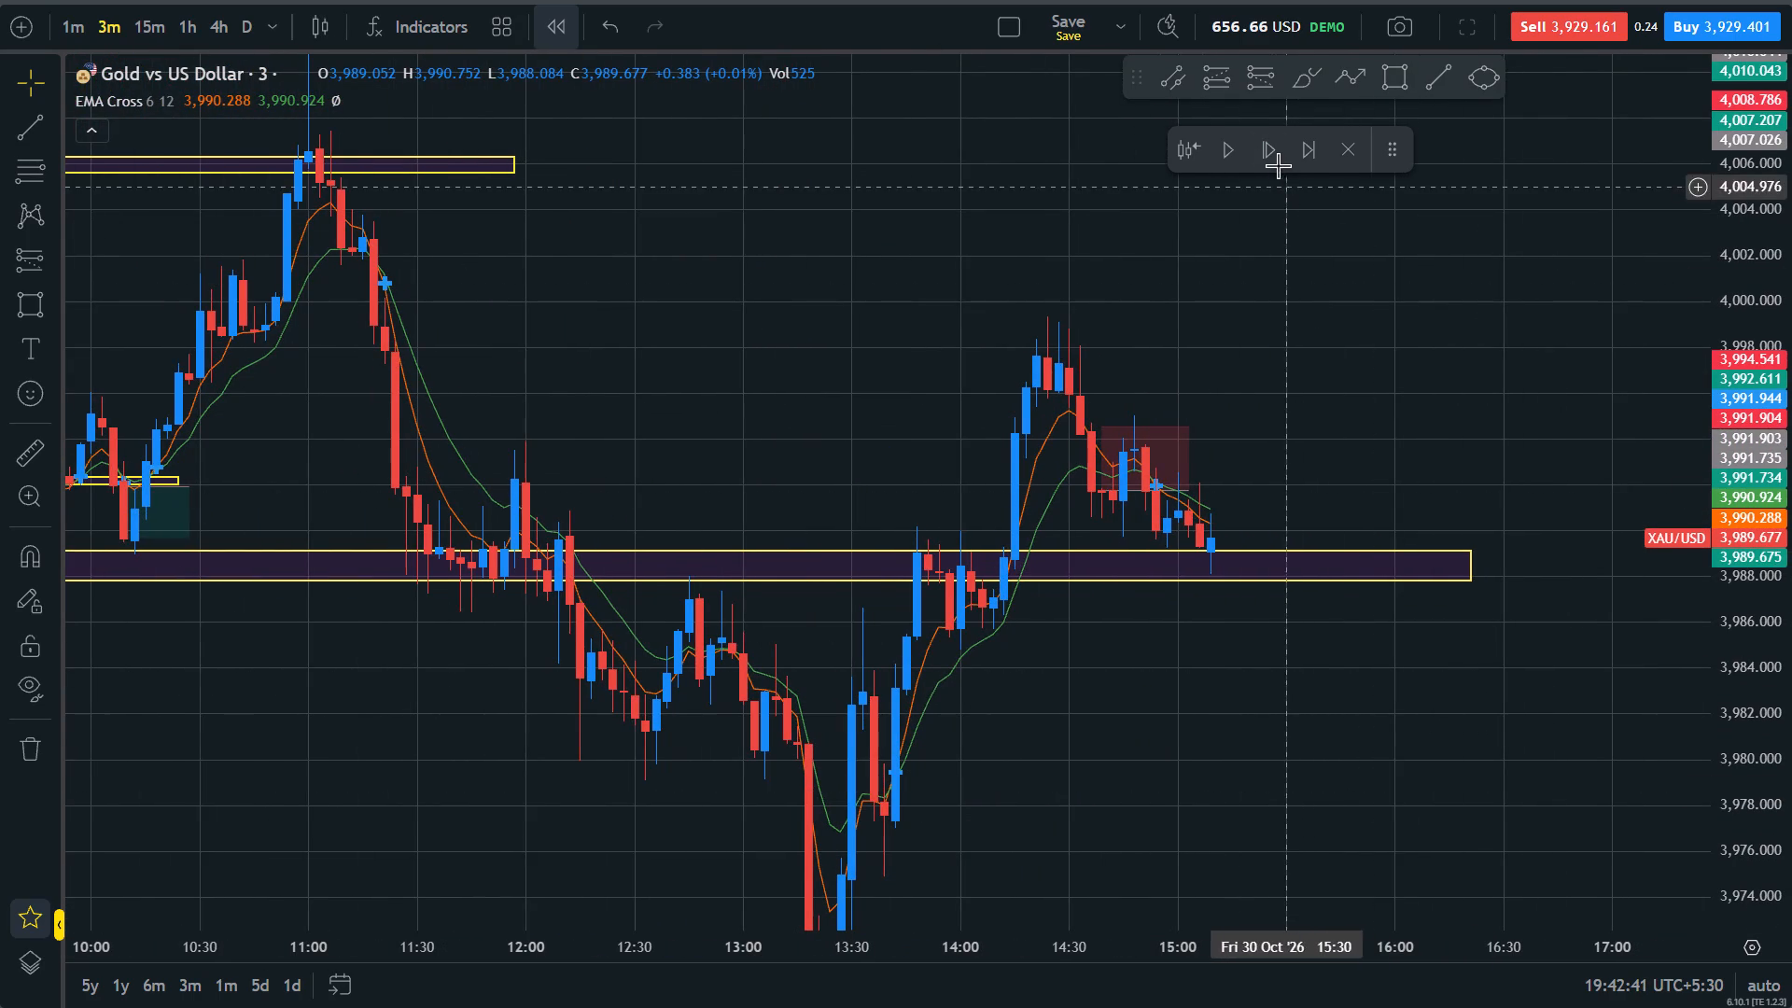
Advance the replay by 10 candles from 15:09 to 15:39 to follow price at the zone between about 3,989.1 and 3,987.8.
{"action": "double_click", "coordinate": [1270, 150]}
{"action": "double_click", "coordinate": [1270, 150]}
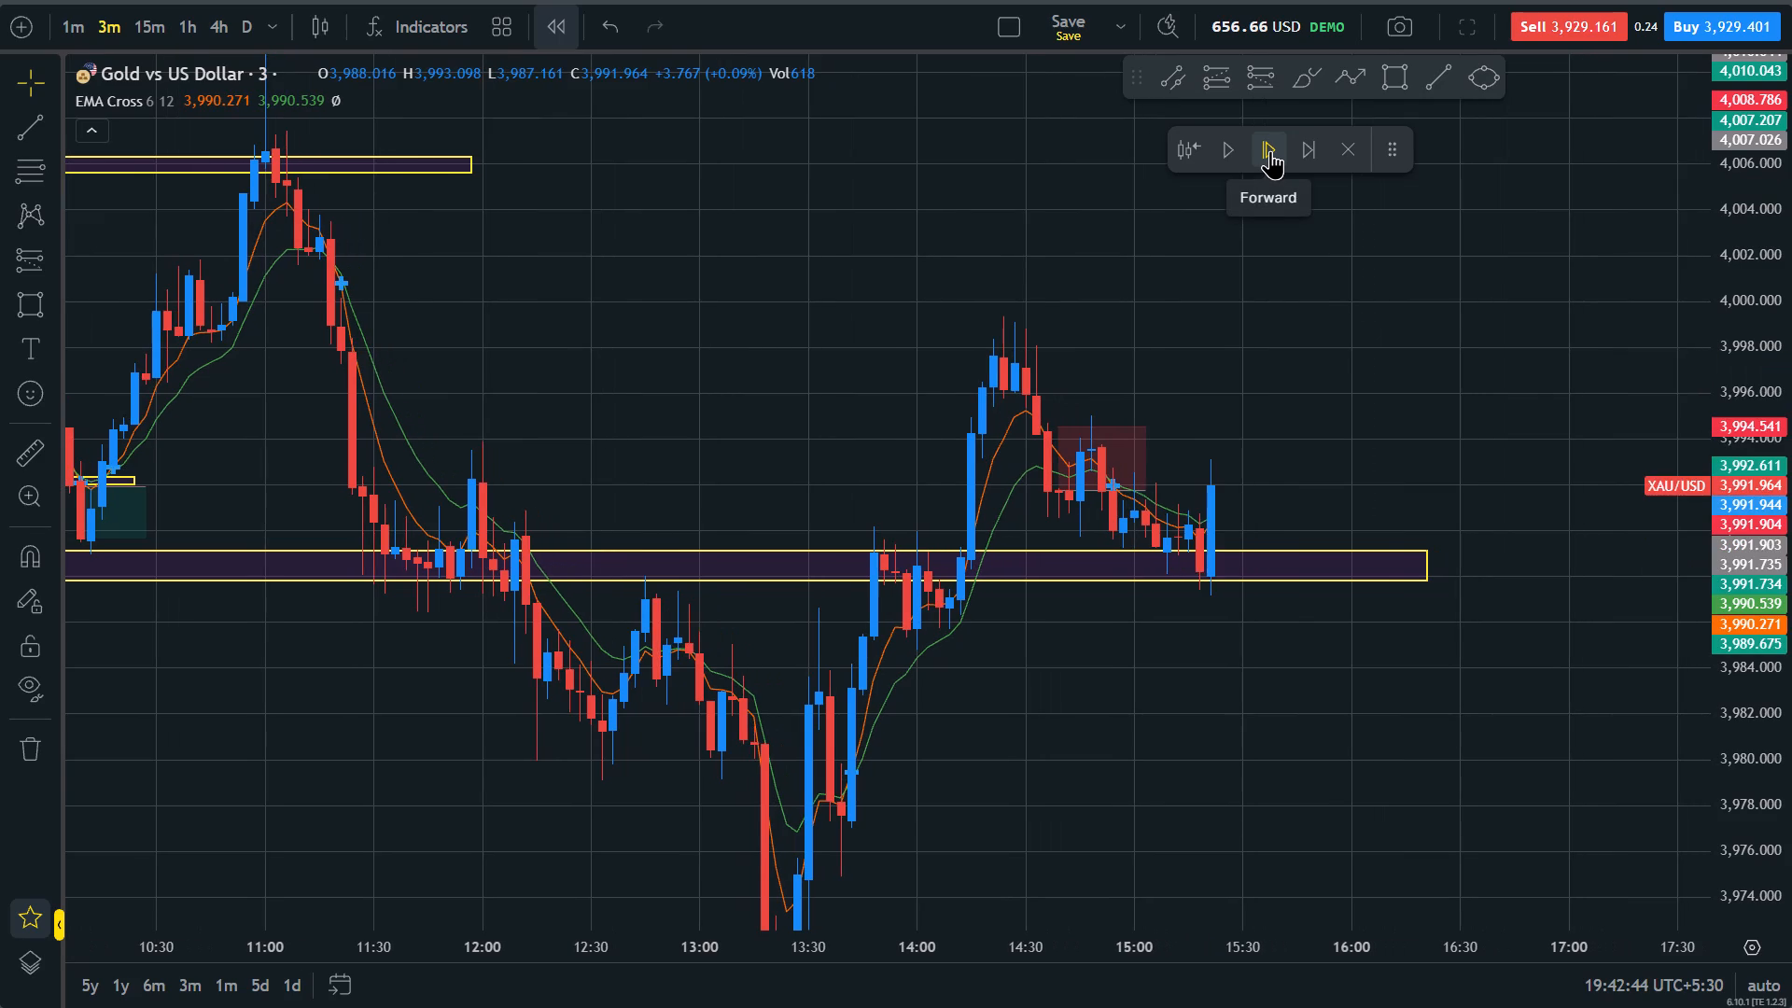
{"action": "left_click", "coordinate": [1270, 150]}
{"action": "left_click", "coordinate": [1270, 150]}
{"action": "left_click", "coordinate": [1270, 150]}
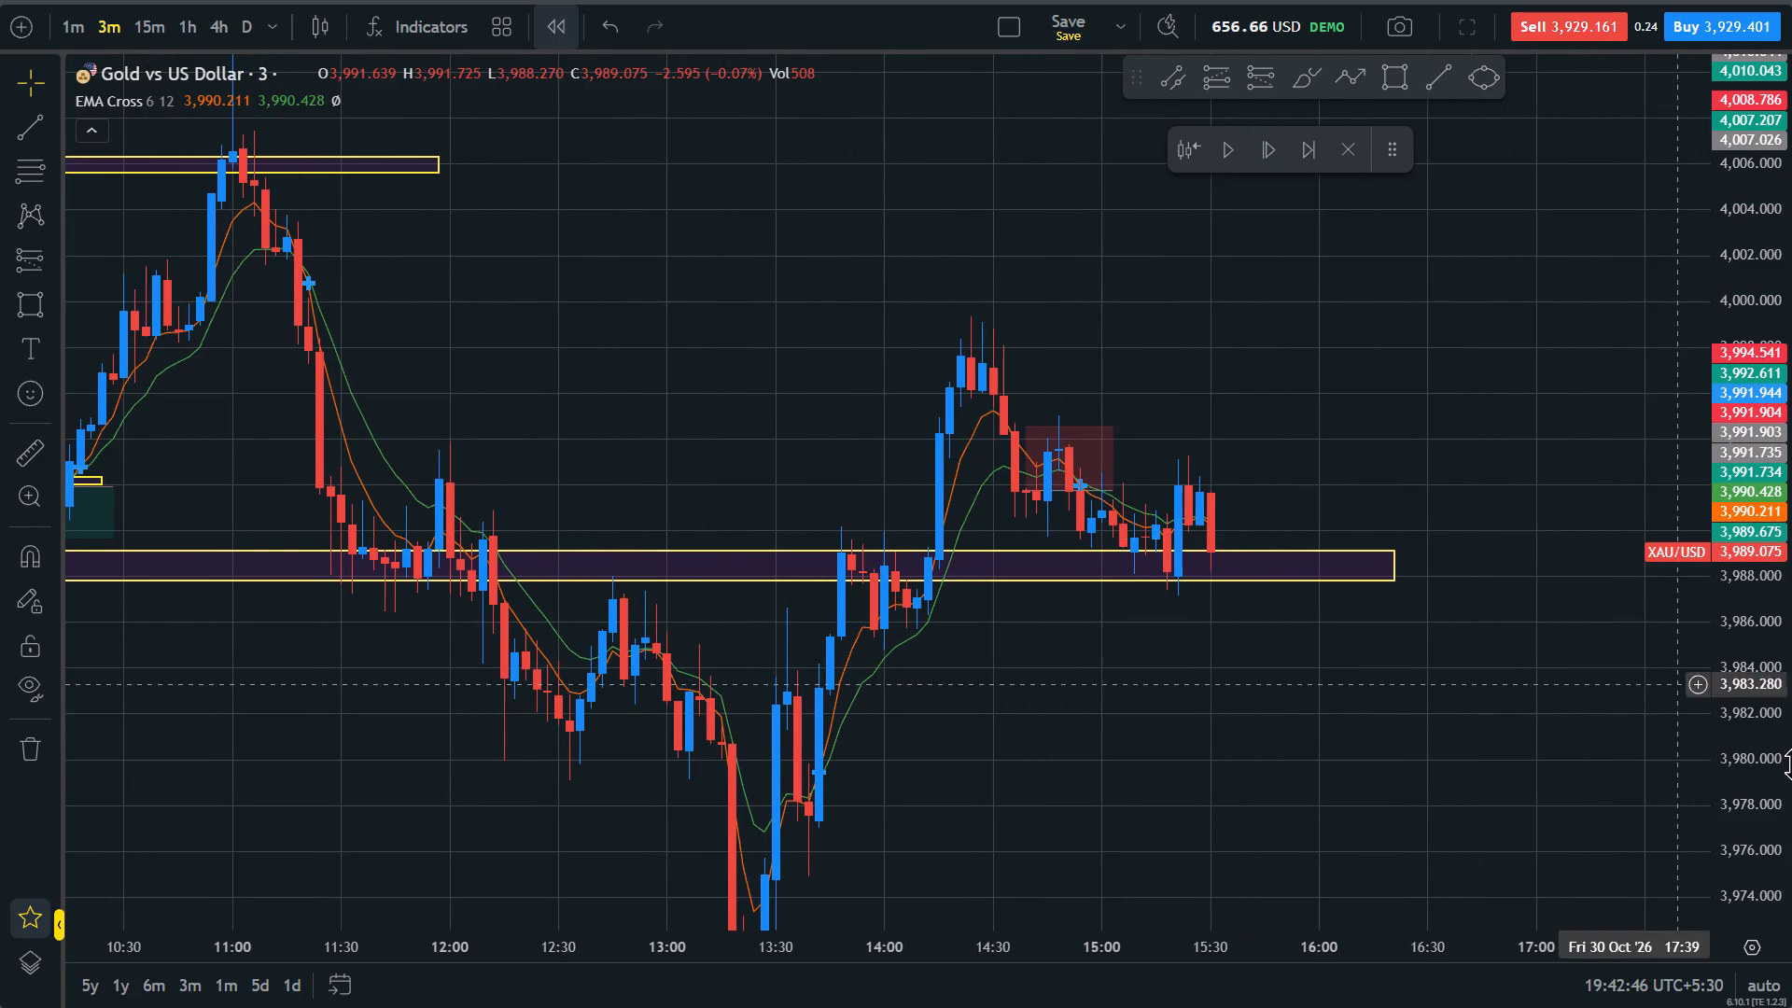
{"action": "left_click_drag", "start_coordinate": [1791, 734], "coordinate": [1775, 324]}
{"action": "scroll", "coordinate": [1527, 580], "scroll_direction": "down", "scroll_amount": 7}
{"action": "left_click_drag", "start_coordinate": [1791, 272], "coordinate": [1787, 636]}
{"action": "left_click", "coordinate": [1594, 799]}
{"action": "scroll", "coordinate": [1583, 793], "scroll_direction": "up", "scroll_amount": 3}
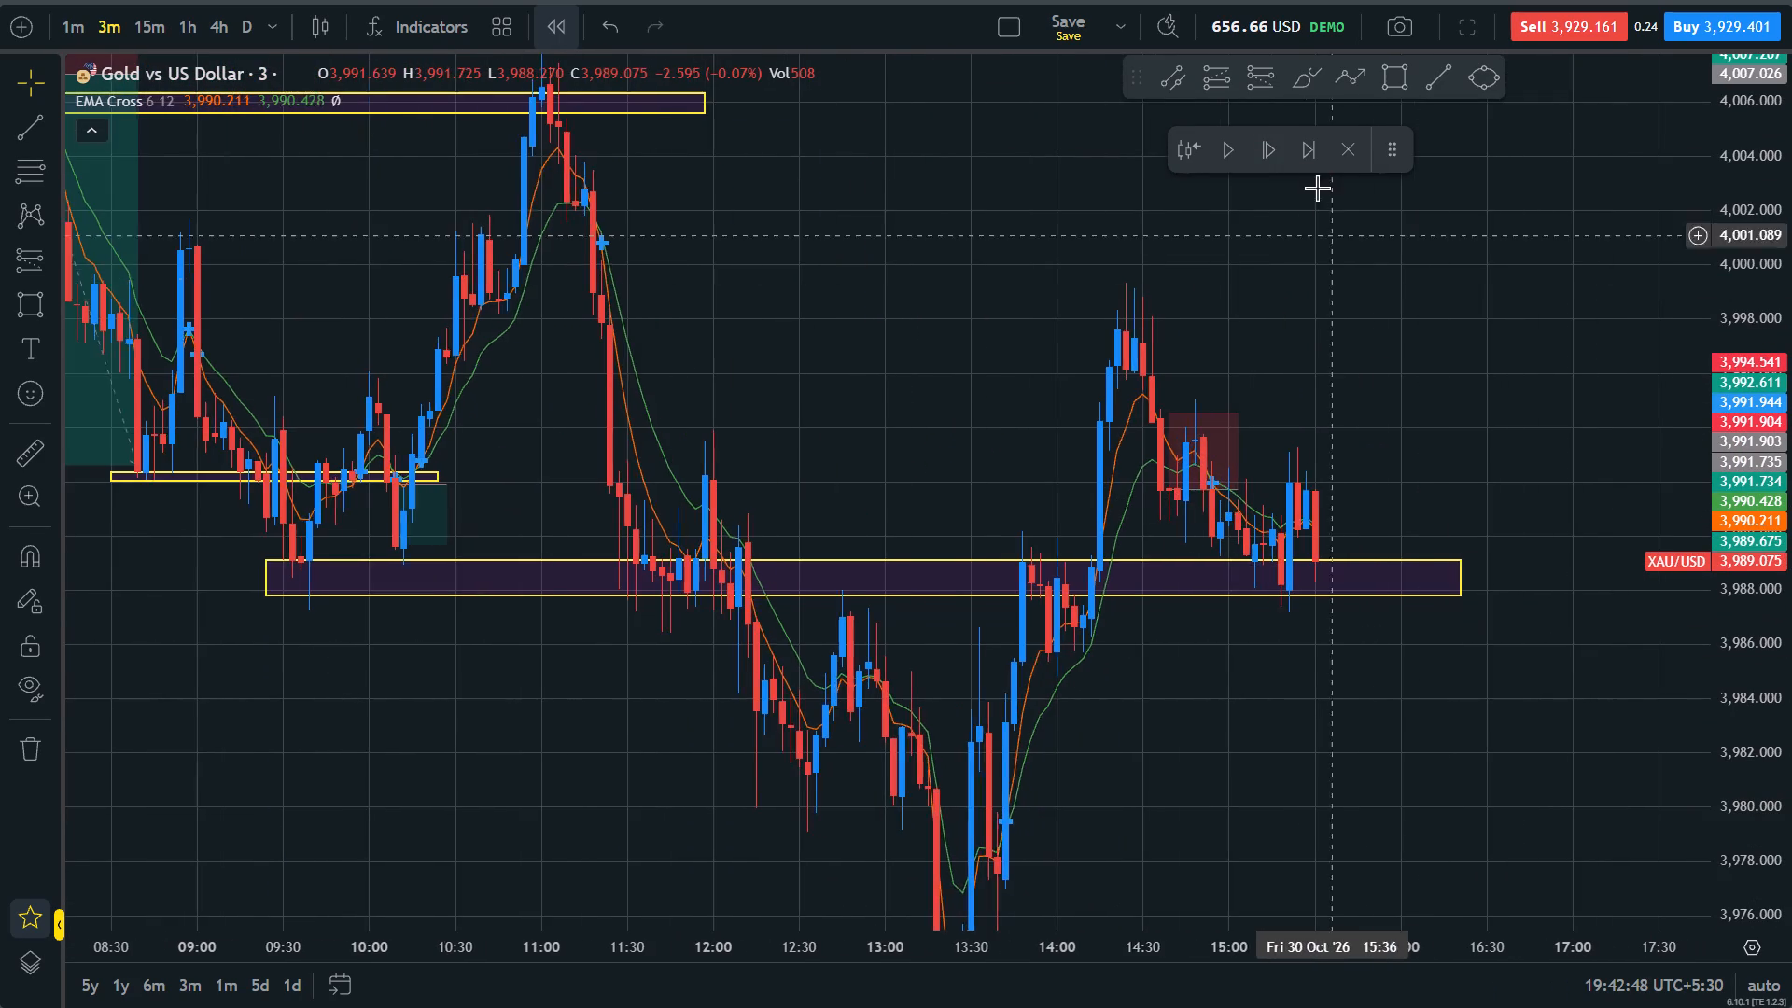
{"action": "left_click", "coordinate": [1253, 142]}
{"action": "left_click", "coordinate": [1253, 142]}
{"action": "left_click", "coordinate": [1253, 142]}
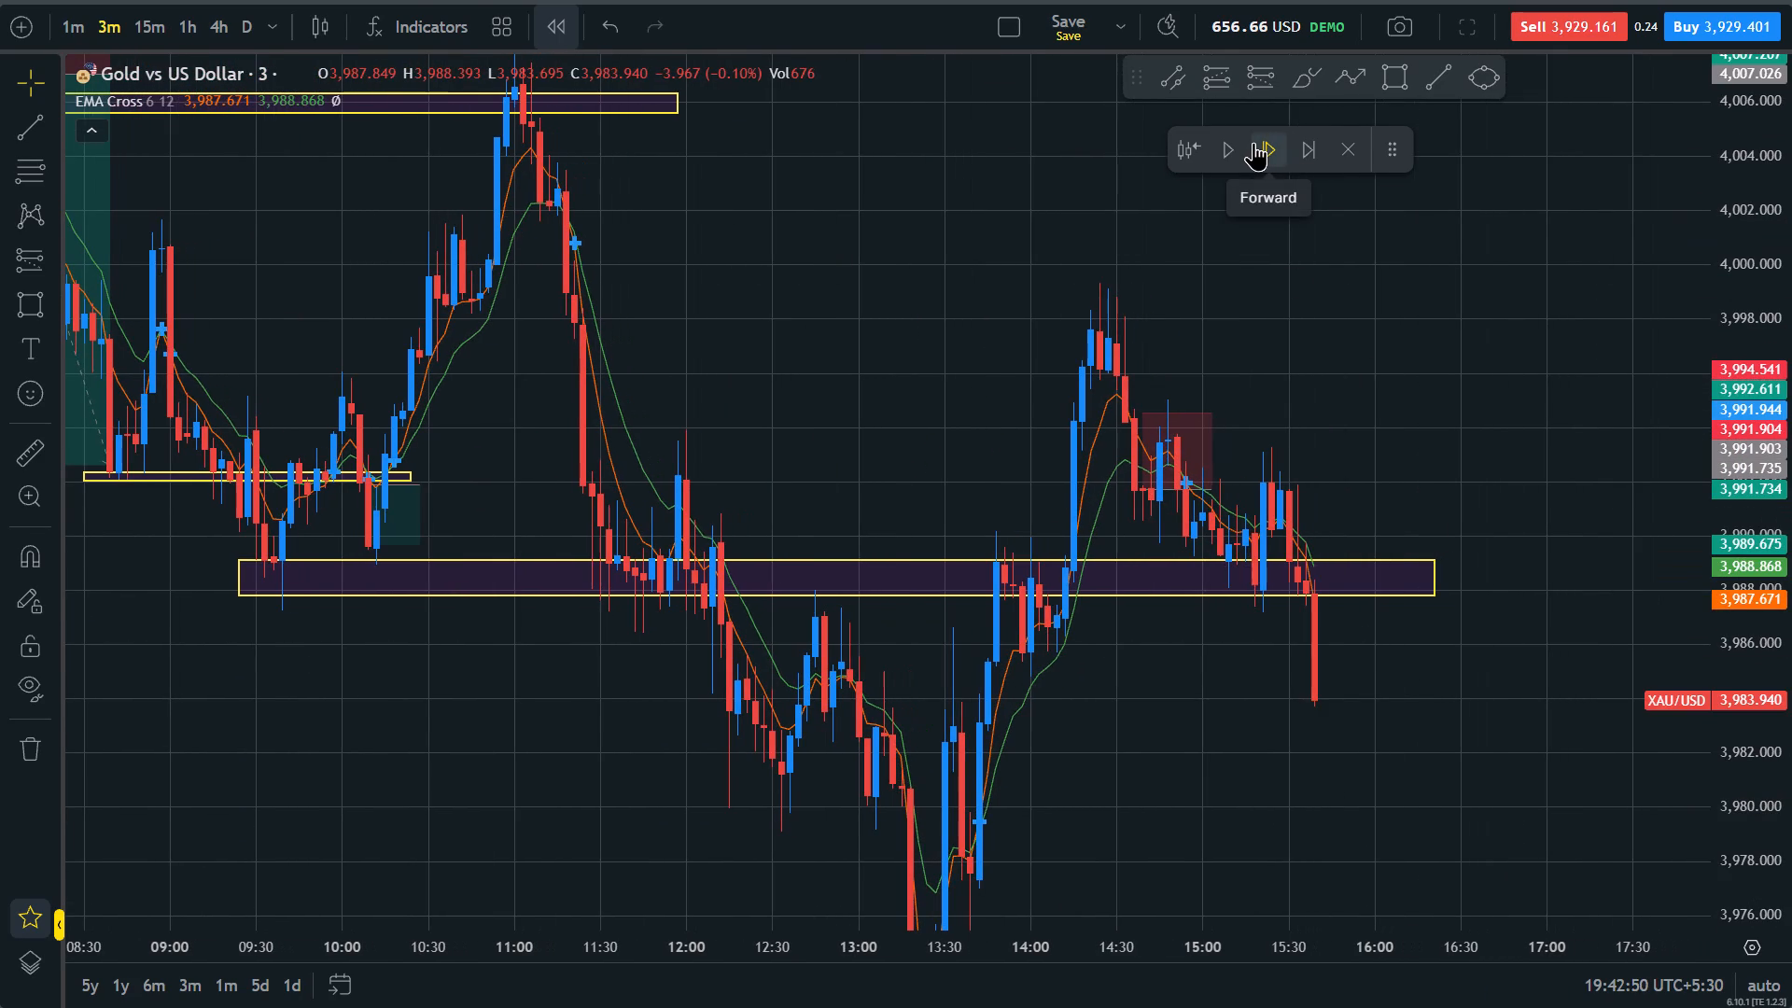
Examine the candles up to 15:39 against the zone between about 3,989.1 and 3,987.8 for a possible short entry.
{"action": "left_click_drag", "start_coordinate": [1791, 736], "coordinate": [1777, 450]}
{"action": "left_click_drag", "start_coordinate": [1409, 805], "coordinate": [1522, 485]}
{"action": "scroll", "coordinate": [1522, 484], "scroll_direction": "up", "scroll_amount": 3}
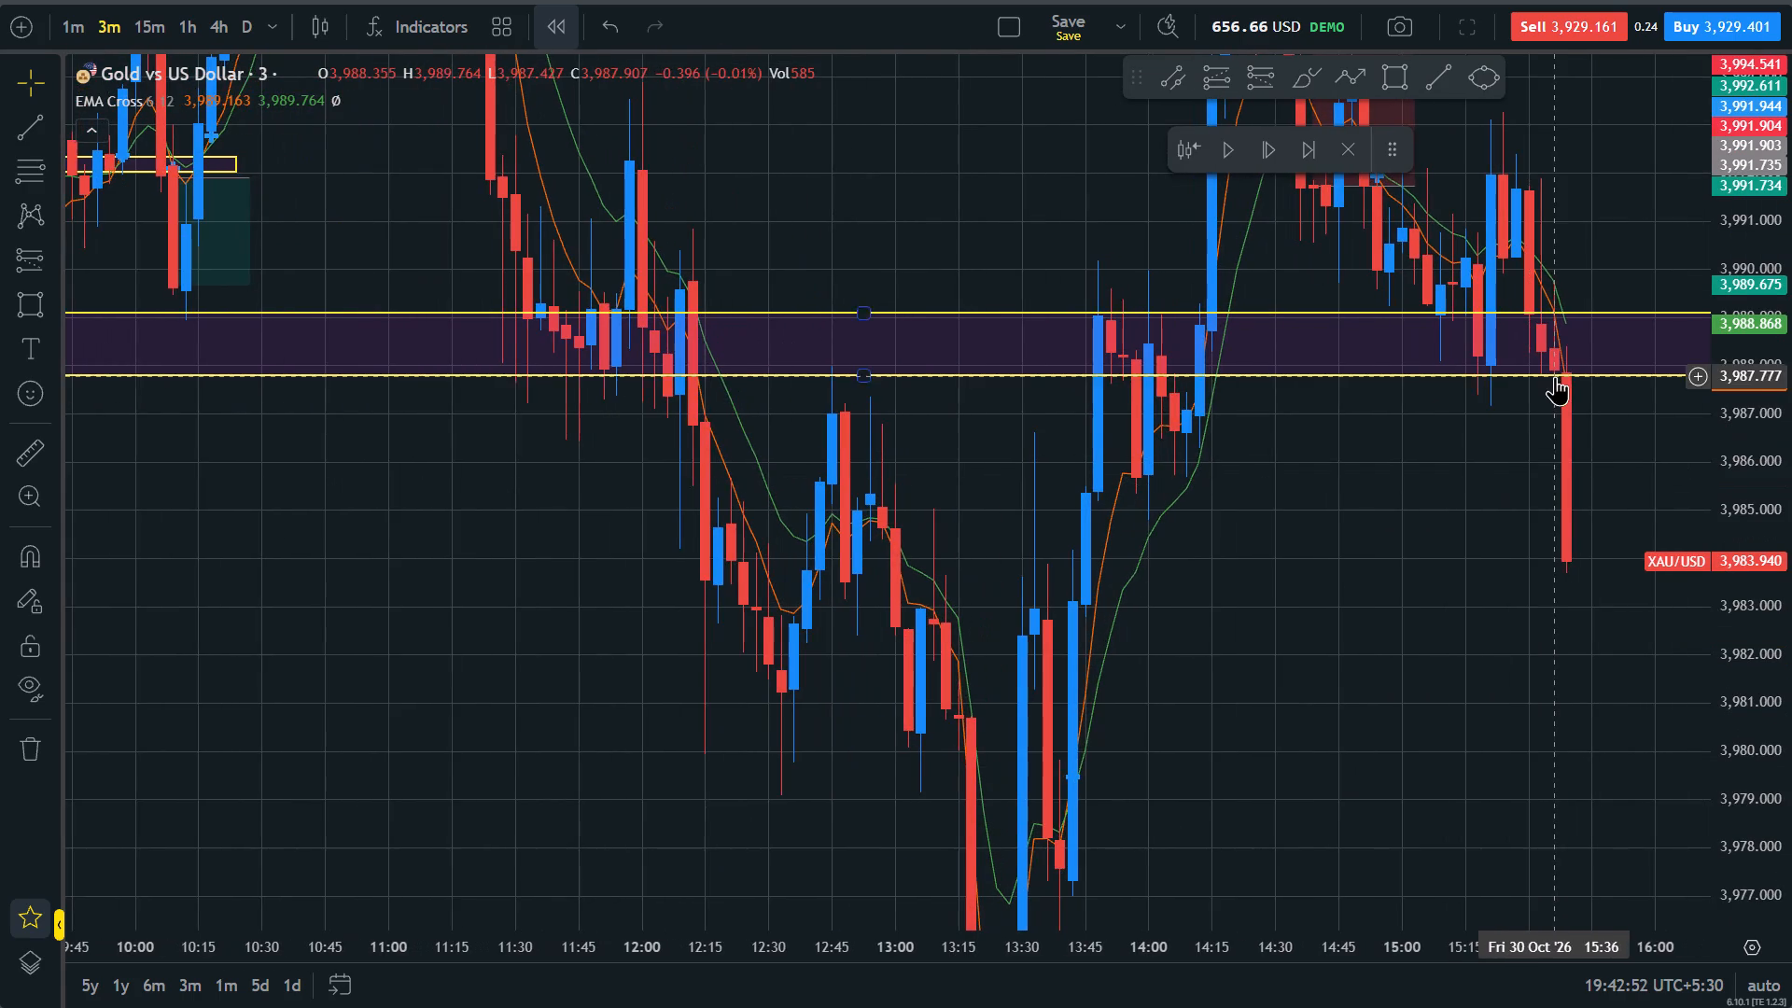
{"action": "left_click_drag", "start_coordinate": [1630, 461], "coordinate": [1512, 654]}
{"action": "scroll", "coordinate": [1514, 649], "scroll_direction": "up", "scroll_amount": 2}
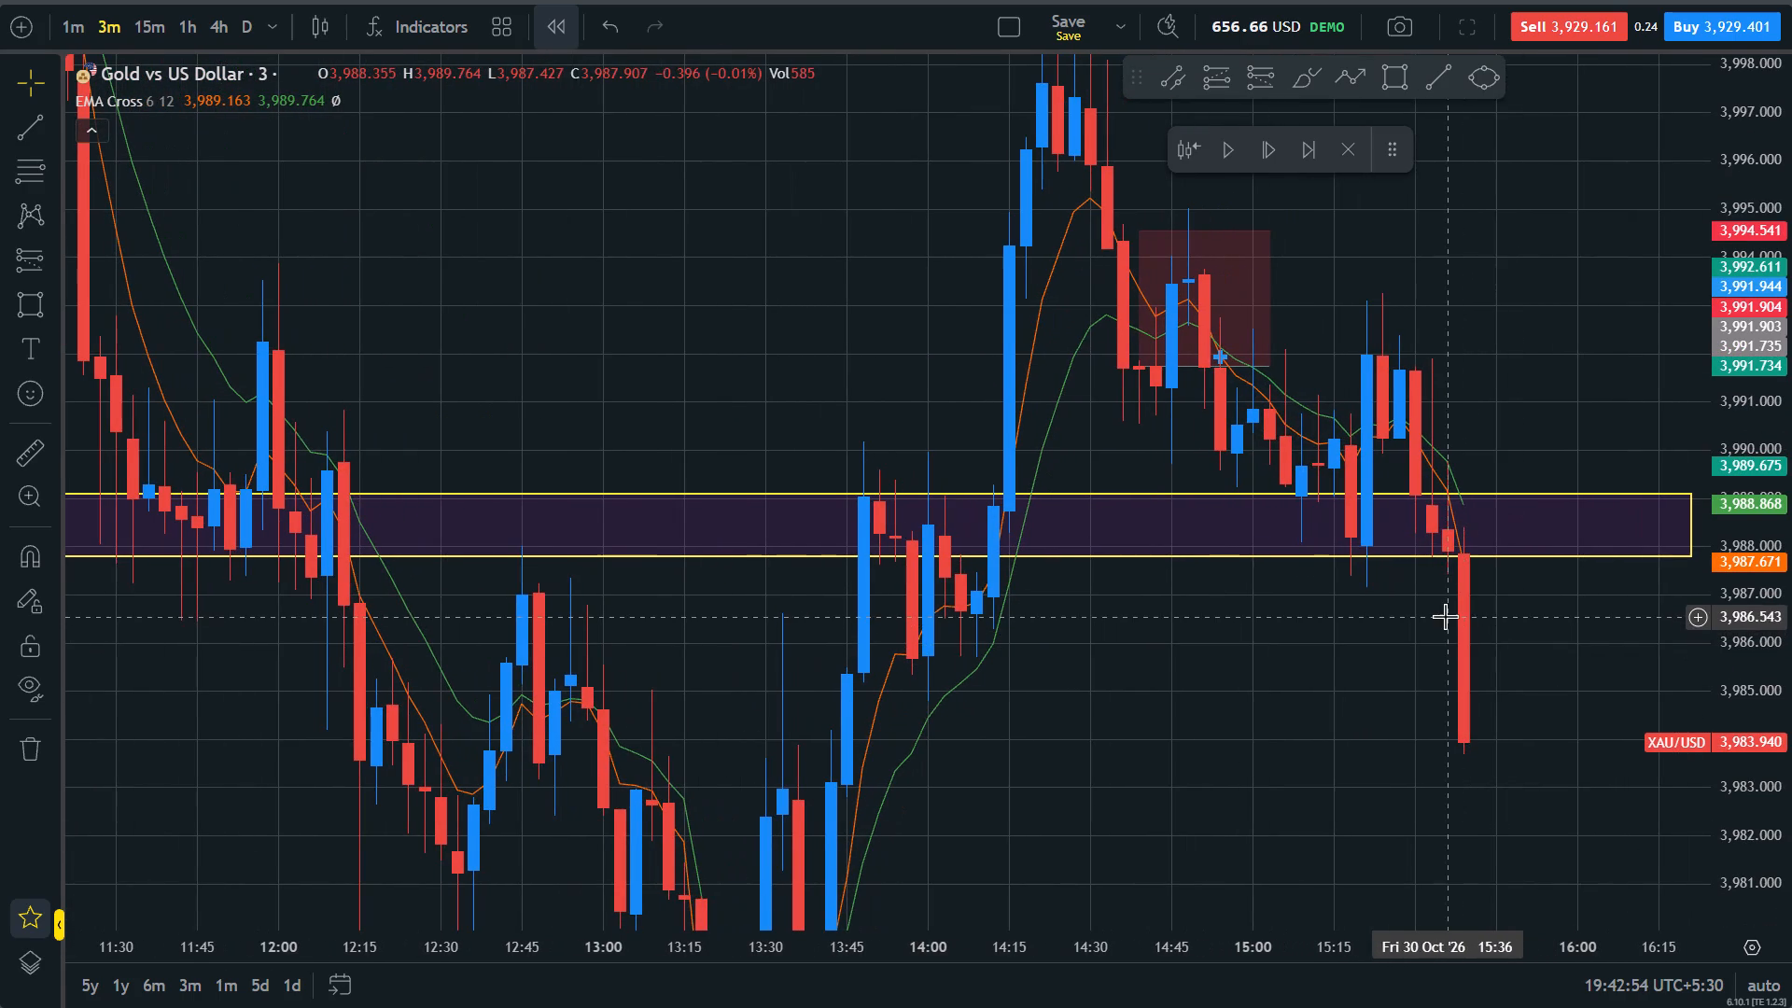
{"action": "left_click_drag", "start_coordinate": [1445, 616], "coordinate": [1297, 673]}
{"action": "left_click_drag", "start_coordinate": [1791, 706], "coordinate": [1772, 510]}
{"action": "scroll", "coordinate": [1505, 623], "scroll_direction": "down", "scroll_amount": 6}
{"action": "left_click_drag", "start_coordinate": [1791, 353], "coordinate": [1777, 695]}
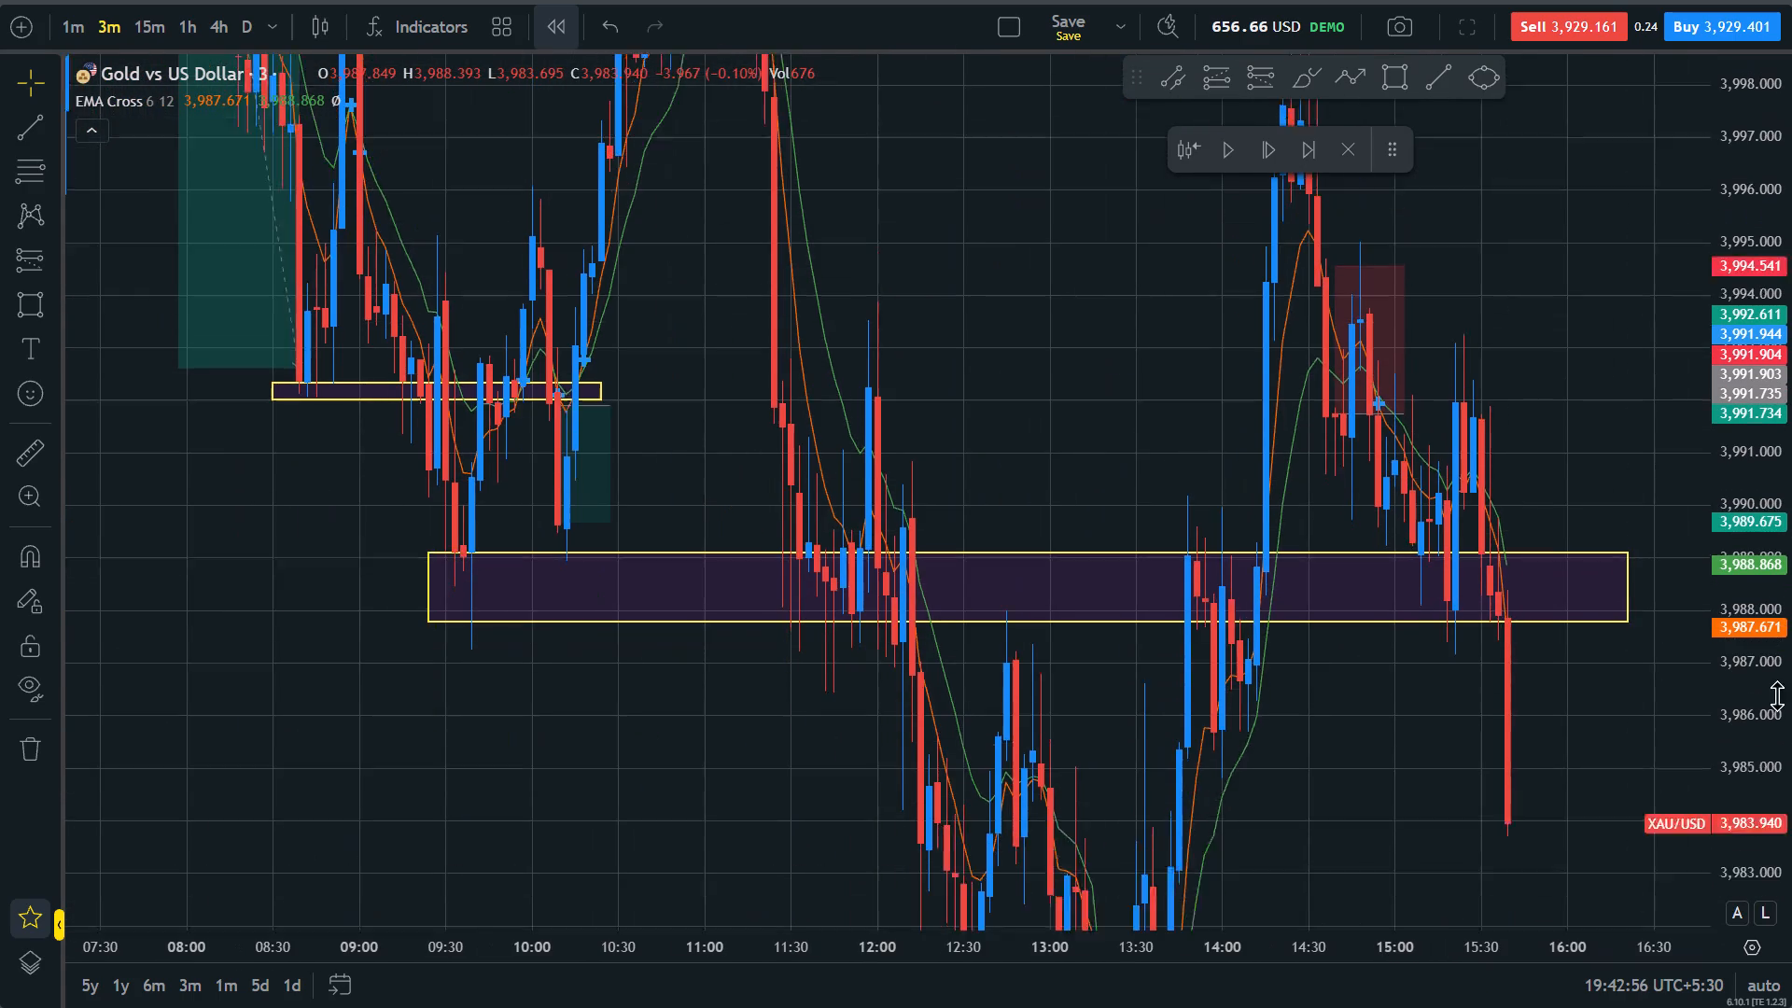
{"action": "left_click_drag", "start_coordinate": [1777, 695], "coordinate": [1777, 715]}
{"action": "scroll", "coordinate": [1628, 699], "scroll_direction": "up", "scroll_amount": 2}
{"action": "left_click_drag", "start_coordinate": [1590, 693], "coordinate": [1432, 696]}
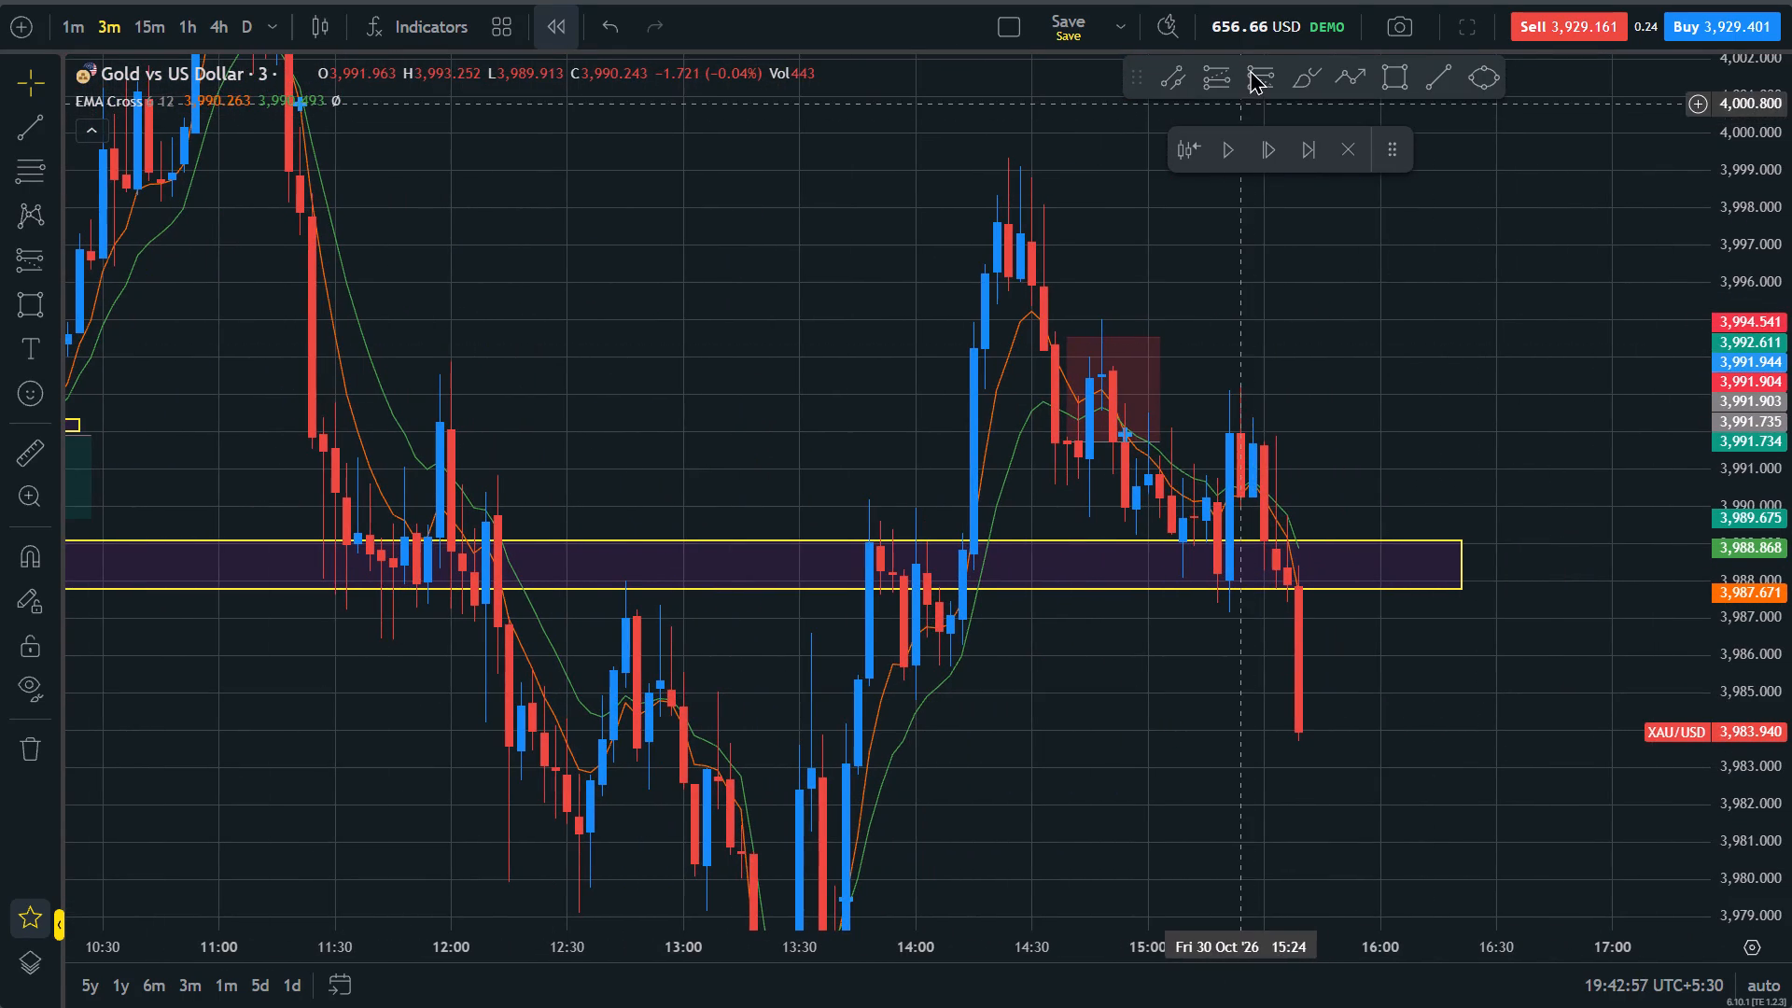
{"action": "left_click", "coordinate": [1250, 69]}
{"action": "right_click", "coordinate": [1421, 355]}
Rescale the chart around the zone and advance the replay by 15 candles from 15:39 to 16:24.
{"action": "left_click_drag", "start_coordinate": [1495, 731], "coordinate": [1478, 676]}
{"action": "left_click_drag", "start_coordinate": [1791, 633], "coordinate": [1781, 458]}
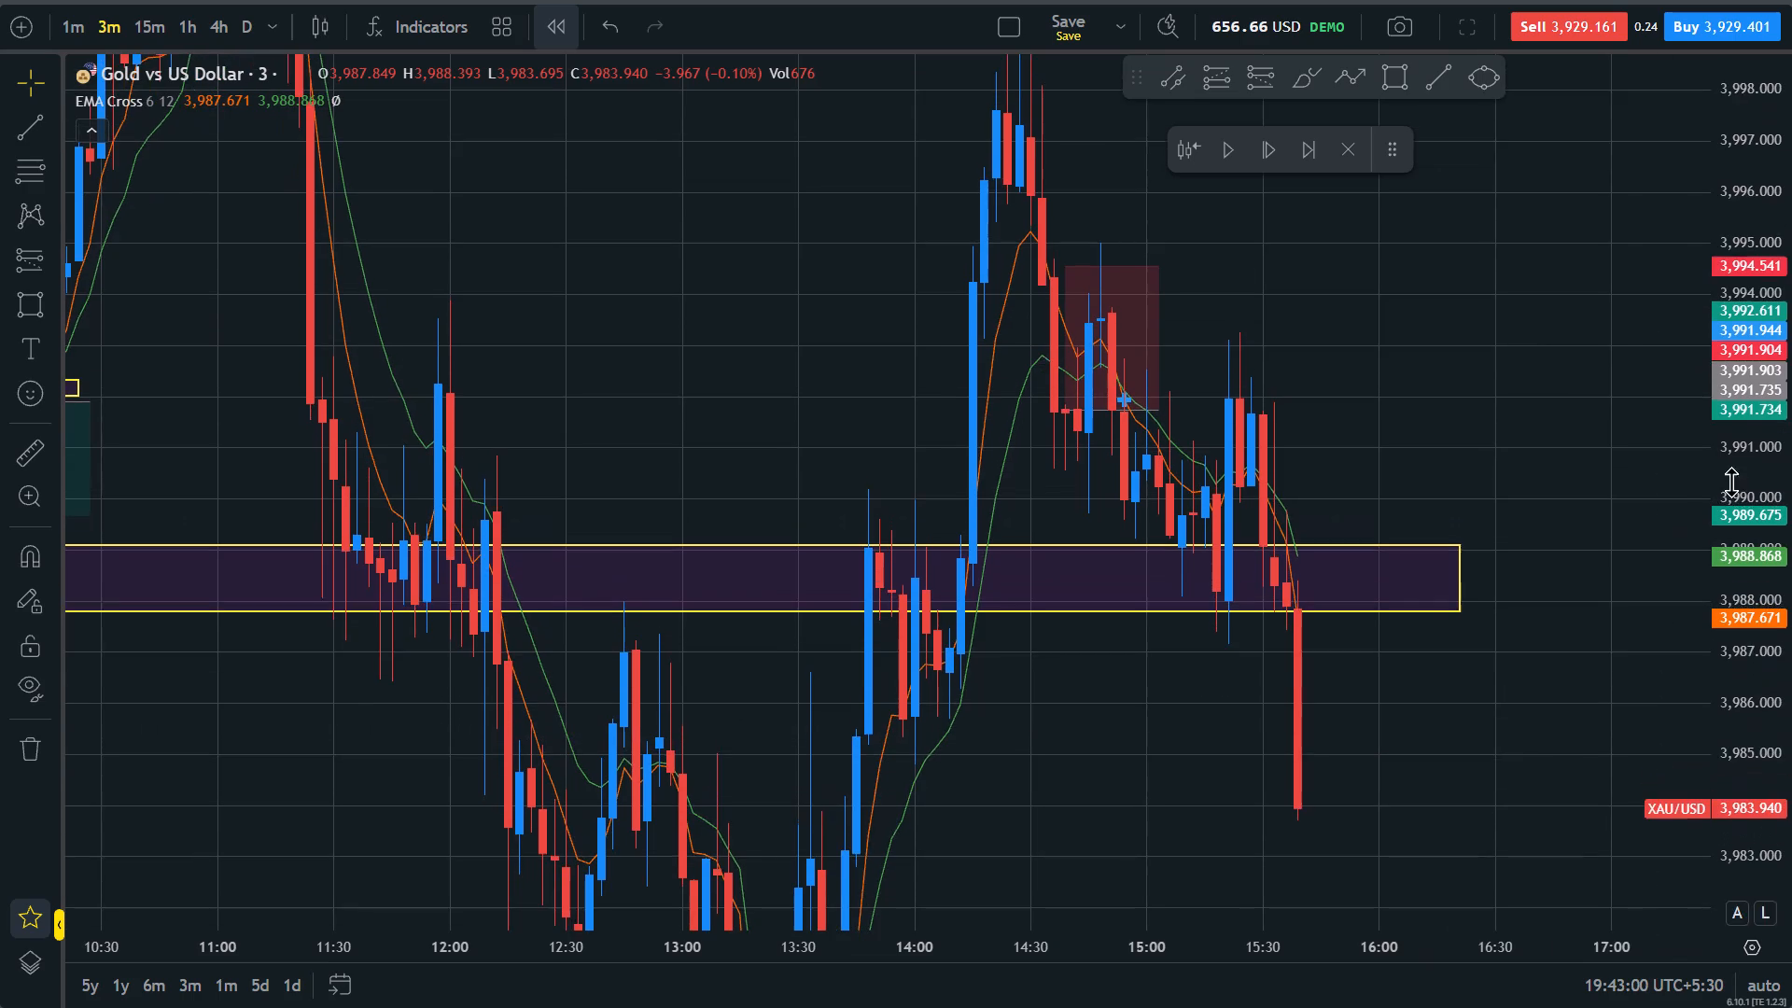
{"action": "left_click_drag", "start_coordinate": [1535, 731], "coordinate": [1490, 525]}
{"action": "left_click_drag", "start_coordinate": [1791, 357], "coordinate": [1791, 544]}
{"action": "triple_click", "coordinate": [1275, 147]}
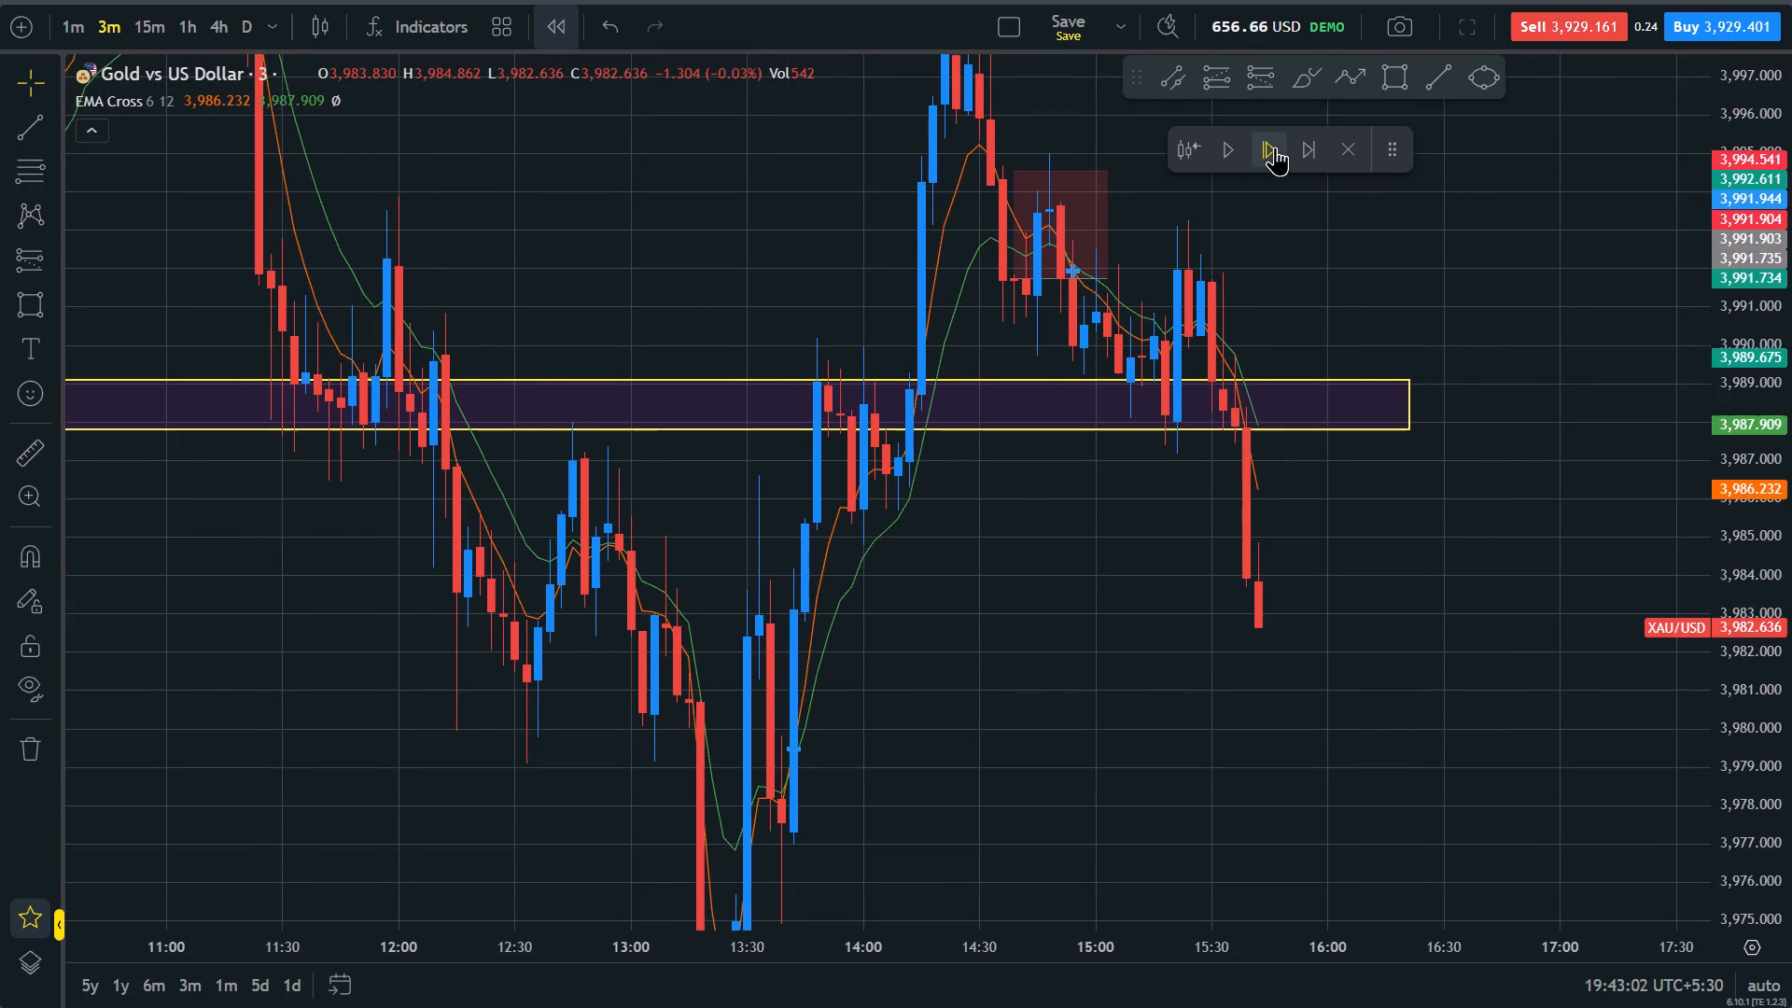
{"action": "double_click", "coordinate": [1275, 147]}
{"action": "triple_click", "coordinate": [1275, 147]}
{"action": "triple_click", "coordinate": [1275, 147]}
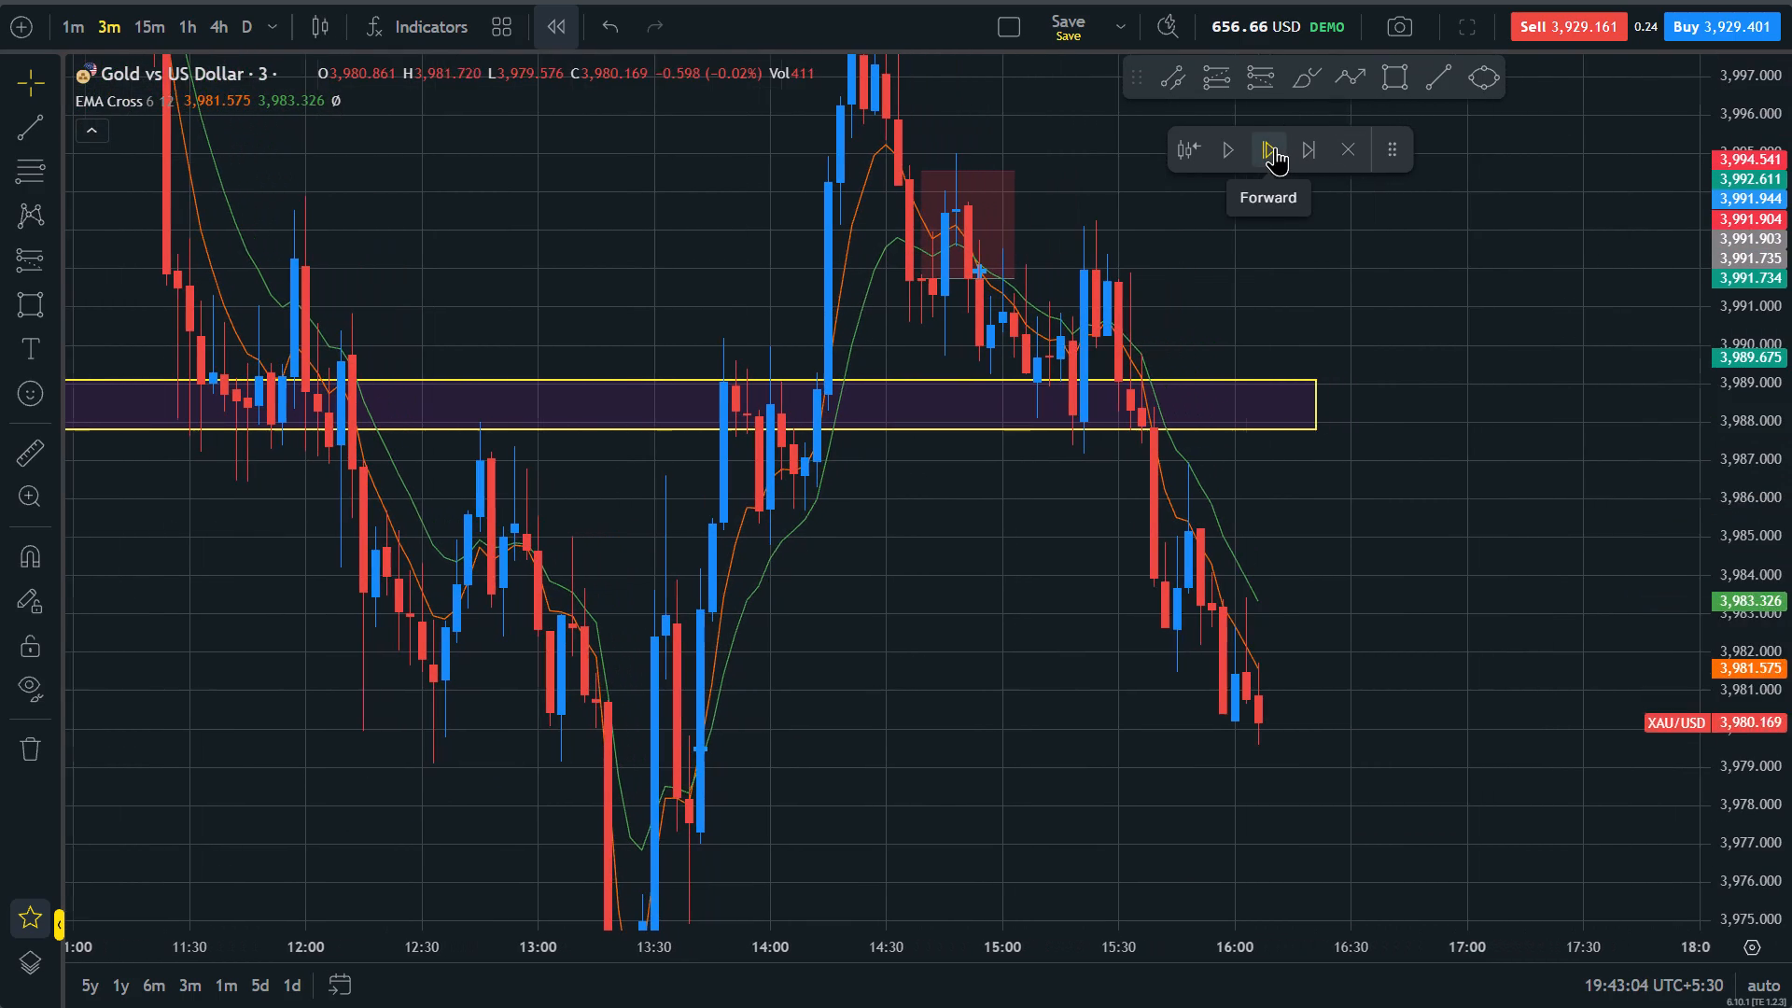
{"action": "left_click", "coordinate": [1275, 147]}
{"action": "triple_click", "coordinate": [1275, 147]}
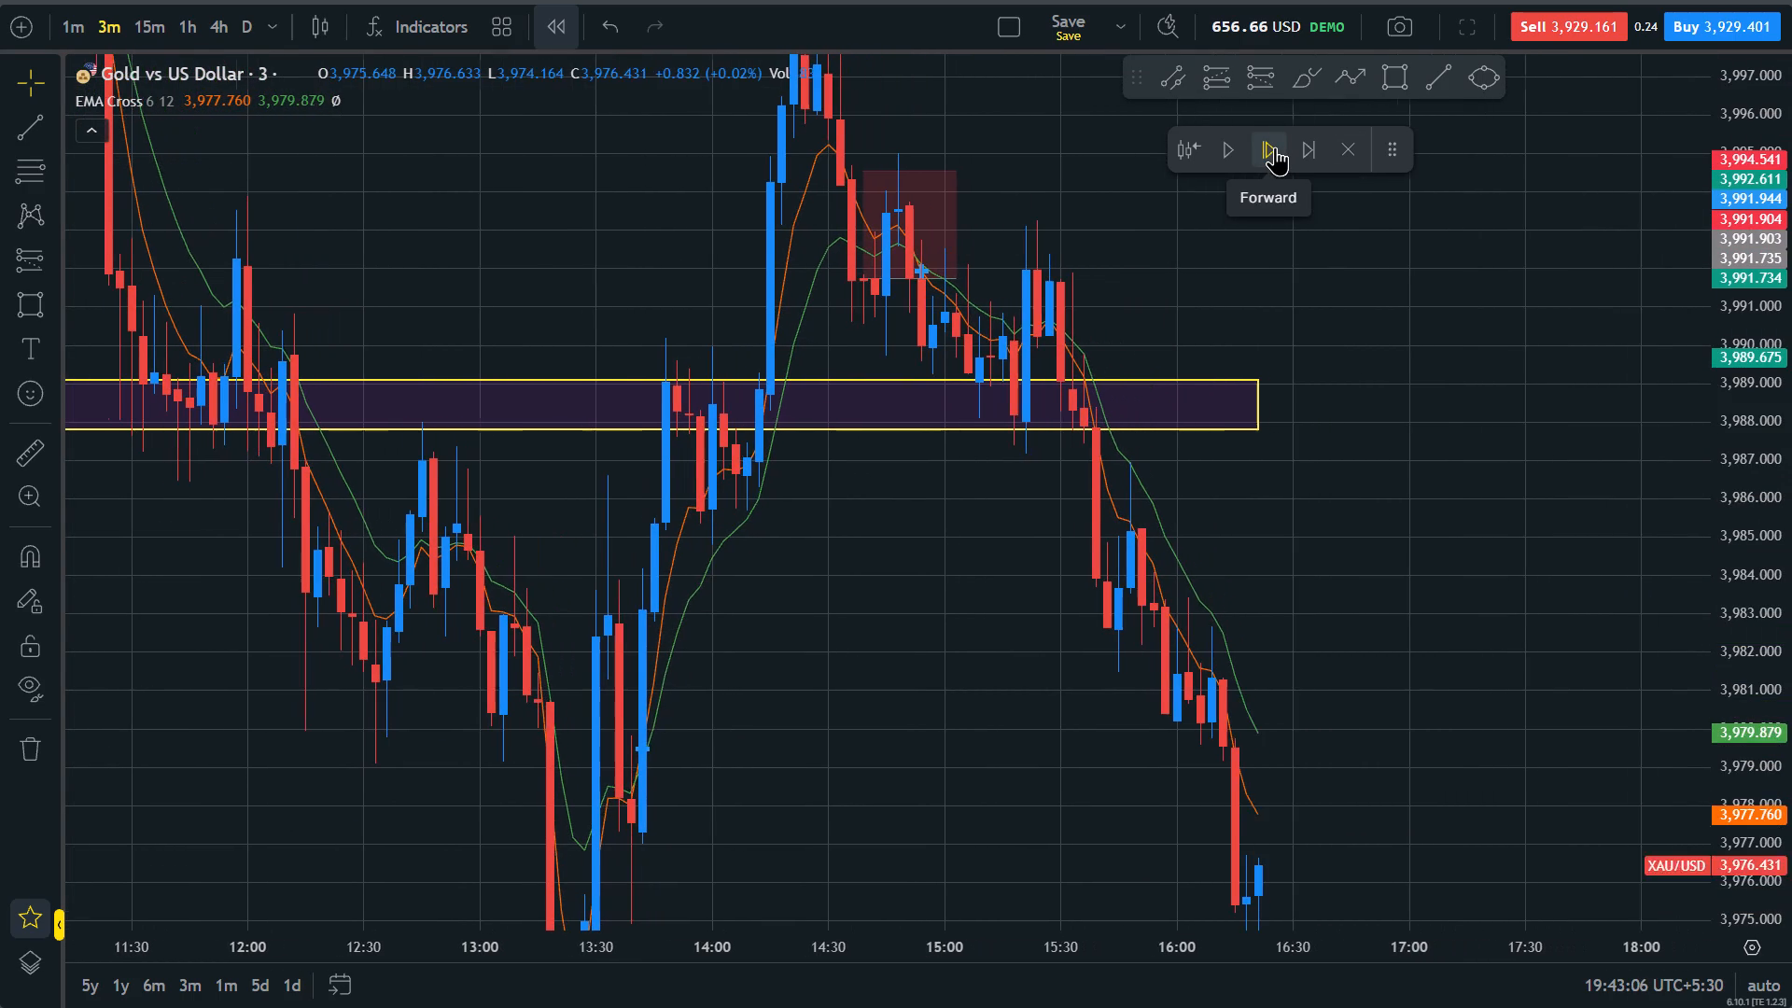
Examine the price move between the 15:30 candles at the zone and the latest candle at 16:24.
{"action": "left_click_drag", "start_coordinate": [1286, 511], "coordinate": [1370, 654]}
{"action": "scroll", "coordinate": [1282, 651], "scroll_direction": "up", "scroll_amount": 3}
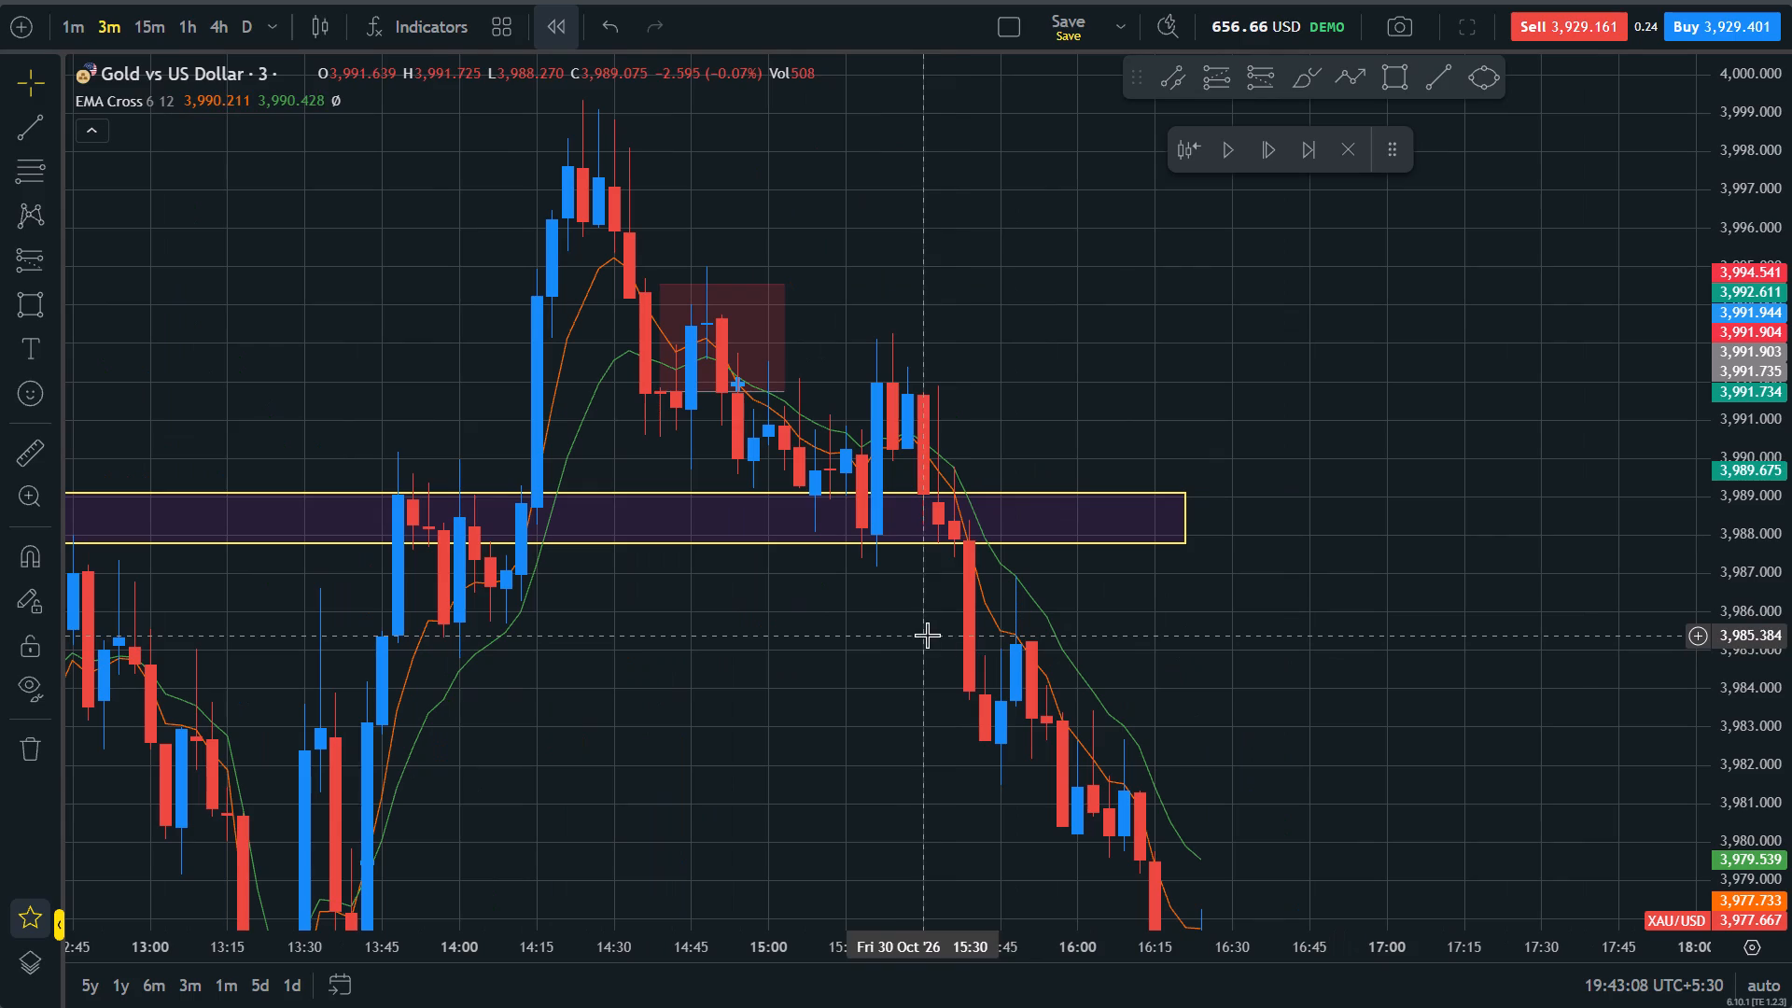
{"action": "left_click_drag", "start_coordinate": [959, 631], "coordinate": [1122, 604]}
{"action": "left_click_drag", "start_coordinate": [1791, 716], "coordinate": [1786, 488]}
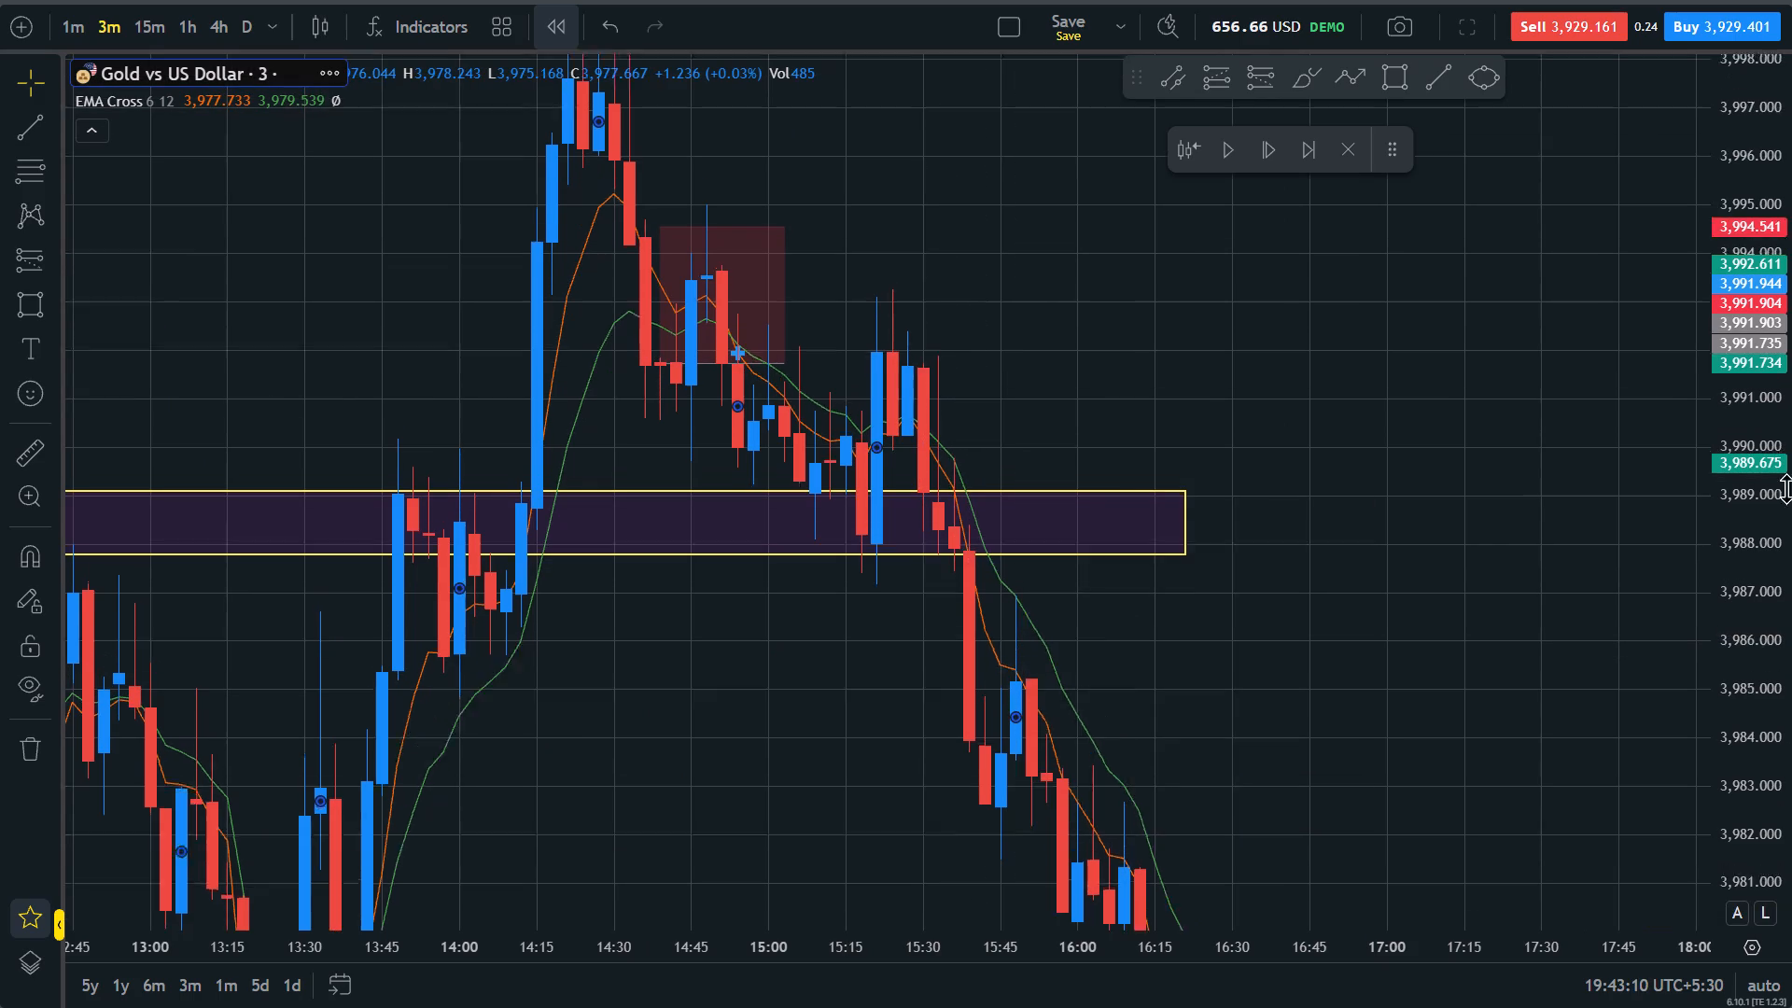
{"action": "left_click_drag", "start_coordinate": [1786, 488], "coordinate": [1777, 474]}
{"action": "left_click_drag", "start_coordinate": [1303, 680], "coordinate": [1612, 523]}
{"action": "scroll", "coordinate": [1617, 524], "scroll_direction": "down", "scroll_amount": 6}
{"action": "left_click_drag", "start_coordinate": [1791, 300], "coordinate": [1791, 609]}
{"action": "scroll", "coordinate": [1547, 608], "scroll_direction": "up", "scroll_amount": 2}
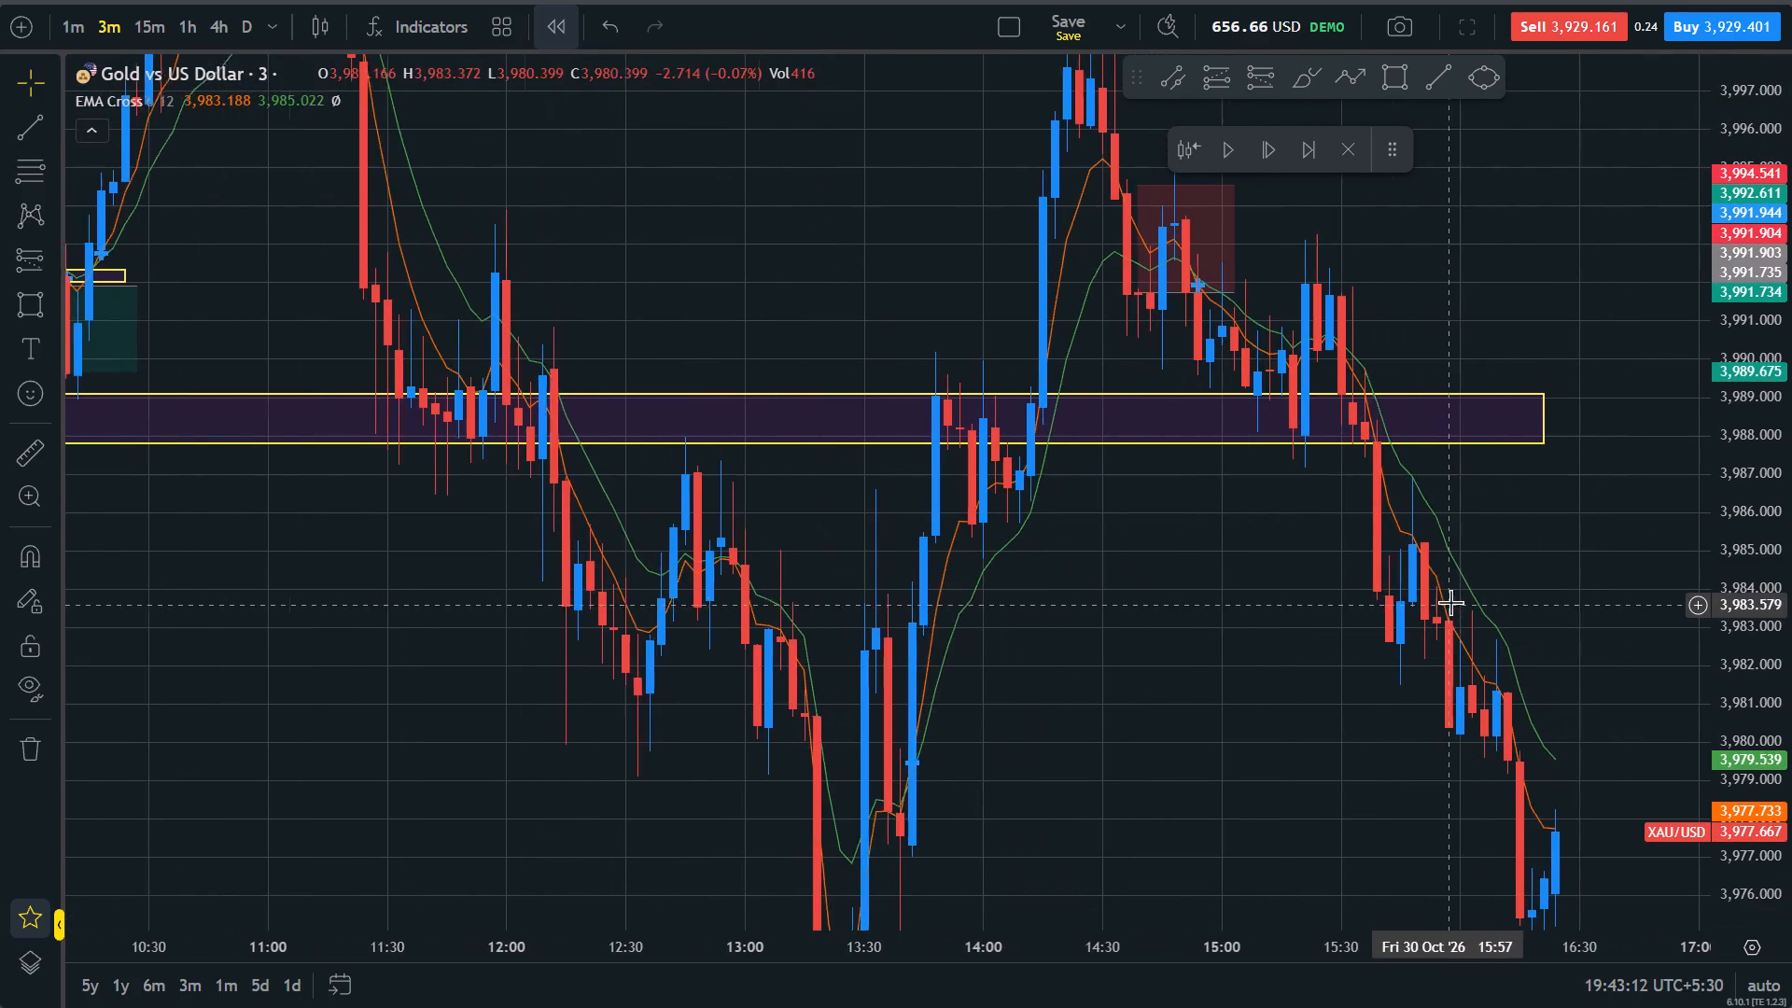
{"action": "scroll", "coordinate": [1450, 602], "scroll_direction": "up", "scroll_amount": 1}
{"action": "left_click_drag", "start_coordinate": [1501, 558], "coordinate": [1397, 611]}
{"action": "left_click", "coordinate": [1255, 73]}
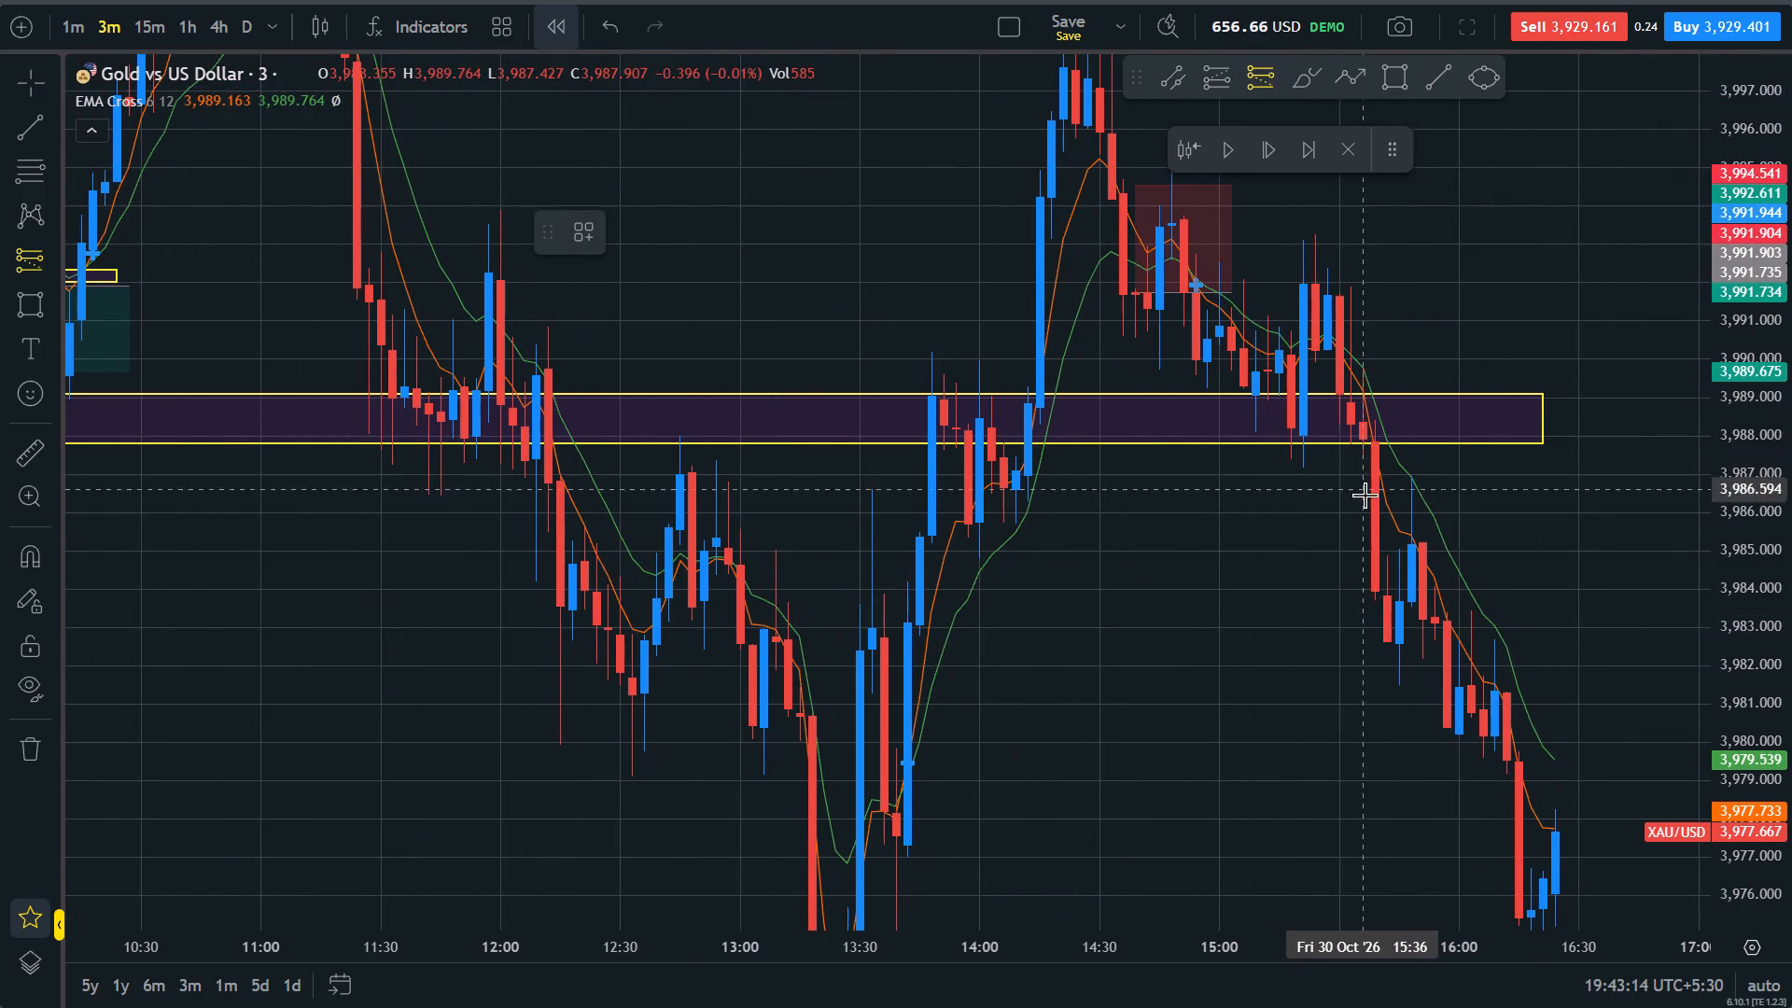
{"action": "right_click", "coordinate": [1378, 451]}
Compare the zone's earlier price reactions with the candles up to 16:24 at close and wide chart scales.
{"action": "left_click_drag", "start_coordinate": [1302, 618], "coordinate": [1038, 484]}
{"action": "left_click_drag", "start_coordinate": [1791, 353], "coordinate": [1791, 643]}
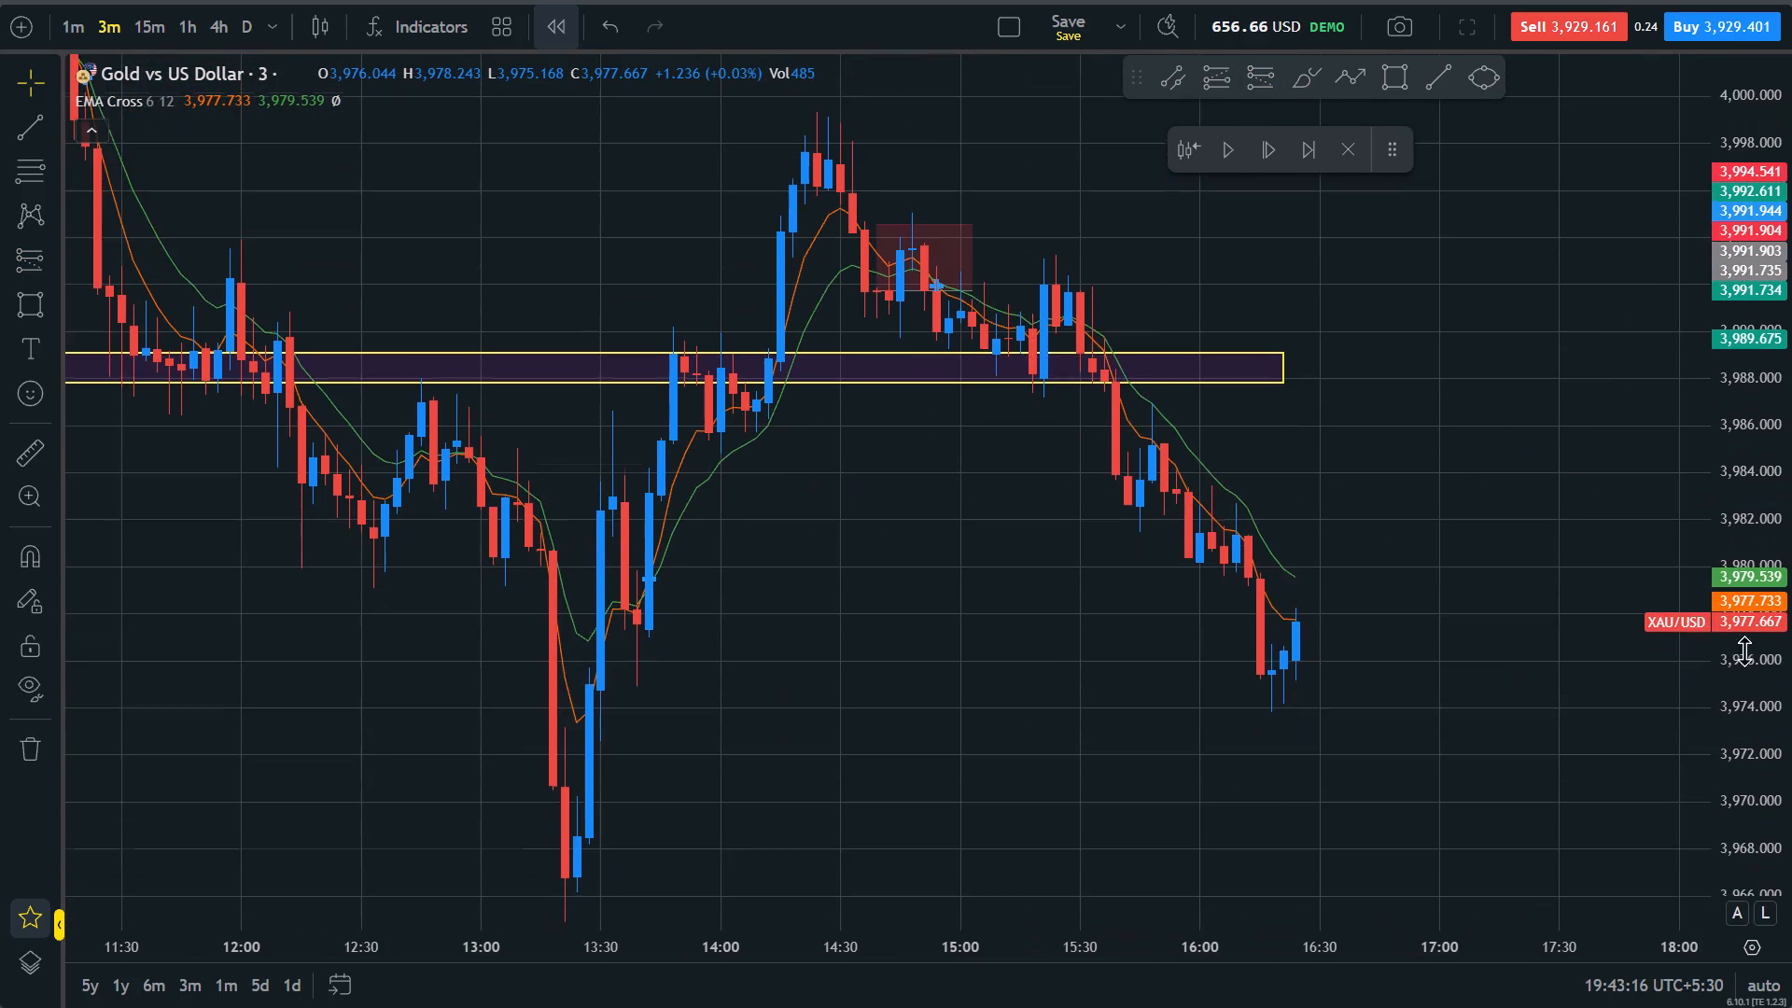
{"action": "left_click_drag", "start_coordinate": [1541, 692], "coordinate": [1488, 619]}
{"action": "scroll", "coordinate": [1449, 587], "scroll_direction": "up", "scroll_amount": 2}
{"action": "left_click_drag", "start_coordinate": [1767, 596], "coordinate": [1689, 263]}
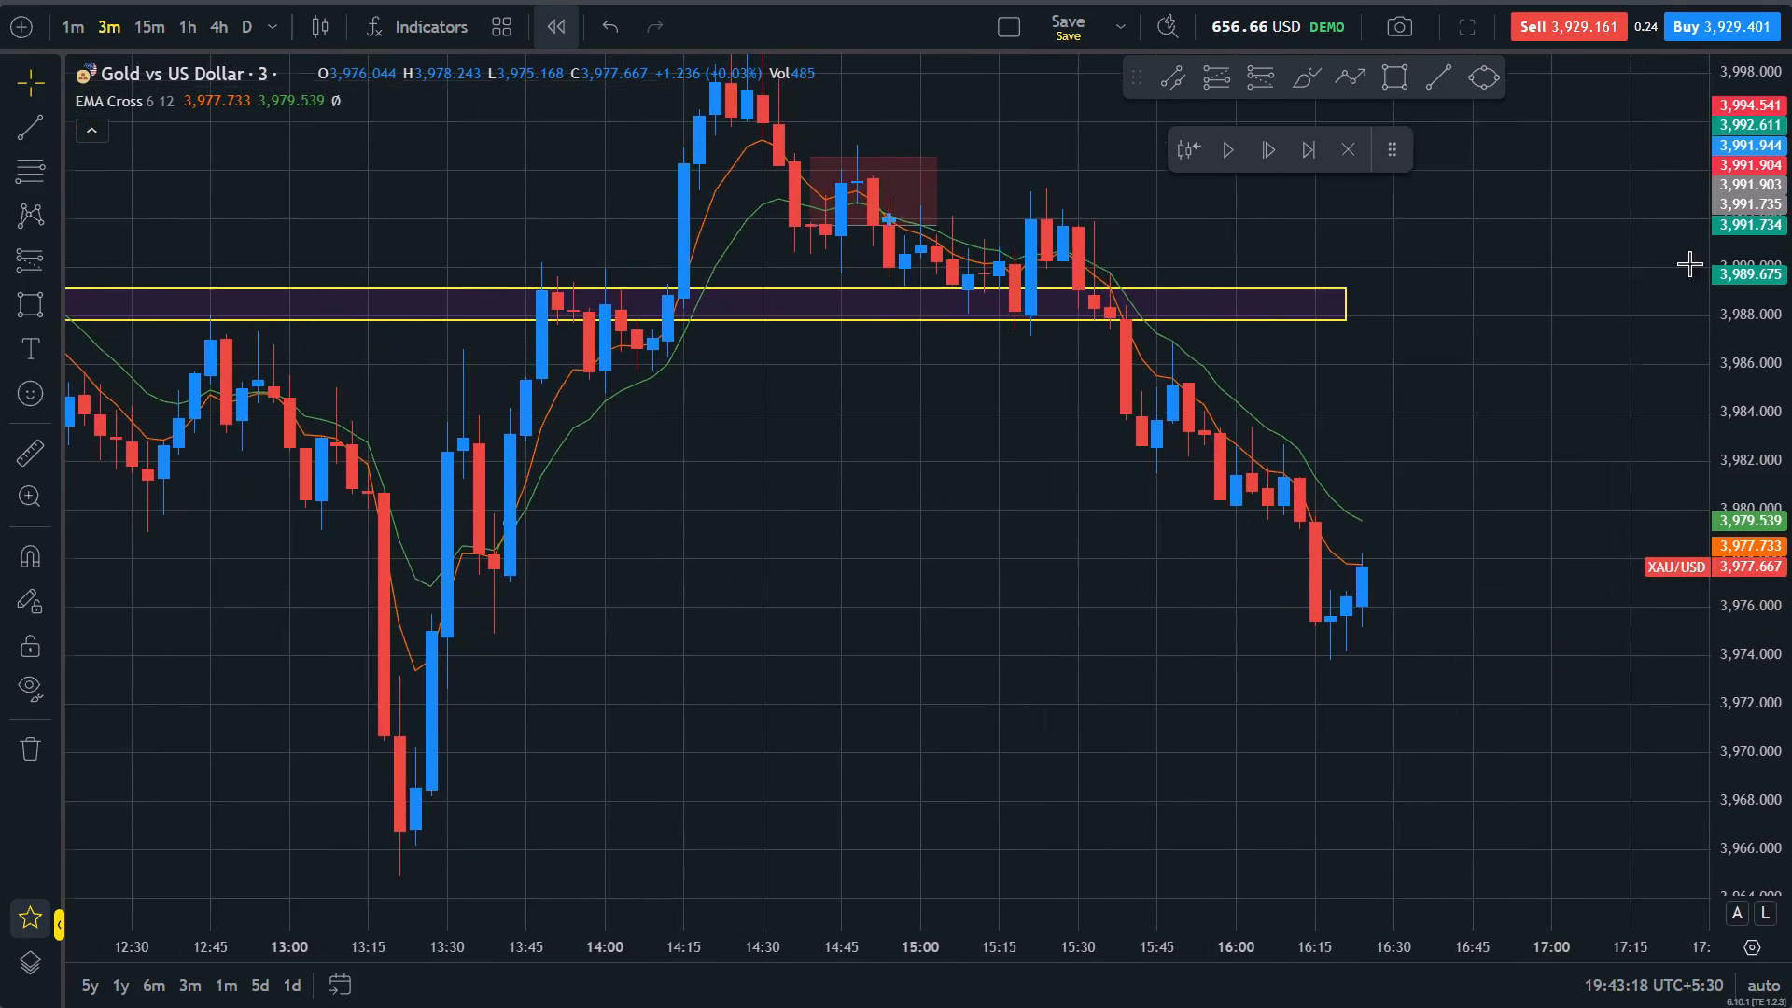
{"action": "left_click_drag", "start_coordinate": [1689, 263], "coordinate": [1659, 186]}
{"action": "left_click_drag", "start_coordinate": [1501, 391], "coordinate": [1505, 763]}
{"action": "left_click_drag", "start_coordinate": [1591, 701], "coordinate": [1575, 595]}
{"action": "left_click_drag", "start_coordinate": [1791, 775], "coordinate": [1756, 427]}
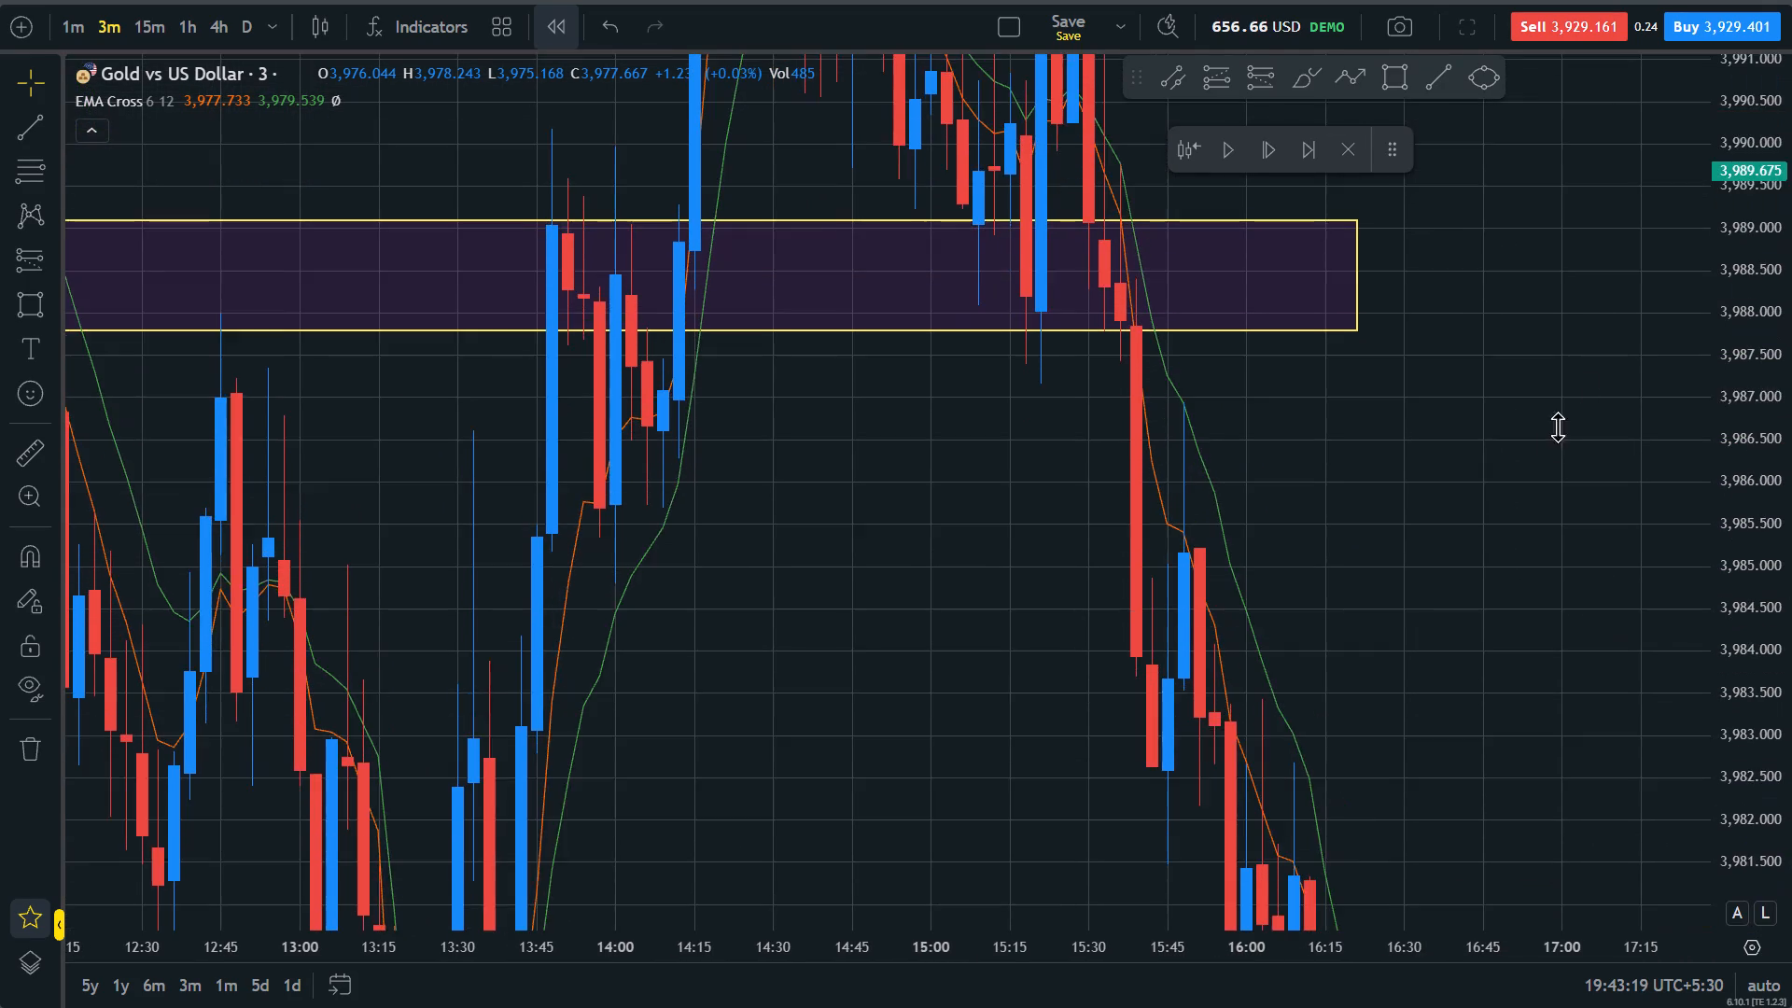
{"action": "left_click_drag", "start_coordinate": [1546, 464], "coordinate": [1565, 767]}
{"action": "scroll", "coordinate": [1169, 655], "scroll_direction": "down", "scroll_amount": 5}
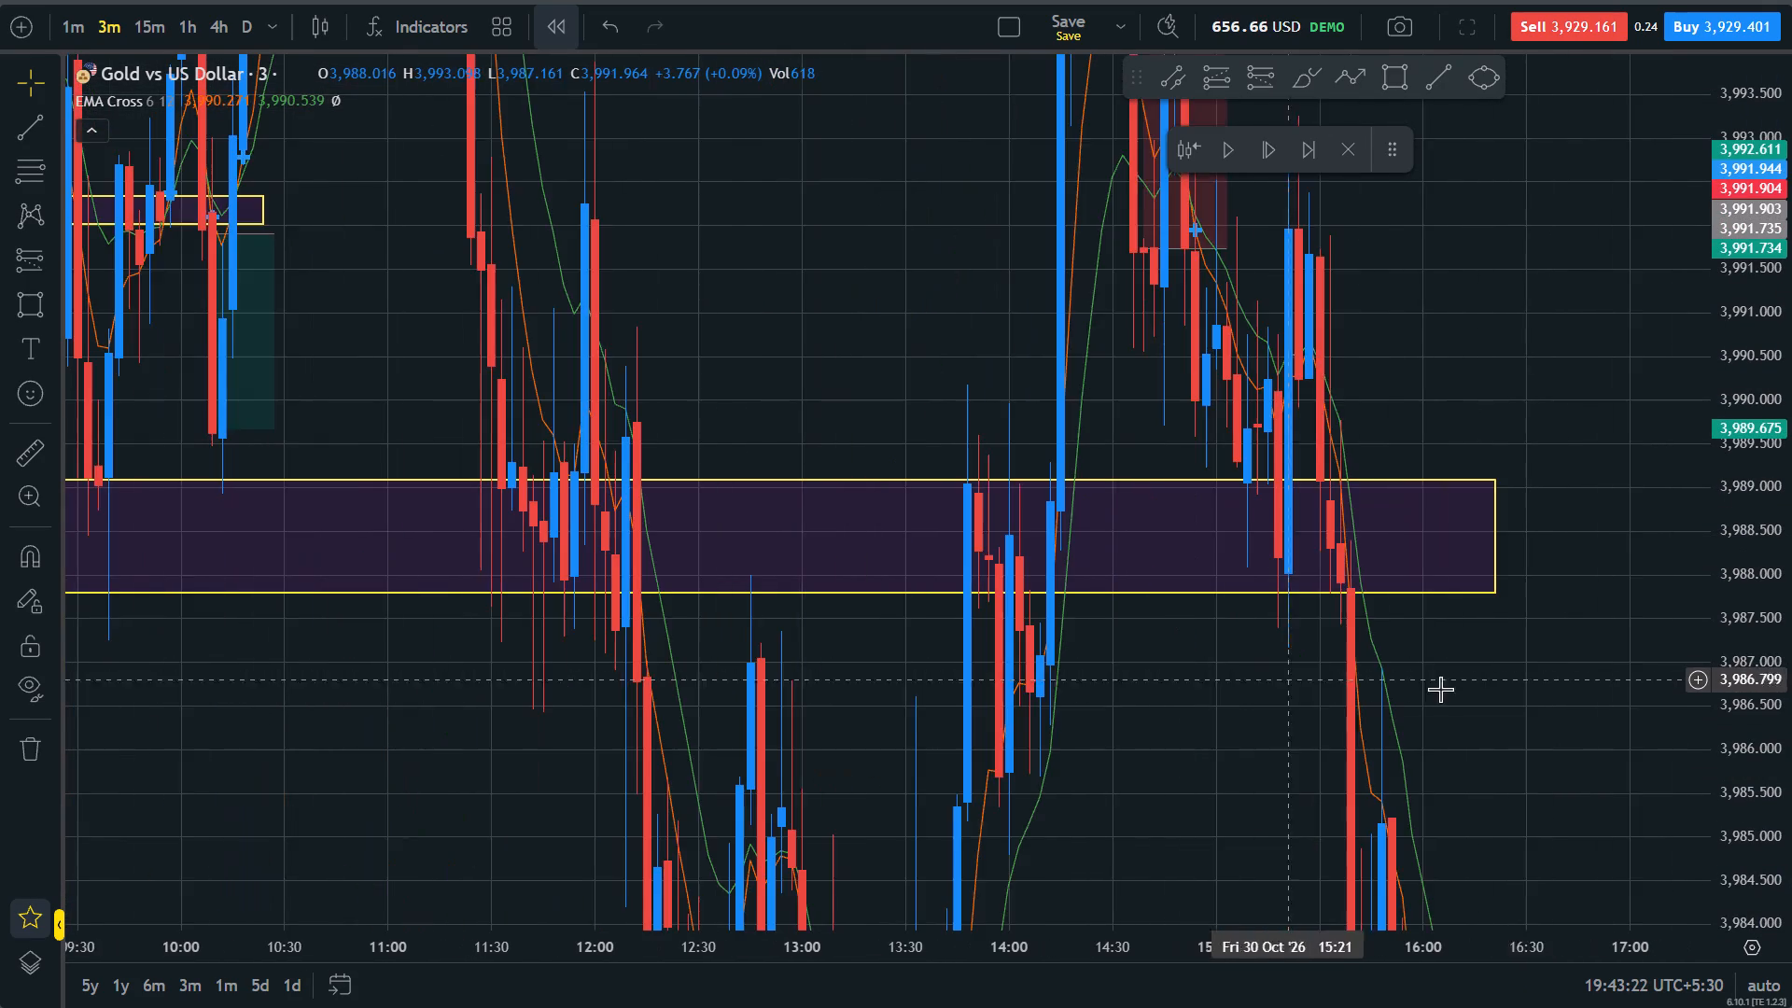
{"action": "left_click_drag", "start_coordinate": [1783, 319], "coordinate": [1791, 833]}
{"action": "left_click_drag", "start_coordinate": [1527, 791], "coordinate": [1510, 628]}
{"action": "left_click_drag", "start_coordinate": [1636, 701], "coordinate": [1622, 695]}
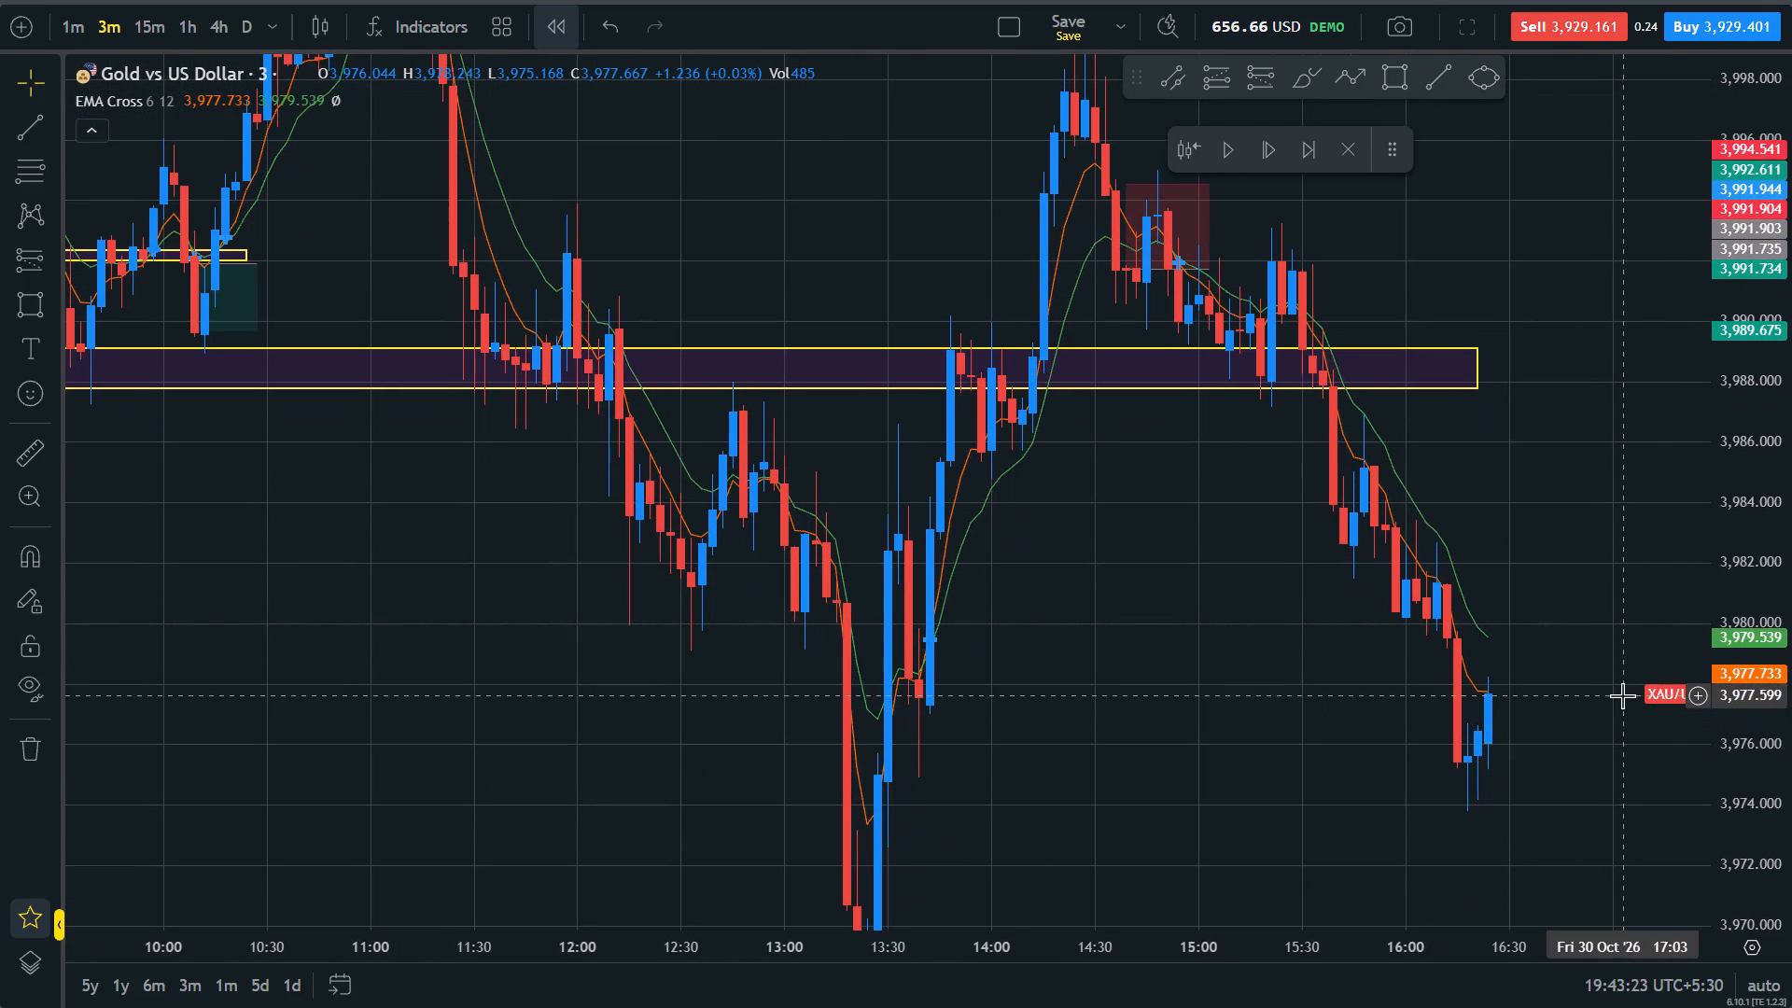
{"action": "scroll", "coordinate": [1622, 695], "scroll_direction": "up", "scroll_amount": 1}
{"action": "left_click_drag", "start_coordinate": [1791, 610], "coordinate": [1781, 542]}
{"action": "left_click_drag", "start_coordinate": [1470, 434], "coordinate": [1471, 564]}
{"action": "left_click_drag", "start_coordinate": [1791, 638], "coordinate": [1665, 175]}
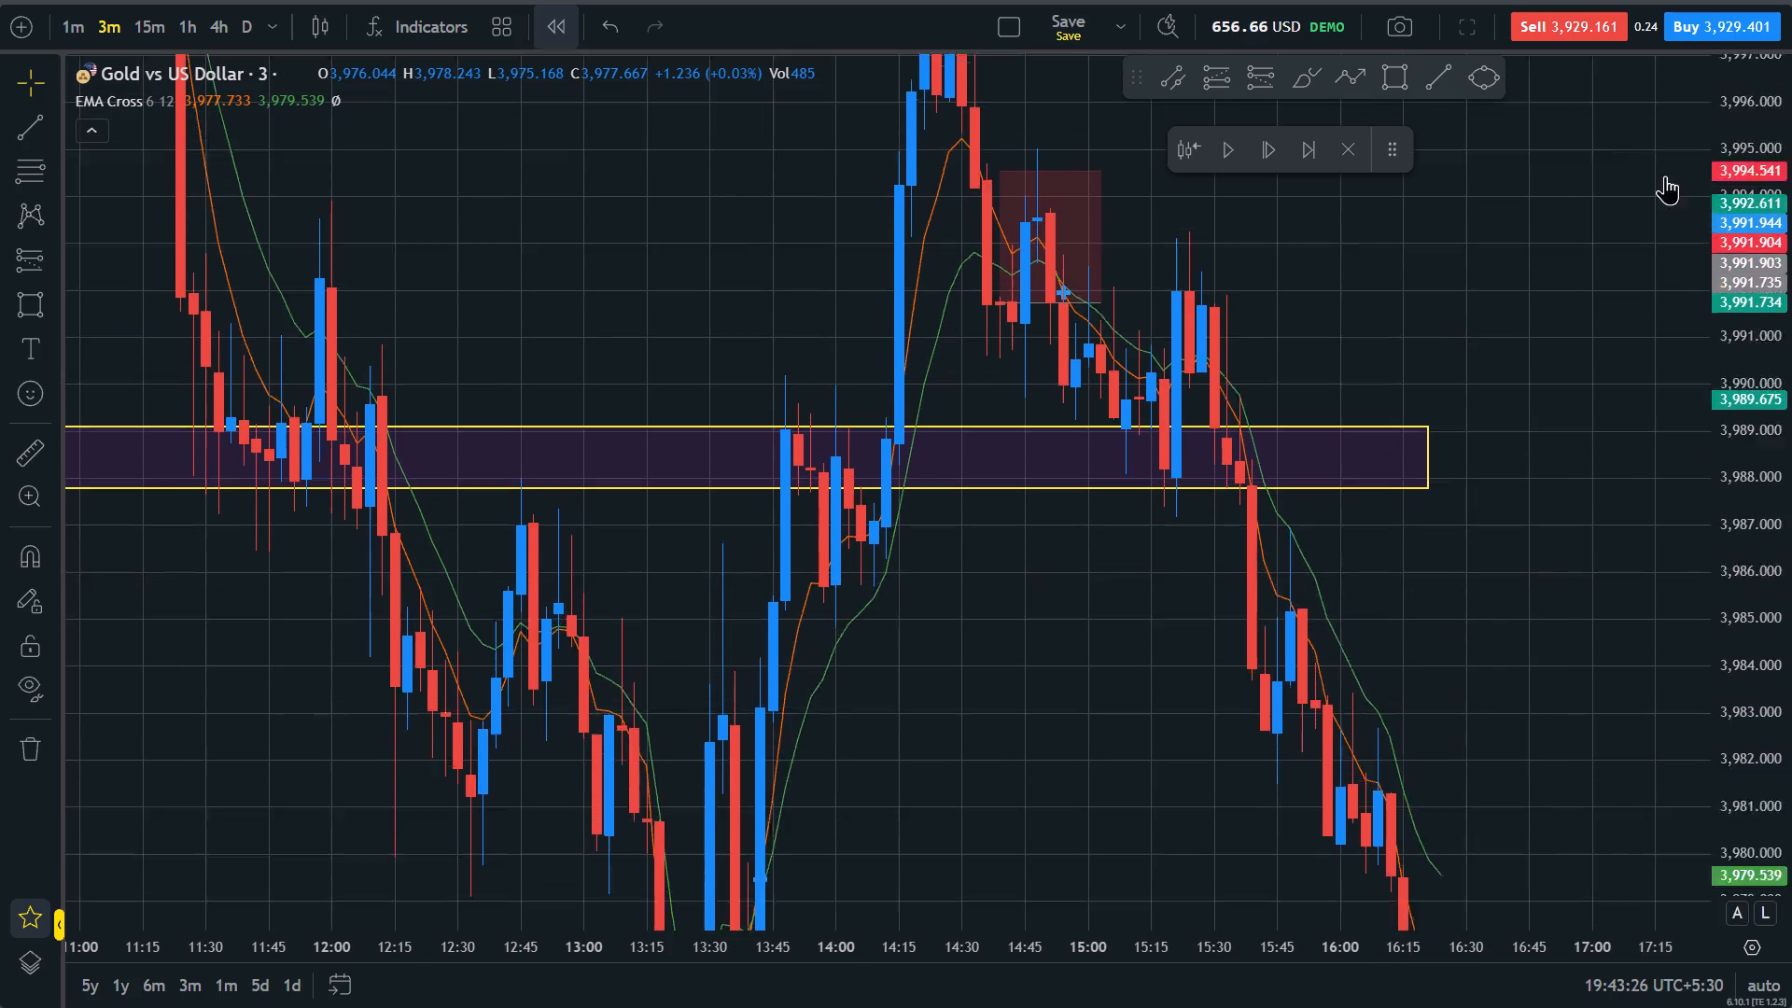
{"action": "left_click_drag", "start_coordinate": [1665, 175], "coordinate": [1659, 167]}
{"action": "left_click_drag", "start_coordinate": [1783, 392], "coordinate": [1770, 640]}
{"action": "scroll", "coordinate": [1617, 675], "scroll_direction": "down", "scroll_amount": 4}
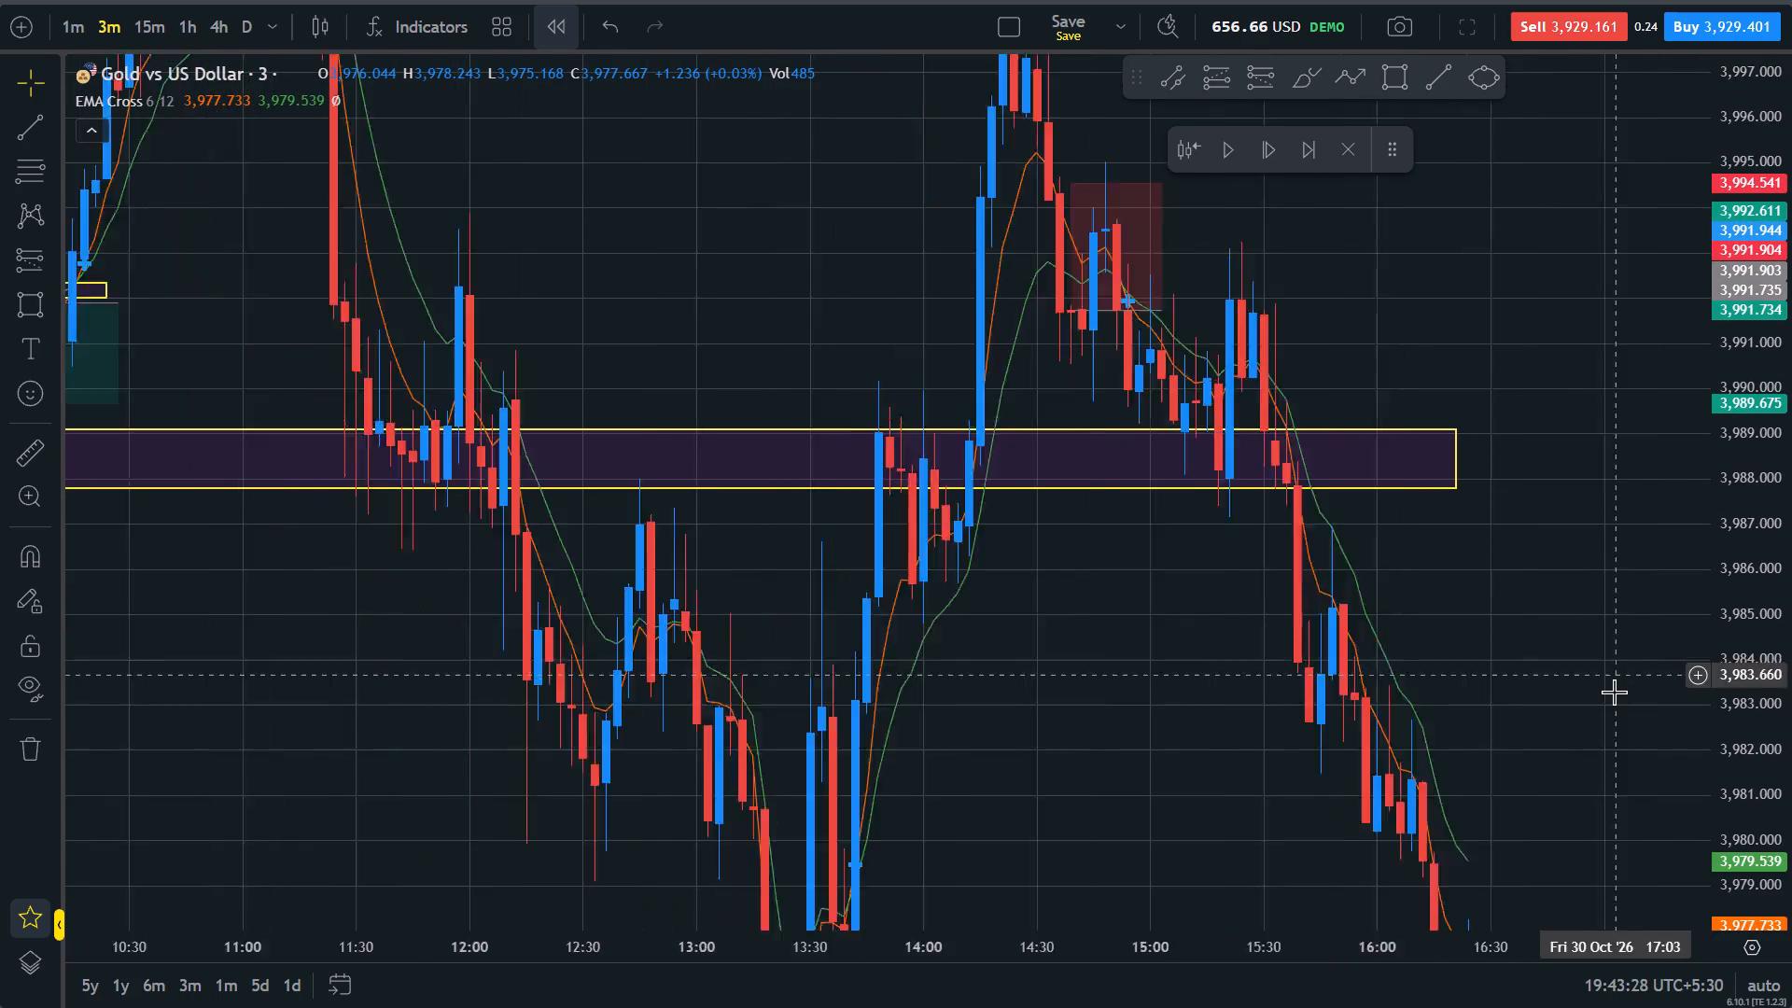
{"action": "scroll", "coordinate": [1614, 692], "scroll_direction": "down", "scroll_amount": 3}
{"action": "left_click_drag", "start_coordinate": [1701, 712], "coordinate": [1529, 375]}
{"action": "left_click_drag", "start_coordinate": [1791, 375], "coordinate": [1791, 806]}
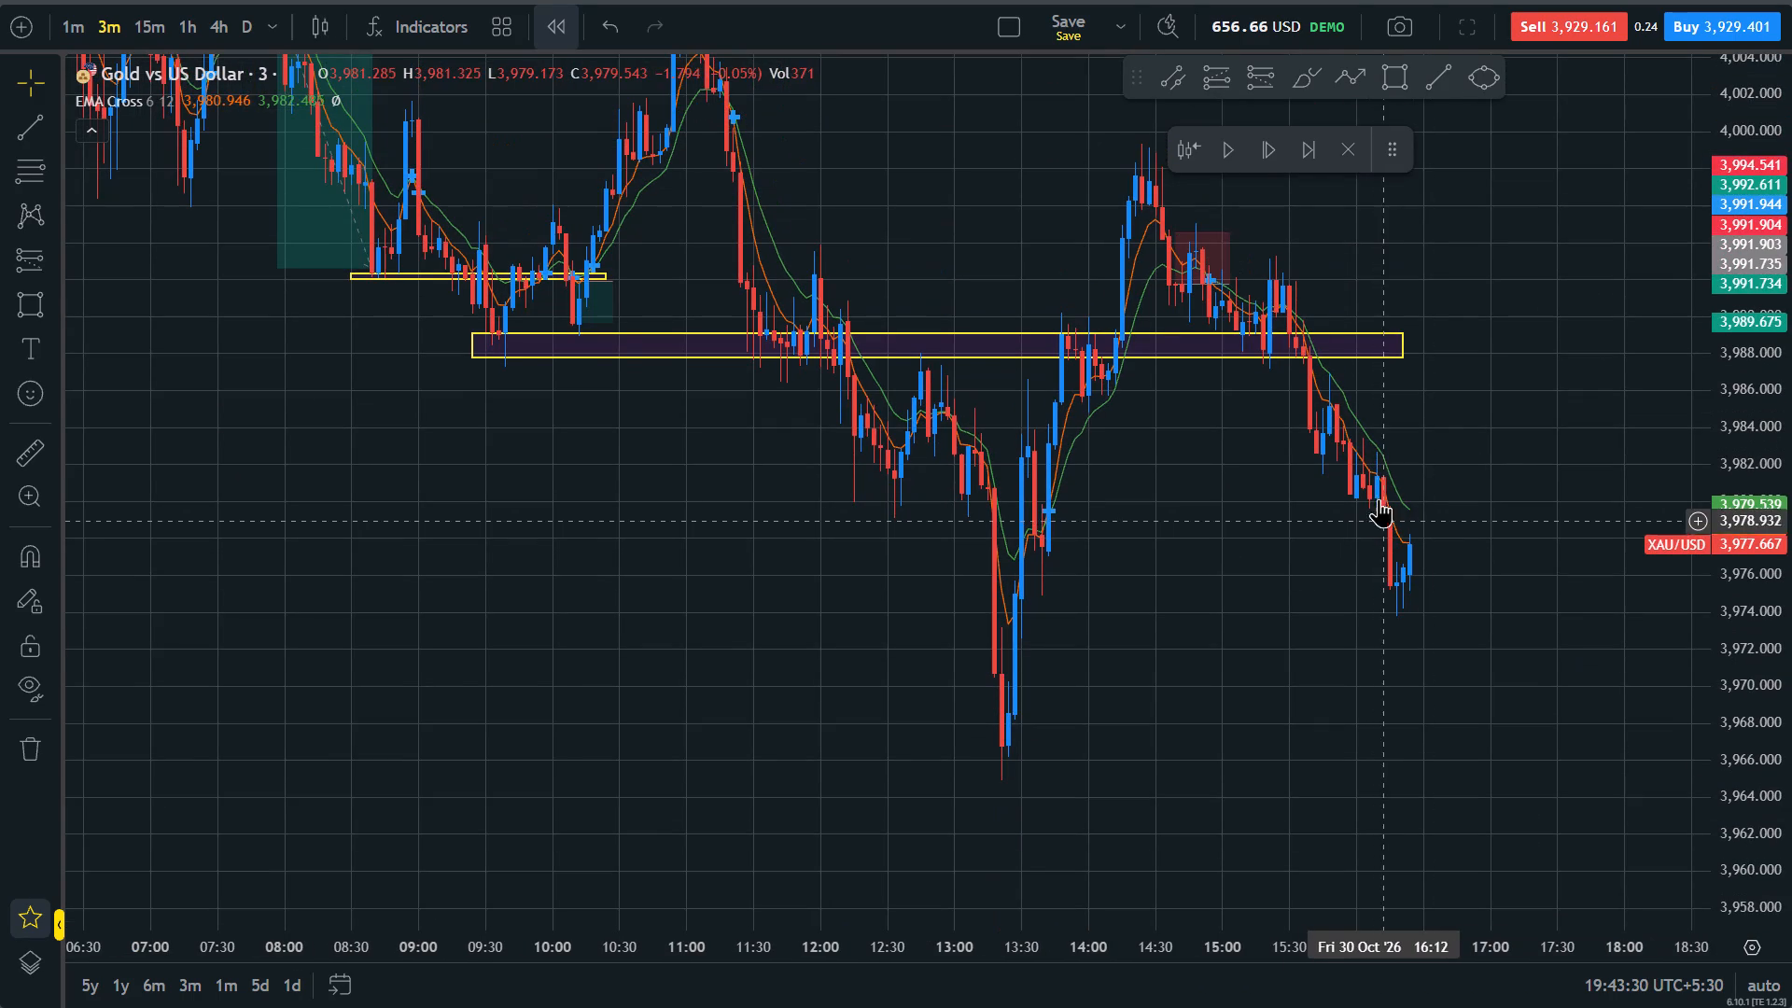
Advance the replay by 17 candles from 16:24 to 17:15.
{"action": "scroll", "coordinate": [1351, 370], "scroll_direction": "up", "scroll_amount": 2}
{"action": "triple_click", "coordinate": [1270, 157]}
{"action": "triple_click", "coordinate": [1270, 157]}
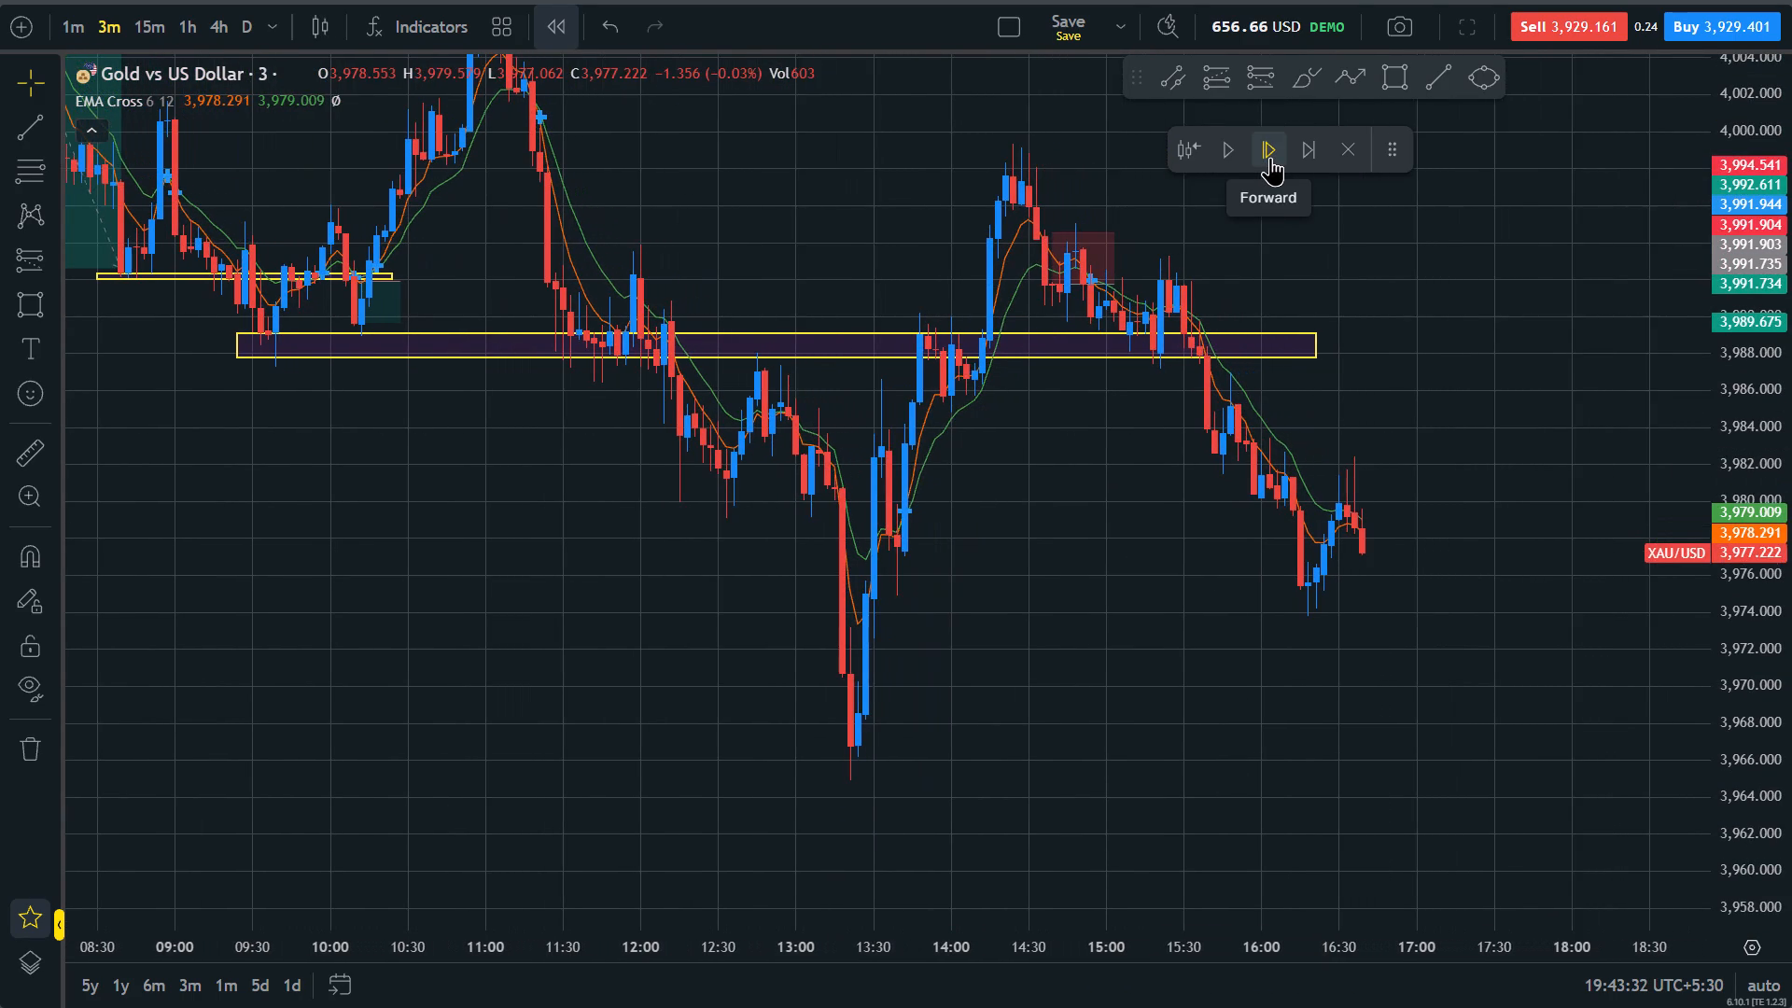
{"action": "triple_click", "coordinate": [1270, 157]}
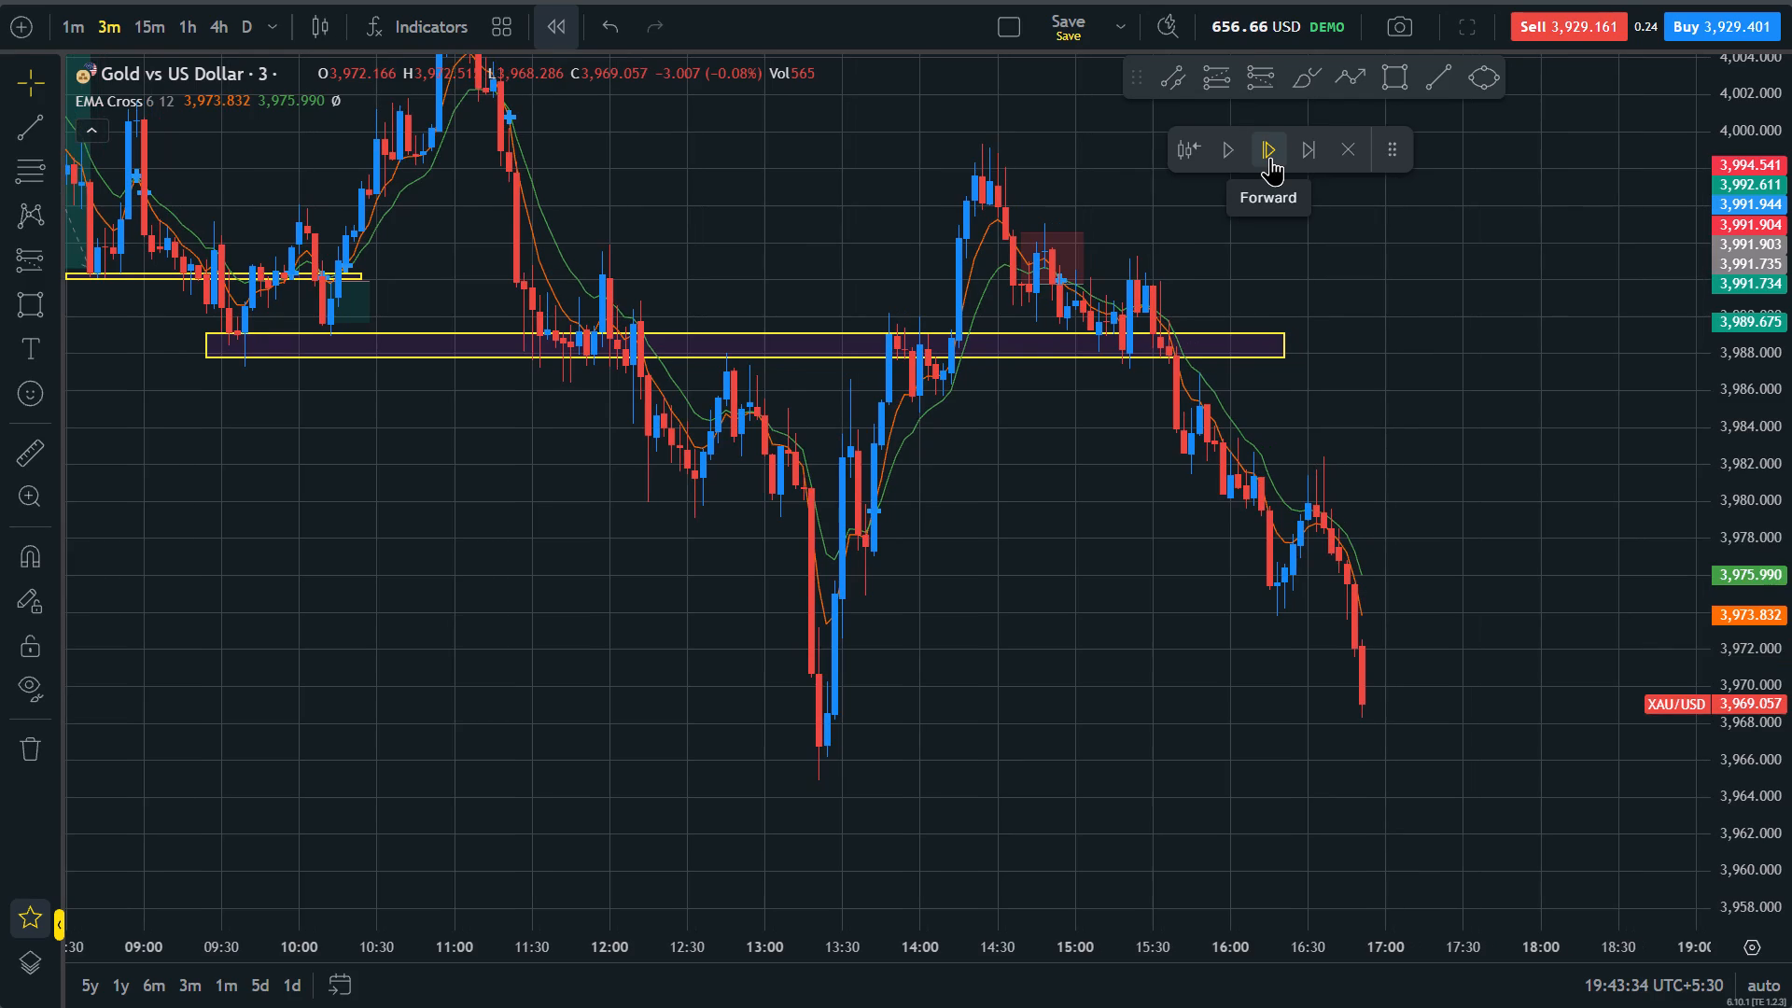
{"action": "triple_click", "coordinate": [1270, 157]}
{"action": "triple_click", "coordinate": [1270, 157]}
{"action": "double_click", "coordinate": [1270, 157]}
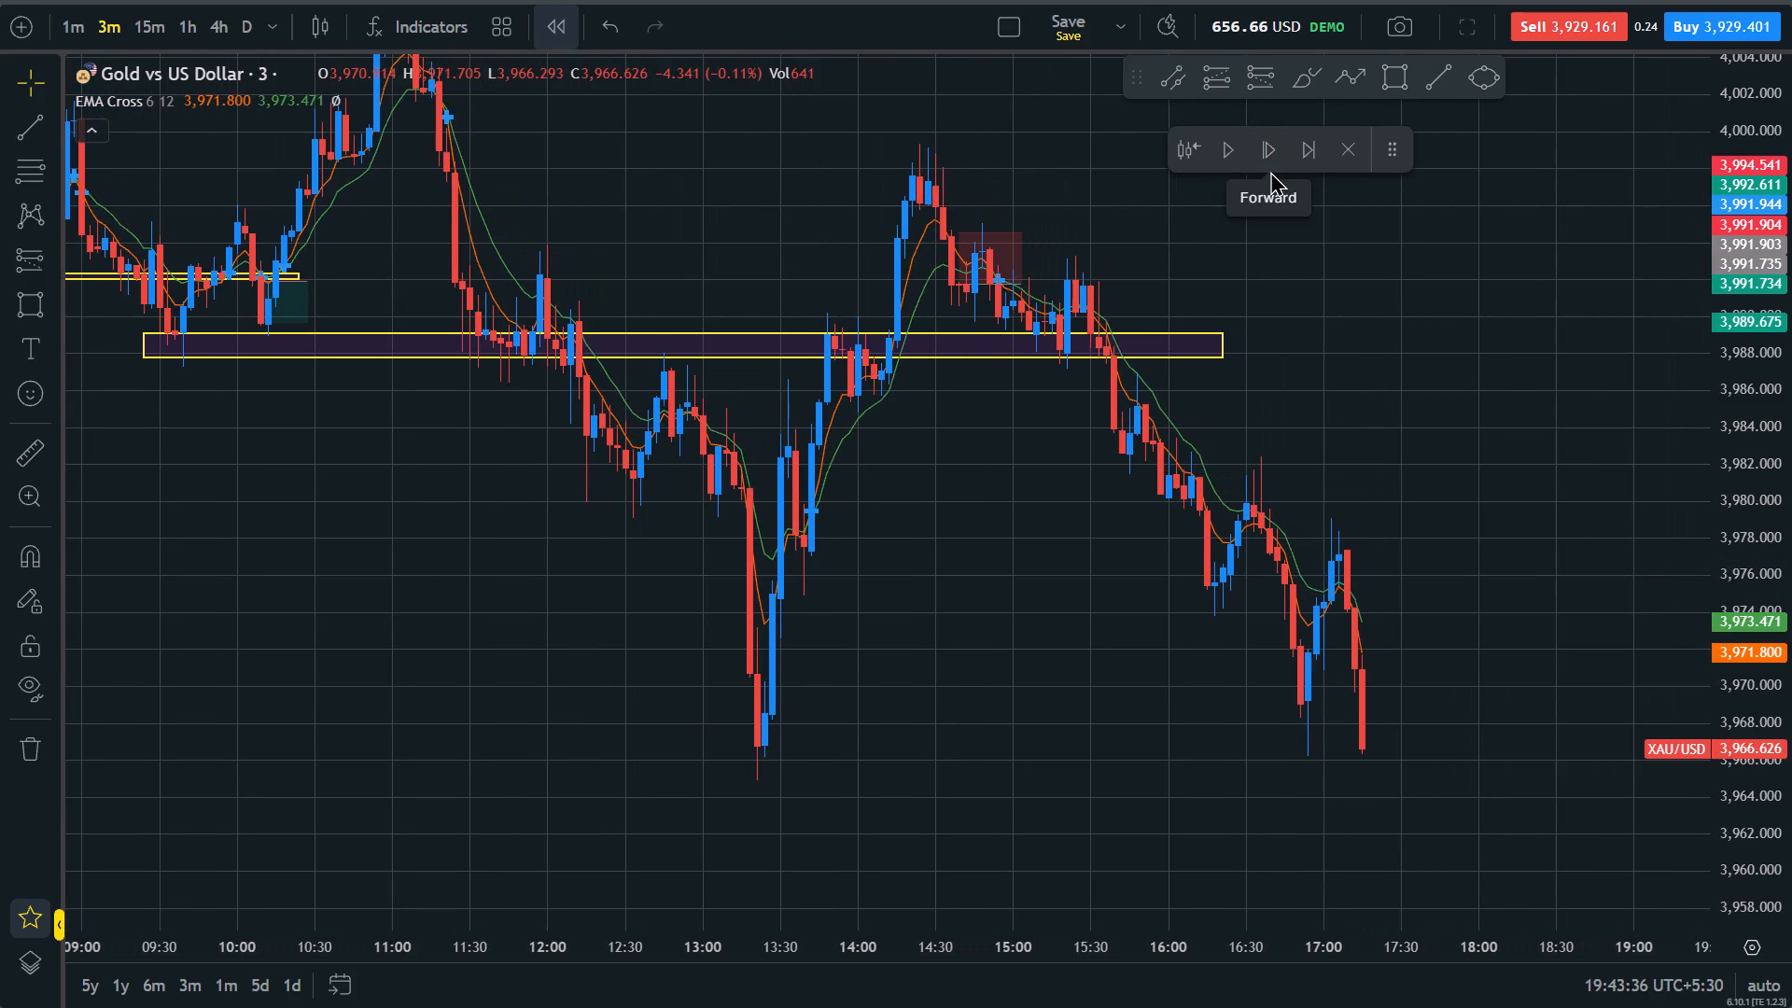
Advance the replay by 19 candles from 17:15 to 18:12.
{"action": "scroll", "coordinate": [1357, 578], "scroll_direction": "up", "scroll_amount": 3}
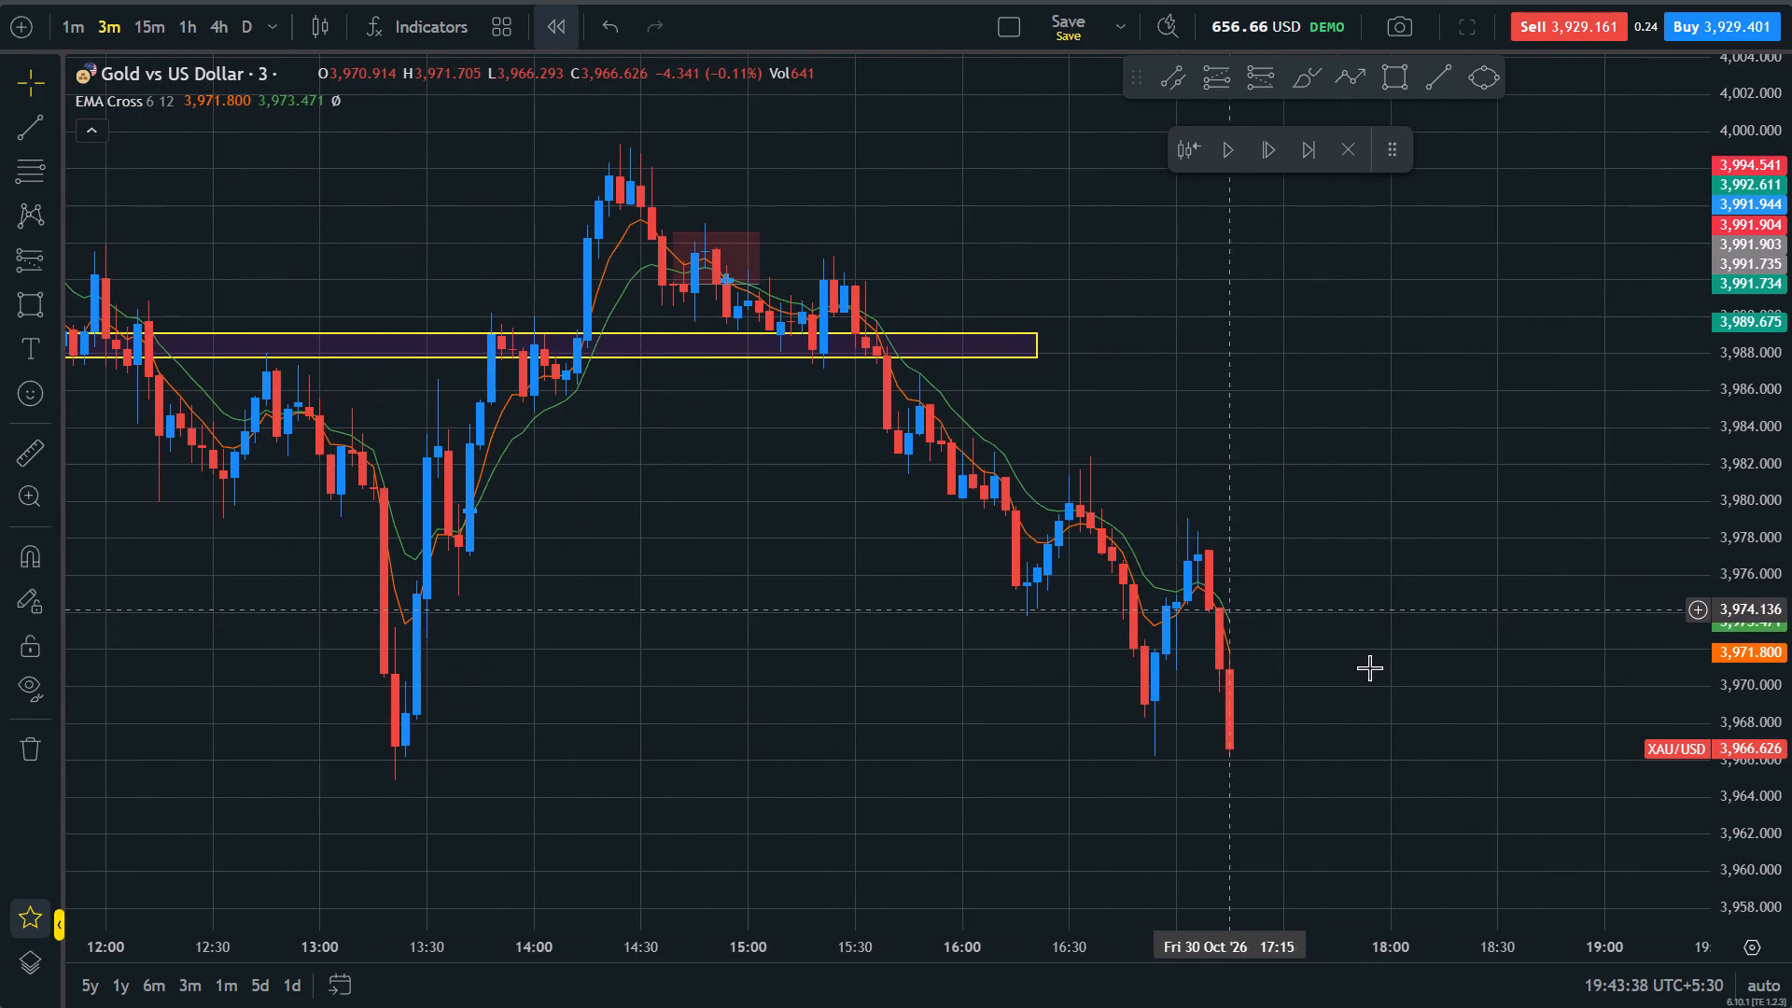
{"action": "triple_click", "coordinate": [1280, 153]}
{"action": "left_click", "coordinate": [1280, 153]}
{"action": "triple_click", "coordinate": [1280, 153]}
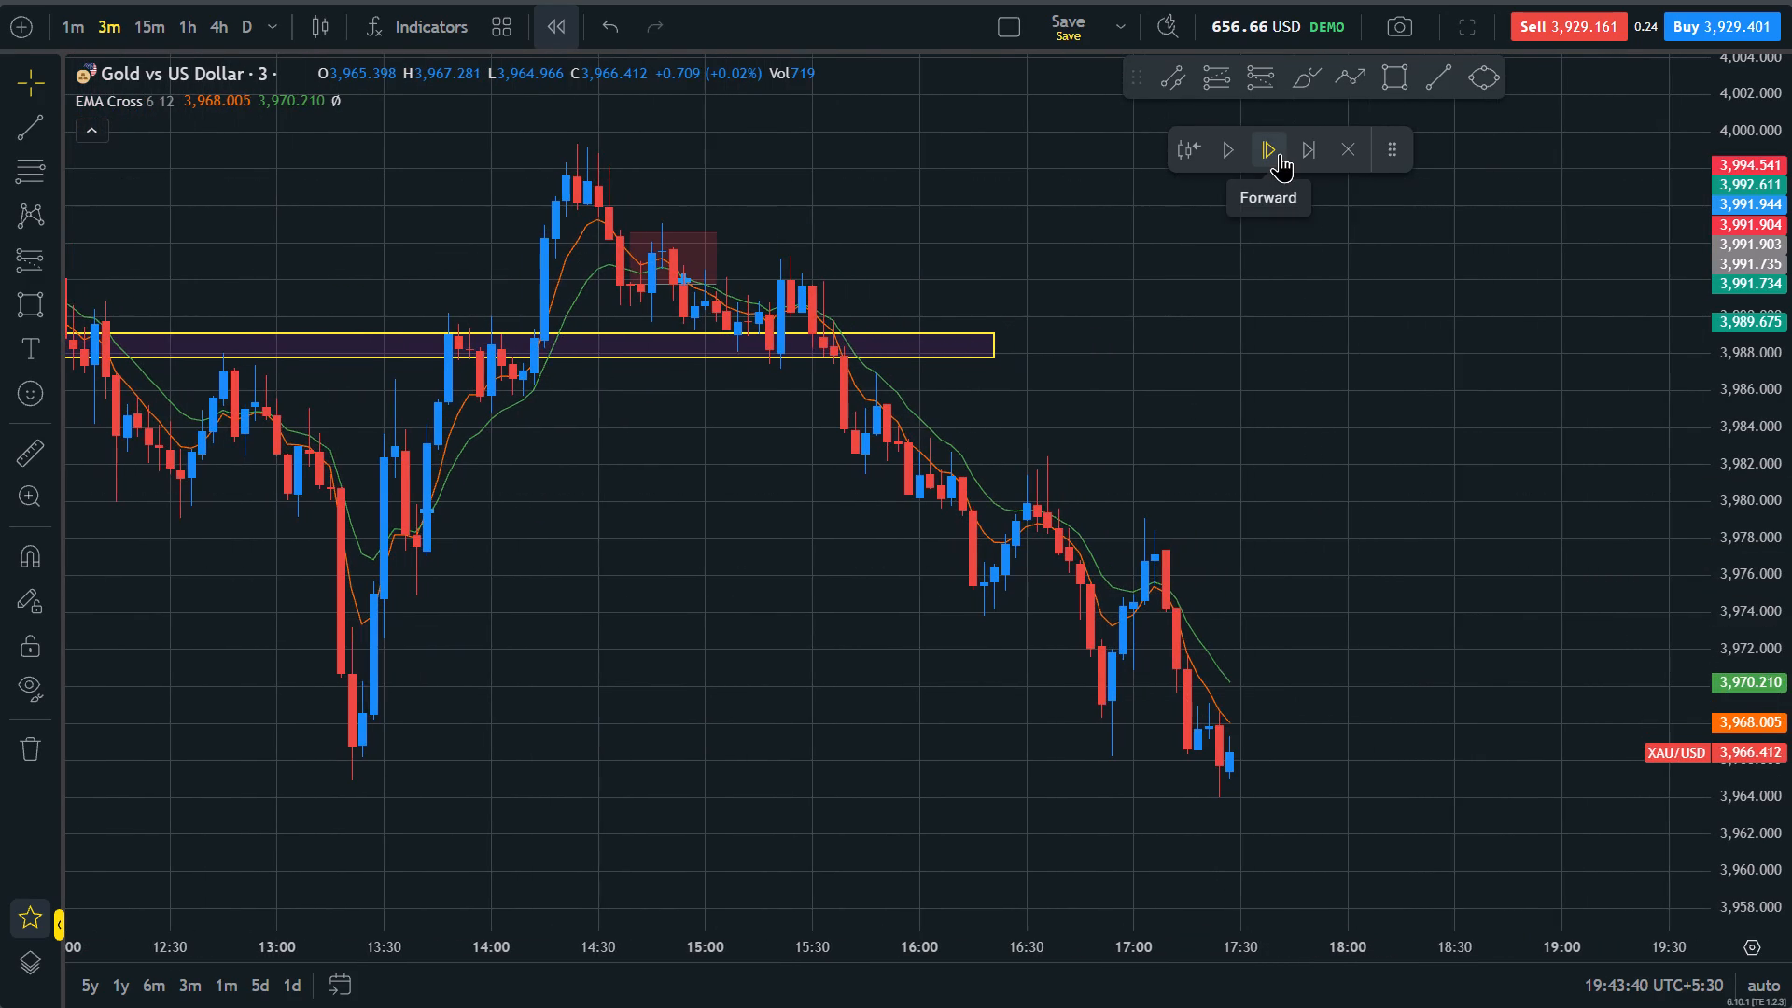
{"action": "triple_click", "coordinate": [1280, 153]}
{"action": "triple_click", "coordinate": [1280, 153]}
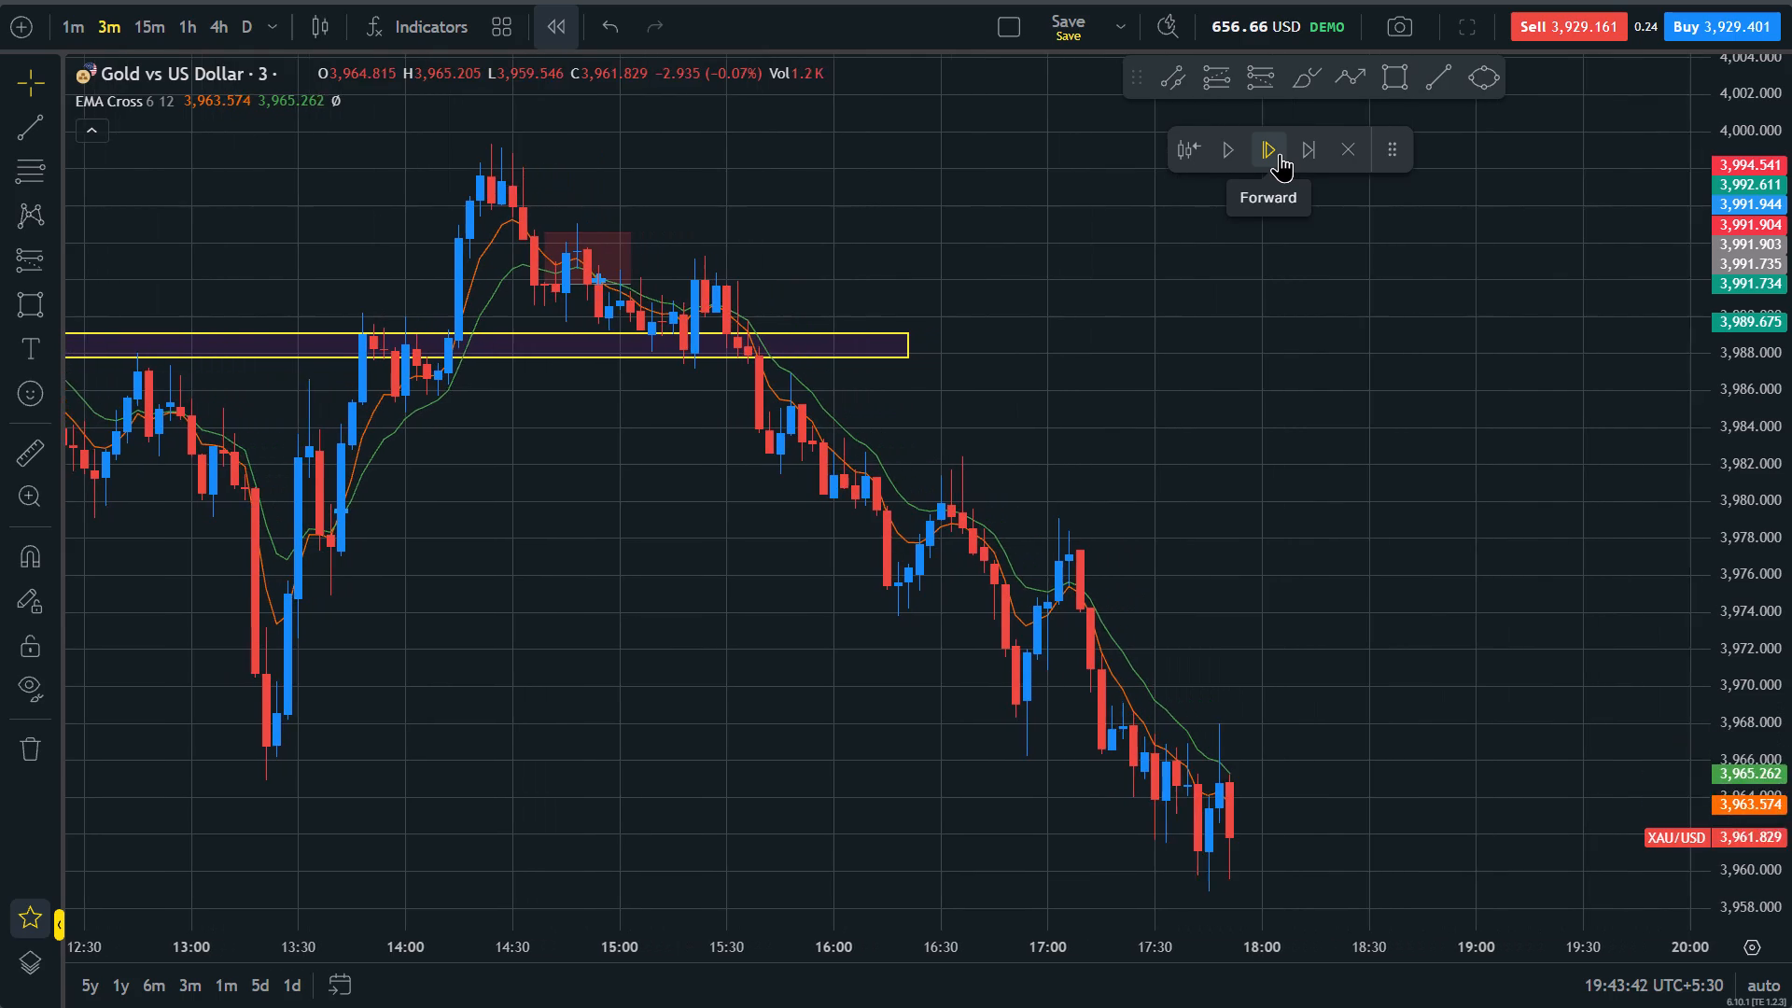
{"action": "triple_click", "coordinate": [1280, 153]}
{"action": "triple_click", "coordinate": [1280, 153]}
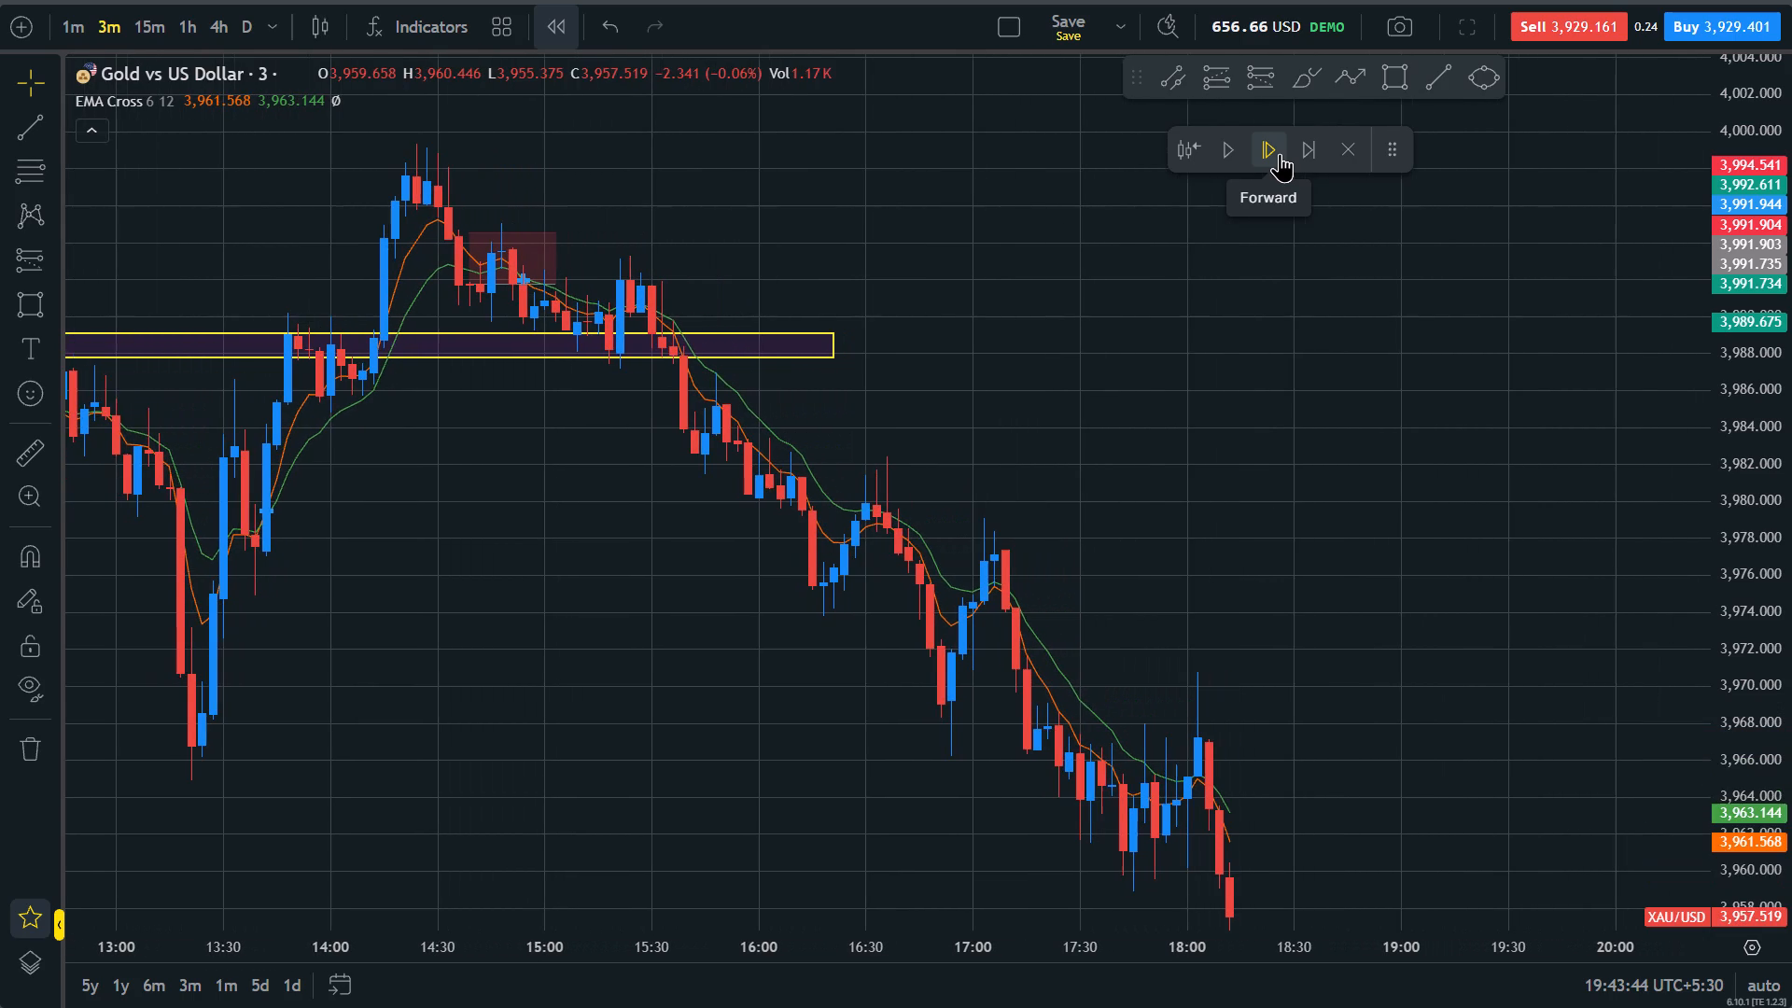
Place a short position at 18:09 with entry about 3,963.3, target about 3,954.5 and stop about 3,965.7.
{"action": "left_click_drag", "start_coordinate": [1379, 824], "coordinate": [1351, 531]}
{"action": "scroll", "coordinate": [1351, 527], "scroll_direction": "up", "scroll_amount": 4}
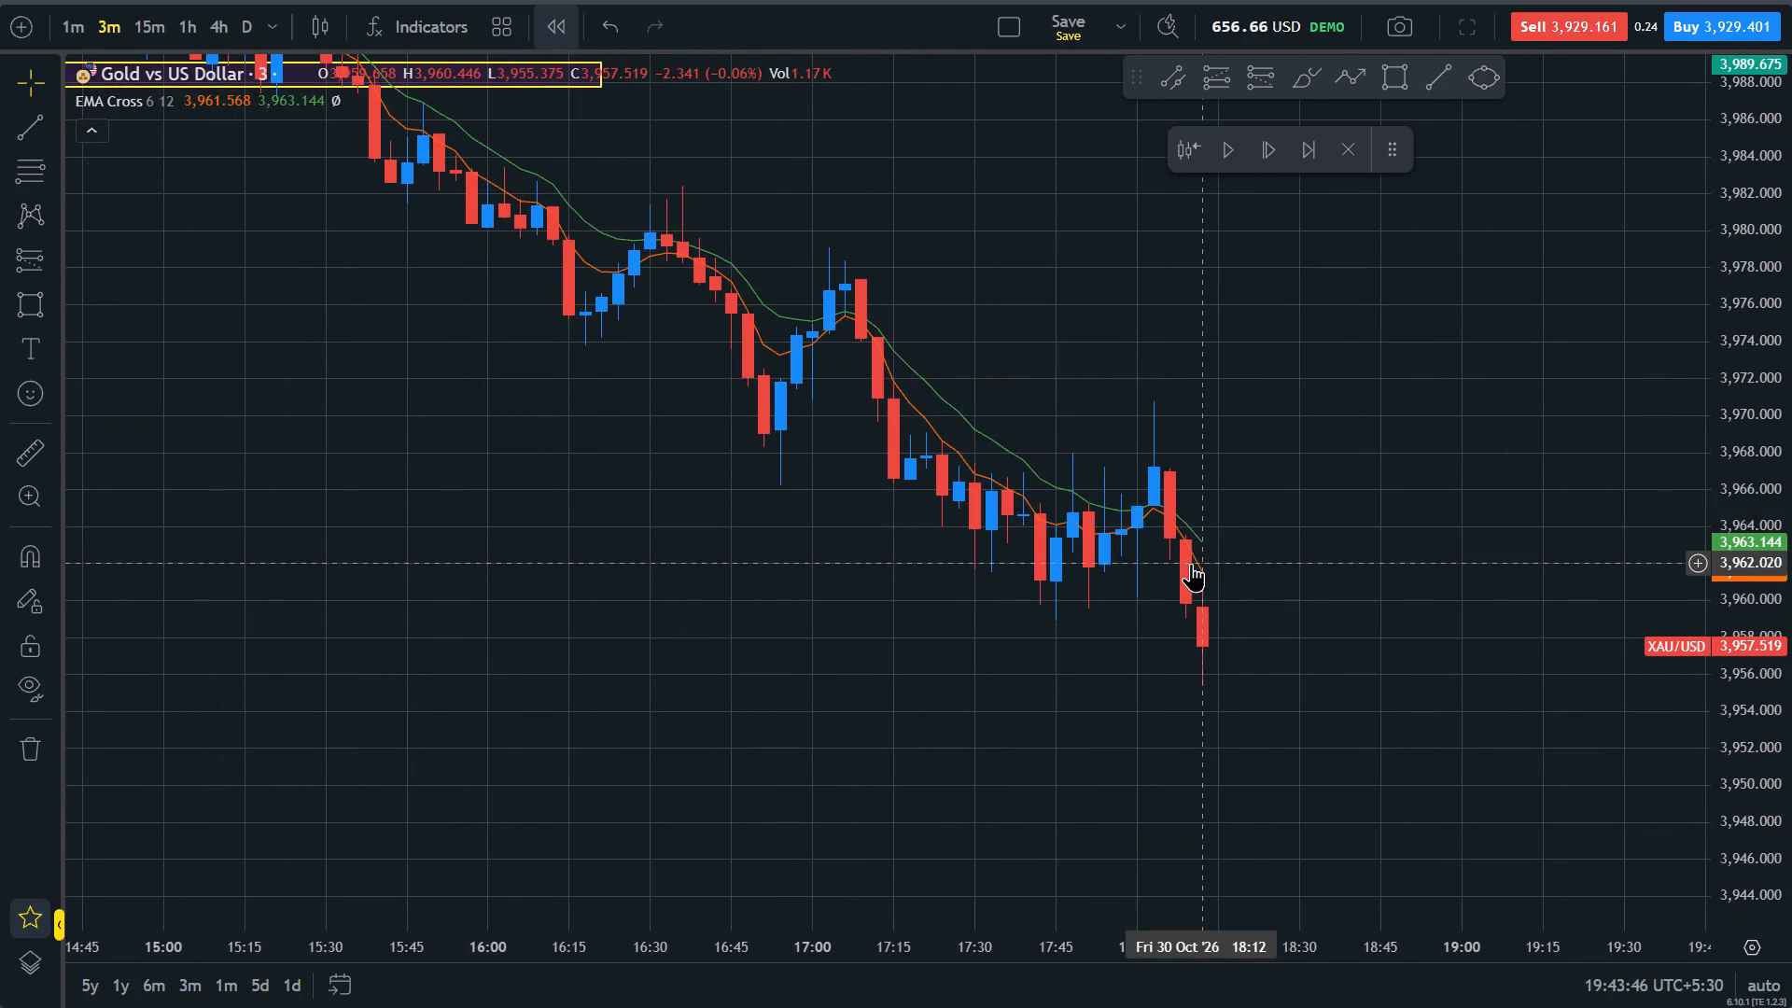
{"action": "left_click_drag", "start_coordinate": [1791, 732], "coordinate": [1660, 278]}
{"action": "scroll", "coordinate": [1341, 524], "scroll_direction": "down", "scroll_amount": 6}
{"action": "left_click_drag", "start_coordinate": [1791, 305], "coordinate": [1791, 519]}
{"action": "scroll", "coordinate": [1543, 526], "scroll_direction": "up", "scroll_amount": 2}
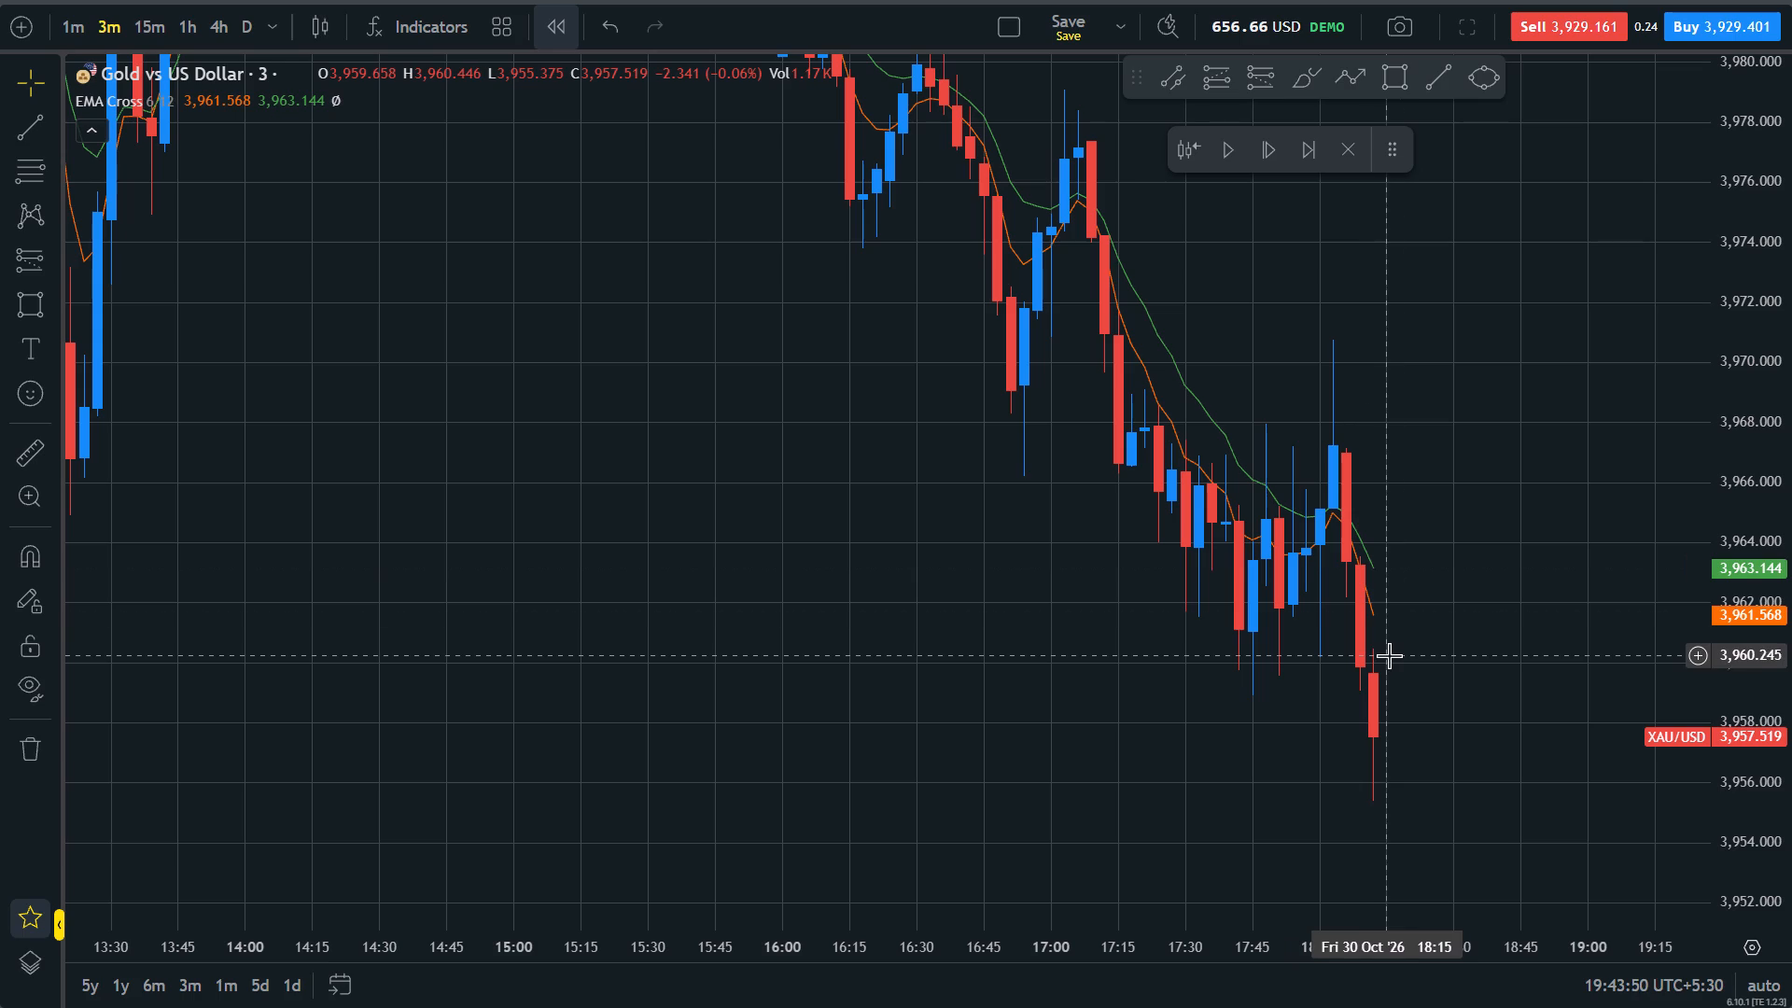
{"action": "left_click", "coordinate": [1253, 67]}
{"action": "left_click", "coordinate": [1361, 563]}
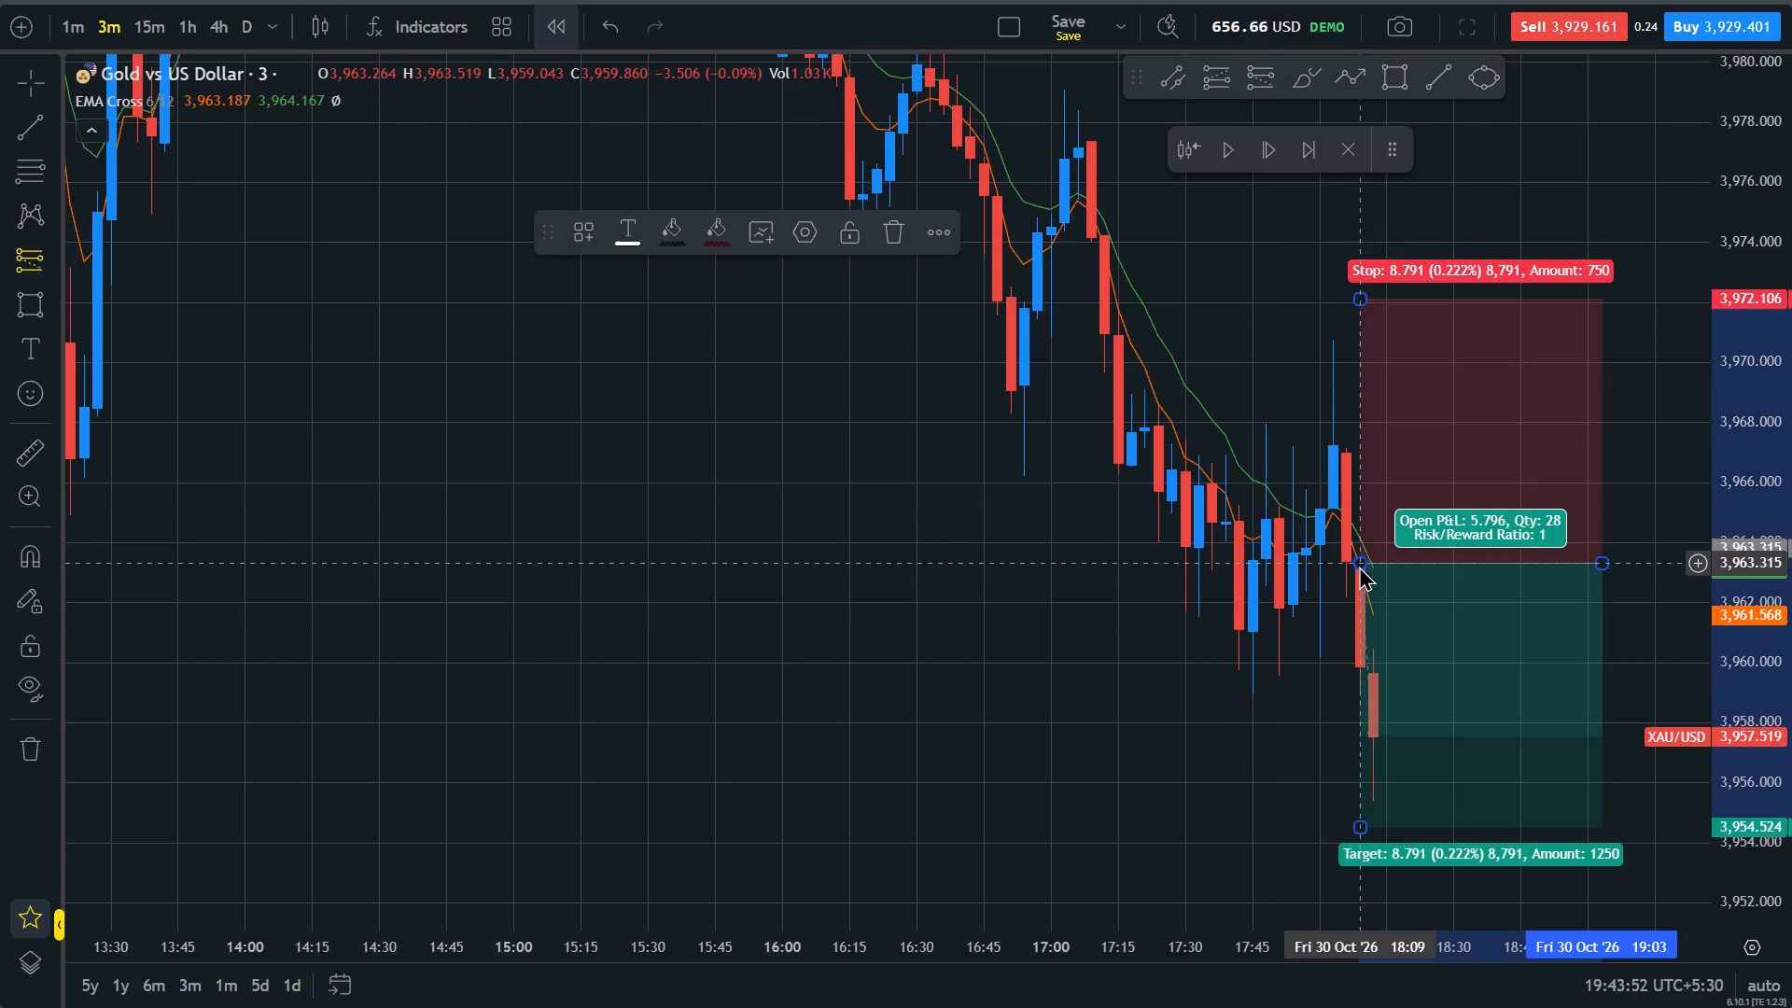
{"action": "left_click_drag", "start_coordinate": [1359, 302], "coordinate": [1378, 491]}
{"action": "left_click_drag", "start_coordinate": [1403, 399], "coordinate": [1268, 174]}
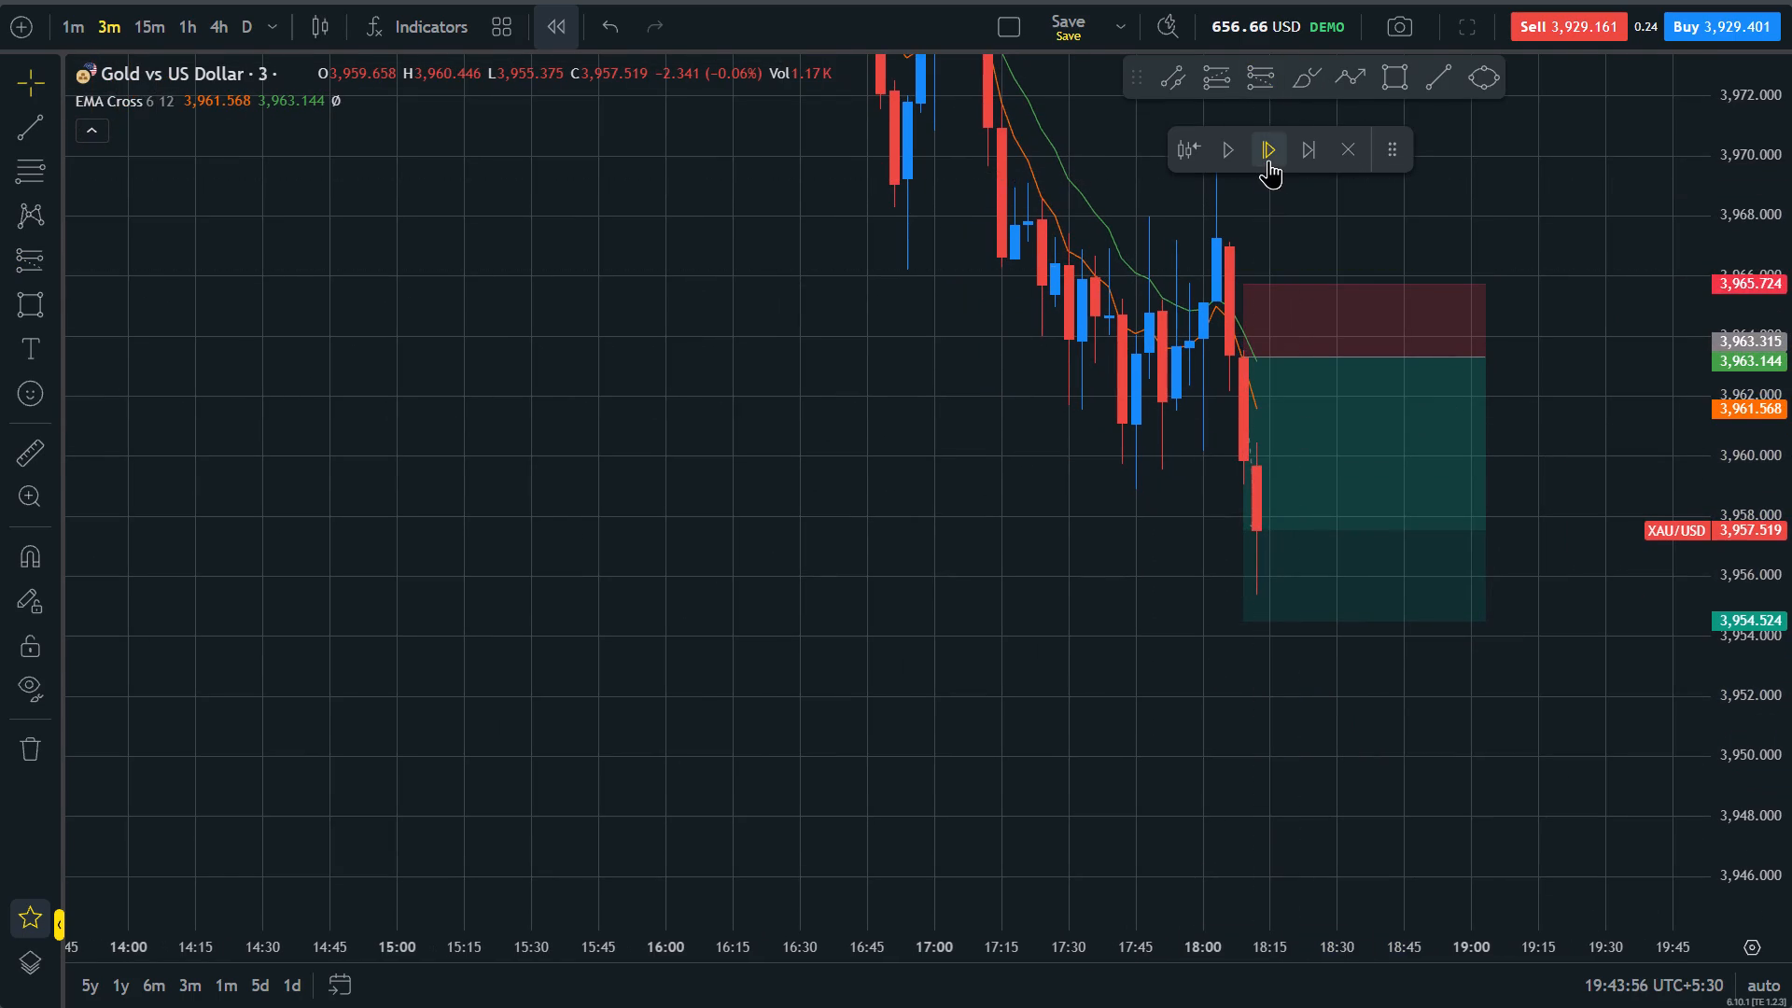
Advance the replay by 11 candles from 18:12 to 18:45.
{"action": "triple_click", "coordinate": [1268, 160]}
{"action": "triple_click", "coordinate": [1268, 160]}
{"action": "triple_click", "coordinate": [1268, 160]}
{"action": "double_click", "coordinate": [1268, 160]}
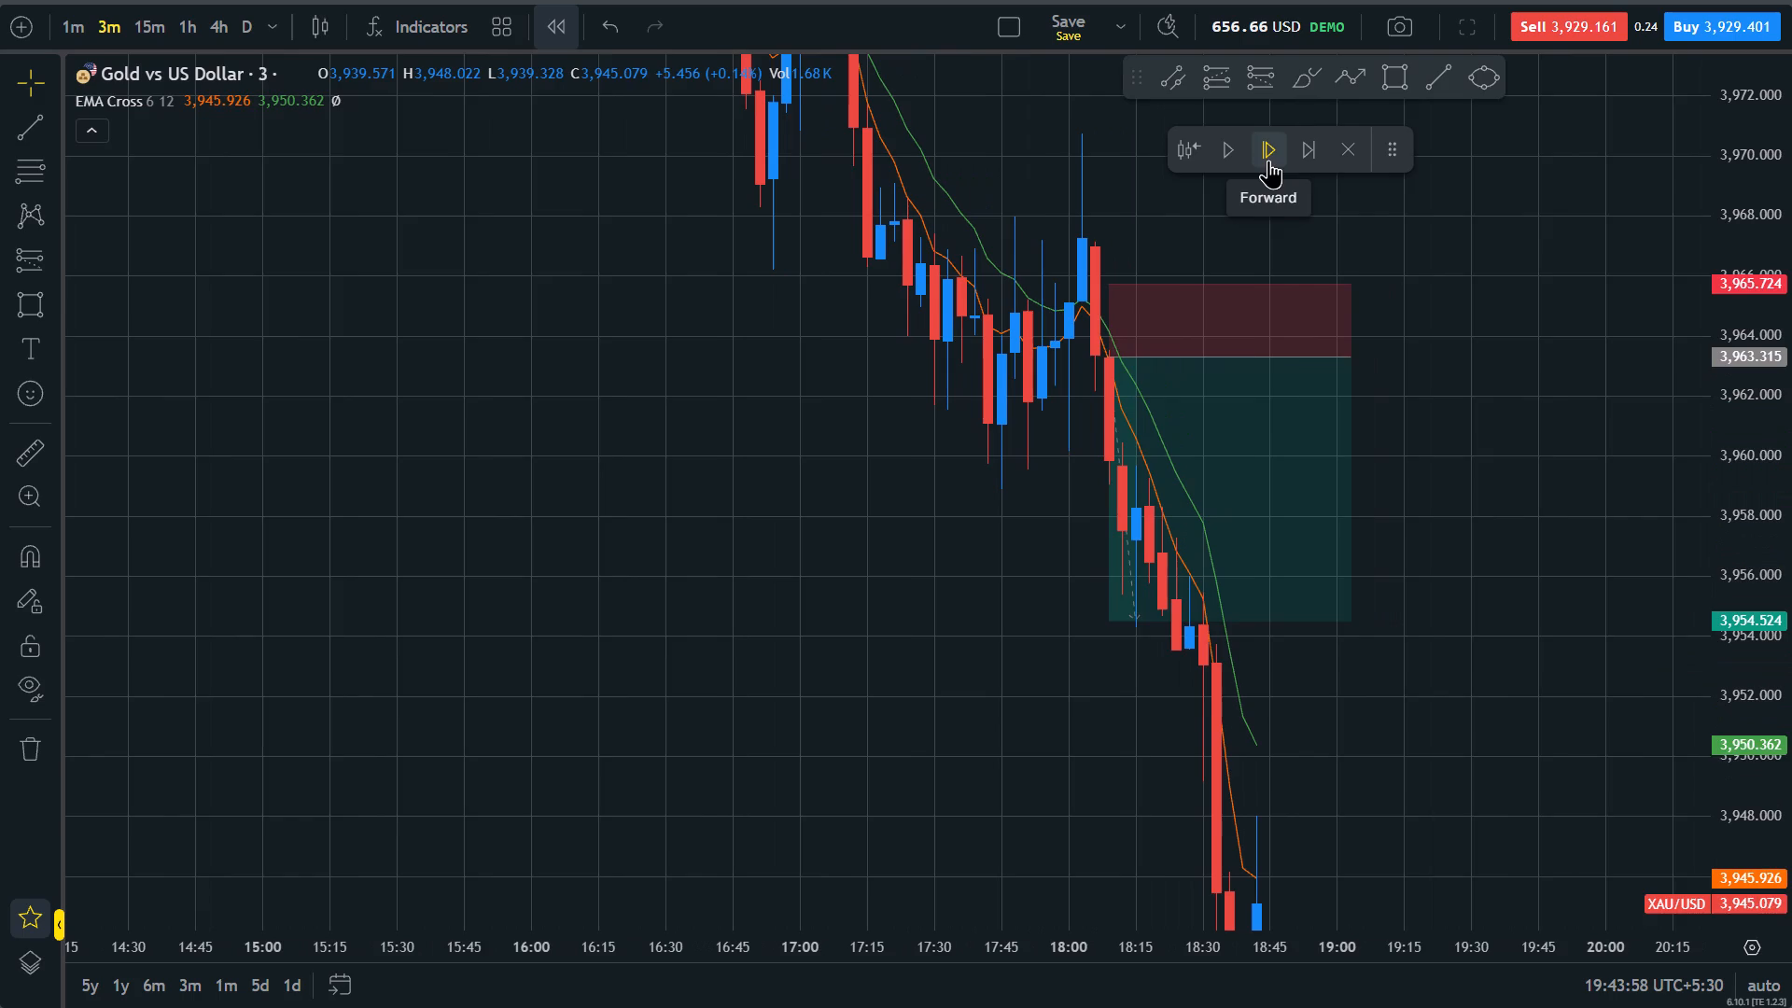
Lower the 18:09 short position's target to about 3,938.3.
{"action": "left_click_drag", "start_coordinate": [1440, 756], "coordinate": [1427, 499]}
{"action": "left_click_drag", "start_coordinate": [1791, 350], "coordinate": [1791, 632]}
{"action": "left_click_drag", "start_coordinate": [1085, 418], "coordinate": [1128, 555]}
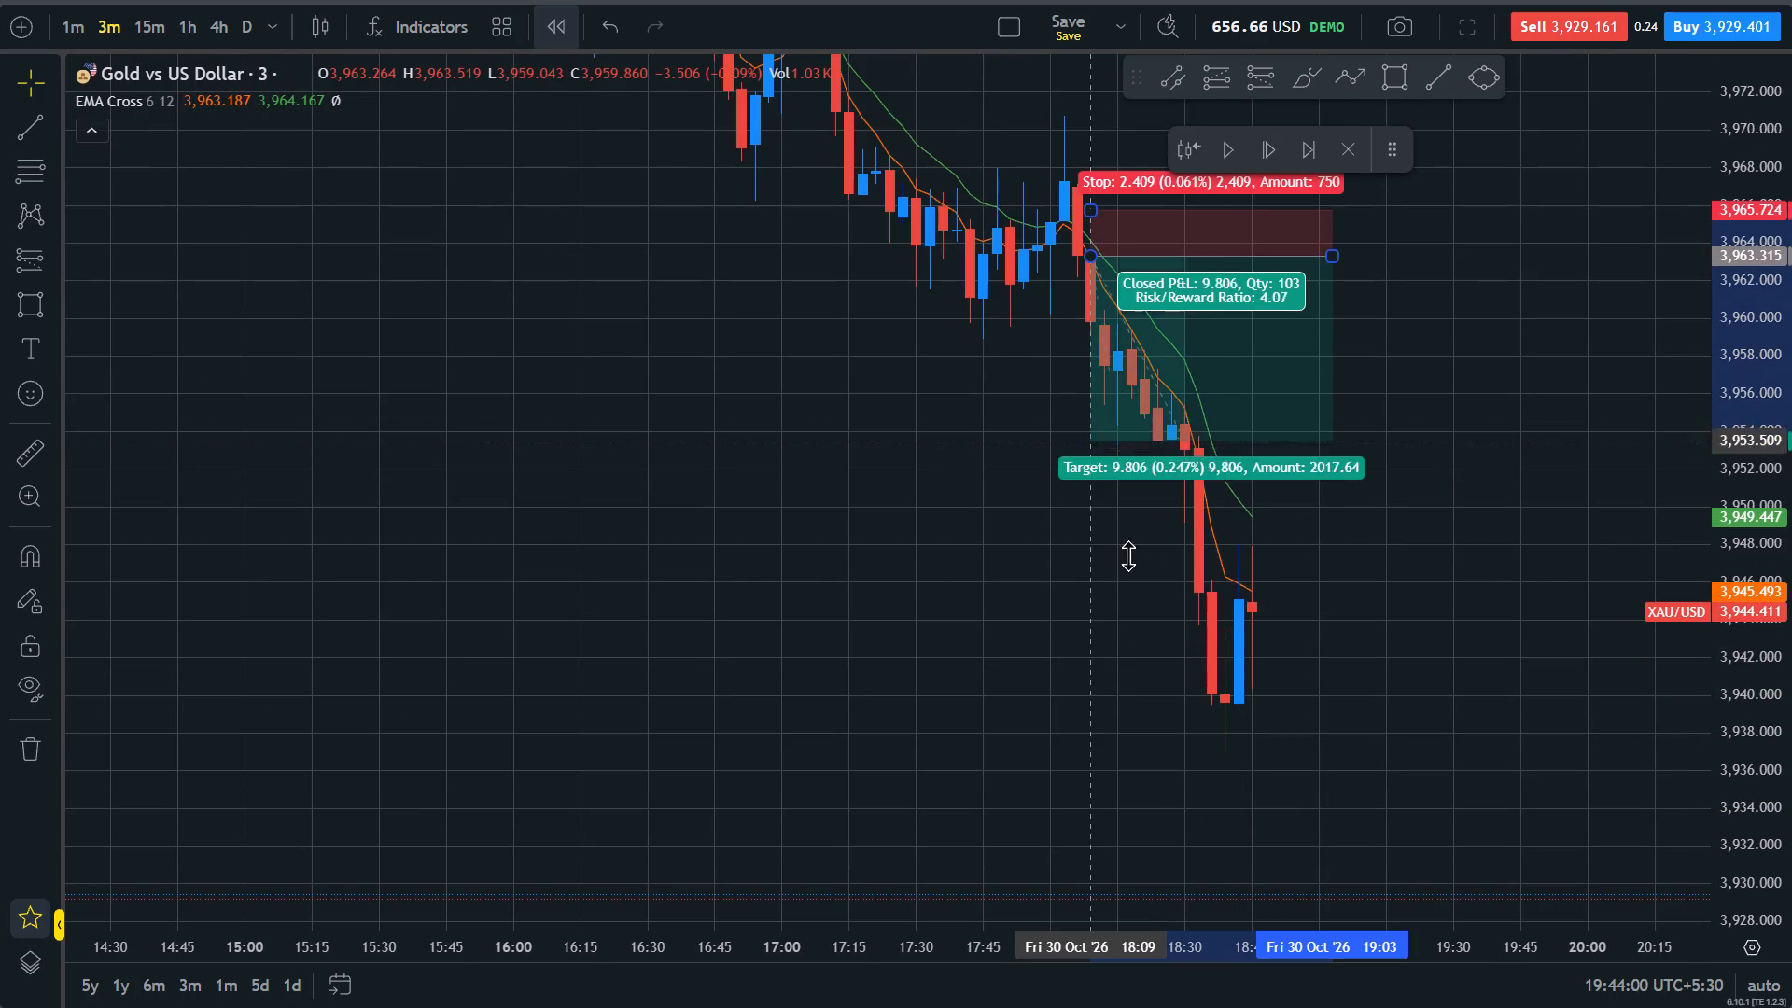
{"action": "left_click_drag", "start_coordinate": [1128, 555], "coordinate": [1161, 727]}
{"action": "scroll", "coordinate": [971, 640], "scroll_direction": "down", "scroll_amount": 14}
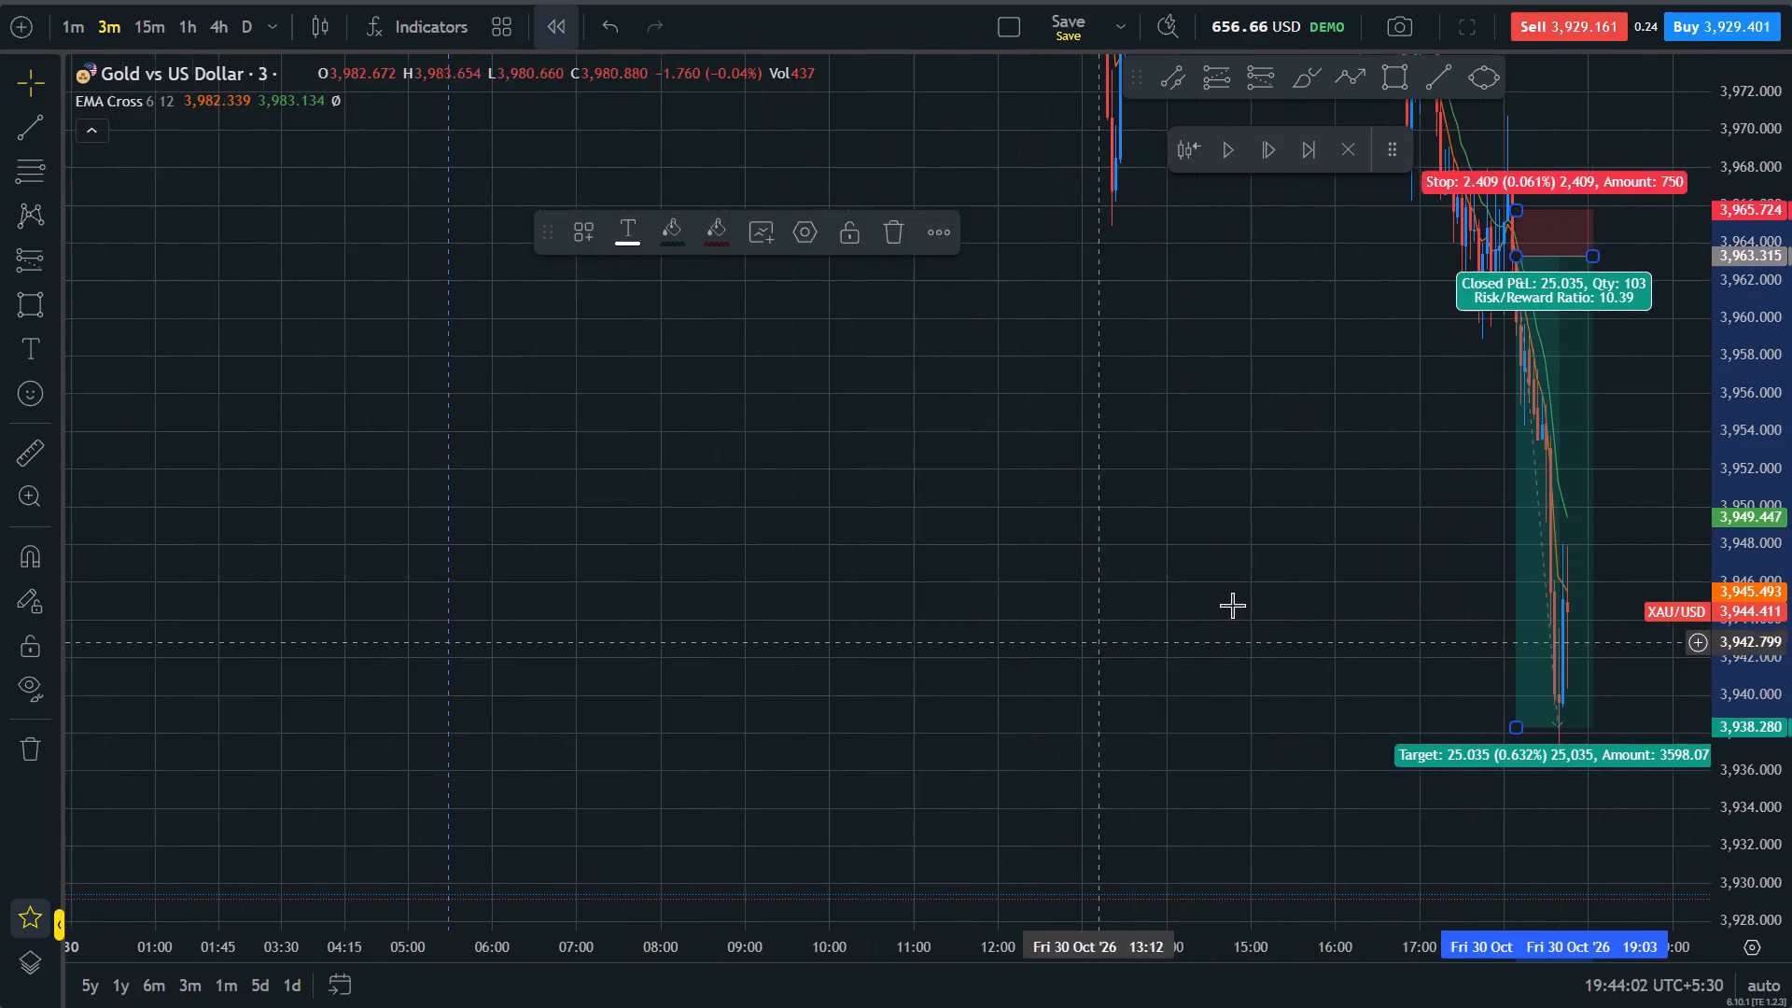
{"action": "left_click", "coordinate": [1313, 417]}
Mark a thin rectangular zone at about 3,967.1–3,967.7, running from about 13:18 near the earlier low to 18:21.
{"action": "left_click_drag", "start_coordinate": [1304, 430], "coordinate": [1280, 761]}
{"action": "scroll", "coordinate": [1277, 706], "scroll_direction": "up", "scroll_amount": 4}
{"action": "left_click_drag", "start_coordinate": [1528, 434], "coordinate": [1258, 438]}
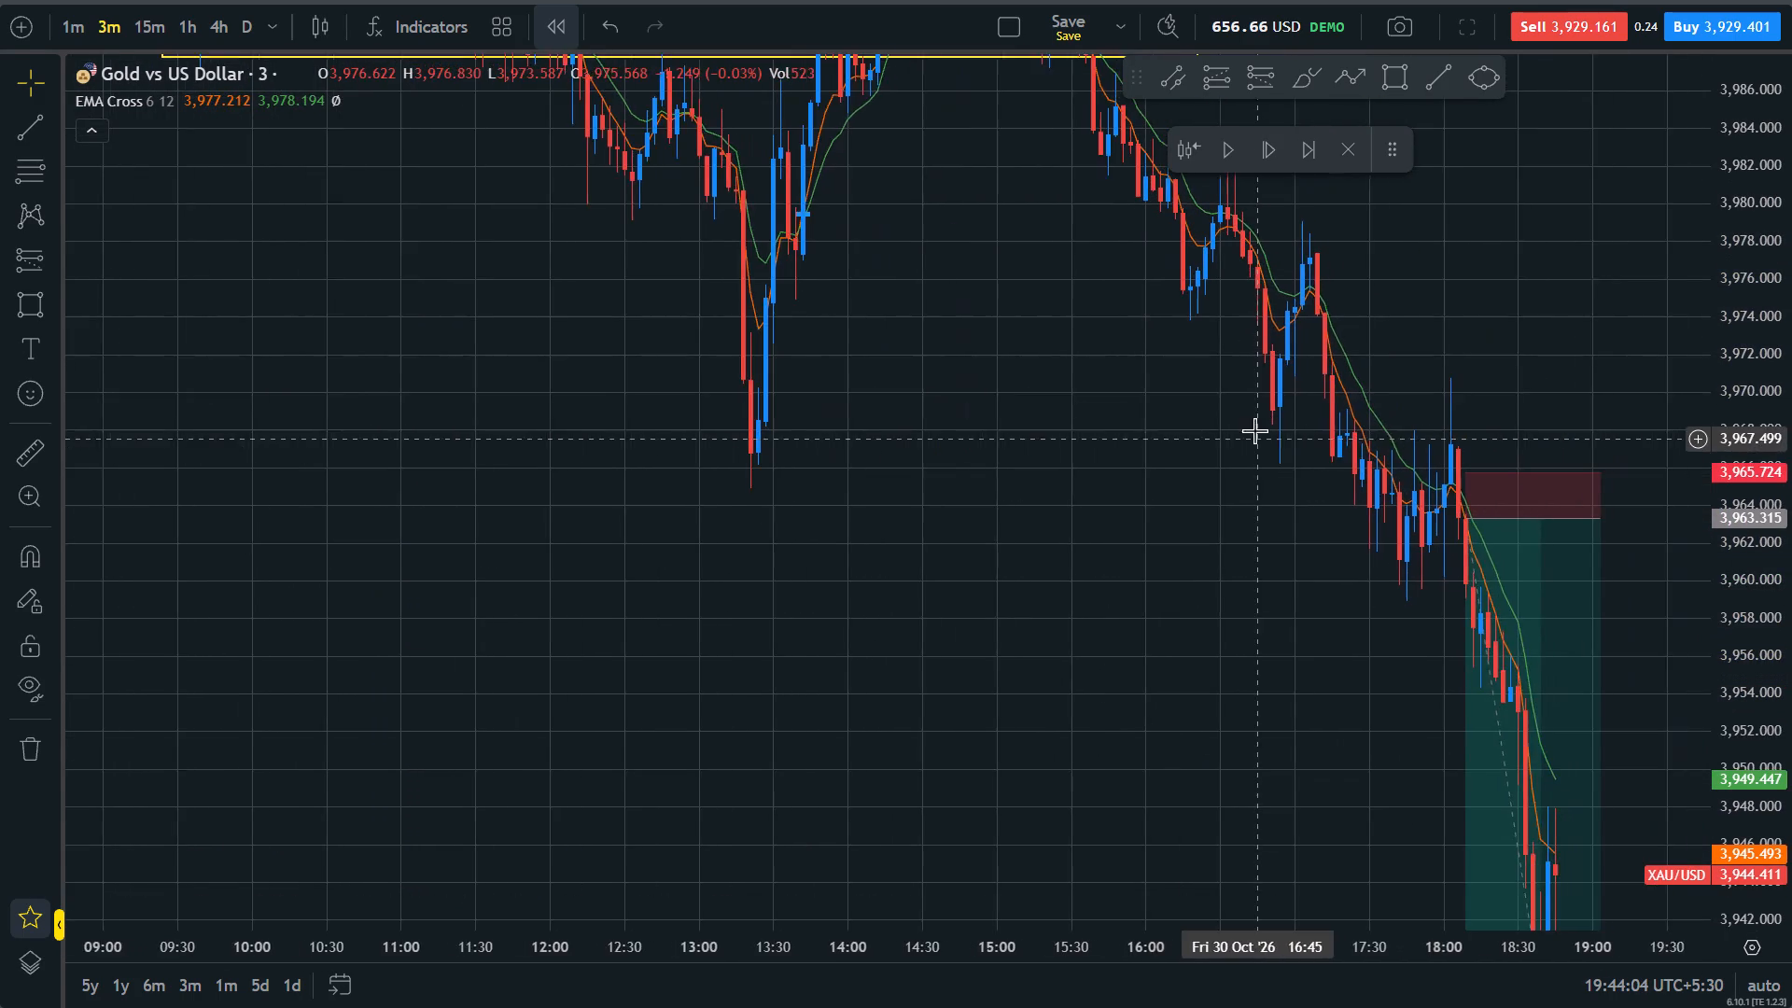
{"action": "scroll", "coordinate": [1258, 427], "scroll_direction": "up", "scroll_amount": 3}
{"action": "left_click", "coordinate": [1395, 61]}
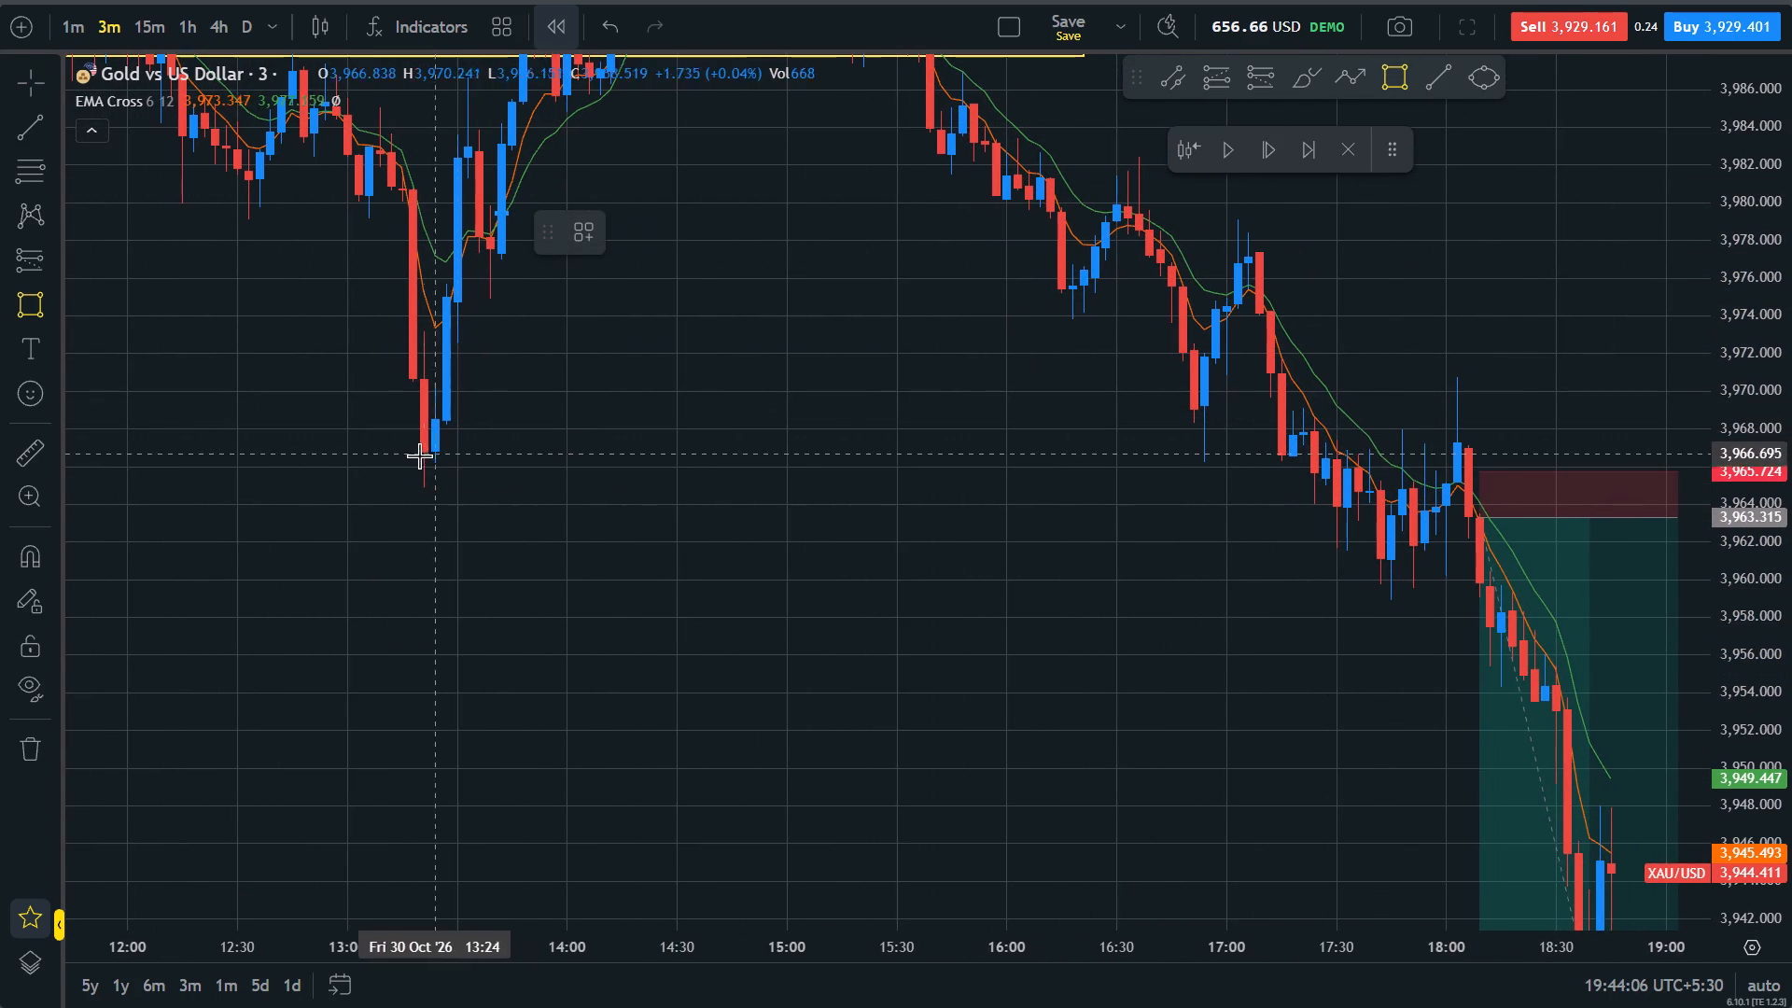
{"action": "left_click", "coordinate": [553, 449]}
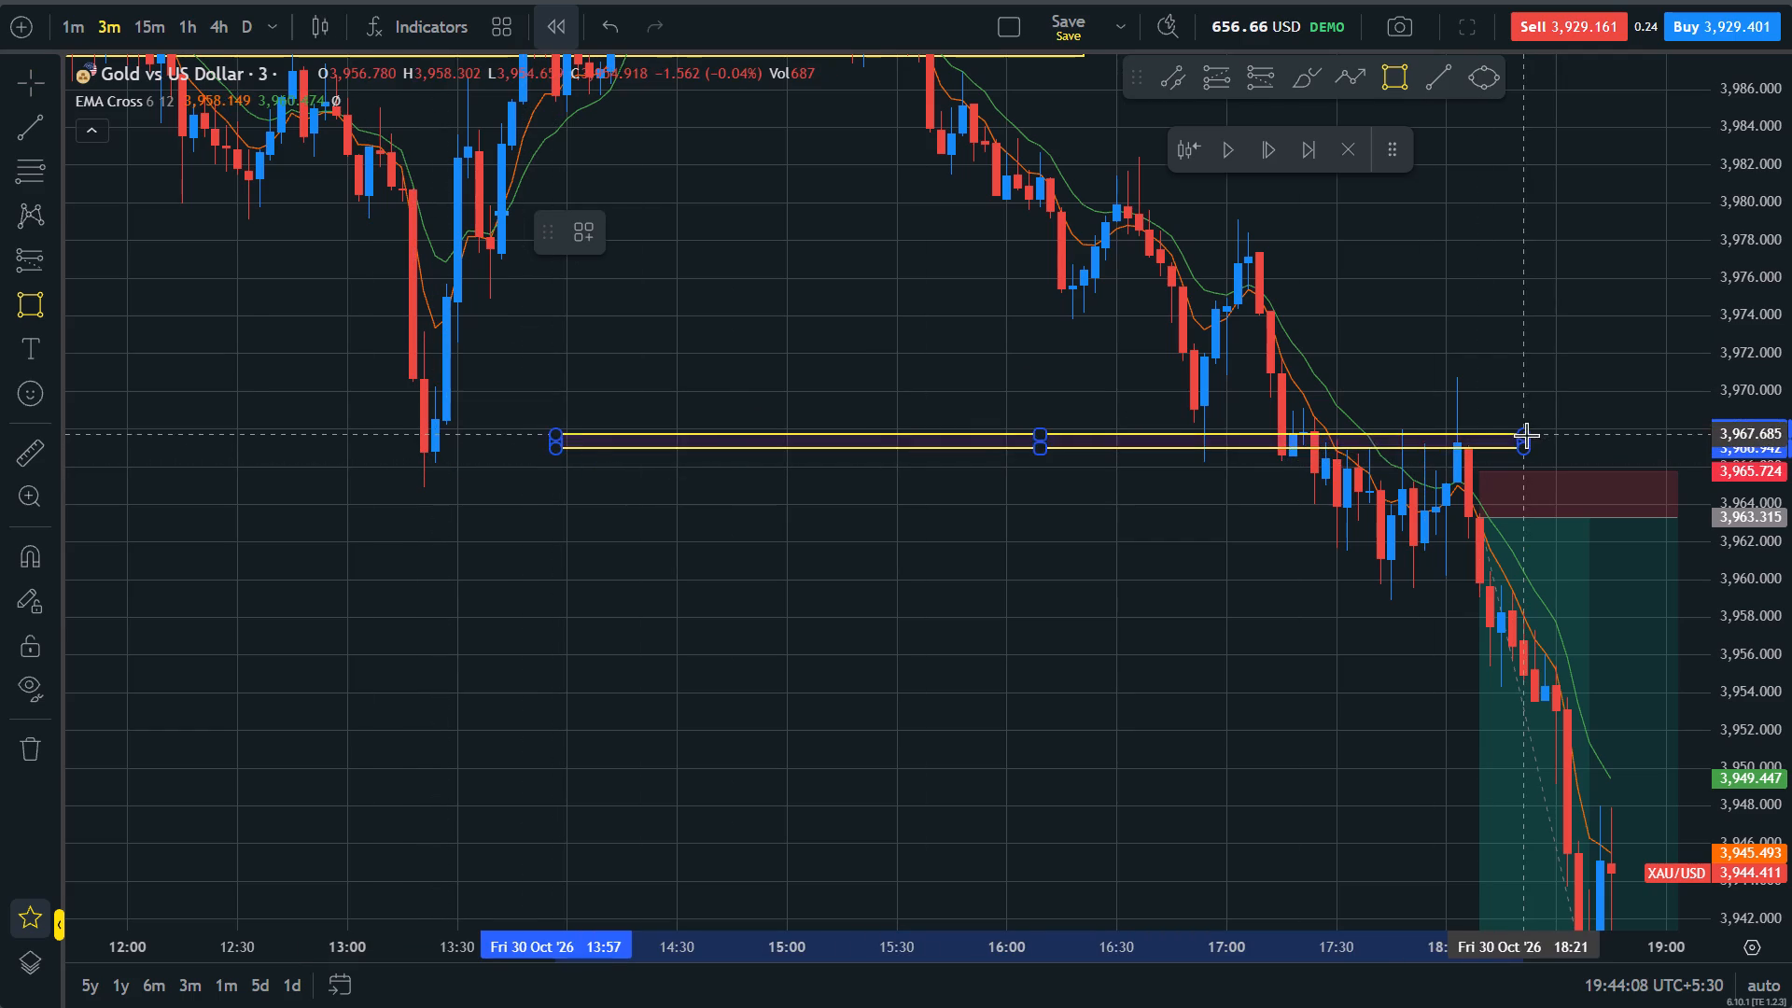
{"action": "left_click", "coordinate": [1526, 435]}
{"action": "left_click_drag", "start_coordinate": [556, 442], "coordinate": [408, 445]}
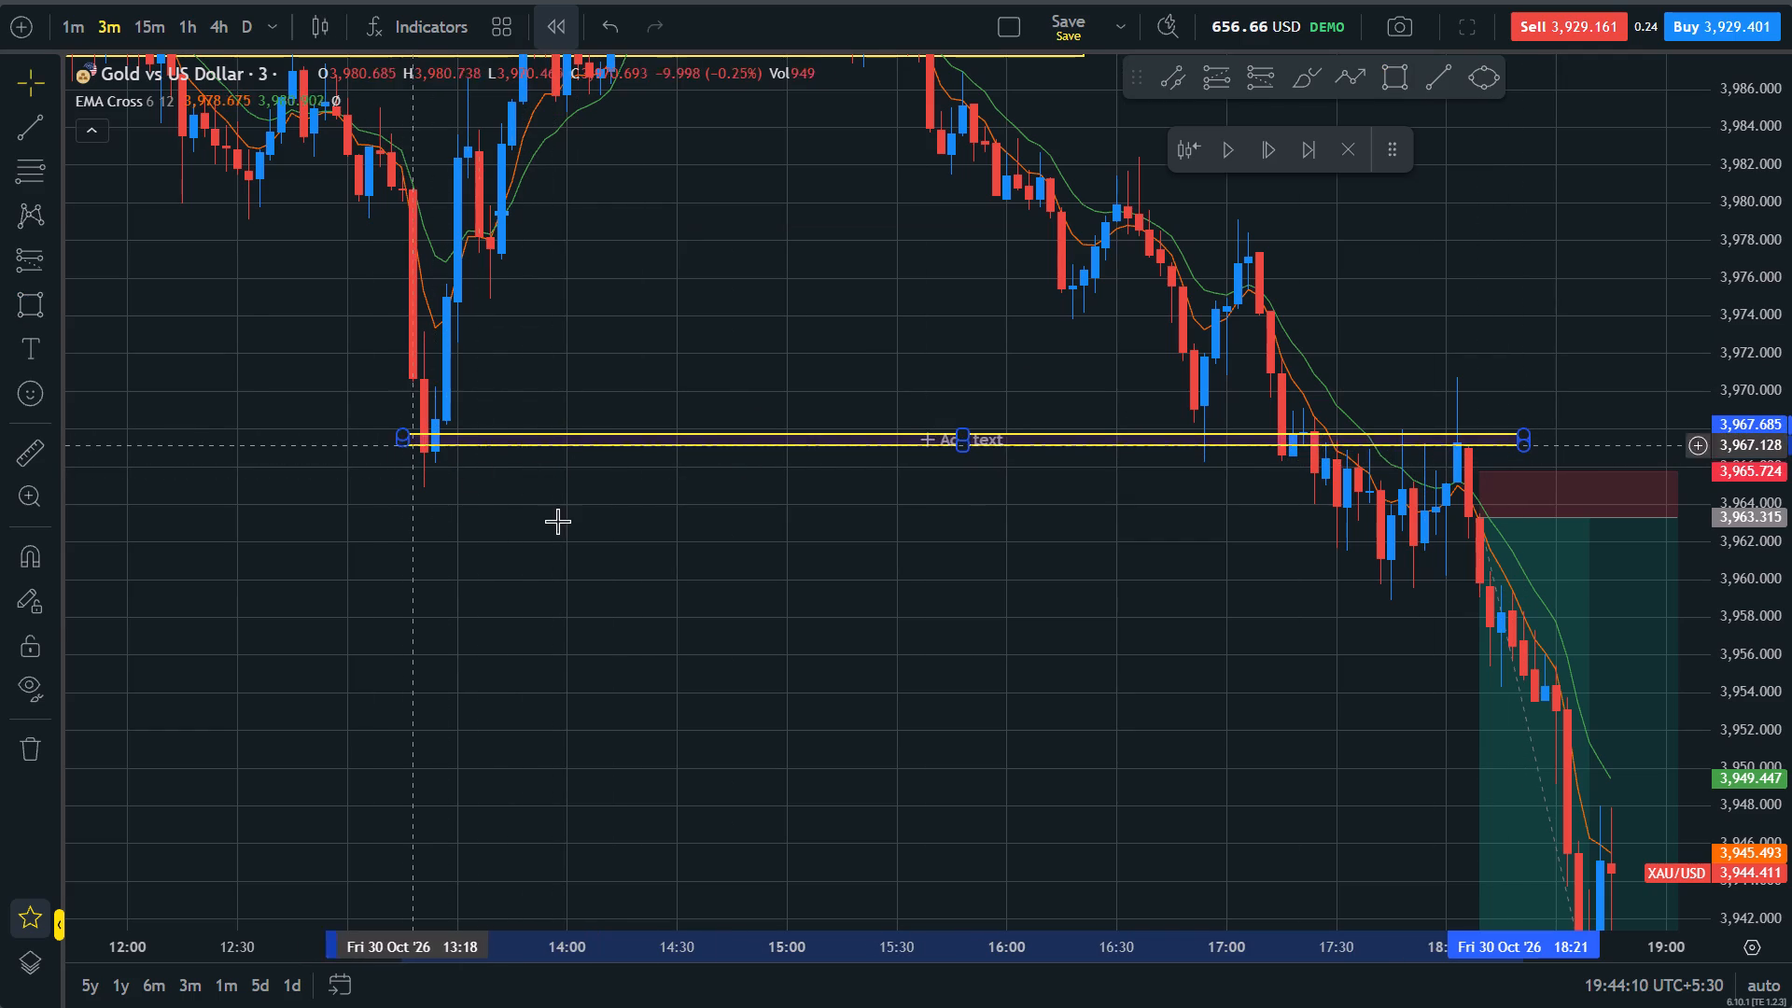
{"action": "left_click", "coordinate": [575, 526]}
Examine how price reacts around the new zone and the short position at close and wide chart scales.
{"action": "scroll", "coordinate": [1252, 506], "scroll_direction": "up", "scroll_amount": 3}
{"action": "left_click_drag", "start_coordinate": [1350, 583], "coordinate": [1295, 581]}
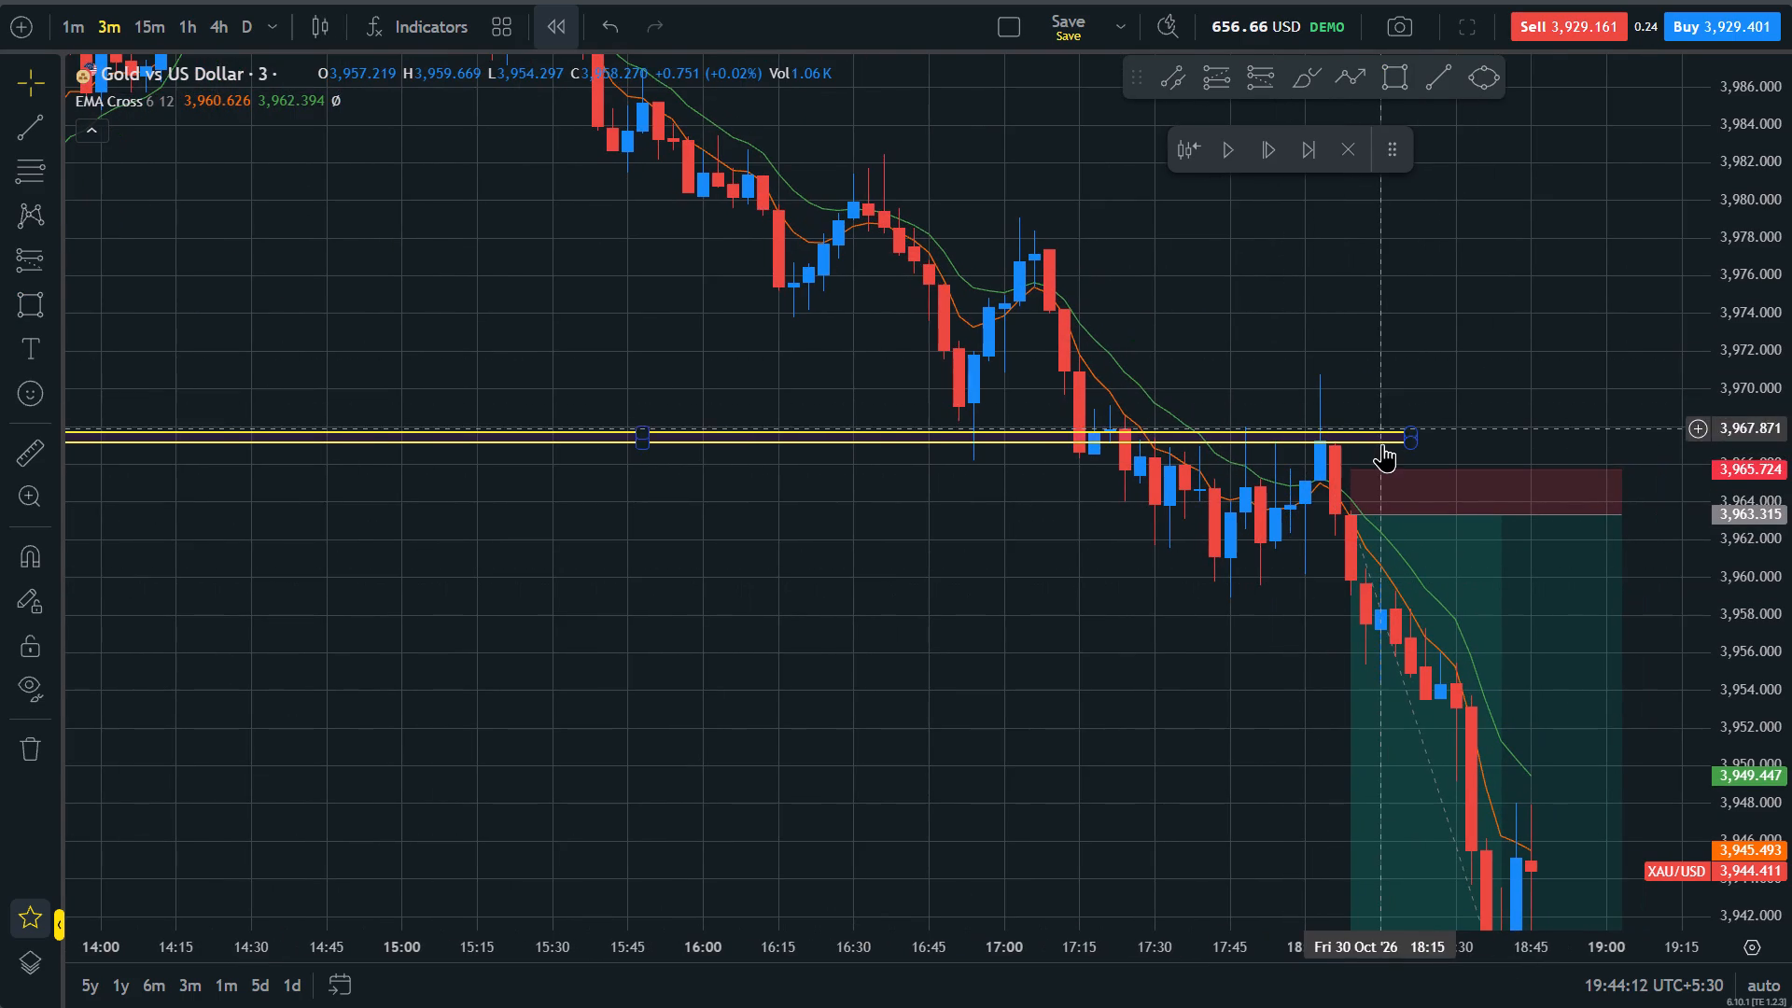
{"action": "left_click_drag", "start_coordinate": [1322, 630], "coordinate": [1126, 609]}
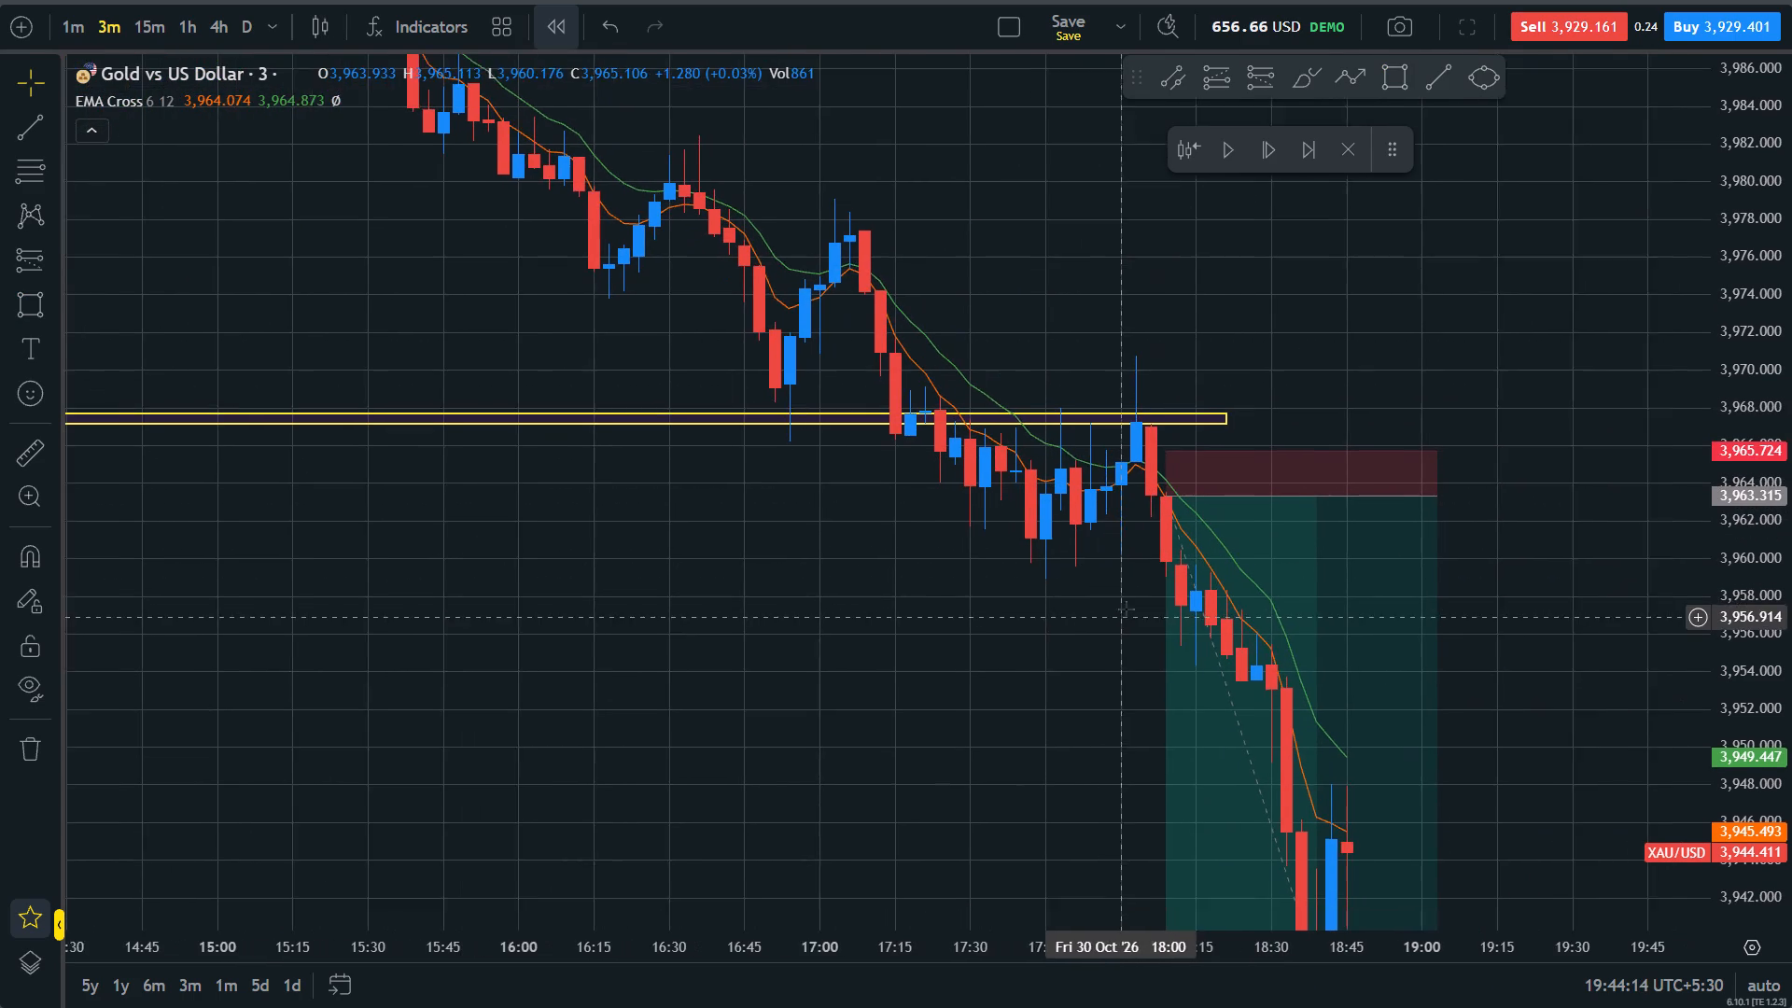
{"action": "left_click_drag", "start_coordinate": [1126, 609], "coordinate": [1119, 611]}
{"action": "left_click_drag", "start_coordinate": [1791, 679], "coordinate": [1711, 471]}
{"action": "left_click_drag", "start_coordinate": [1652, 679], "coordinate": [1620, 514]}
{"action": "left_click_drag", "start_coordinate": [1791, 300], "coordinate": [1744, 712]}
{"action": "left_click_drag", "start_coordinate": [1623, 659], "coordinate": [1519, 436]}
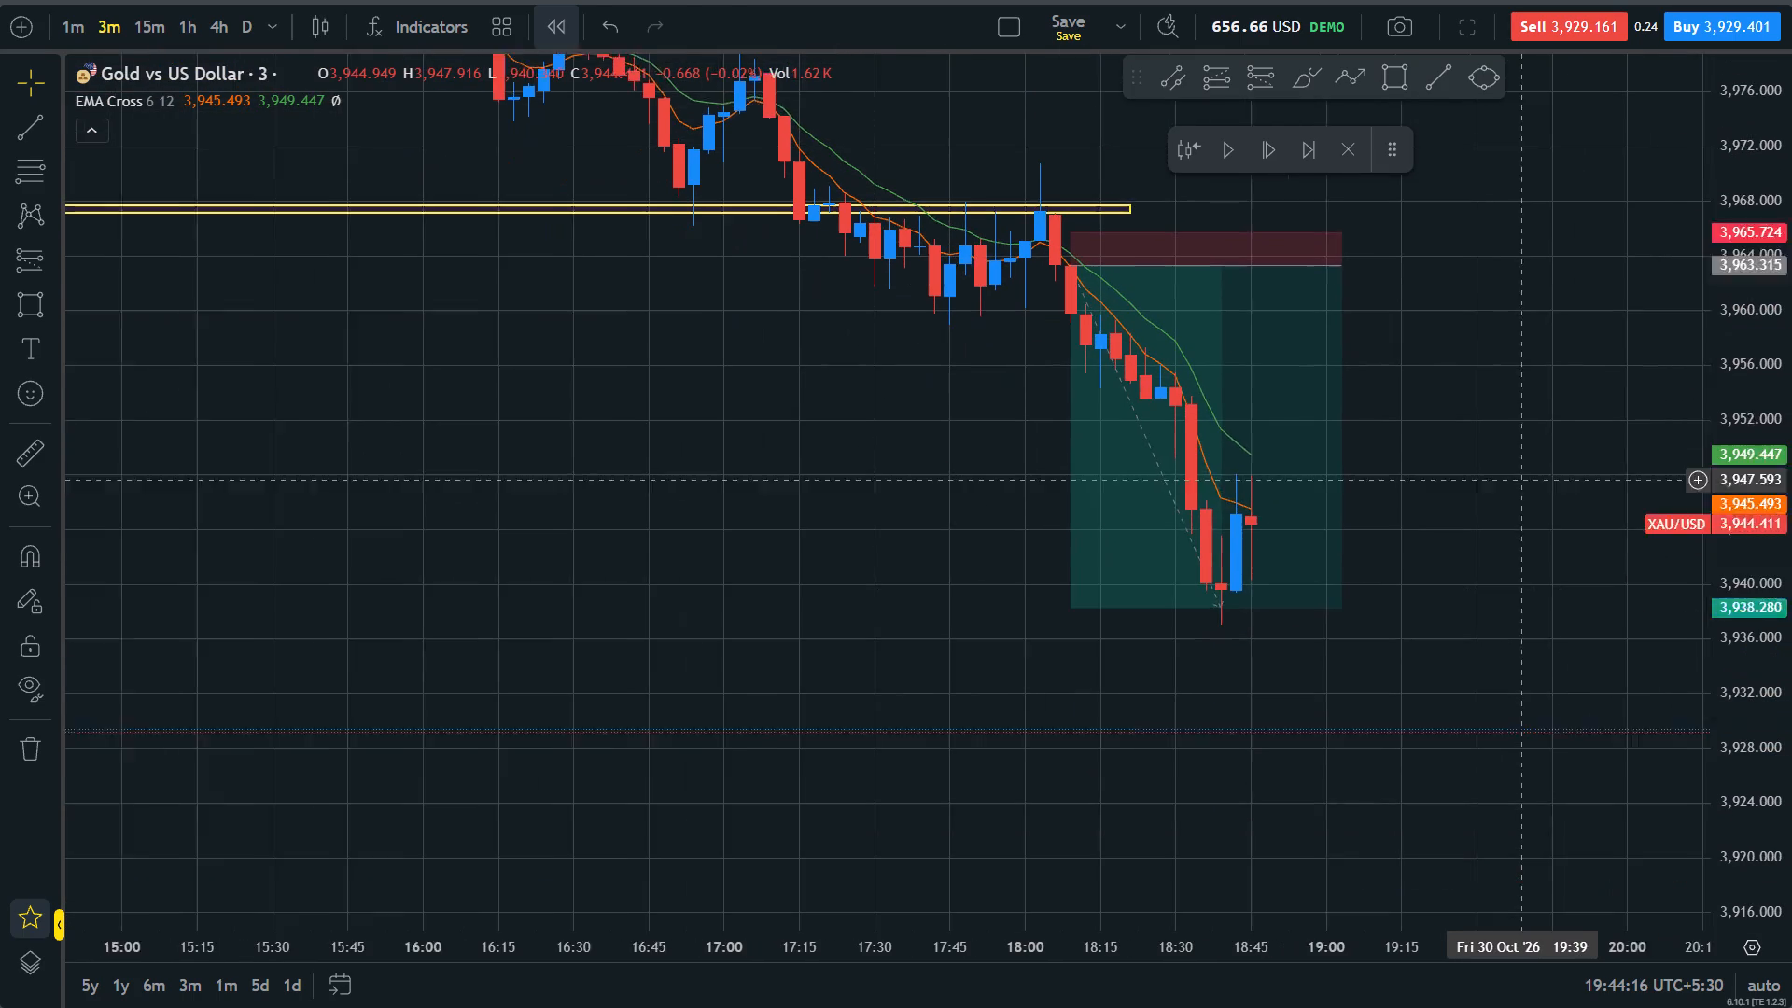
{"action": "left_click_drag", "start_coordinate": [1519, 436], "coordinate": [1519, 425]}
{"action": "left_click_drag", "start_coordinate": [1506, 425], "coordinate": [1614, 772]}
{"action": "scroll", "coordinate": [1601, 759], "scroll_direction": "down", "scroll_amount": 13}
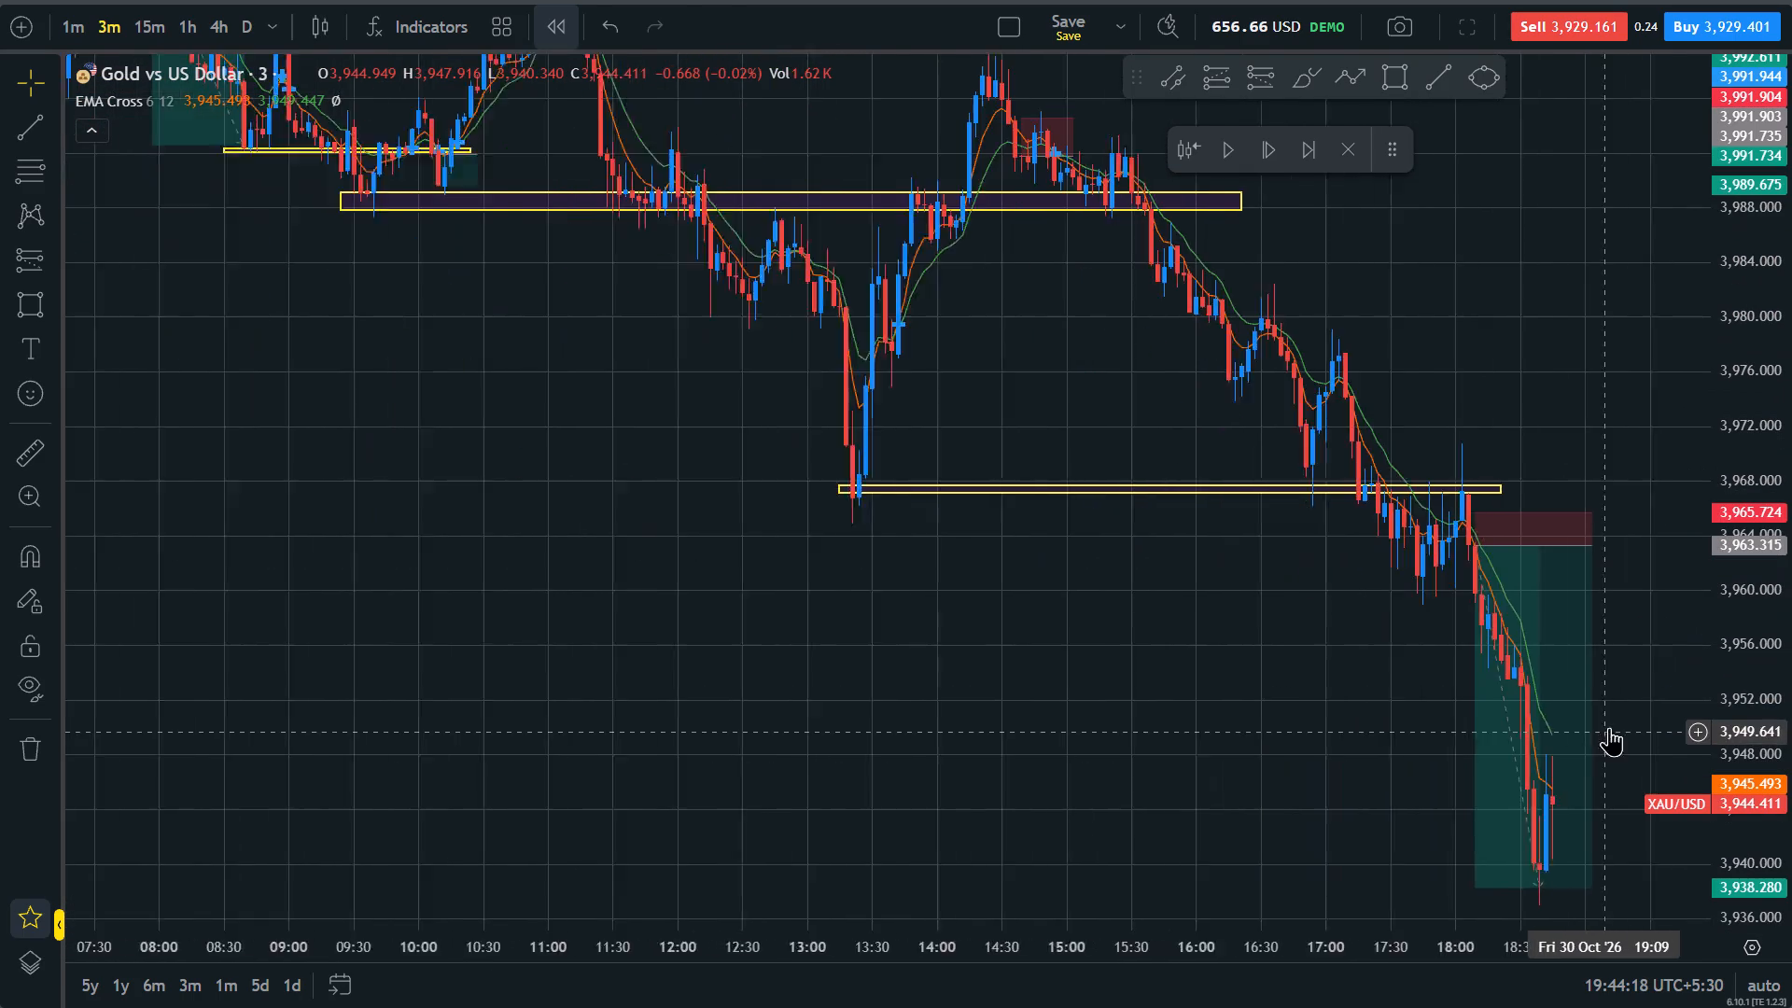
{"action": "scroll", "coordinate": [1609, 727], "scroll_direction": "down", "scroll_amount": 6}
{"action": "left_click_drag", "start_coordinate": [1159, 515], "coordinate": [1099, 622]}
{"action": "scroll", "coordinate": [1110, 617], "scroll_direction": "up", "scroll_amount": 7}
{"action": "left_click_drag", "start_coordinate": [1178, 647], "coordinate": [1161, 658]}
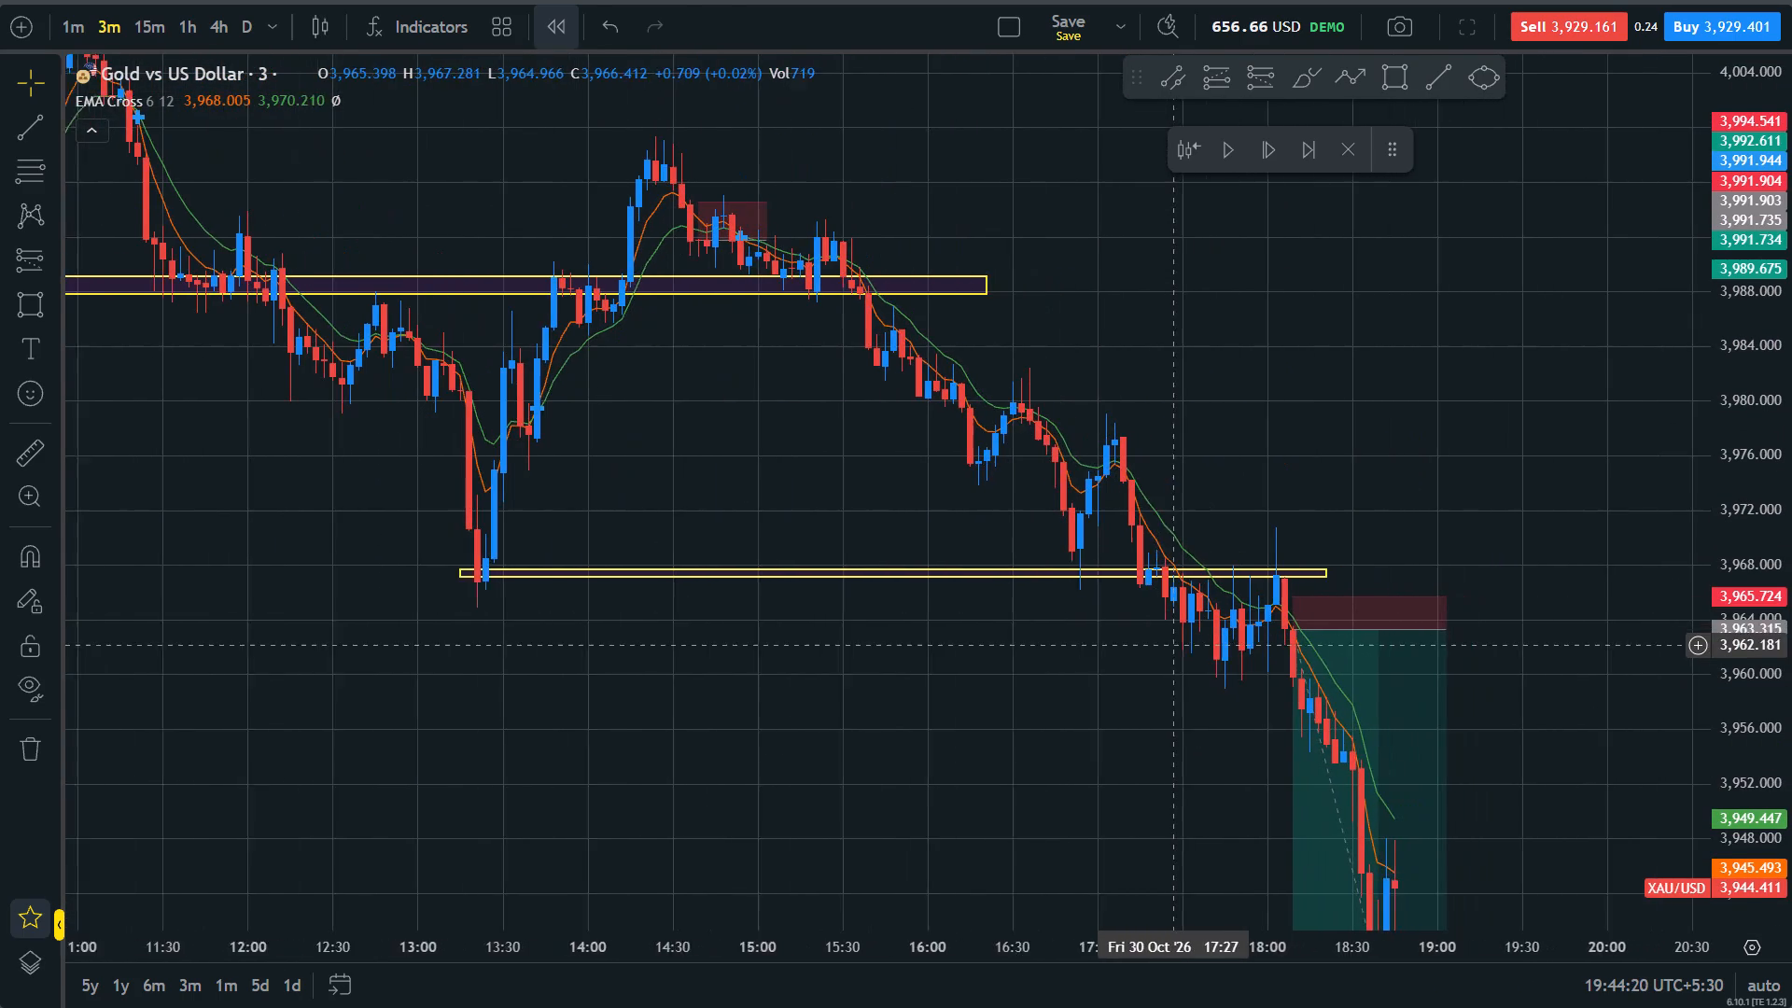
{"action": "scroll", "coordinate": [1161, 658], "scroll_direction": "up", "scroll_amount": 1}
{"action": "left_click_drag", "start_coordinate": [1161, 658], "coordinate": [1136, 684]}
Measure the price move from the upper zone near 15:30 down to the lower zone near 18:00.
{"action": "left_click", "coordinate": [33, 444]}
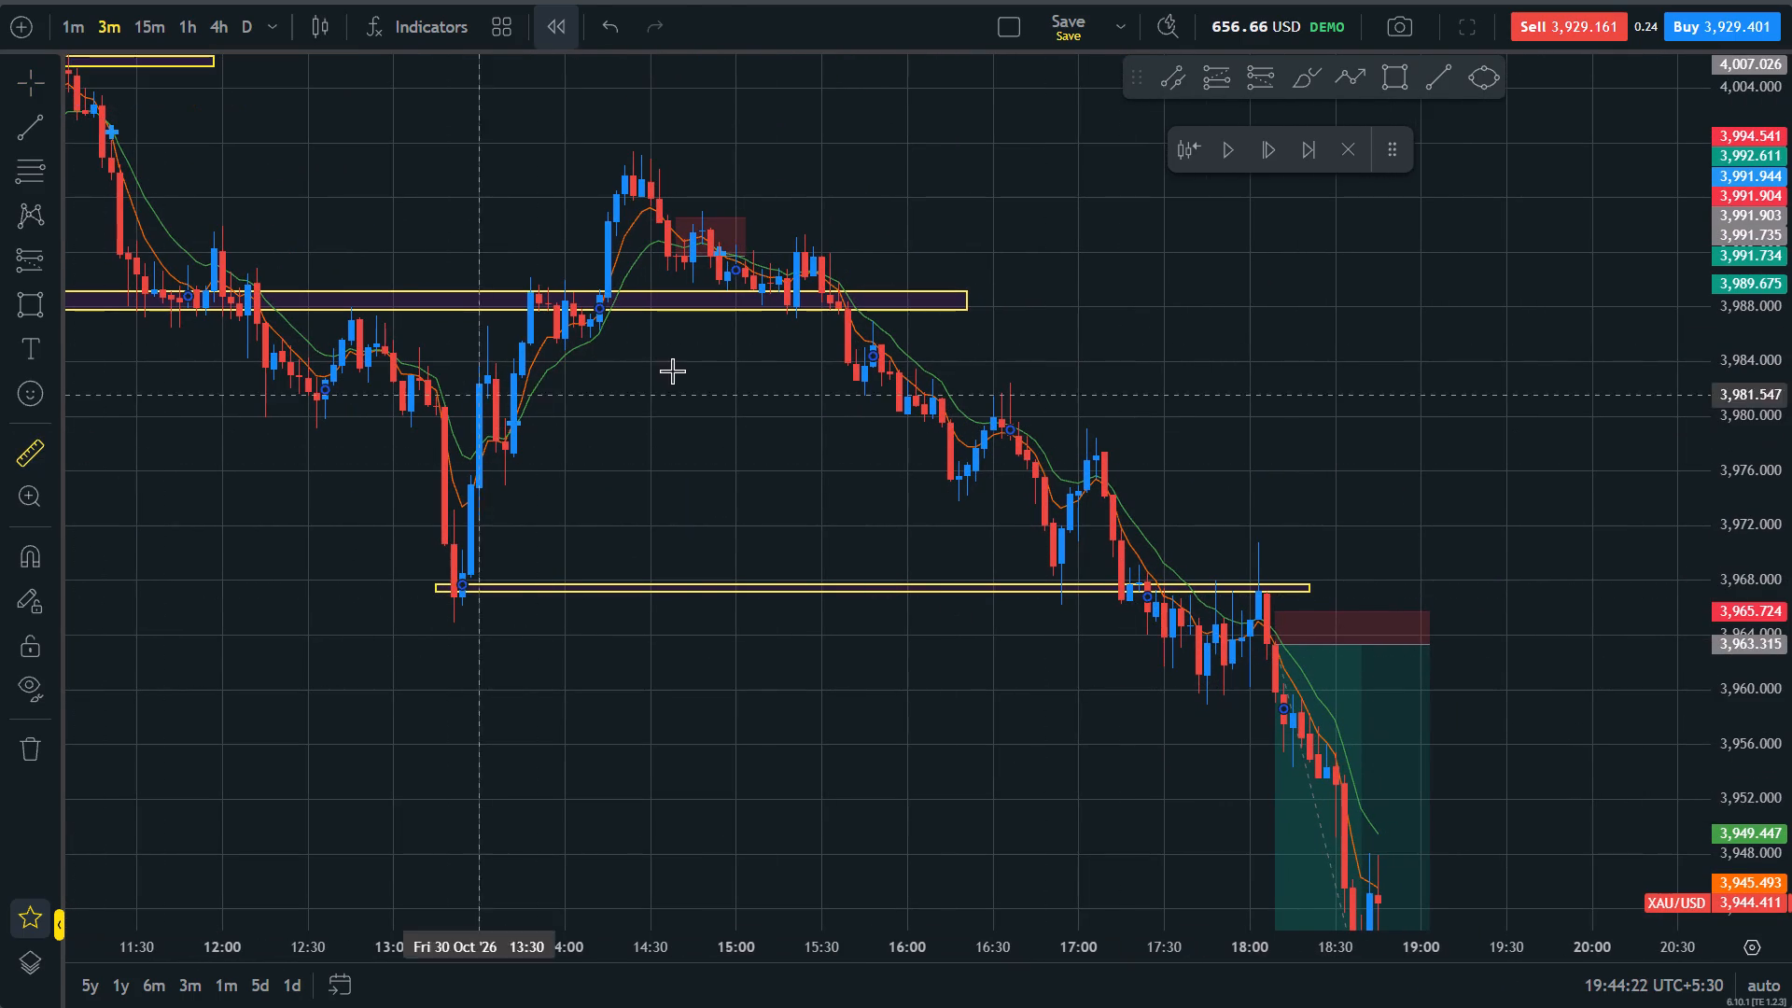
{"action": "left_click", "coordinate": [821, 290]}
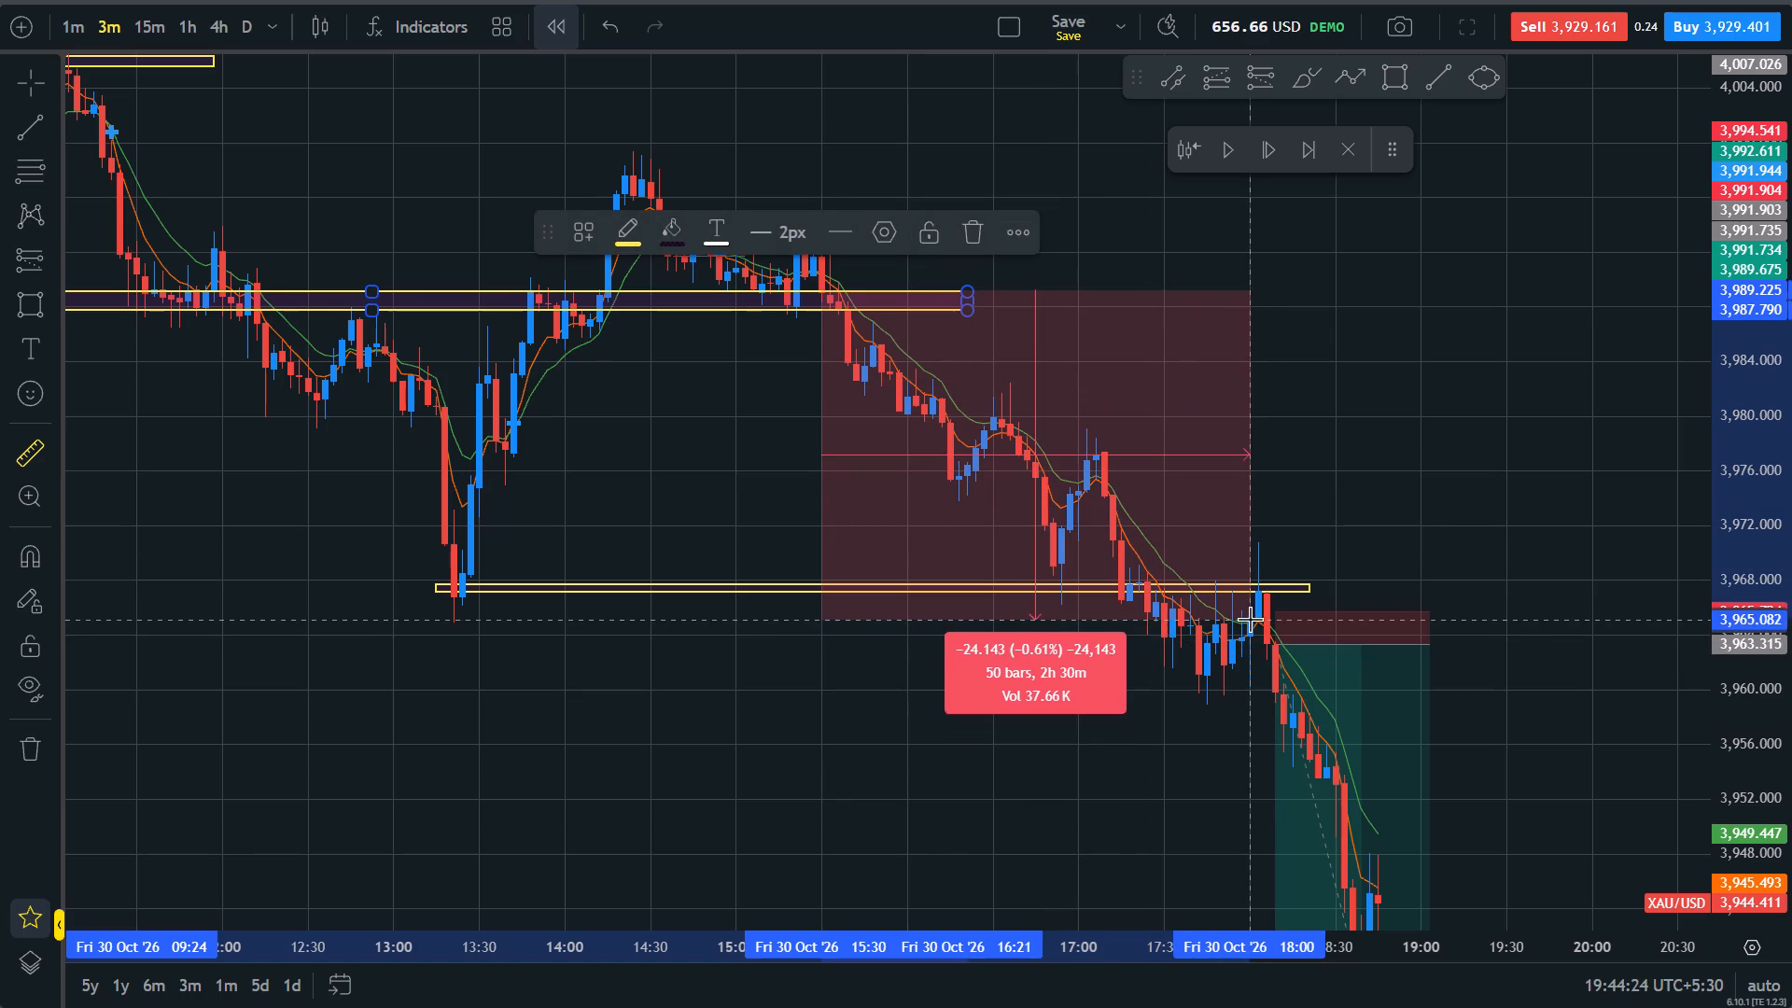
{"action": "left_click", "coordinate": [1251, 601]}
{"action": "left_click", "coordinate": [1471, 406]}
Advance the replay from 18:45 to the last available candle at 19:12.
{"action": "left_click_drag", "start_coordinate": [1432, 510], "coordinate": [1377, 333]}
{"action": "left_click_drag", "start_coordinate": [1791, 365], "coordinate": [1790, 489]}
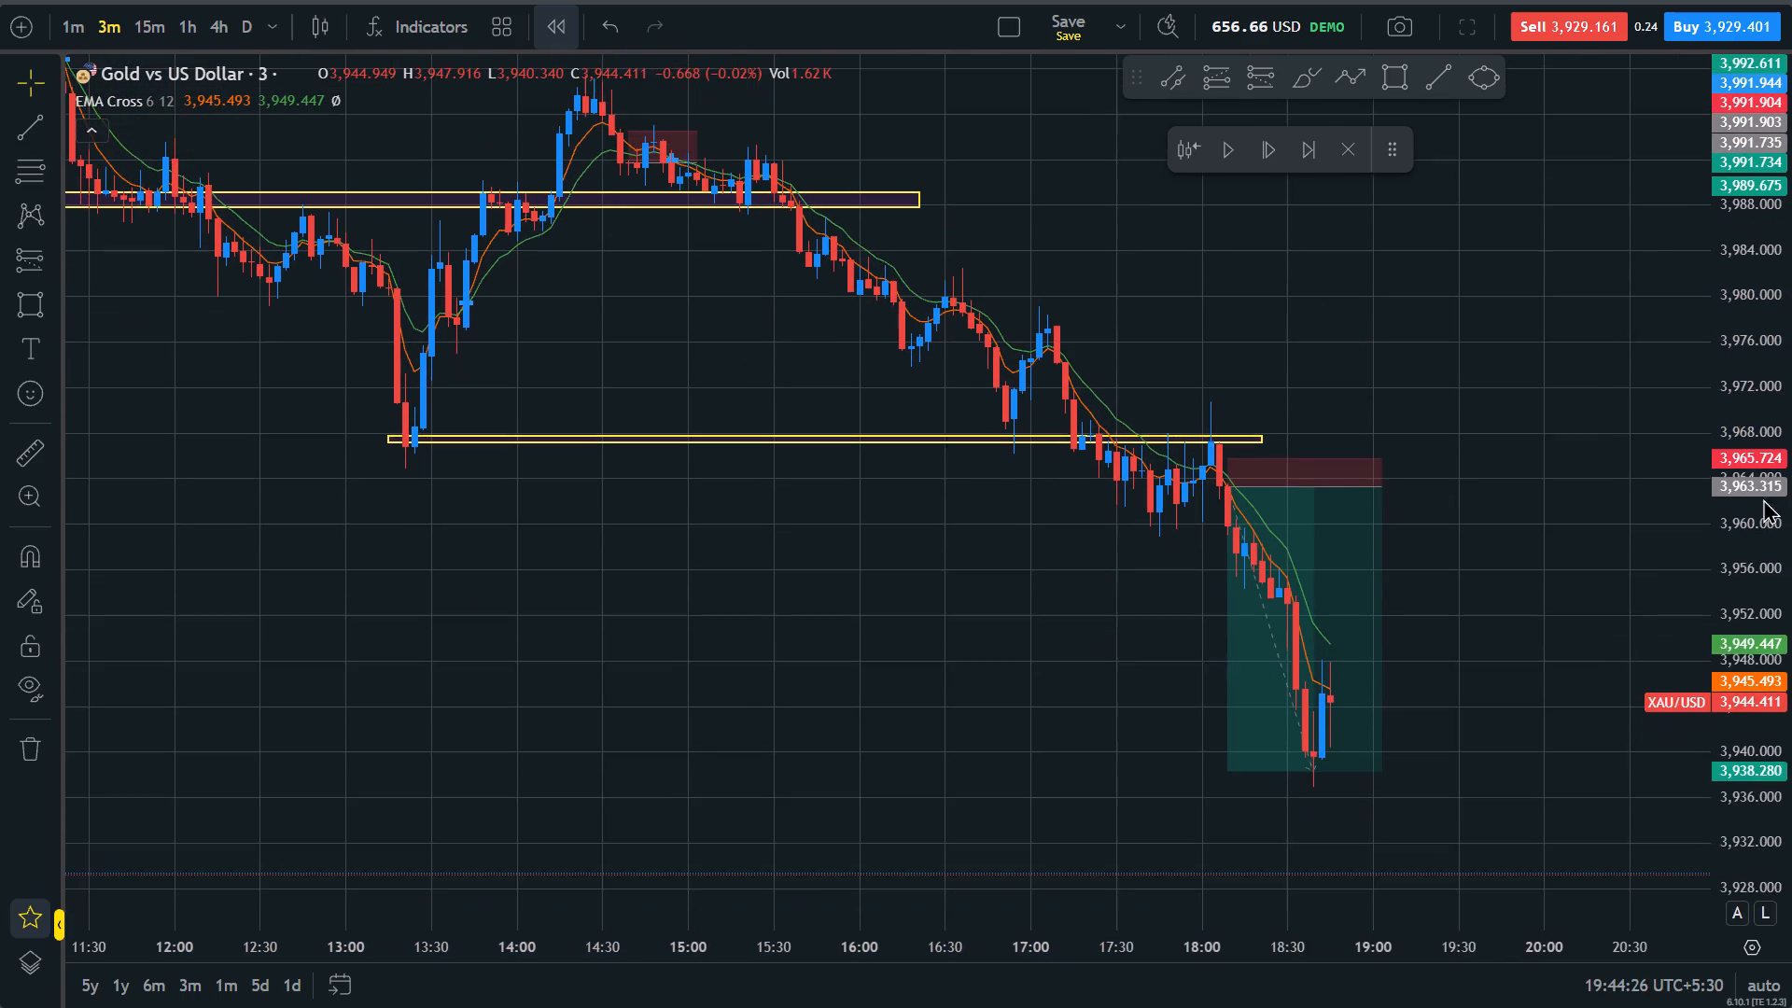
{"action": "left_click_drag", "start_coordinate": [1590, 647], "coordinate": [1467, 602]}
{"action": "triple_click", "coordinate": [1271, 137]}
{"action": "triple_click", "coordinate": [1271, 137]}
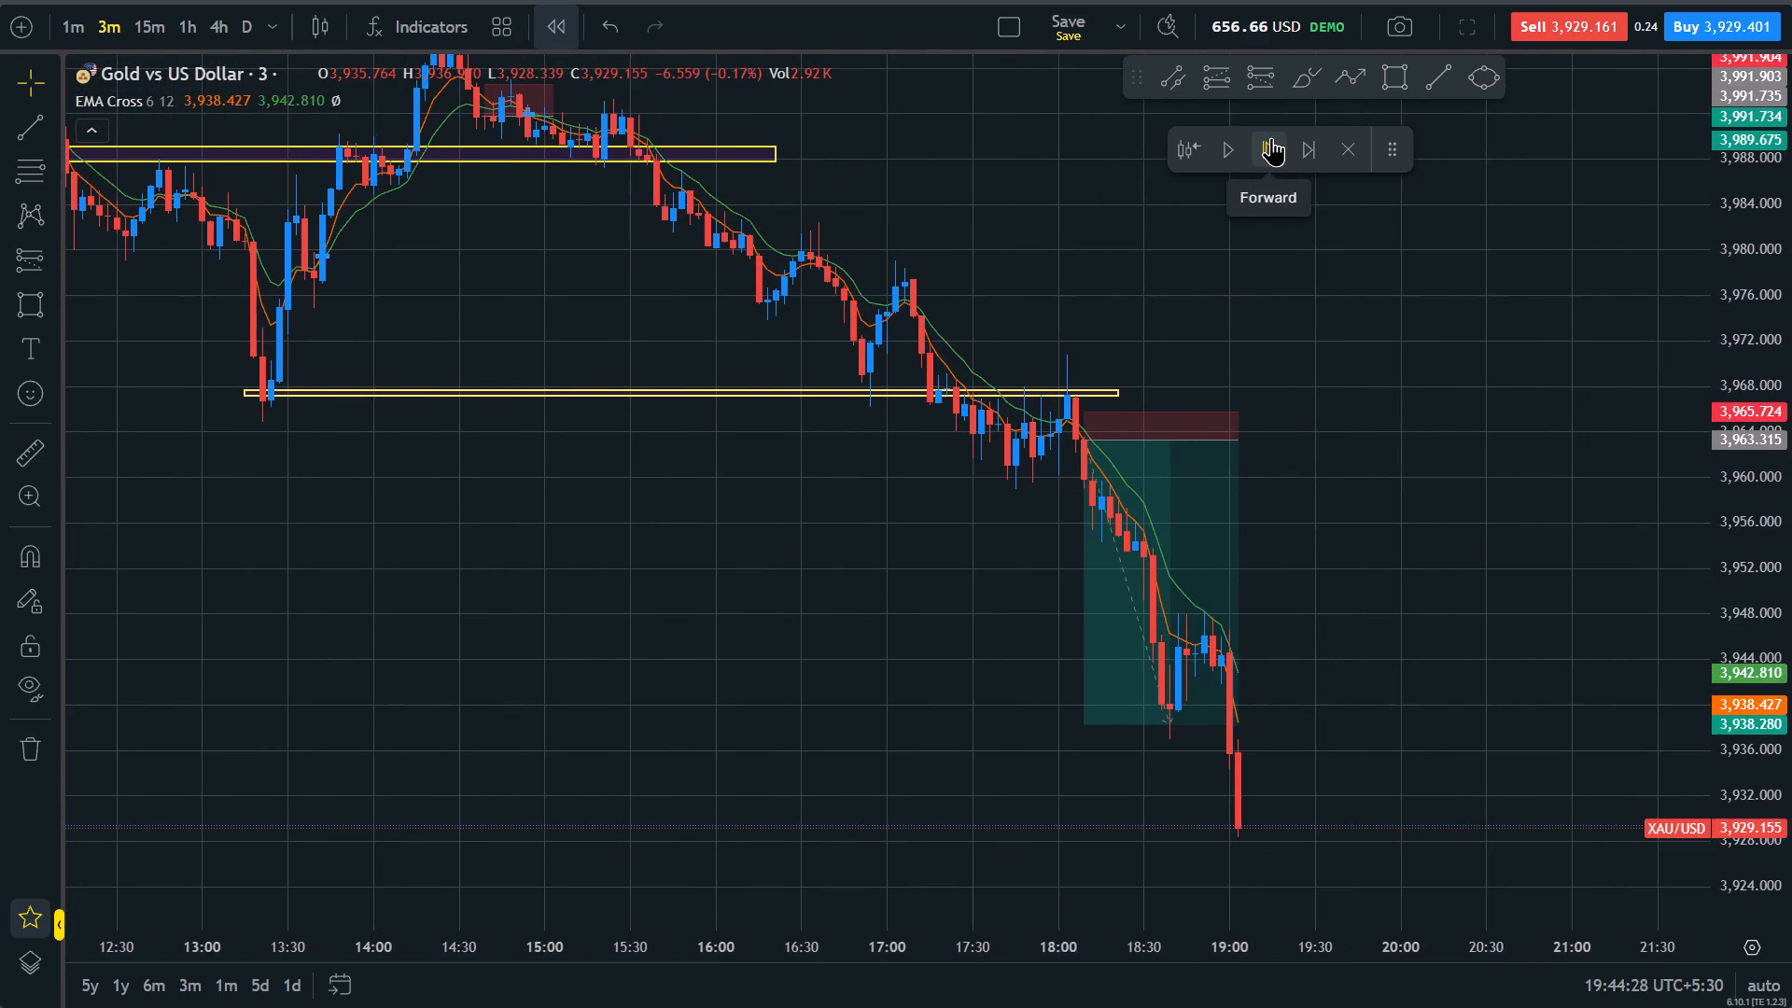
{"action": "triple_click", "coordinate": [1271, 137]}
{"action": "triple_click", "coordinate": [1271, 137]}
{"action": "triple_click", "coordinate": [1271, 137]}
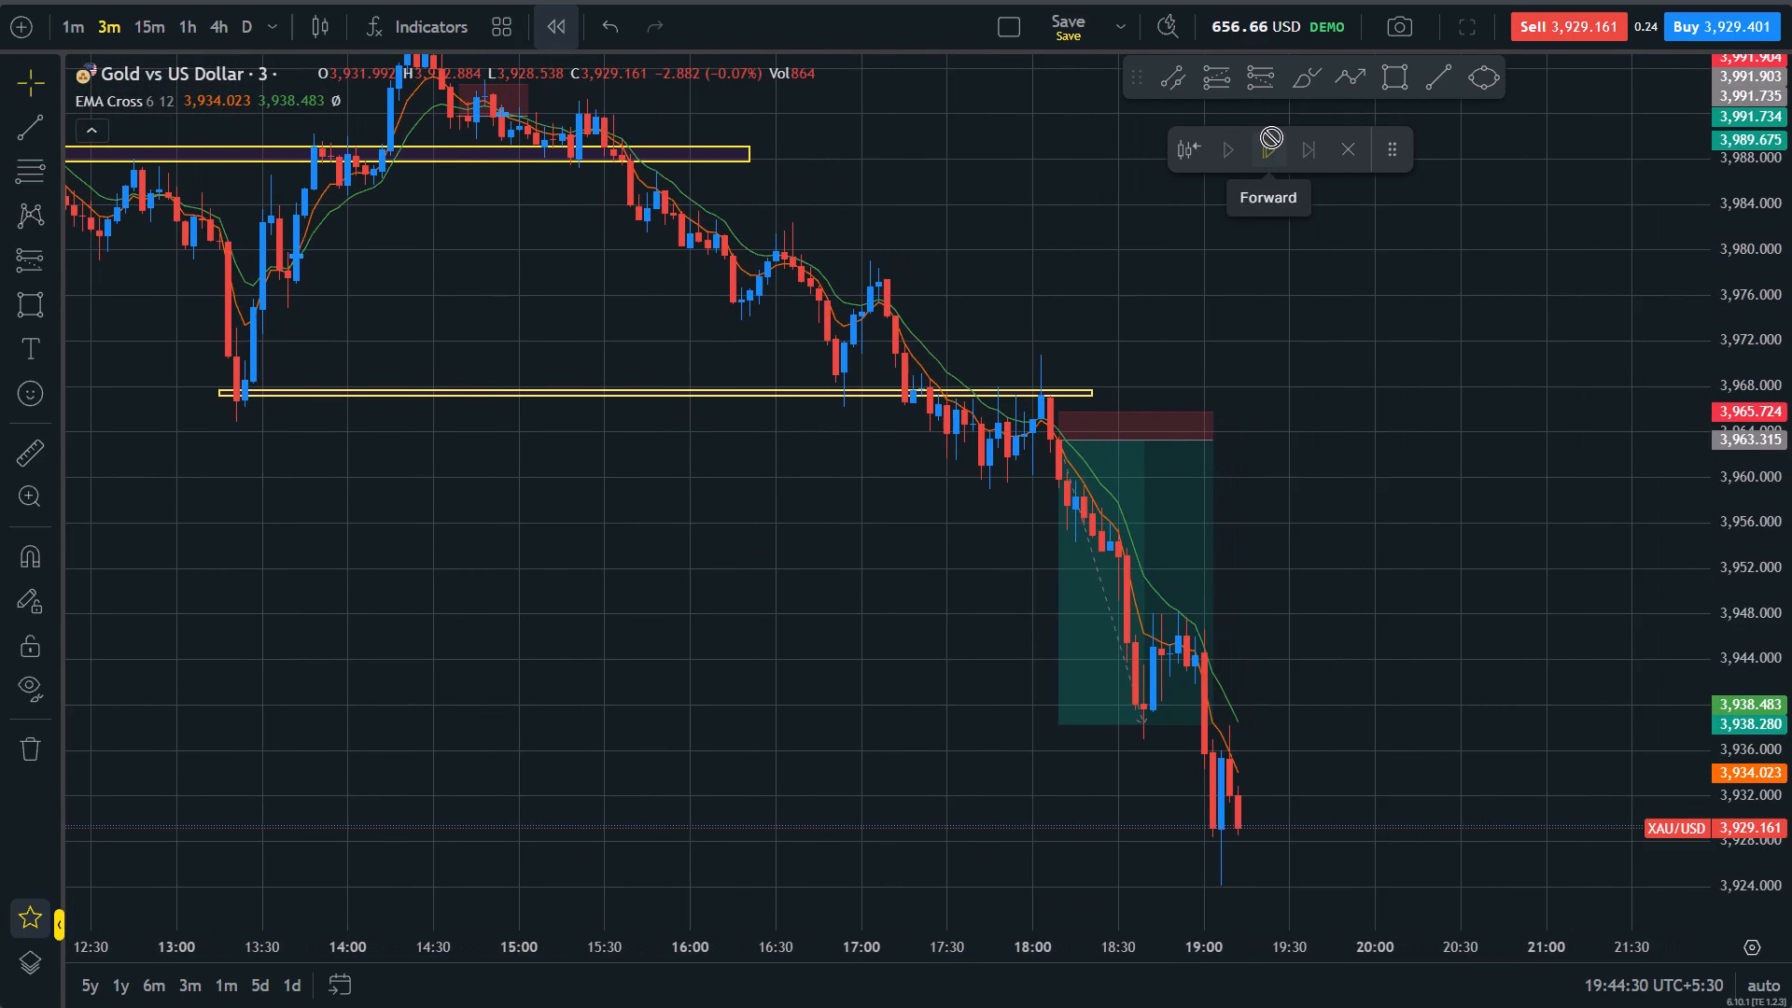
{"action": "triple_click", "coordinate": [1271, 137]}
Exit the replay and inspect the live gold candles that follow beyond the short position's target.
{"action": "left_click", "coordinate": [1328, 150]}
{"action": "left_click", "coordinate": [1344, 151]}
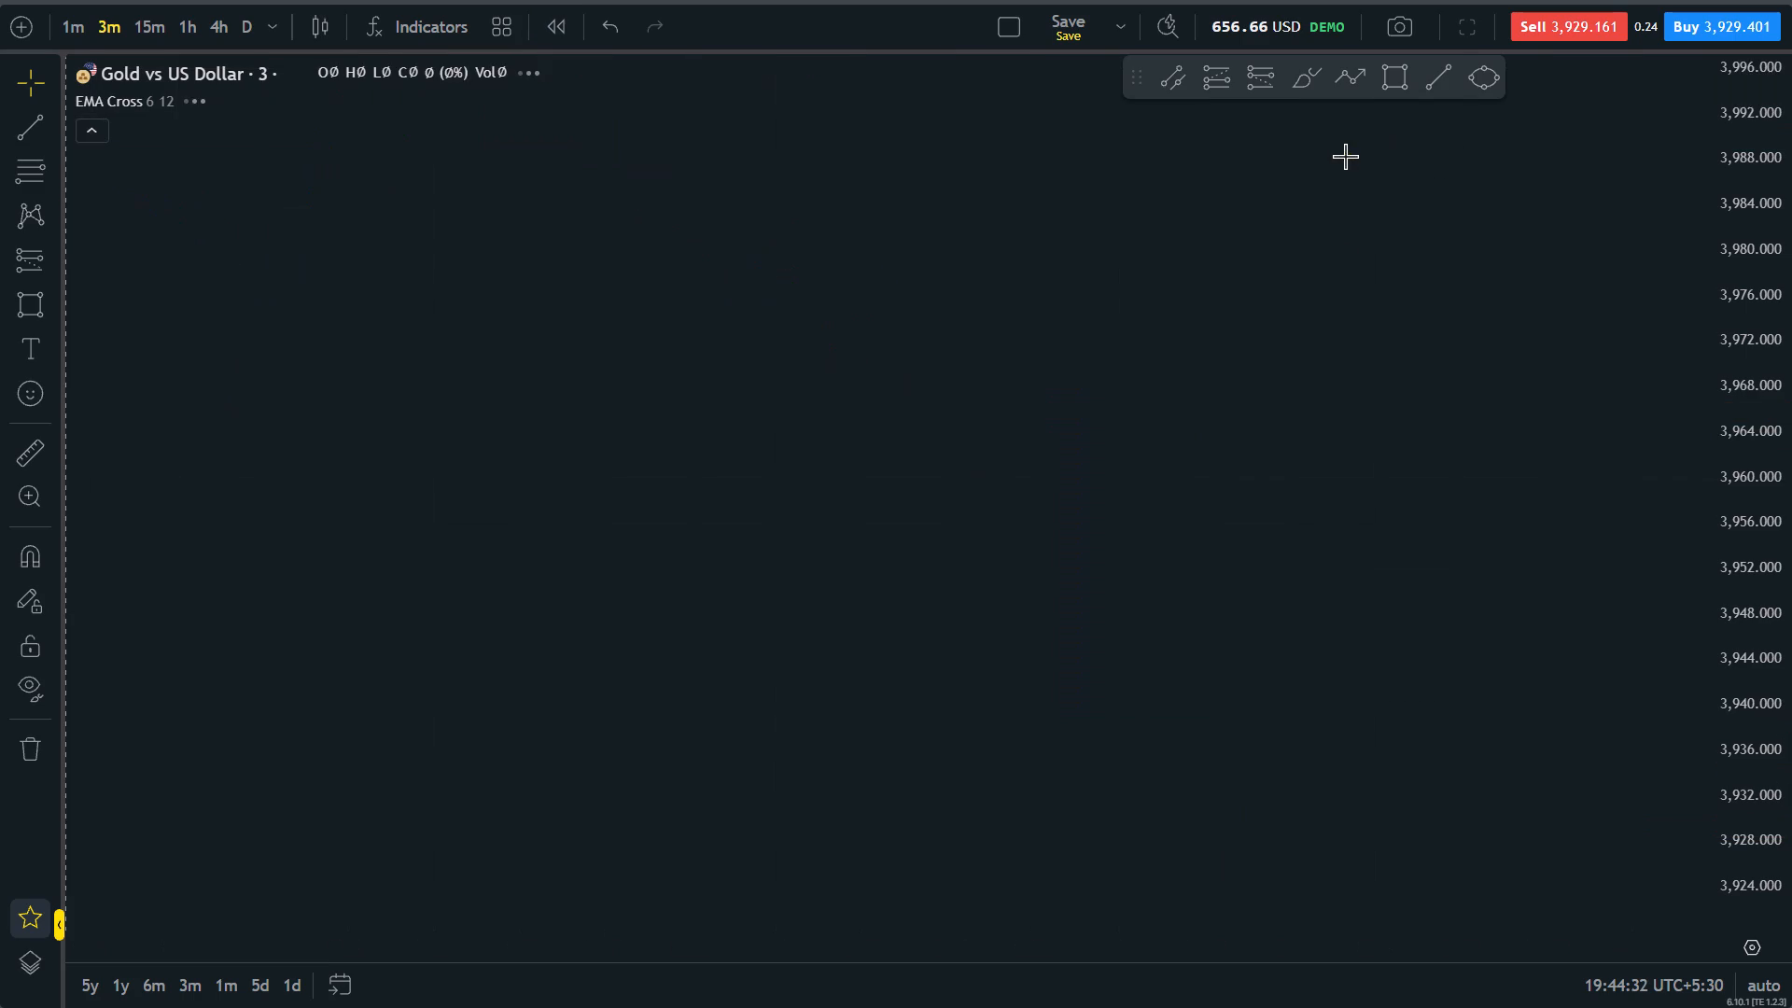
{"action": "left_click_drag", "start_coordinate": [1418, 715], "coordinate": [1417, 570]}
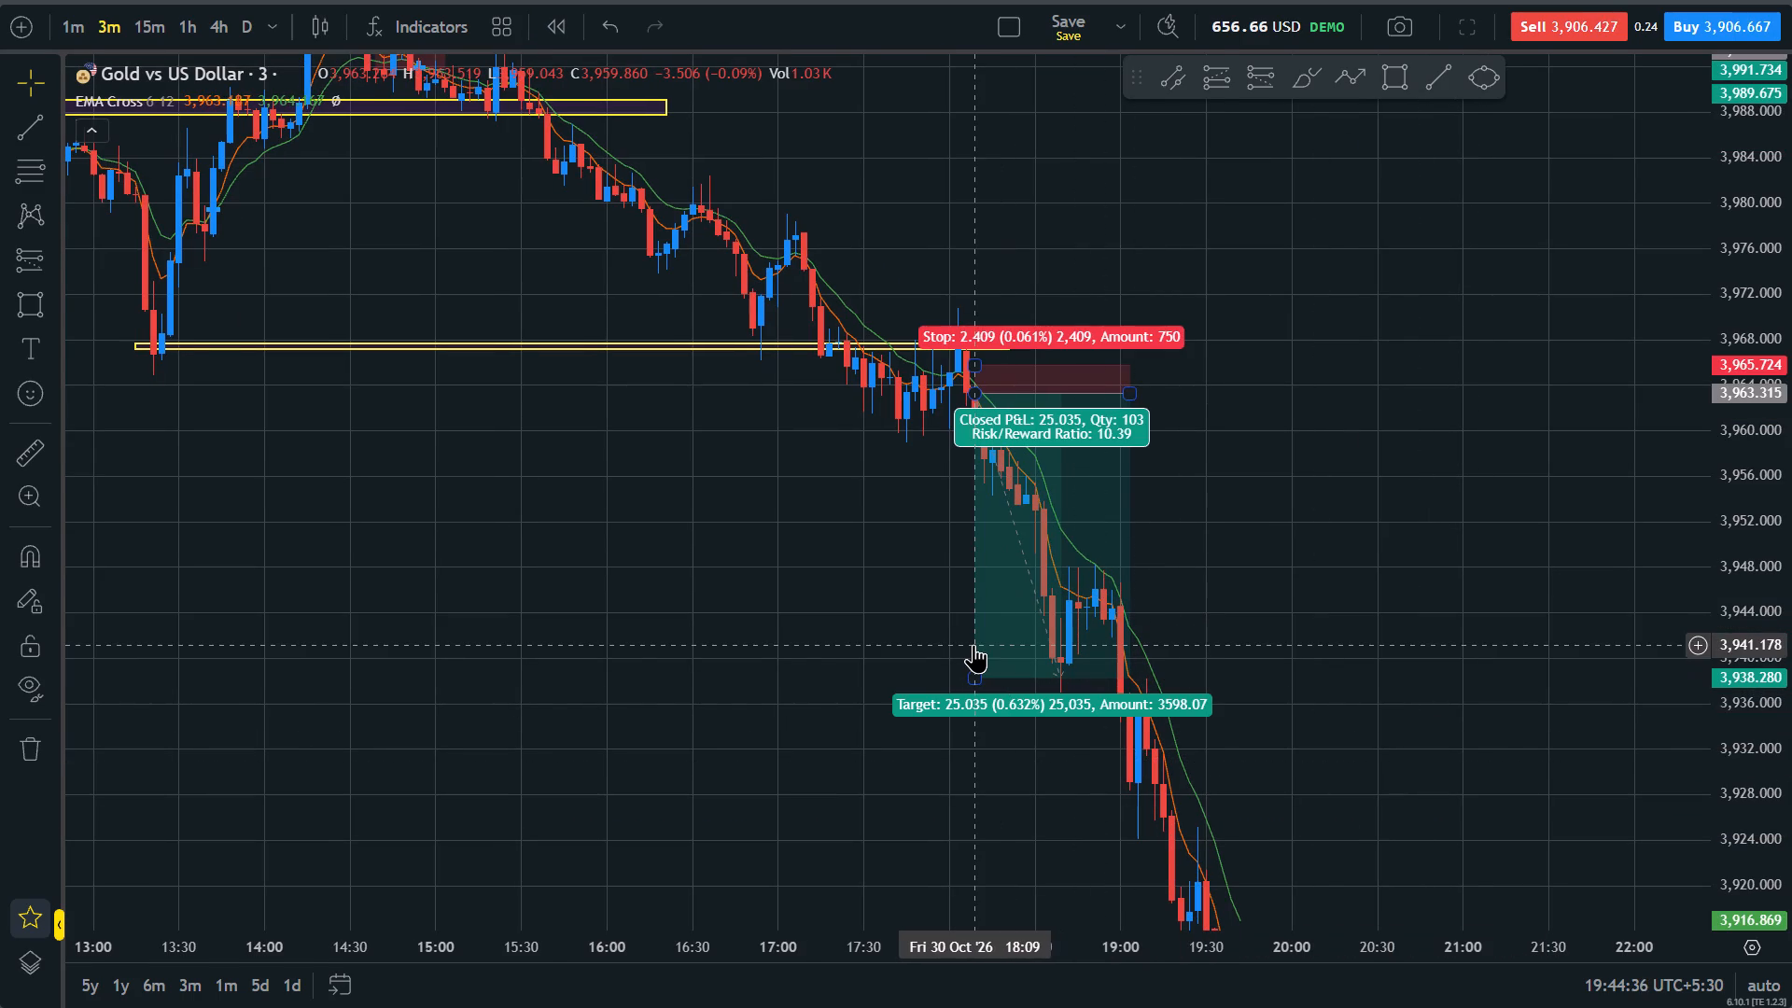
{"action": "left_click_drag", "start_coordinate": [1013, 786], "coordinate": [959, 553]}
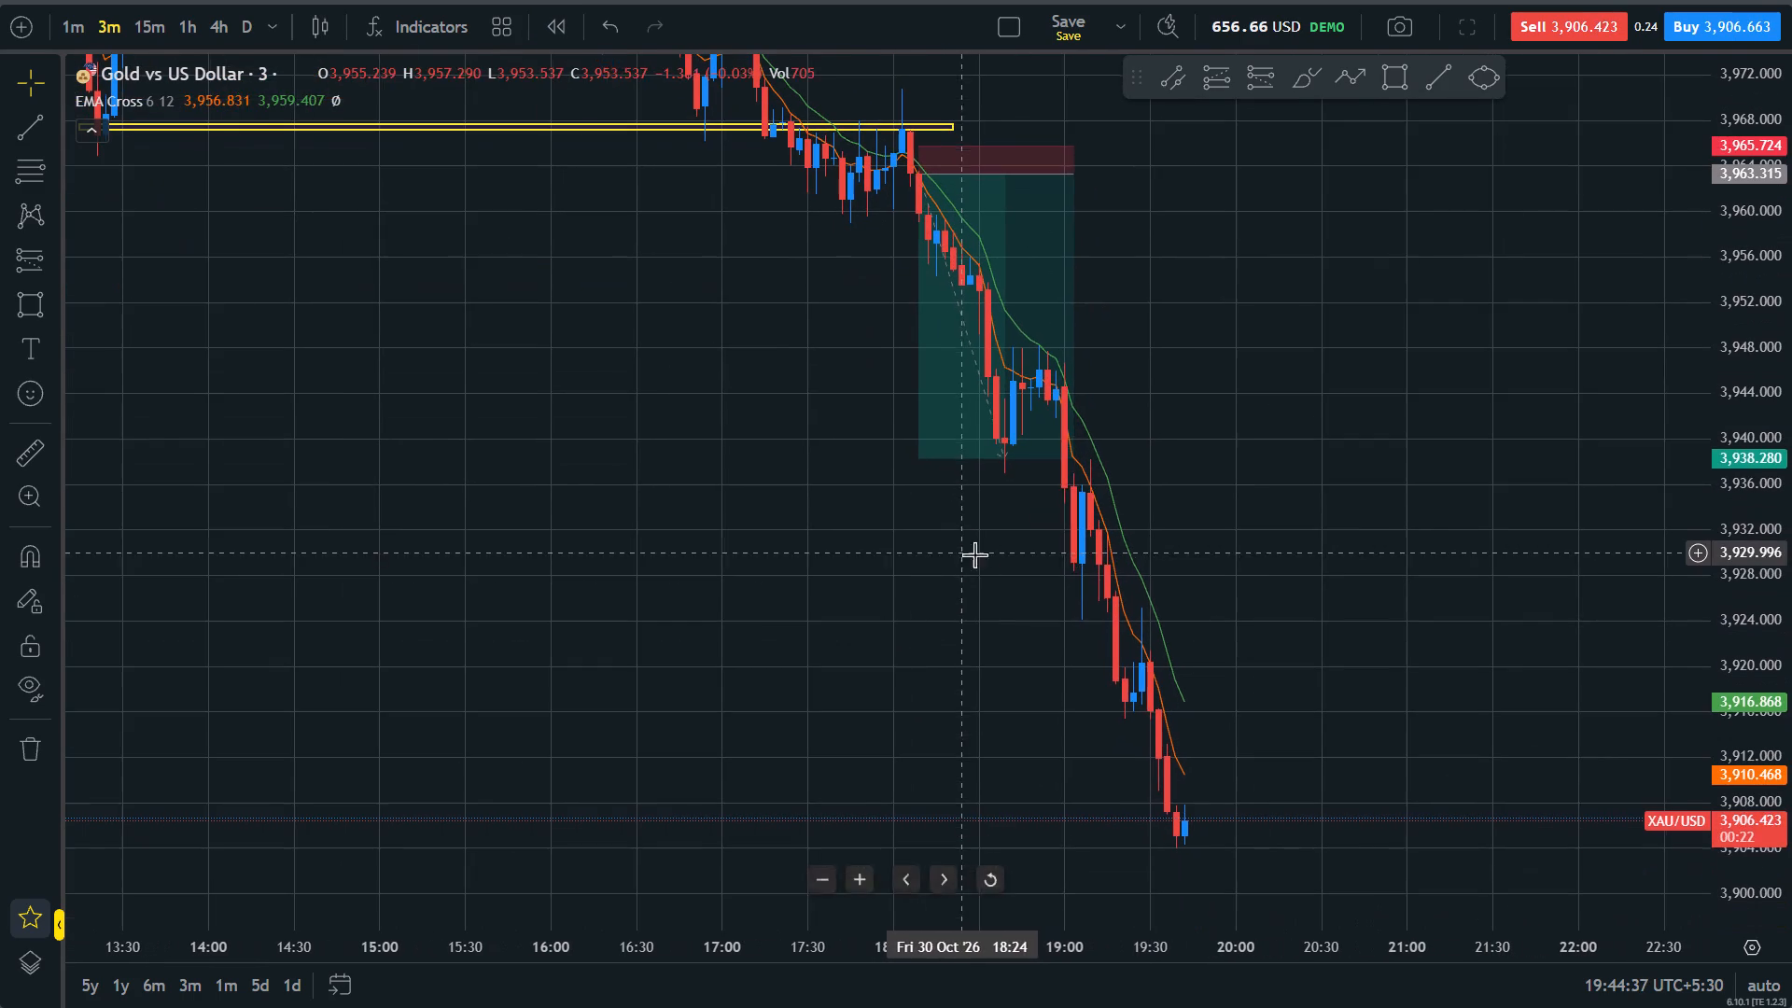
{"action": "left_click_drag", "start_coordinate": [1367, 779], "coordinate": [1314, 683]}
{"action": "left_click_drag", "start_coordinate": [1791, 368], "coordinate": [1791, 557]}
{"action": "left_click_drag", "start_coordinate": [1504, 576], "coordinate": [1503, 736]}
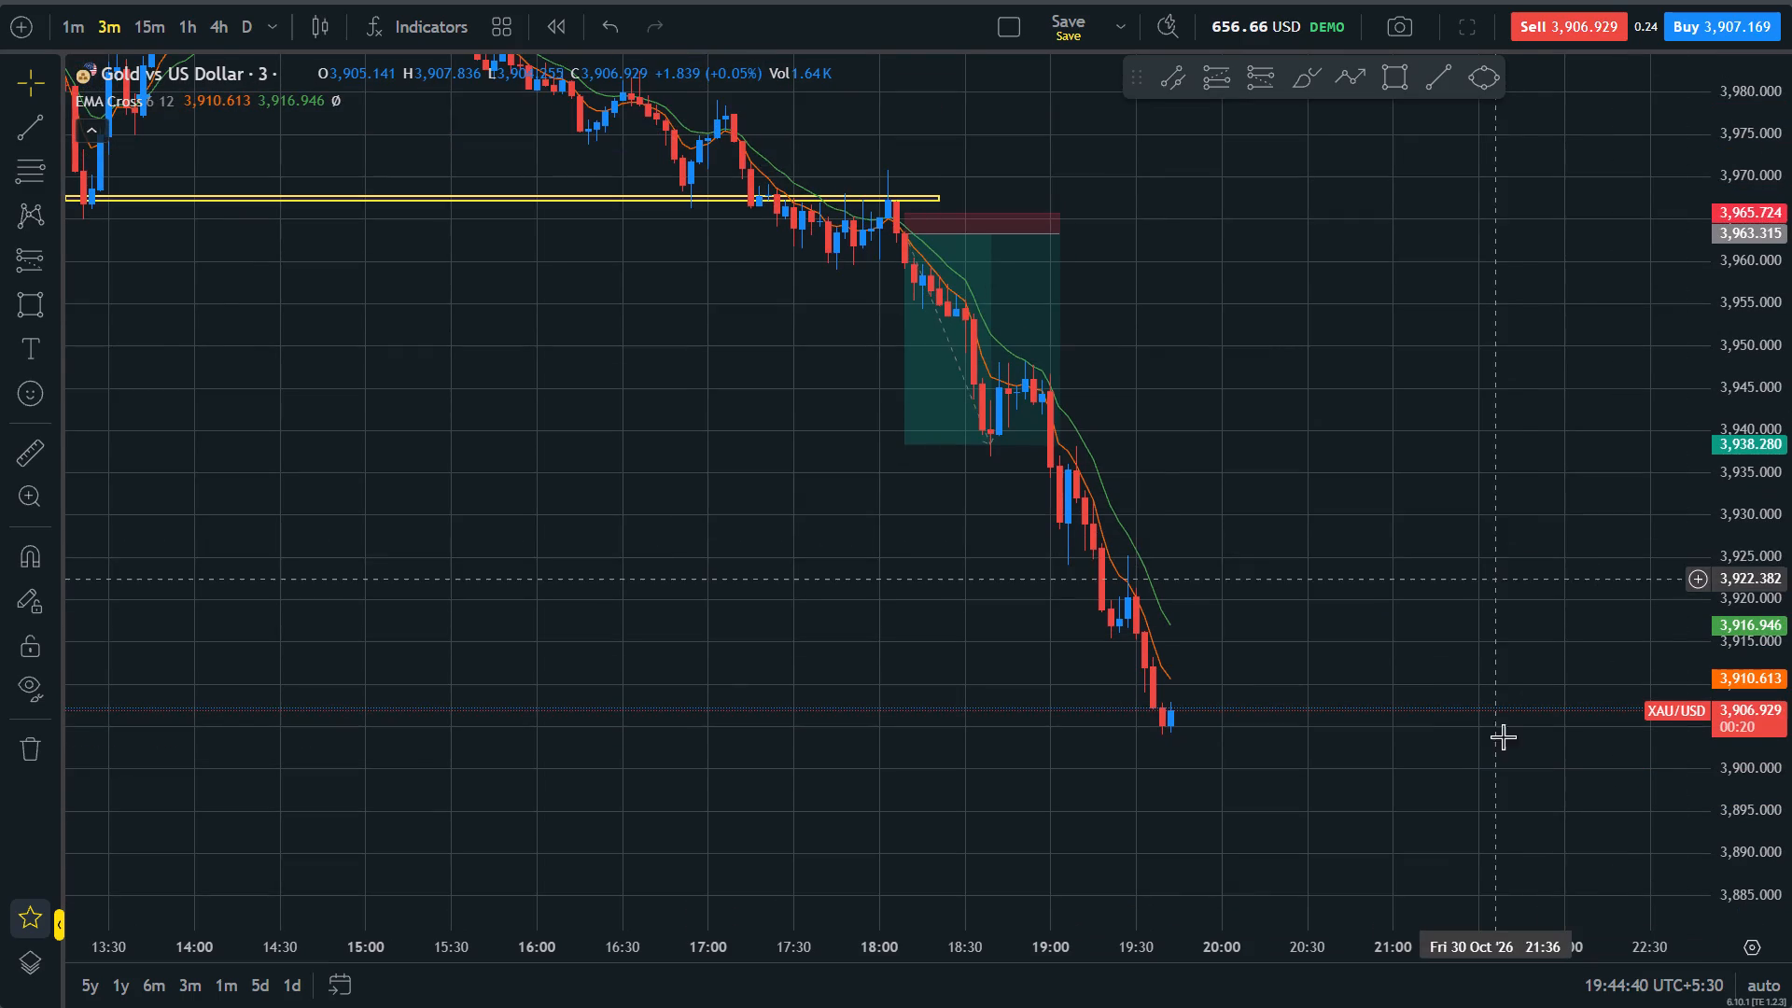
{"action": "left_click_drag", "start_coordinate": [1503, 736], "coordinate": [1523, 848]}
Return to the full terminal layout and close the XAG/USD and EUR/USD instruments.
{"action": "key", "text": "F11"}
{"action": "key", "text": "F11"}
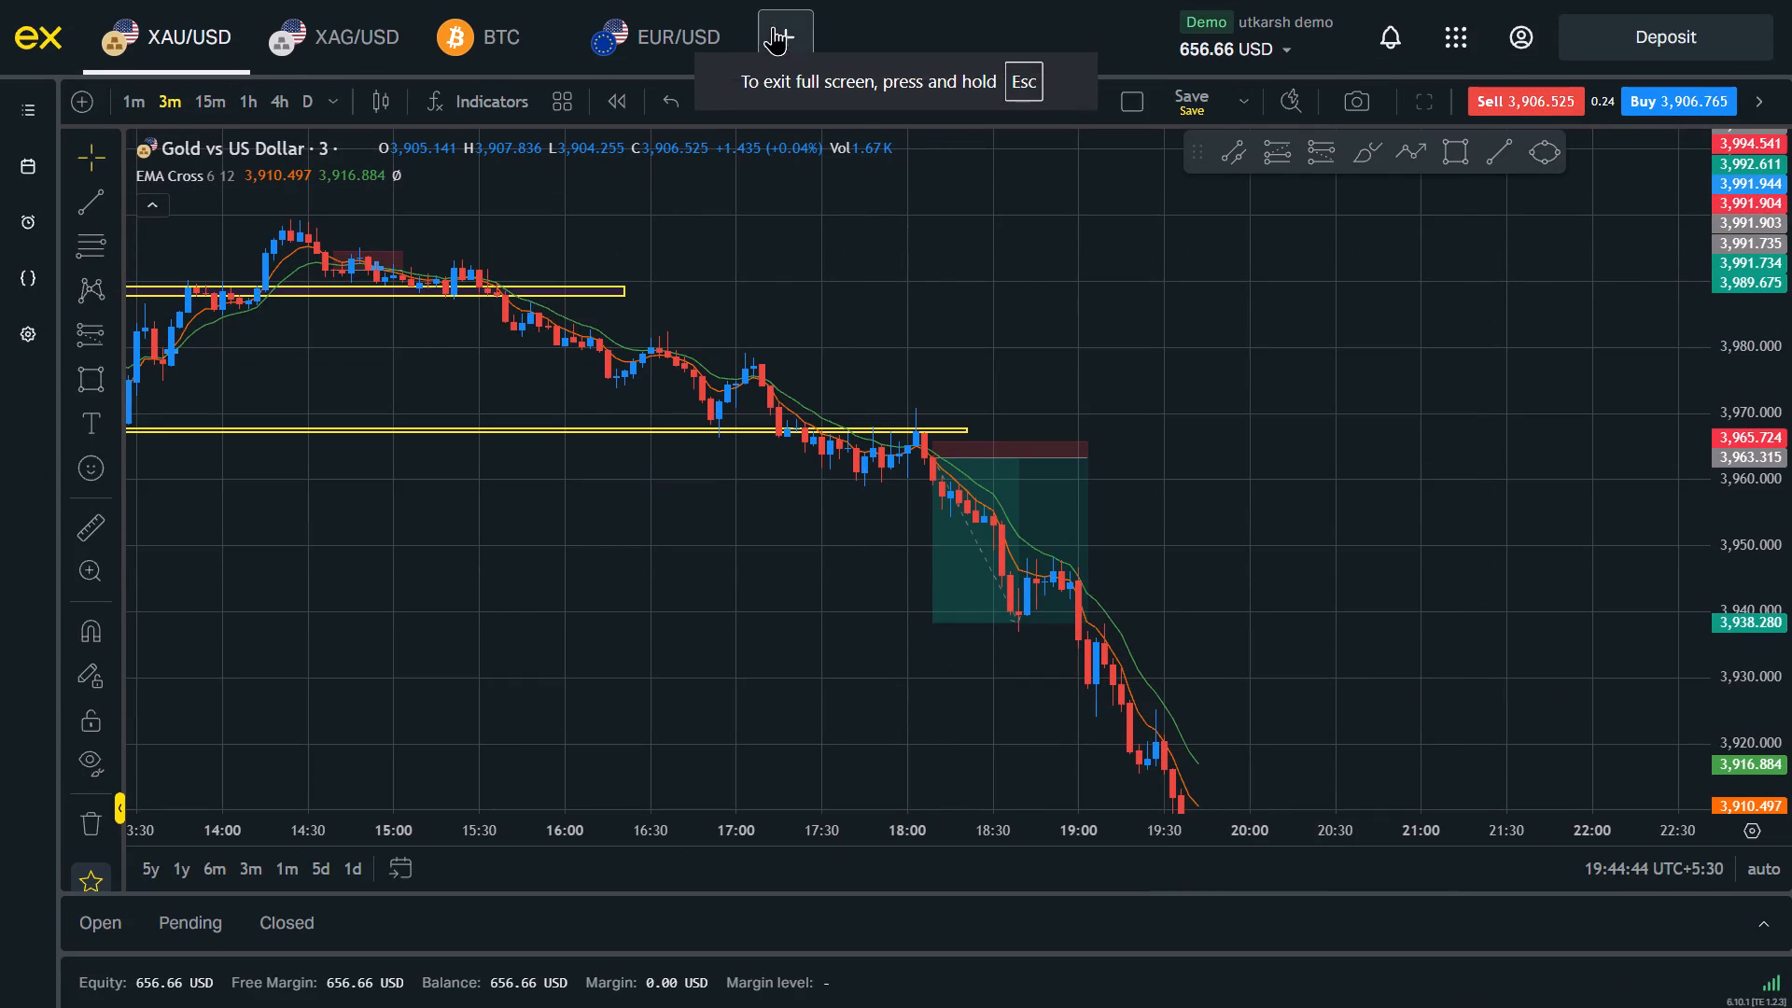
{"action": "left_click", "coordinate": [398, 11]}
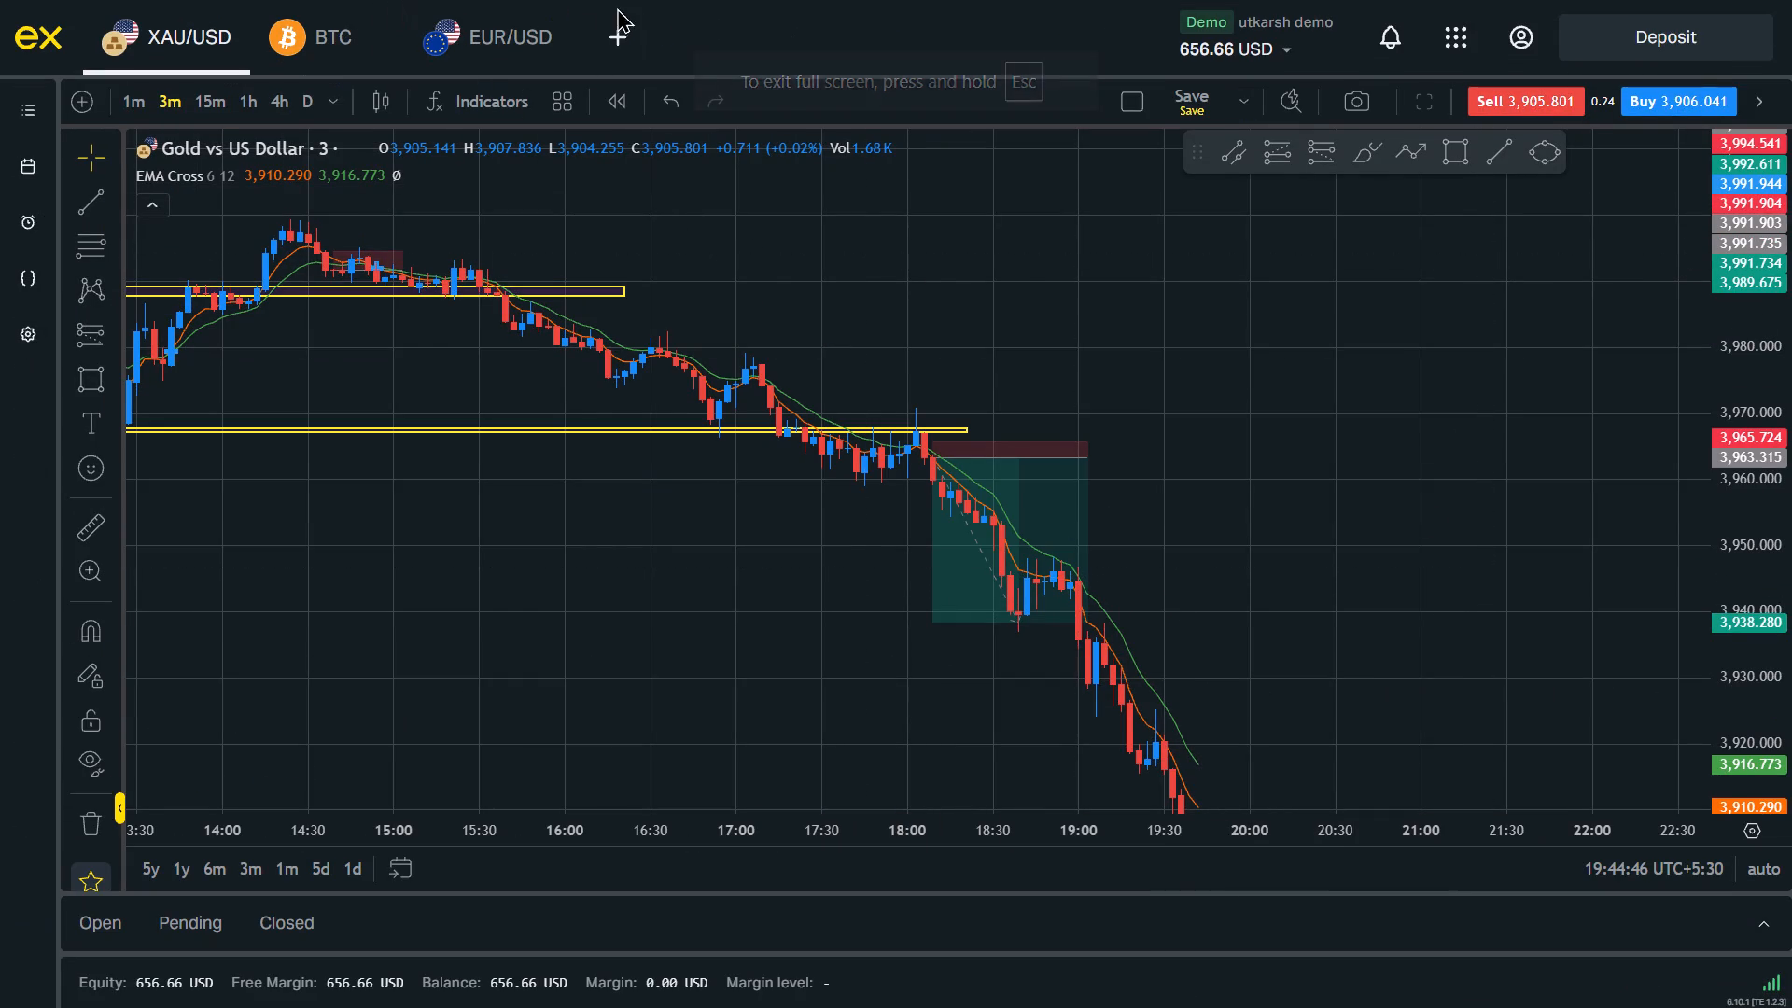
{"action": "left_click", "coordinate": [552, 14]}
Open the USTEC (US Tech 100 Index) chart and place it between XAU/USD and BTC in the instrument order.
{"action": "left_click", "coordinate": [453, 46]}
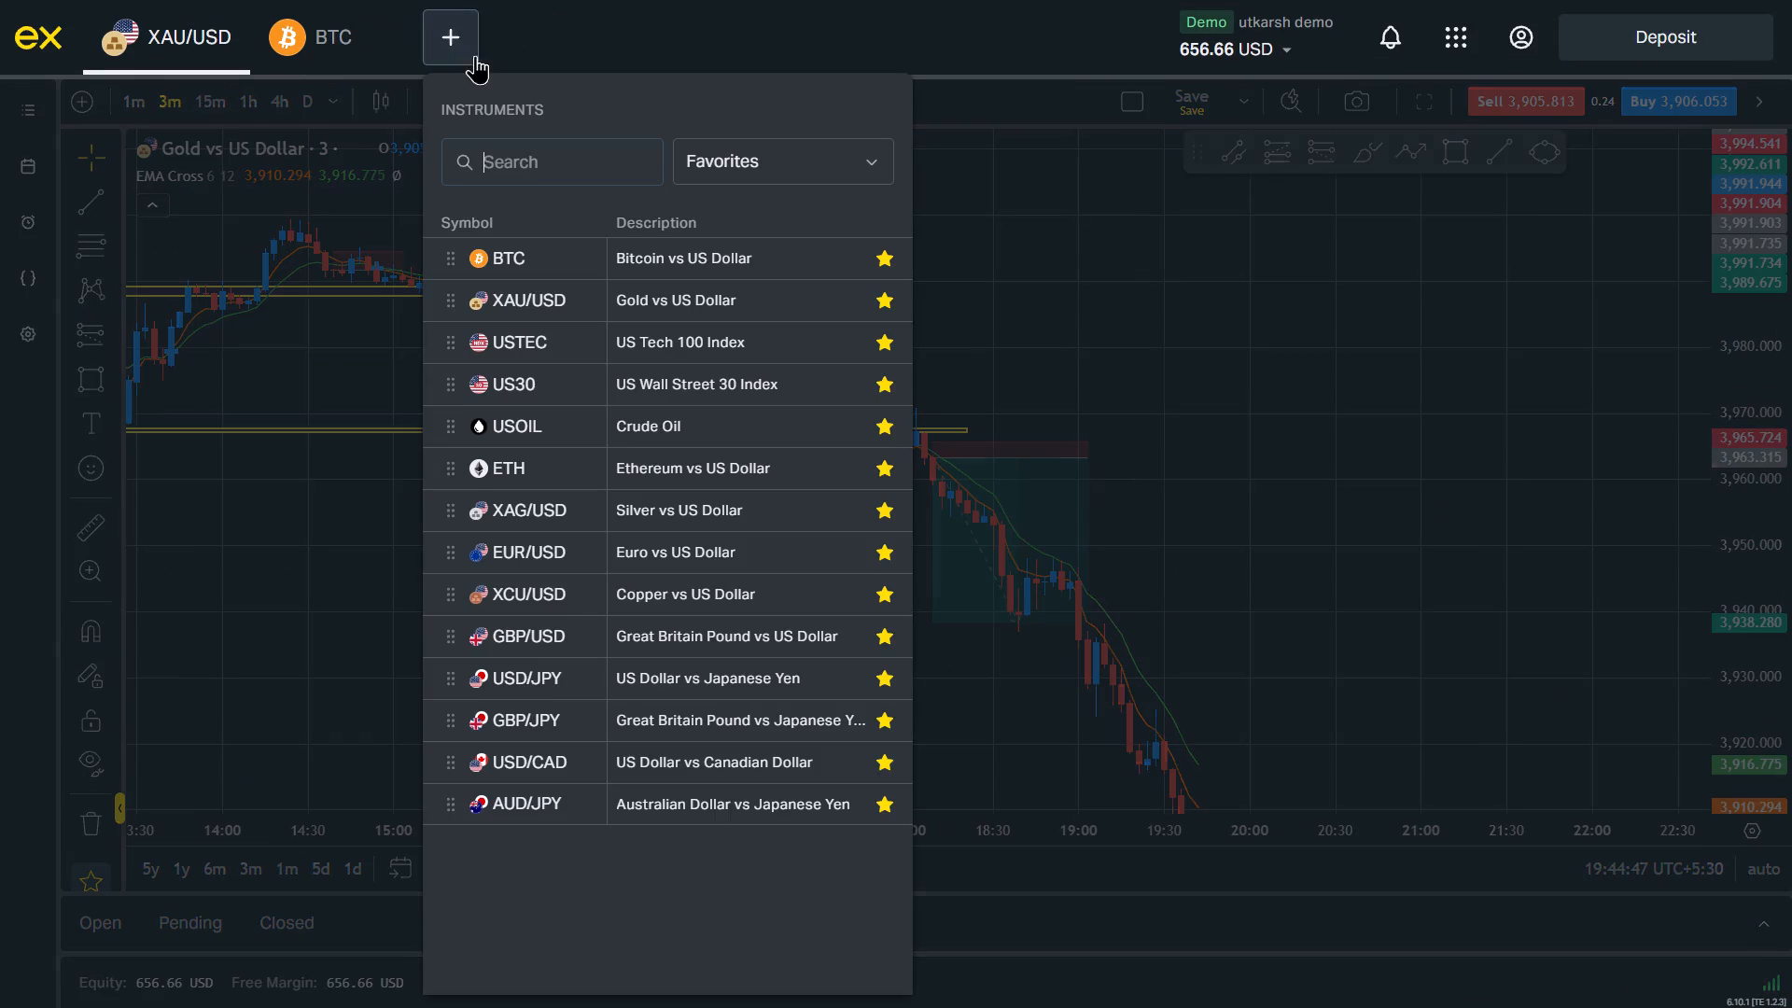
{"action": "left_click", "coordinate": [593, 344]}
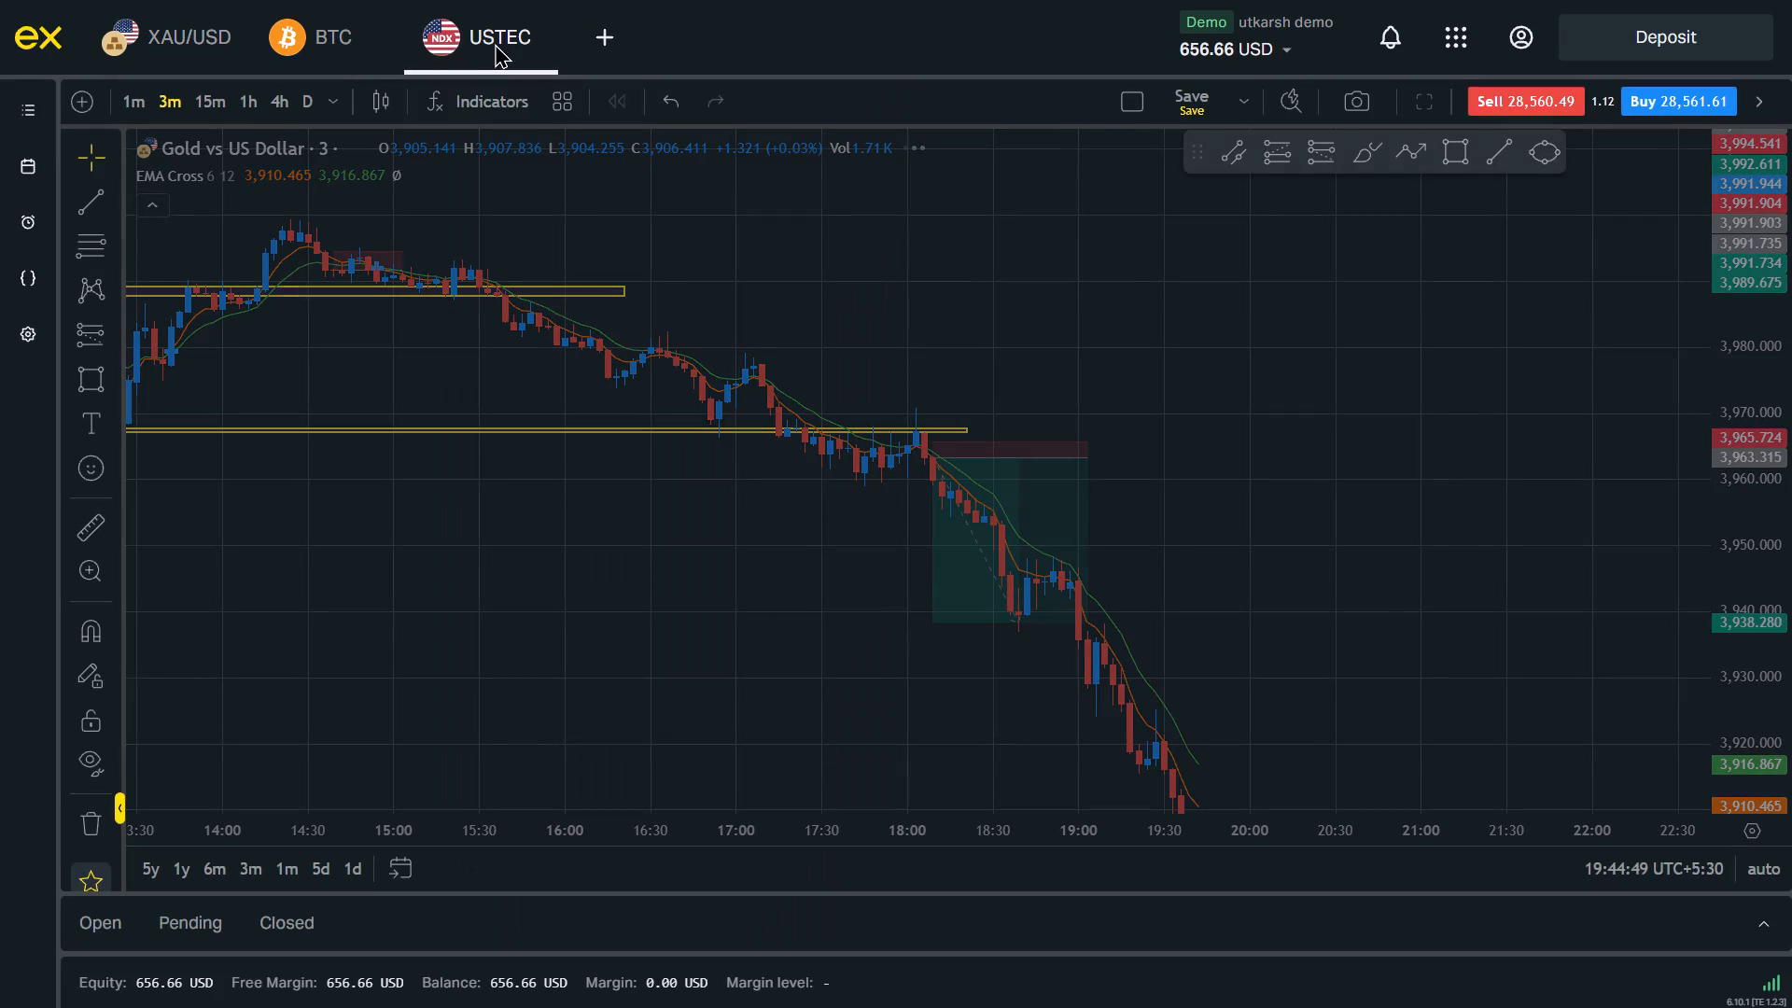
{"action": "left_click_drag", "start_coordinate": [495, 43], "coordinate": [326, 46]}
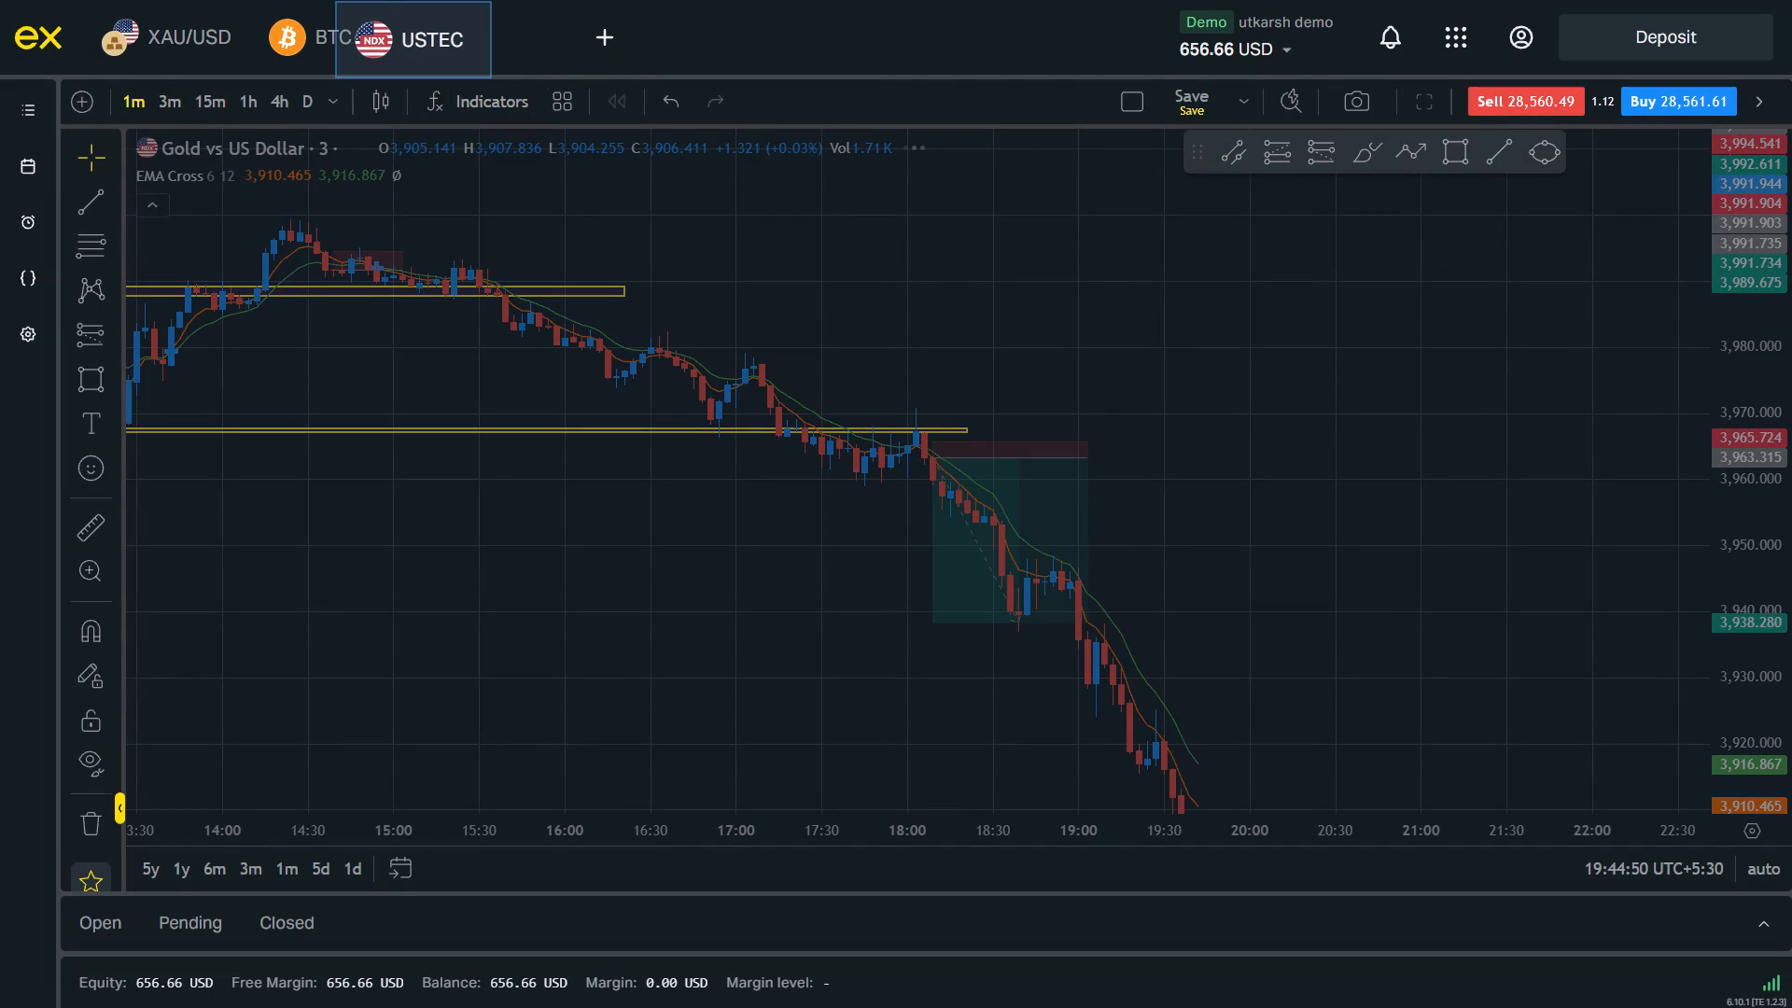
{"action": "left_click_drag", "start_coordinate": [481, 40], "coordinate": [315, 49]}
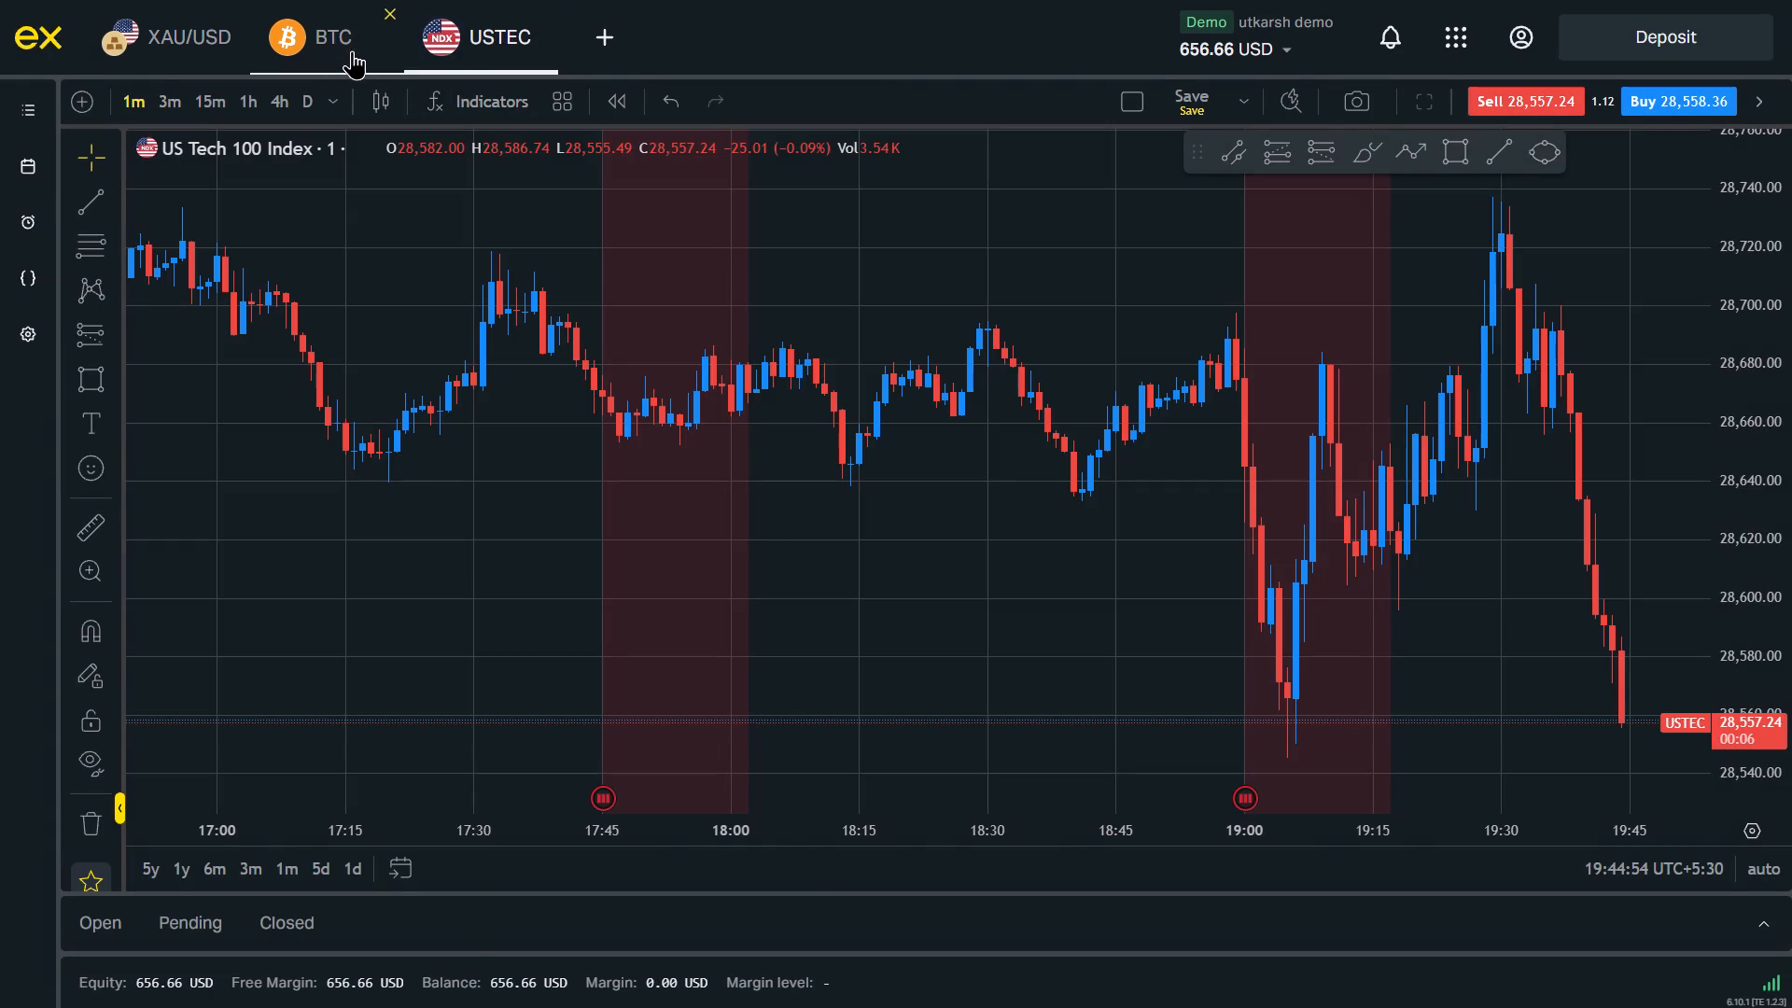
{"action": "left_click_drag", "start_coordinate": [483, 54], "coordinate": [356, 39]}
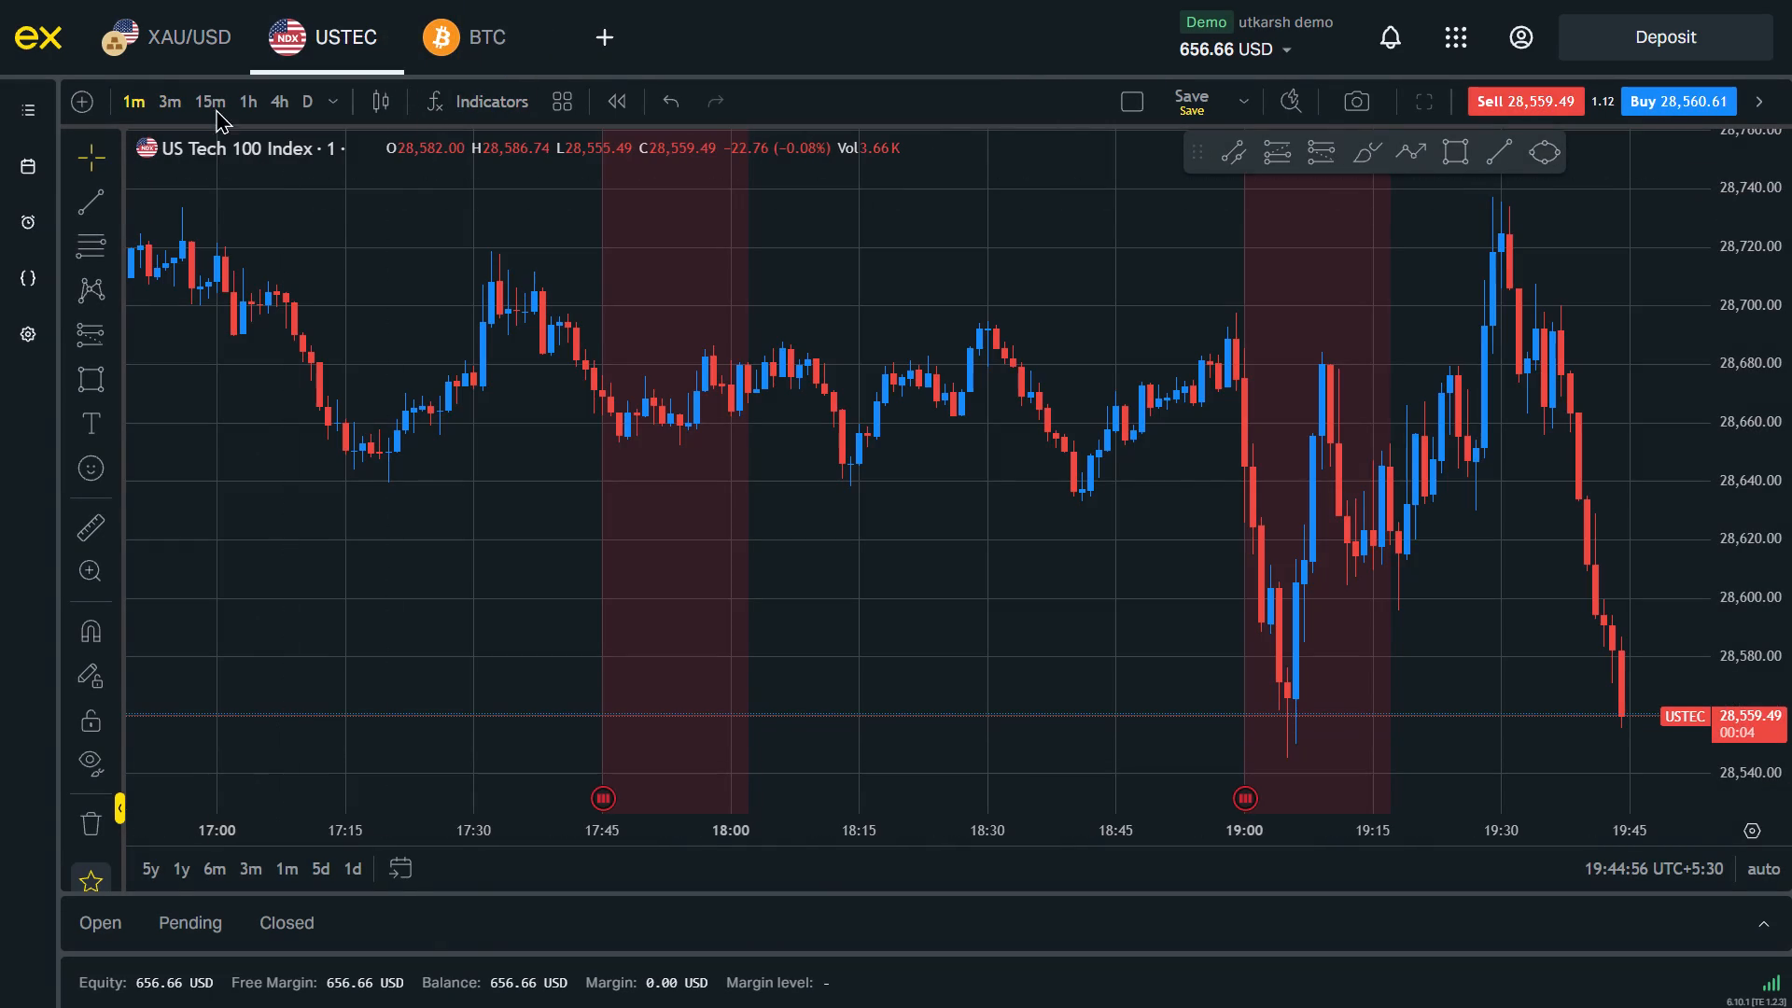
Switch the USTEC chart to the 3-minute interval and remove 1 minute from the favourite intervals.
{"action": "left_click", "coordinate": [163, 88]}
{"action": "left_click", "coordinate": [338, 97]}
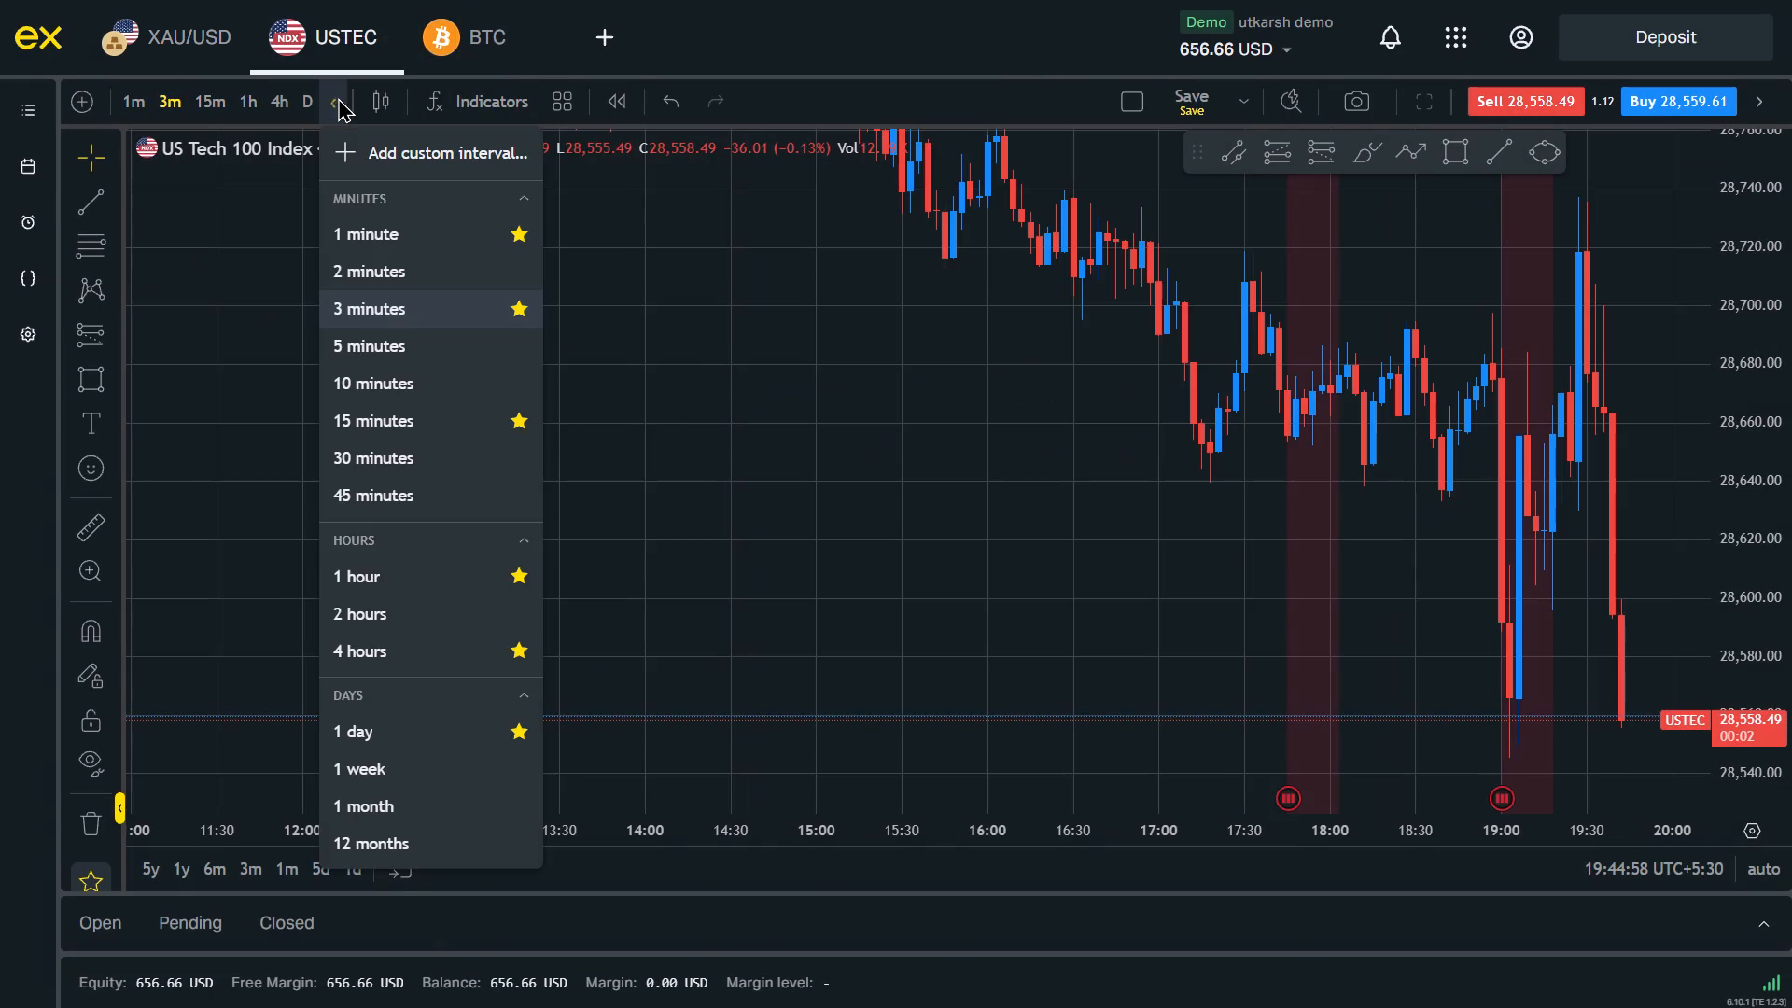
{"action": "left_click", "coordinate": [526, 231]}
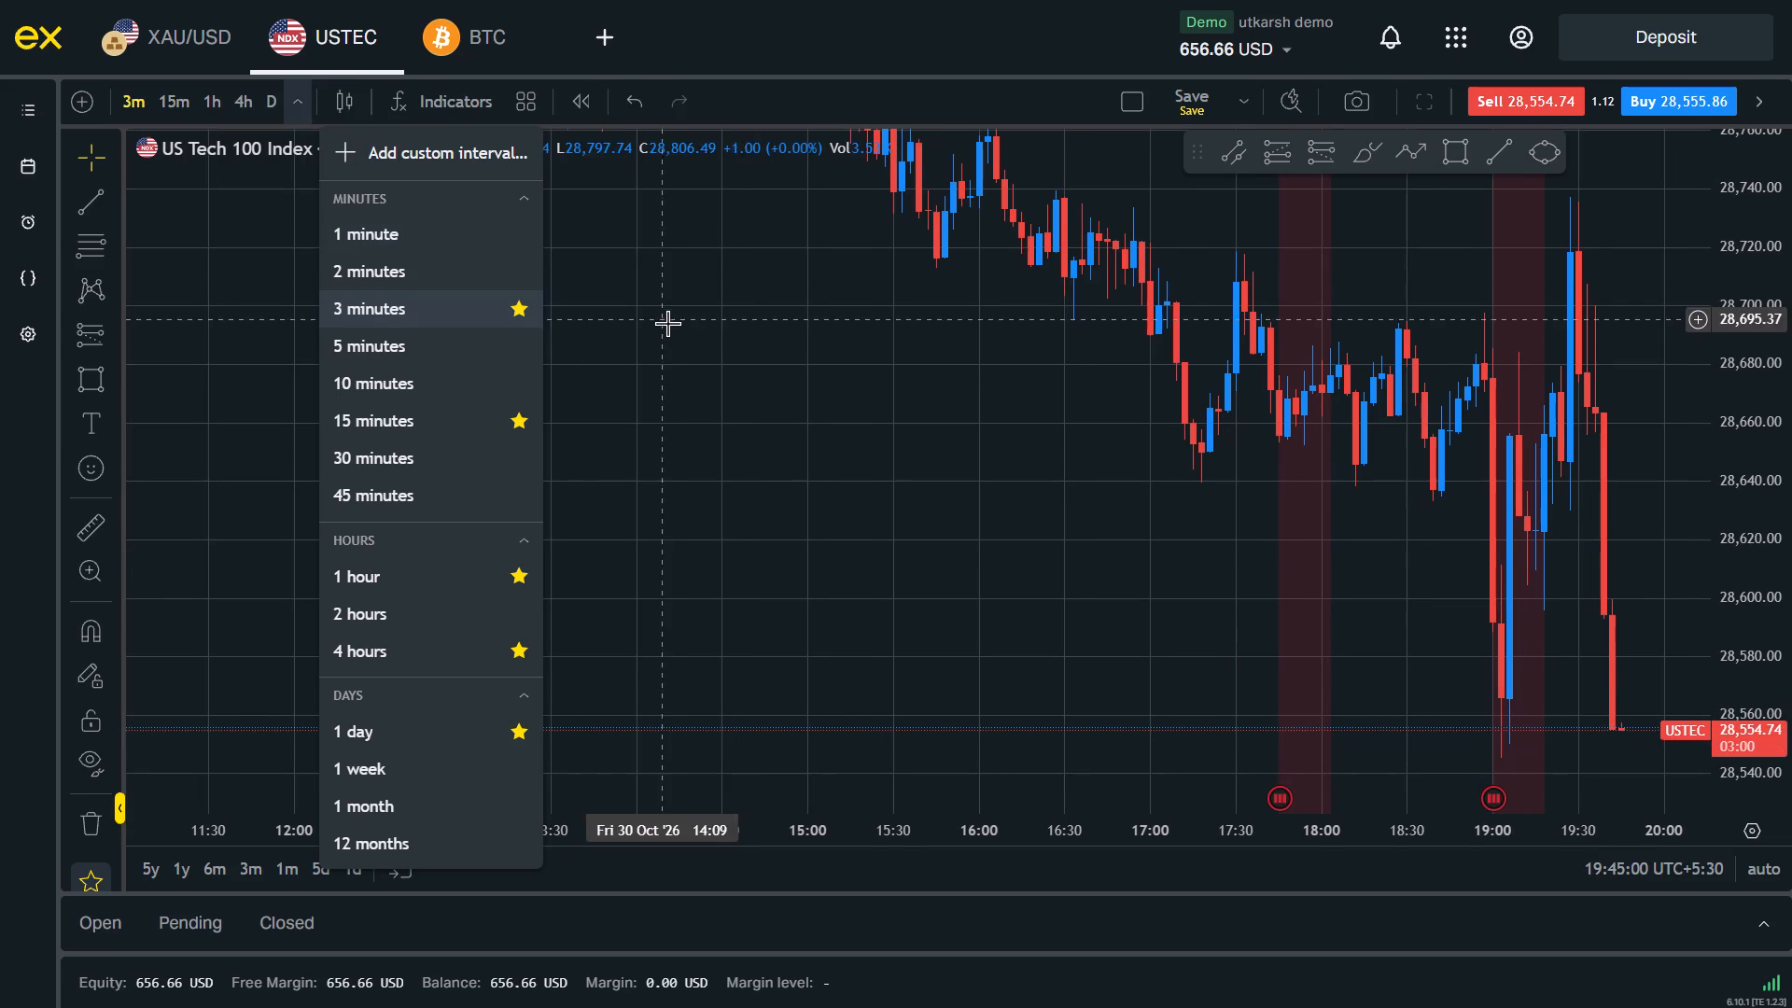
{"action": "left_click", "coordinate": [667, 323]}
Add the EMA Cross indicator to the USTEC chart.
{"action": "left_click", "coordinate": [449, 113]}
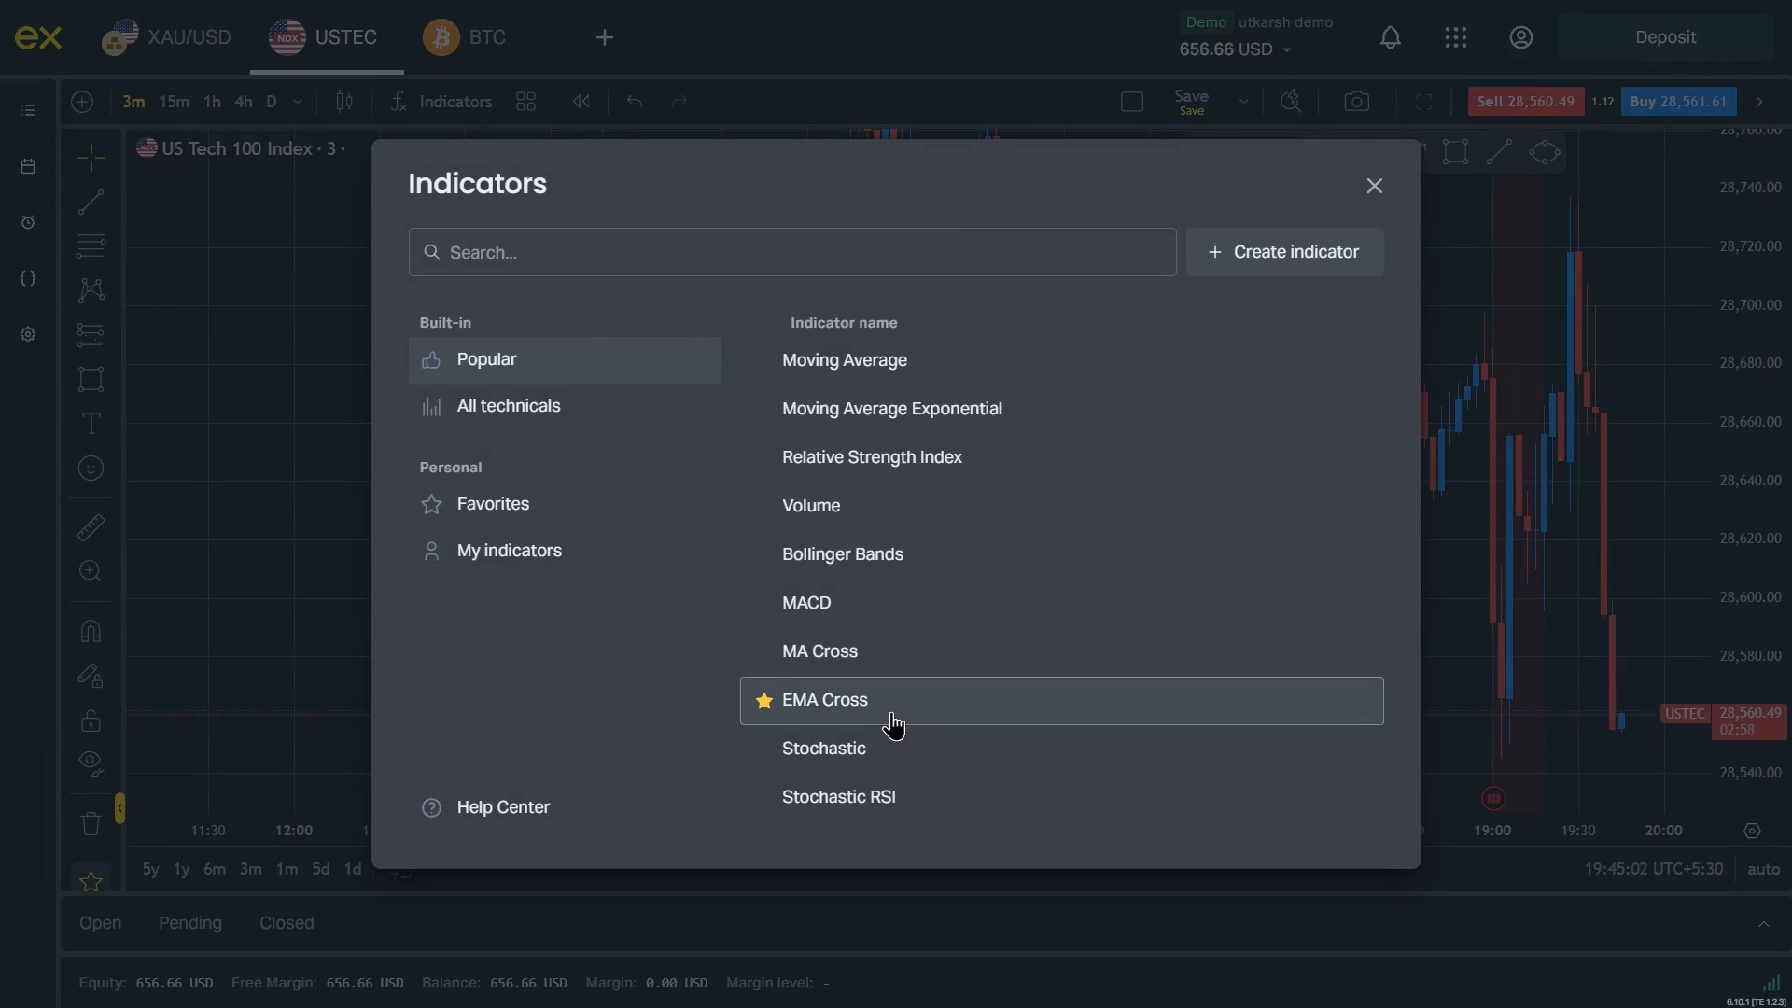
{"action": "left_click", "coordinate": [891, 707]}
{"action": "left_click", "coordinate": [229, 443]}
{"action": "left_click", "coordinate": [243, 186]}
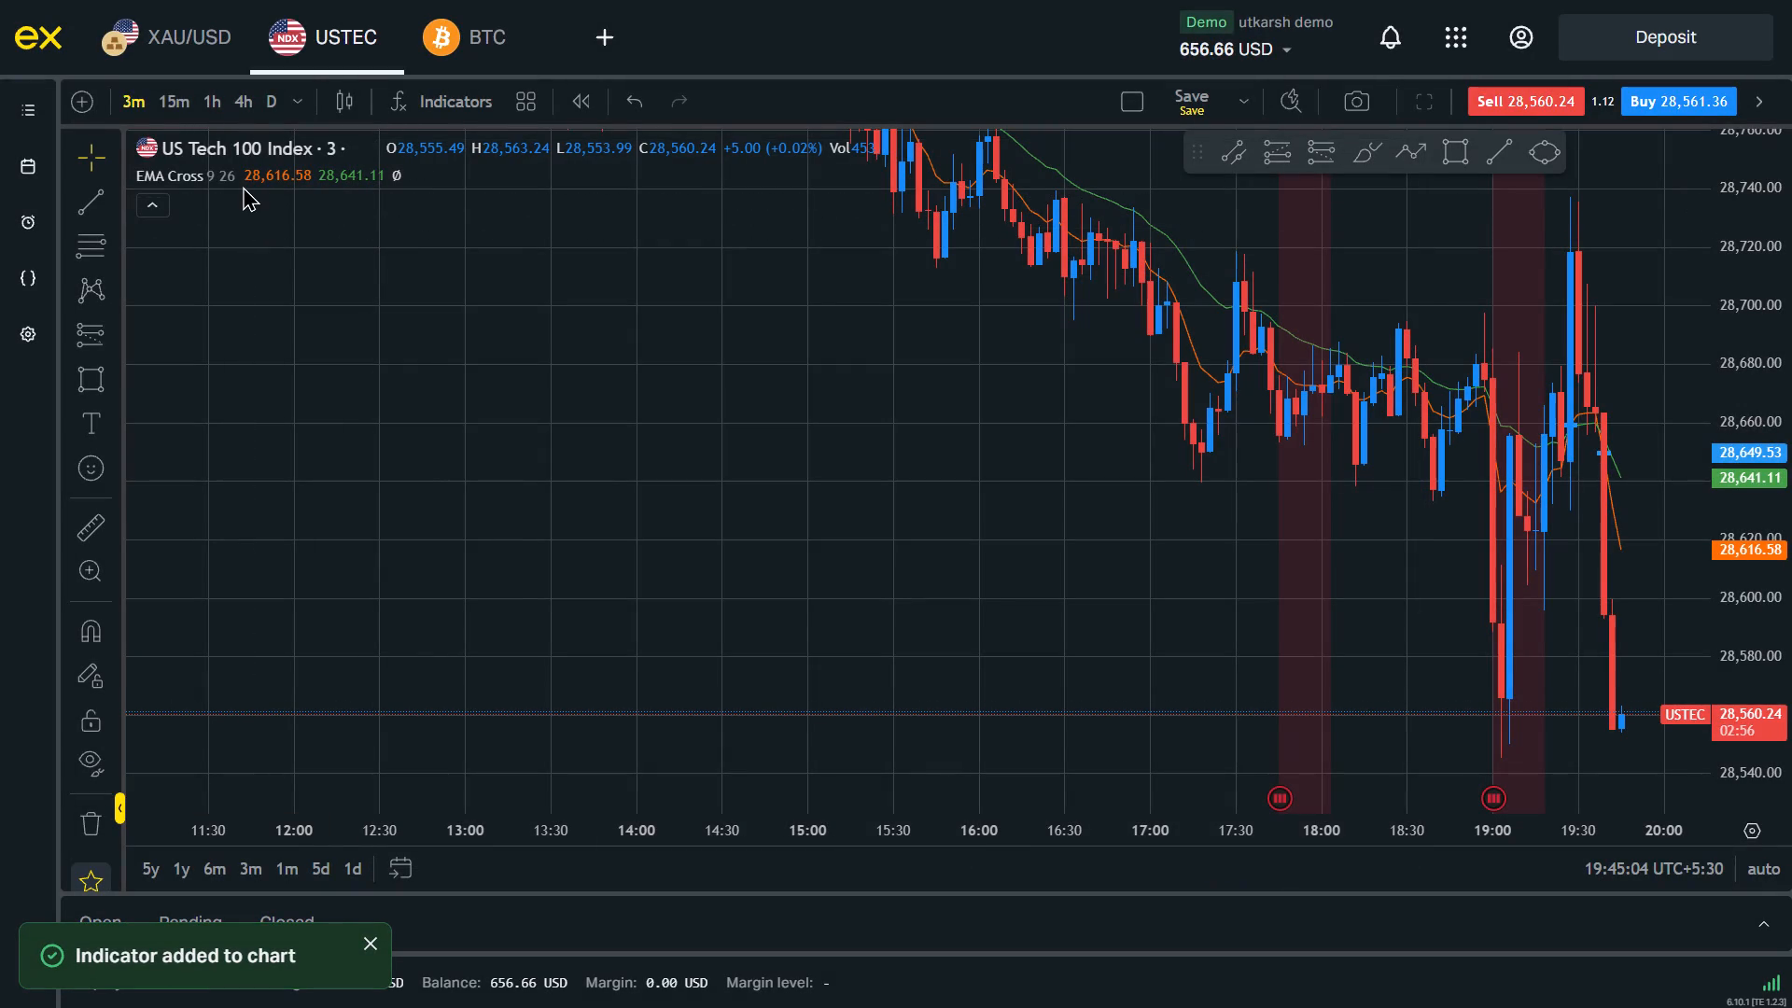
Set the EMA Cross indicator on the USTEC chart to a short length of 6 and a long length of 12.
{"action": "left_click", "coordinate": [211, 172]}
{"action": "left_click", "coordinate": [261, 173]}
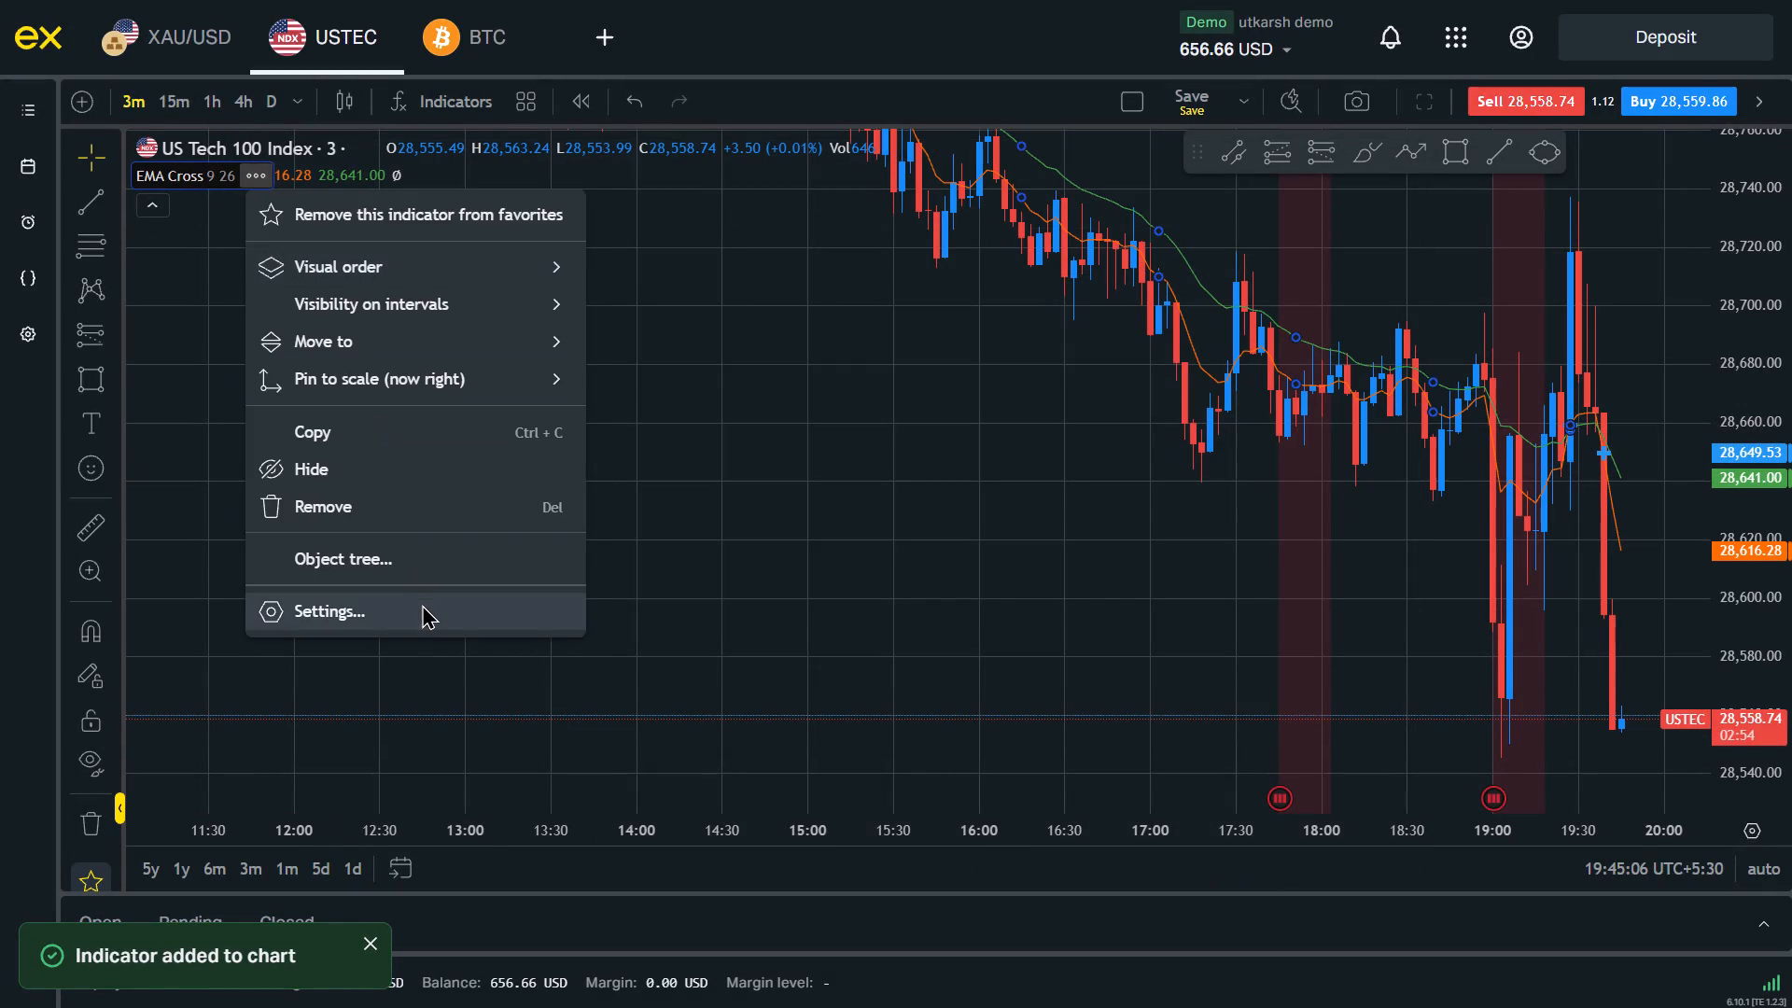
{"action": "left_click", "coordinate": [422, 606]}
{"action": "left_click_drag", "start_coordinate": [825, 456], "coordinate": [768, 464]}
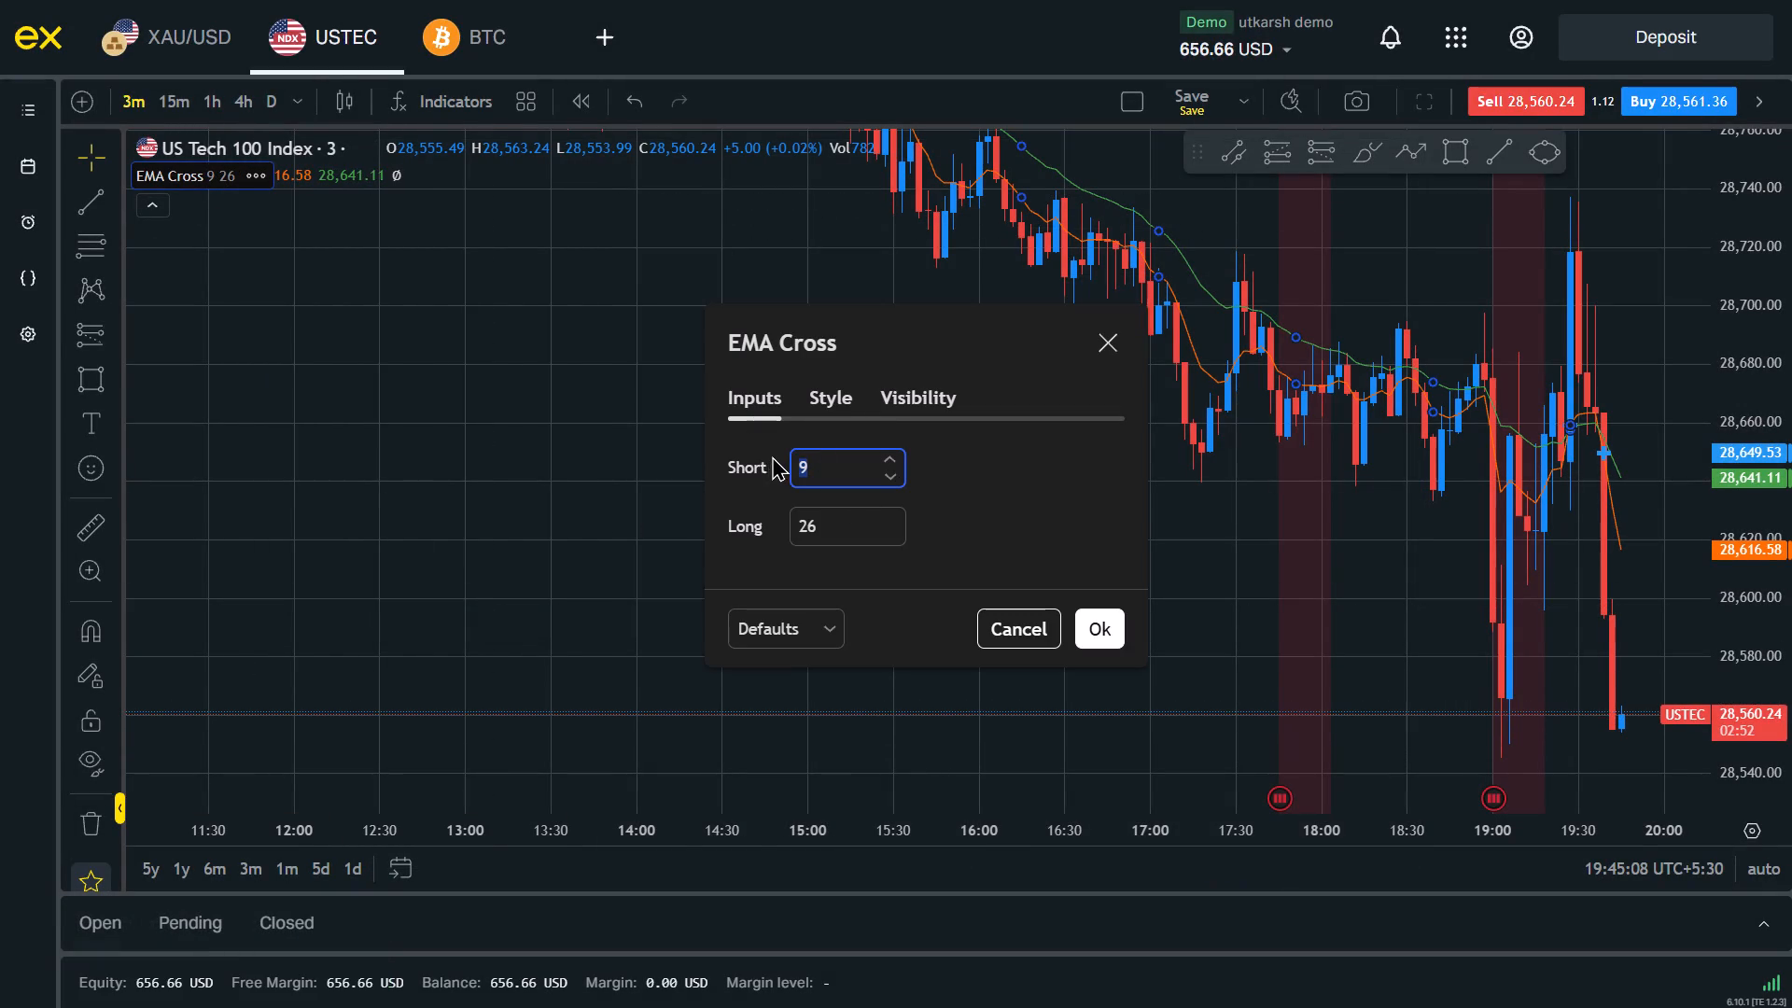
{"action": "key", "text": "6"}
{"action": "left_click_drag", "start_coordinate": [828, 531], "coordinate": [790, 536]}
{"action": "type", "text": "12"}
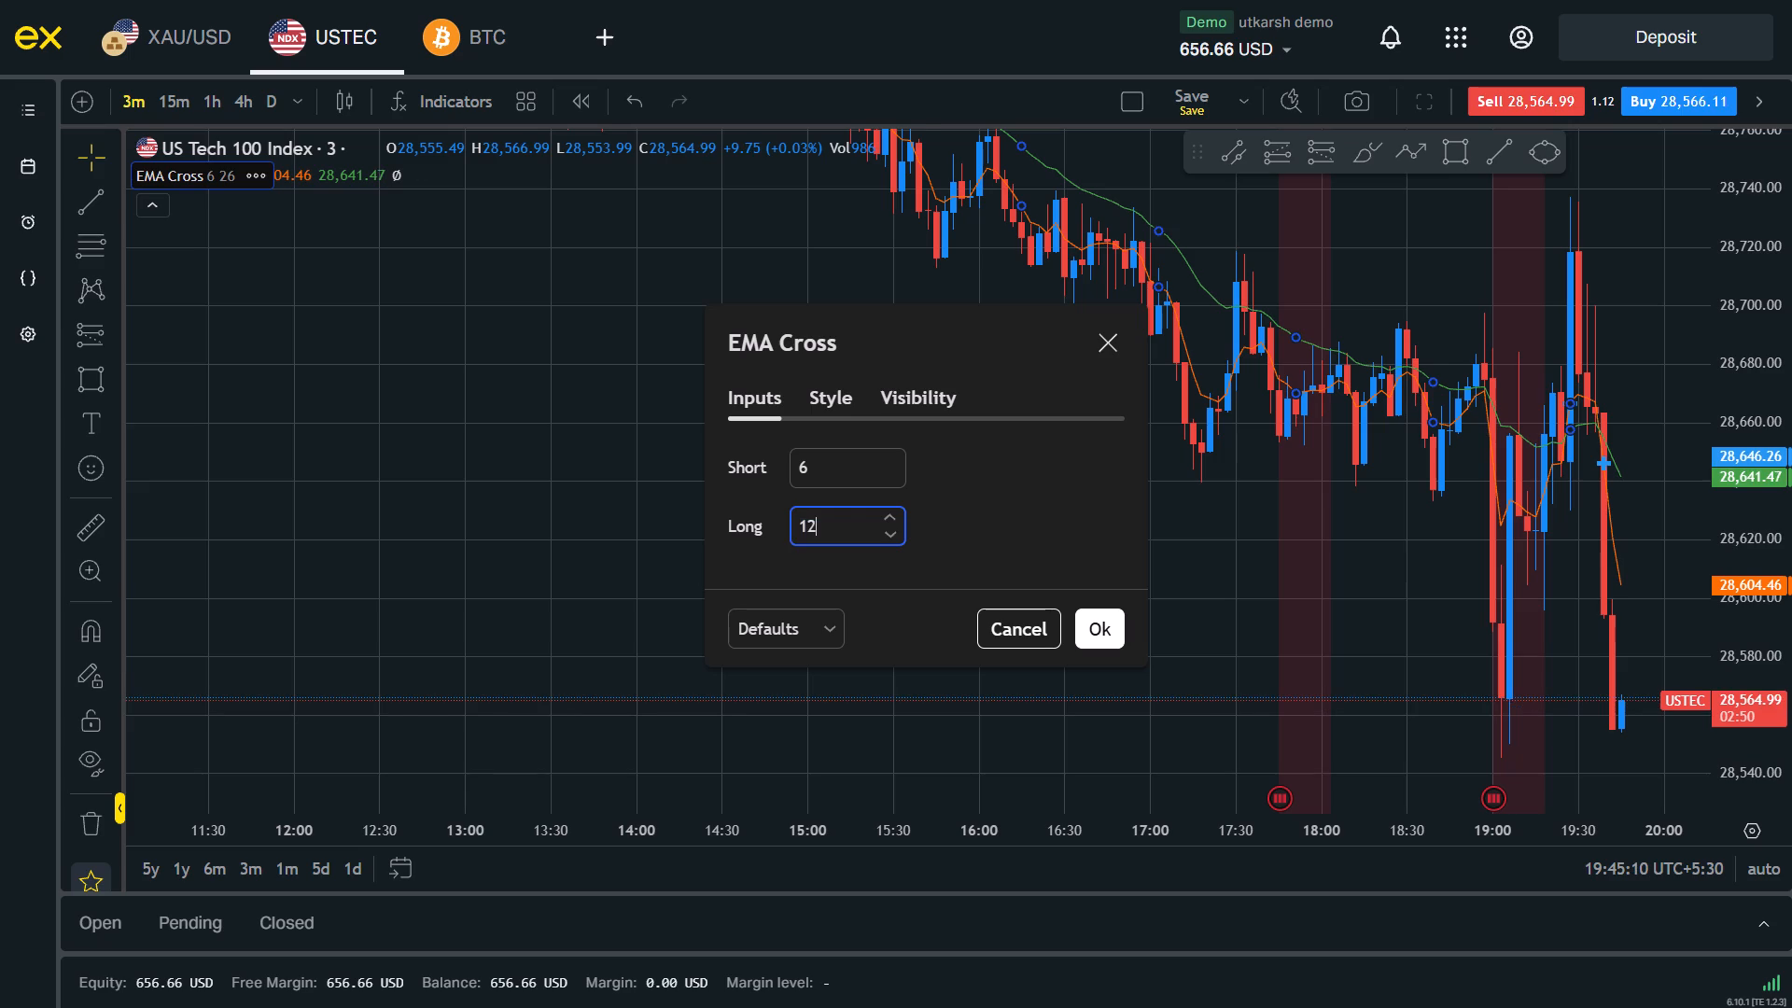
{"action": "key", "text": "Return"}
{"action": "left_click", "coordinate": [1142, 643]}
{"action": "left_click", "coordinate": [1115, 621]}
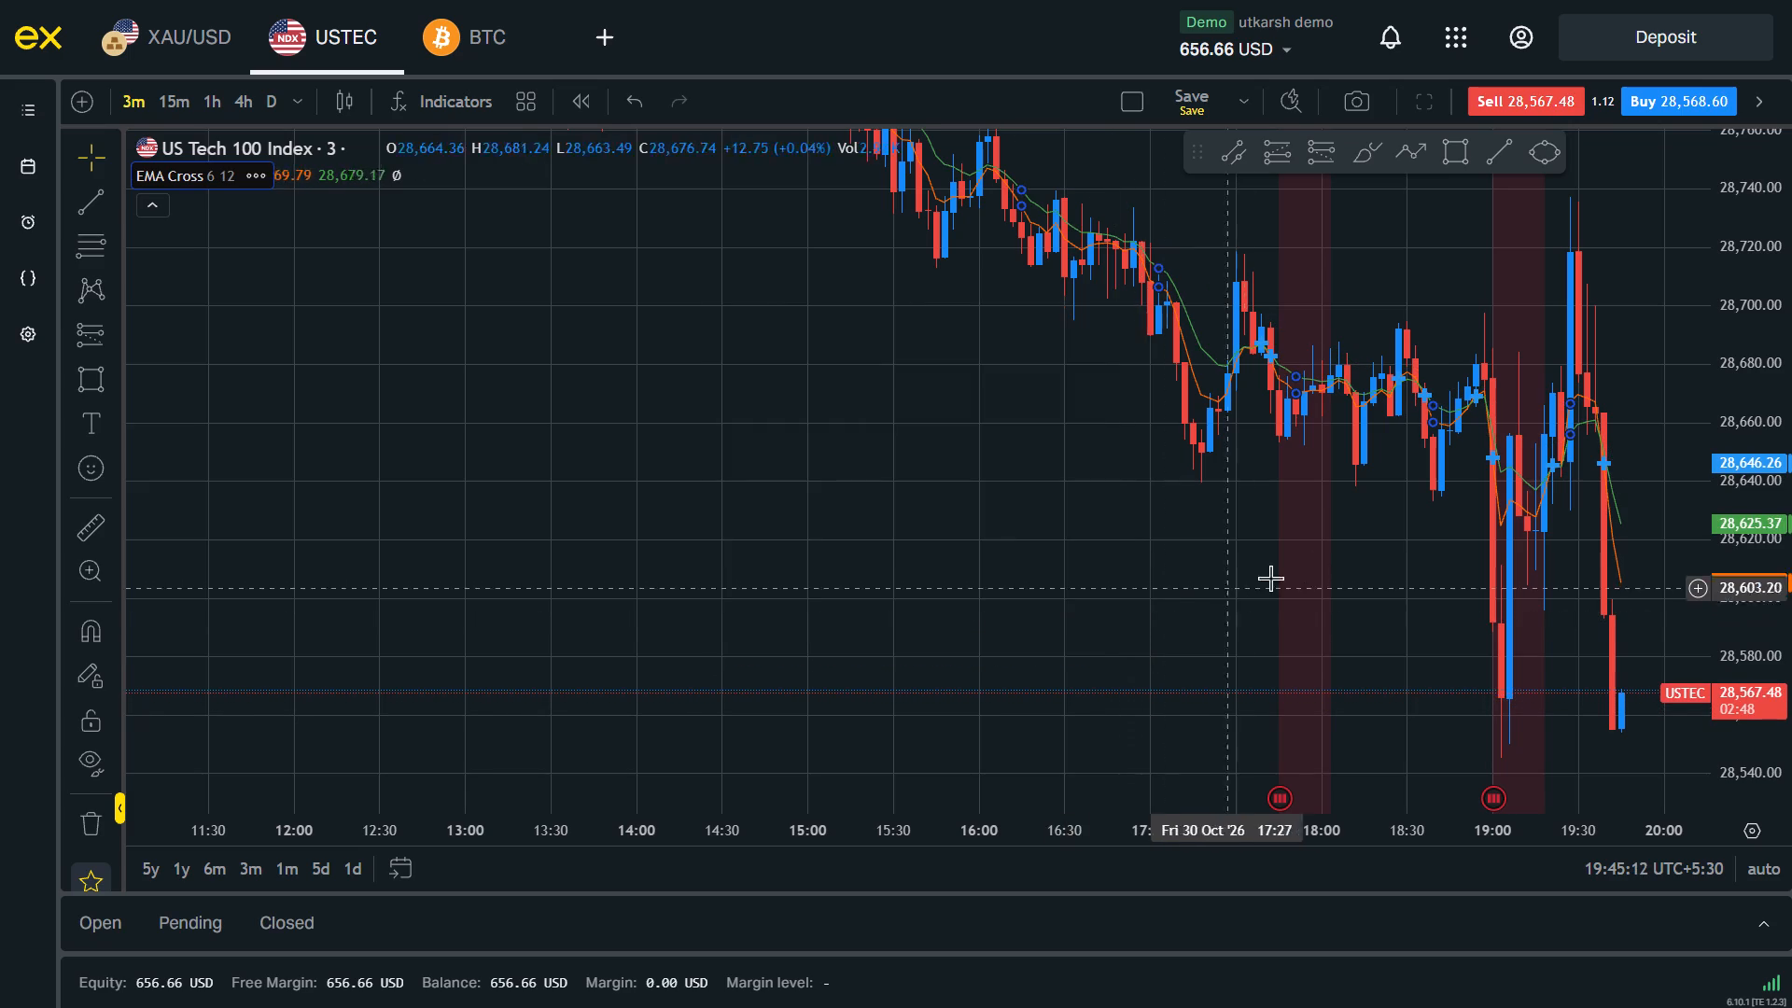
Examine the earlier USTEC price history on the 3-minute chart, back to the evening before 30 October.
{"action": "left_click_drag", "start_coordinate": [1342, 538], "coordinate": [1075, 792]}
{"action": "scroll", "coordinate": [1105, 598], "scroll_direction": "down", "scroll_amount": 18}
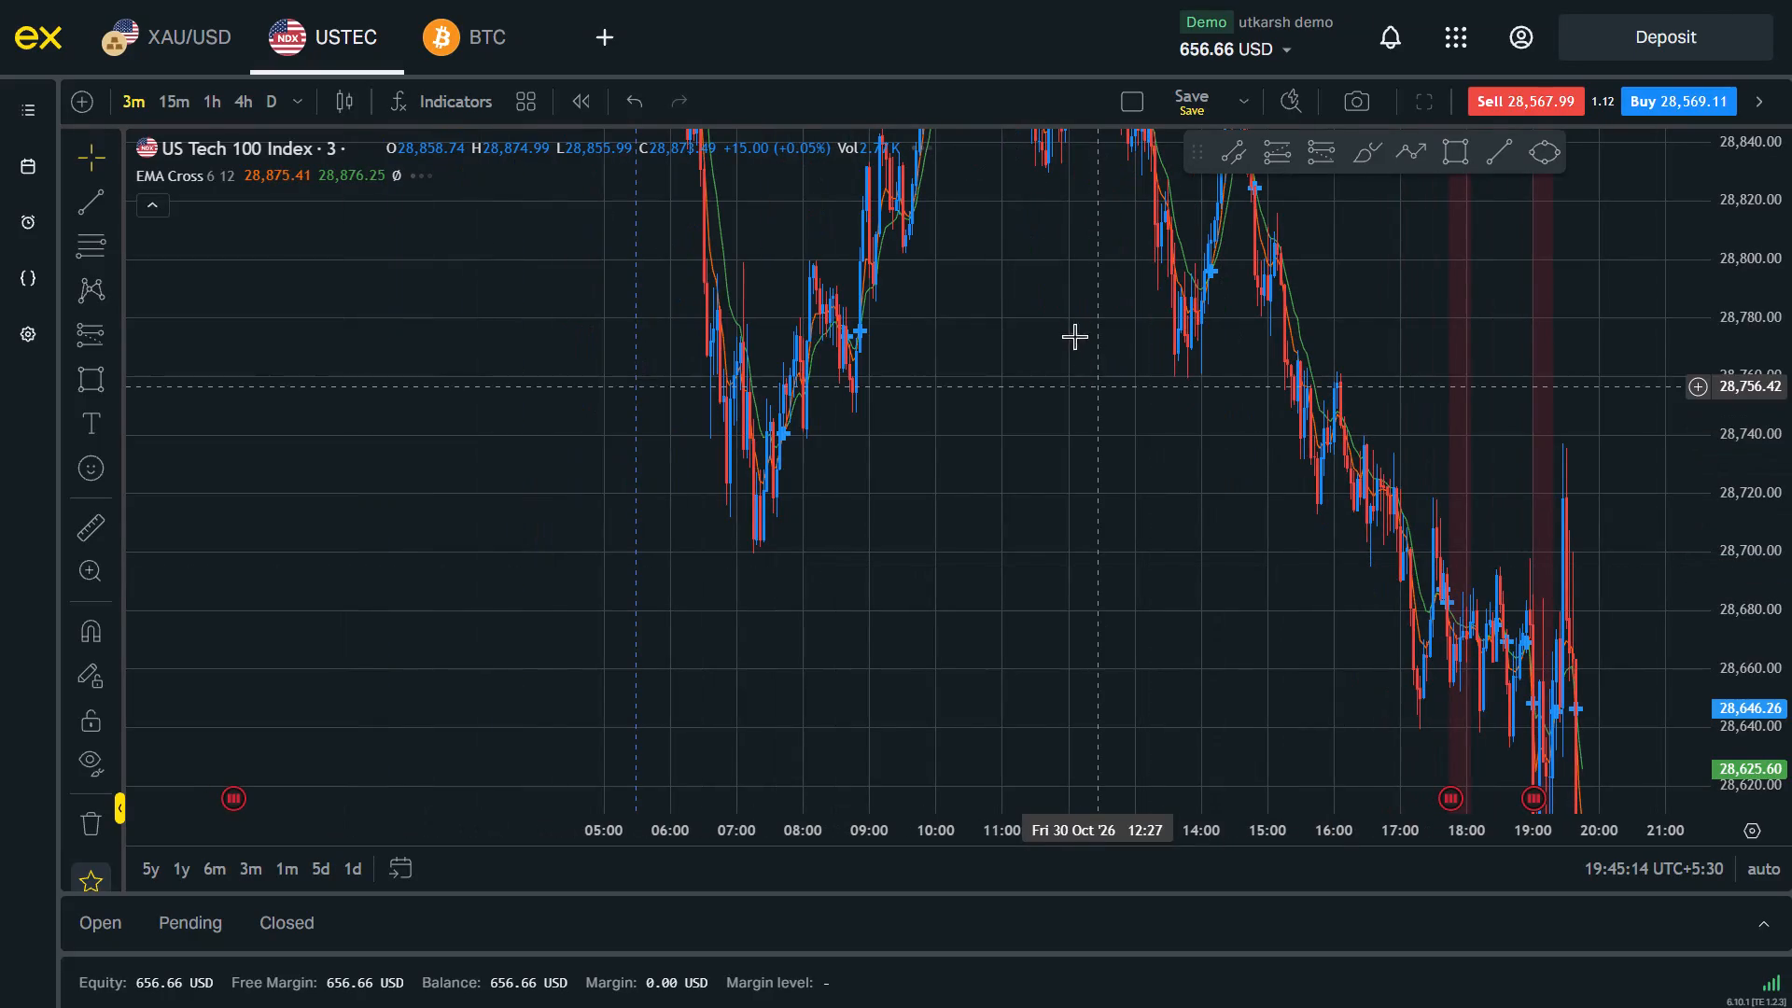
{"action": "left_click_drag", "start_coordinate": [1016, 200], "coordinate": [1344, 688]}
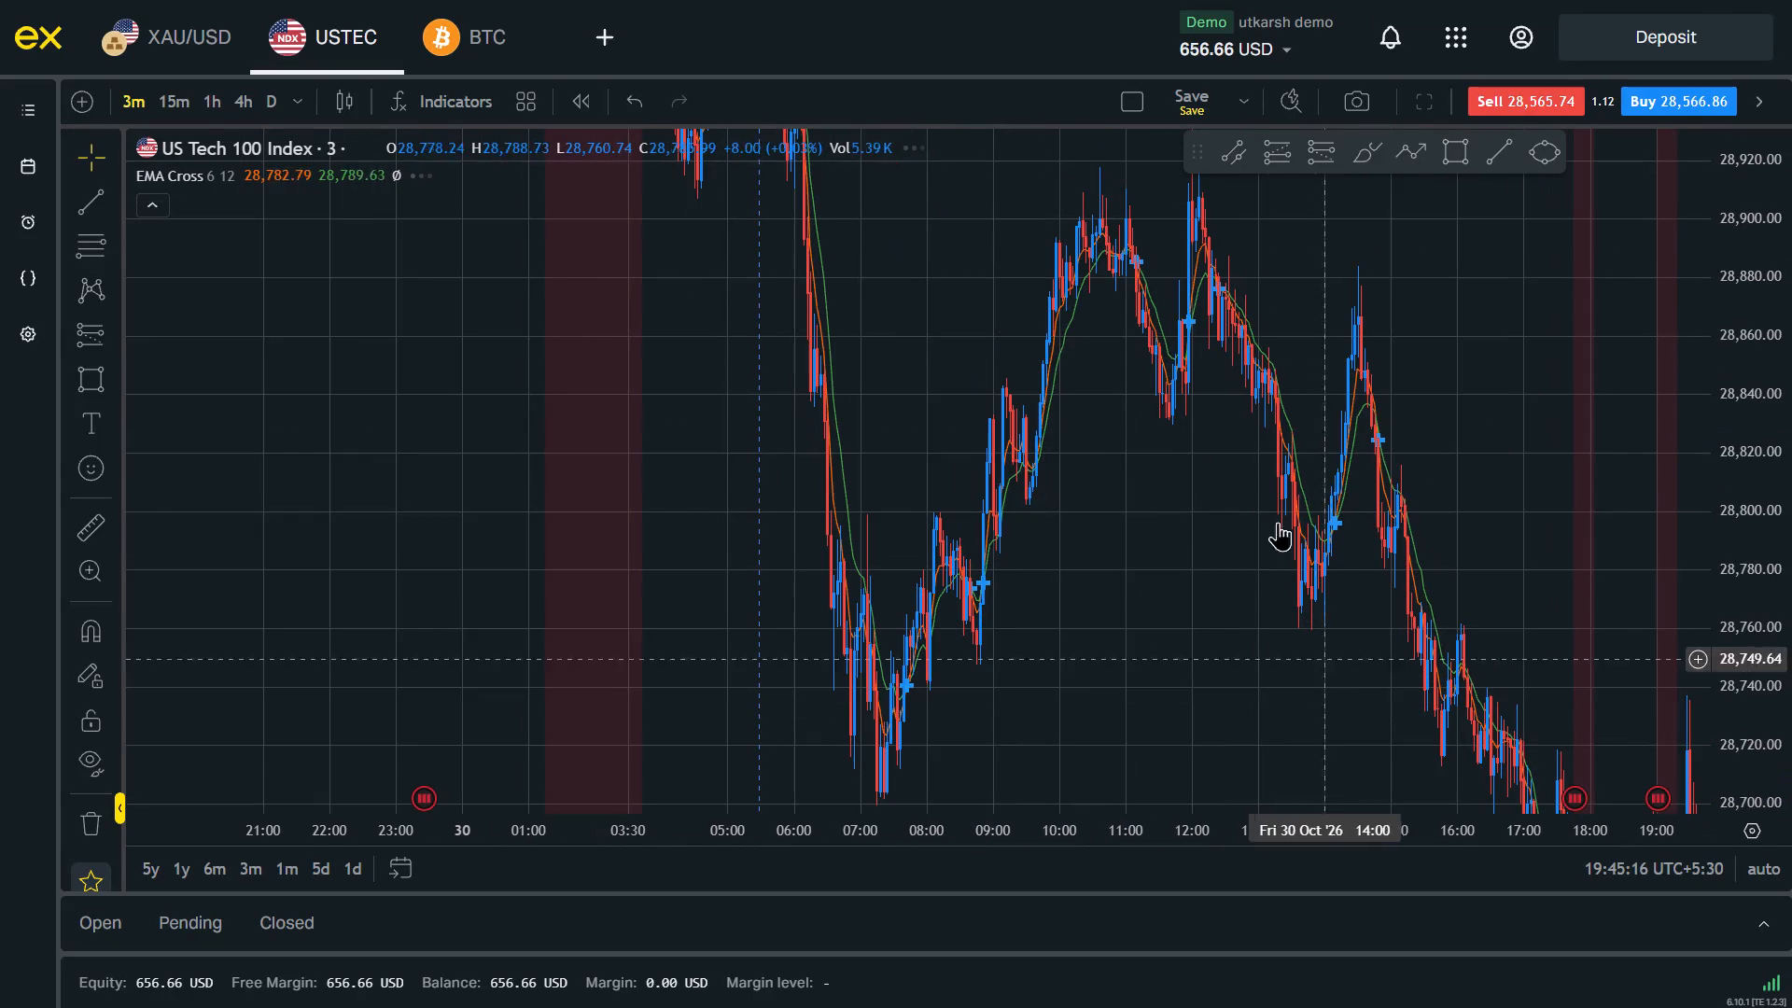
{"action": "left_click_drag", "start_coordinate": [1107, 331], "coordinate": [1454, 767]}
{"action": "left_click_drag", "start_coordinate": [1059, 322], "coordinate": [1458, 593]}
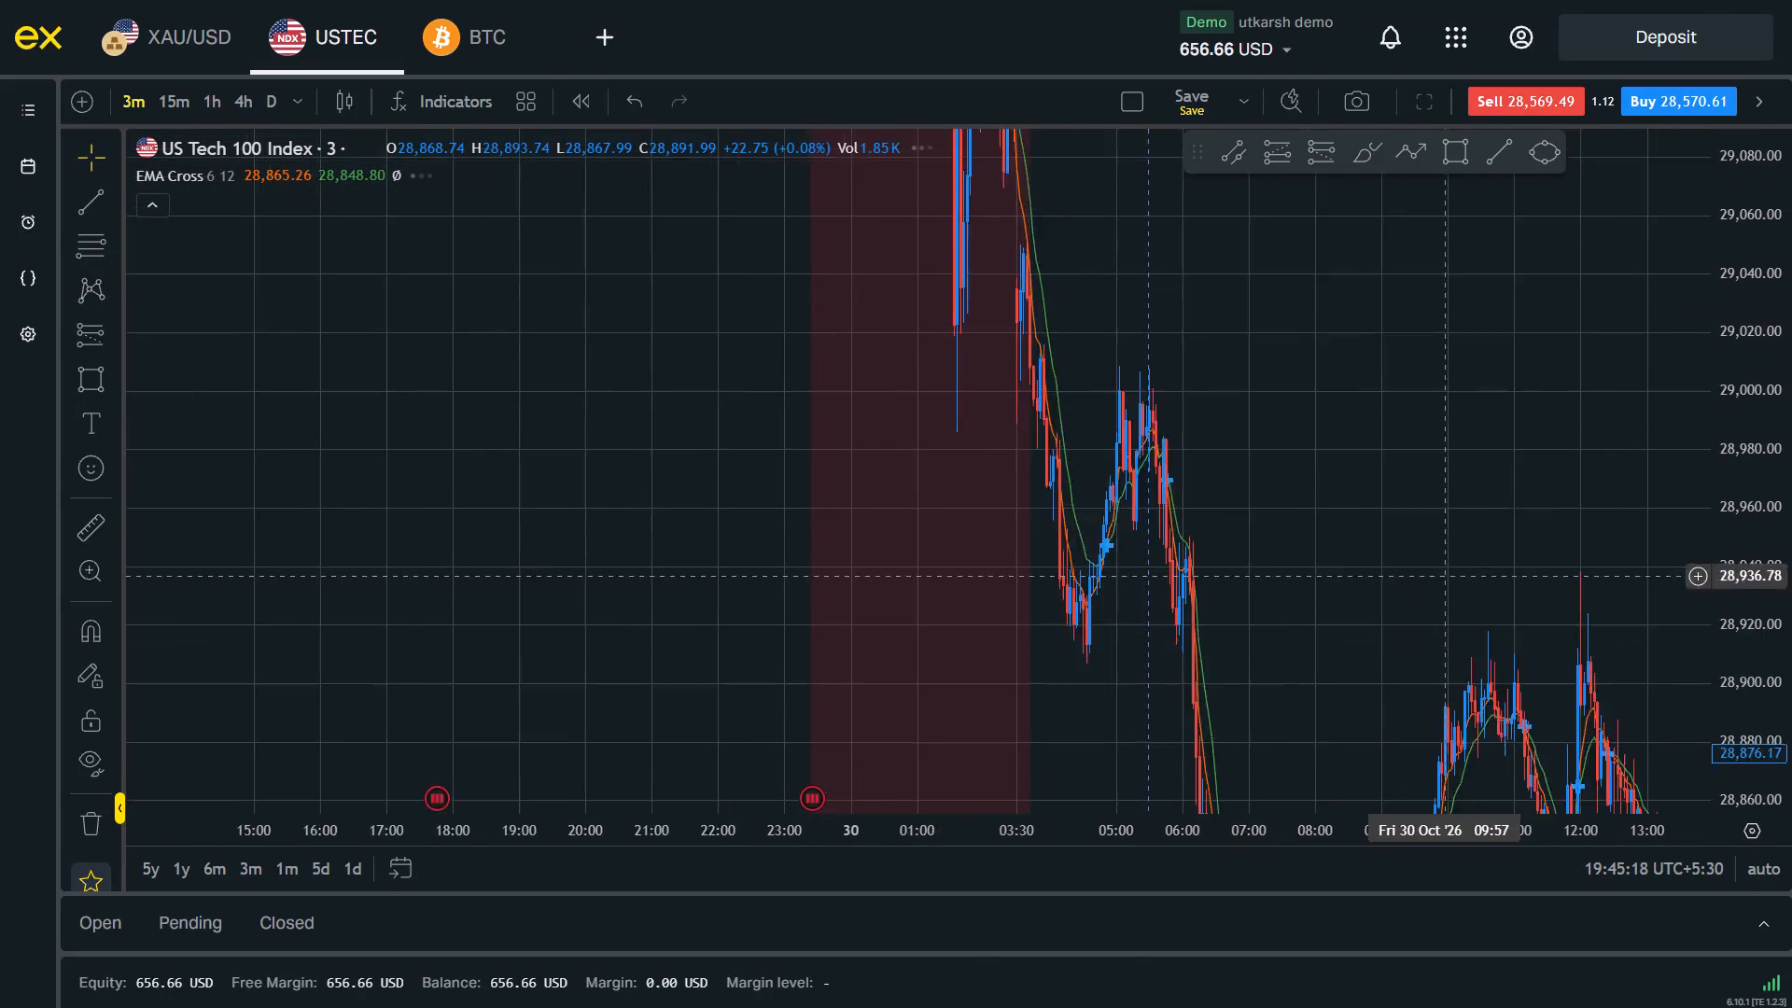
{"action": "left_click_drag", "start_coordinate": [1458, 593], "coordinate": [1596, 972]}
{"action": "left_click_drag", "start_coordinate": [982, 281], "coordinate": [1463, 877]}
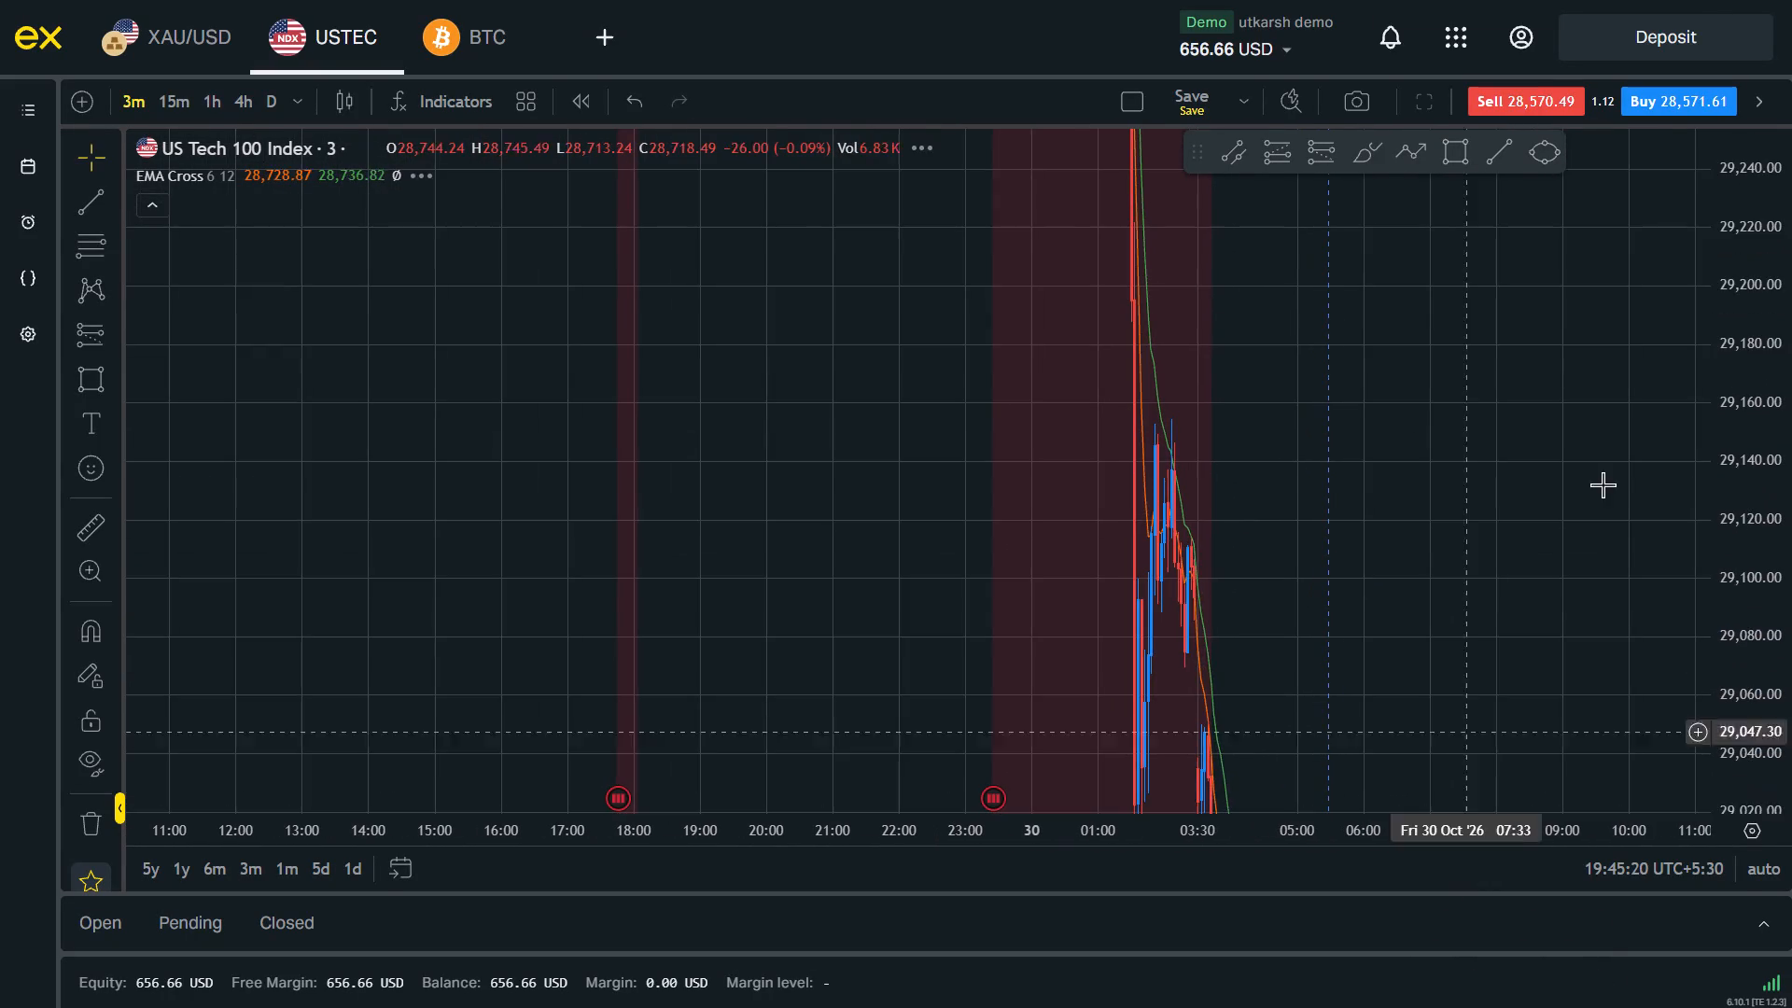
{"action": "left_click_drag", "start_coordinate": [1791, 180], "coordinate": [1790, 948]}
{"action": "scroll", "coordinate": [1472, 550], "scroll_direction": "up", "scroll_amount": 4}
{"action": "left_click_drag", "start_coordinate": [1640, 634], "coordinate": [1607, 637]}
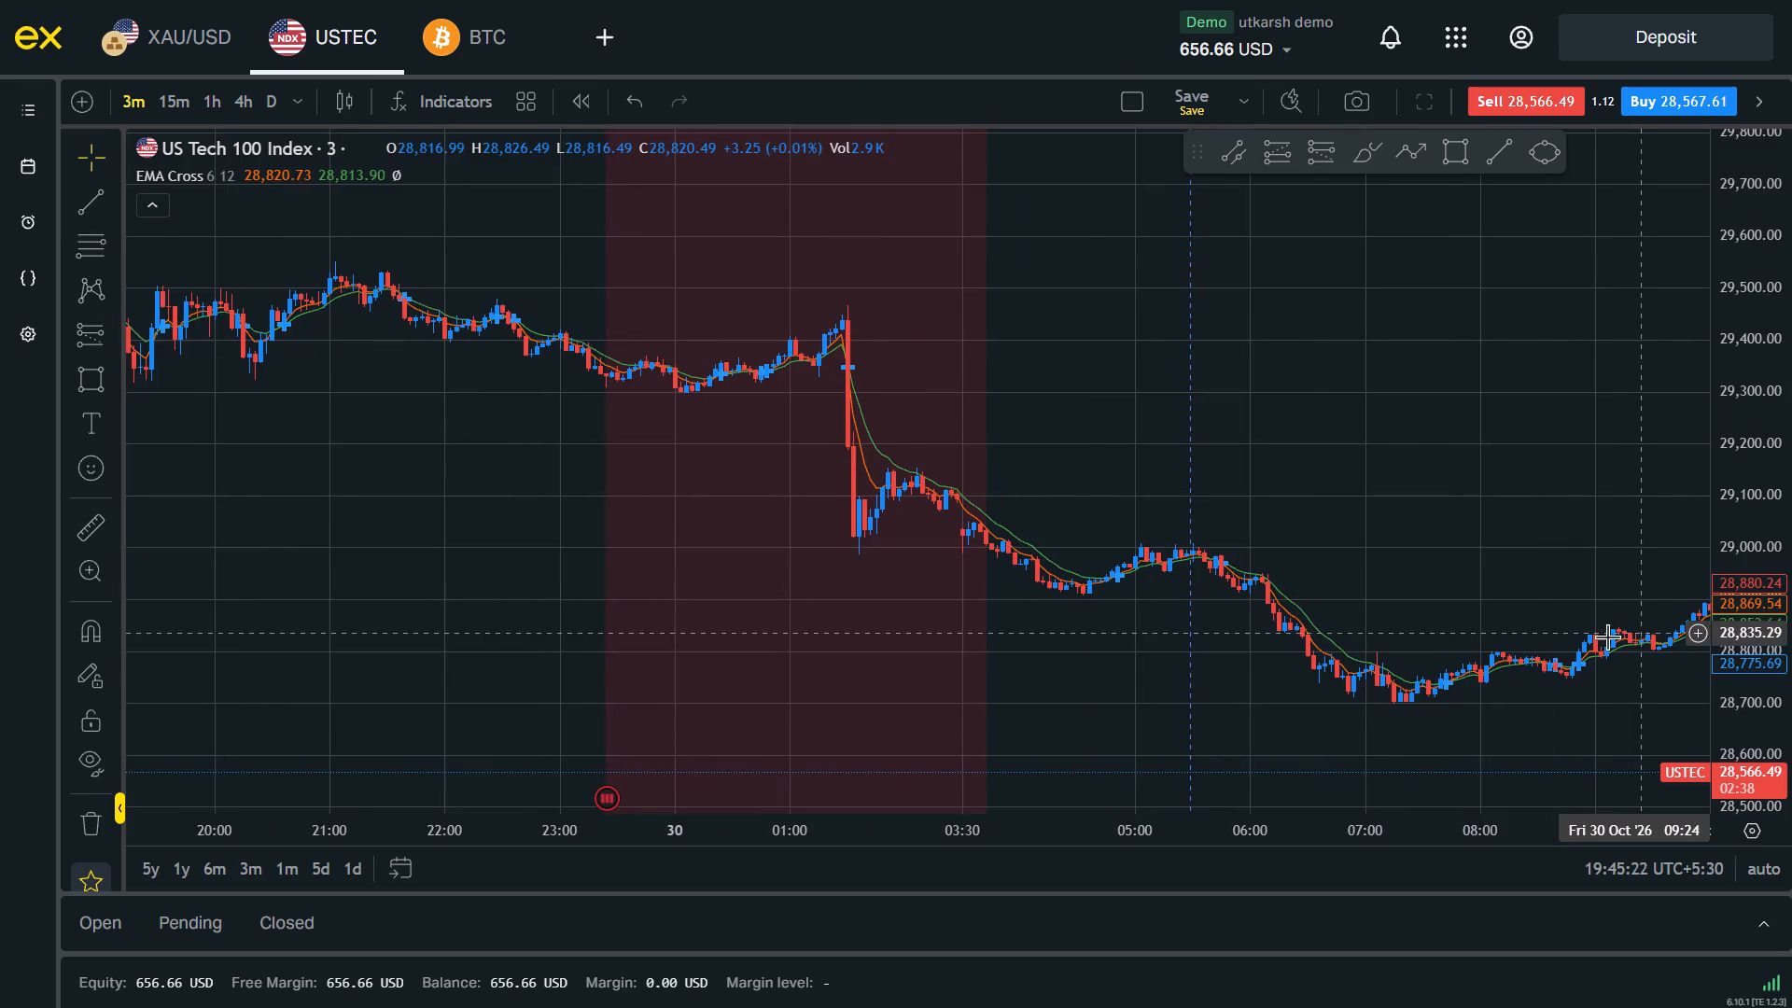
Examine the most recent USTEC 3-minute candles and EMA crossings, from the afternoon up to the current 19:45 candle.
{"action": "left_click_drag", "start_coordinate": [1607, 637], "coordinate": [0, 400]}
{"action": "right_click_drag", "start_coordinate": [0, 405], "coordinate": [0, 400]}
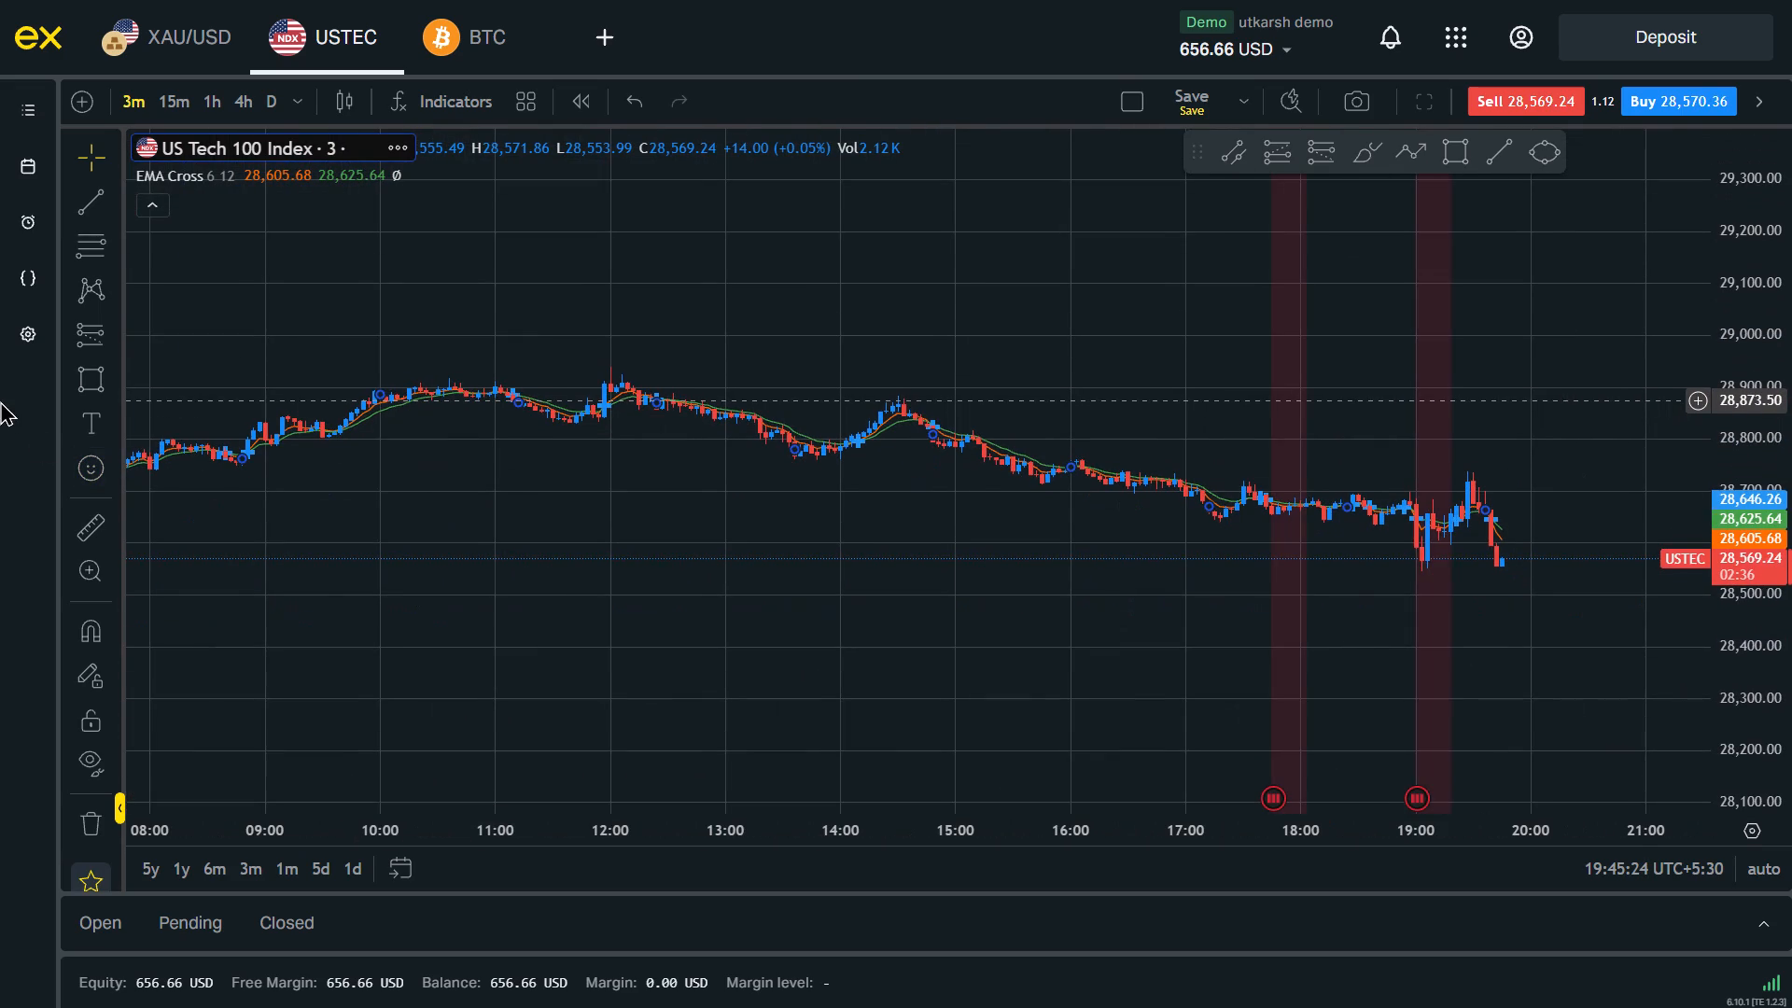
{"action": "right_click_drag", "start_coordinate": [0, 400], "coordinate": [109, 398]}
{"action": "left_click_drag", "start_coordinate": [0, 400], "coordinate": [127, 387]}
{"action": "left_click", "coordinate": [1117, 565]}
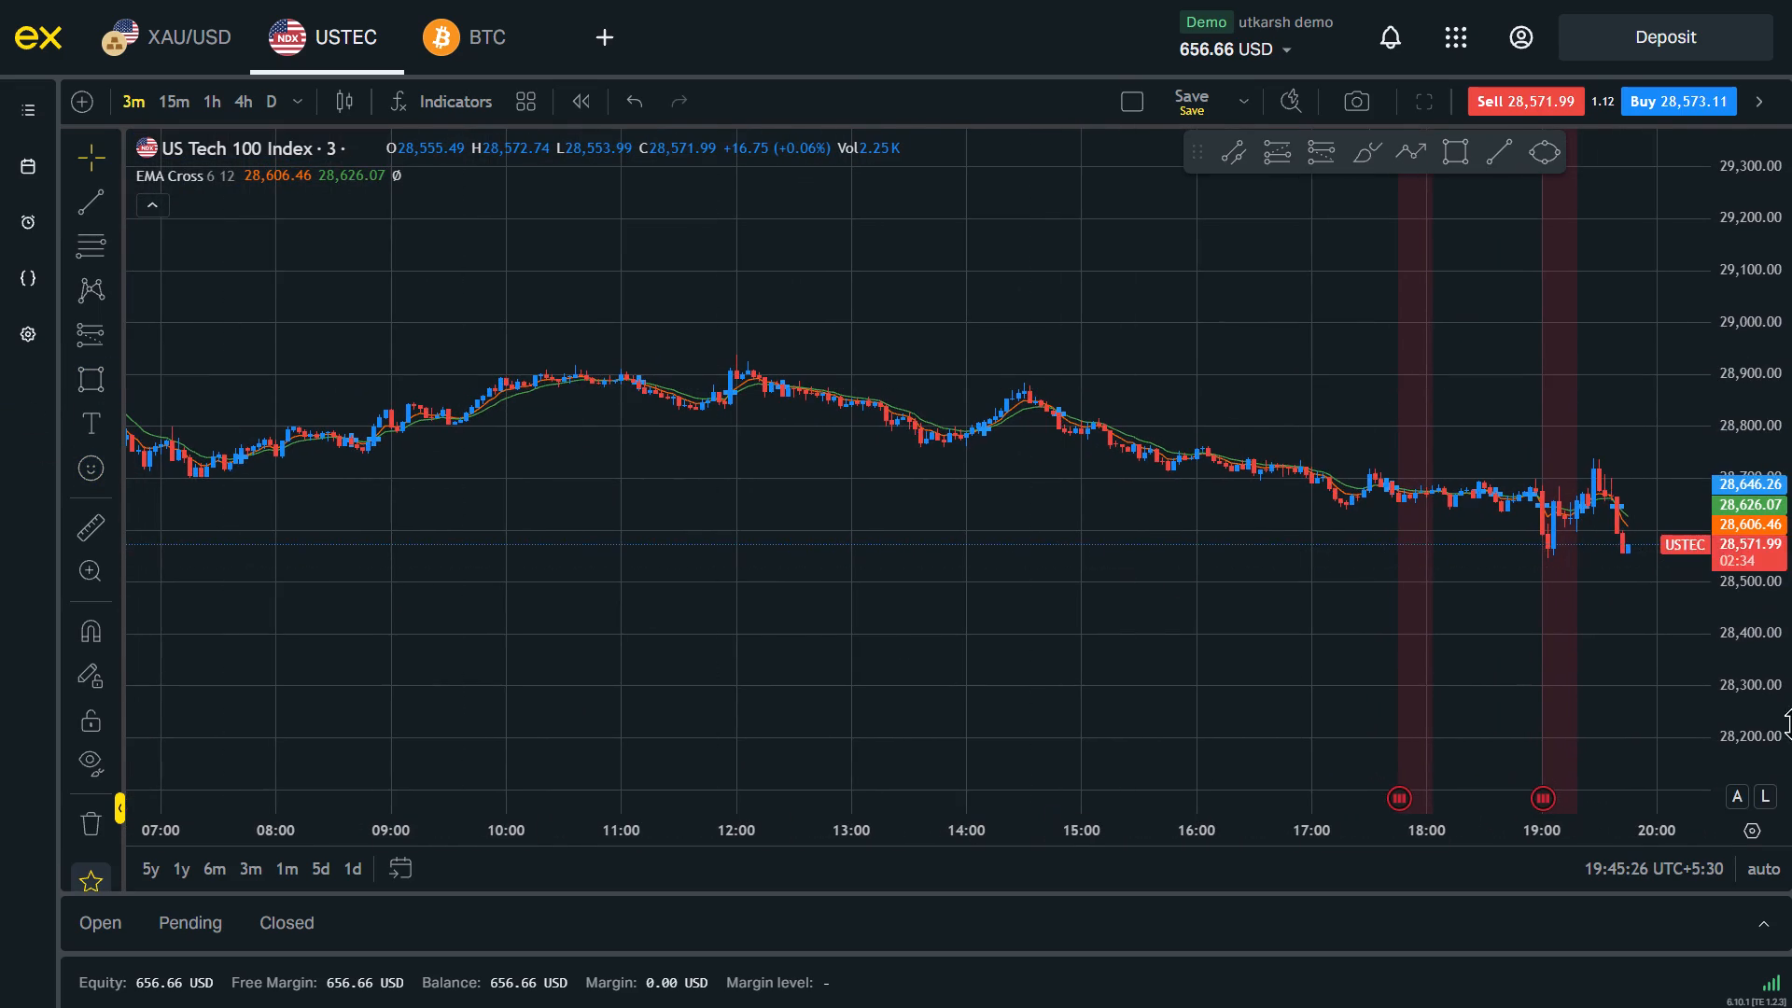
{"action": "left_click_drag", "start_coordinate": [1791, 695], "coordinate": [1678, 0]}
{"action": "scroll", "coordinate": [1653, 449], "scroll_direction": "up", "scroll_amount": 4}
{"action": "left_click_drag", "start_coordinate": [1595, 438], "coordinate": [1417, 417]}
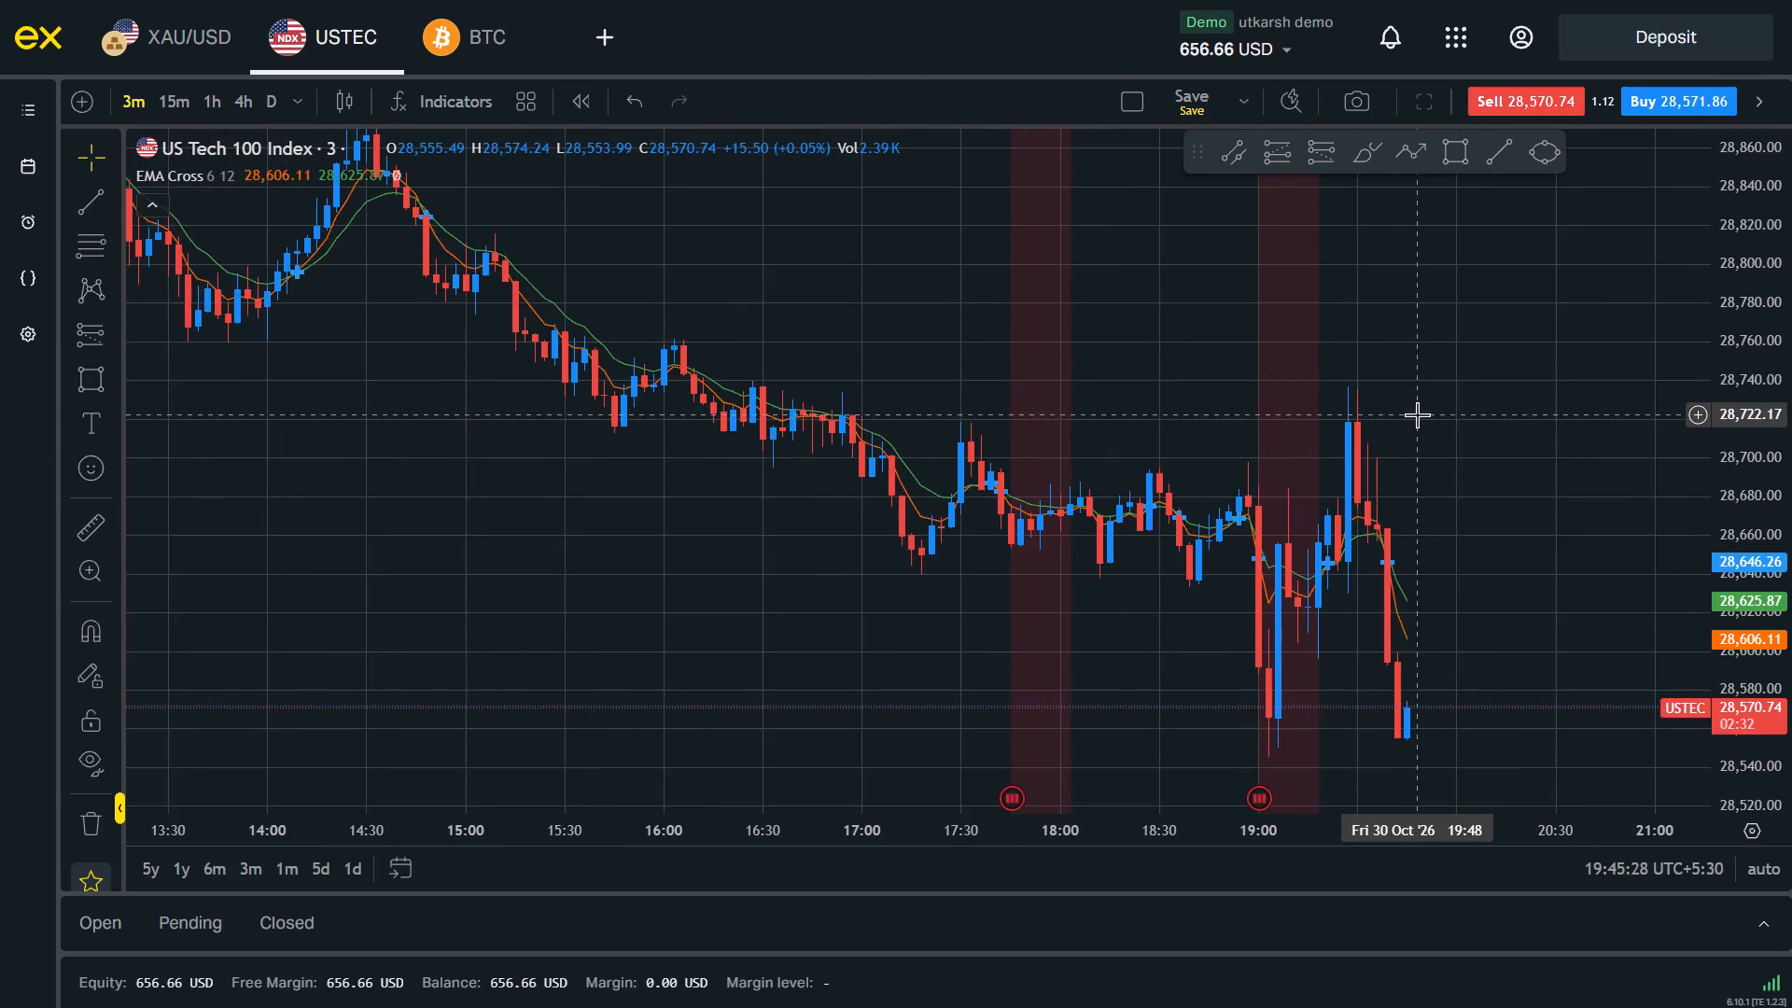
{"action": "scroll", "coordinate": [1419, 428], "scroll_direction": "up", "scroll_amount": 3}
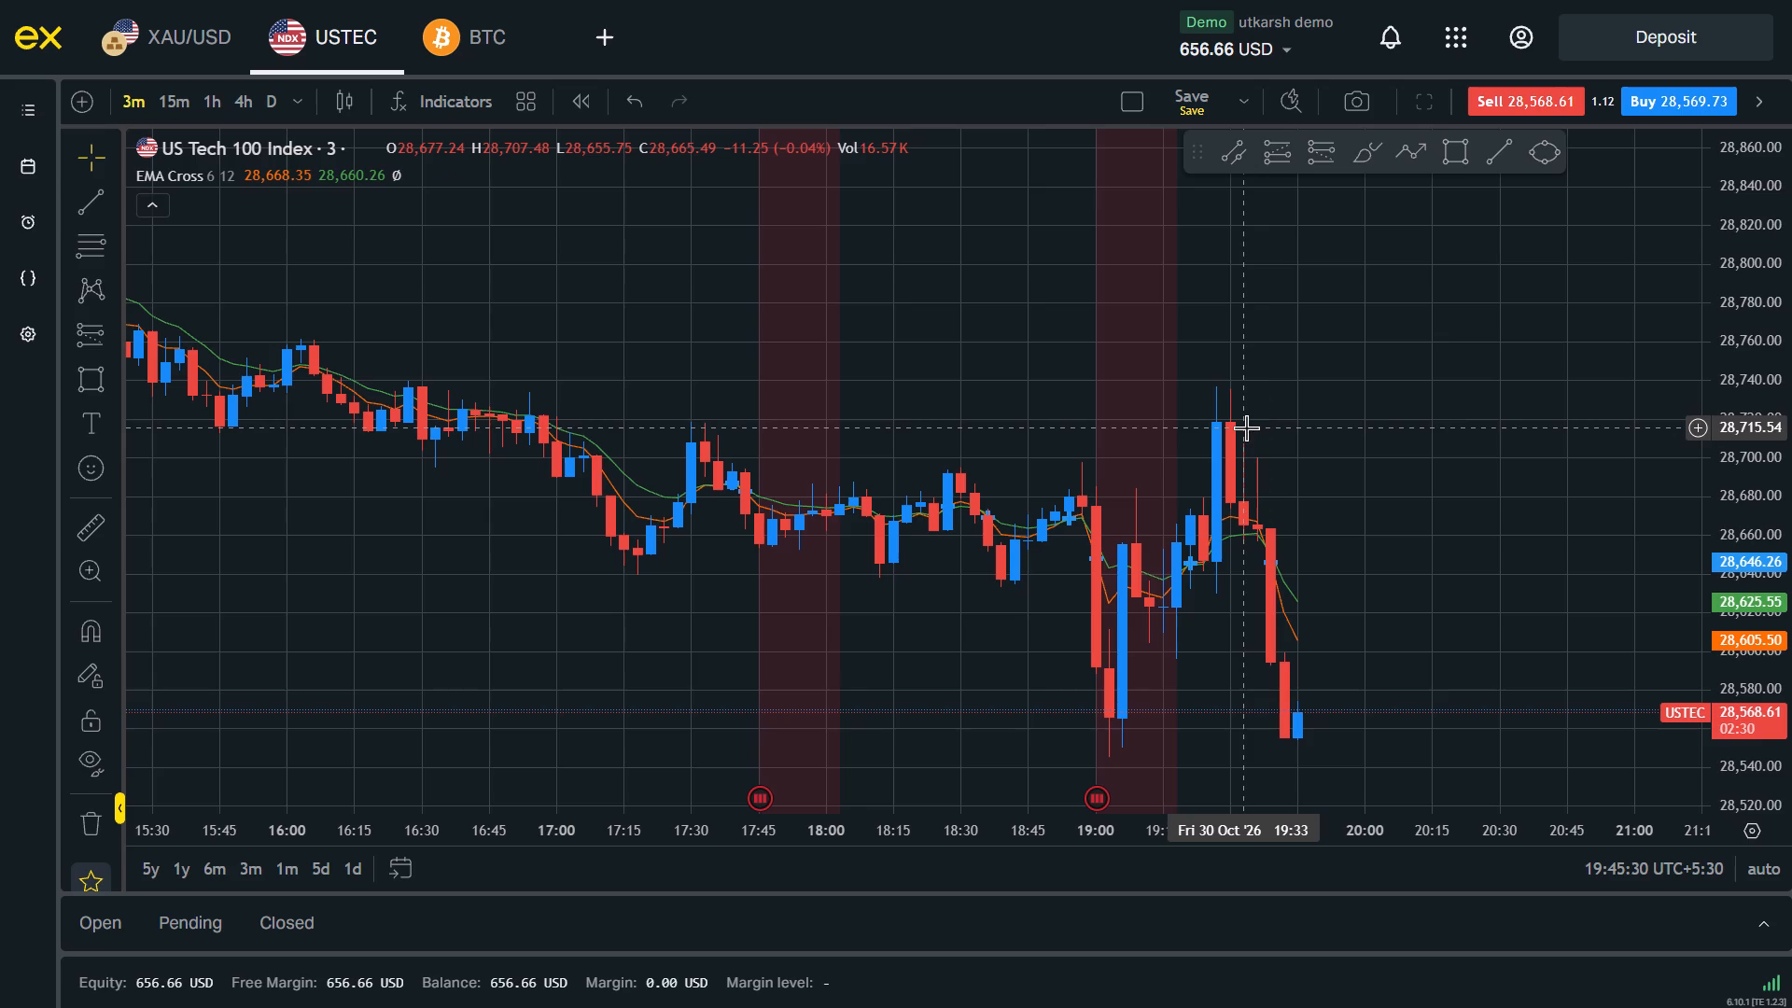
{"action": "left_click_drag", "start_coordinate": [1791, 590], "coordinate": [1638, 139]}
{"action": "left_click_drag", "start_coordinate": [1428, 637], "coordinate": [1433, 483]}
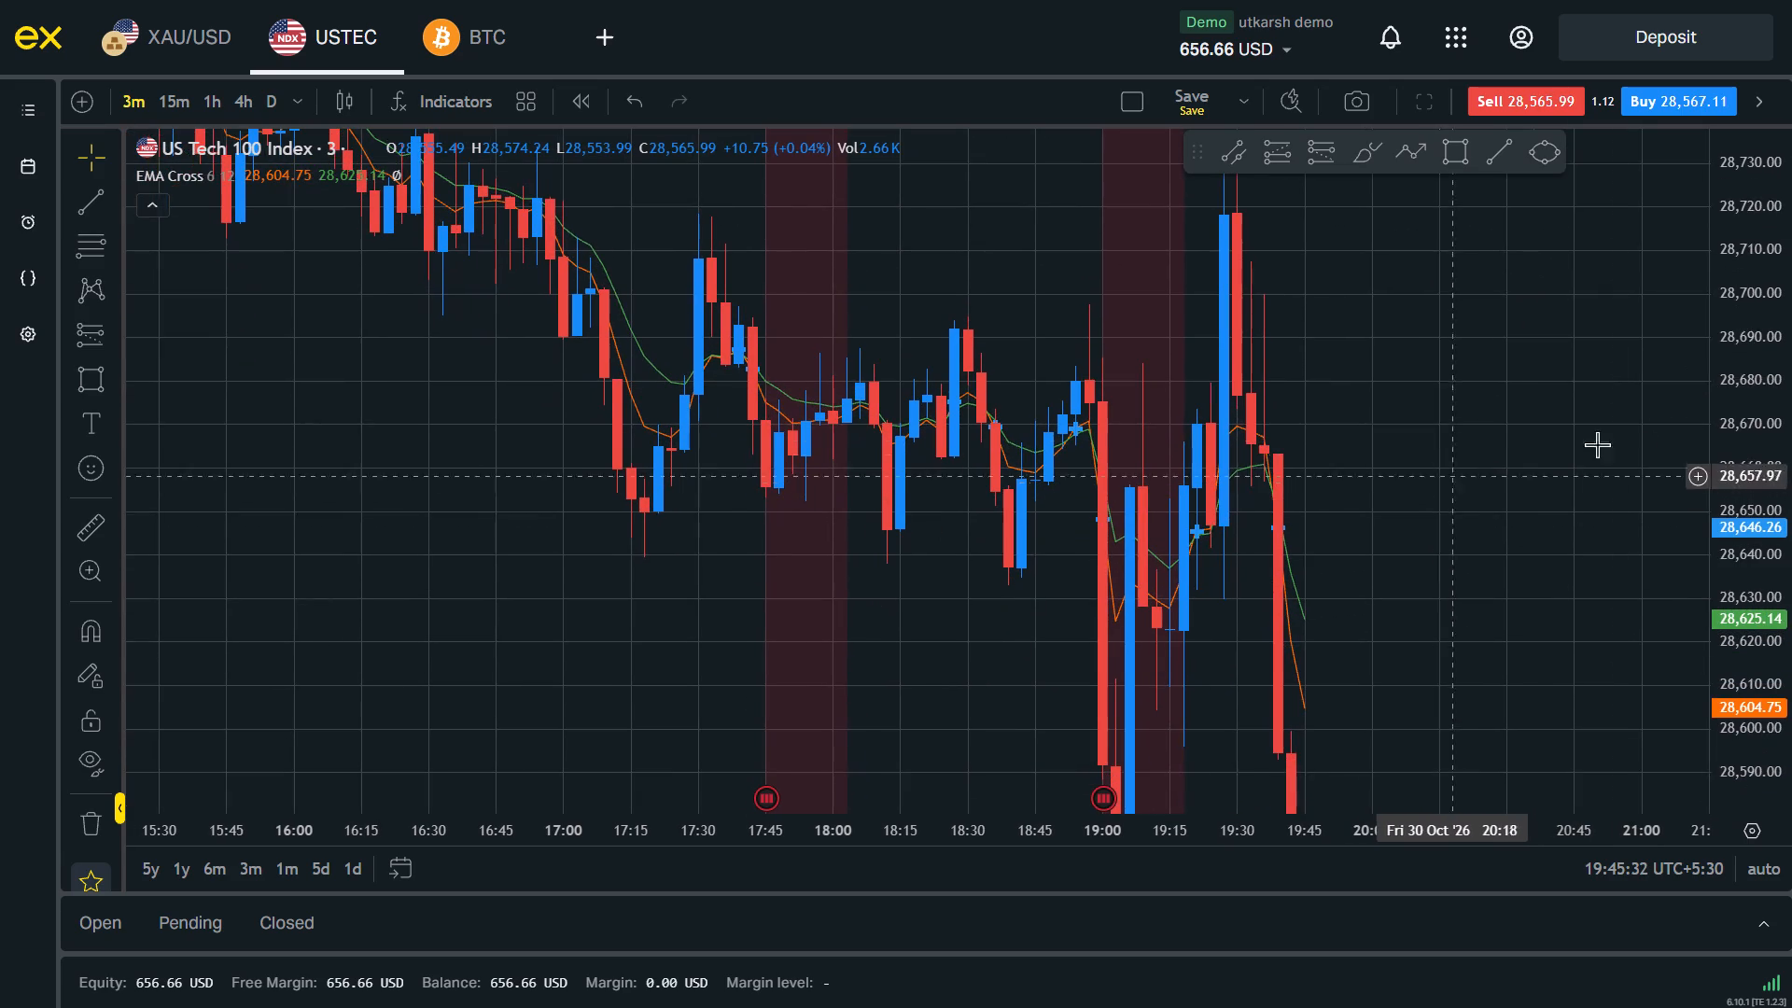
{"action": "left_click_drag", "start_coordinate": [1791, 212], "coordinate": [1787, 366]}
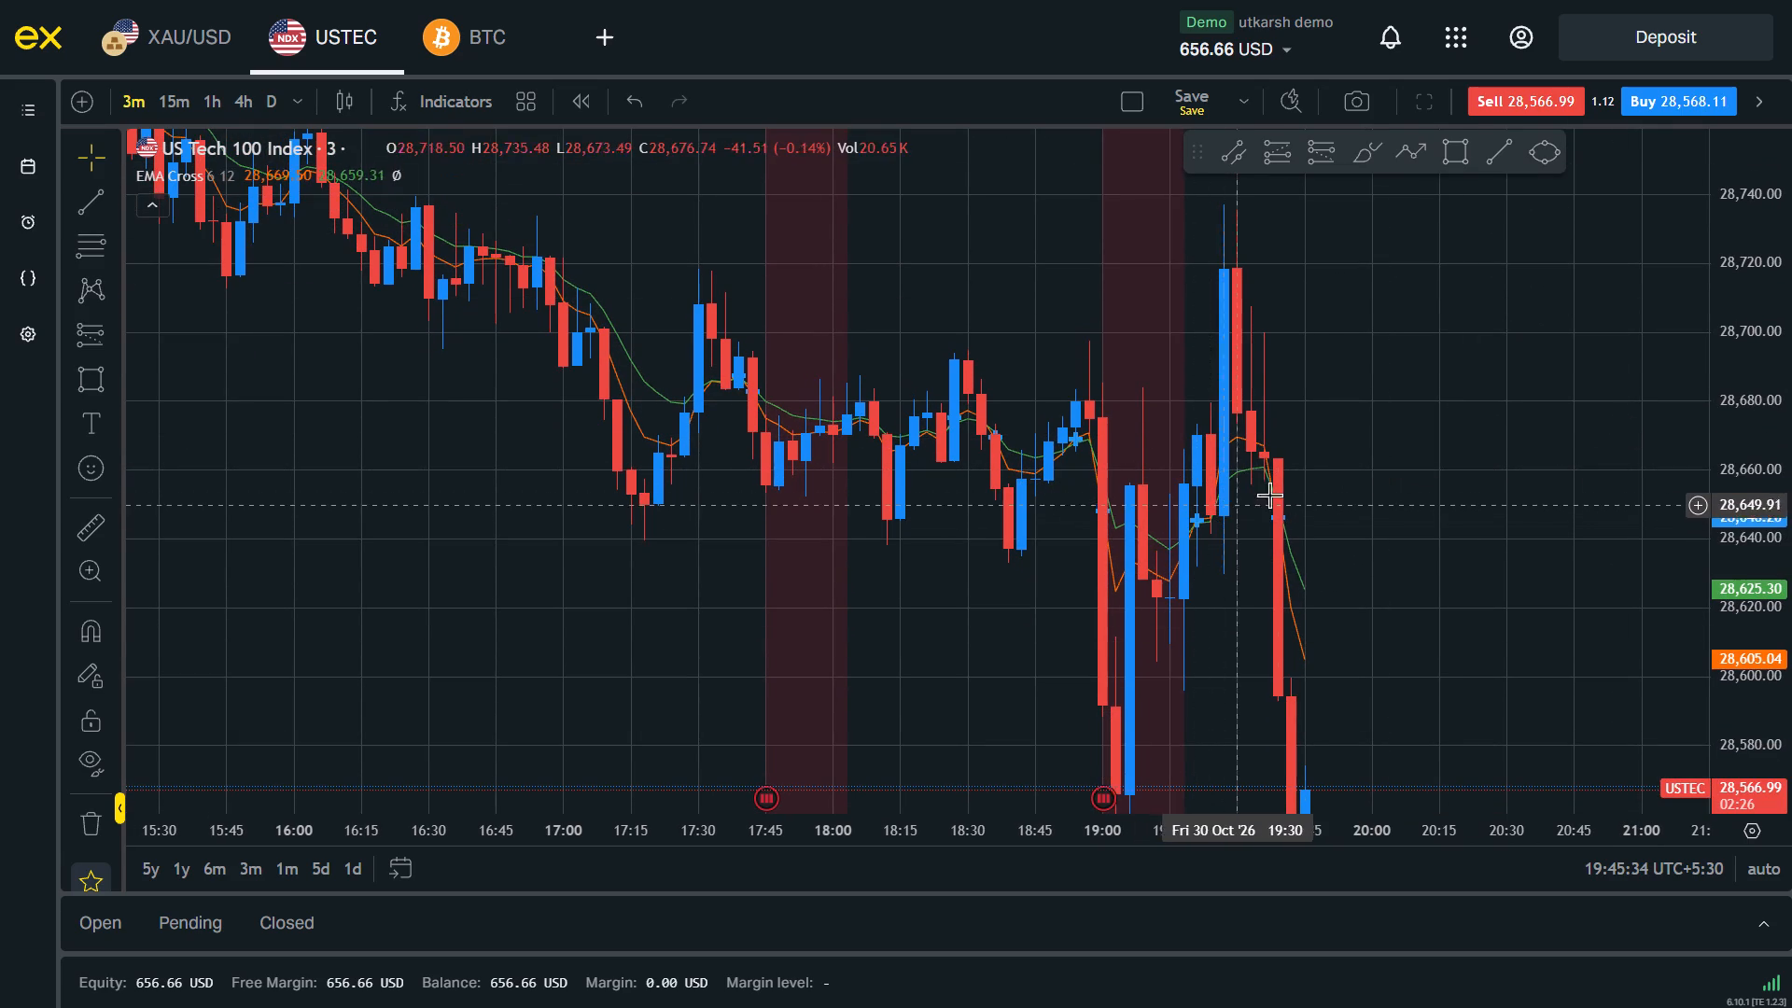
{"action": "left_click", "coordinate": [1278, 494]}
{"action": "left_click_drag", "start_coordinate": [1278, 494], "coordinate": [1284, 354]}
{"action": "left_click_drag", "start_coordinate": [1791, 295], "coordinate": [1782, 522]}
{"action": "left_click_drag", "start_coordinate": [1502, 498], "coordinate": [1553, 729]}
{"action": "scroll", "coordinate": [1523, 402], "scroll_direction": "down", "scroll_amount": 8}
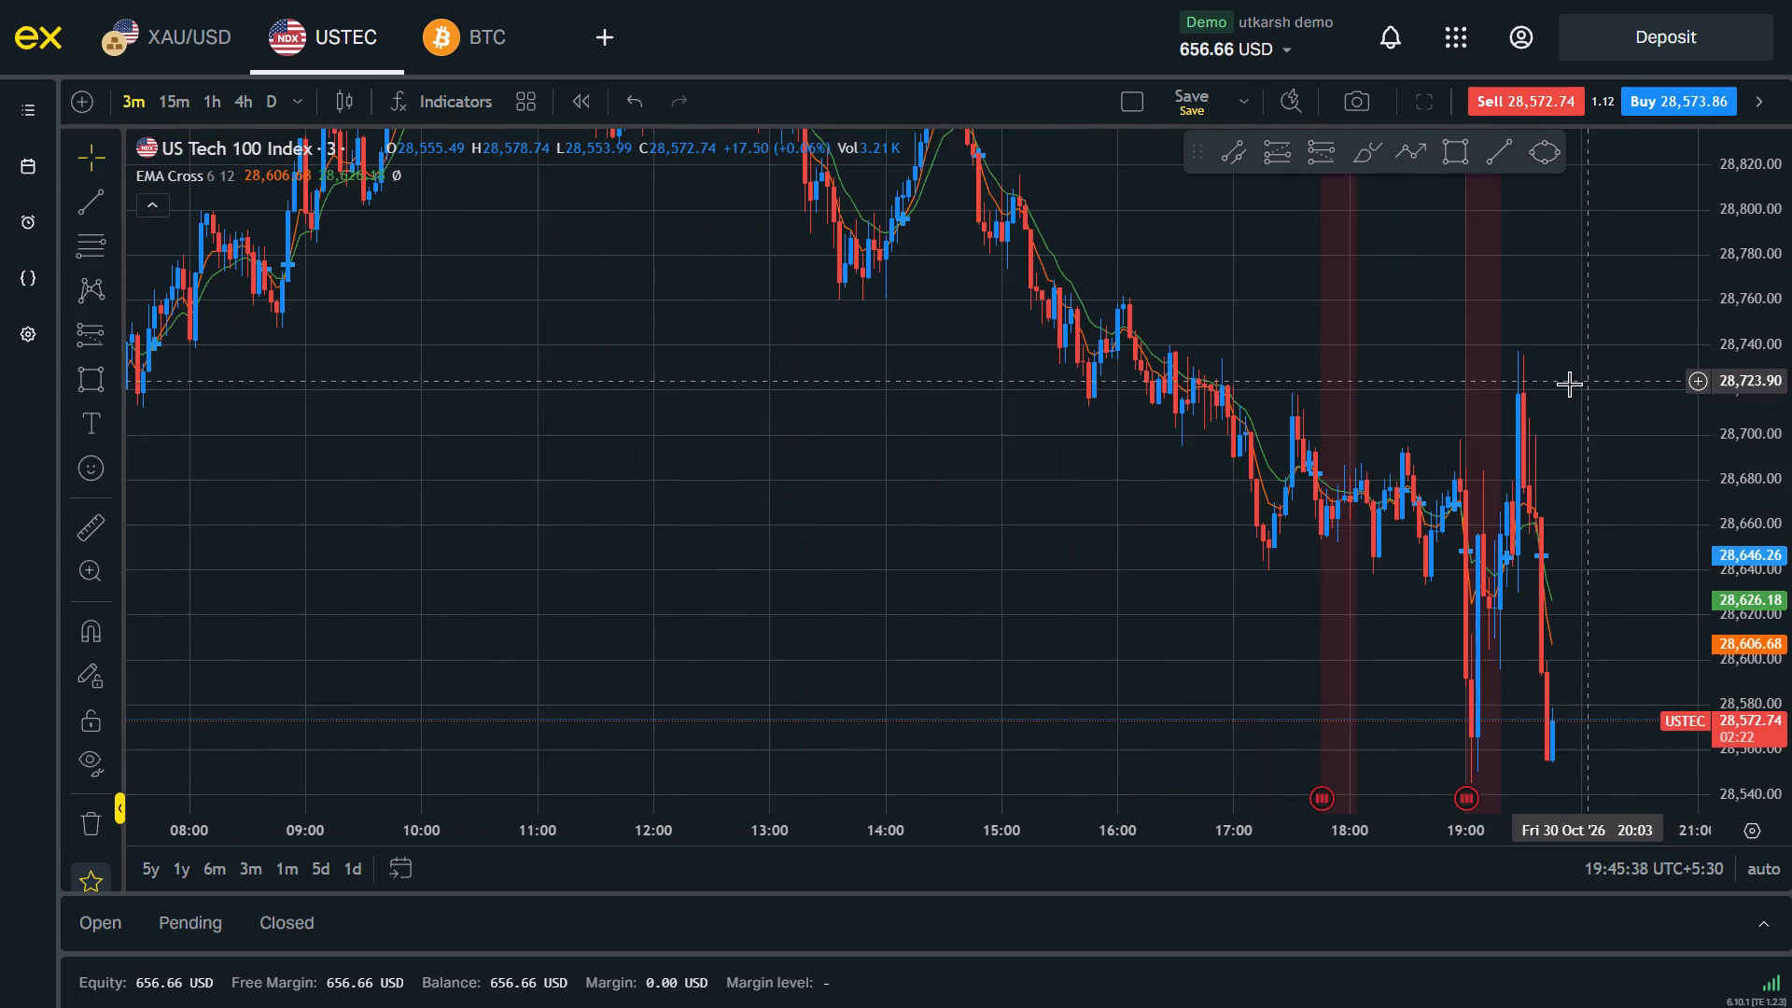
{"action": "scroll", "coordinate": [1567, 384], "scroll_direction": "up", "scroll_amount": 10}
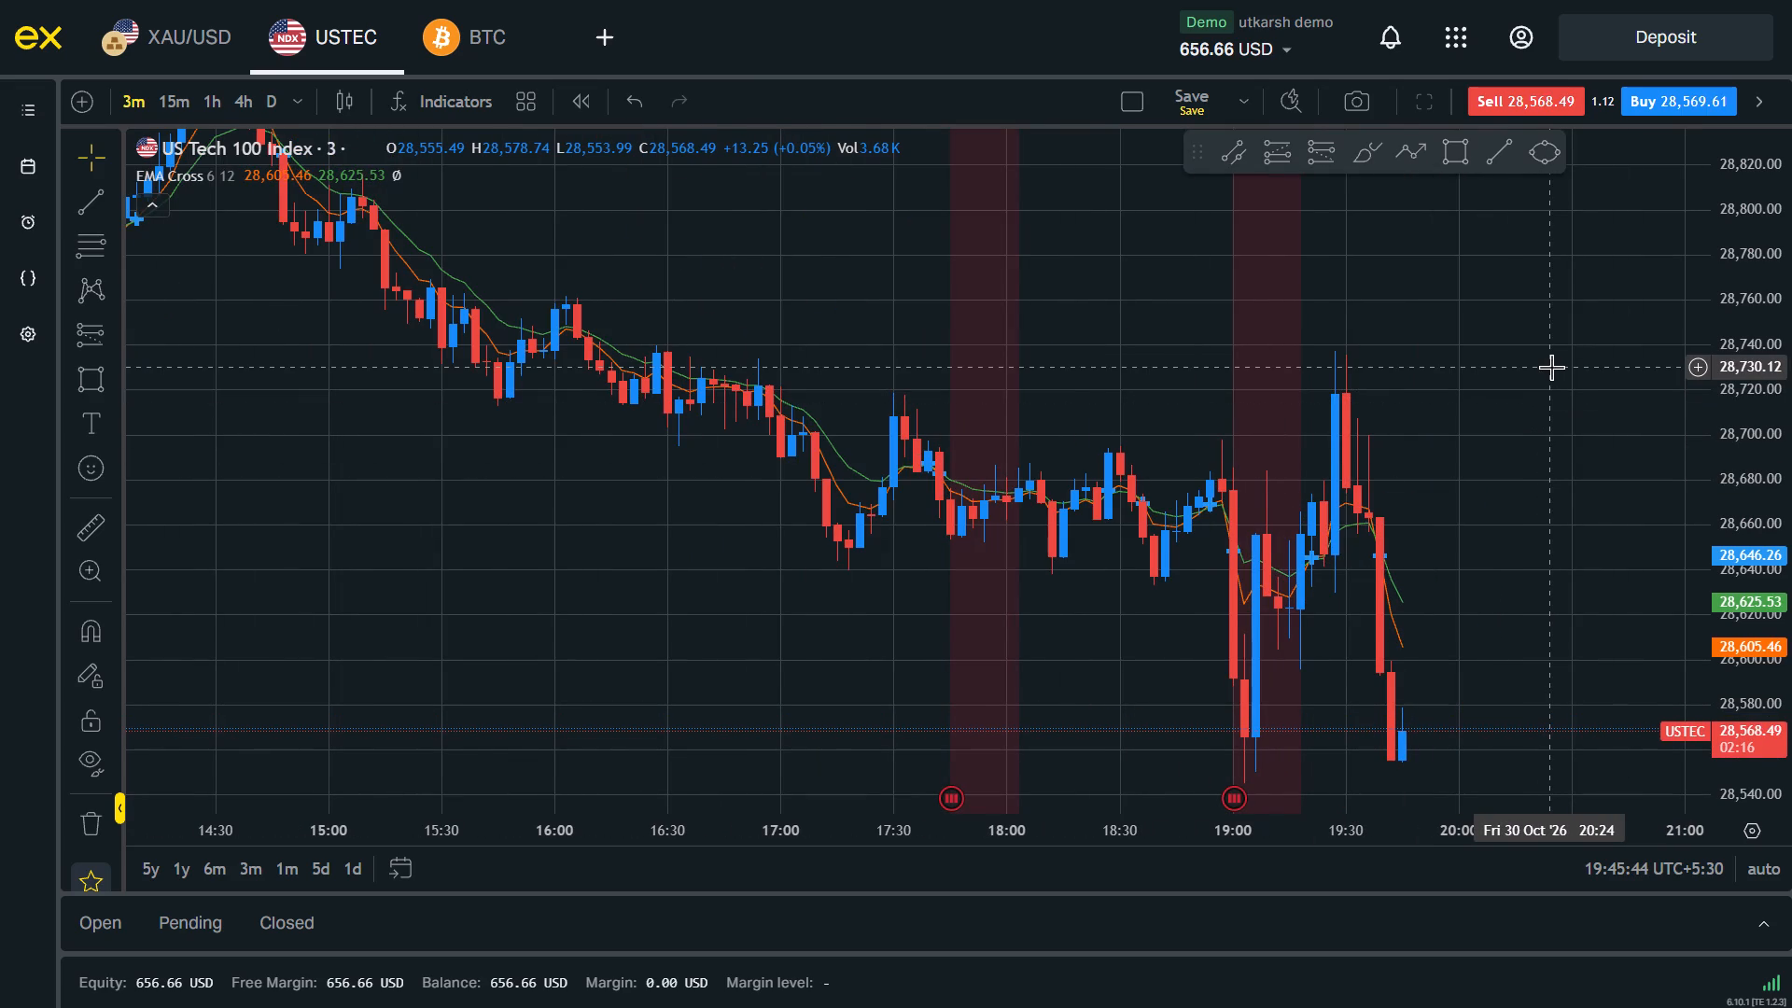
{"action": "scroll", "coordinate": [1551, 367], "scroll_direction": "up", "scroll_amount": 1}
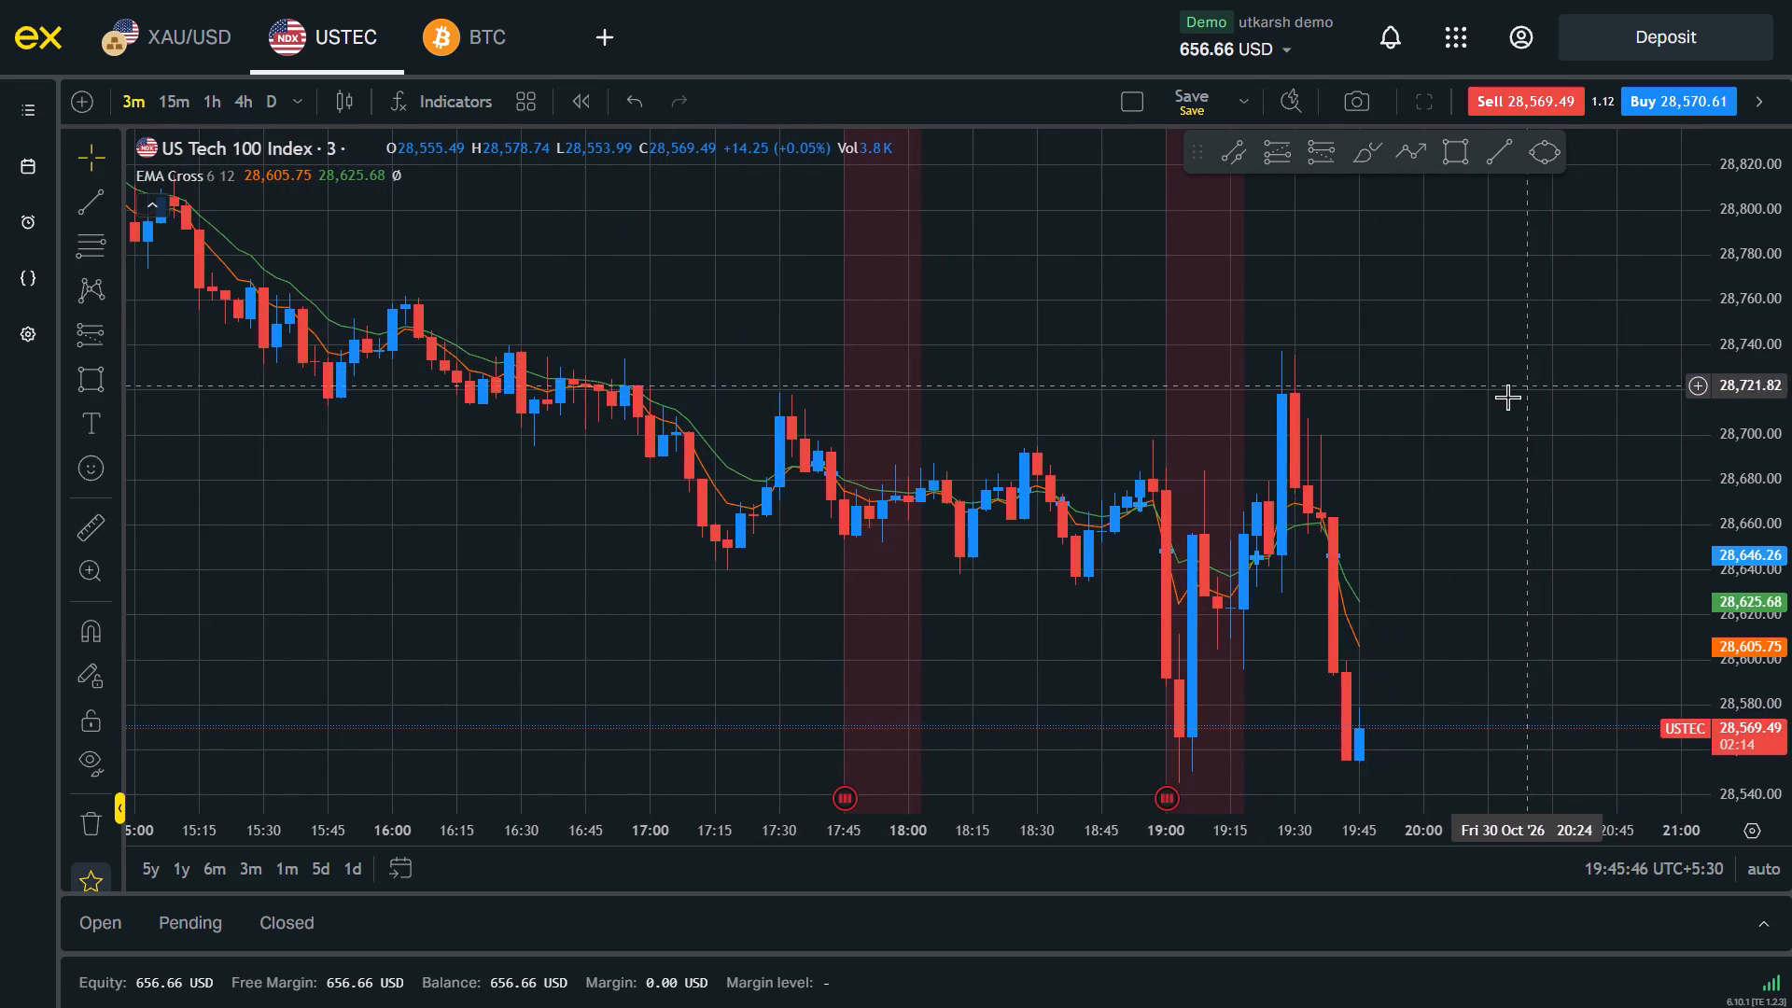
{"action": "left_click_drag", "start_coordinate": [1505, 399], "coordinate": [1386, 322]}
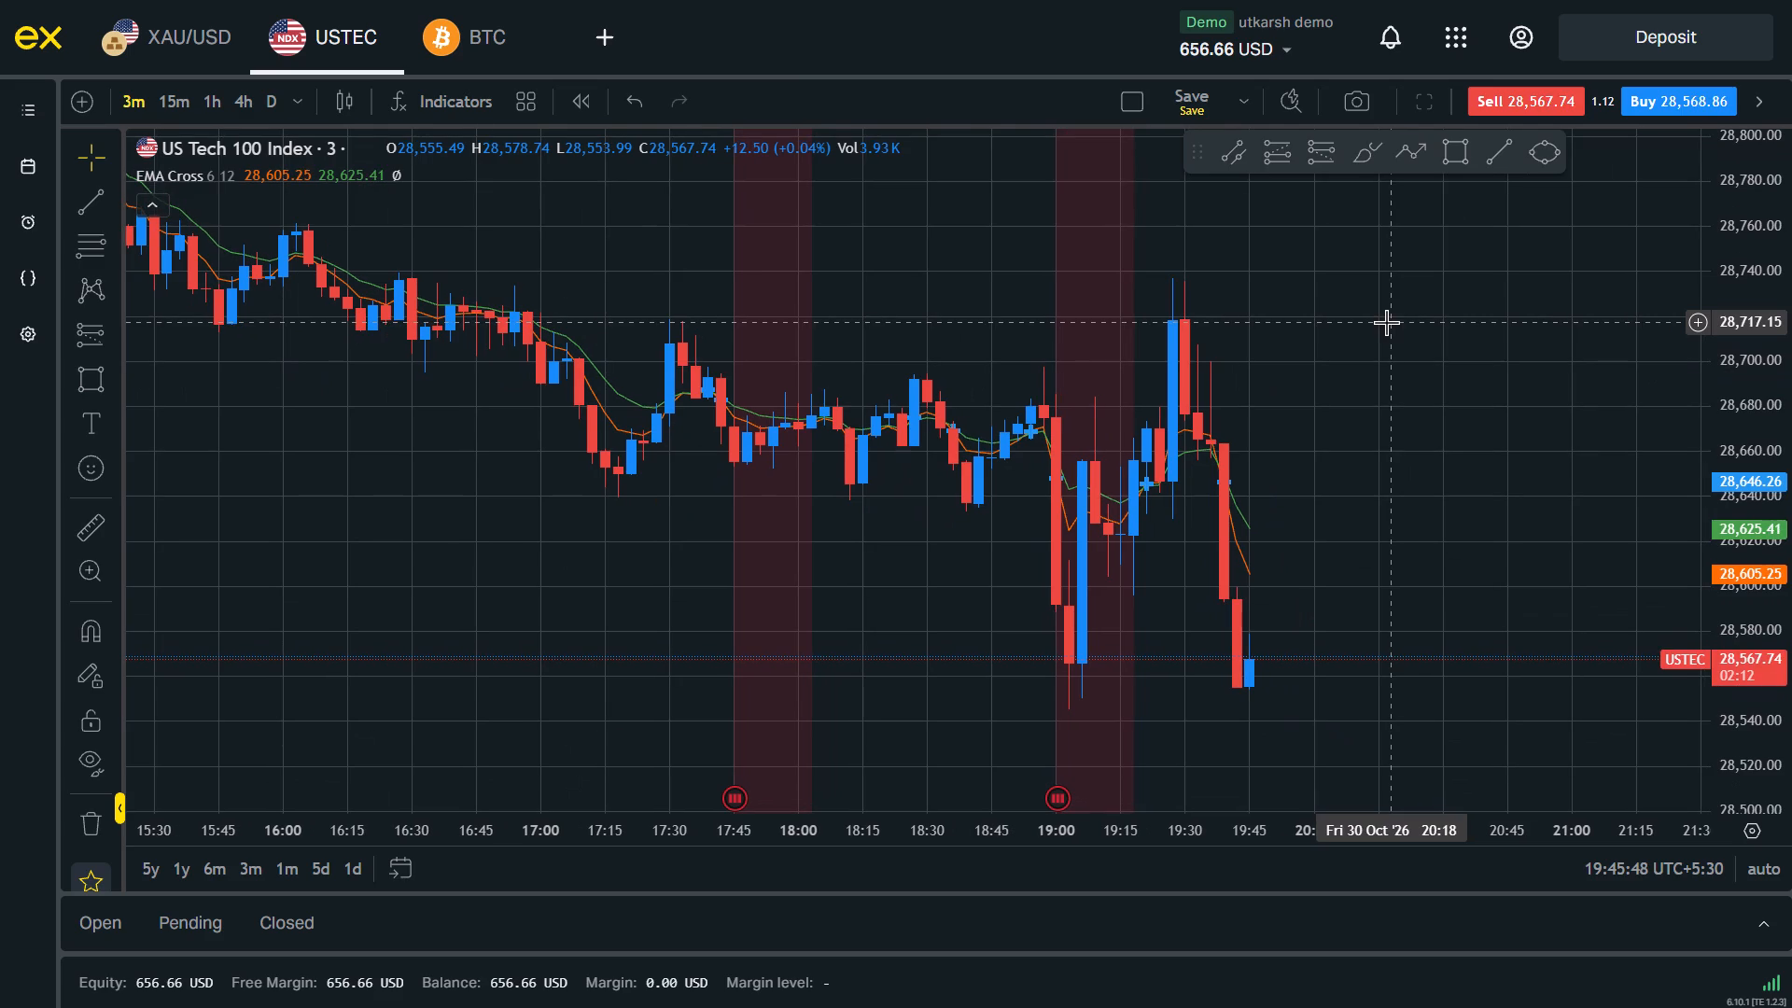